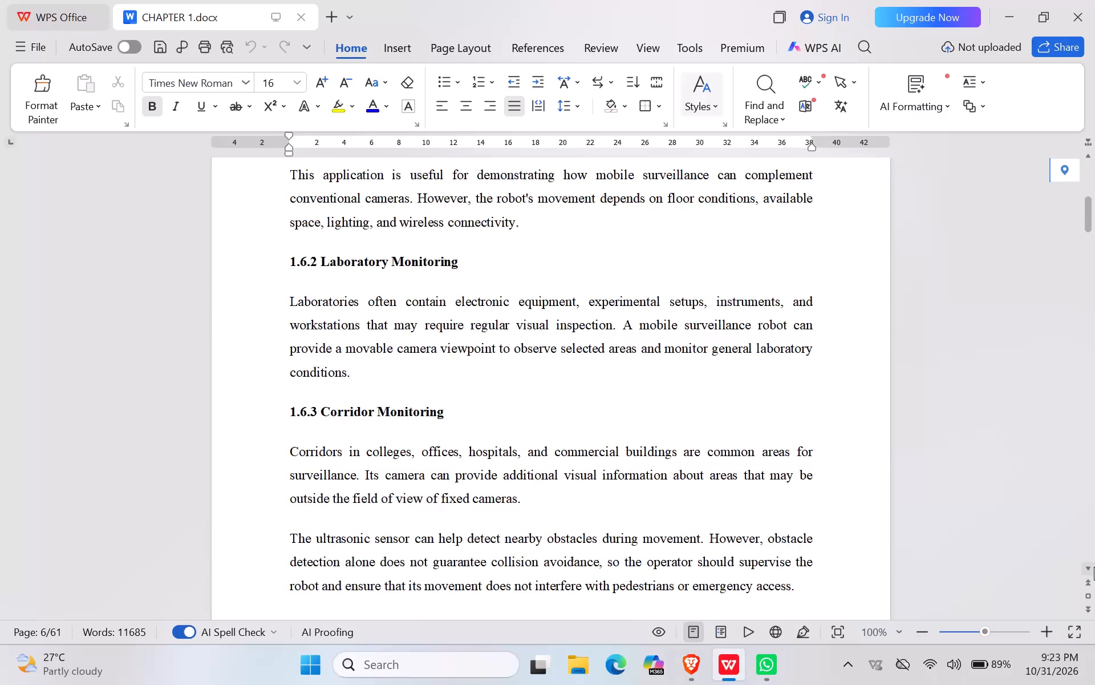
Review the layout of the remaining Chapter 1 pages, from section 1.6.2 to the start of Chapter 2.
triple_click(1094, 567)
triple_click(1094, 567)
triple_click(1094, 567)
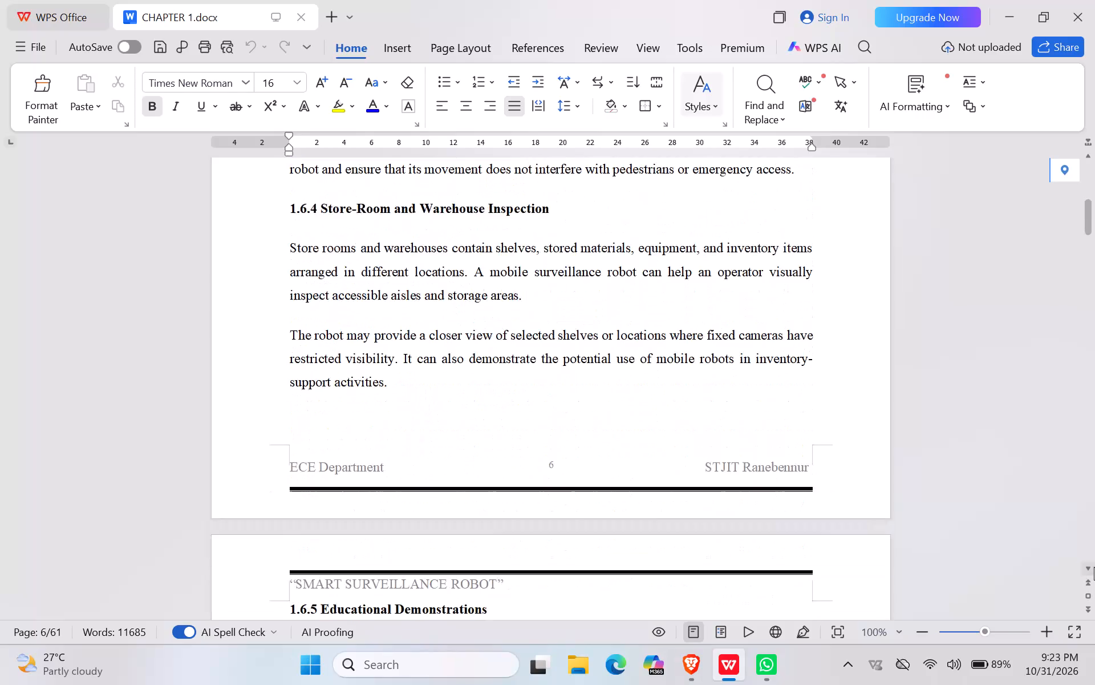
triple_click(1094, 567)
left_click(1094, 567)
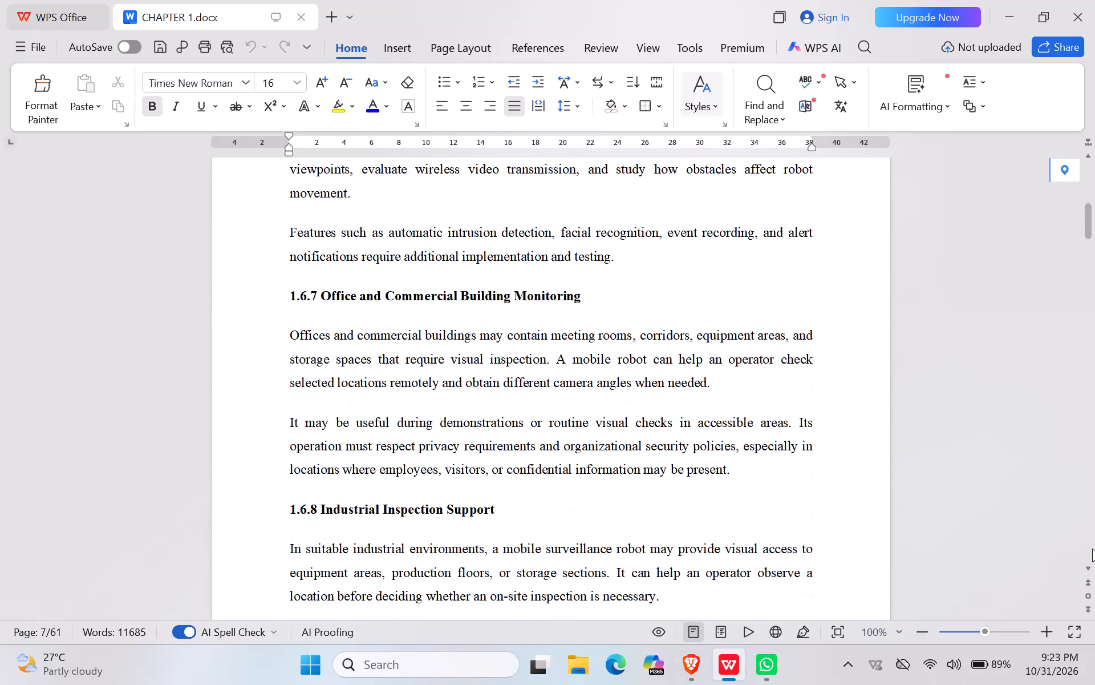
left_click(1092, 549)
double_click(1092, 549)
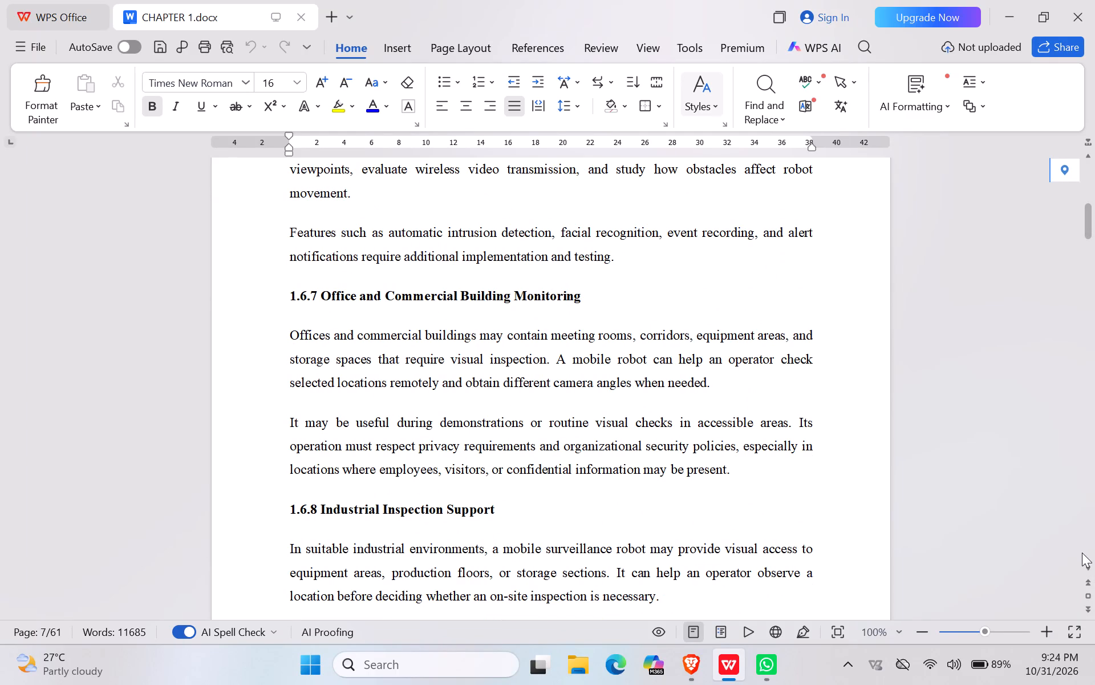
left_click(1089, 546)
double_click(1089, 546)
left_click(1089, 566)
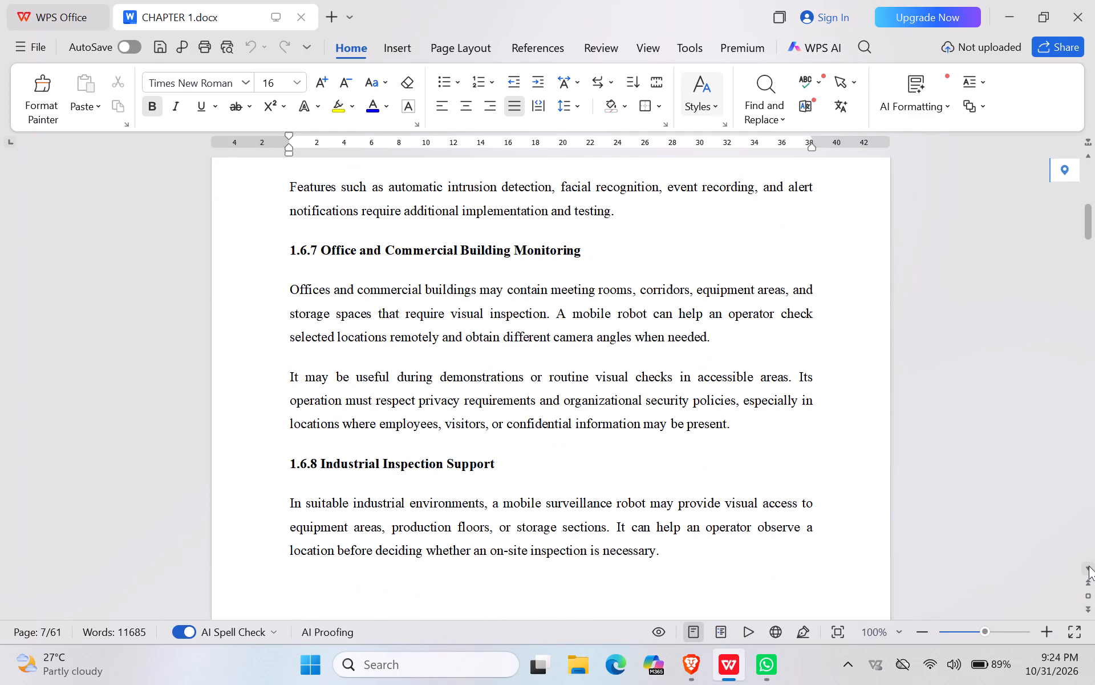
triple_click(1089, 566)
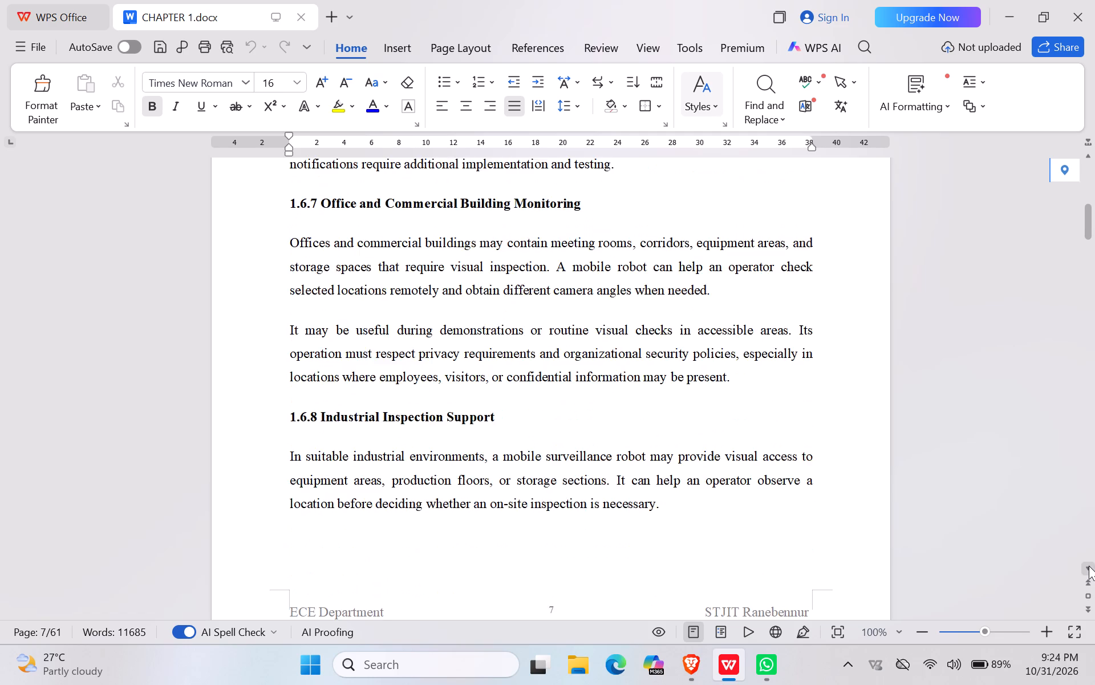
triple_click(1089, 566)
triple_click(1089, 566)
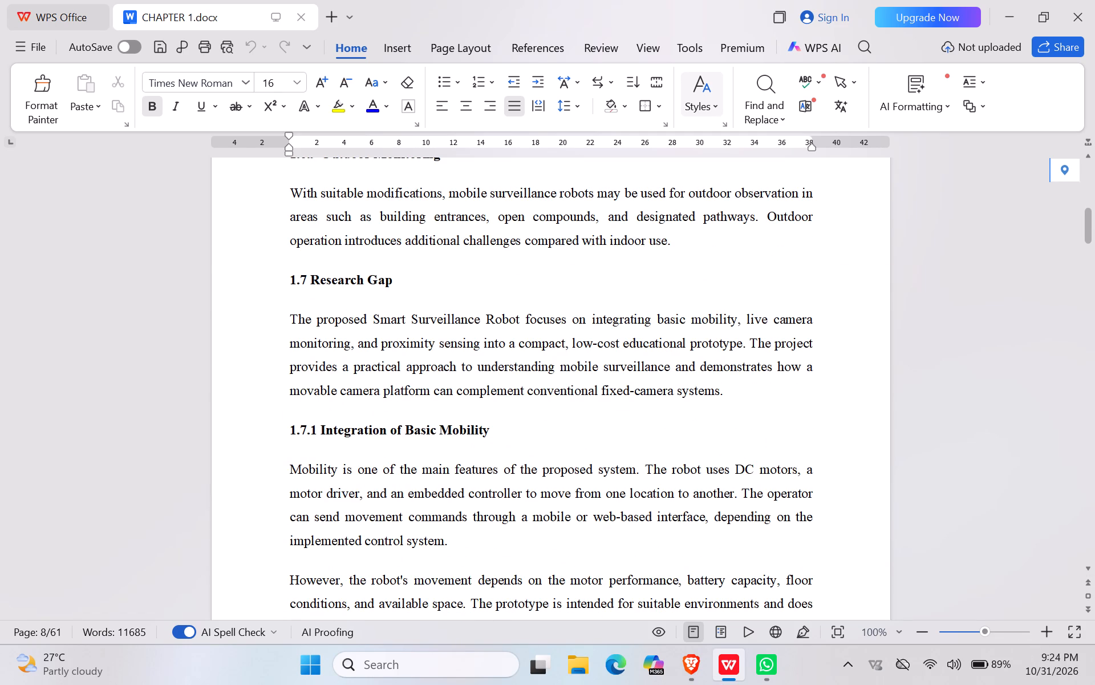
scroll(975, 589, "down", 1)
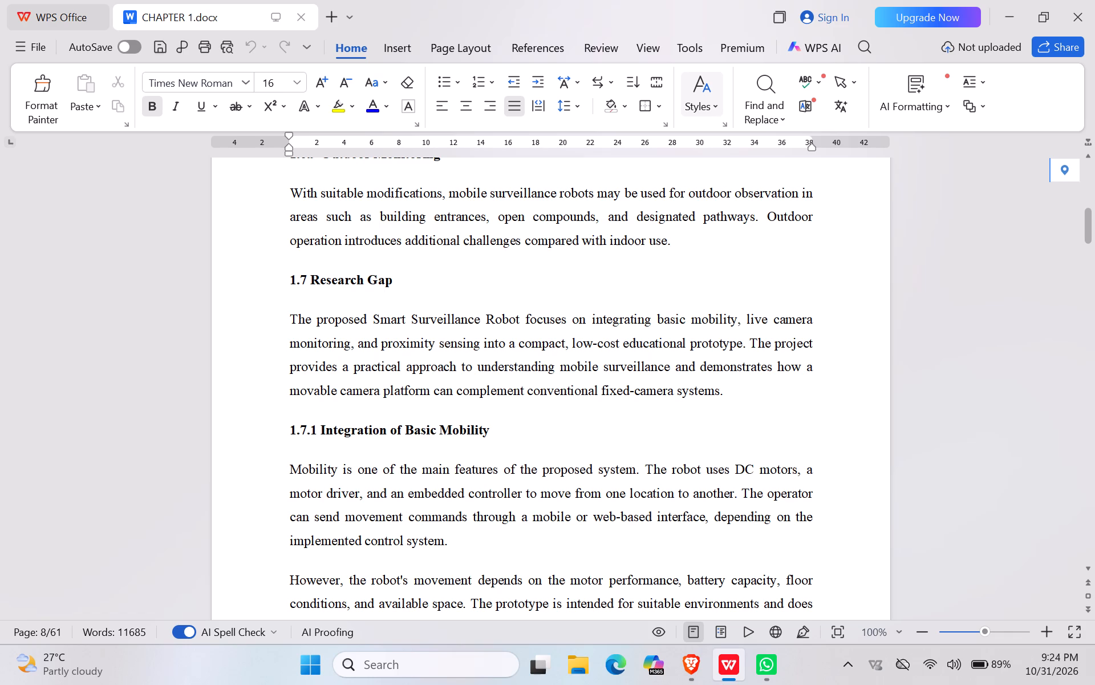
scroll(975, 589, "down", 5)
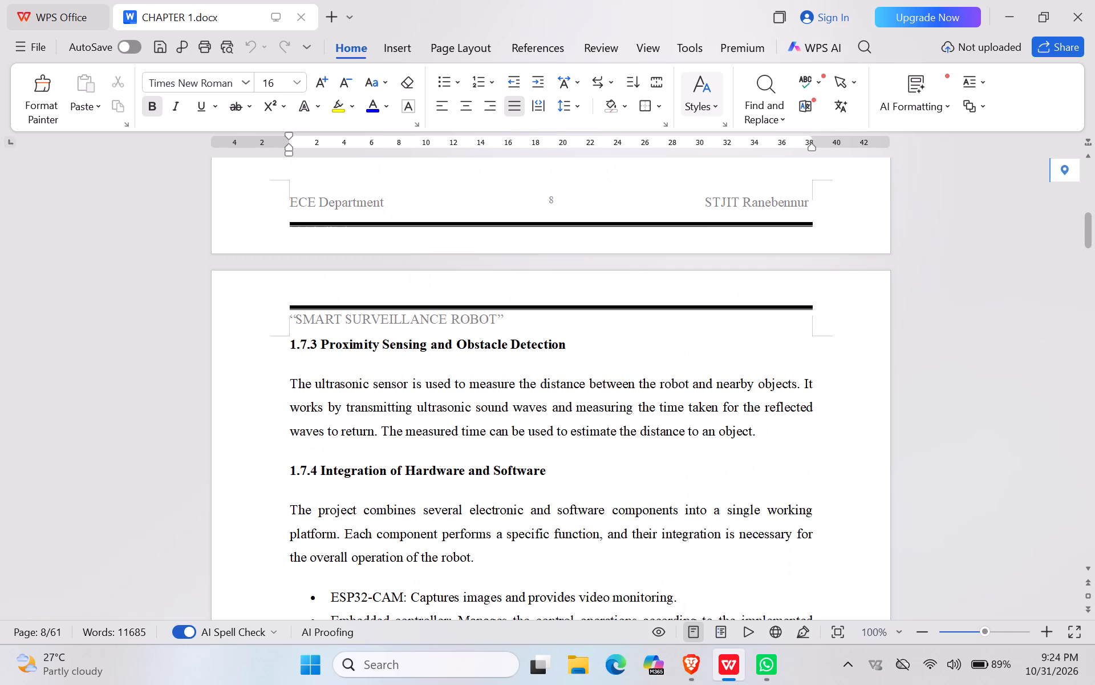
scroll(975, 589, "down", 1)
scroll(782, 517, "down", 3)
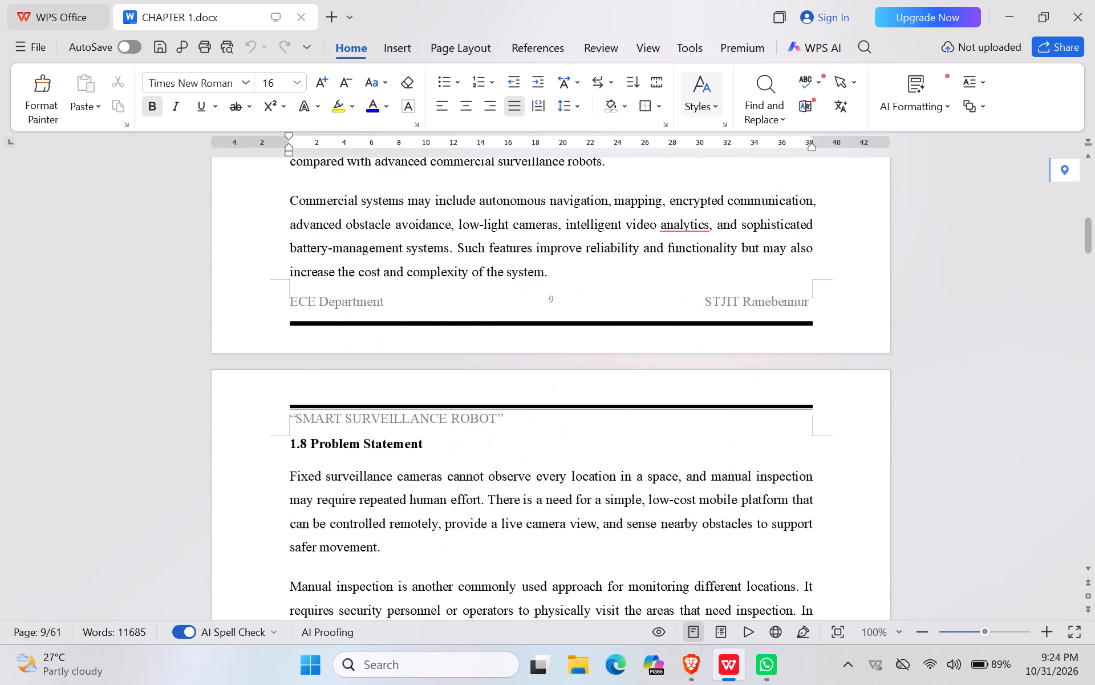
scroll(782, 517, "down", 2)
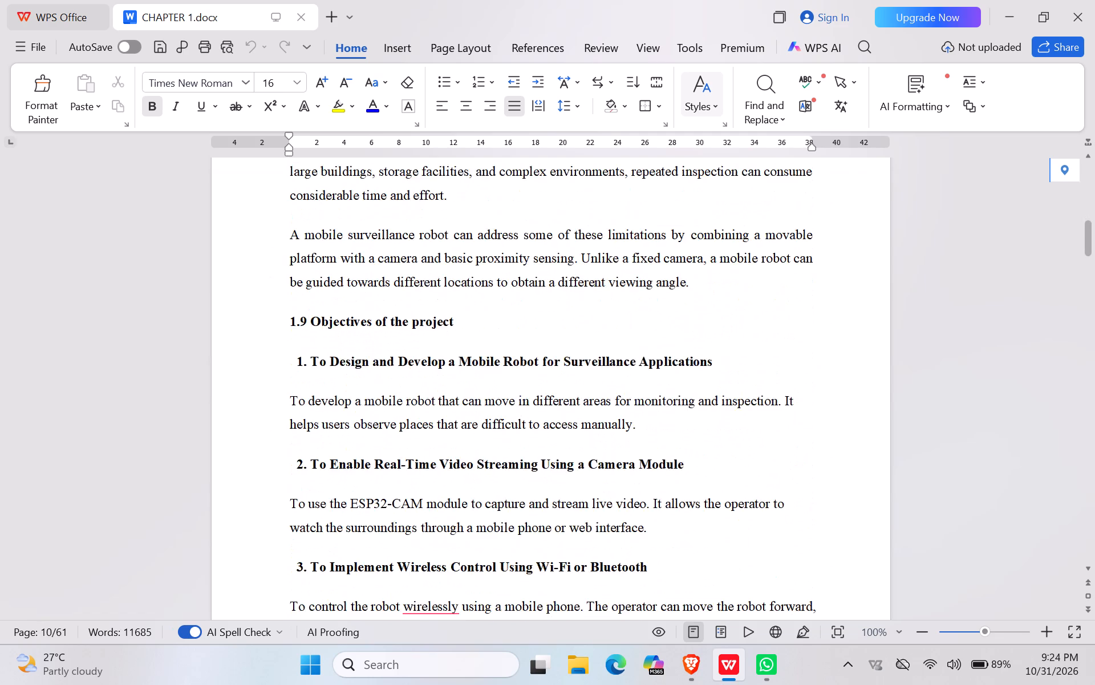
scroll(782, 517, "down", 3)
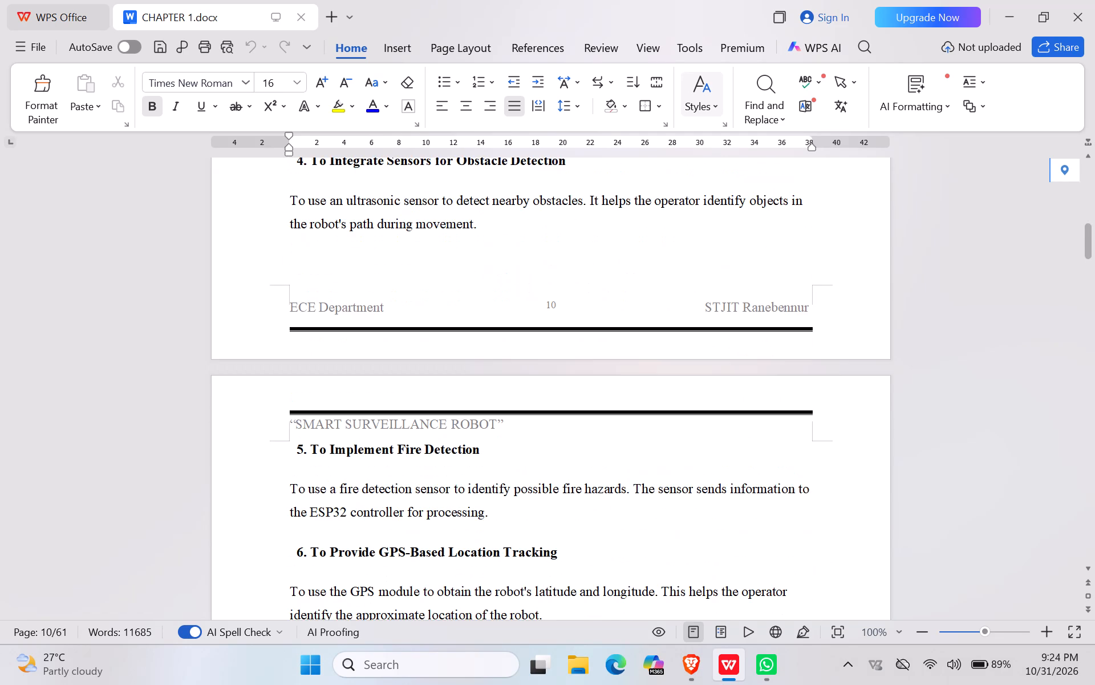
scroll(782, 517, "down", 2)
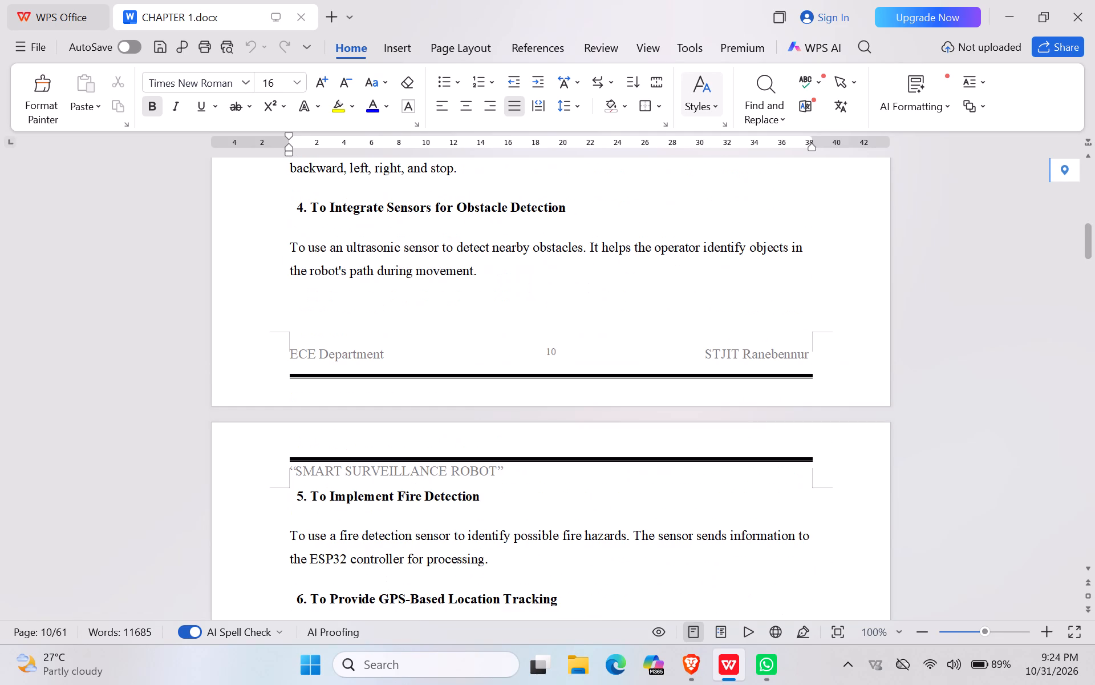
scroll(782, 517, "down", 3)
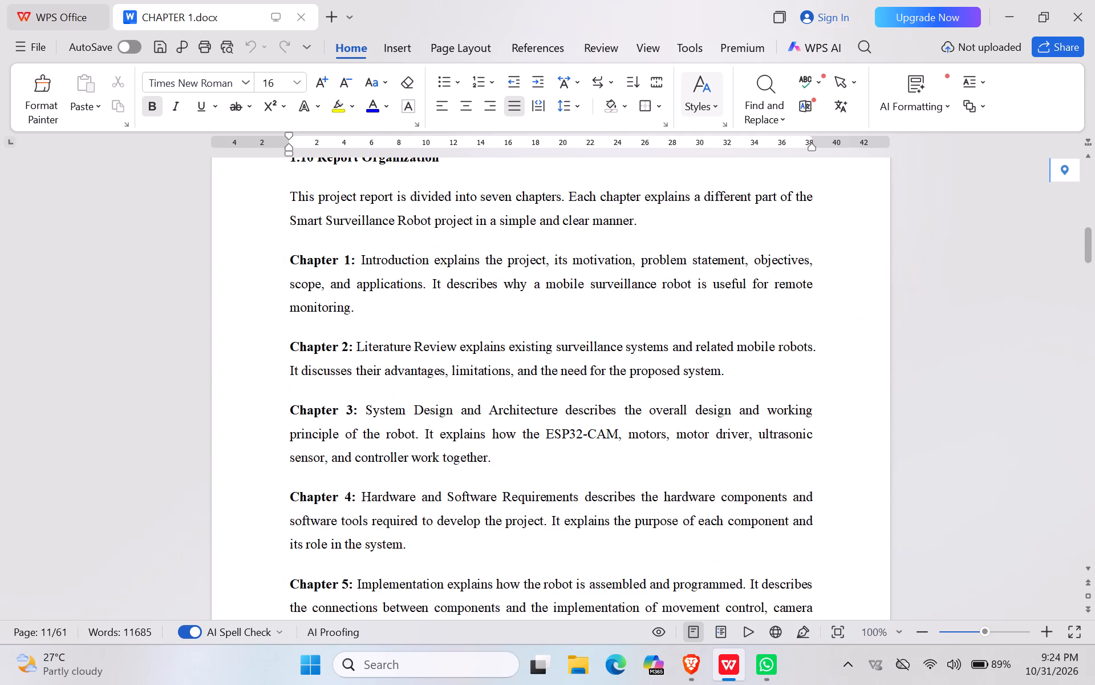
scroll(782, 517, "down", 4)
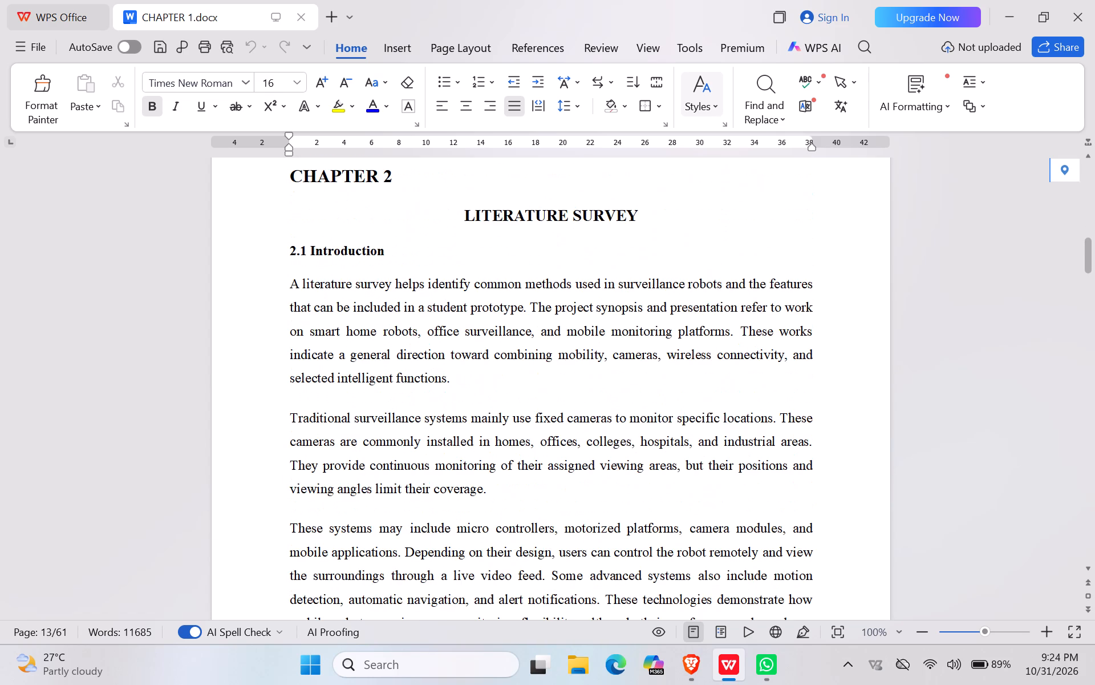
Delete the two blank lines above the CHAPTER 2 heading so it starts at the page top, and save the document.
scroll(782, 517, "up", 1)
scroll(666, 395, "up", 2)
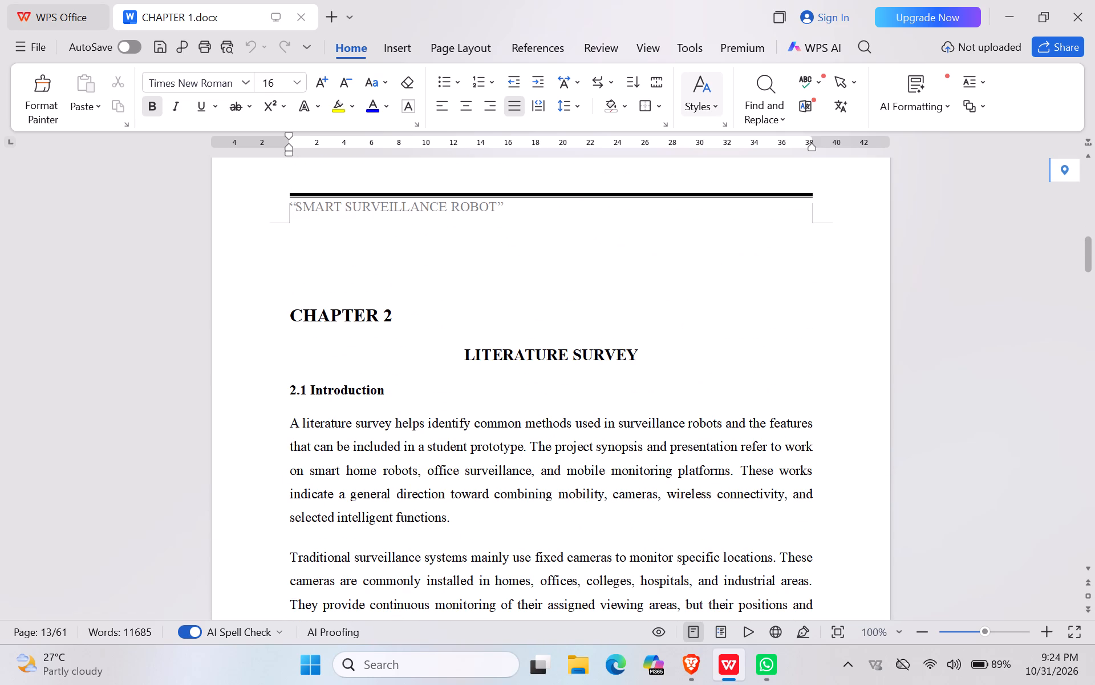
left_click(285, 319)
key("BackSpace")
key("BackSpace")
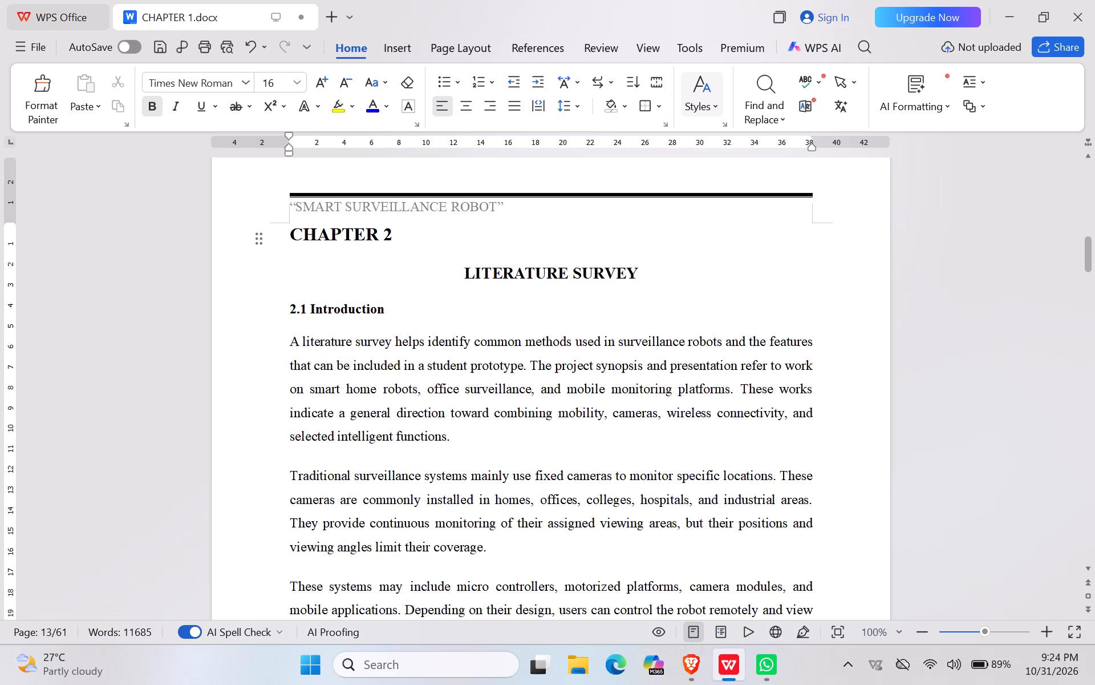
key("ctrl+s")
key("ctrl+s")
Review the layout of Chapter 2 from section 2.1 through the comparison table and section 2.5.
scroll(431, 345, "down", 3)
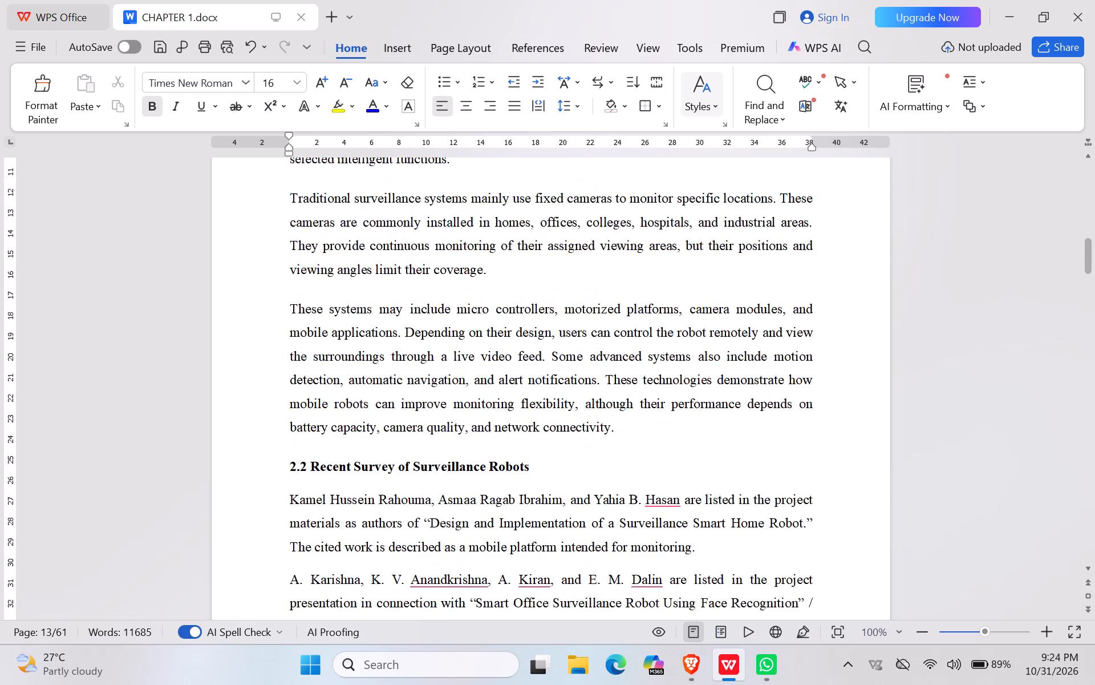
scroll(431, 345, "down", 3)
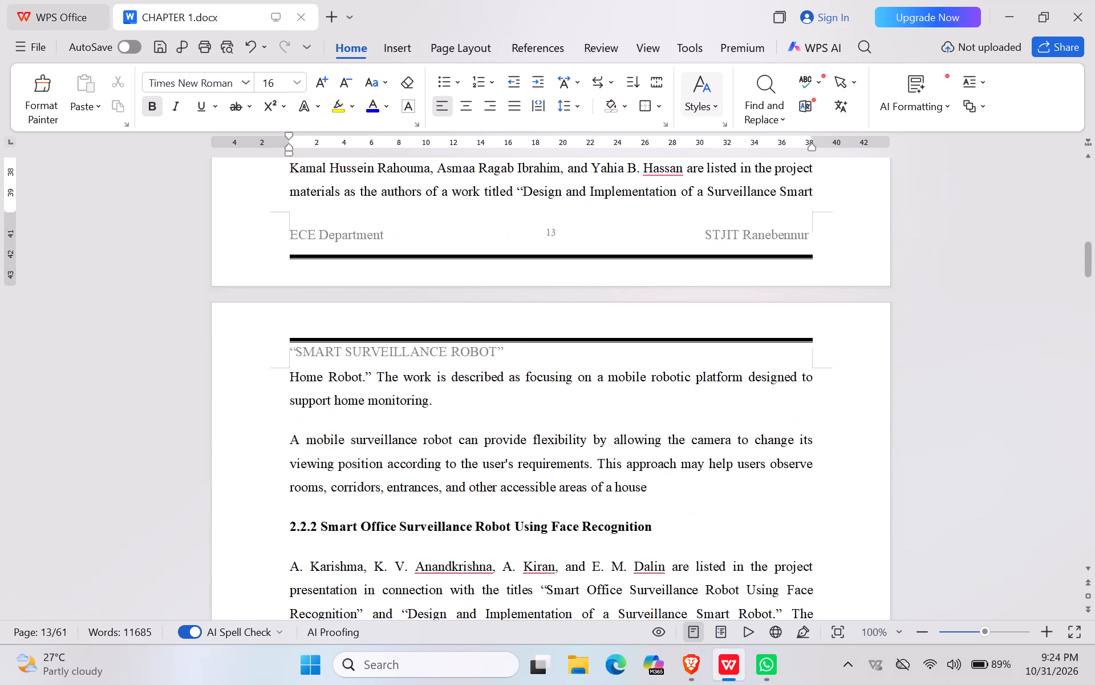
scroll(431, 345, "down", 3)
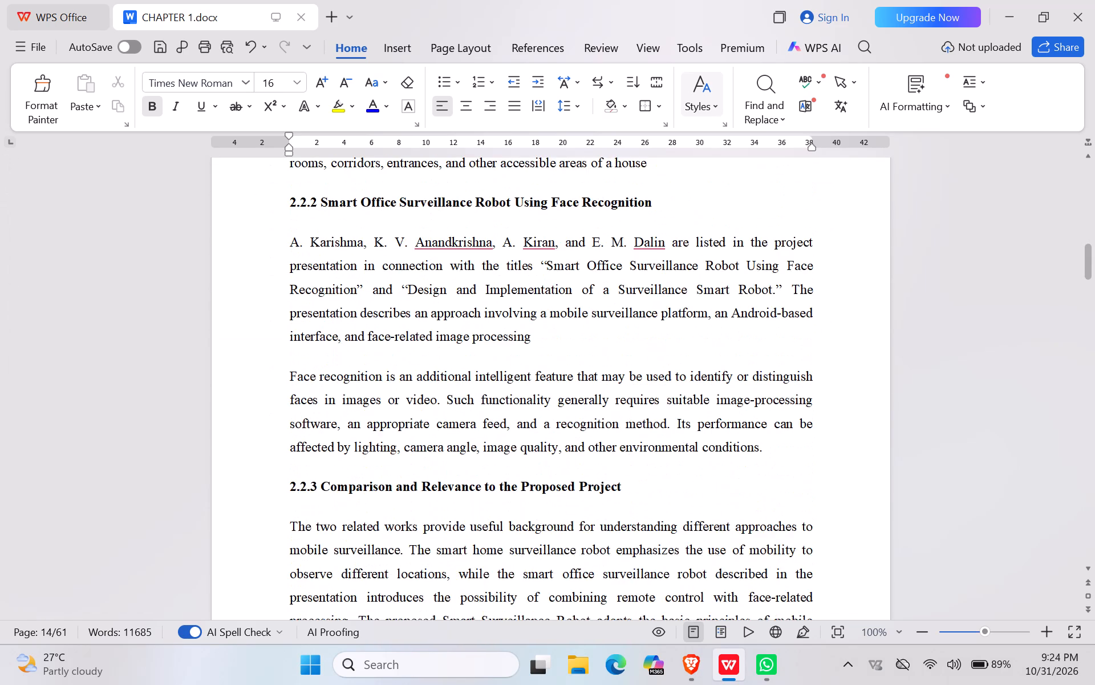
scroll(431, 345, "down", 3)
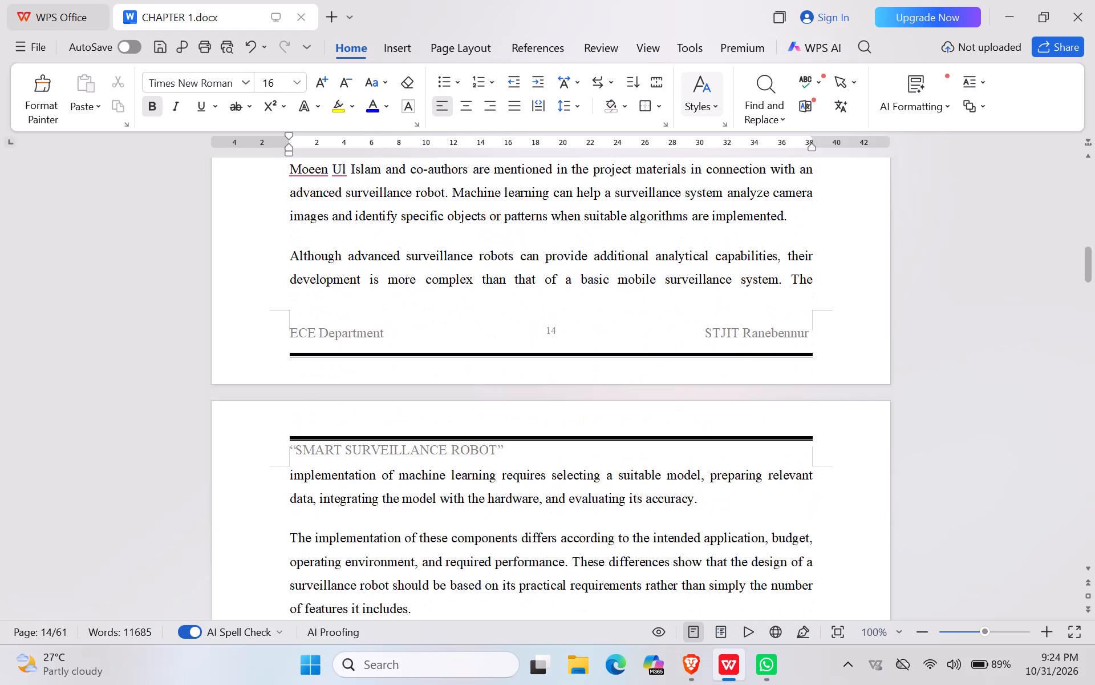
scroll(431, 345, "down", 4)
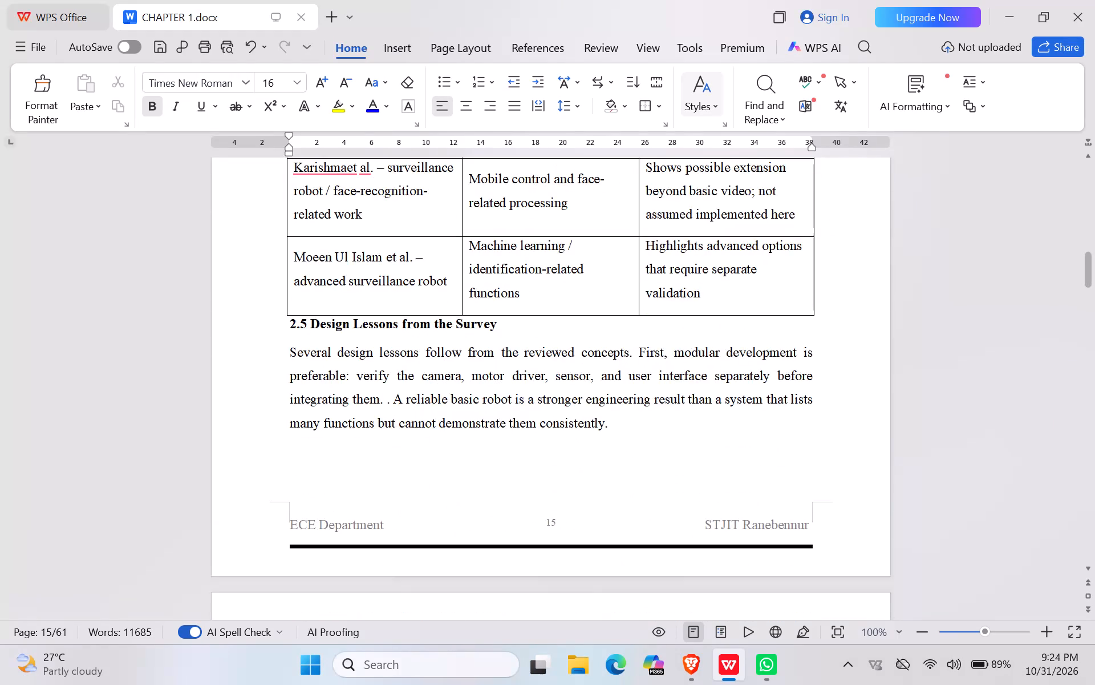
scroll(431, 345, "down", 4)
Insert a blank line between the survey table and the heading 2.5 Design Lessons from the Survey.
scroll(431, 345, "up", 1)
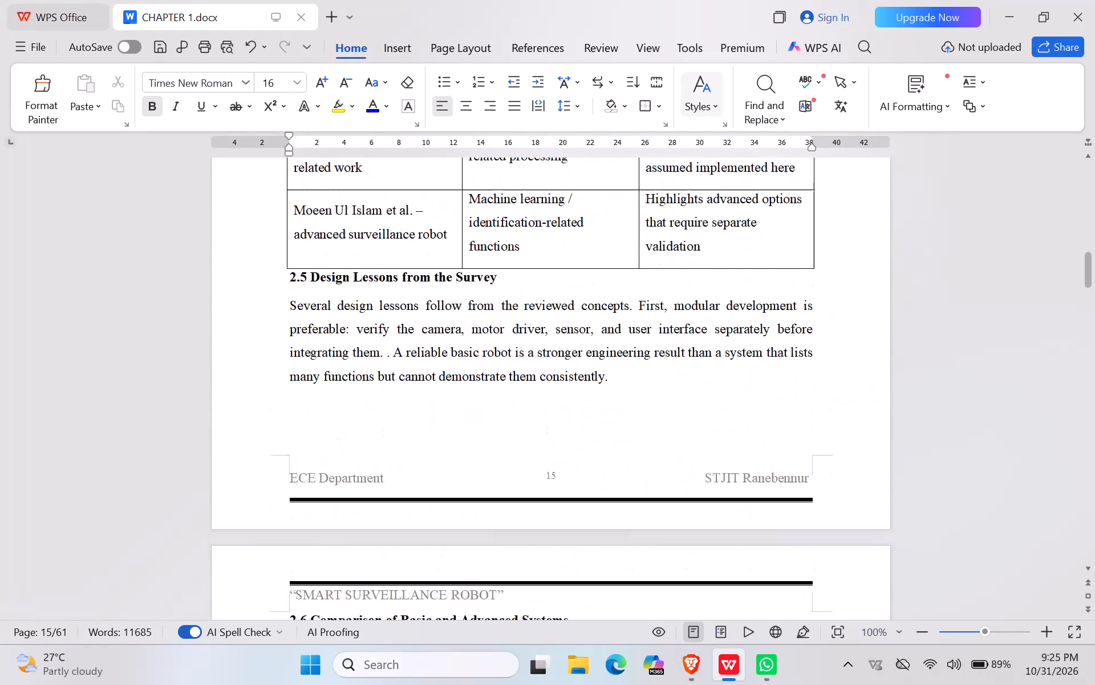
scroll(431, 345, "up", 1)
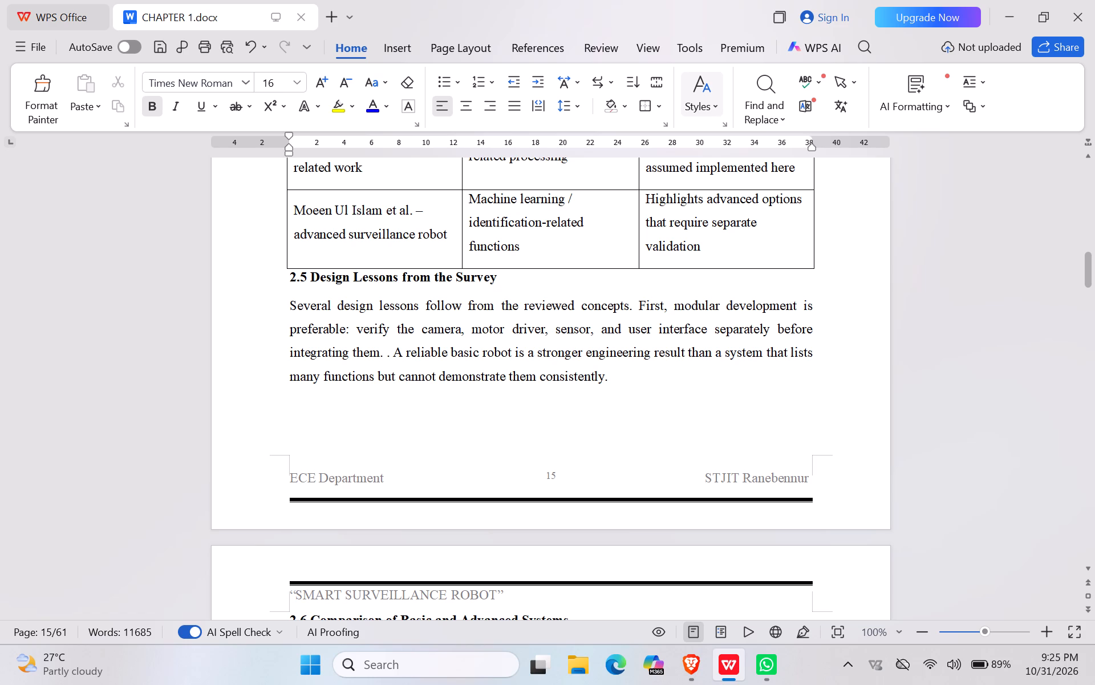
left_click(285, 277)
key("Return")
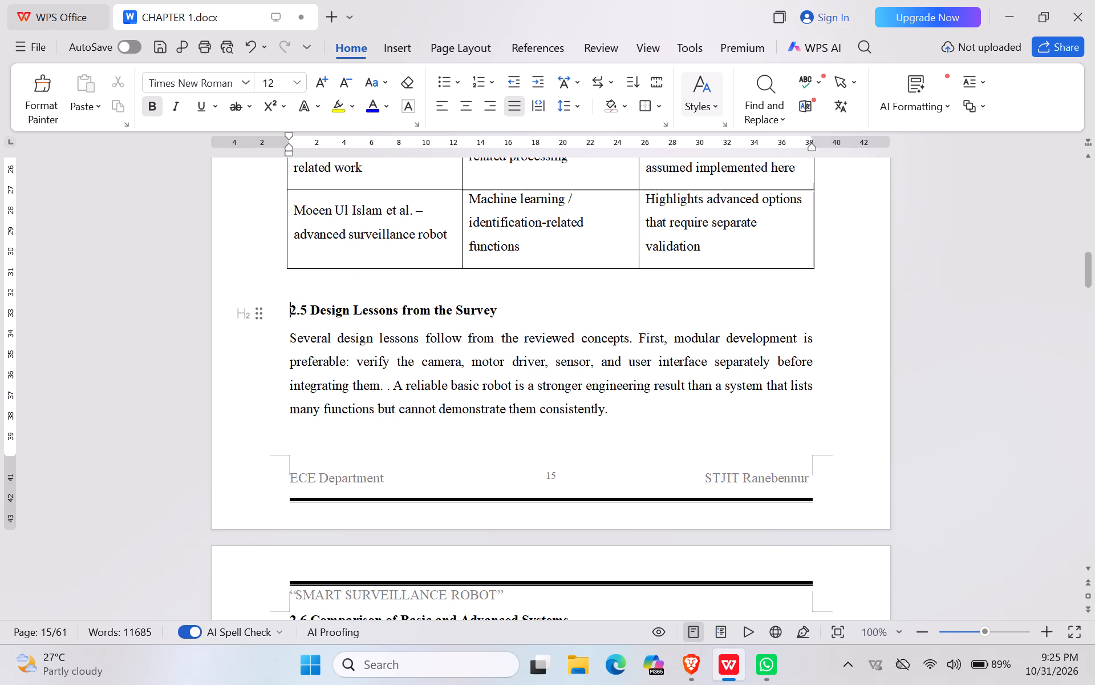
Check the page layout from the end of section 2.5 through section 2.6 to the start of Chapter 3.
scroll(348, 339, "down", 2)
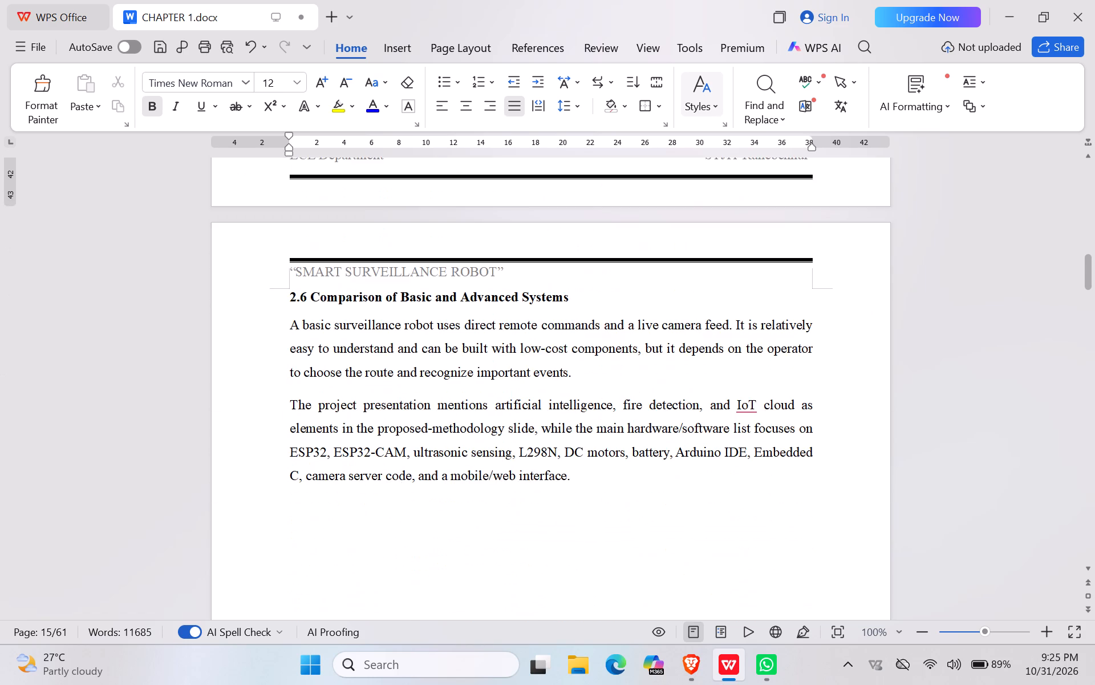
scroll(348, 339, "down", 4)
scroll(348, 339, "up", 1)
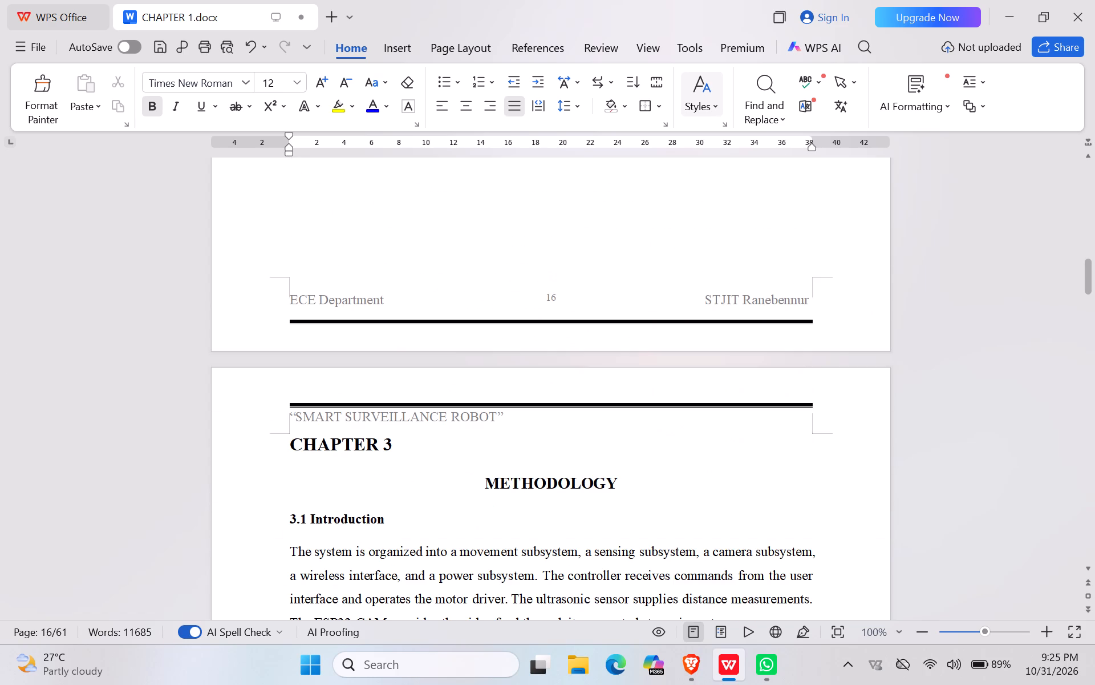
scroll(348, 339, "up", 5)
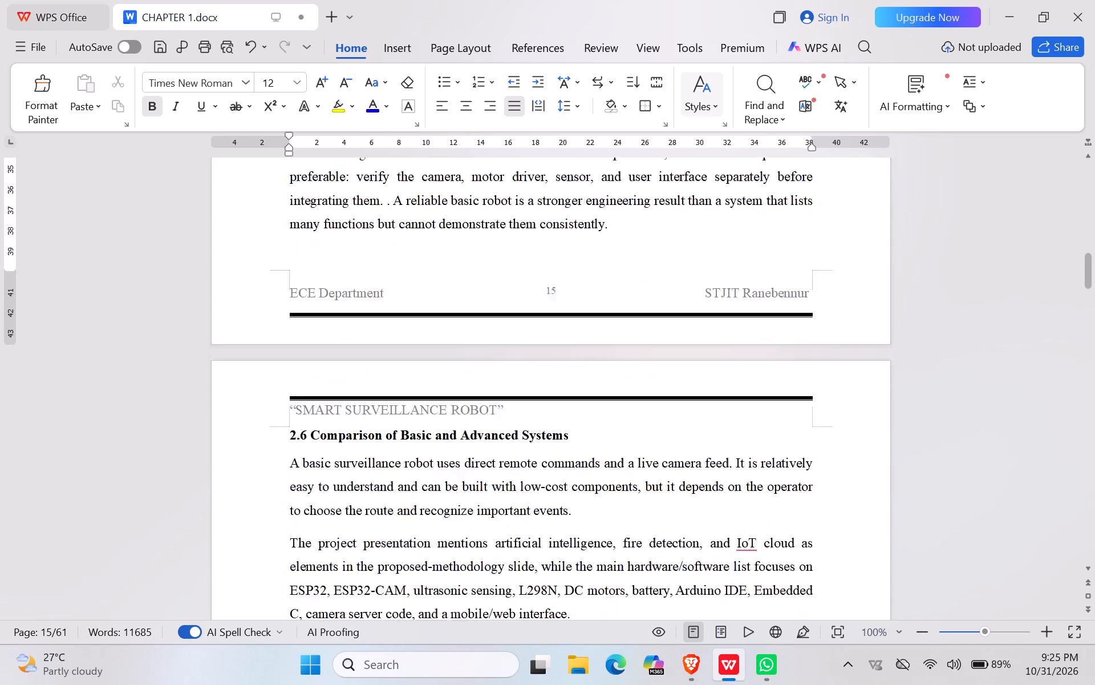
scroll(348, 339, "down", 4)
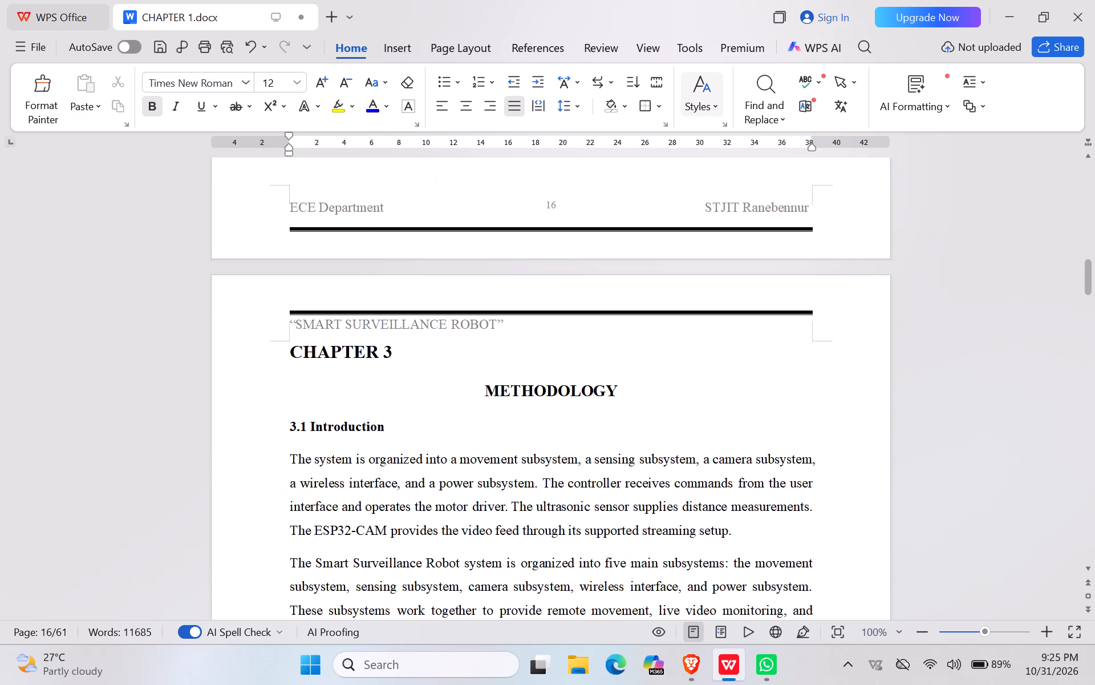
Save the report document.
key("ctrl+s")
key("ctrl+s")
key("ctrl+s")
Review the page layout of Chapter 3 from section 3.1 Introduction through the block diagram to the end of 3.3.1 ESP32 Controller.
scroll(348, 339, "down", 1)
scroll(388, 382, "down", 1)
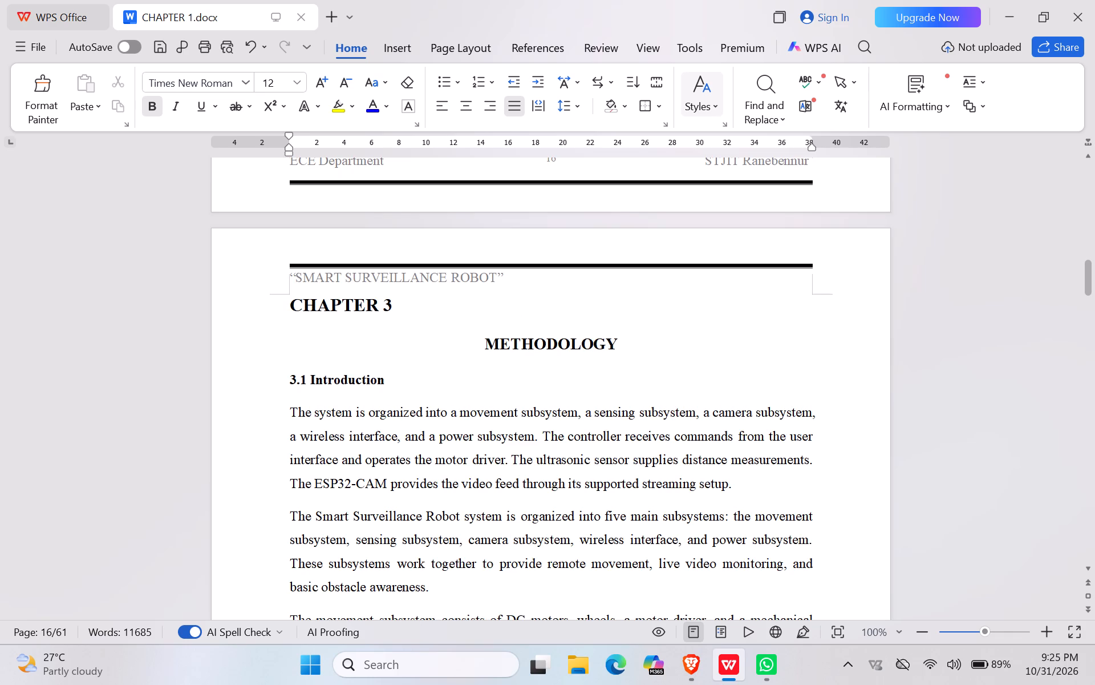
scroll(397, 378, "down", 3)
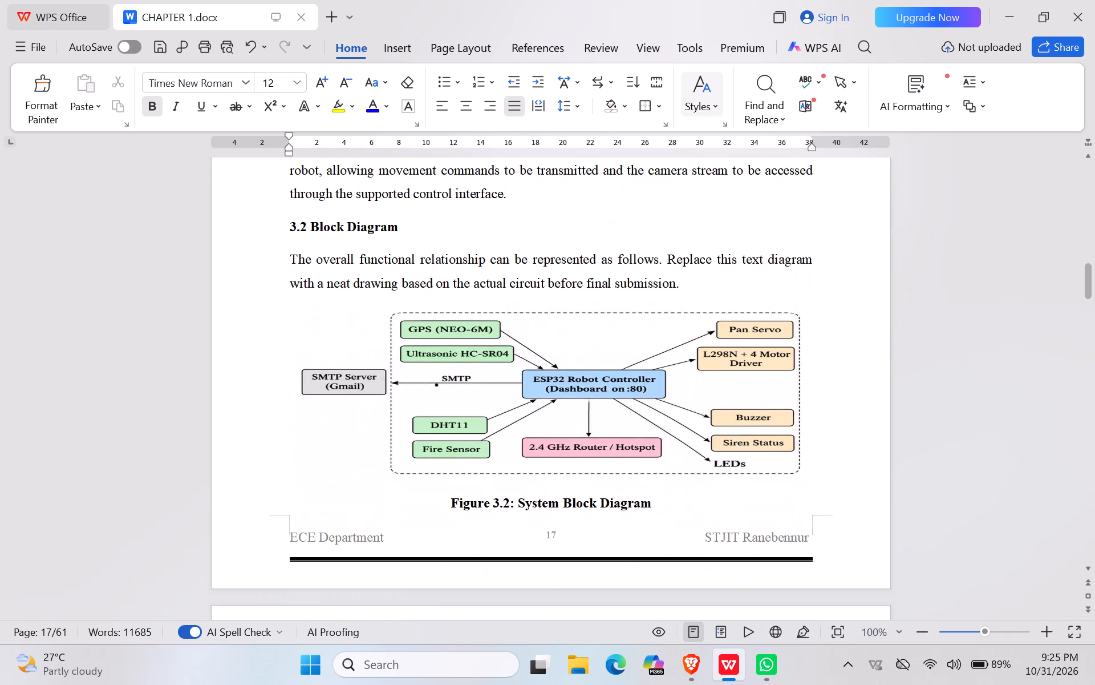
scroll(397, 378, "down", 1)
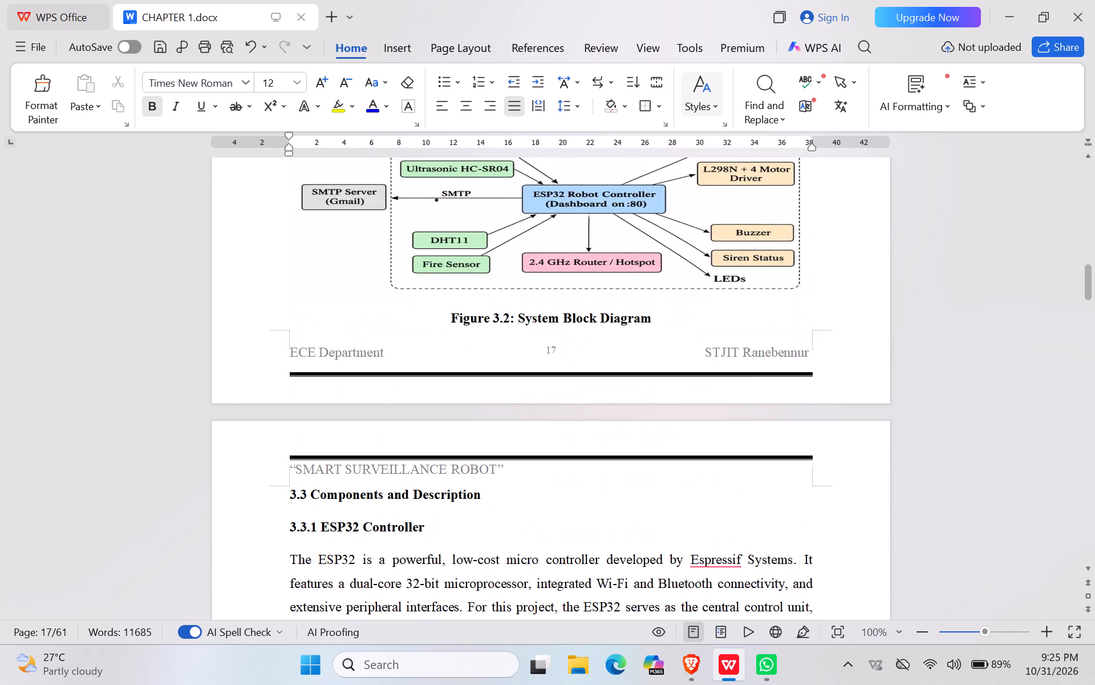
left_click(397, 378)
scroll(397, 378, "down", 1)
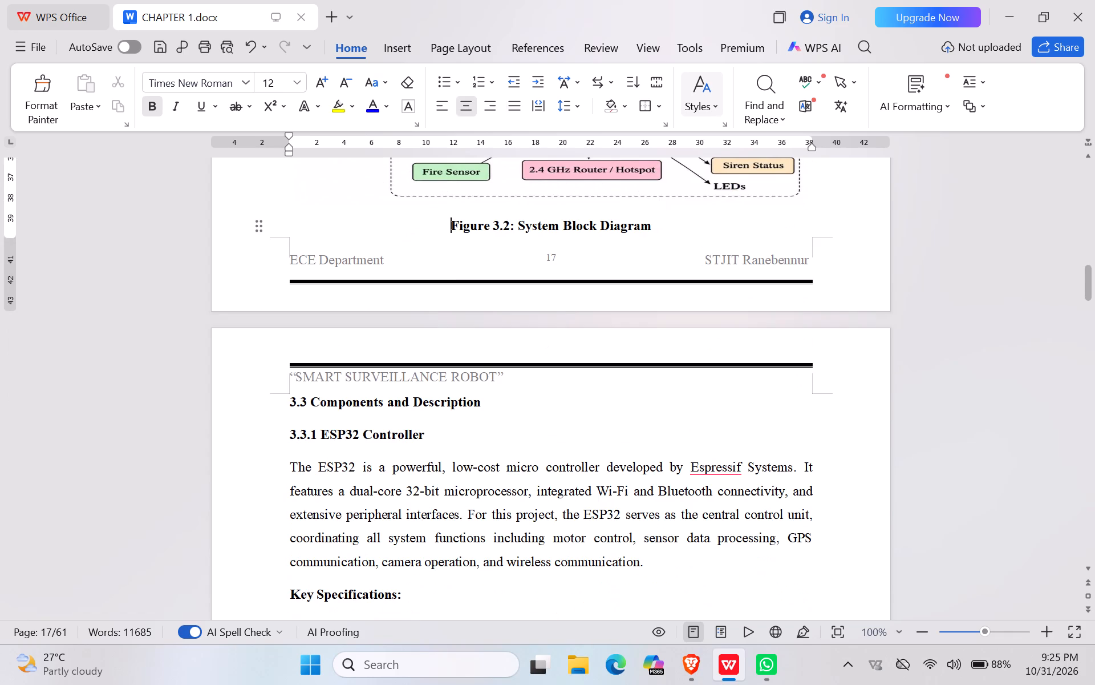
left_click(586, 374)
left_click(623, 346)
scroll(623, 346, "down", 1)
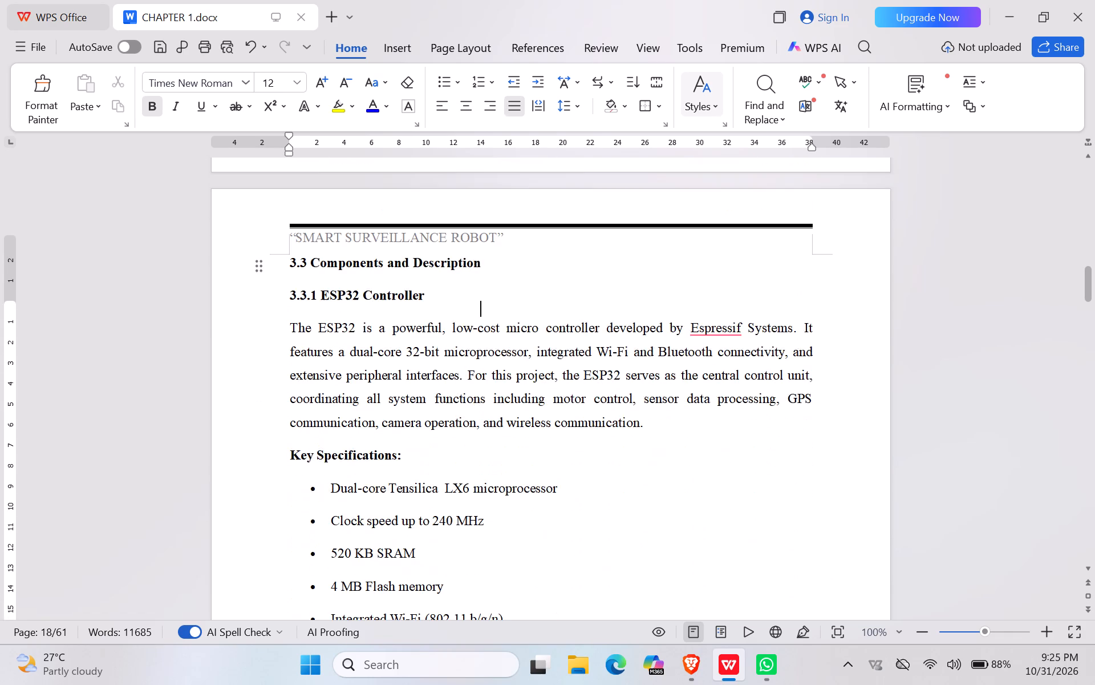
scroll(623, 346, "down", 2)
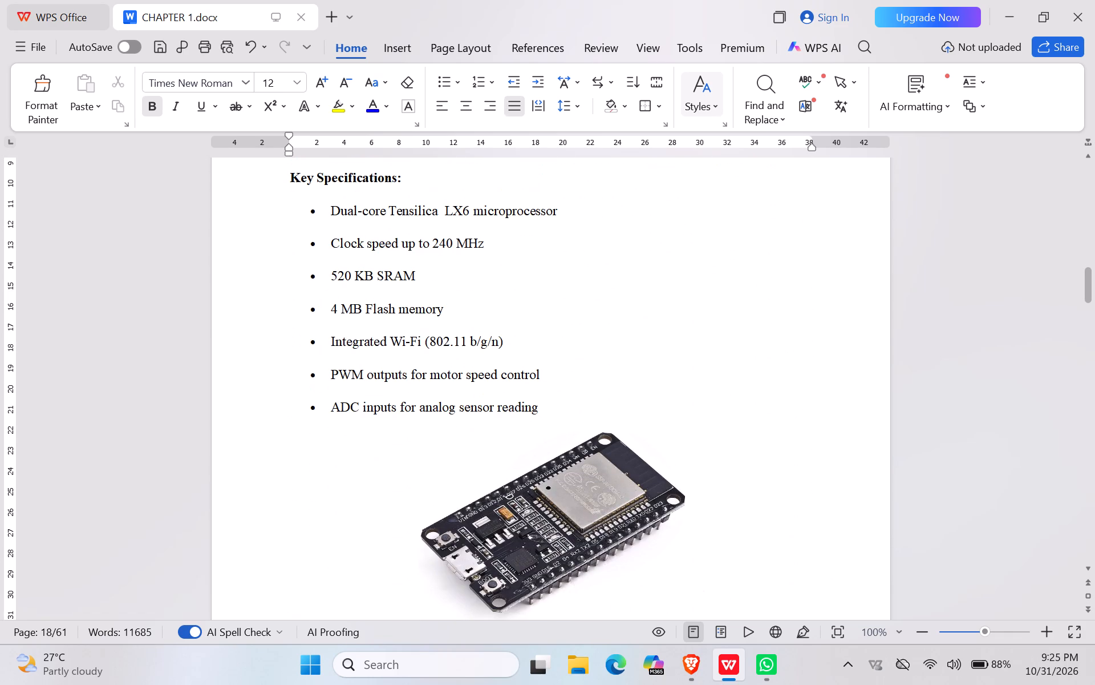
scroll(623, 346, "up", 1)
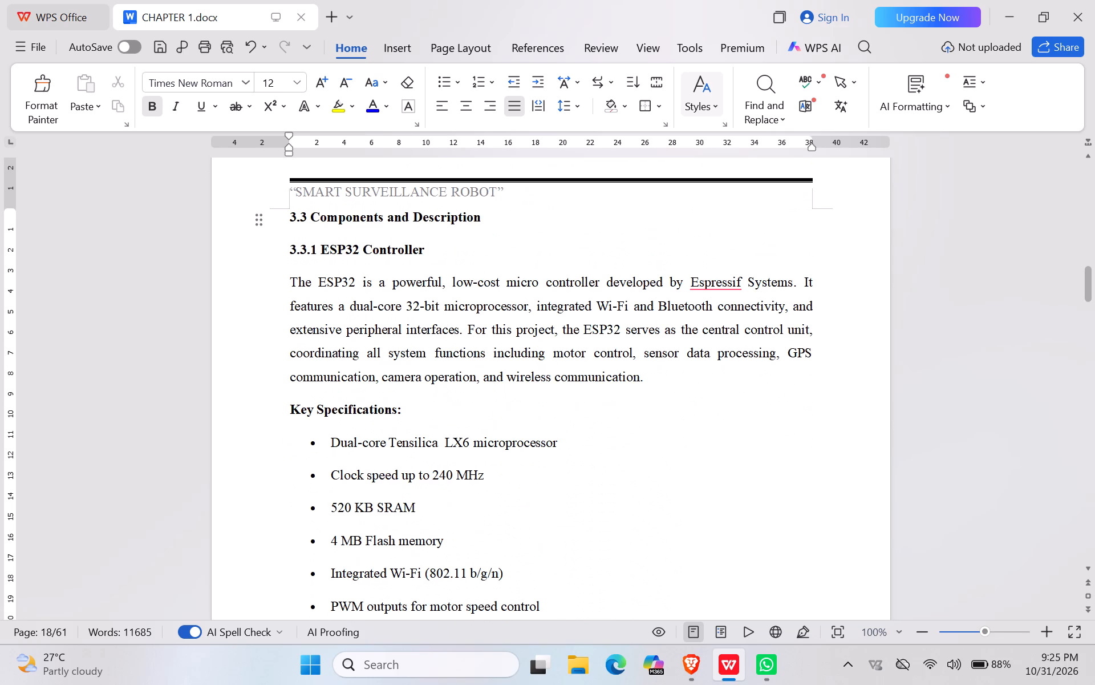
scroll(623, 346, "down", 6)
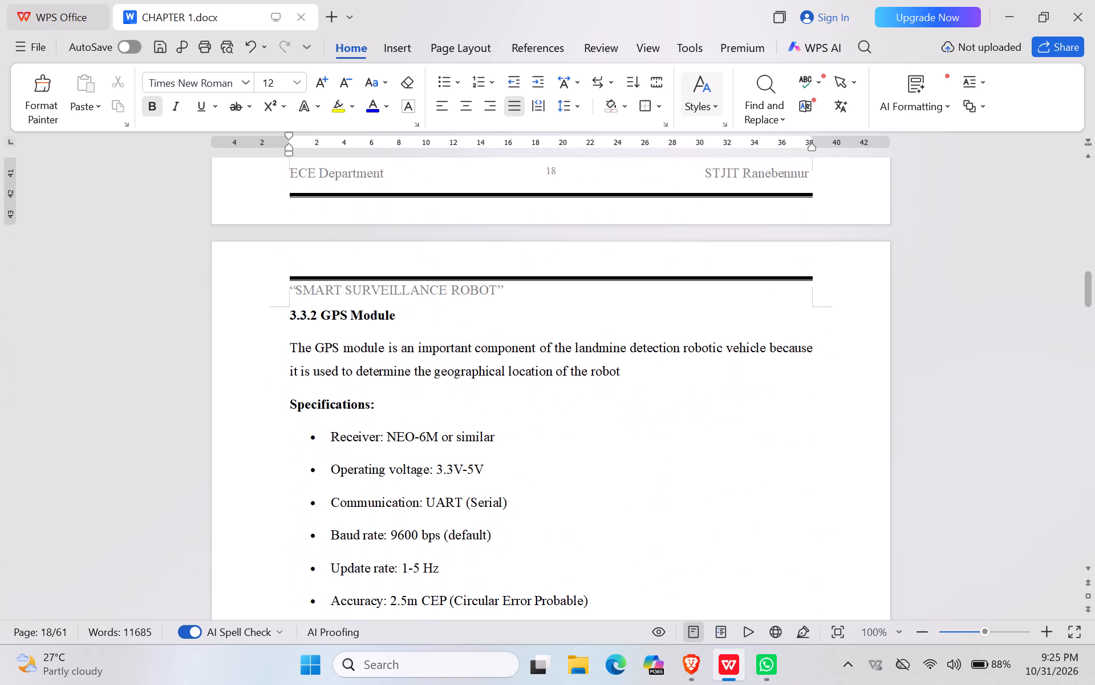
Review the layout of the component sections from 3.3.2 GPS Module through 3.3.7 Buzzer to 3.3.8 Battery and Power Supply.
scroll(623, 346, "down", 3)
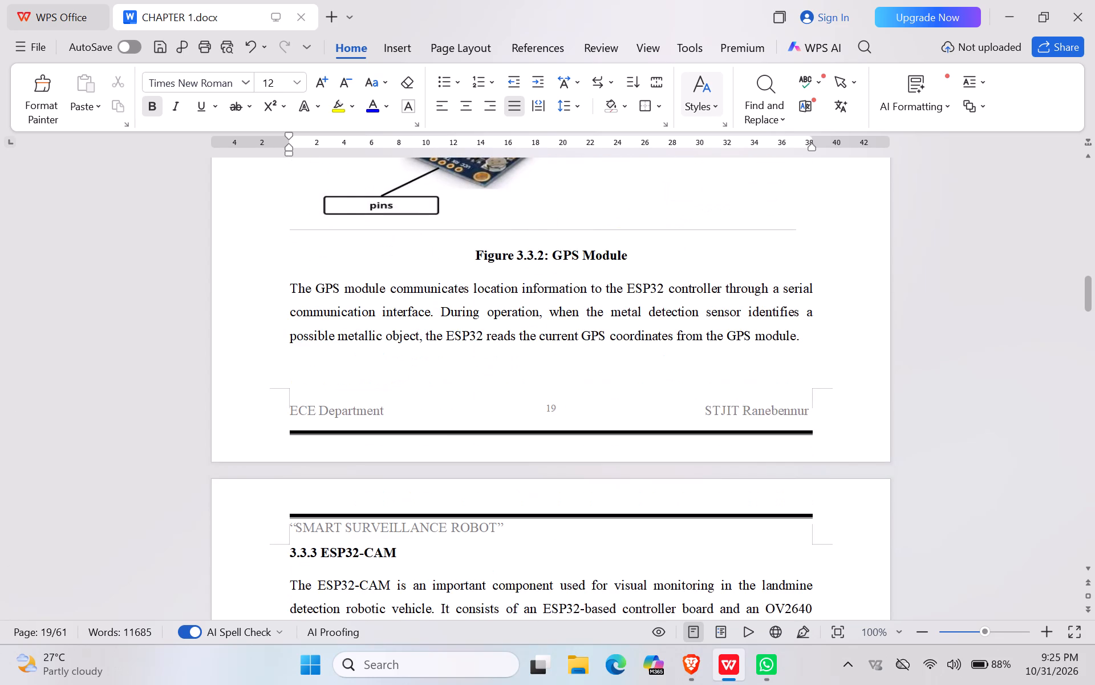
scroll(623, 346, "down", 4)
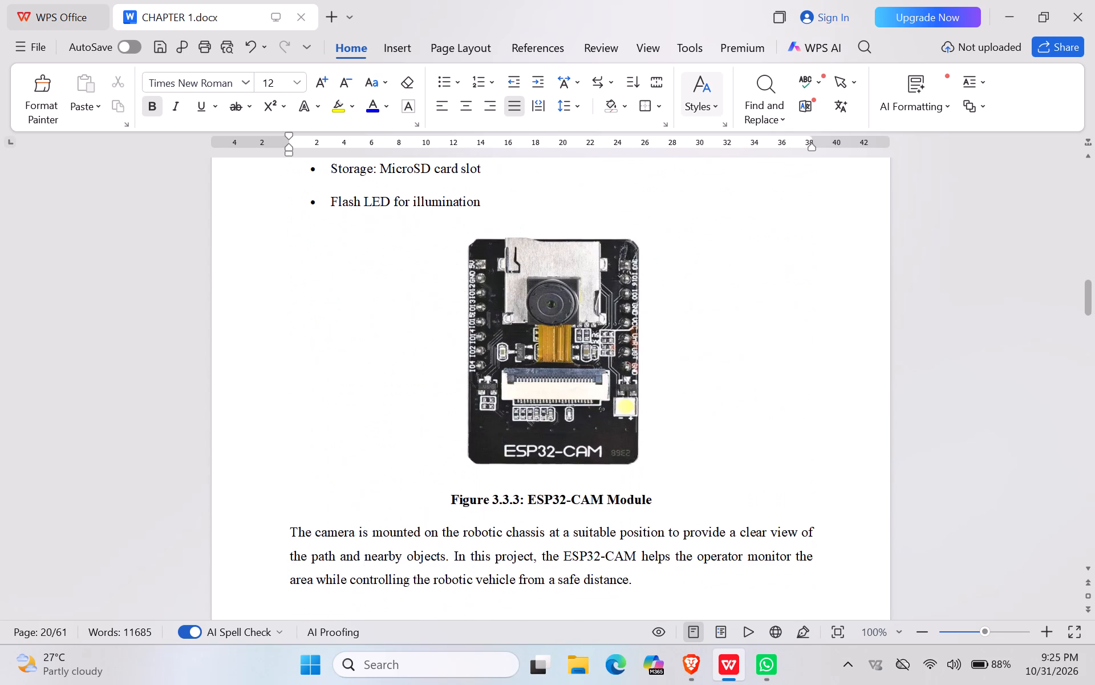
scroll(623, 346, "down", 4)
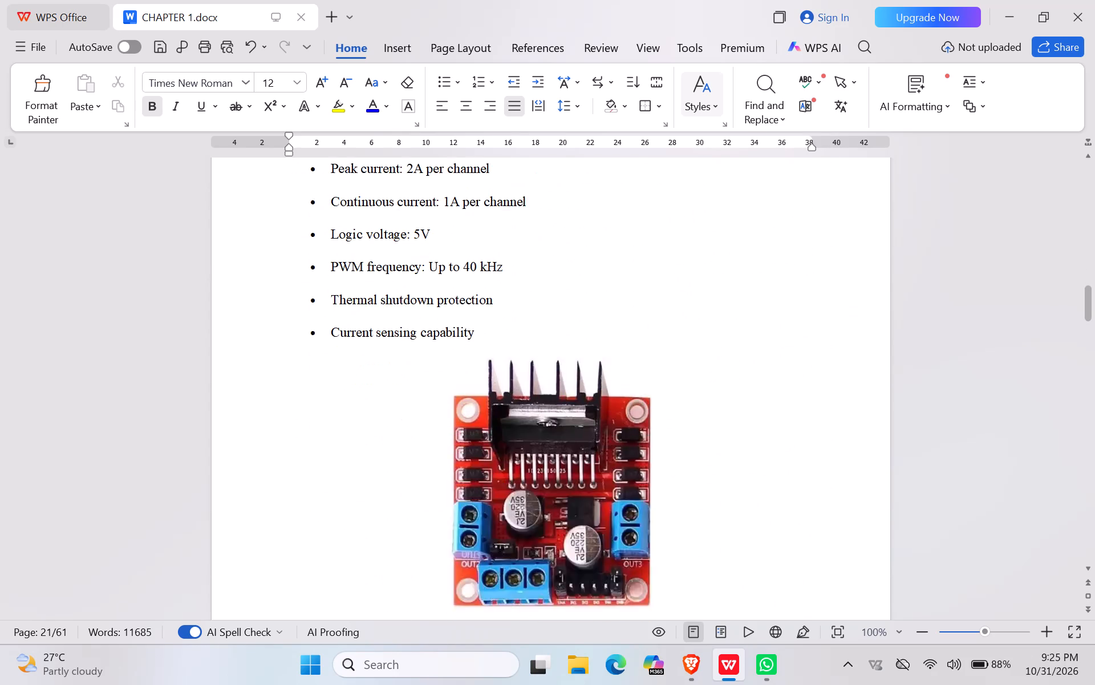
scroll(623, 346, "down", 6)
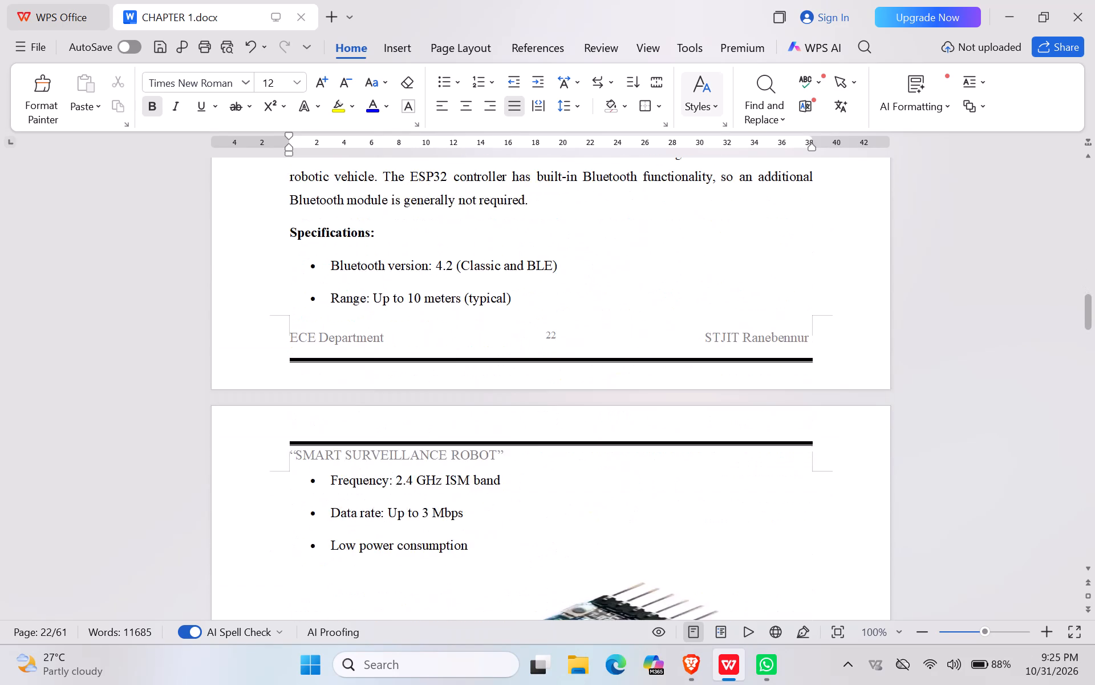
scroll(623, 346, "down", 4)
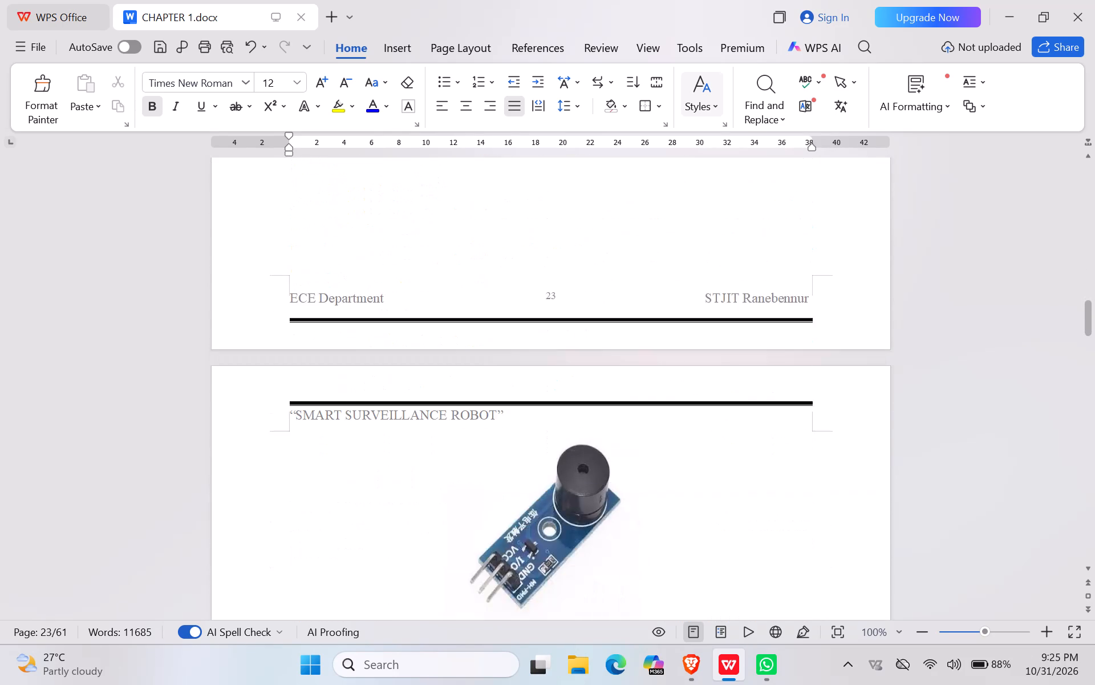
scroll(623, 346, "down", 2)
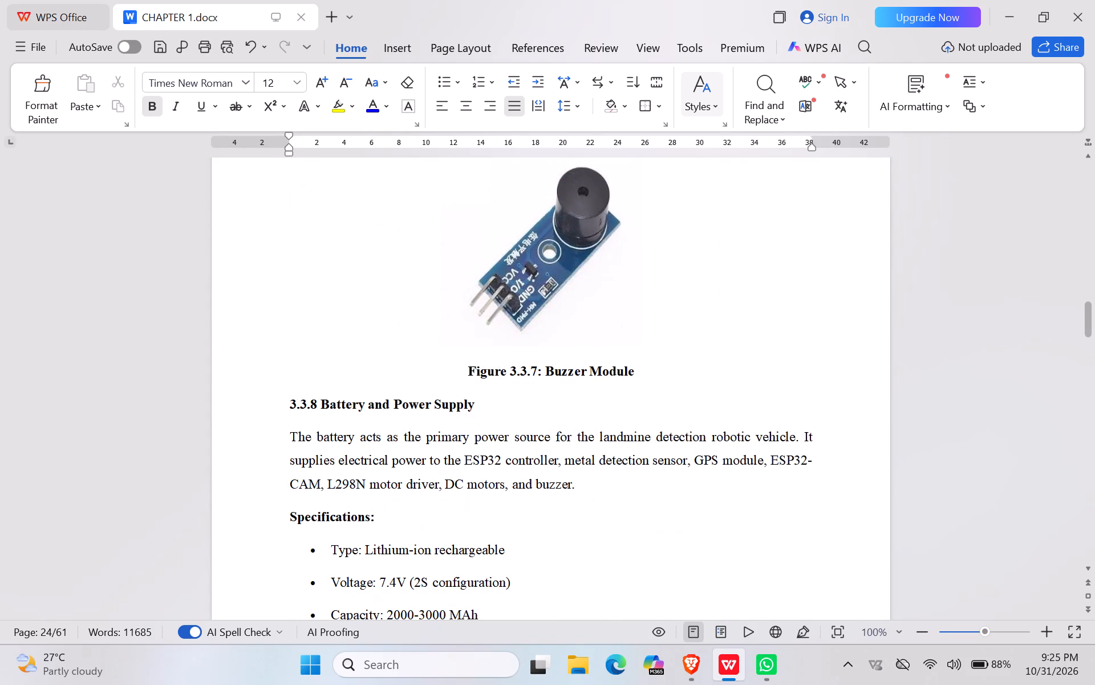
Examine the page break between the buzzer specifications and the Figure 3.3.7 picture, and the text from Figure 3.3.6 onward.
scroll(623, 346, "up", 4)
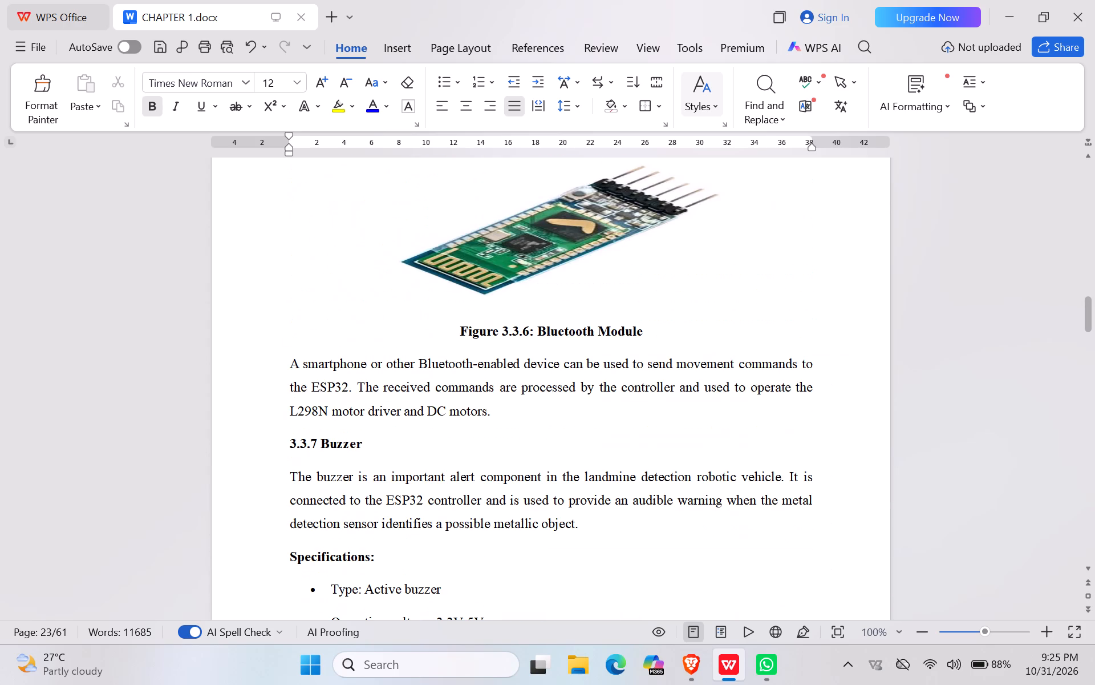
scroll(623, 346, "up", 3)
scroll(623, 346, "down", 2)
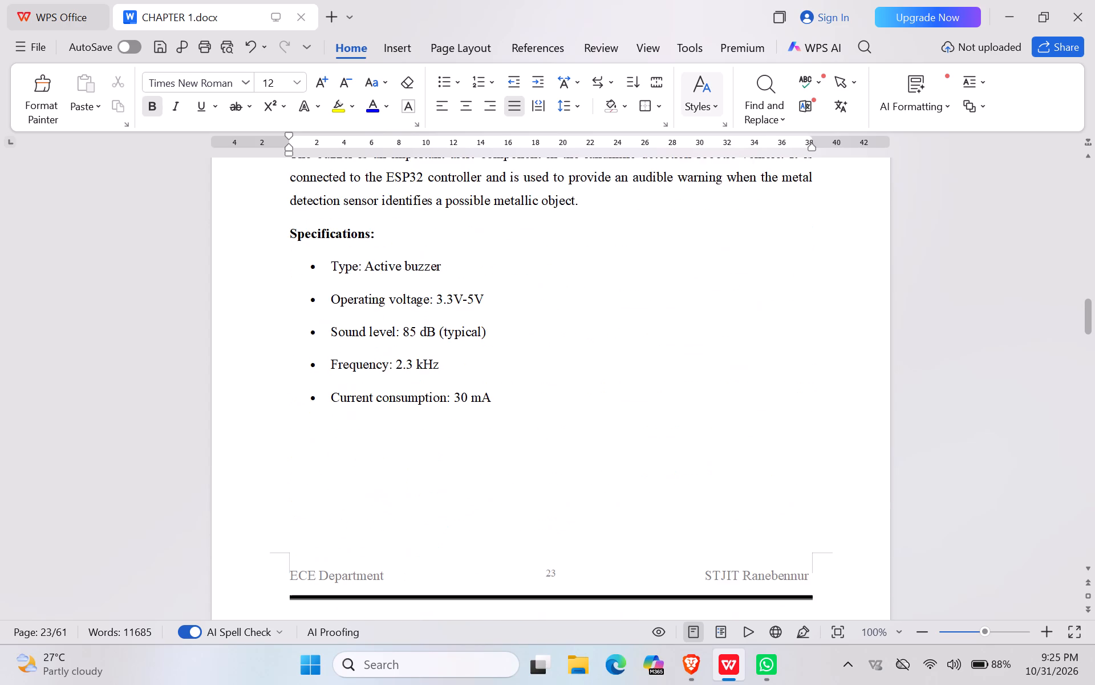
scroll(623, 346, "down", 1)
left_click(586, 456)
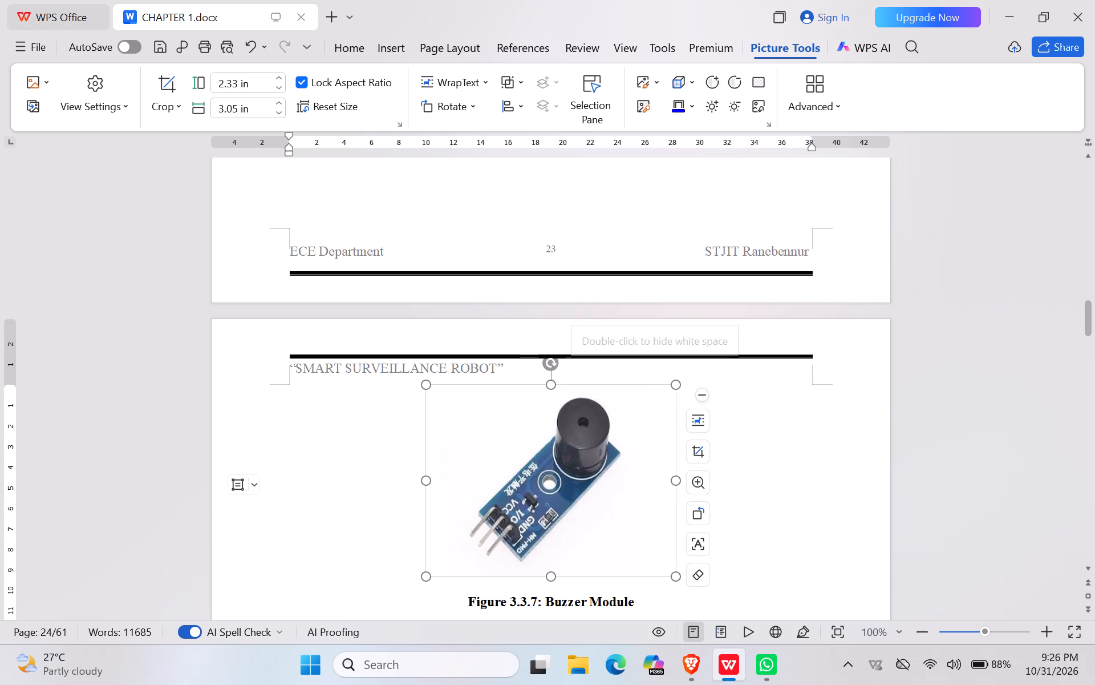
scroll(570, 316, "up", 1)
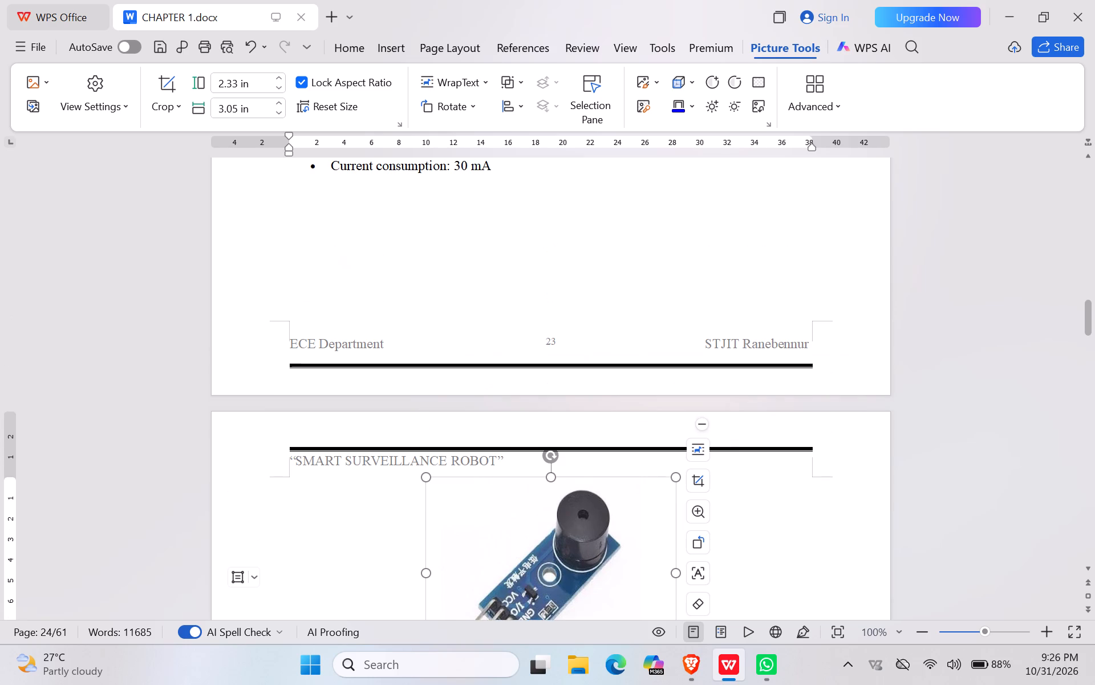
scroll(570, 316, "down", 2)
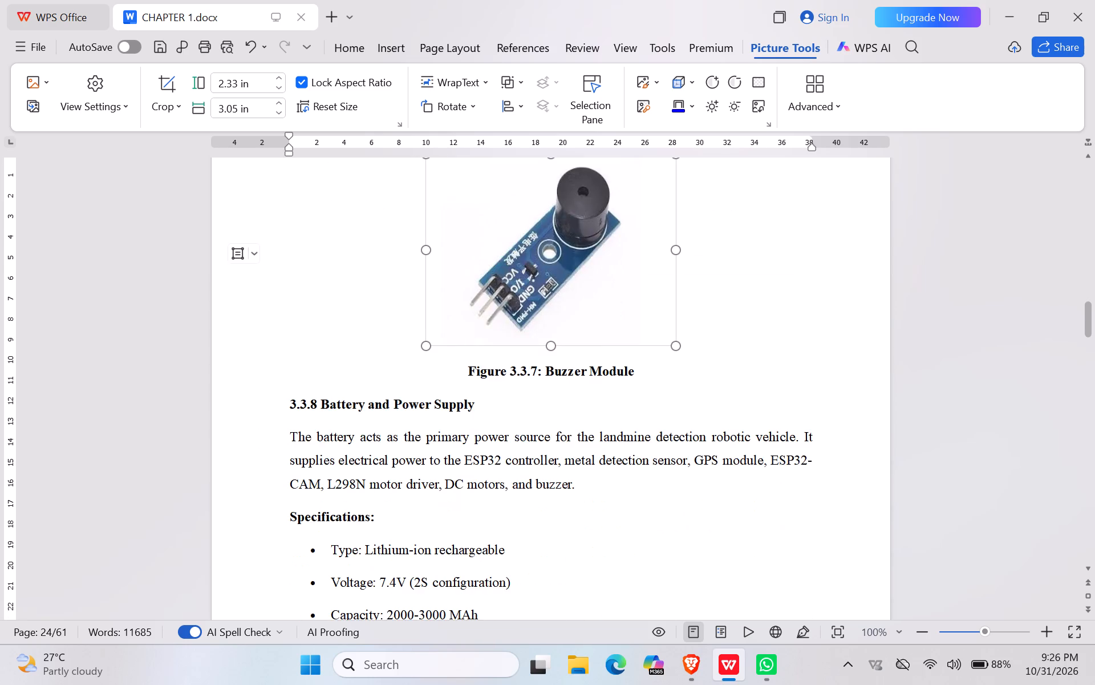
scroll(570, 316, "down", 1)
scroll(570, 316, "up", 5)
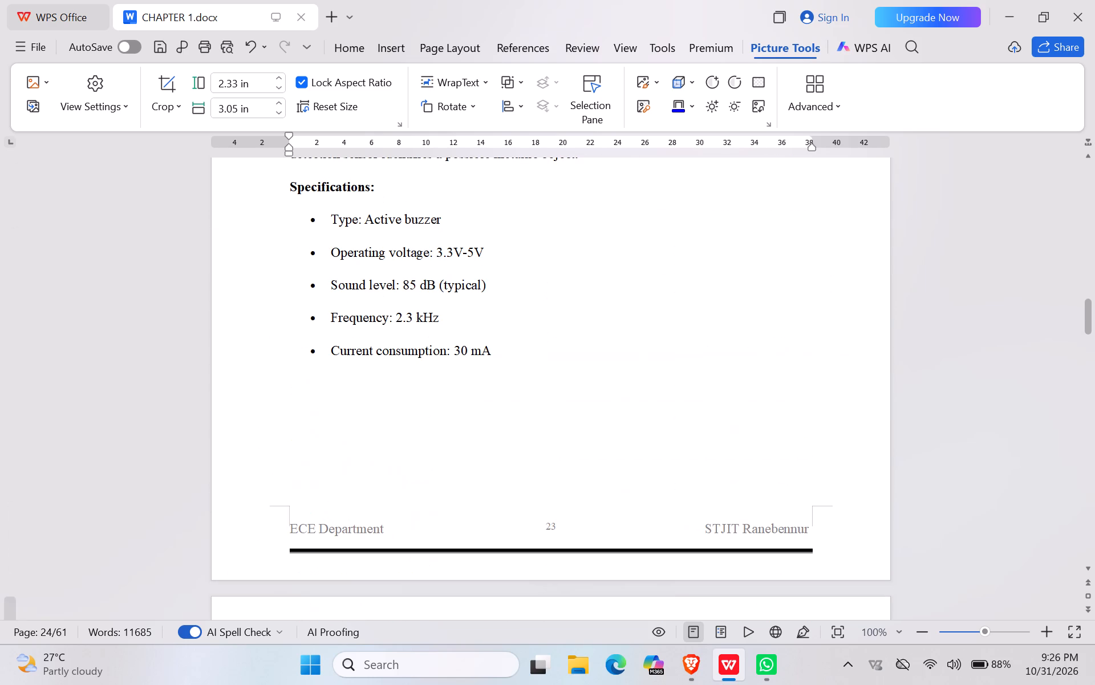
scroll(570, 316, "up", 2)
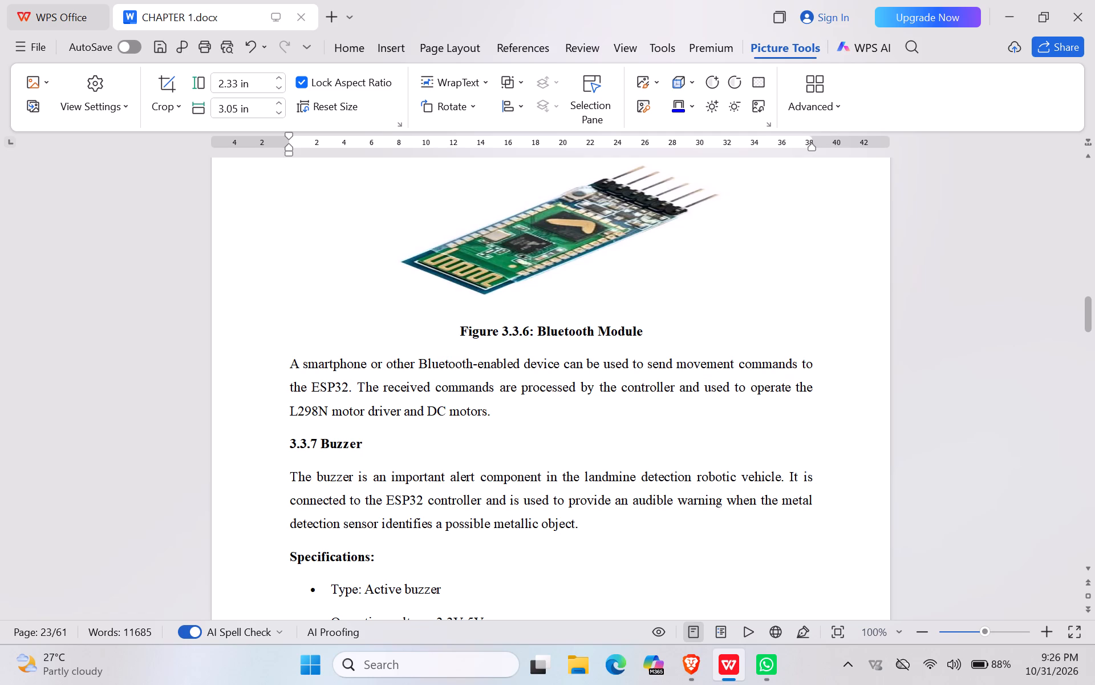
Delete the sentence starting "The received commands are processed" below Figure 3.3.6, keeping the 3.3.7 Buzzer heading on its own line.
left_click(358, 385)
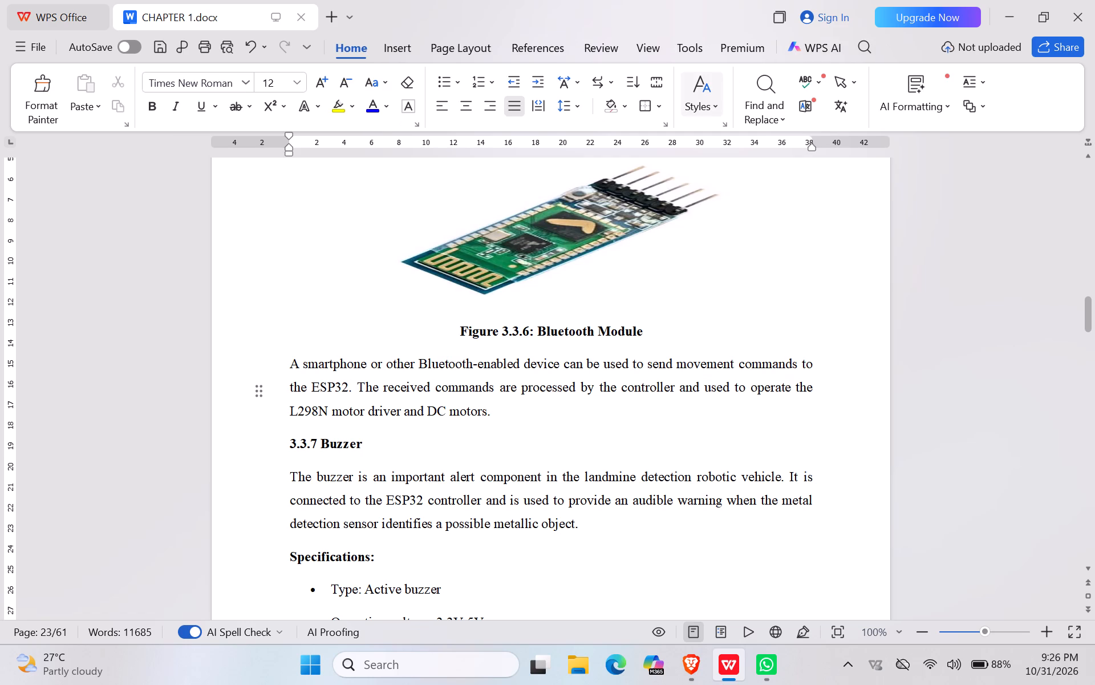
left_click_drag(358, 385, 516, 416)
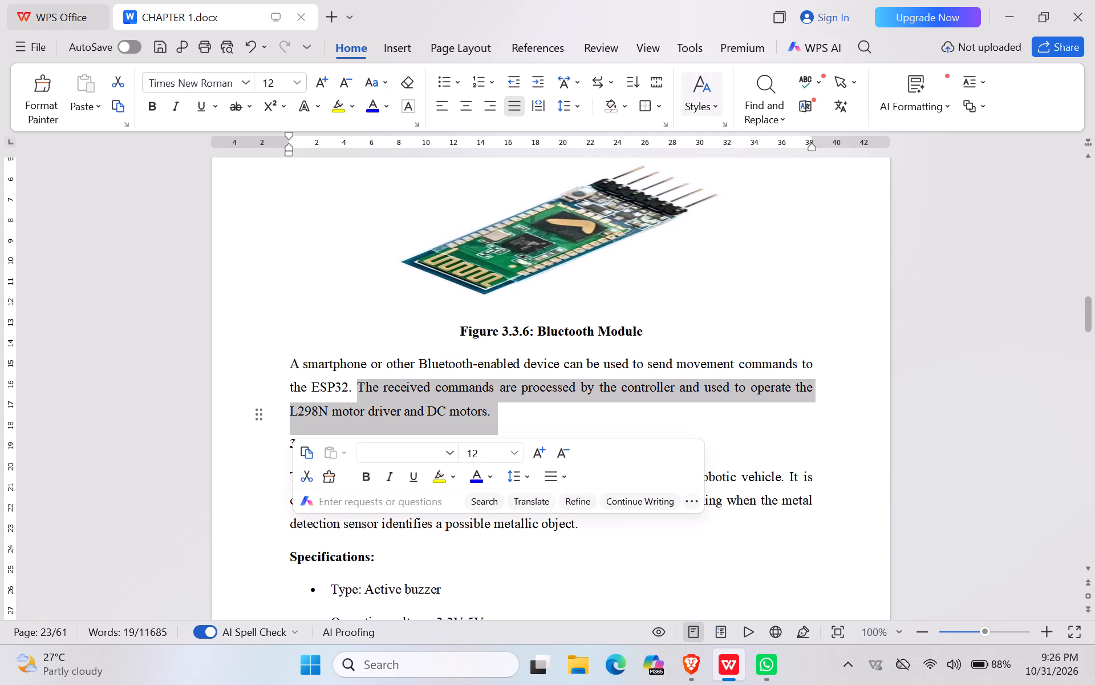
key("BackSpace")
key("Return")
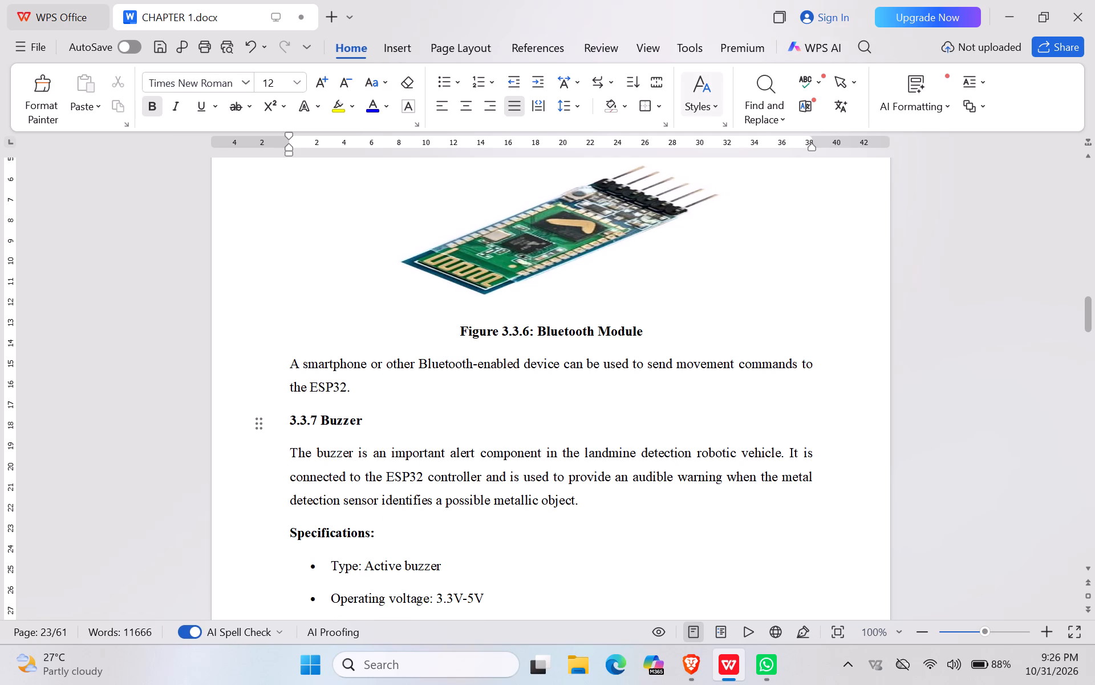
Reduce the Figure 3.3.7 buzzer picture's height to about 1.77 in so it fits below the specifications on page 23.
scroll(516, 416, "down", 4)
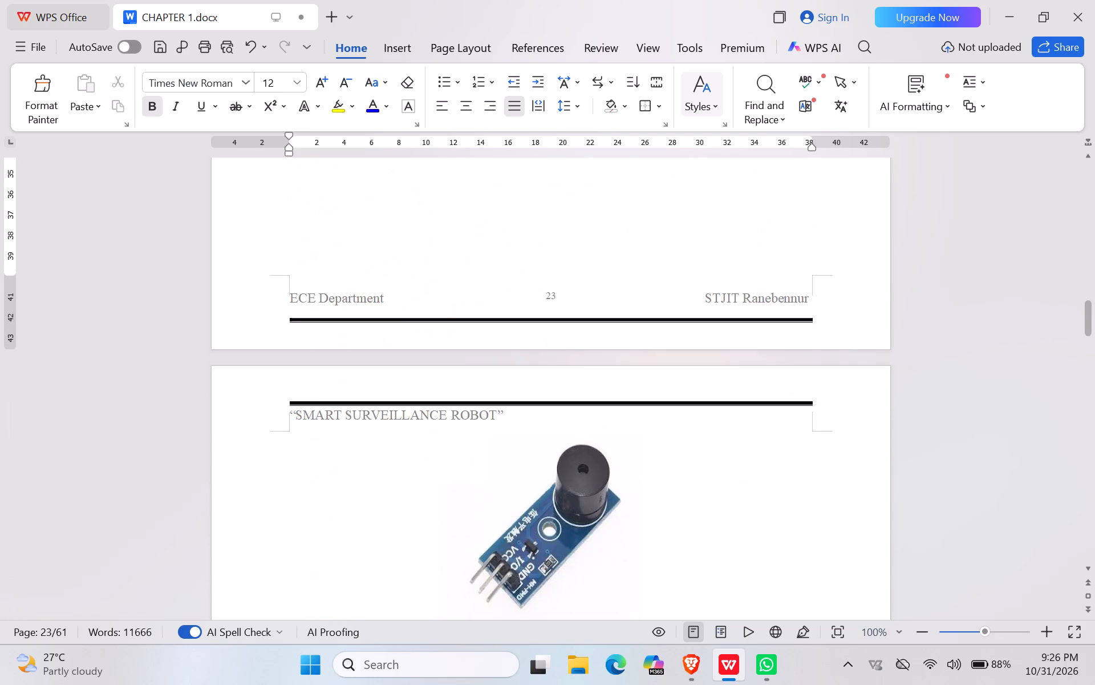
scroll(562, 537, "down", 1)
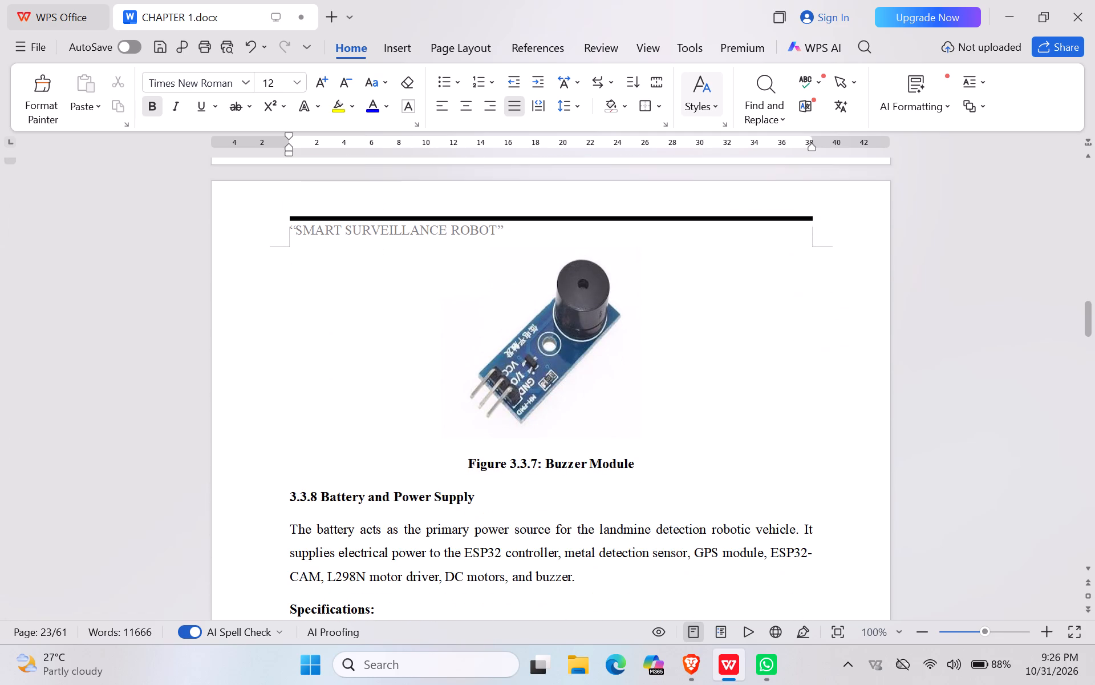
left_click(555, 421)
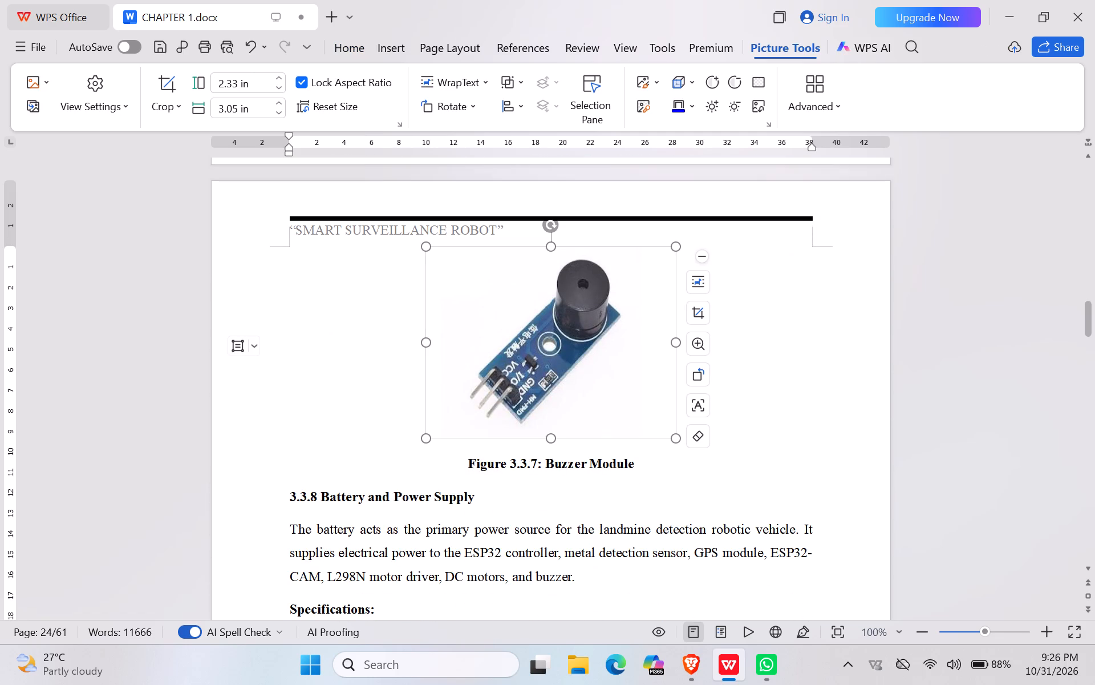
left_click_drag(554, 438, 554, 408)
left_click_drag(554, 408, 555, 392)
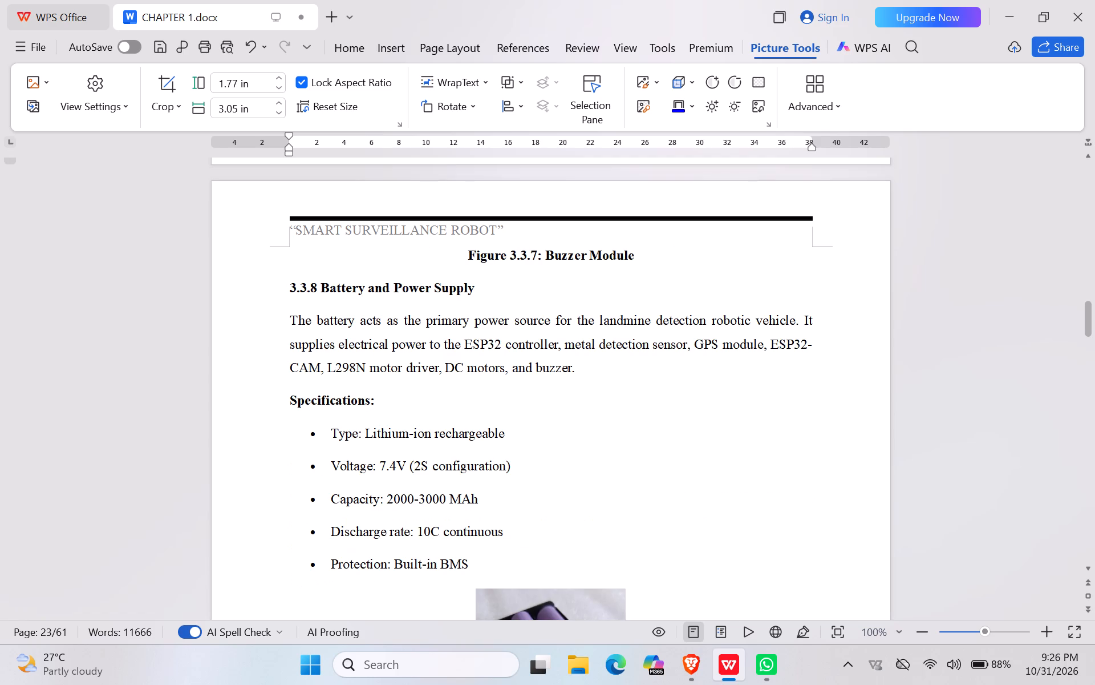
scroll(463, 237, "up", 2)
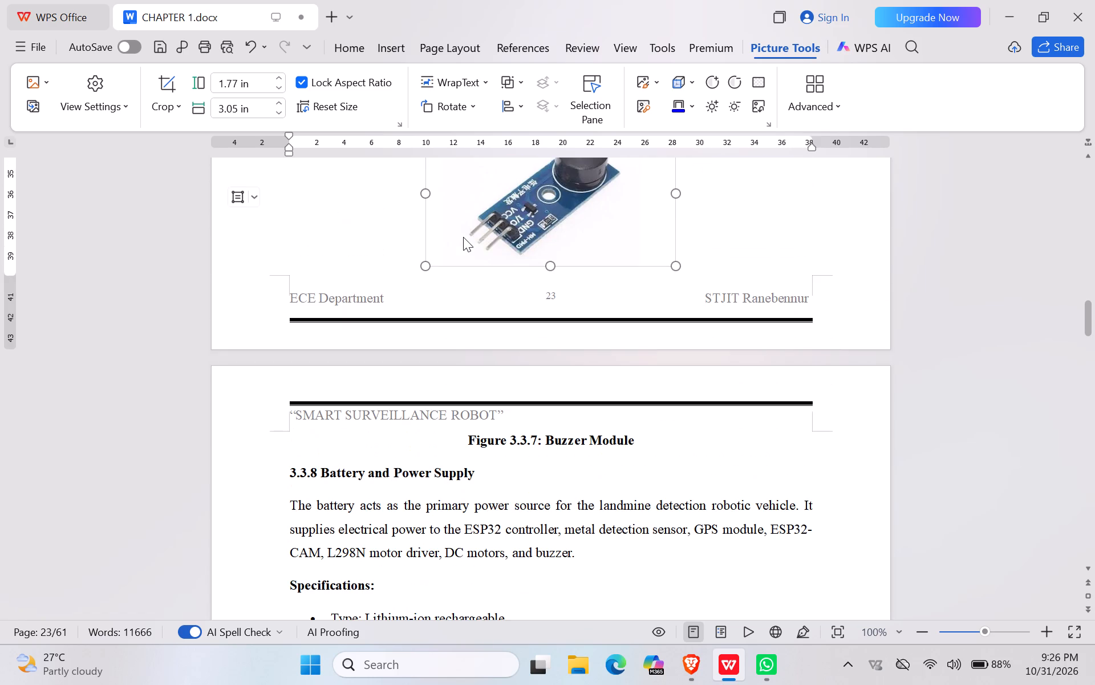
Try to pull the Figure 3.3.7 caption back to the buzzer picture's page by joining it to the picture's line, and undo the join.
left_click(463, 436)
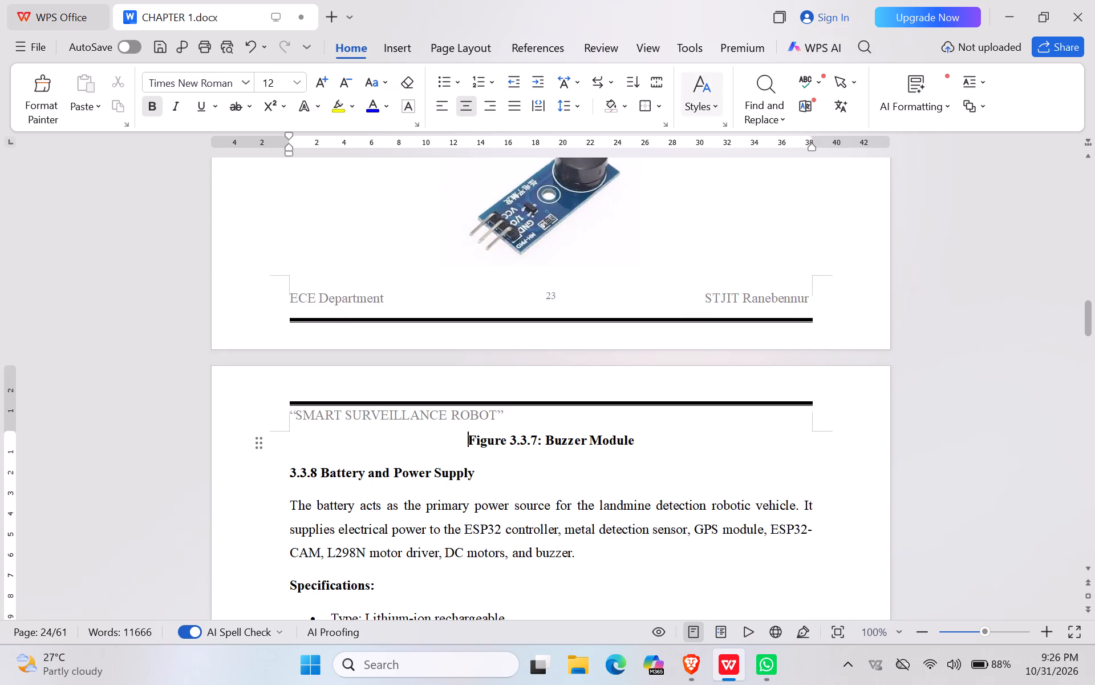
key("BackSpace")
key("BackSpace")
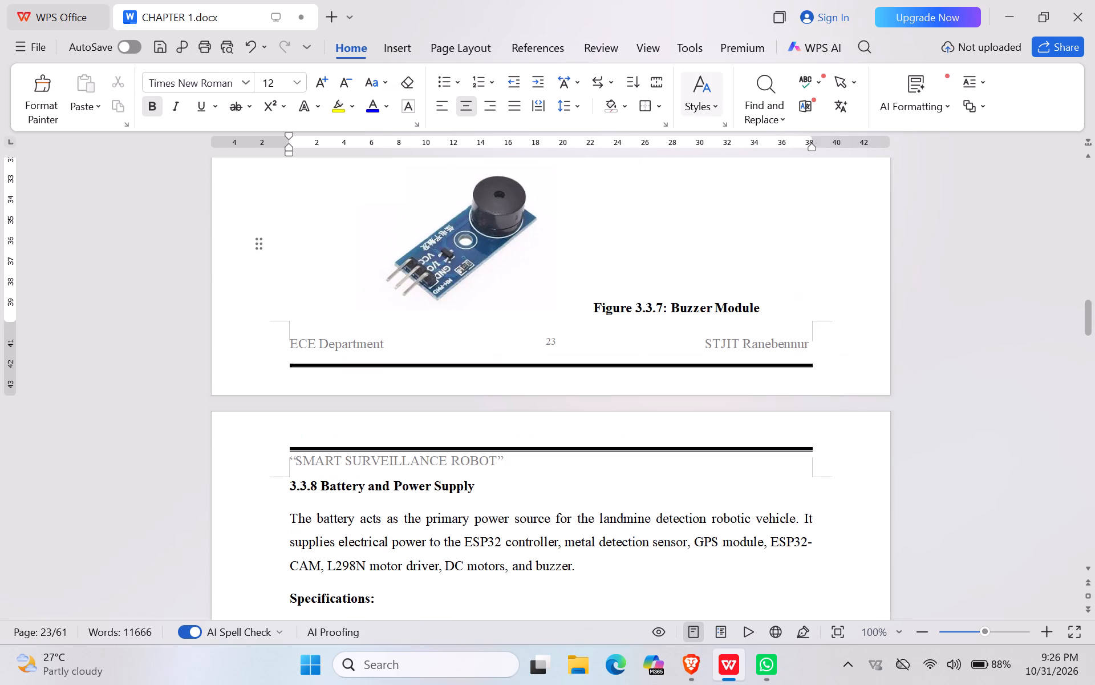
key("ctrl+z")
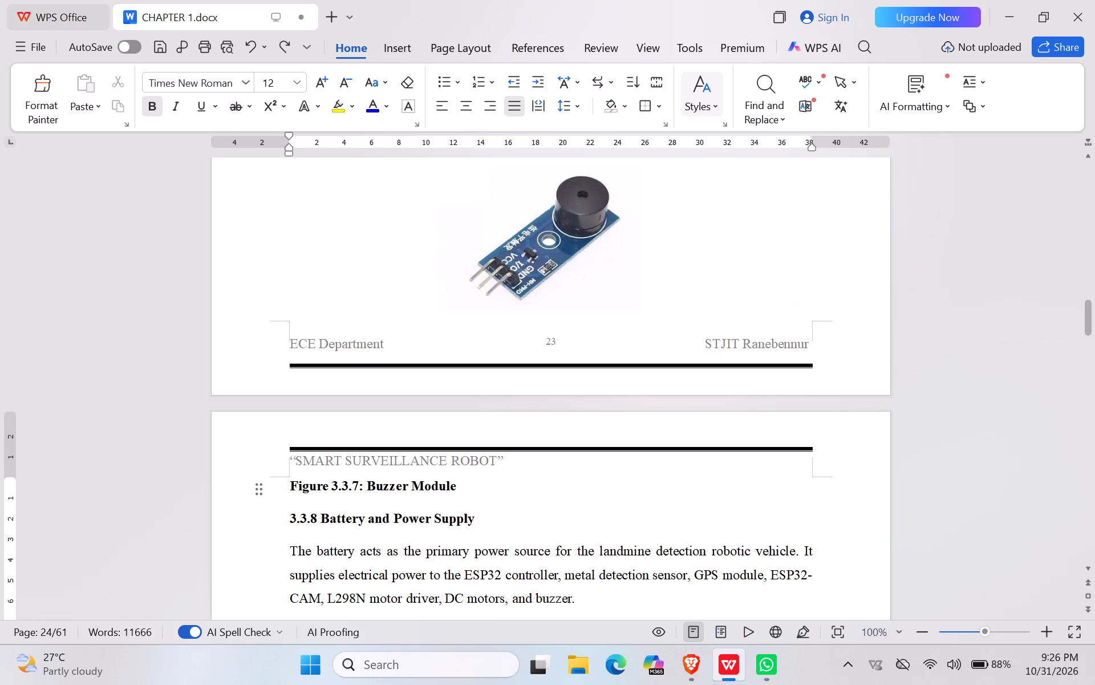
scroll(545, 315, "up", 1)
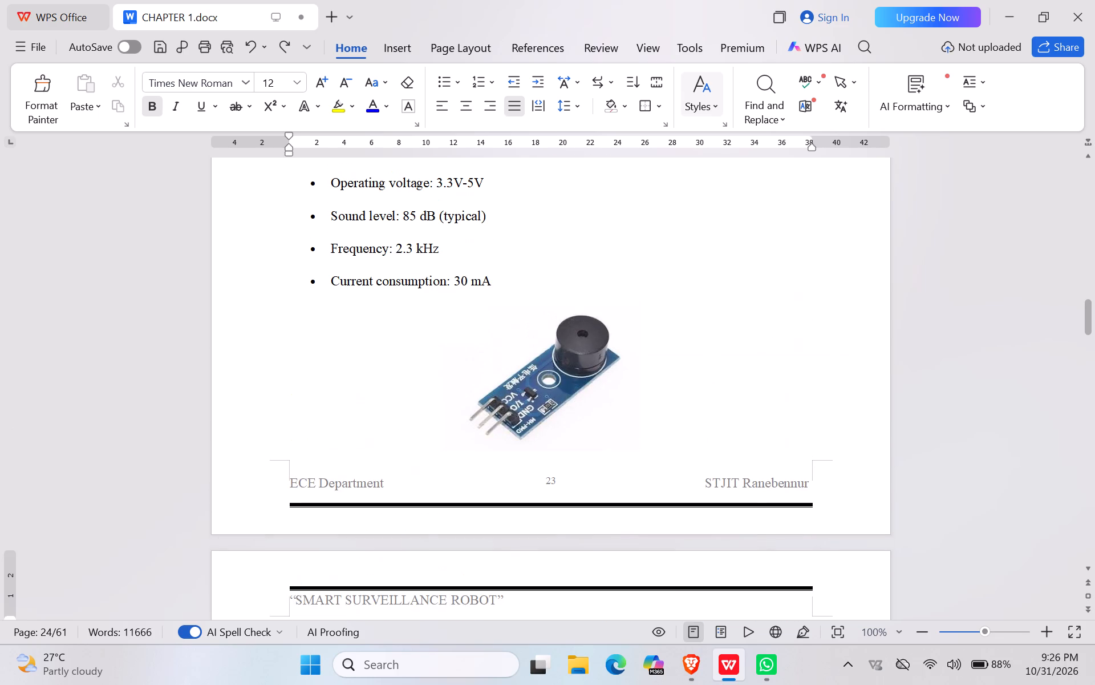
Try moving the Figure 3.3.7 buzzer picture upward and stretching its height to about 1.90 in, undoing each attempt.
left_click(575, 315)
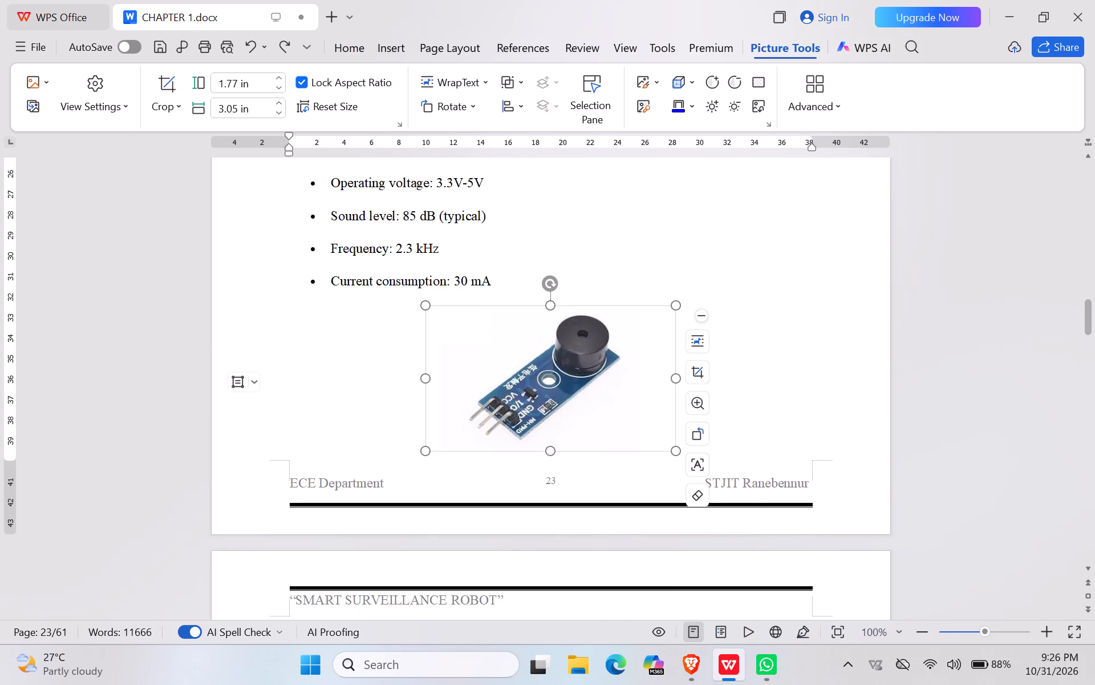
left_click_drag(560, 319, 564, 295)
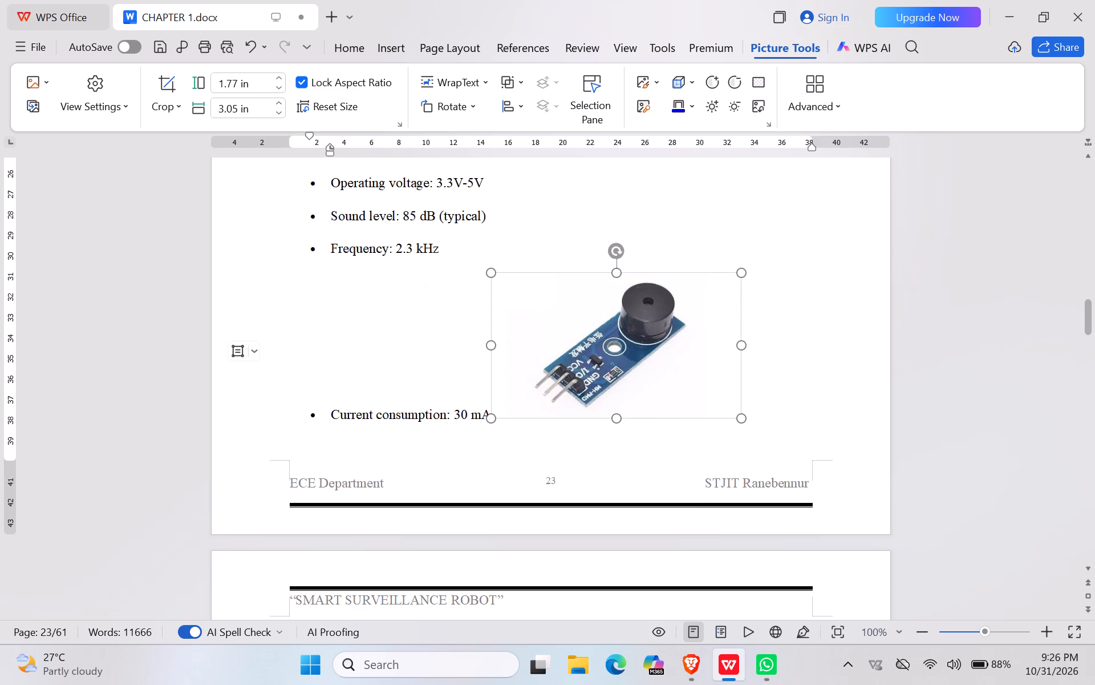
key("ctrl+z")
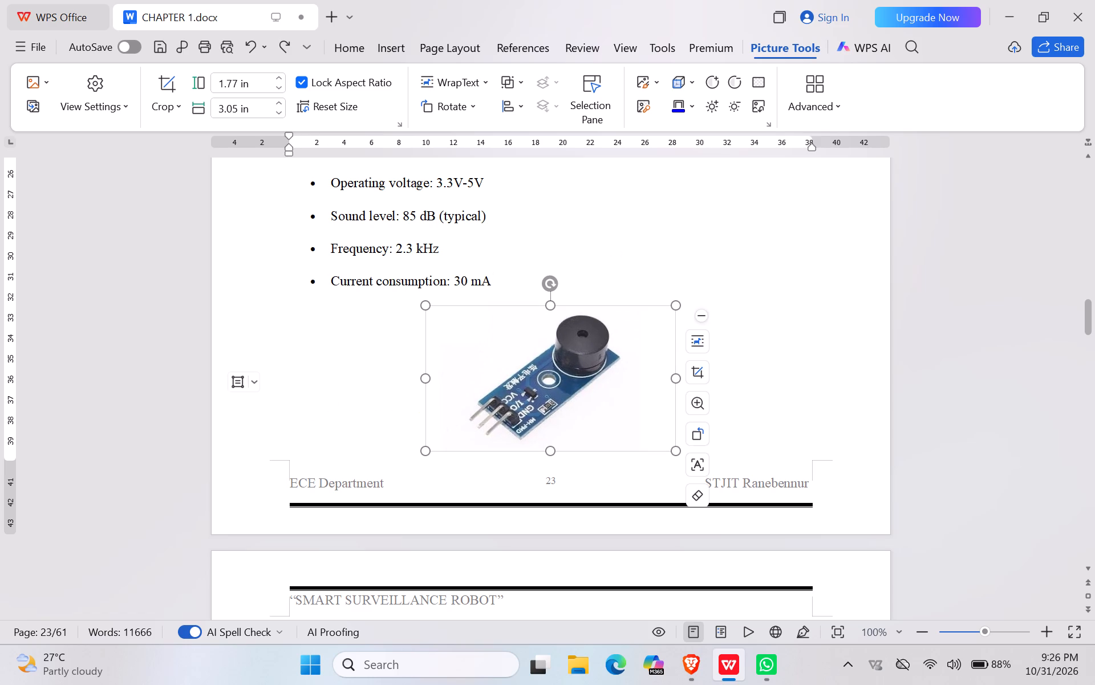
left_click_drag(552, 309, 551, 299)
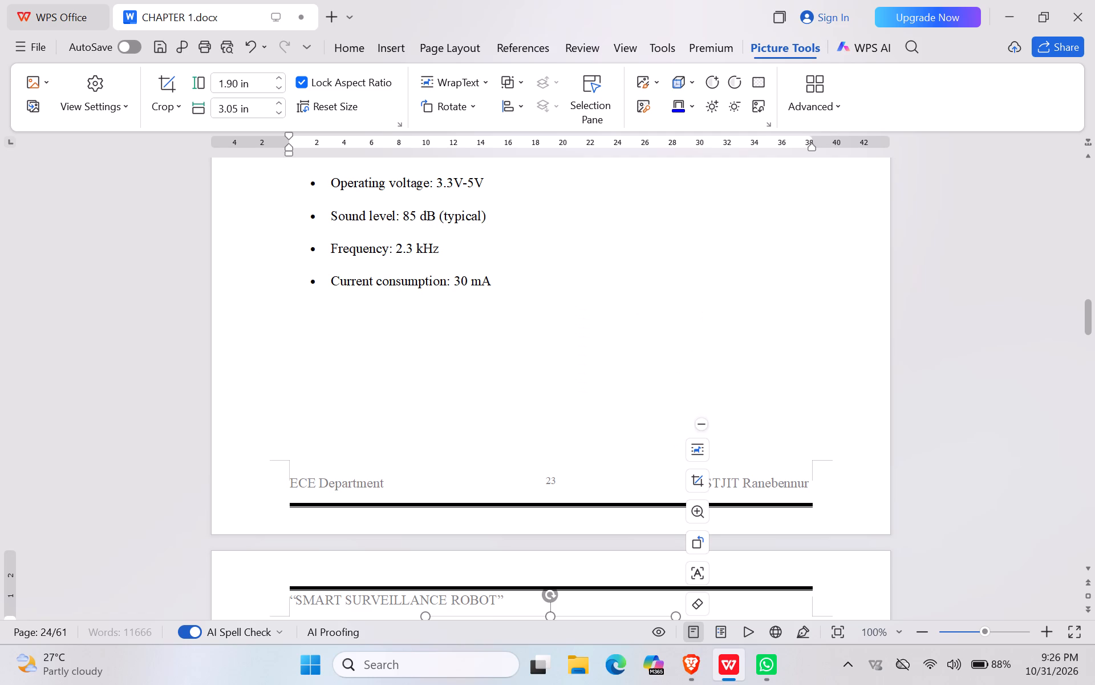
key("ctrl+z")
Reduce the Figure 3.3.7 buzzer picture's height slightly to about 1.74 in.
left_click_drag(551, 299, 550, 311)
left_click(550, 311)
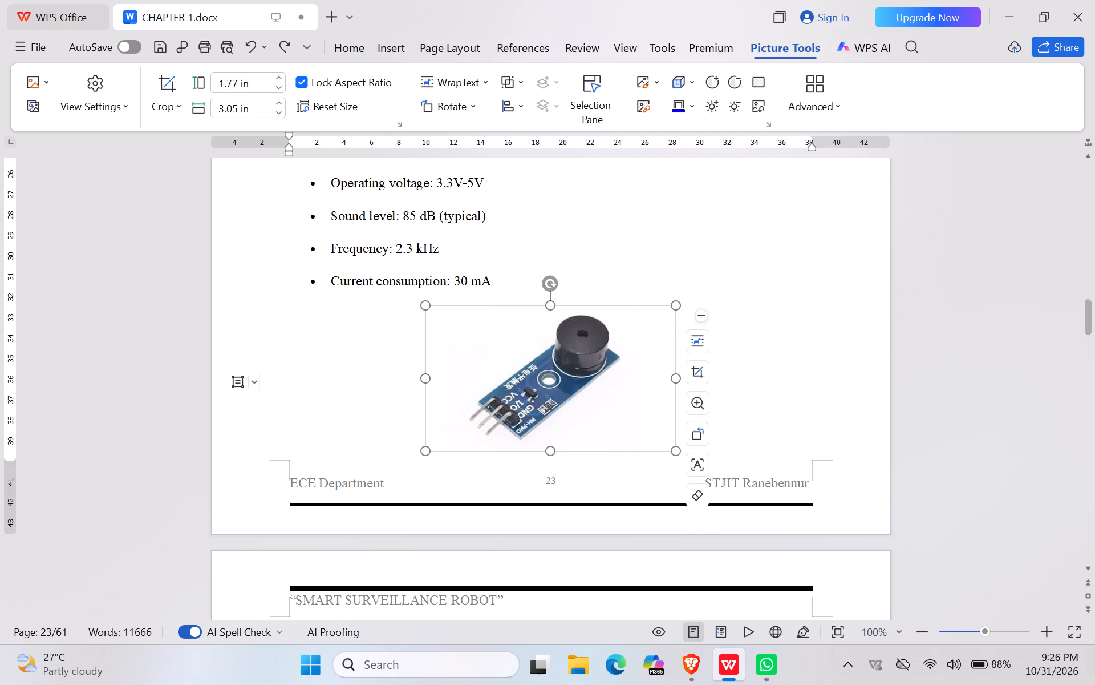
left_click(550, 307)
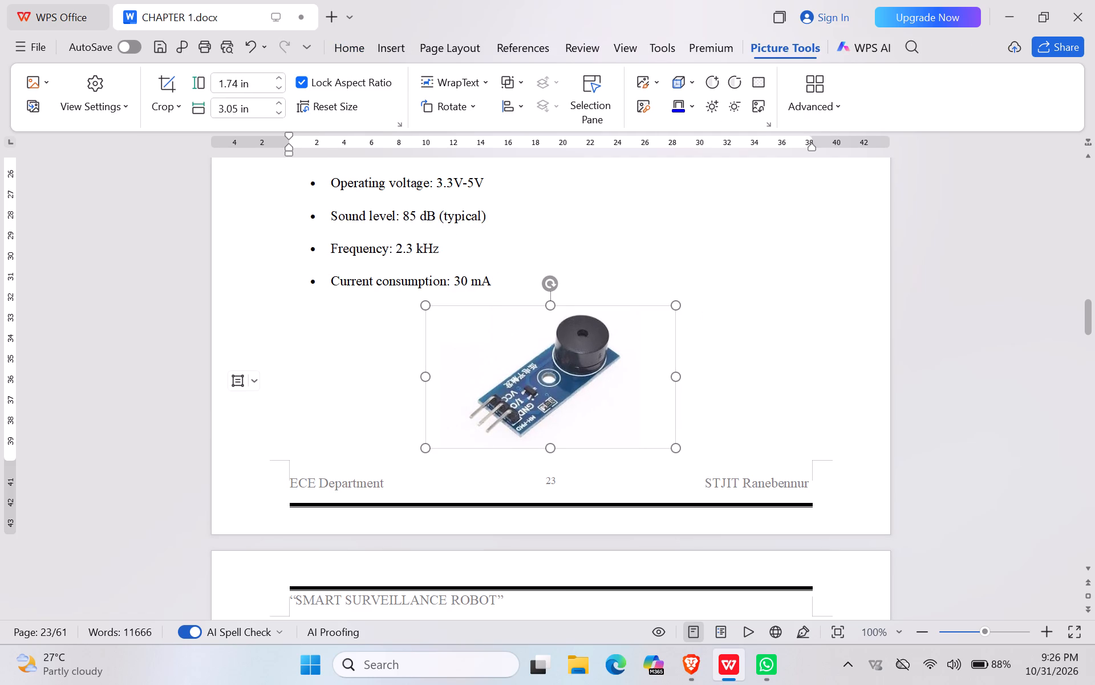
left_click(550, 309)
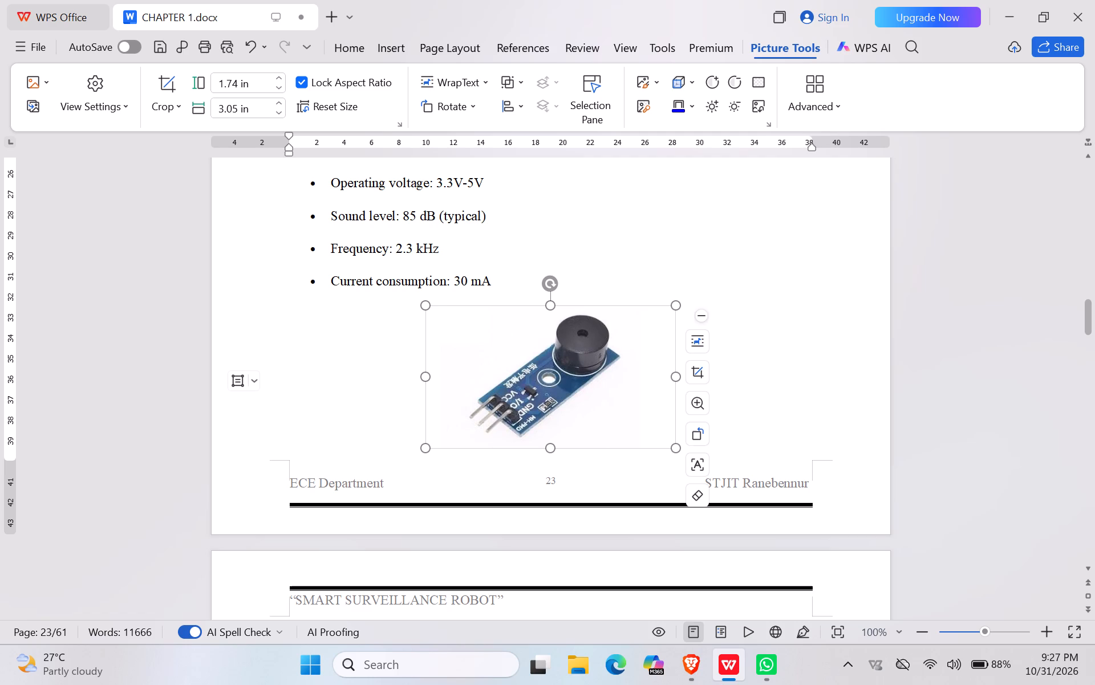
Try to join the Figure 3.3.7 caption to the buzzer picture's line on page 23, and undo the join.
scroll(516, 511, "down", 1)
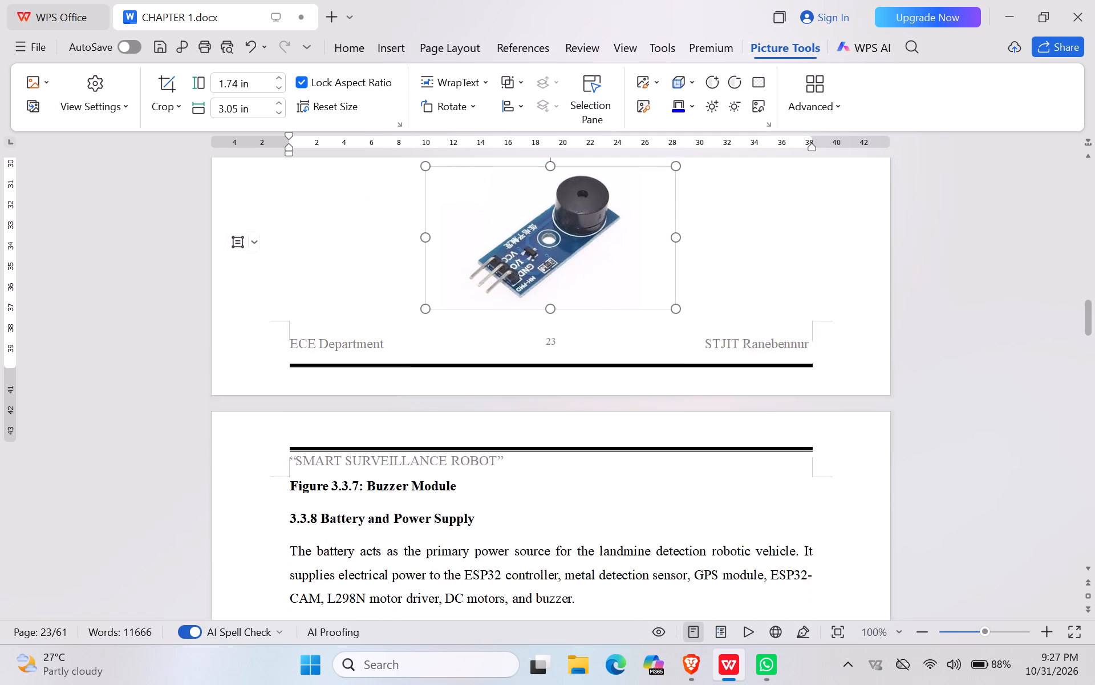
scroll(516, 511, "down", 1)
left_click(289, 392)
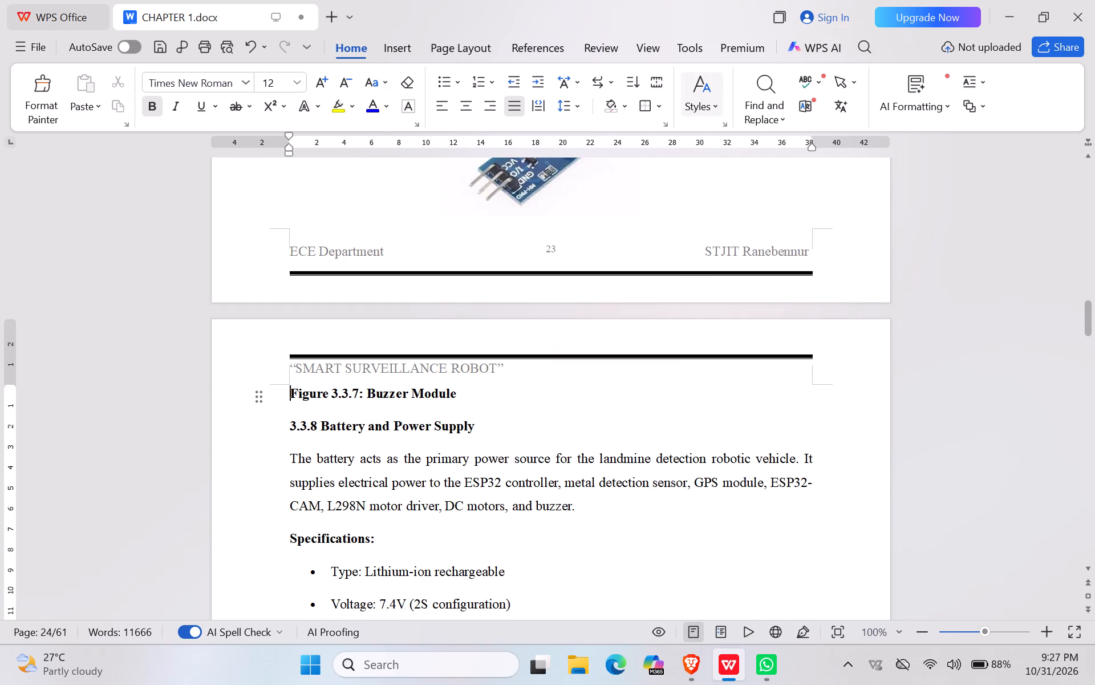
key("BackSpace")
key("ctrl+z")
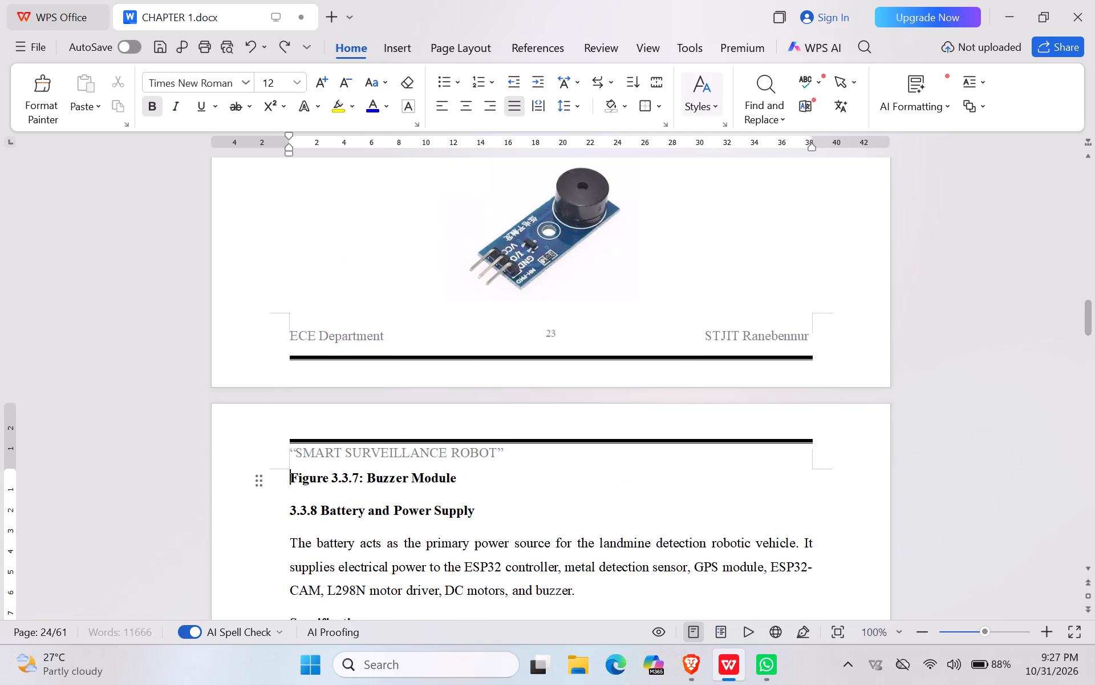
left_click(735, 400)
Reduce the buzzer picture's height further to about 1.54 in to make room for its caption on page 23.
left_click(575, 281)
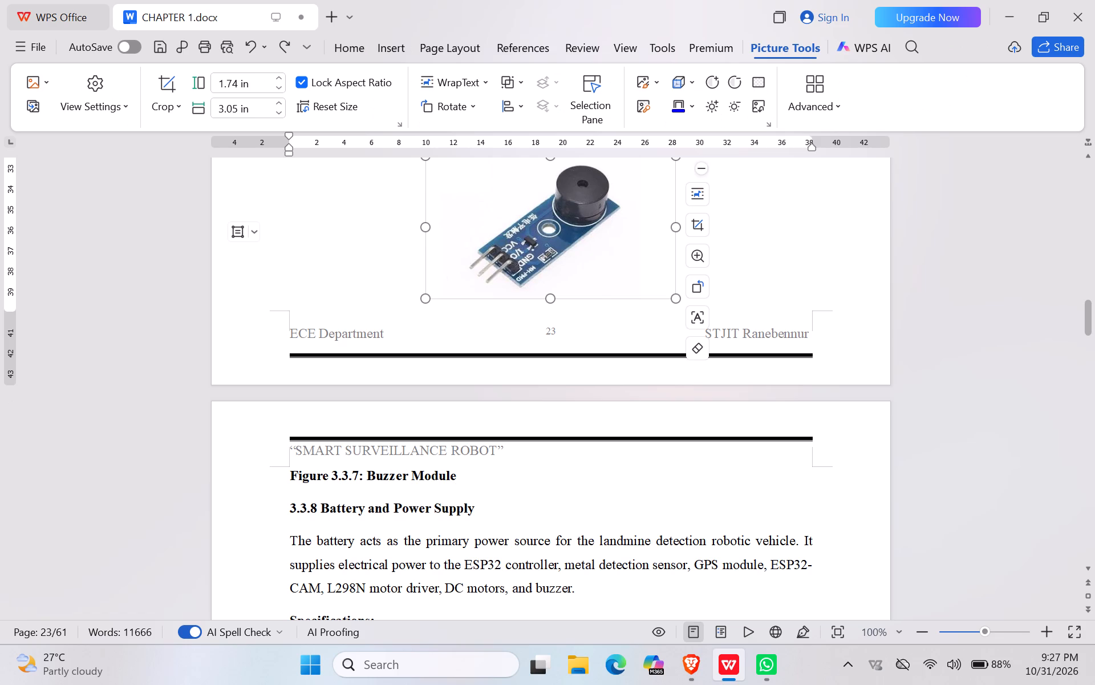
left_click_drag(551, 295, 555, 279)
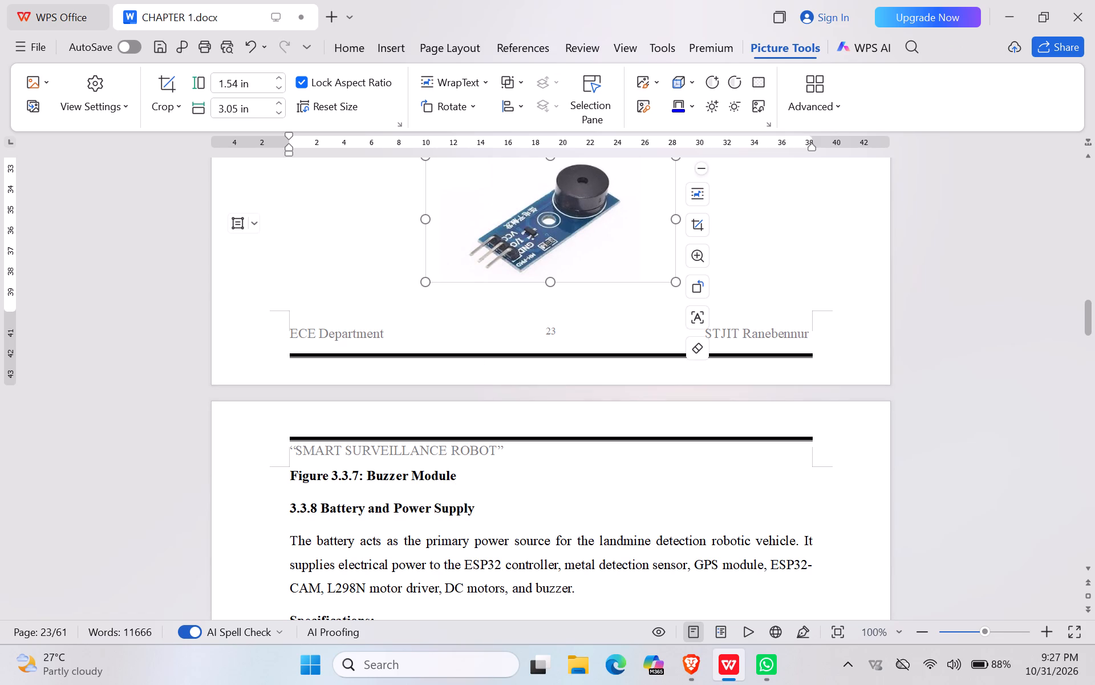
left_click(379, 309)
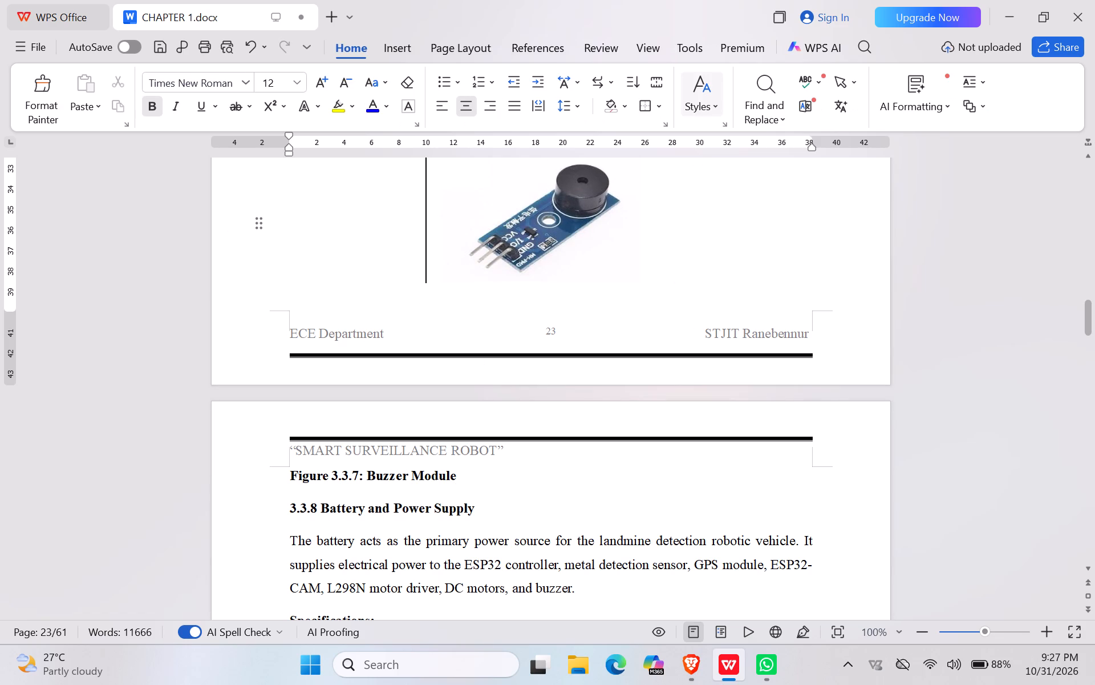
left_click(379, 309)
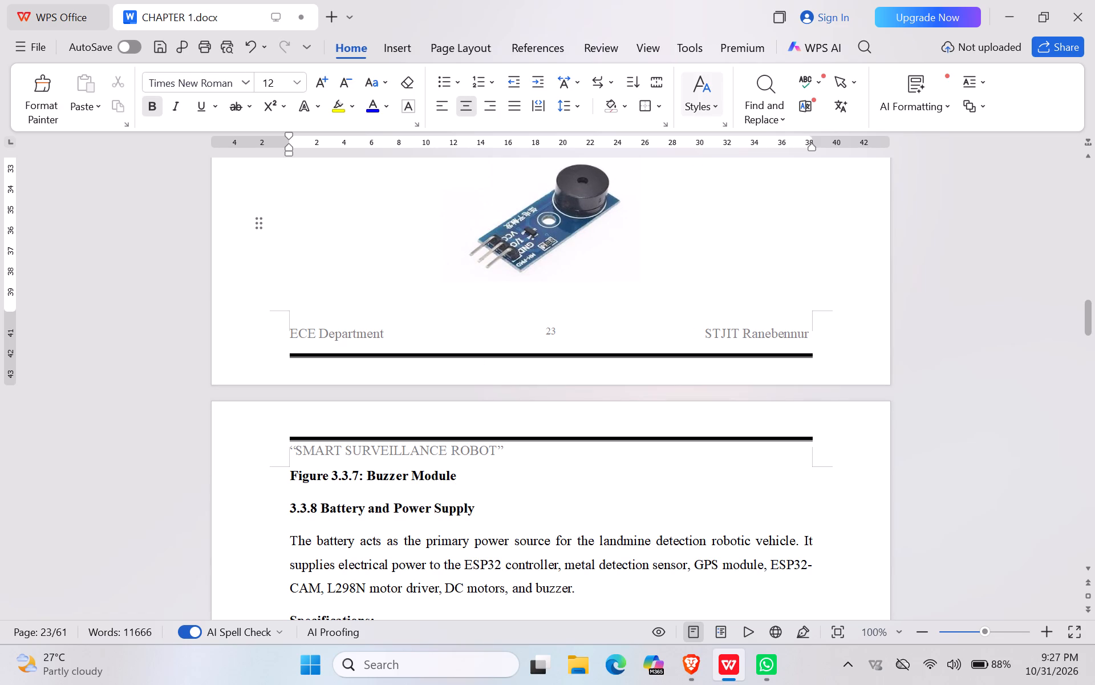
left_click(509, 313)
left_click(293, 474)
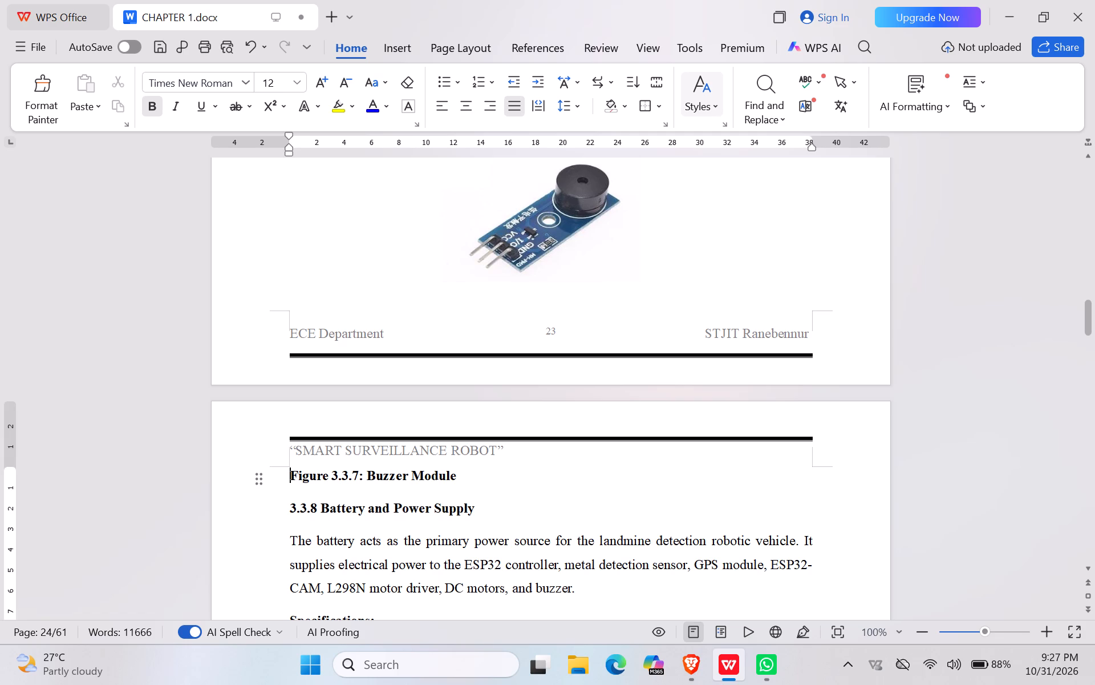
Undo the buzzer picture's recent height reductions and insert a line break at the picture.
key("ctrl+z")
key("ctrl+z")
key("ctrl+z")
key("ctrl+z")
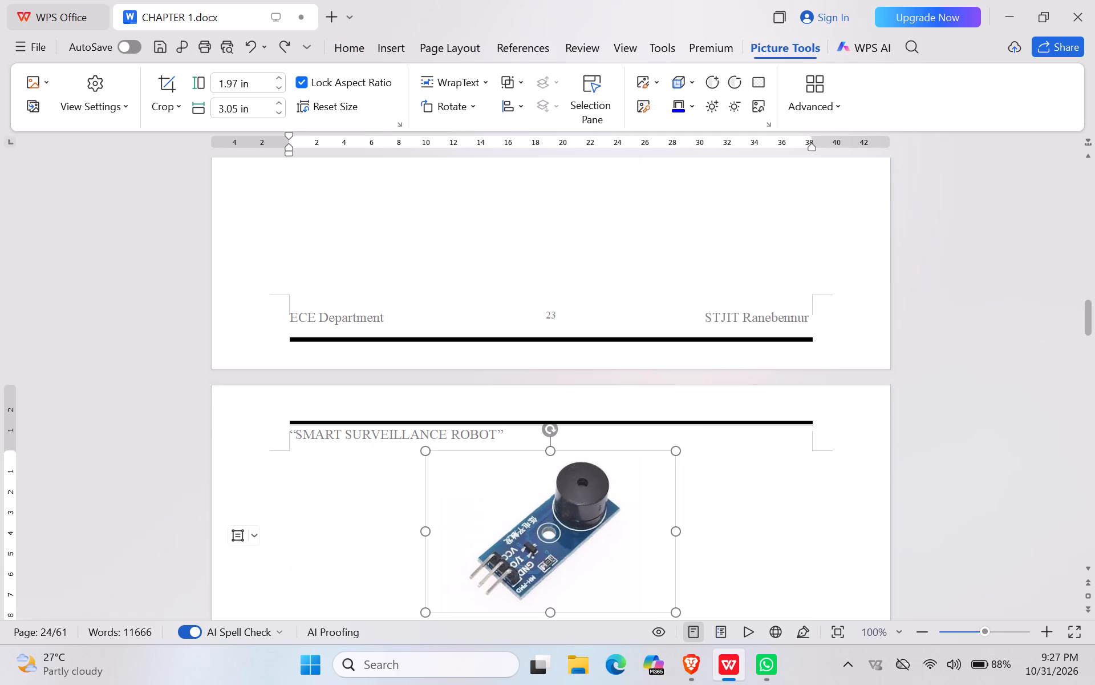
key("Return")
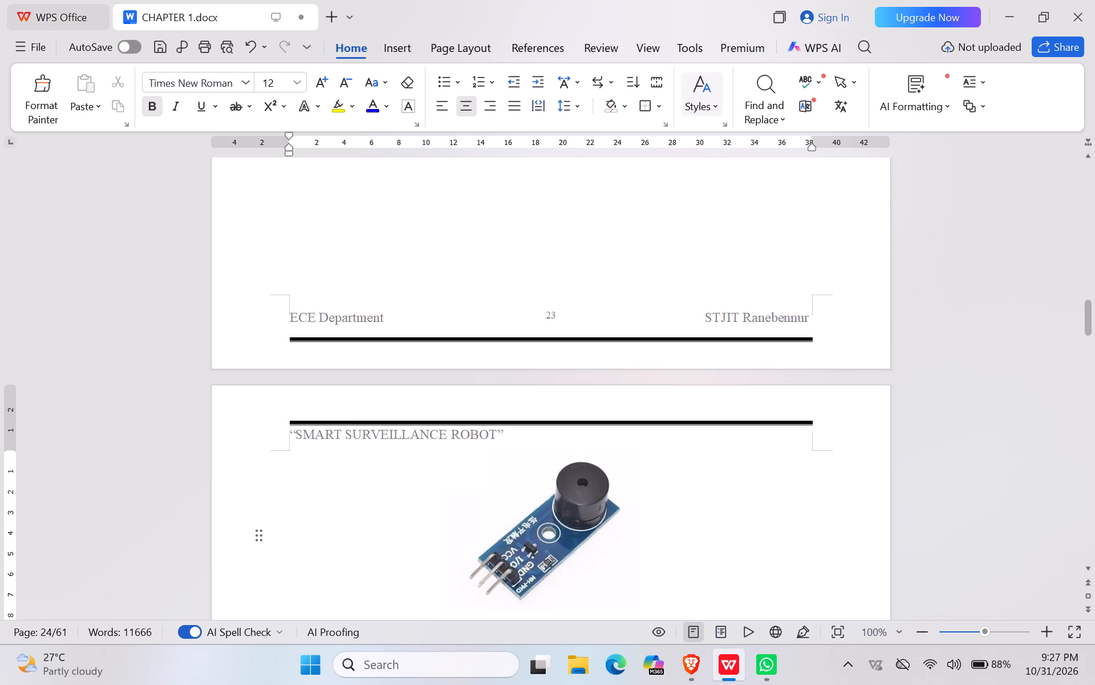
left_click(361, 350)
Examine the layout of the battery section on page 24 and the robotic chassis section on page 25.
scroll(362, 411, "down", 4)
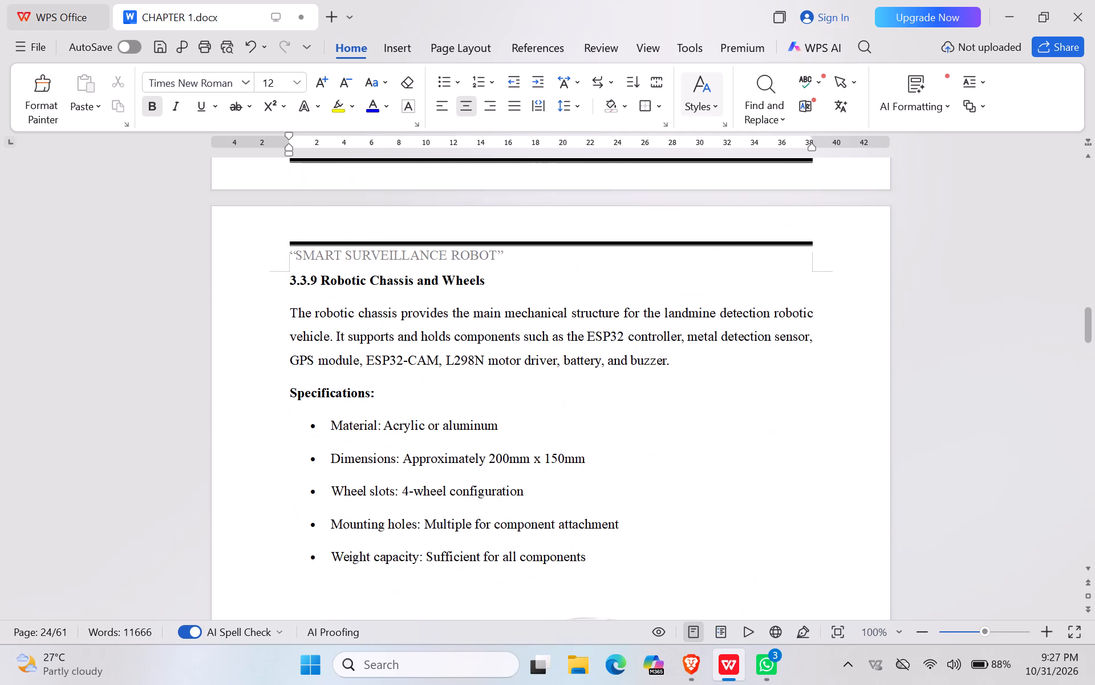
scroll(362, 411, "down", 6)
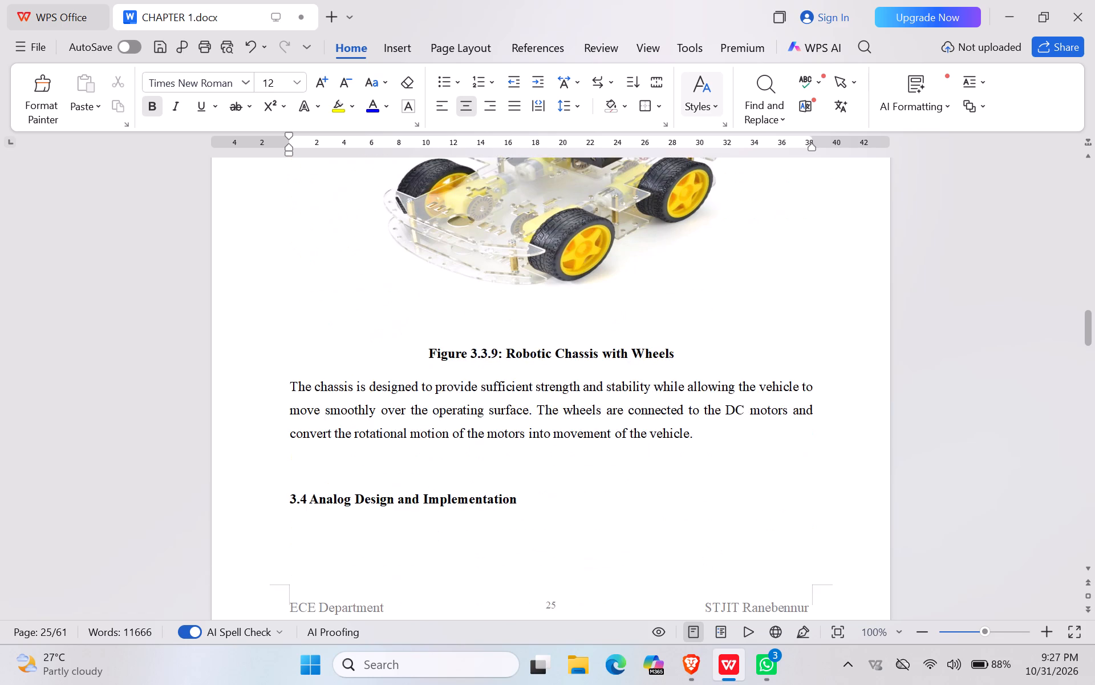
scroll(362, 411, "down", 2)
scroll(362, 411, "up", 3)
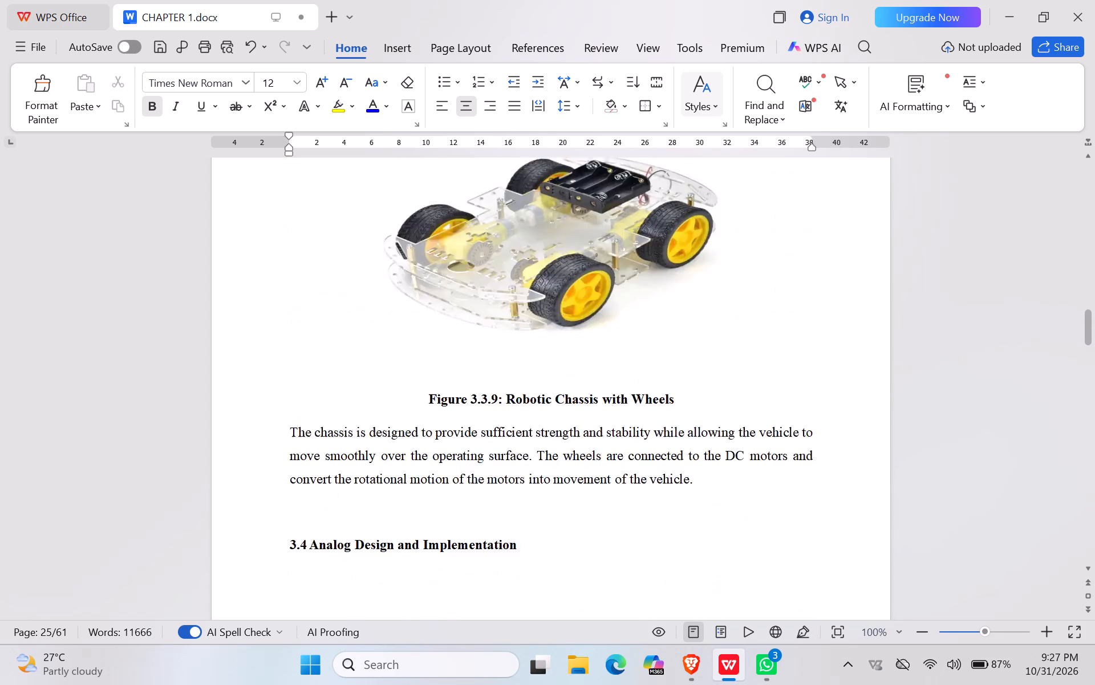
scroll(362, 411, "up", 1)
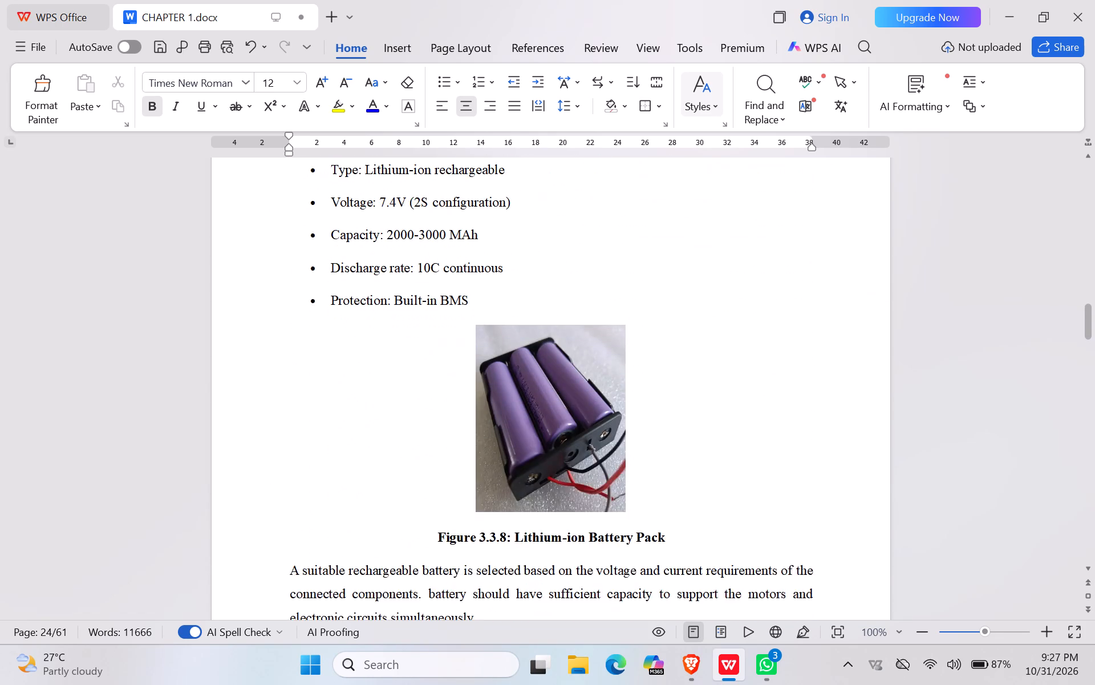
scroll(362, 411, "down", 3)
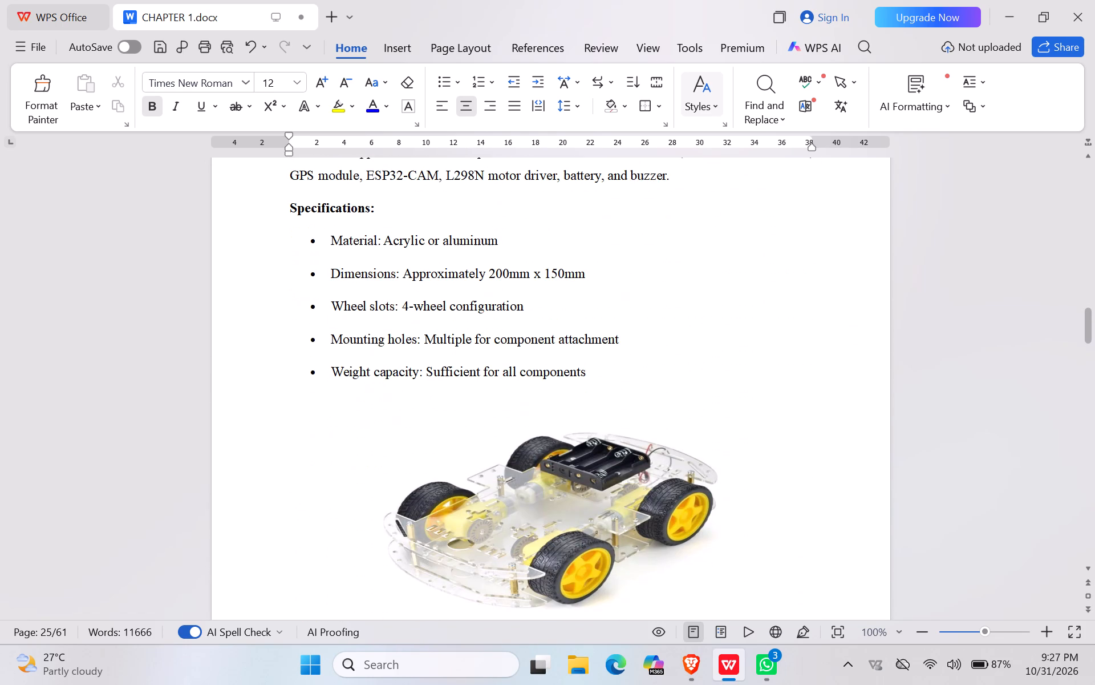
scroll(362, 411, "down", 1)
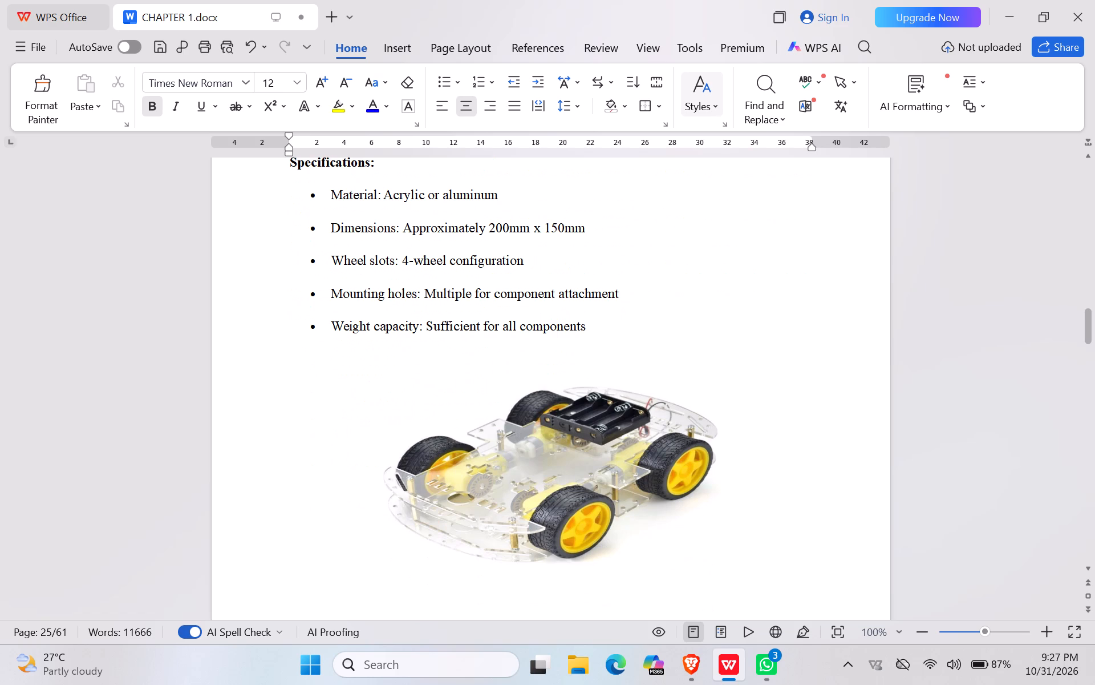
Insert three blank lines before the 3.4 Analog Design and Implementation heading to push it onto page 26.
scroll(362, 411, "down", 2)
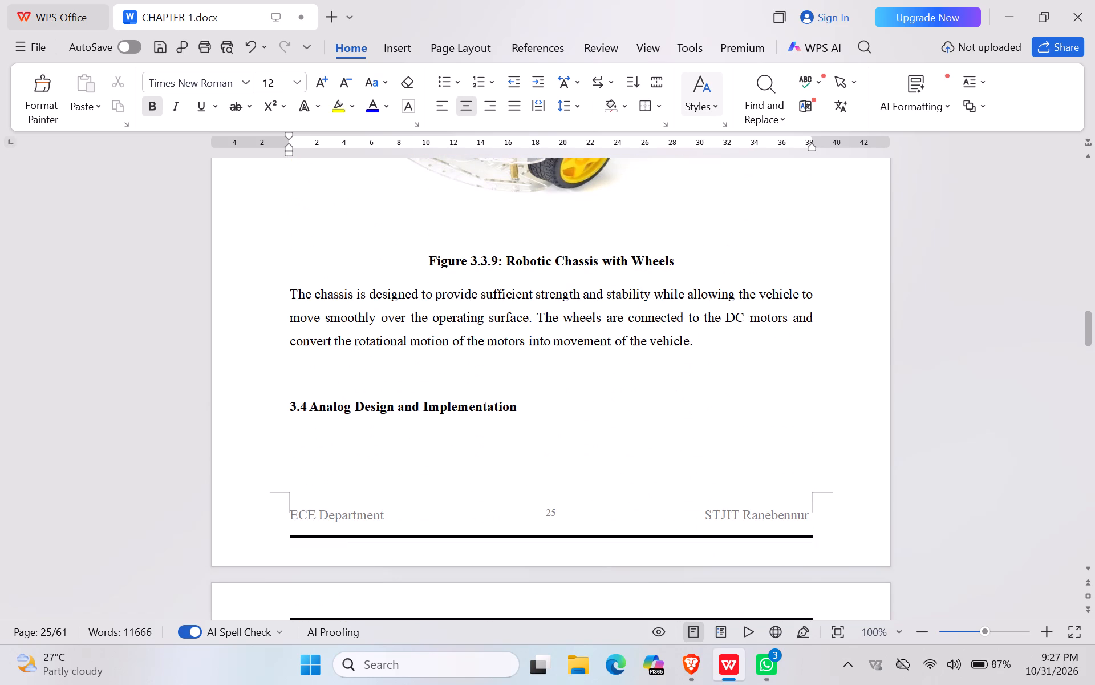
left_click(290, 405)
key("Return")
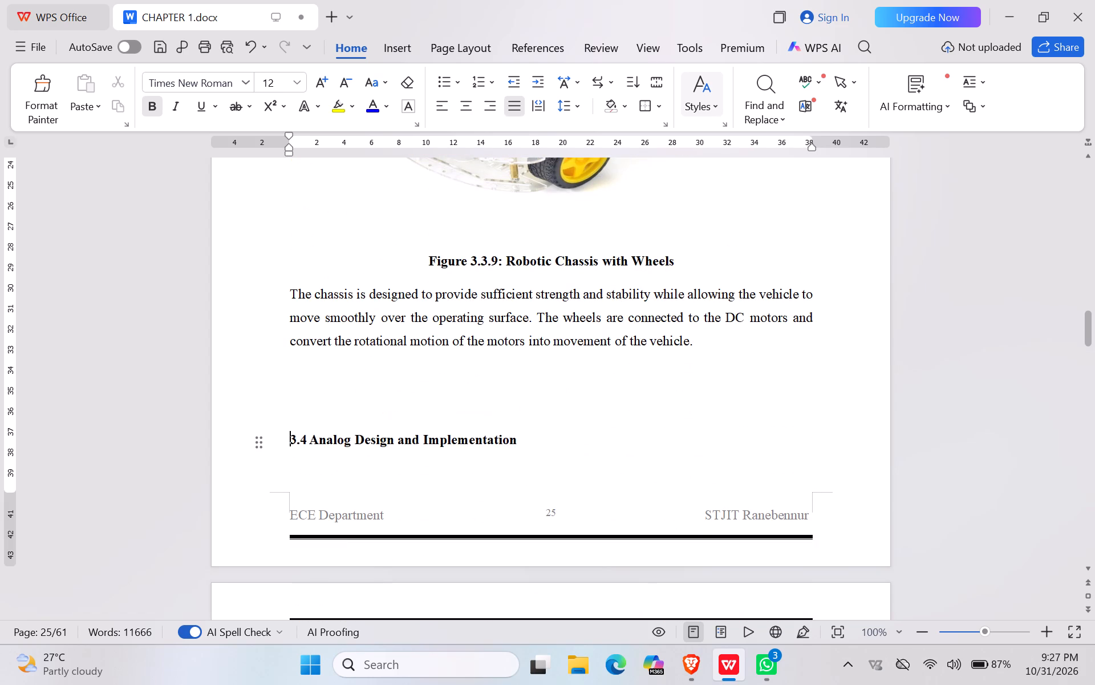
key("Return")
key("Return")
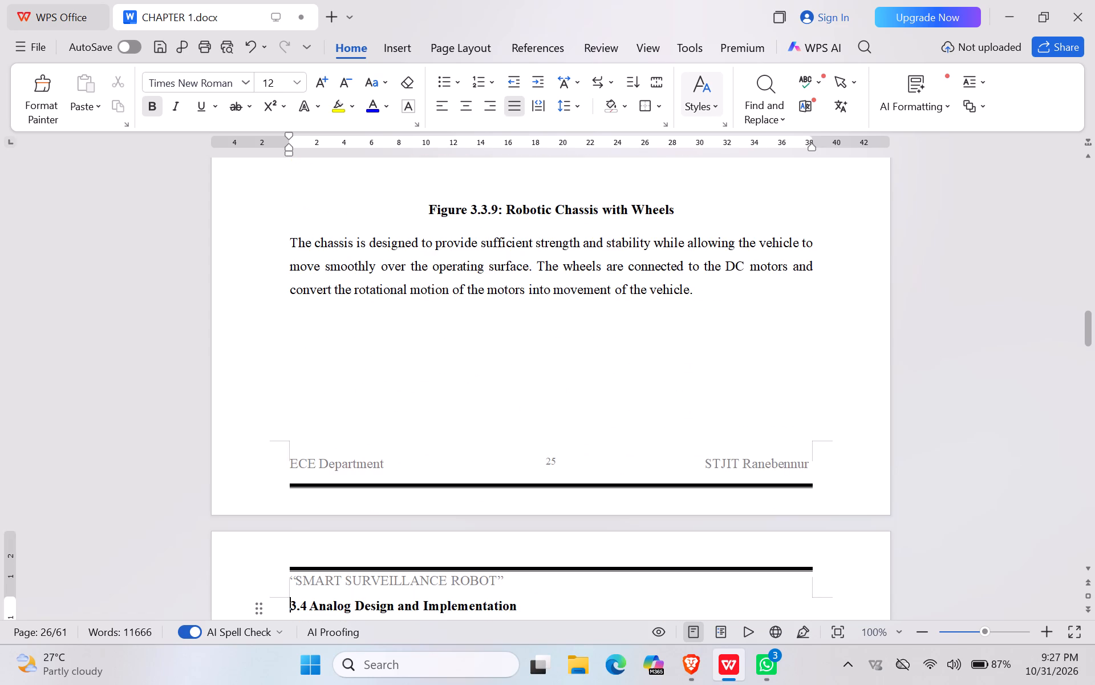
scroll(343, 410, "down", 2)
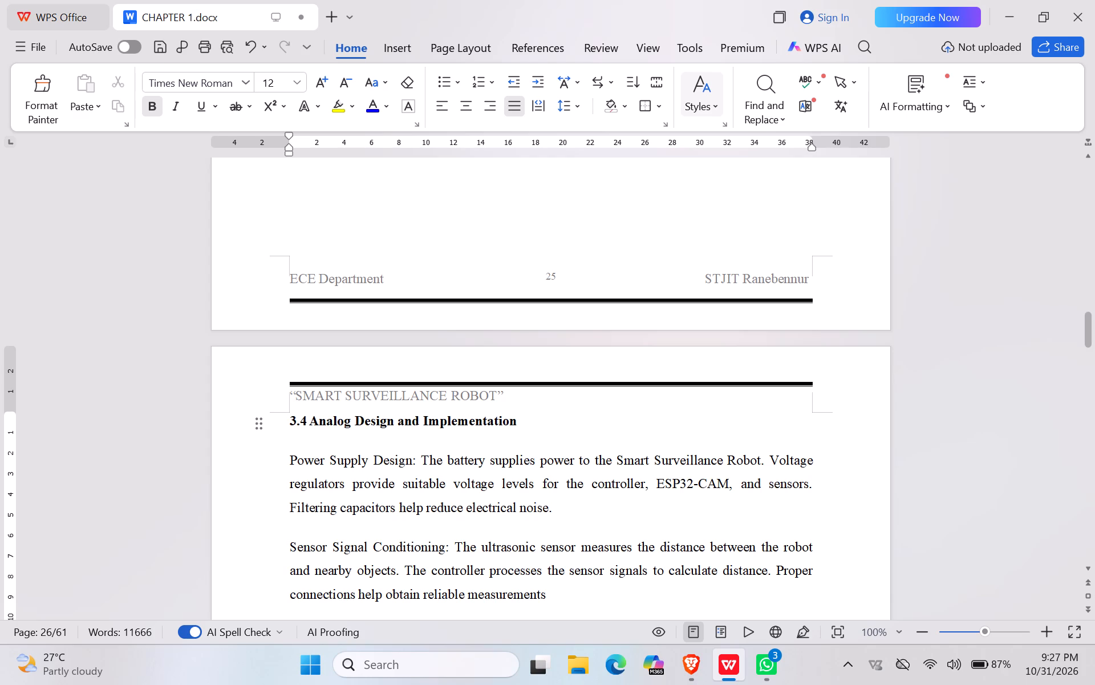
Delete all blank lines above the 3.4 Analog Design and Implementation heading so it directly follows the chassis paragraph.
key("BackSpace")
key("BackSpace")
key("BackSpace")
key("BackSpace")
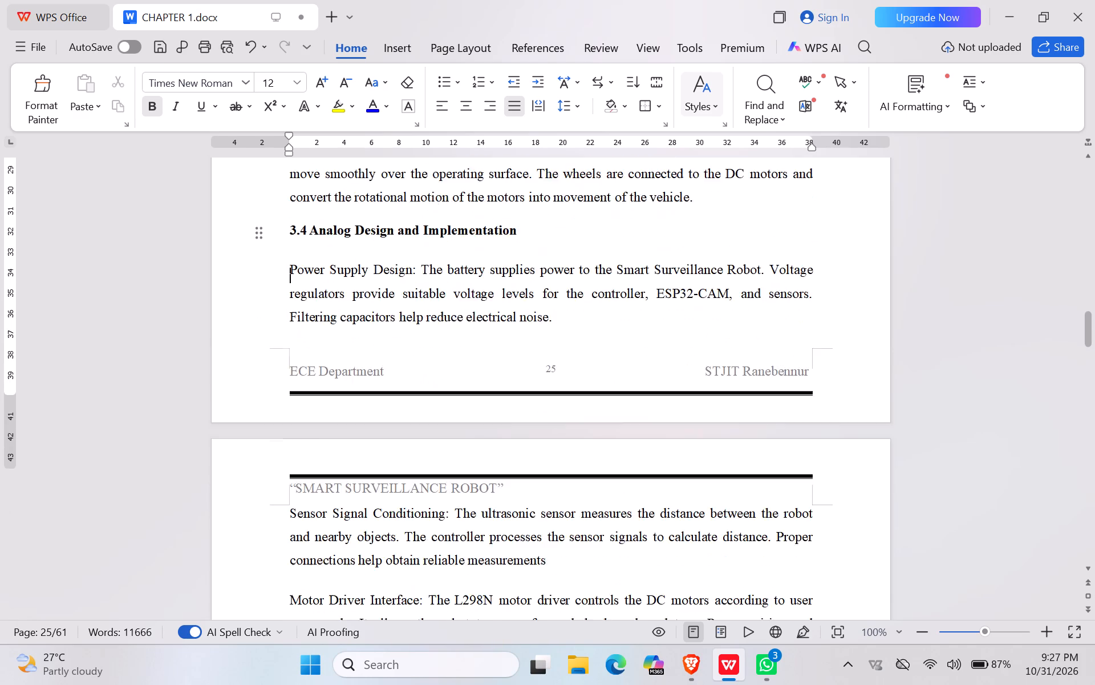
Delete the two blank lines above the 3.6 Complete Methodology of the Research Work heading.
scroll(308, 445, "down", 3)
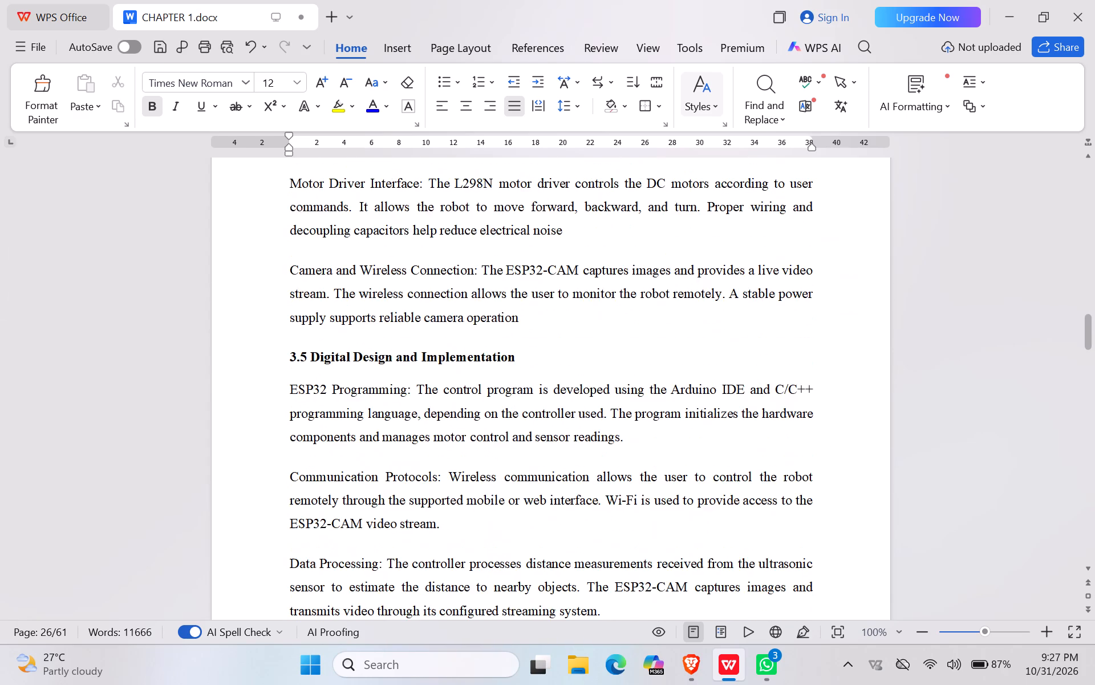
scroll(308, 445, "down", 2)
scroll(308, 445, "up", 1)
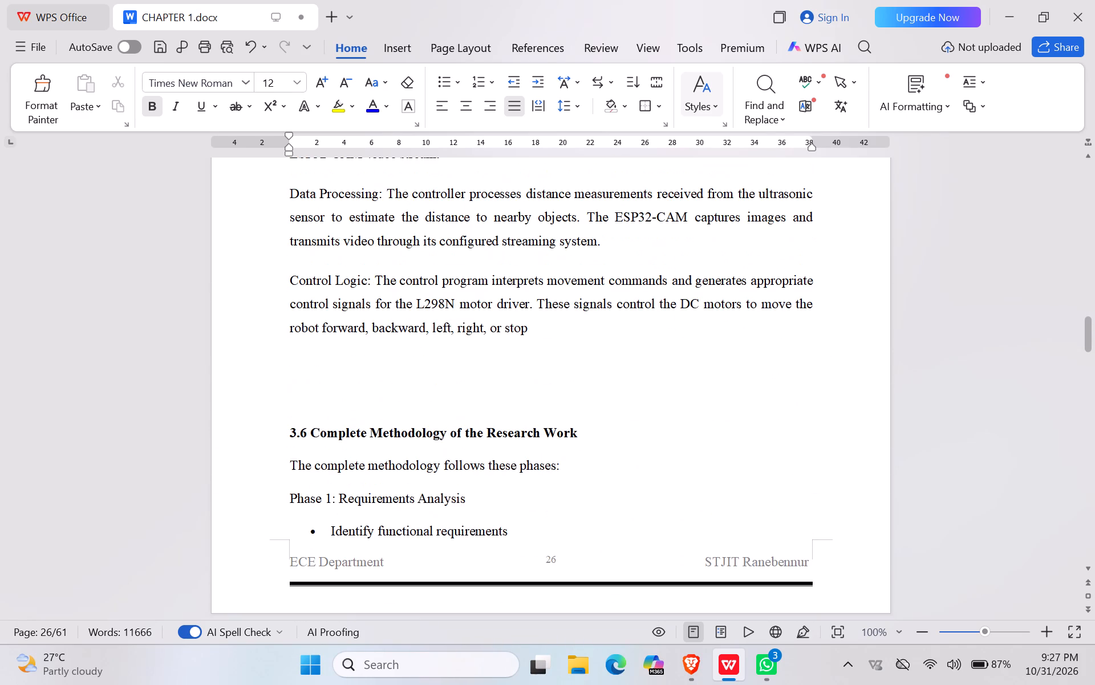
left_click(291, 436)
key("BackSpace")
key("BackSpace")
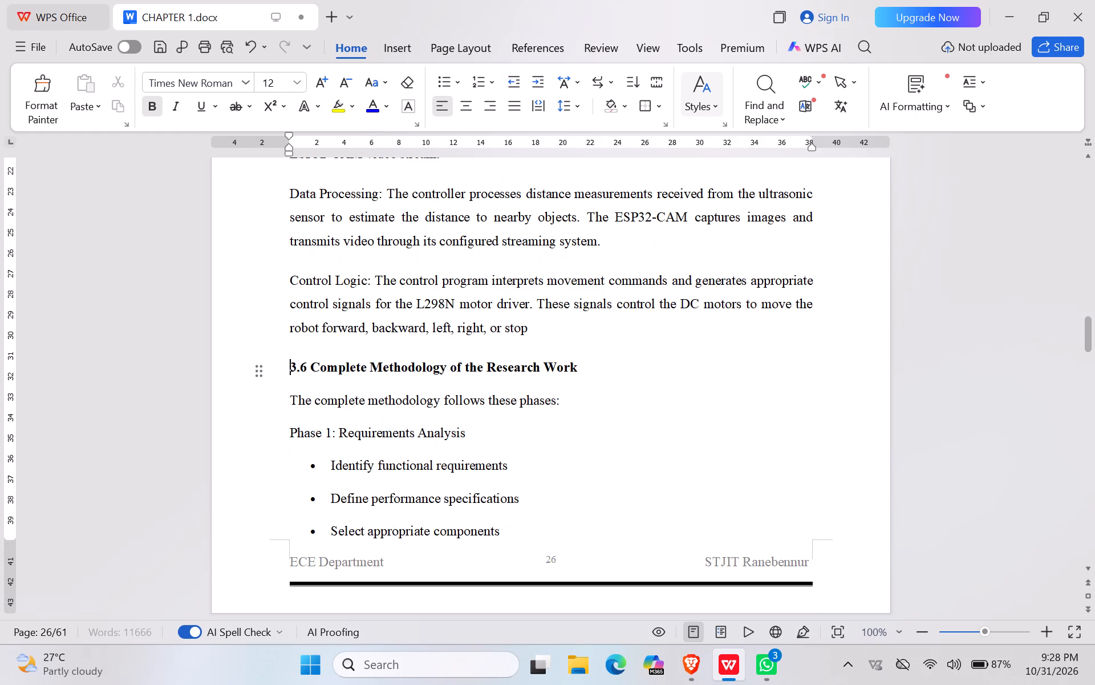
Delete the blank line above the 3.7 Summary heading so it directly follows the Conduct field testing bullet.
scroll(291, 436, "down", 4)
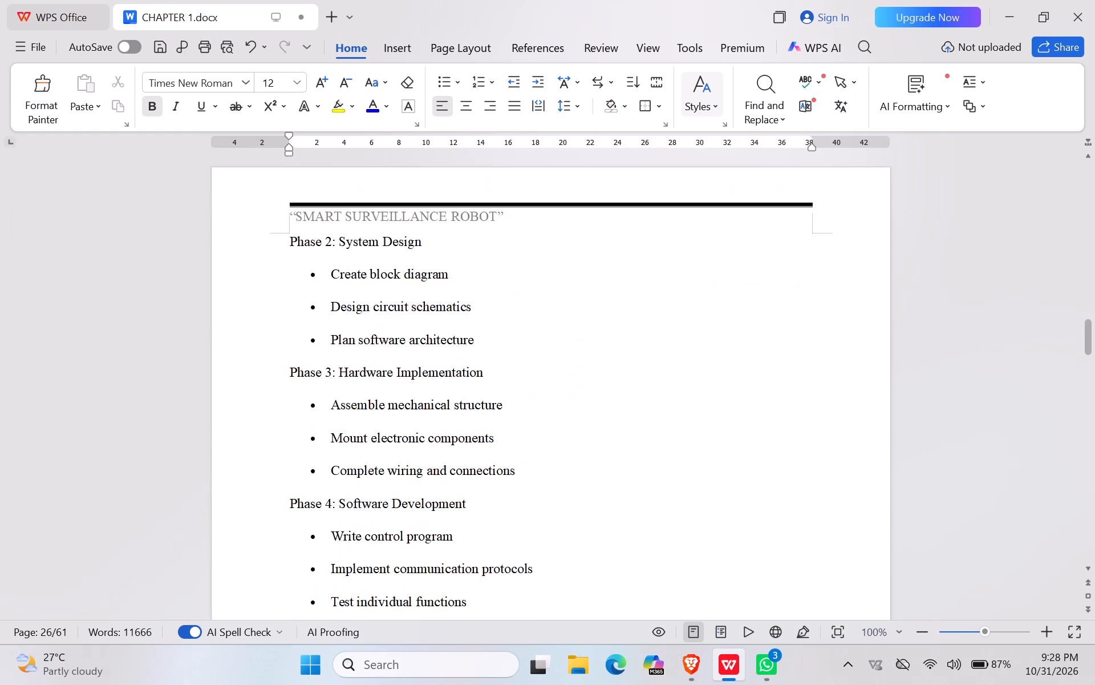
scroll(291, 436, "down", 3)
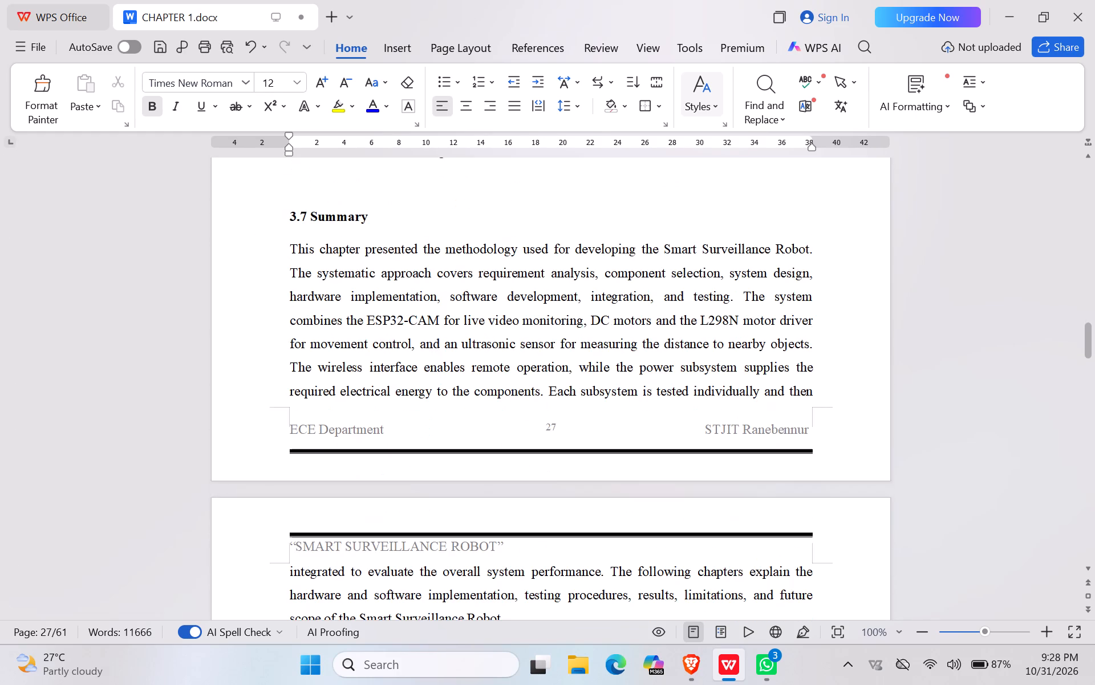
left_click(282, 304)
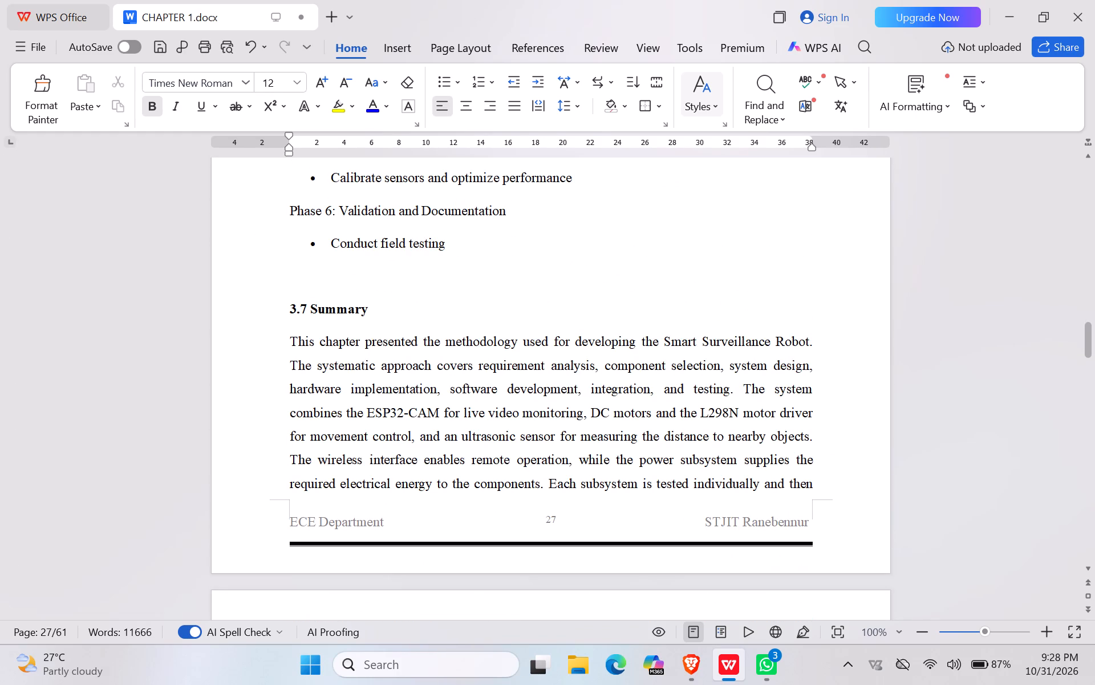
key("BackSpace")
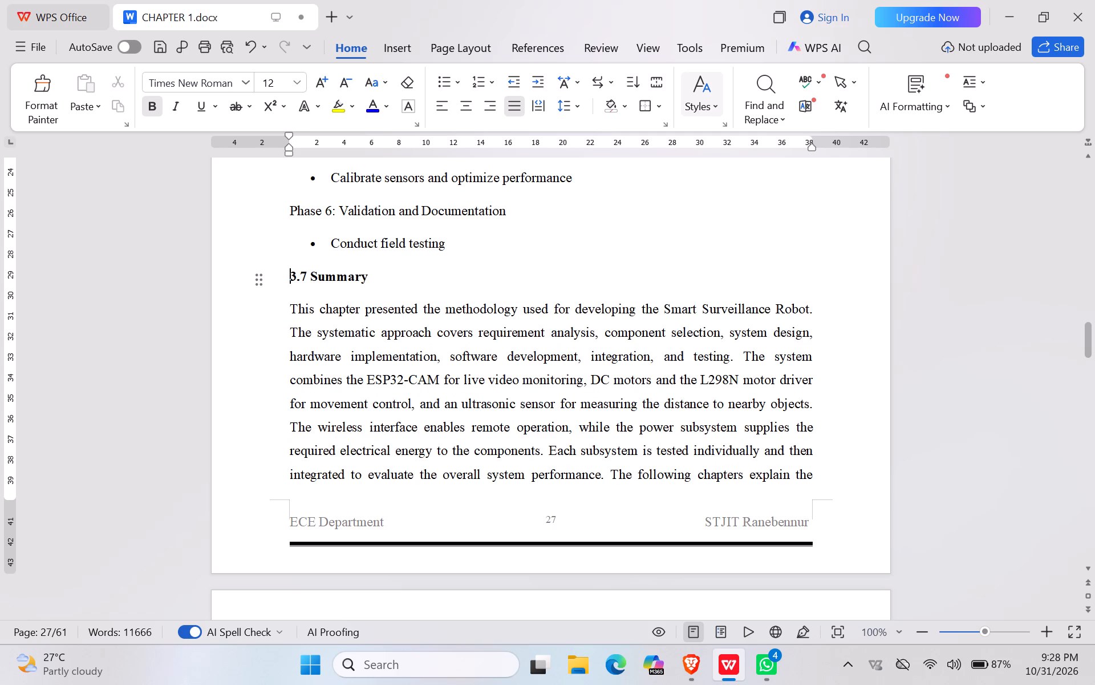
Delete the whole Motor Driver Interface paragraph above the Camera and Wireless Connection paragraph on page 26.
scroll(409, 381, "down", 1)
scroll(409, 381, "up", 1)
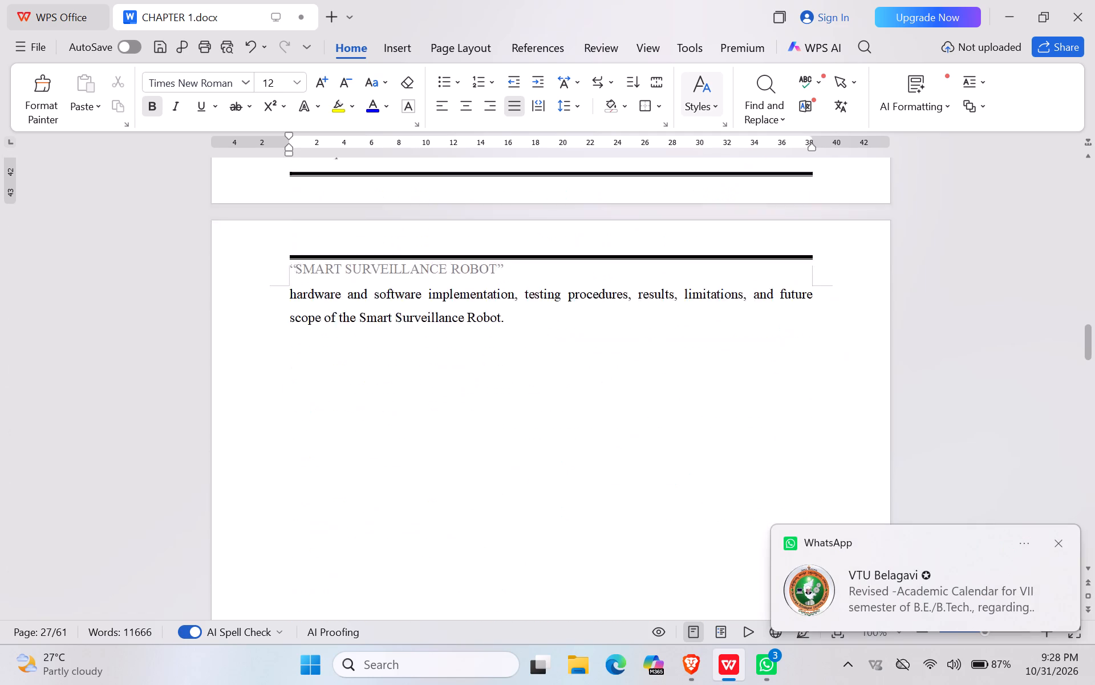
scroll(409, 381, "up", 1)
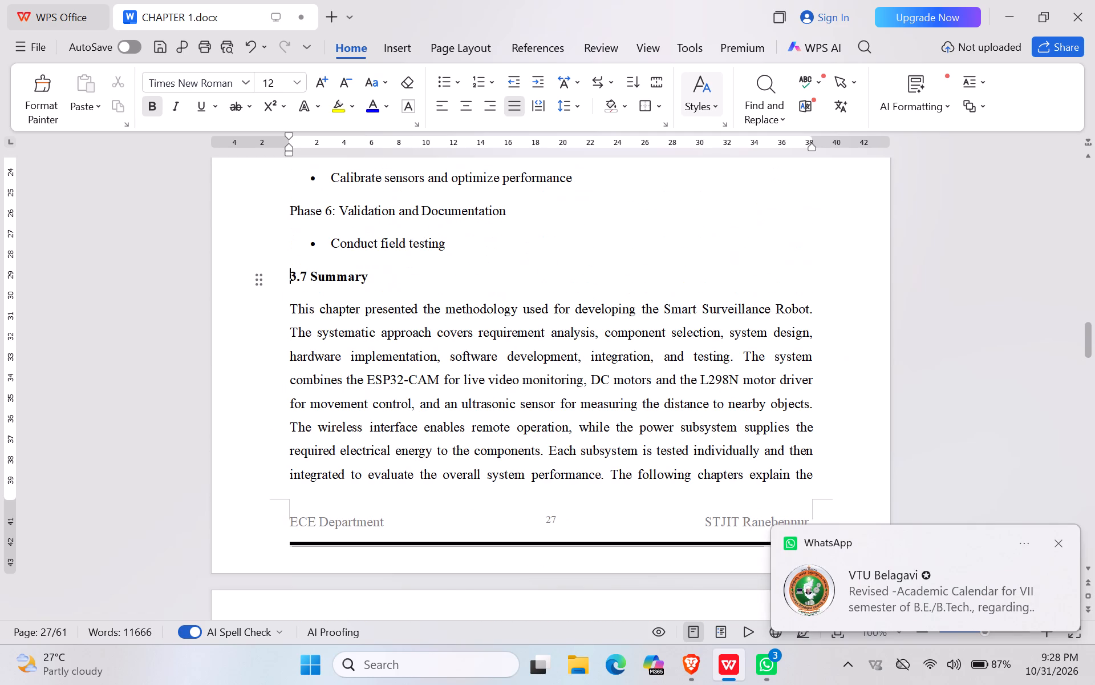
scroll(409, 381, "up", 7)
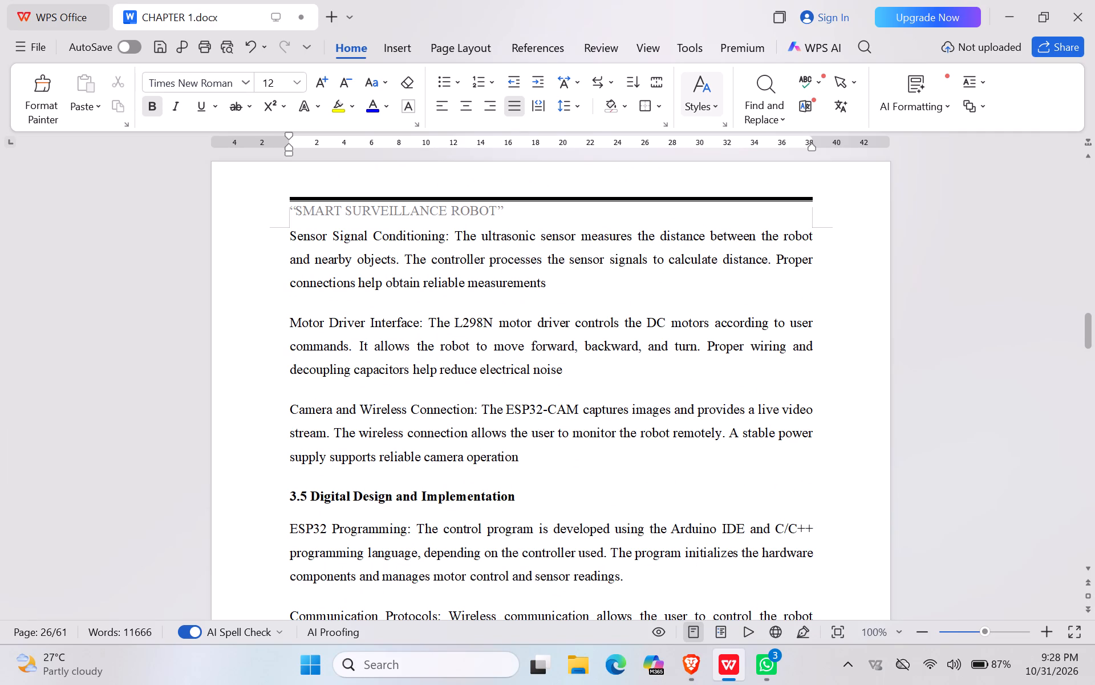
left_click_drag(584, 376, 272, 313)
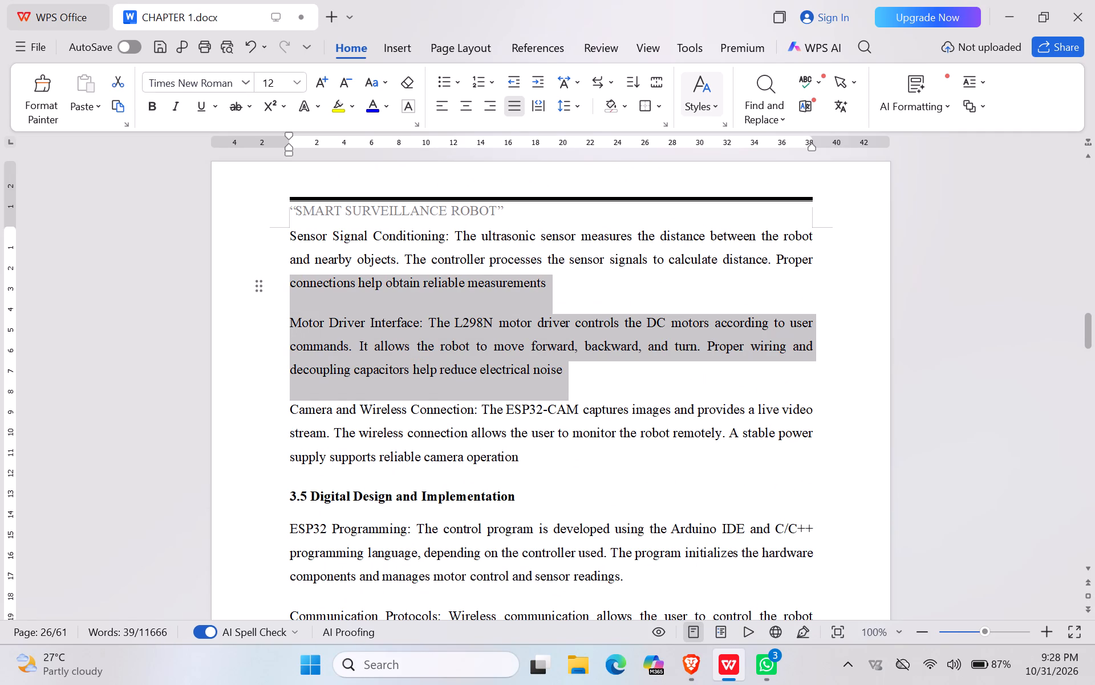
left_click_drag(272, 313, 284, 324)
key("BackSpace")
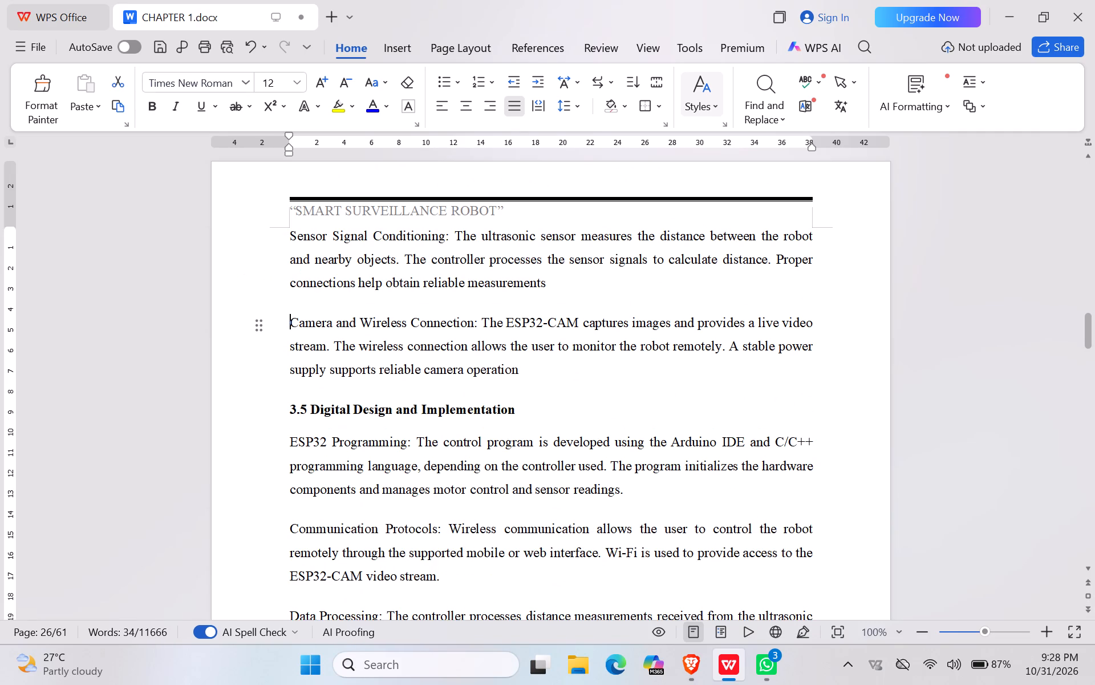
Examine how the section 3.6 phases and the 3.7 Summary are laid out across pages 26 and 27.
scroll(284, 324, "down", 1)
scroll(383, 464, "down", 2)
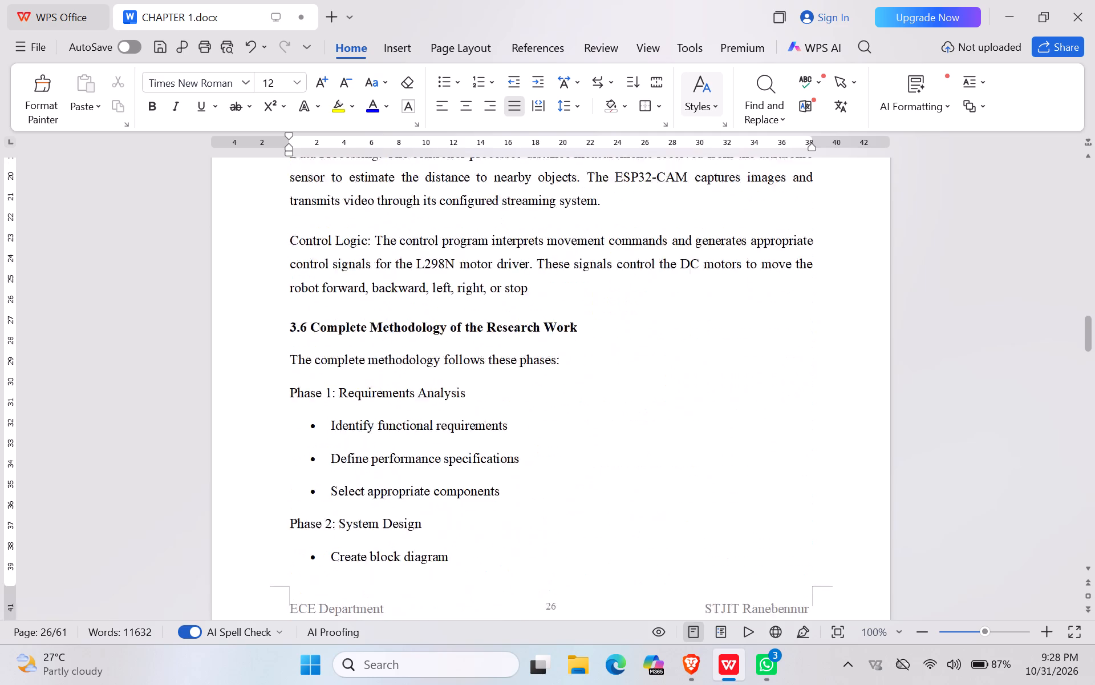
scroll(383, 464, "down", 5)
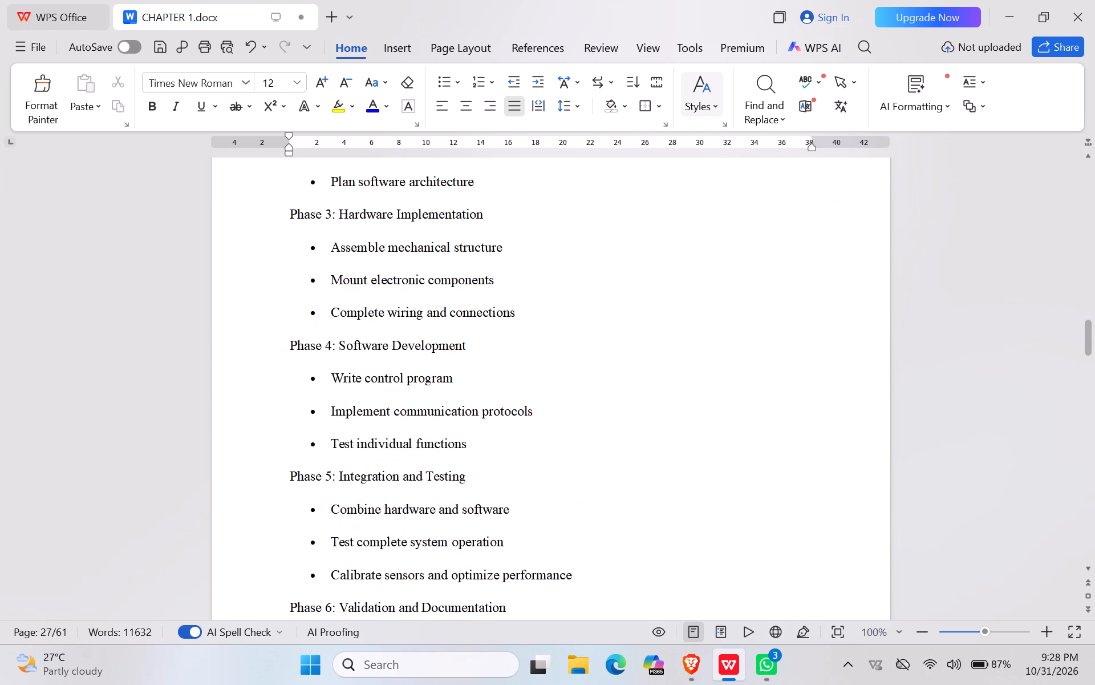
scroll(383, 464, "down", 1)
scroll(383, 464, "up", 1)
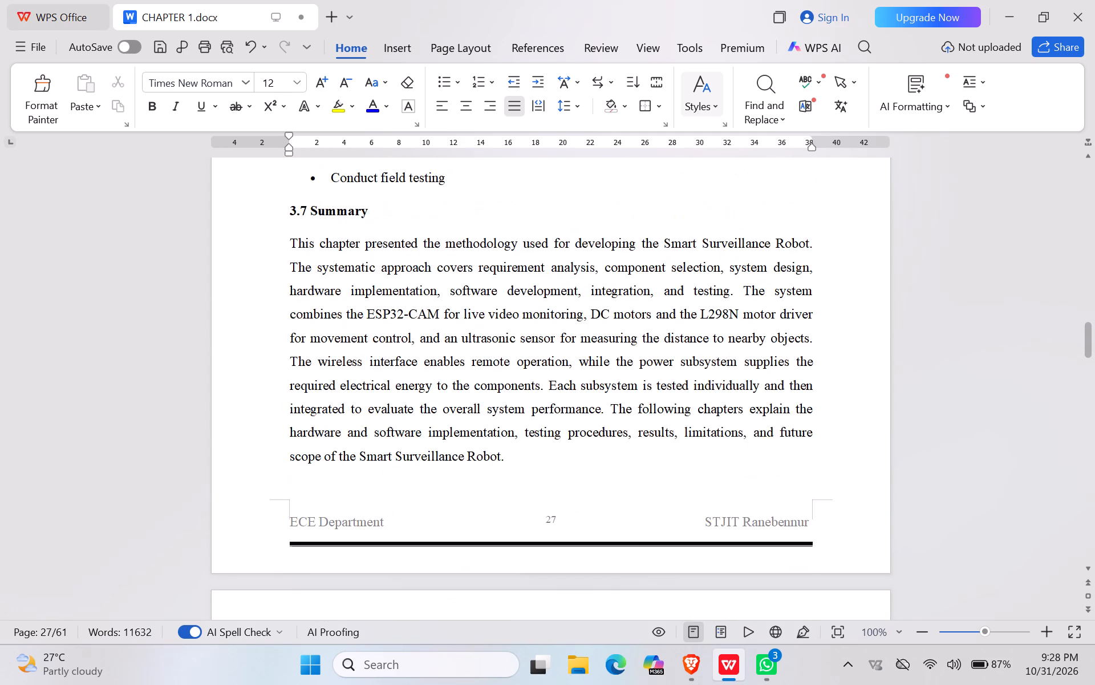
scroll(383, 464, "up", 2)
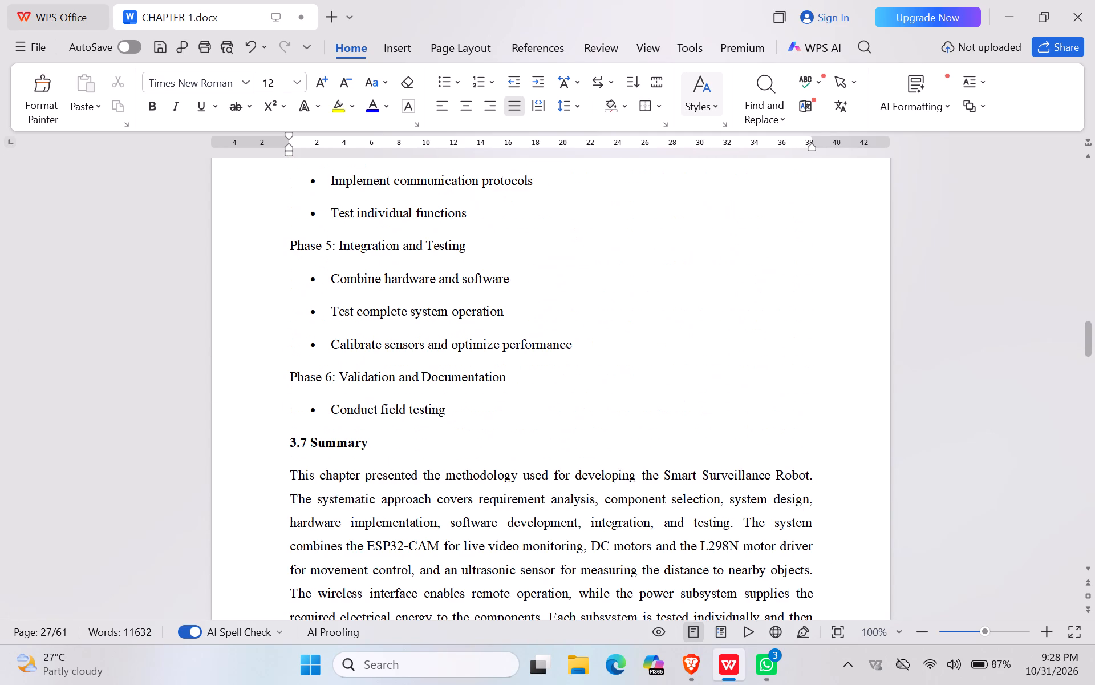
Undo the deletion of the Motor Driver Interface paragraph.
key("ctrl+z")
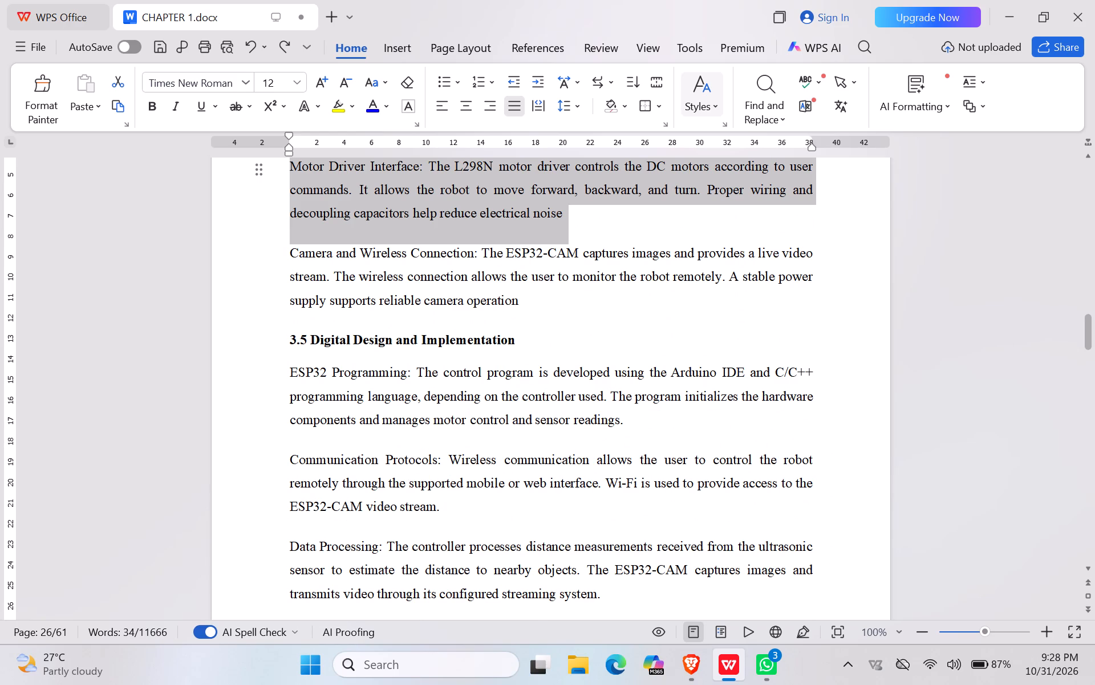
Delete the sentence "A stable power supply supports reliable camera operation" from the end of the Camera and Wireless Connection paragraph.
left_click(525, 237)
left_click_drag(577, 220, 351, 200)
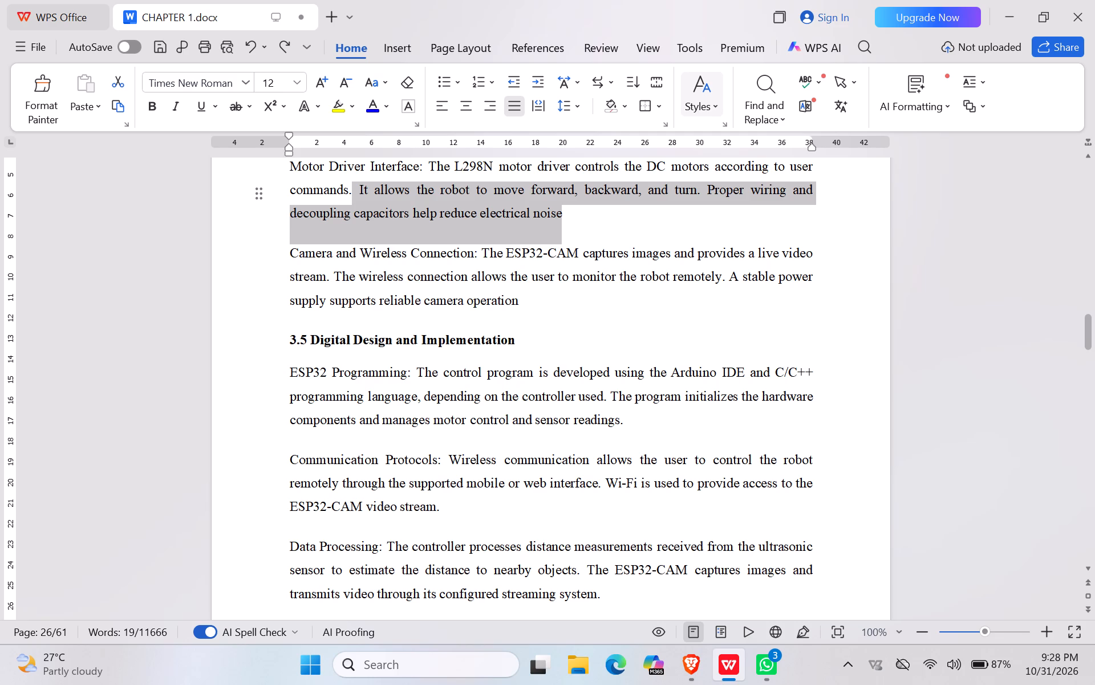
left_click_drag(736, 272, 731, 272)
left_click(731, 272)
left_click_drag(728, 280, 781, 306)
key("BackSpace")
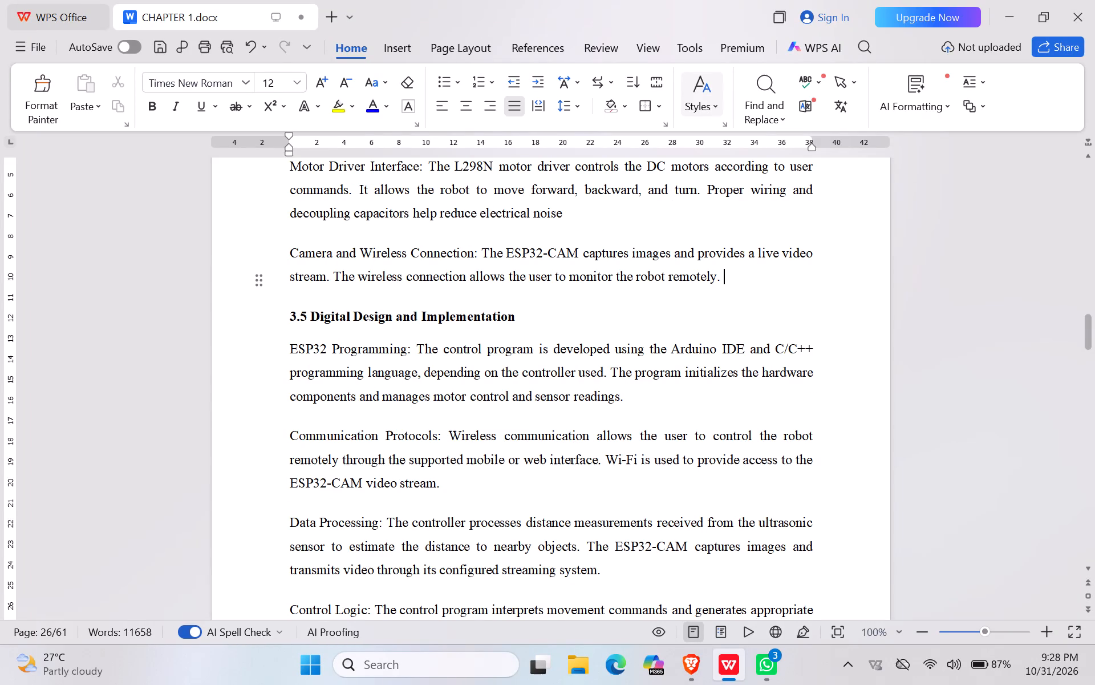
Delete "Proper connections help obtain reliable measurements" from the Sensor Signal Conditioning paragraph, keeping Motor Driver Interface as a separate paragraph.
scroll(781, 306, "up", 1)
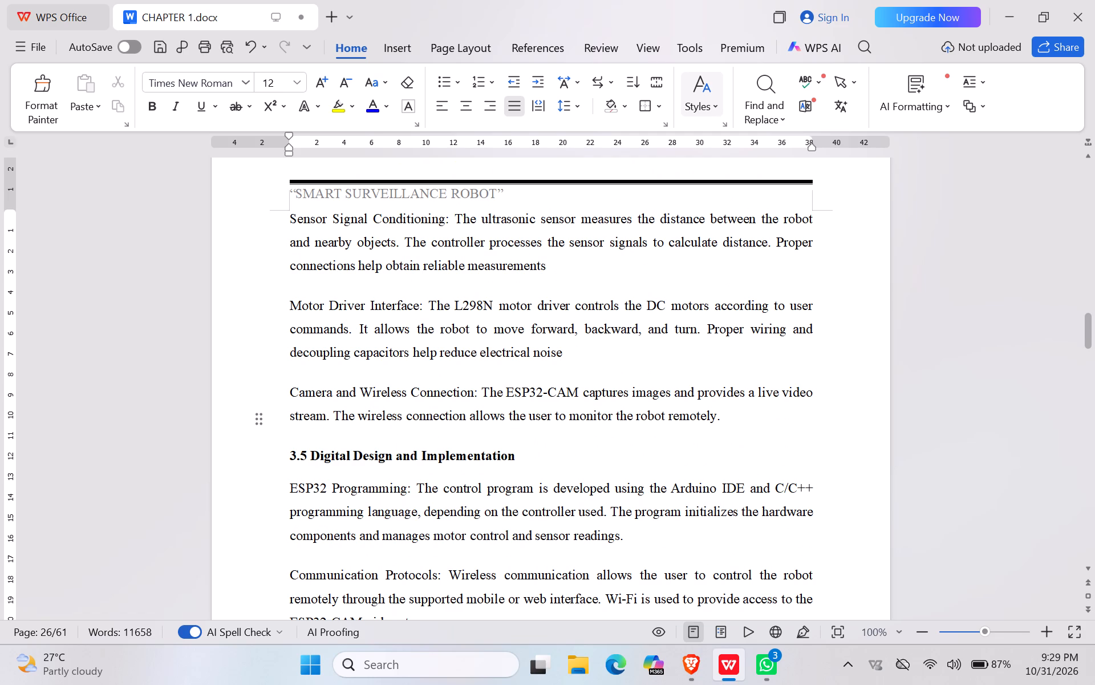
left_click_drag(773, 240, 797, 268)
key("BackSpace")
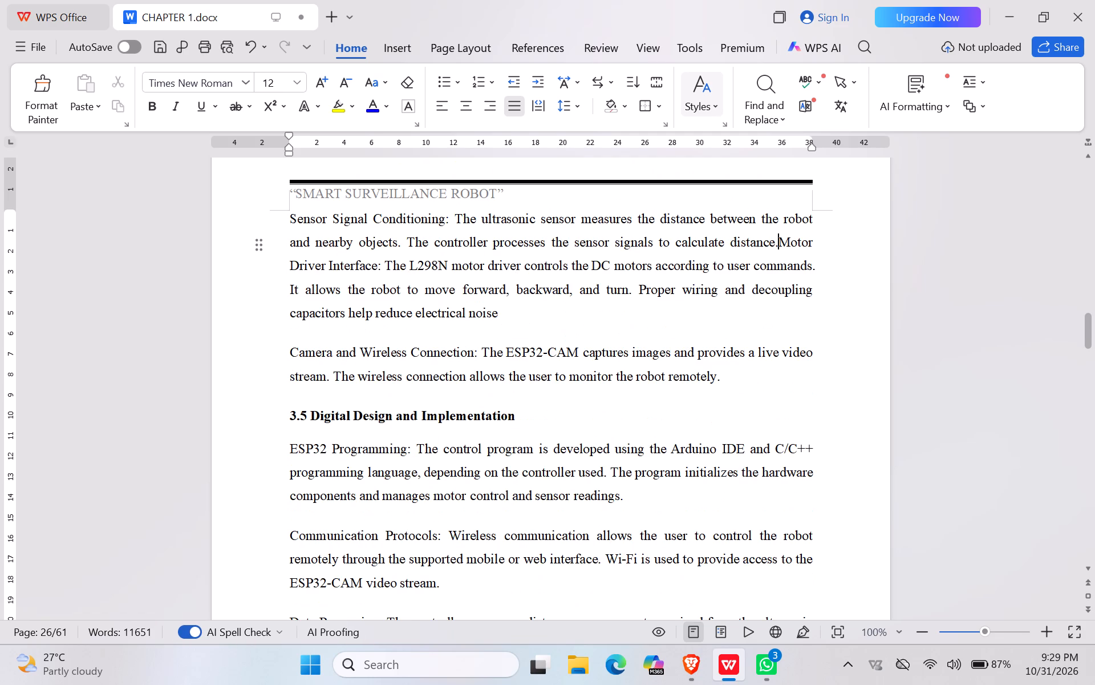
key("Return")
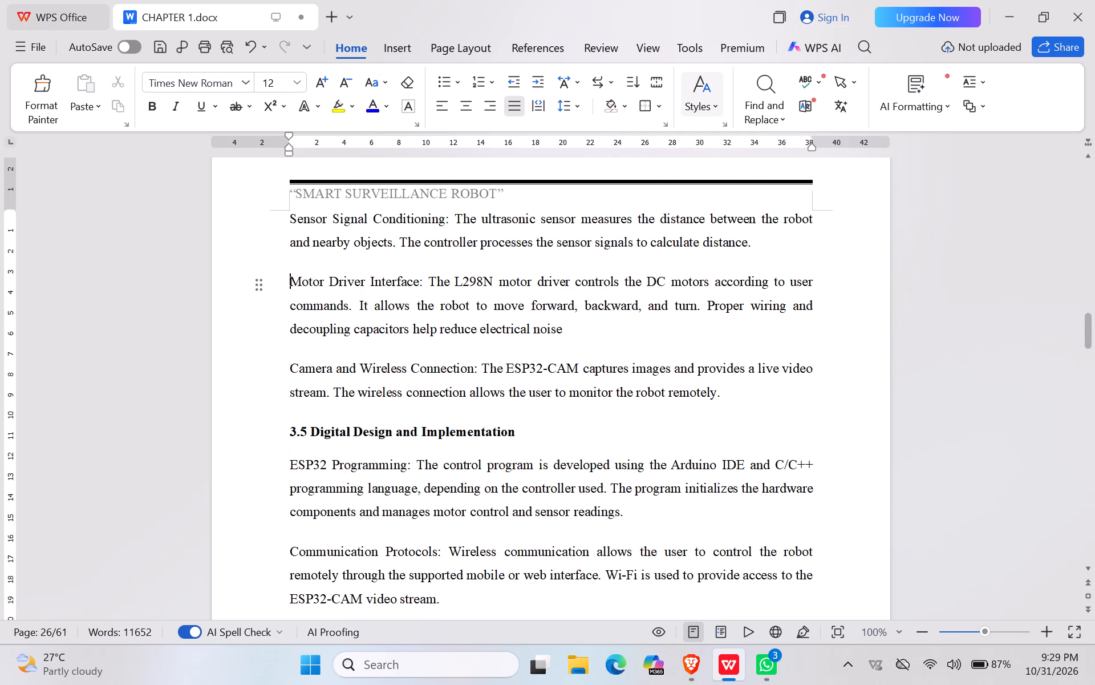
Check where the 3.7 Summary text ends relative to the bottom of page 27.
scroll(797, 268, "down", 3)
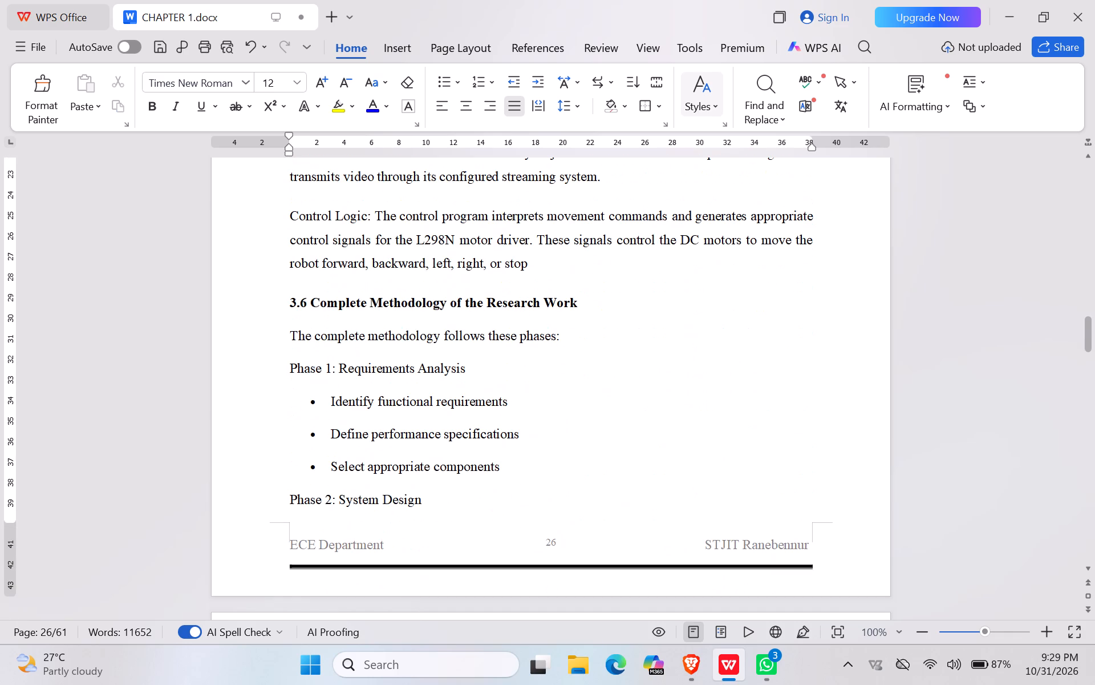
scroll(797, 268, "down", 6)
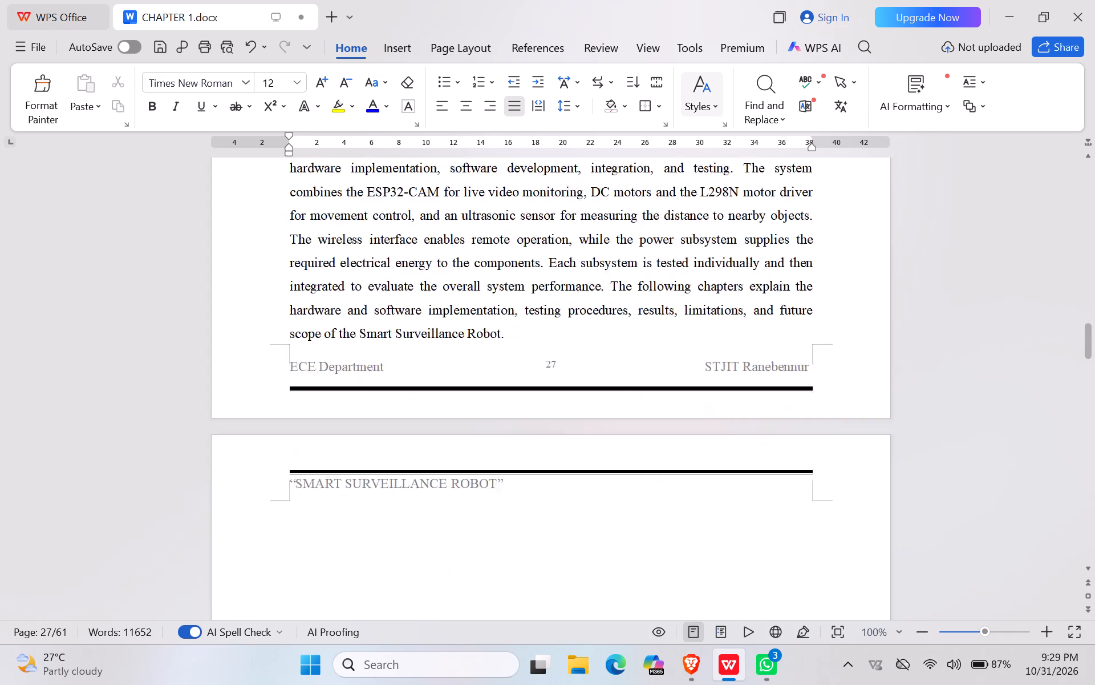
scroll(797, 268, "down", 1)
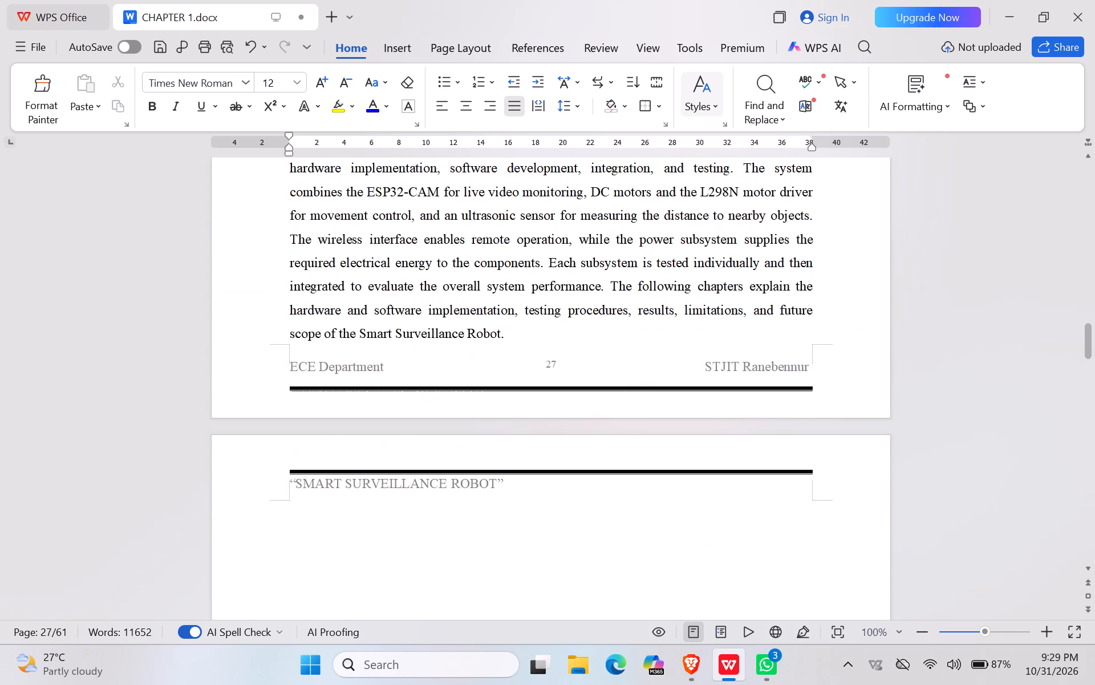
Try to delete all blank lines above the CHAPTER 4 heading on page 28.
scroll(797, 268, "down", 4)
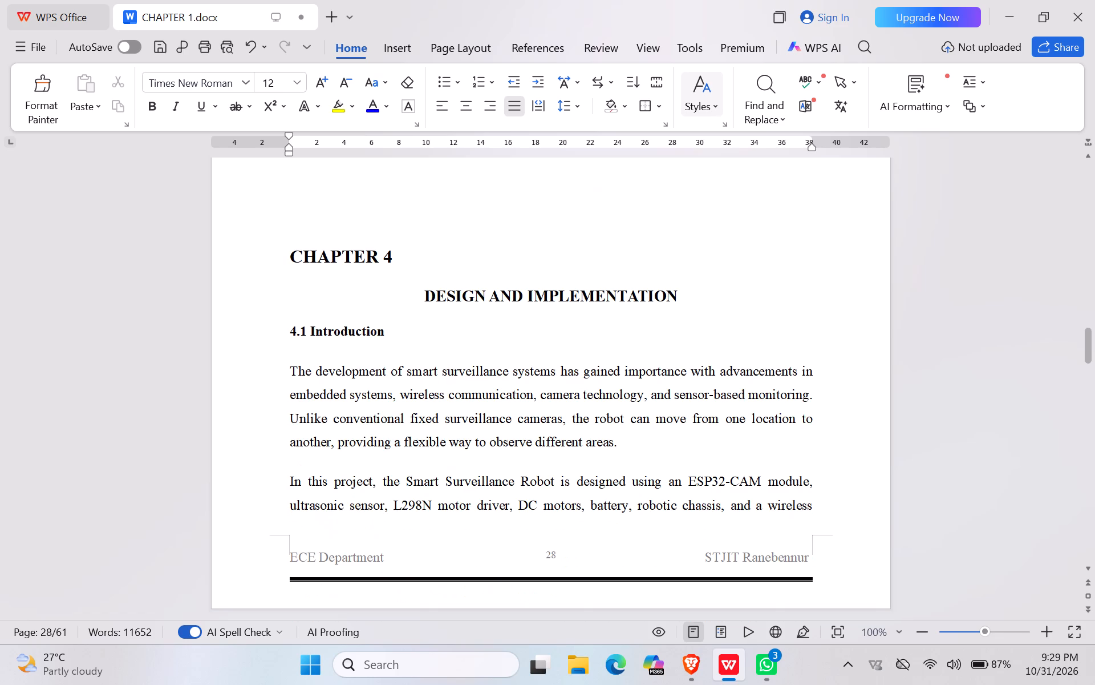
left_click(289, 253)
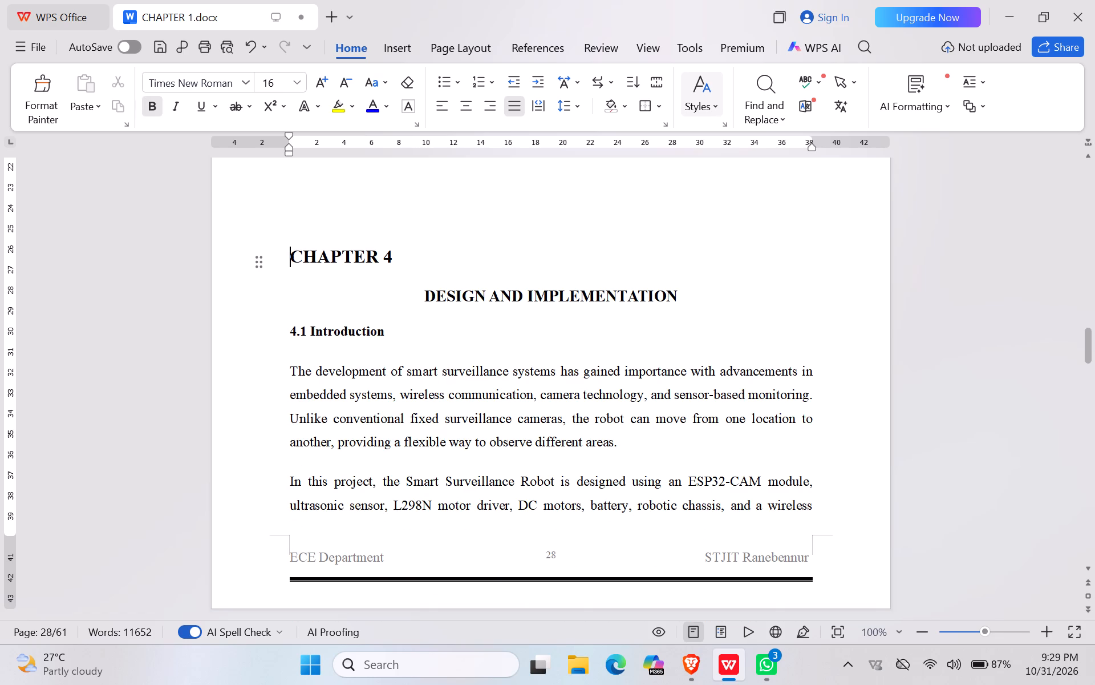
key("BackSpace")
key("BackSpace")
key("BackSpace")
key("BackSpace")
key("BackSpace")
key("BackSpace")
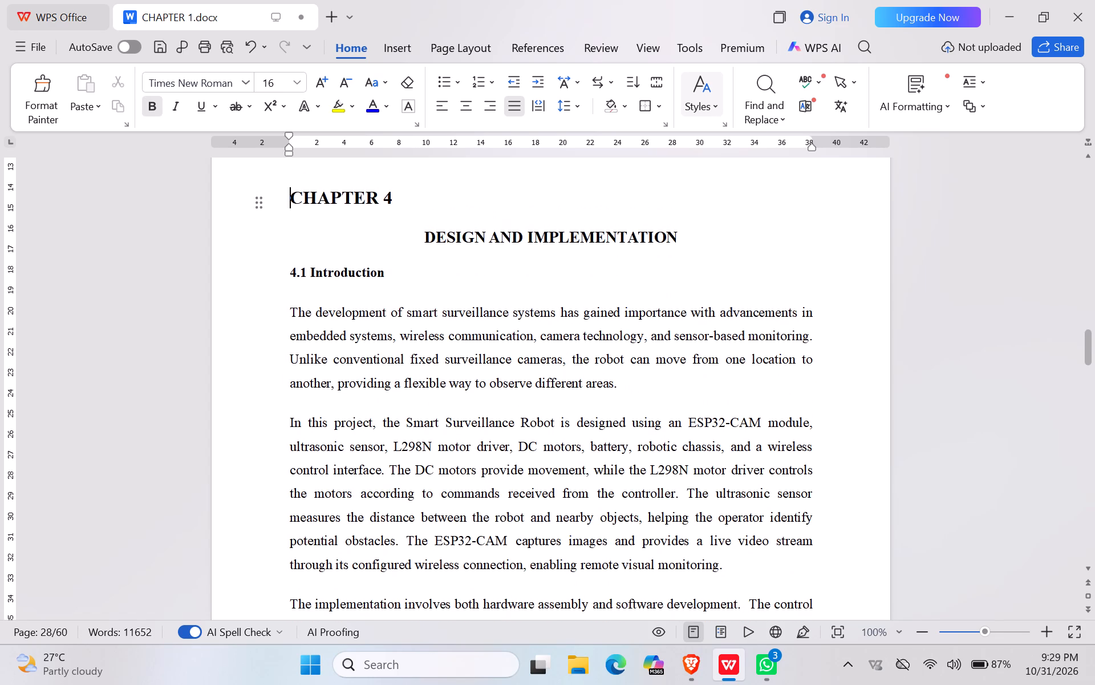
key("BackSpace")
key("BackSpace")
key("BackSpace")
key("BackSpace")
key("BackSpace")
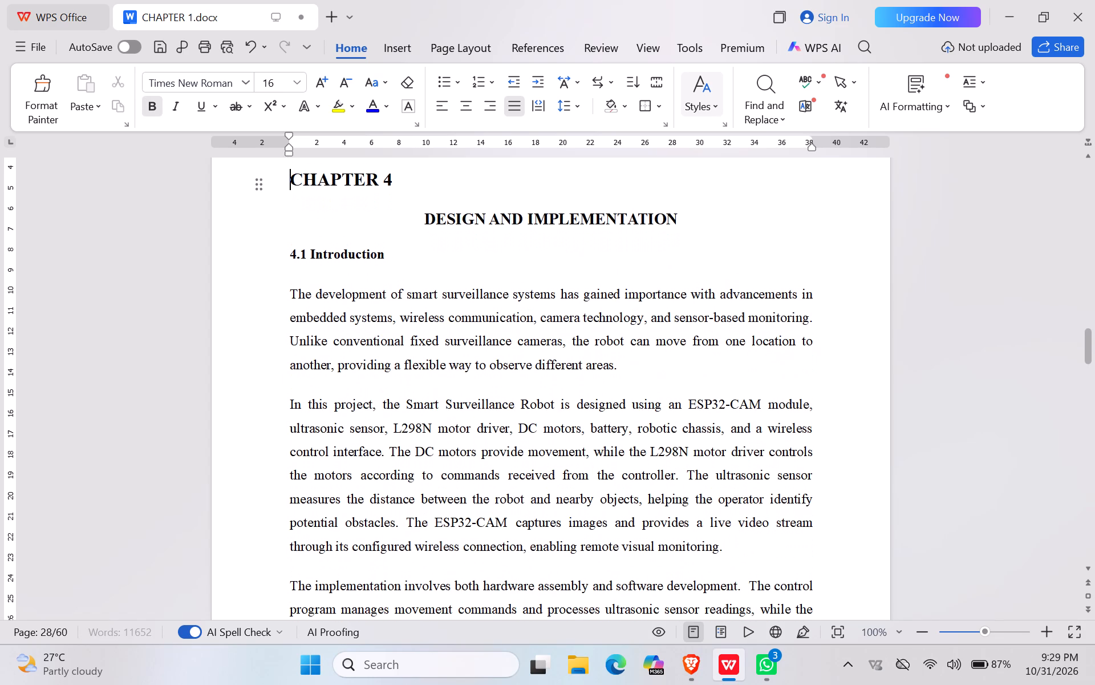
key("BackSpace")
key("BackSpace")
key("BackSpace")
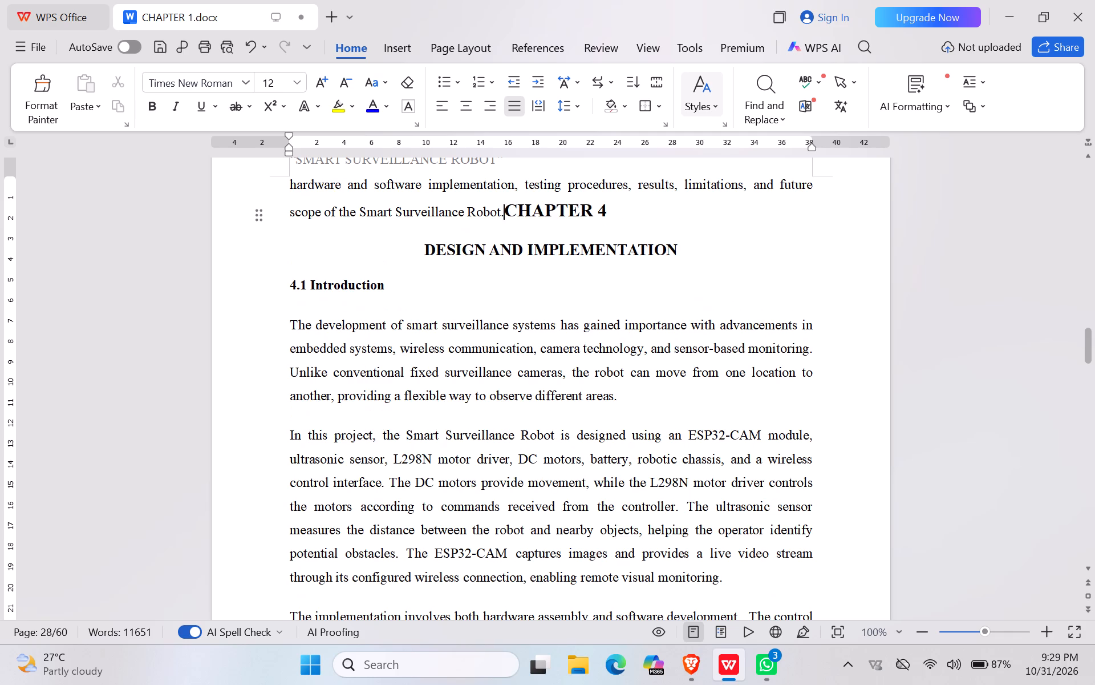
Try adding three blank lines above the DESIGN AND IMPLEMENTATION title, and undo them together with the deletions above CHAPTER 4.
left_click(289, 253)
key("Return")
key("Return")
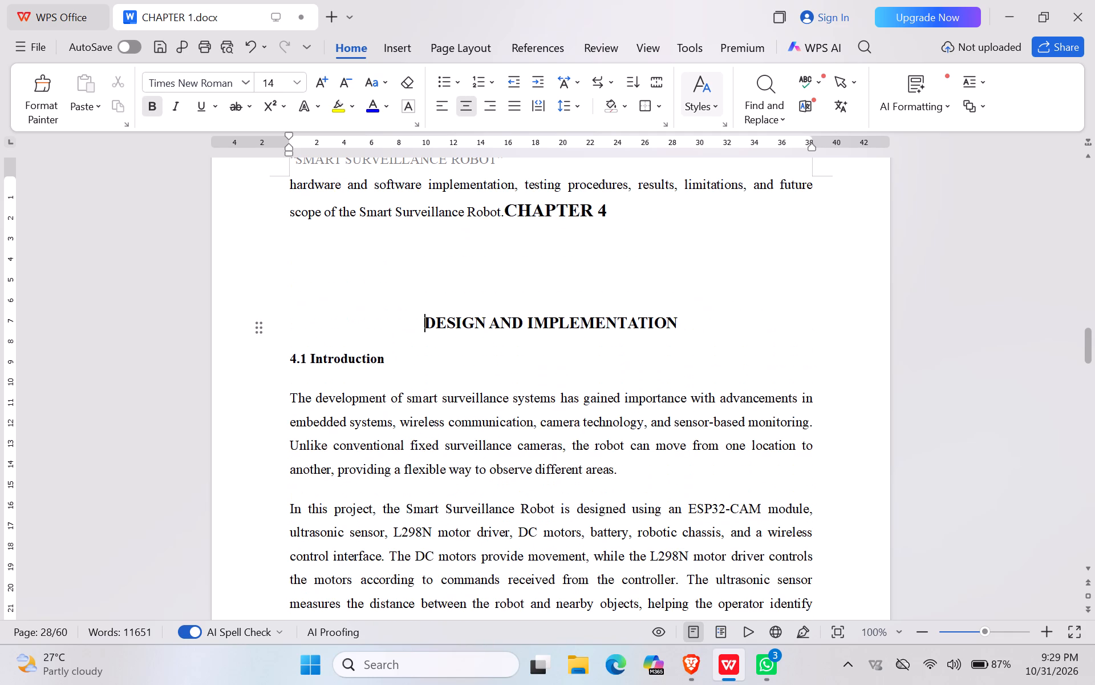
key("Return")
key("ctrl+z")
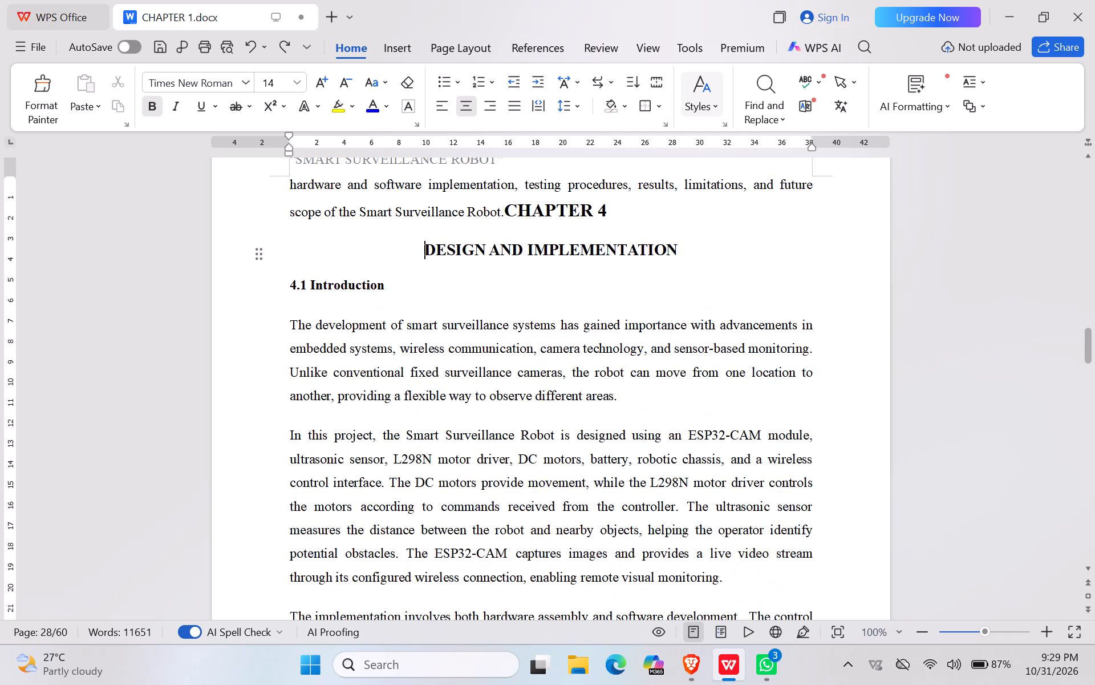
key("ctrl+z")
Delete the blank lines above the CHAPTER 4 heading so it starts at the top of page 28, separate from the Chapter 3 summary.
scroll(289, 253, "up", 3)
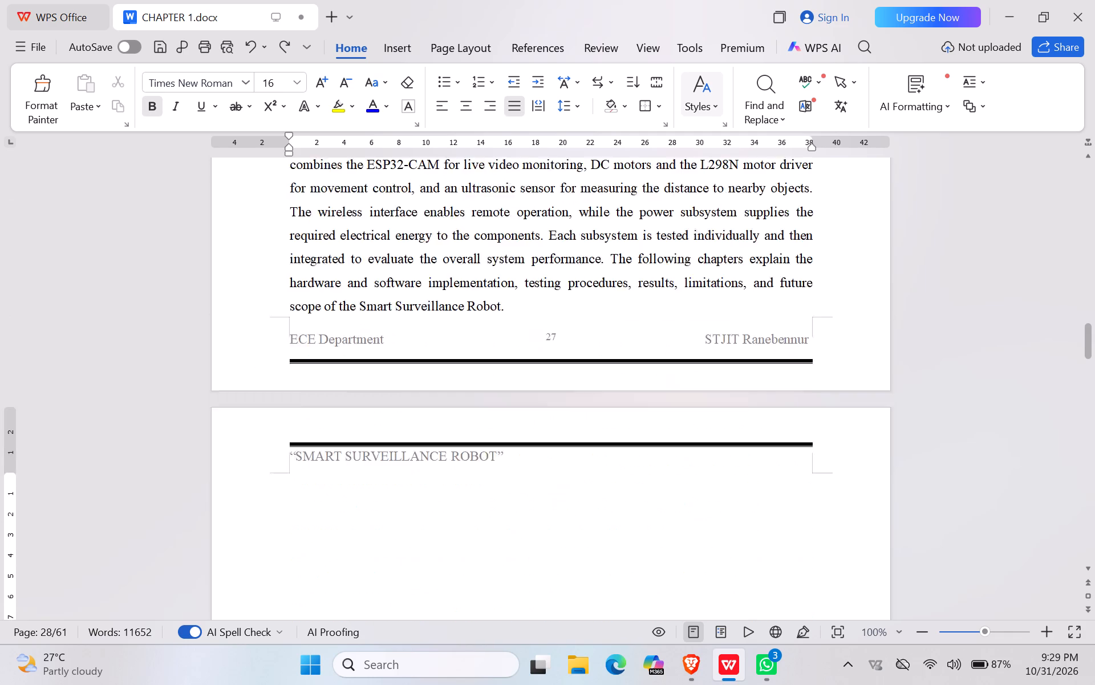
scroll(289, 253, "up", 1)
scroll(289, 253, "down", 1)
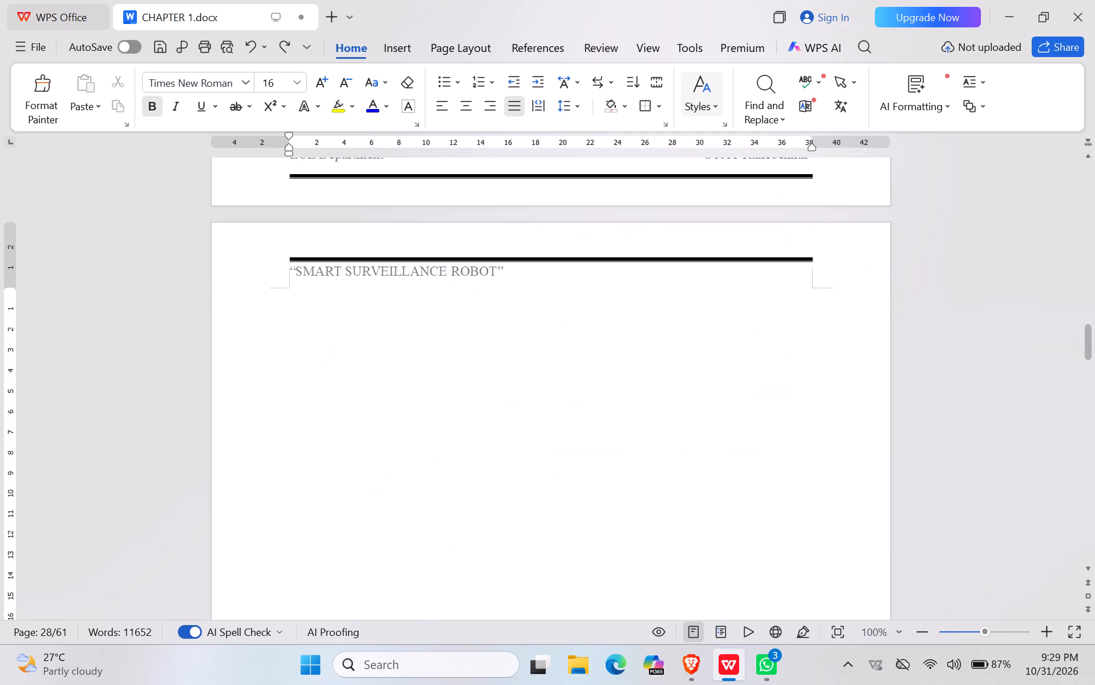
scroll(289, 253, "down", 3)
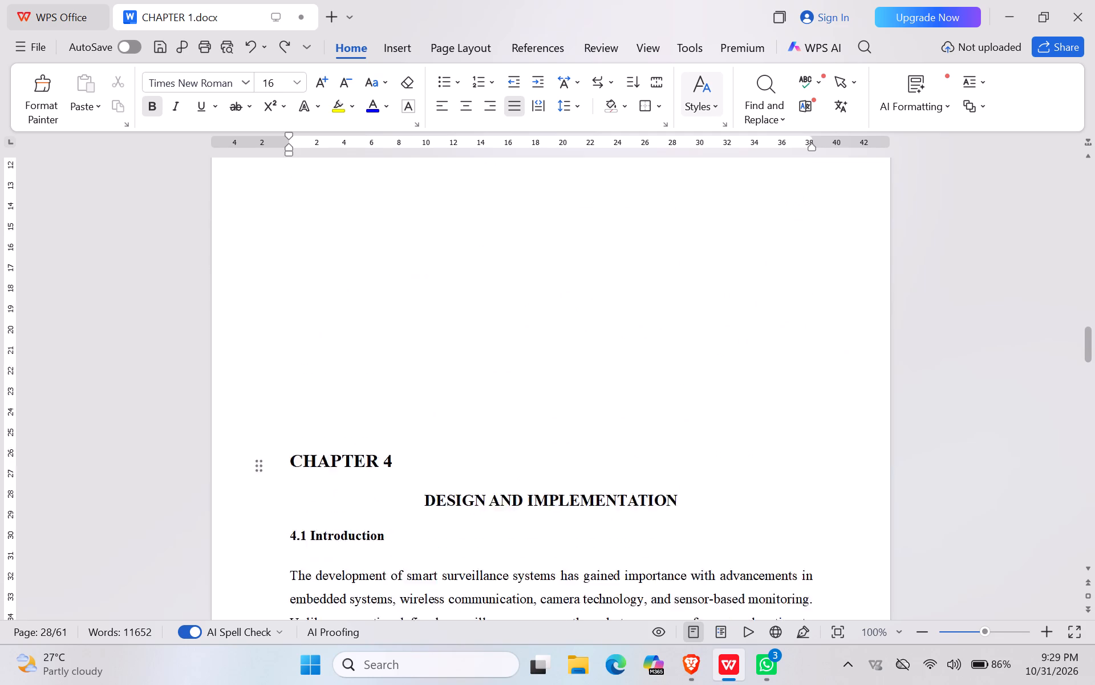
scroll(289, 253, "up", 2)
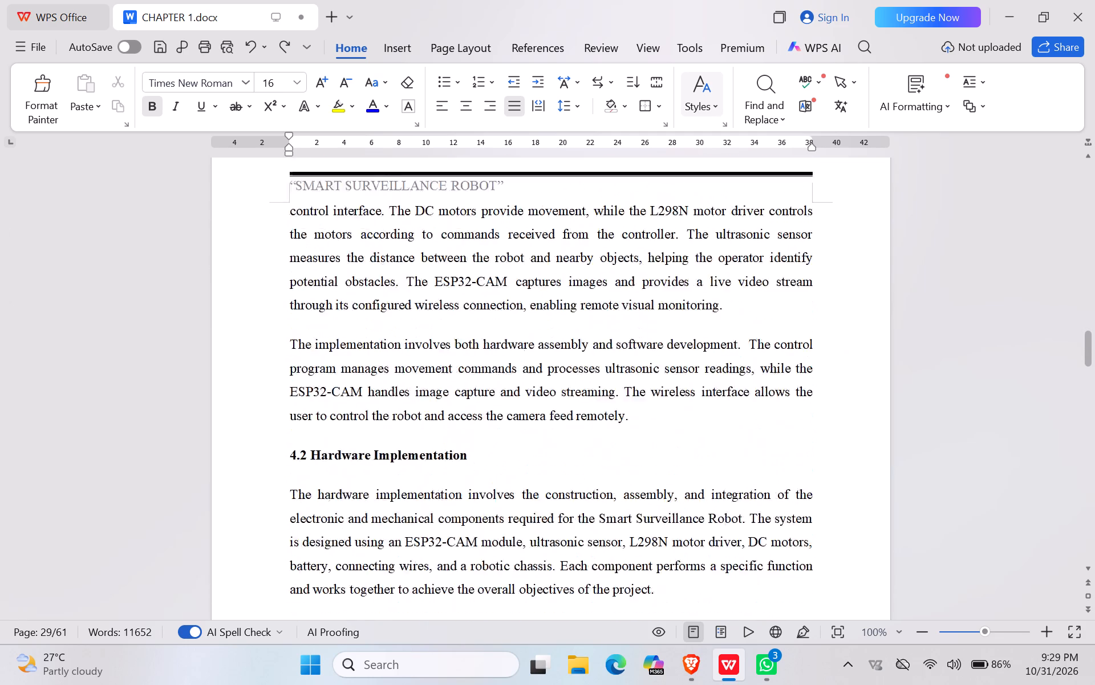
scroll(289, 253, "up", 3)
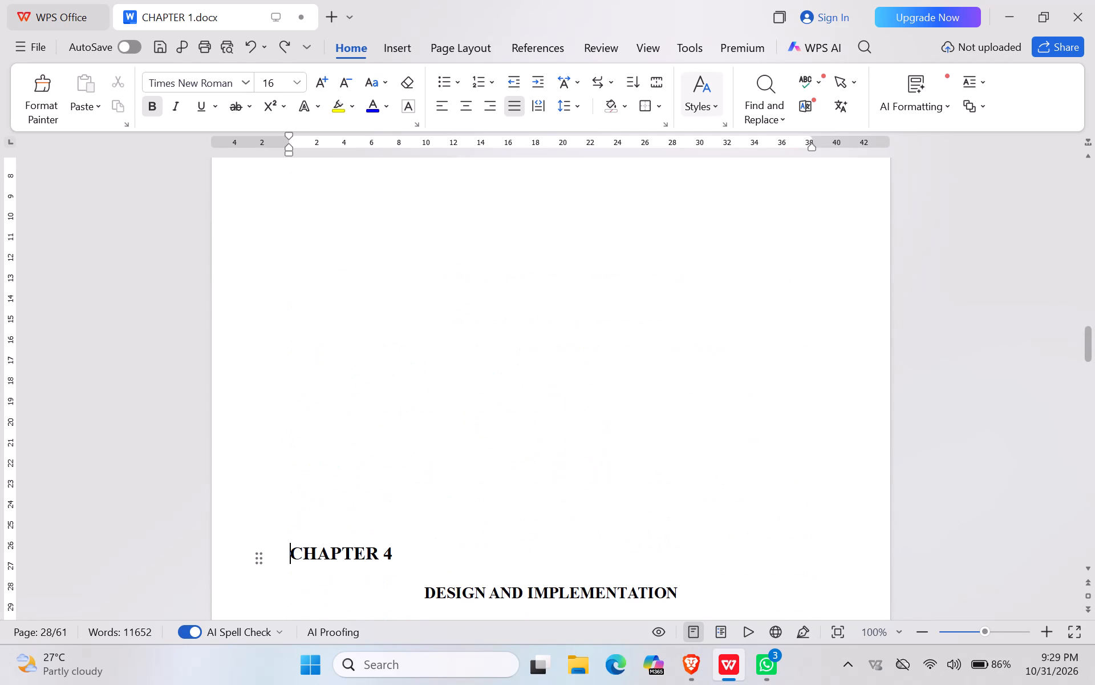
key("BackSpace")
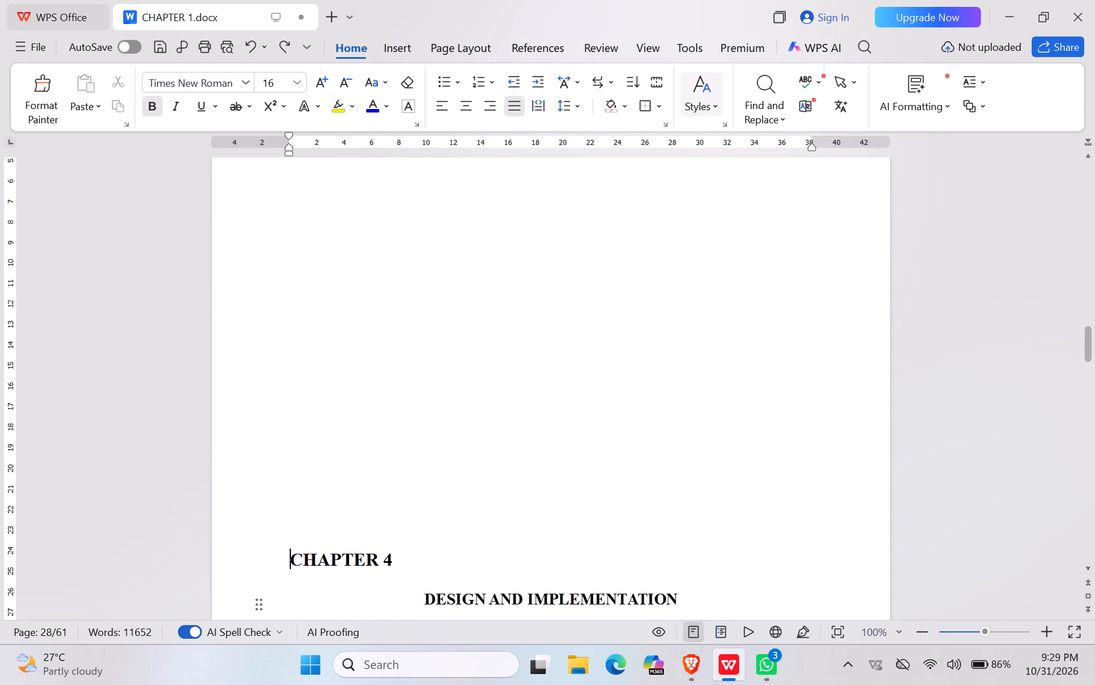
key("BackSpace")
key("BackSpace")
key("BackSpace")
key("BackSpace")
key("BackSpace")
key("BackSpace")
key("BackSpace")
key("BackSpace")
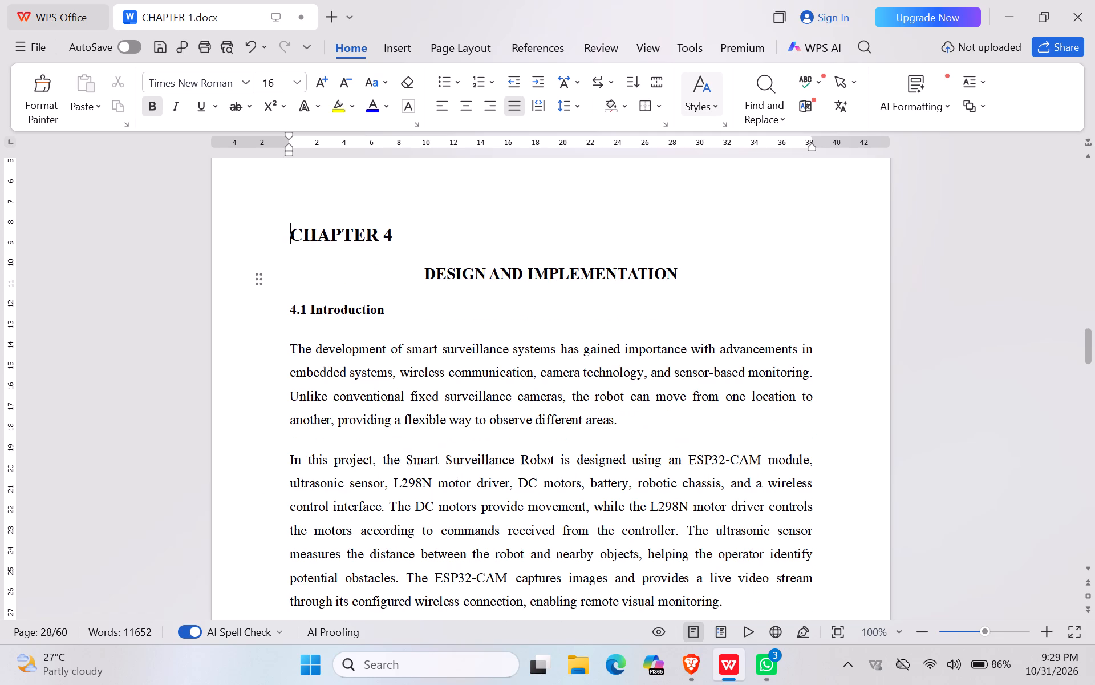
scroll(287, 348, "up", 1)
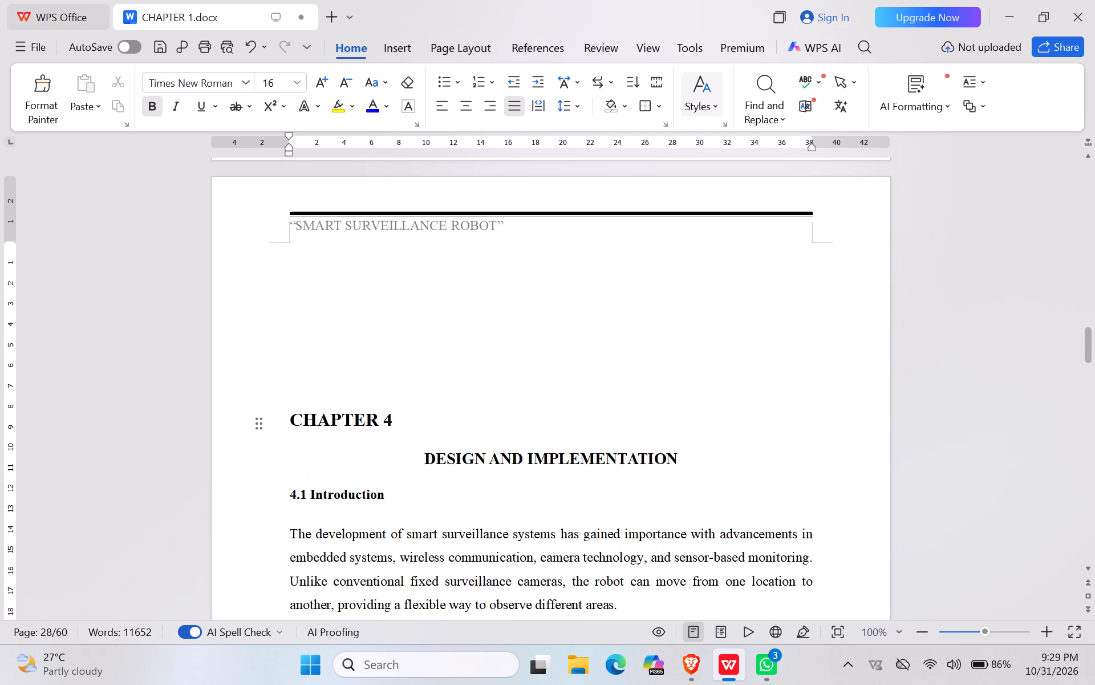
key("BackSpace")
key("BackSpace")
key("BackSpace")
key("BackSpace")
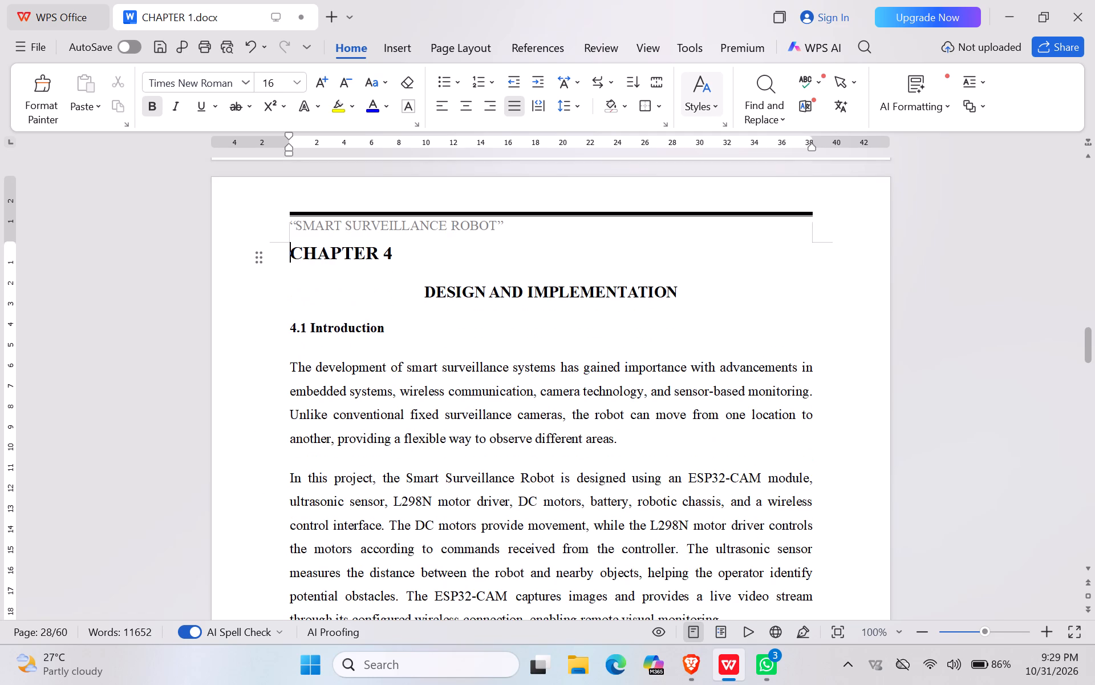
Save the document.
key("ctrl+s")
key("ctrl+s")
key("ctrl+s")
Examine the layout of Chapter 4 from the introduction through the robotic chassis and ESP32 connection figures on pages 28 to 31.
scroll(502, 261, "up", 2)
scroll(502, 261, "down", 2)
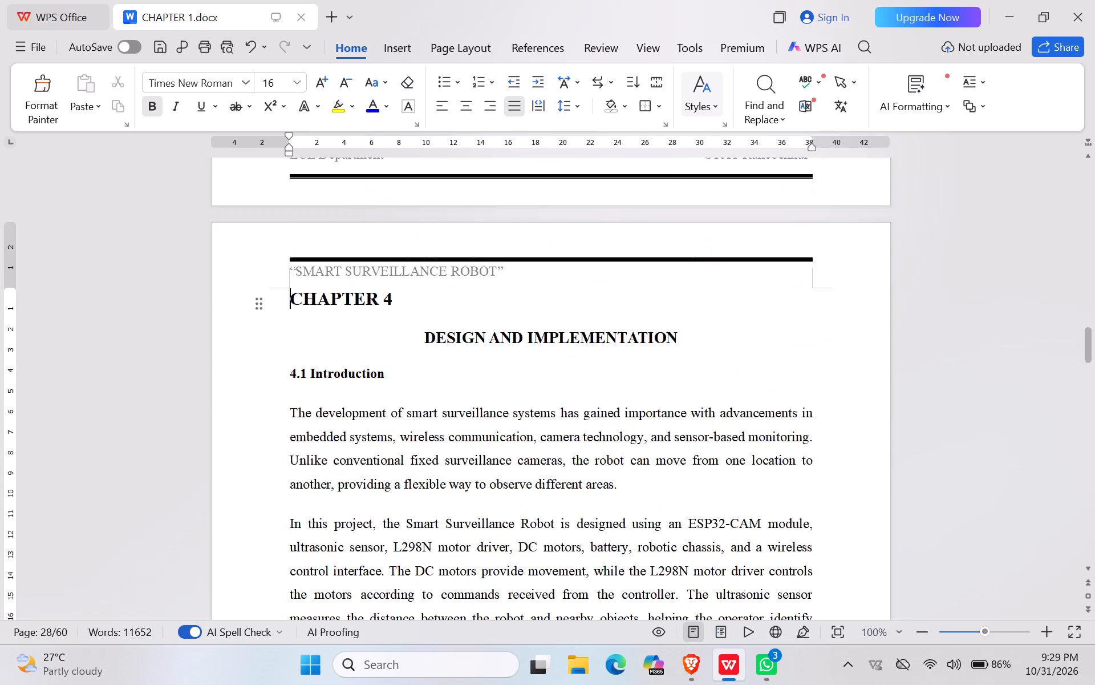
scroll(502, 261, "down", 3)
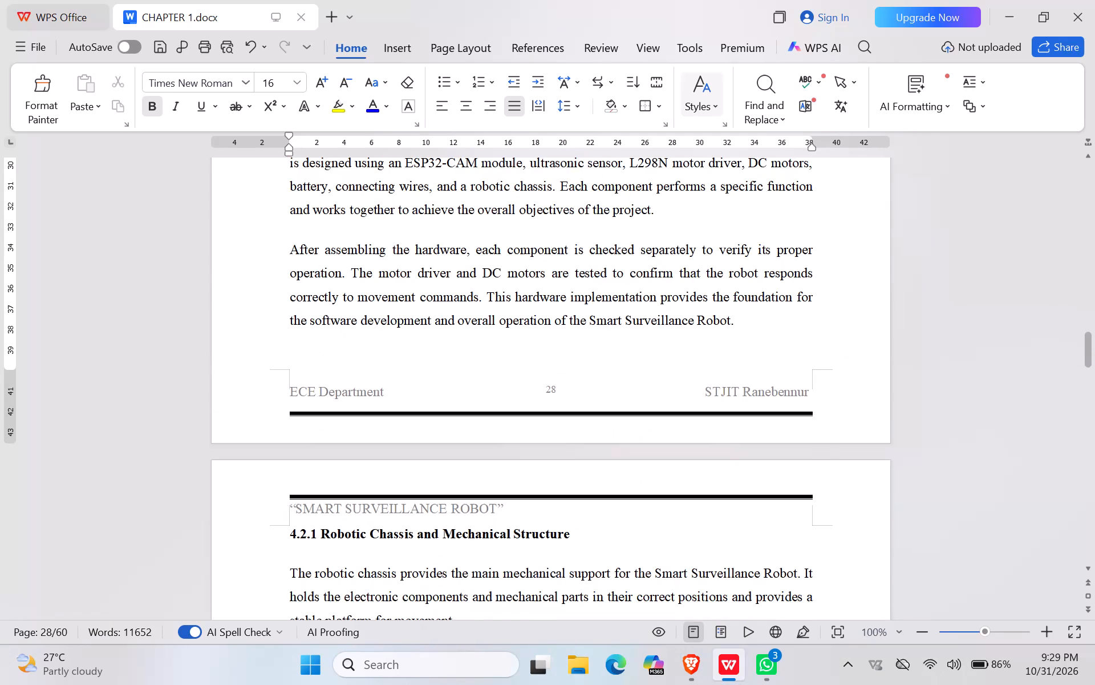
scroll(502, 261, "down", 5)
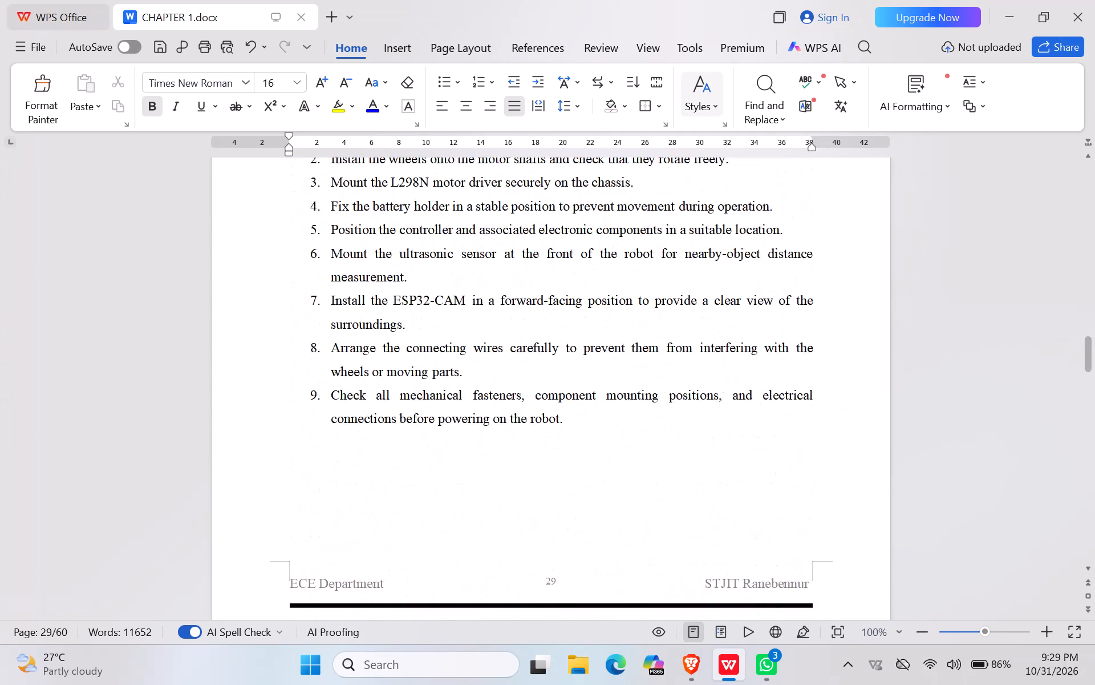
scroll(502, 261, "down", 5)
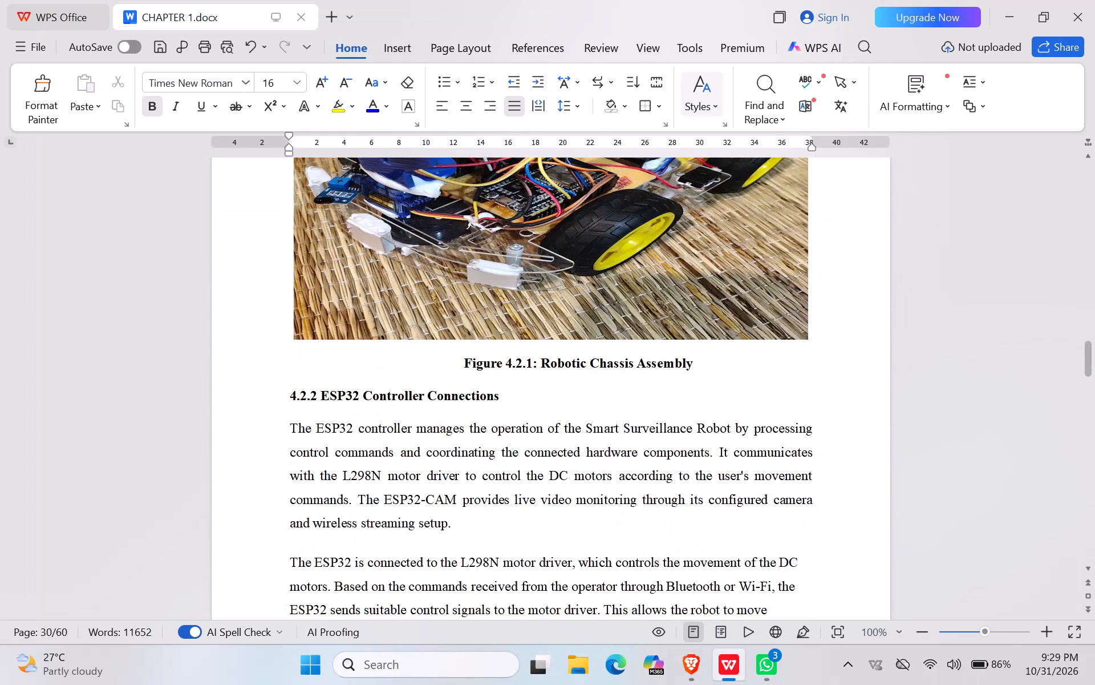
scroll(502, 261, "down", 4)
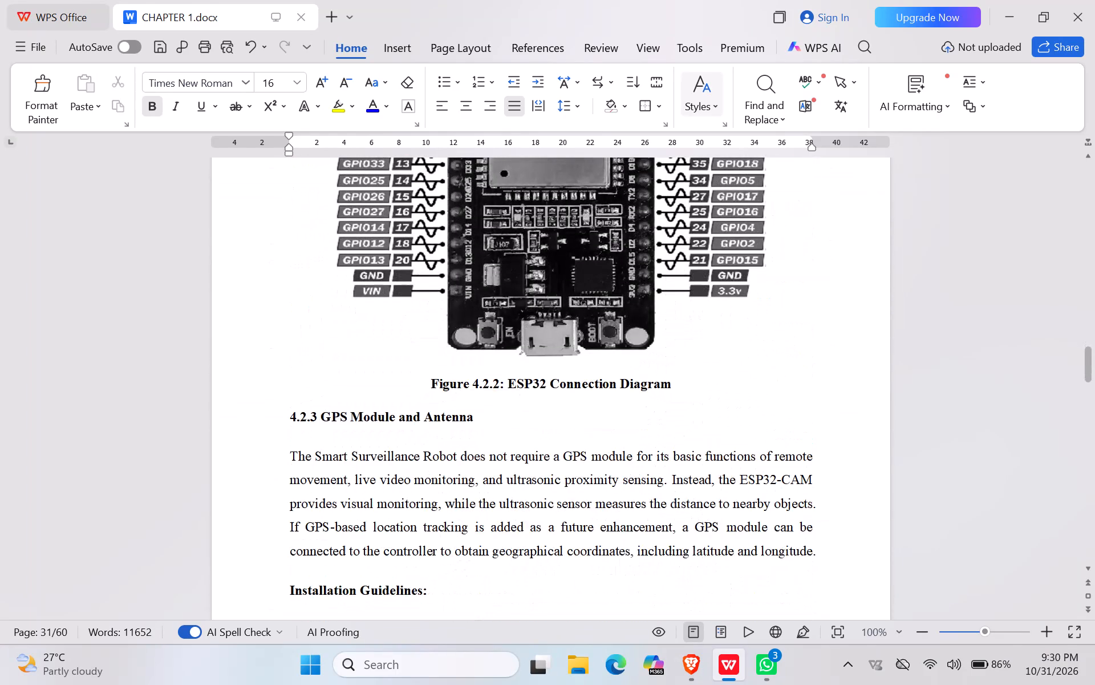
Examine the layout of the GPS module, ESP32-CAM and L298N motor driver sections through the wiring diagram on page 33.
scroll(502, 261, "down", 1)
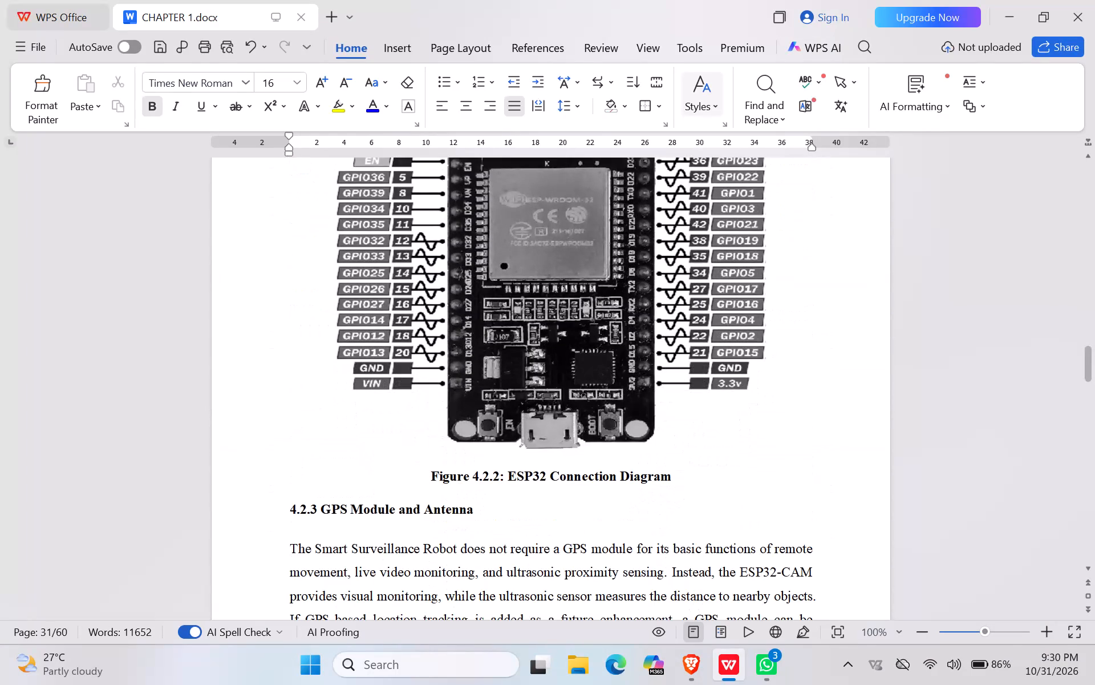
scroll(502, 261, "down", 5)
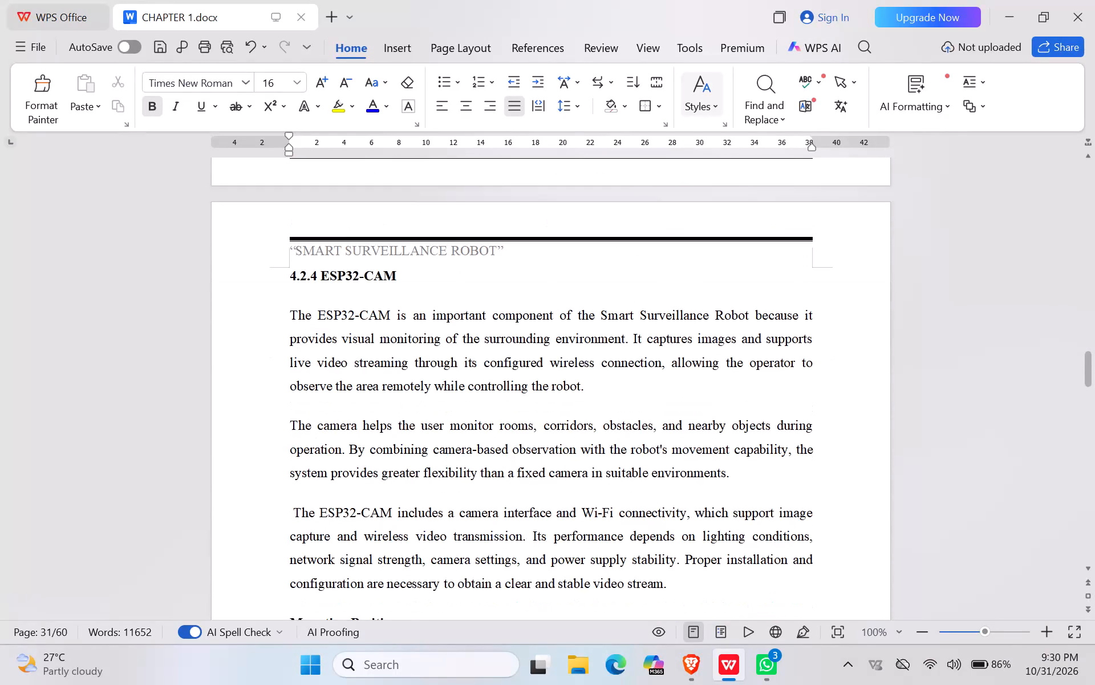
scroll(502, 261, "down", 4)
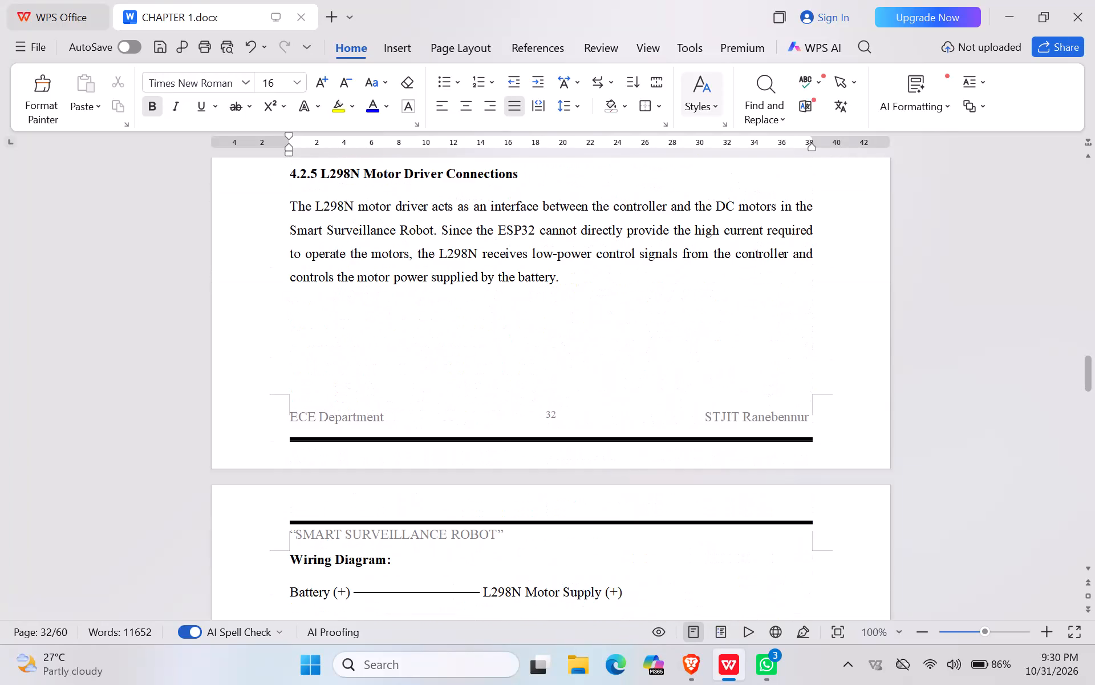
scroll(502, 261, "down", 2)
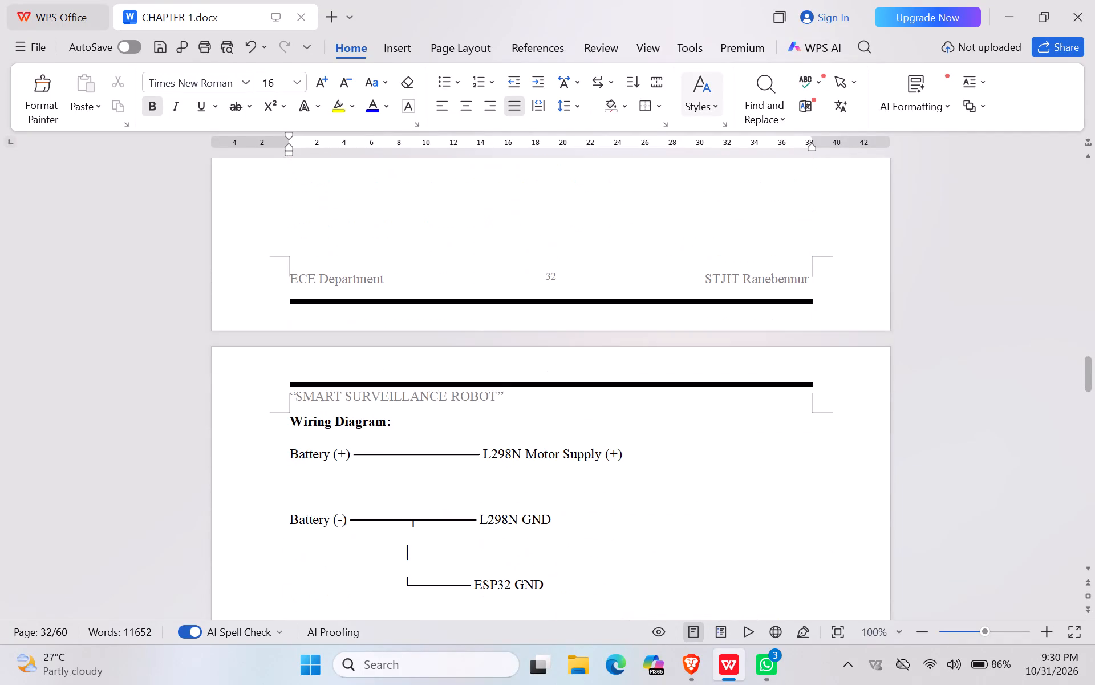
scroll(502, 261, "down", 4)
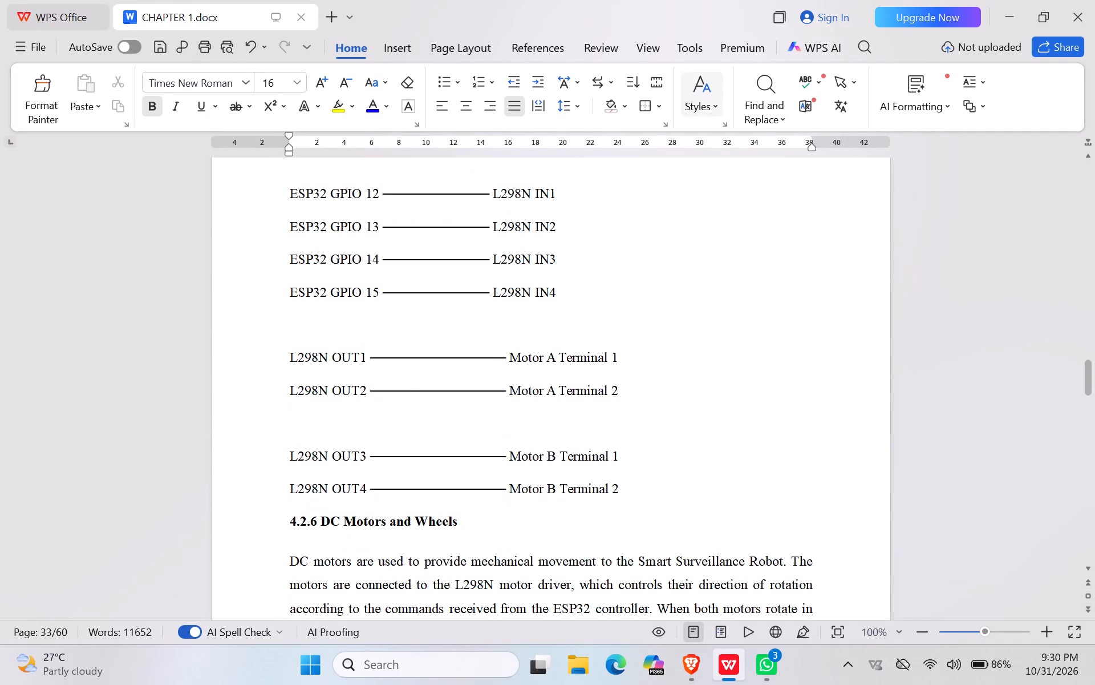
Examine the layout from the DC motors and buzzer sections through power distribution and the flowchart on page 36.
scroll(502, 261, "down", 4)
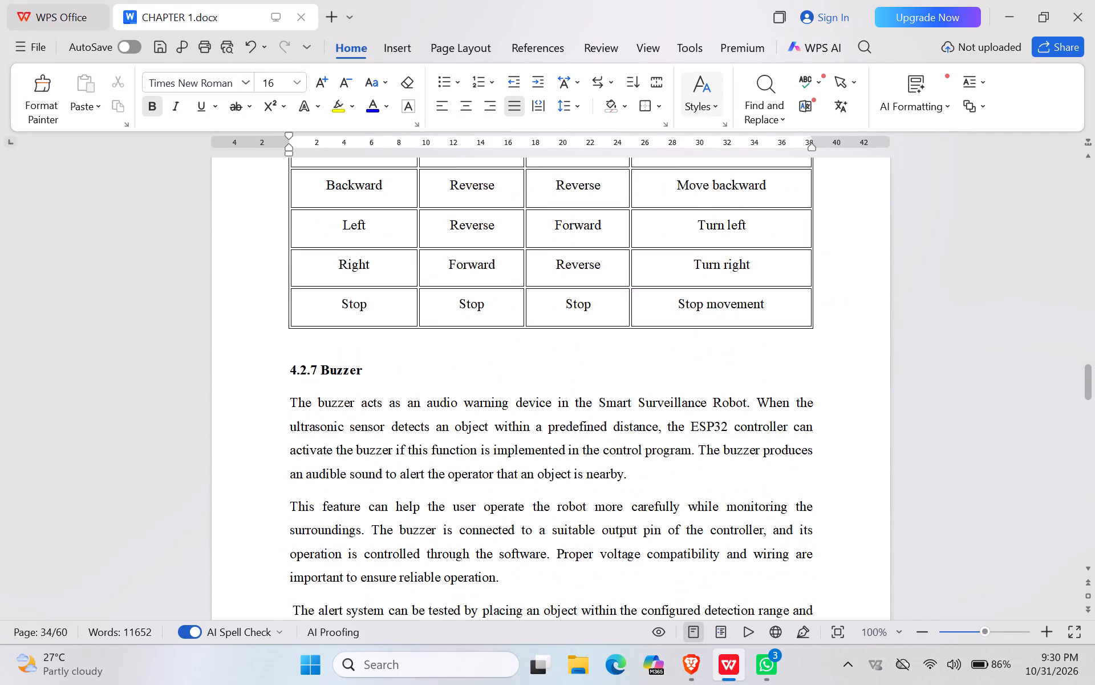
scroll(502, 261, "down", 4)
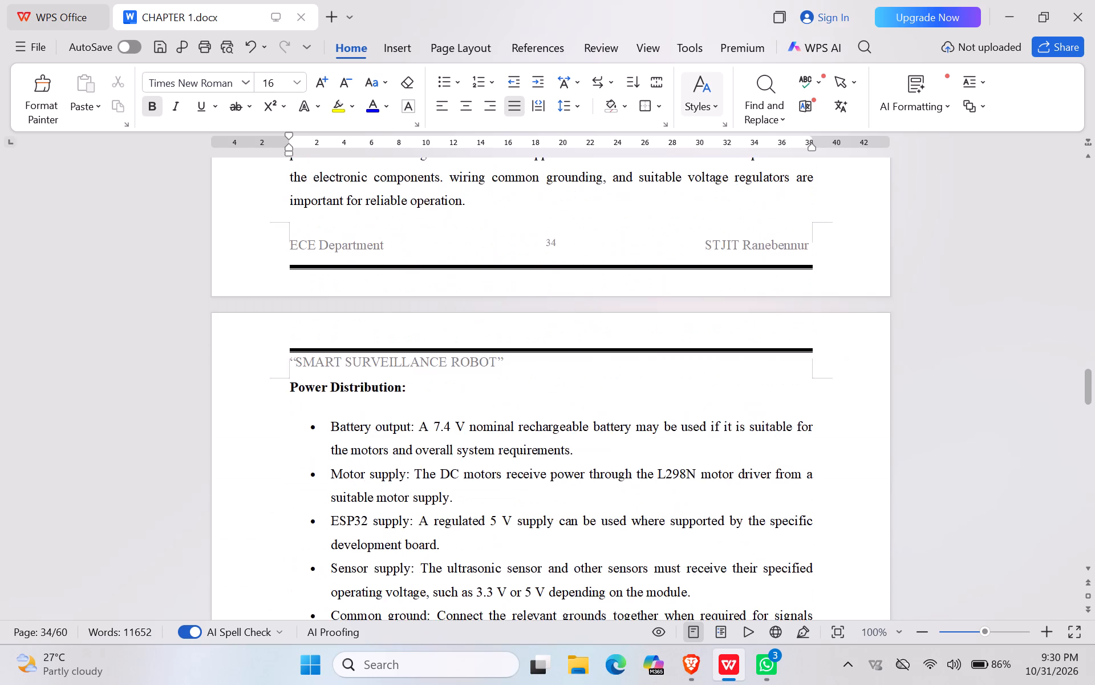
scroll(502, 261, "down", 4)
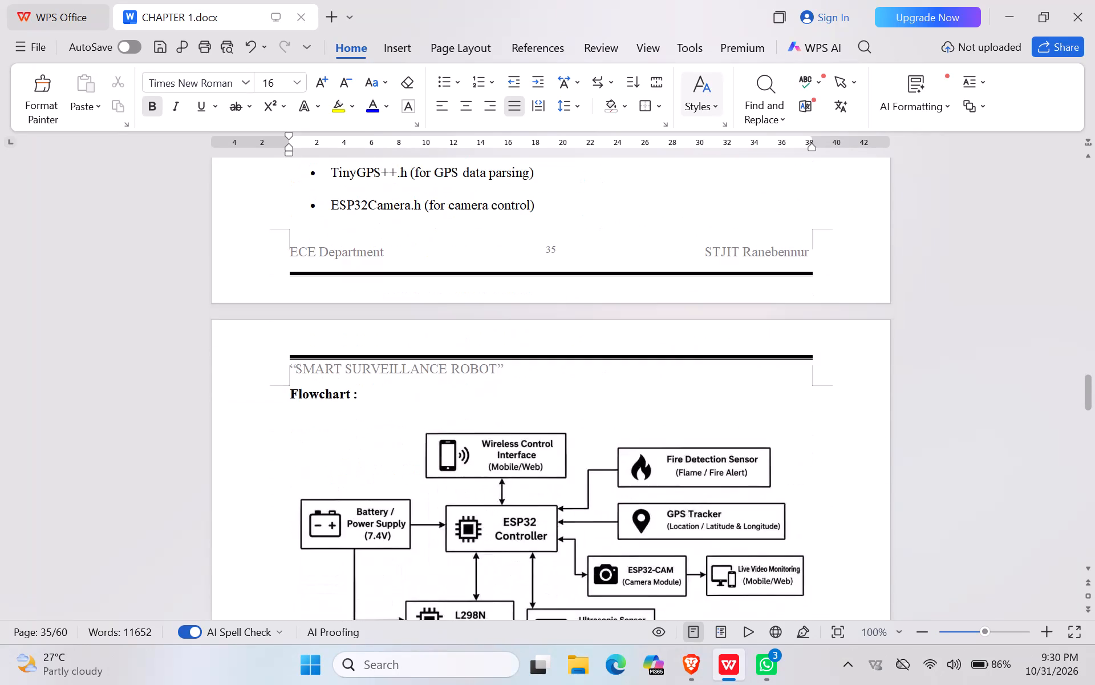
scroll(502, 261, "down", 1)
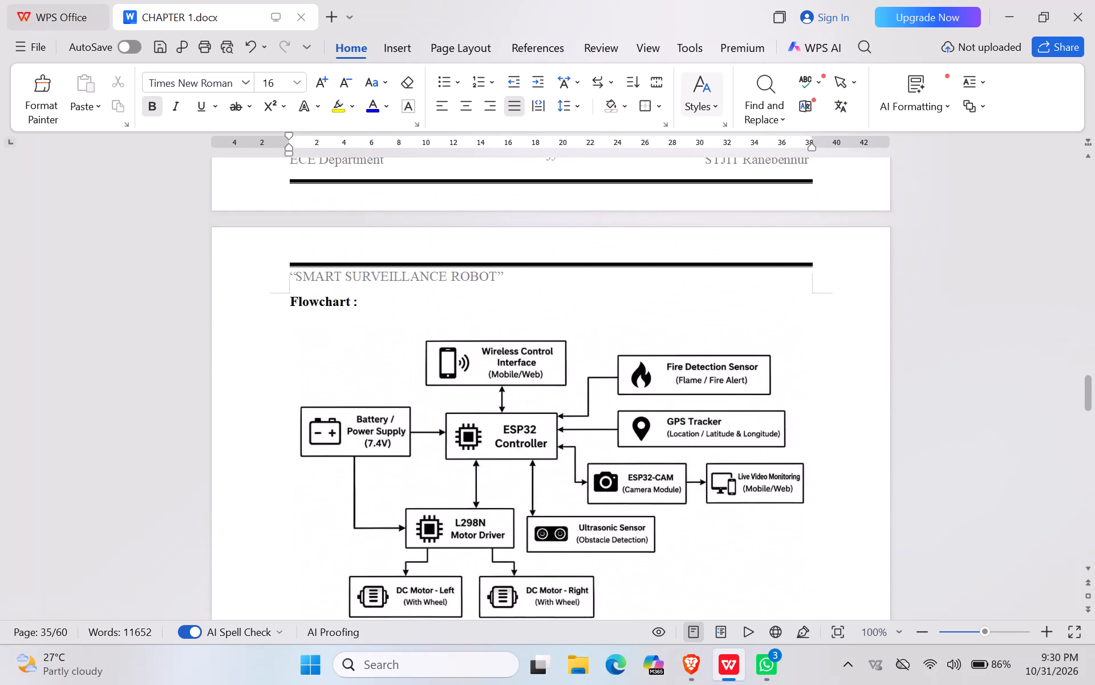
scroll(502, 261, "down", 2)
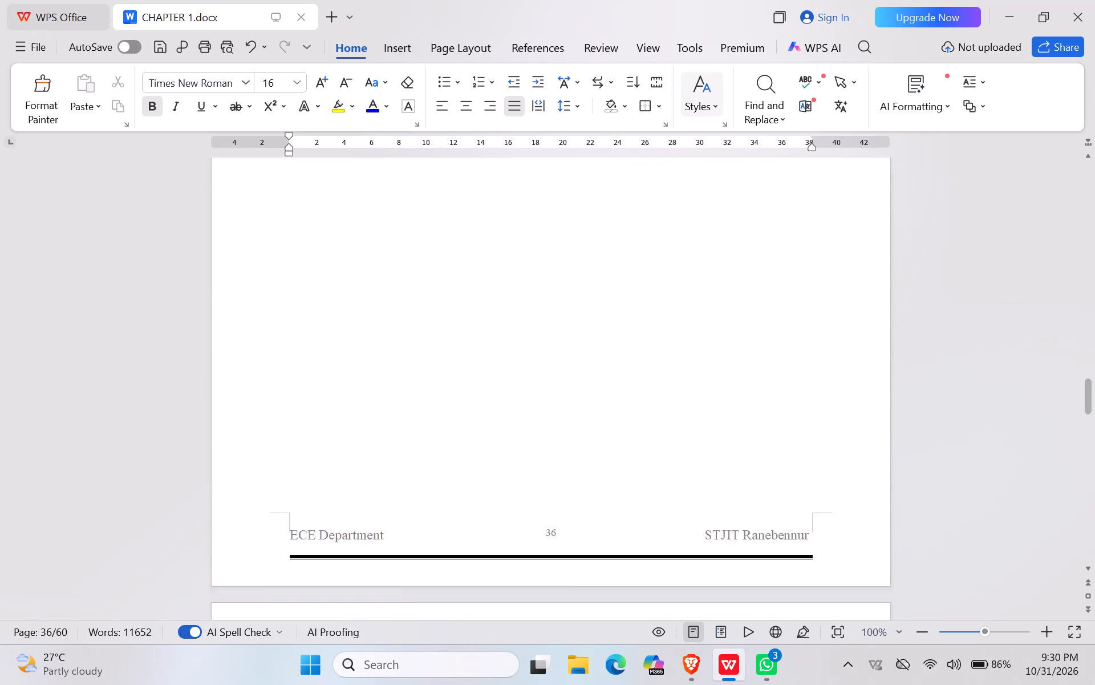
Examine the layout from the Chapter 4 flowchart through Bluetooth communication, GPS data processing and the subsystem sections on pages 36 to 38.
scroll(502, 261, "down", 1)
scroll(502, 261, "up", 2)
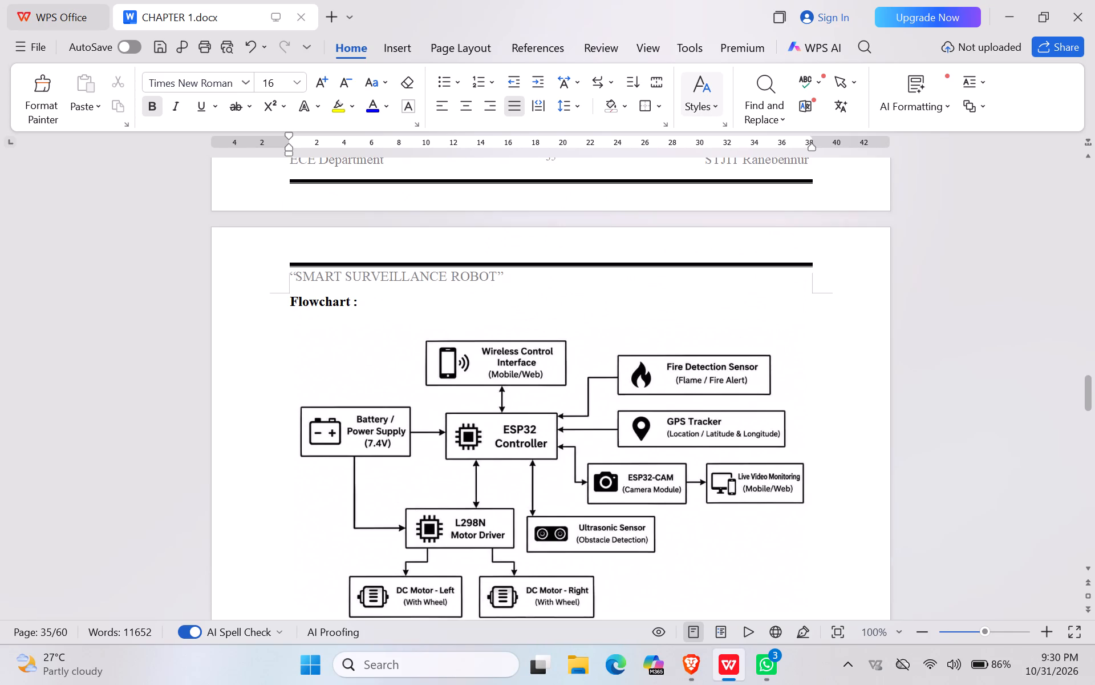
scroll(502, 261, "down", 1)
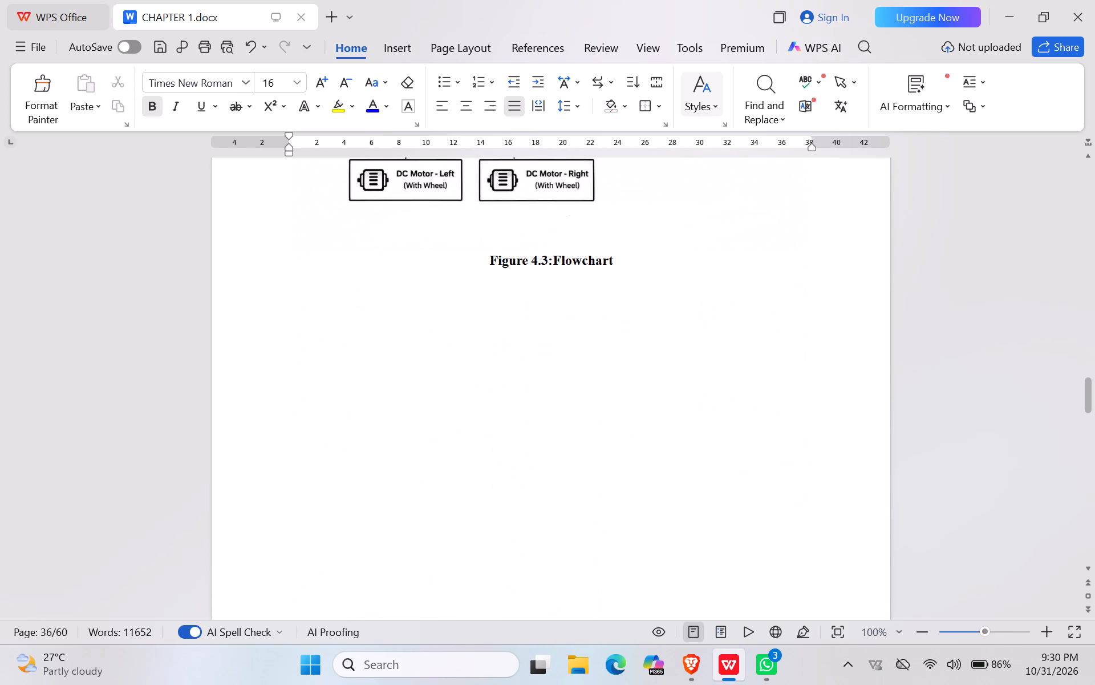
scroll(502, 261, "down", 3)
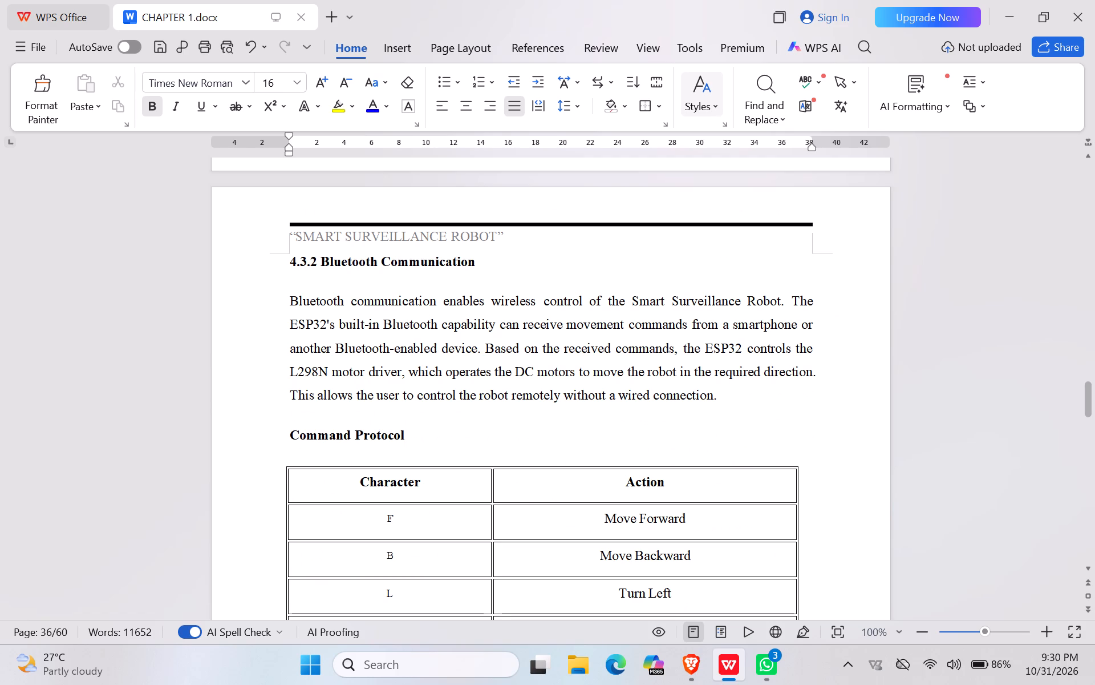
scroll(502, 261, "down", 1)
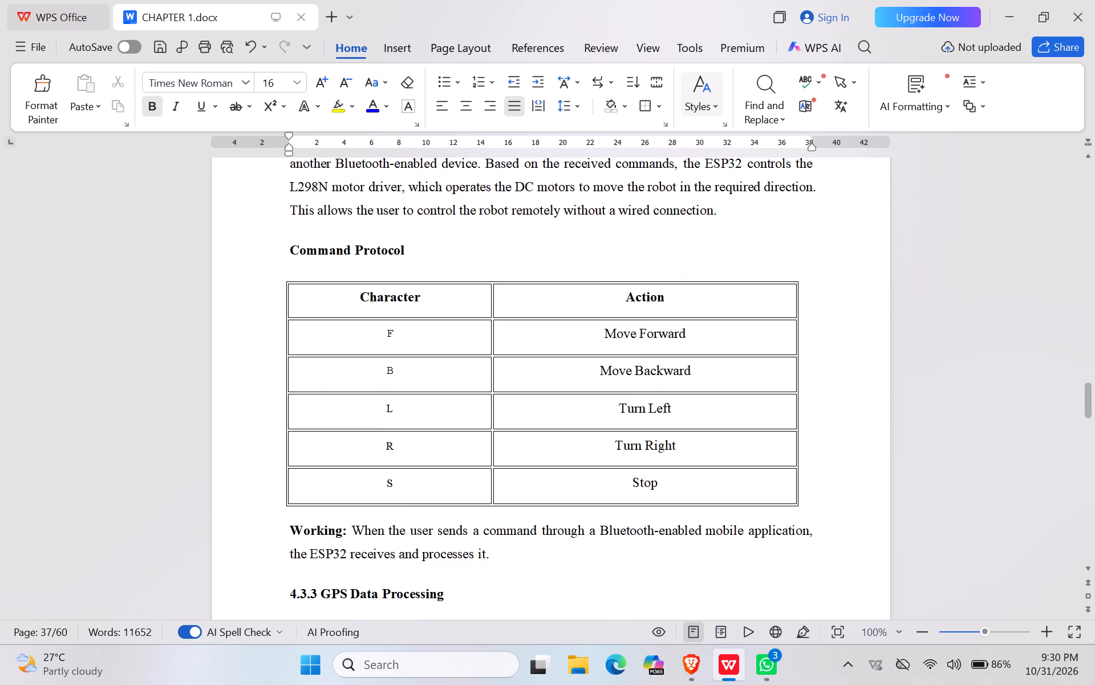
scroll(502, 261, "down", 4)
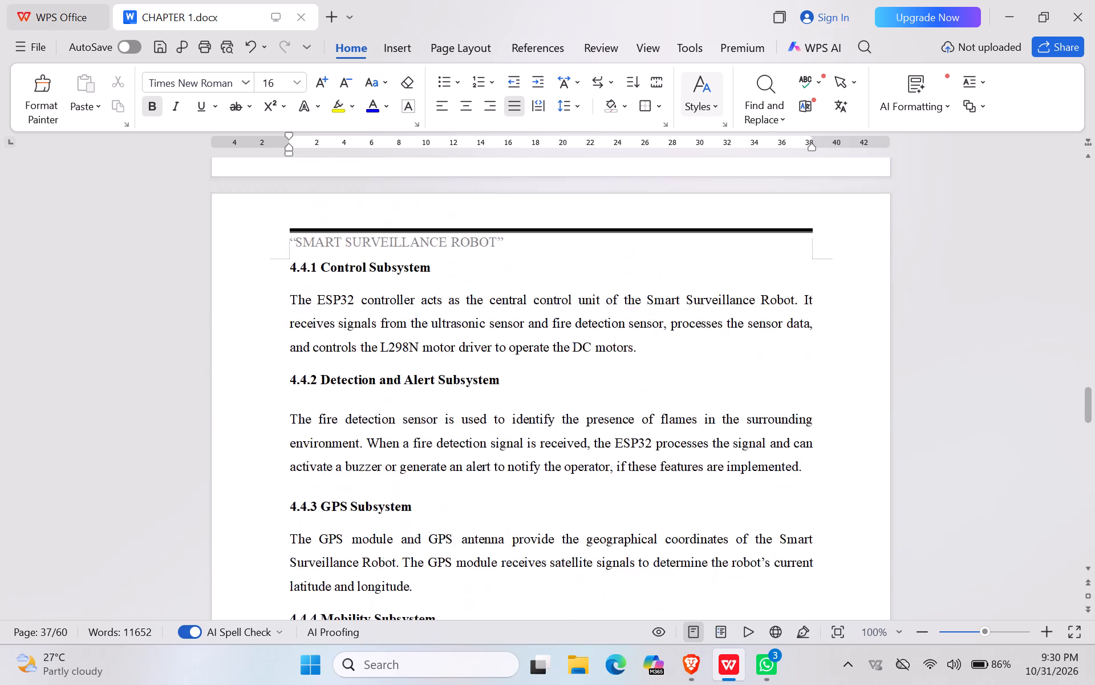
scroll(502, 261, "down", 3)
Examine the layout of the testing and calibration section, from individual component testing to ultrasonic sensor calibration, on pages 39 to 41.
scroll(502, 261, "right", 1)
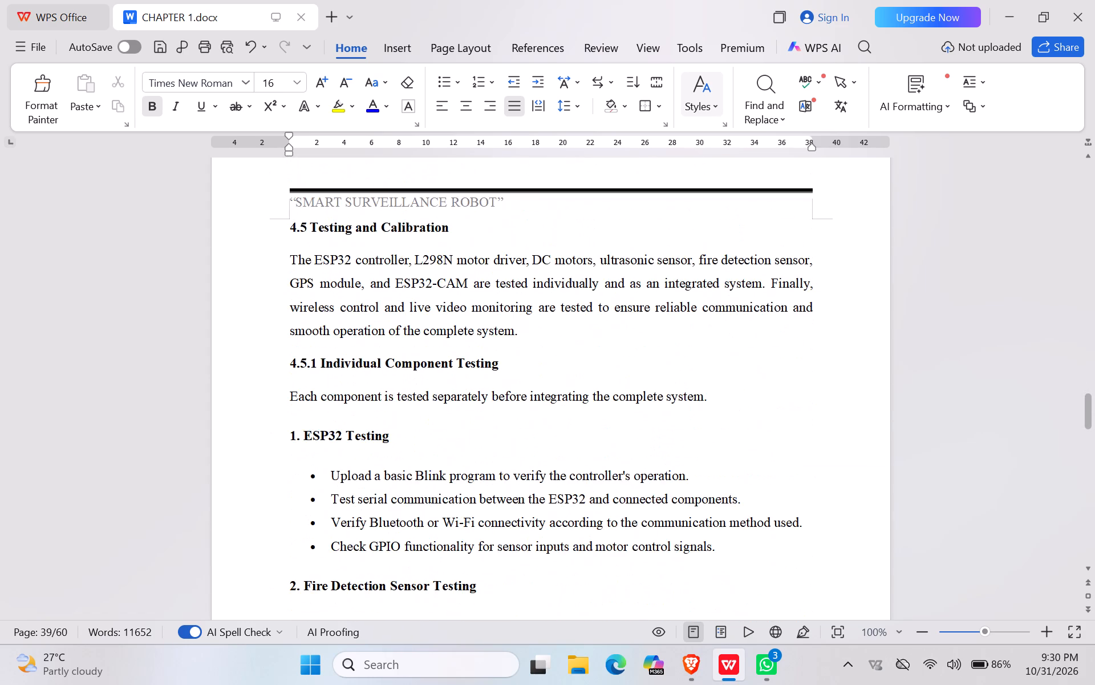
scroll(502, 261, "right", 1)
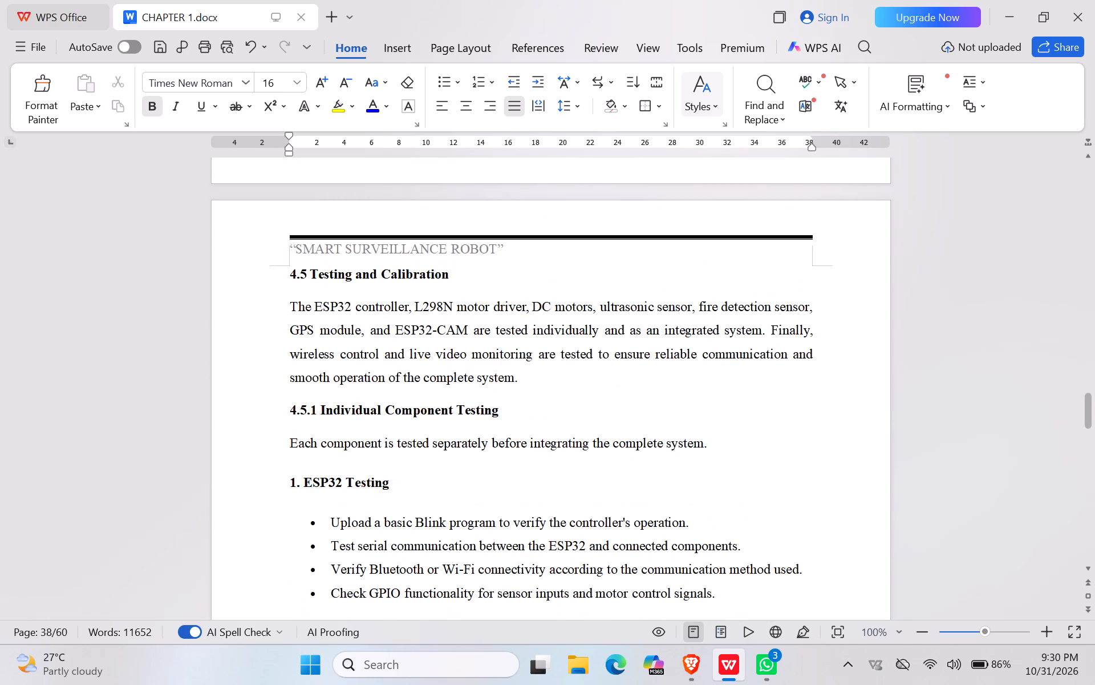
scroll(538, 217, "down", 1)
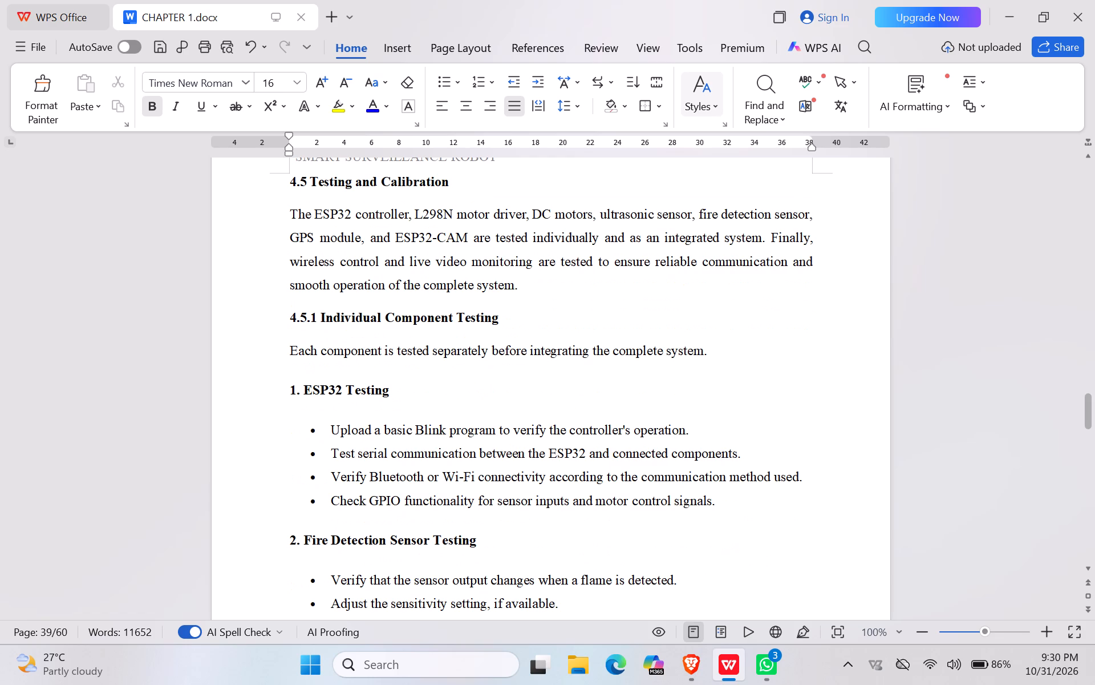
scroll(538, 217, "down", 1)
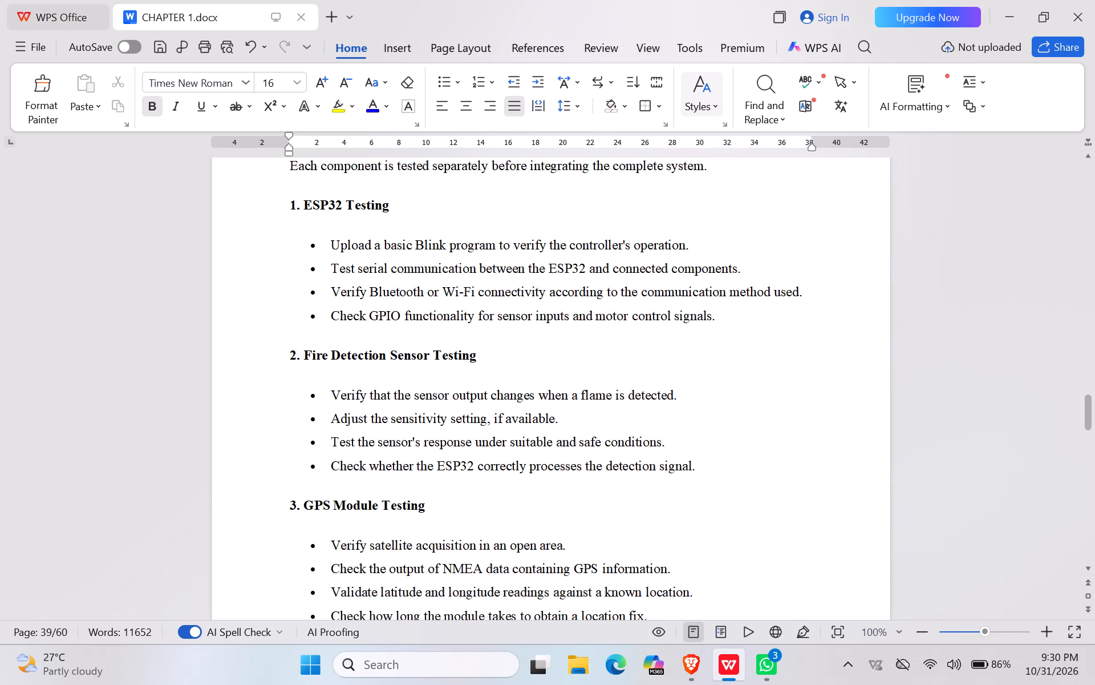
scroll(538, 217, "down", 2)
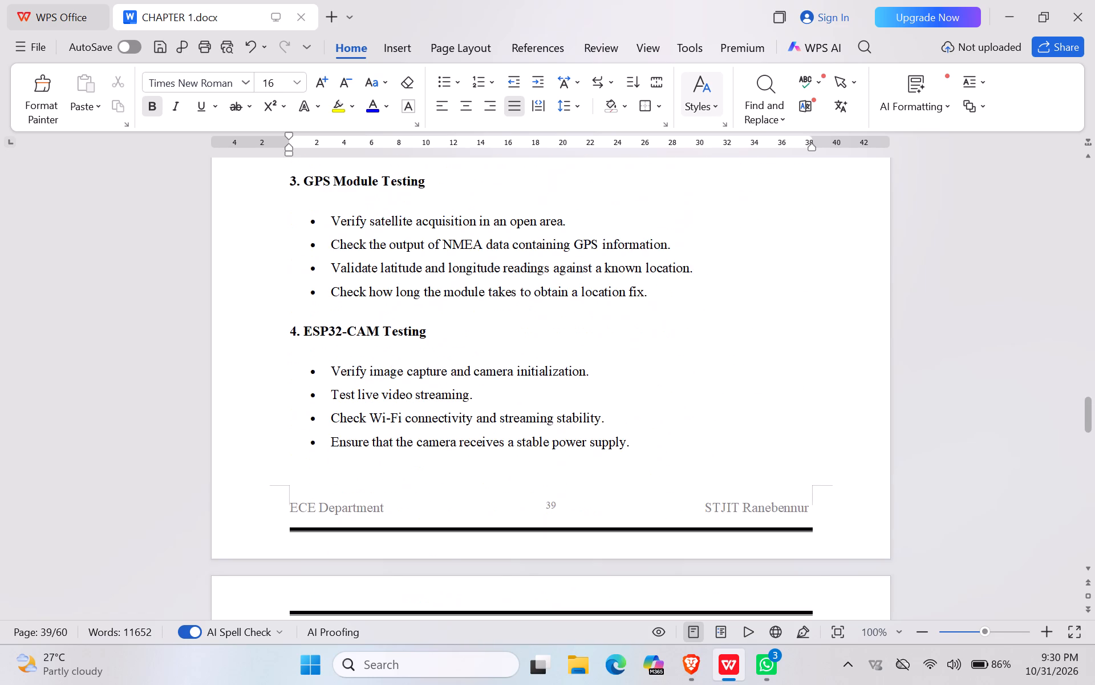
scroll(538, 217, "down", 8)
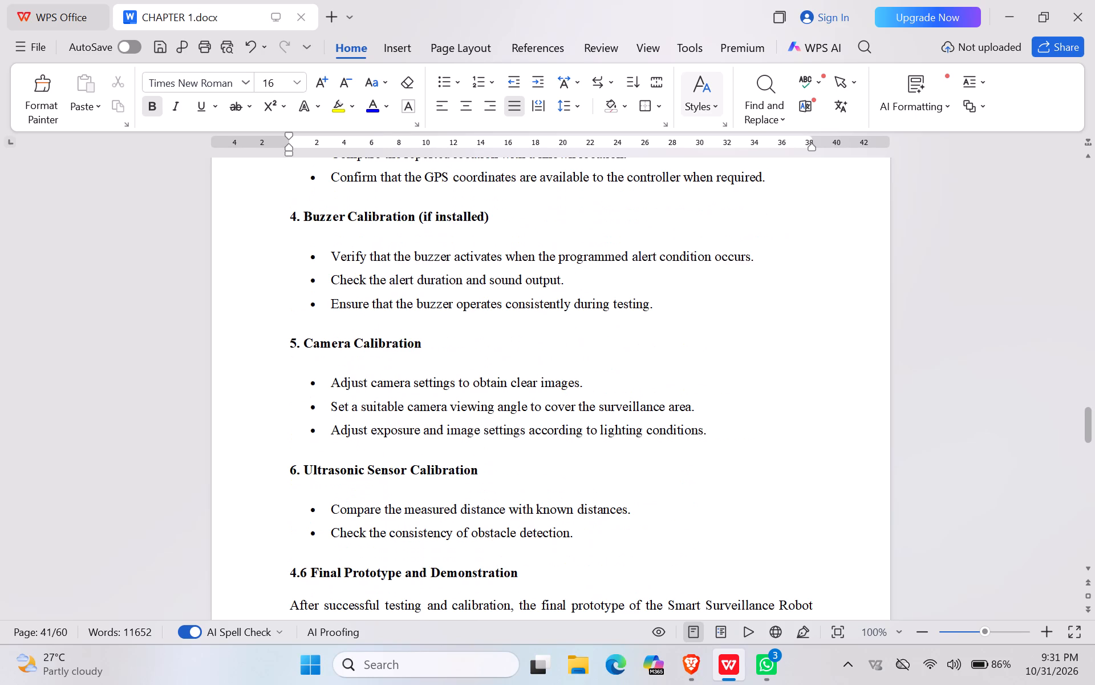
Examine the layout from the final prototype sections through the start of Chapter 5 and its Detection Performance table on pages 41 to 45.
scroll(538, 217, "down", 5)
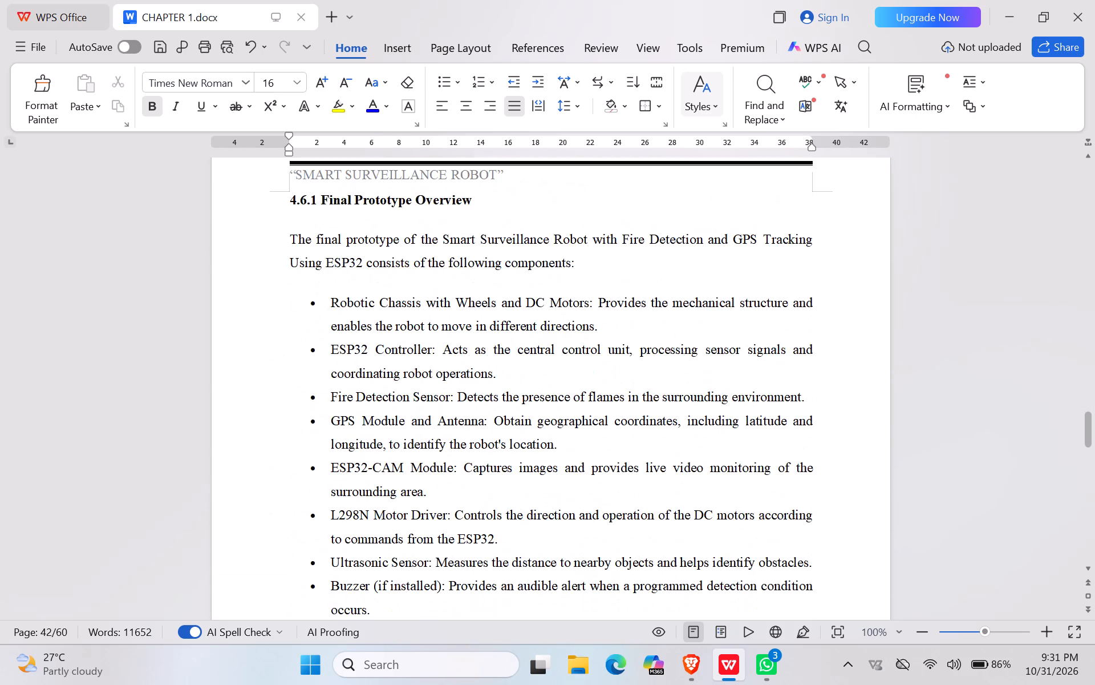
scroll(538, 217, "down", 4)
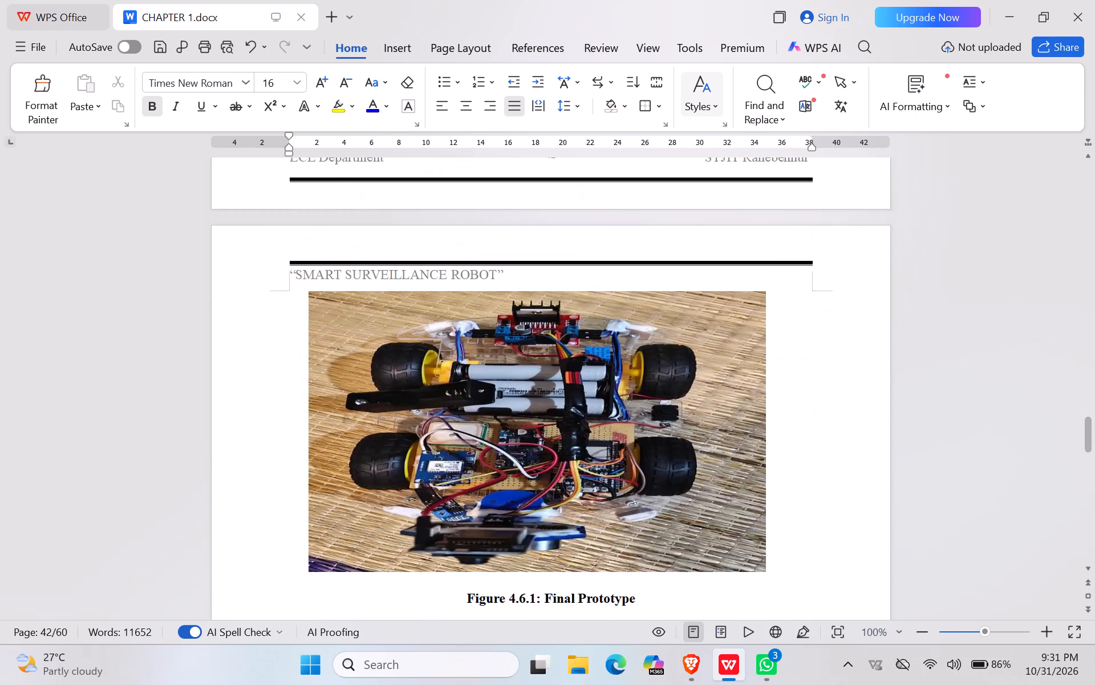
scroll(538, 217, "down", 3)
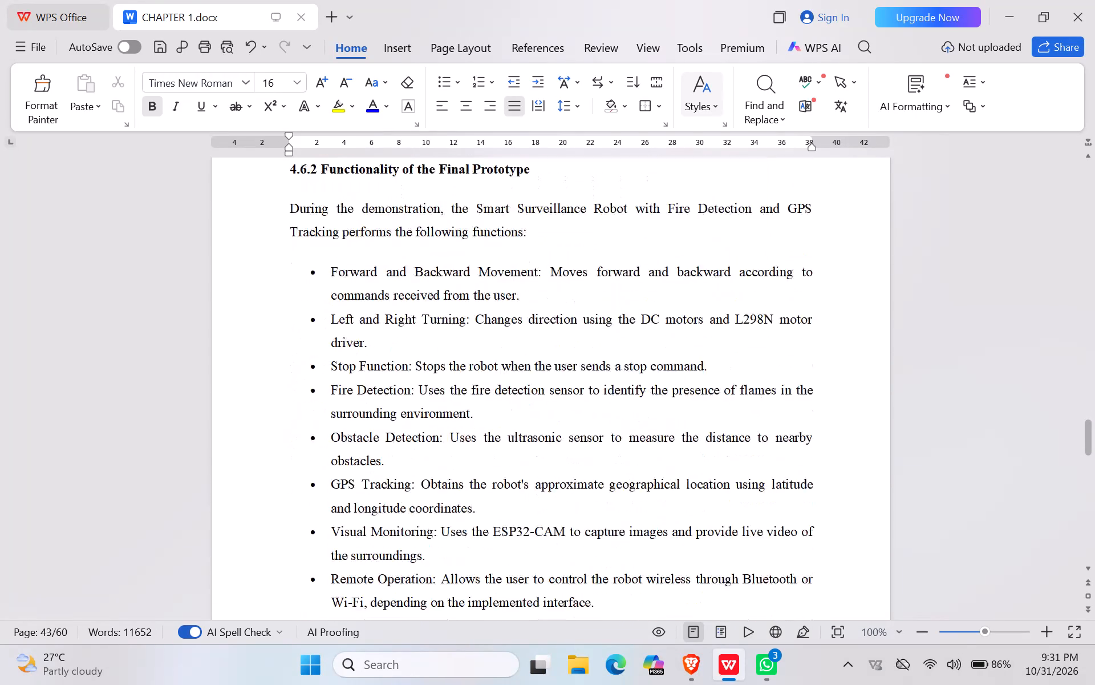
scroll(538, 217, "down", 5)
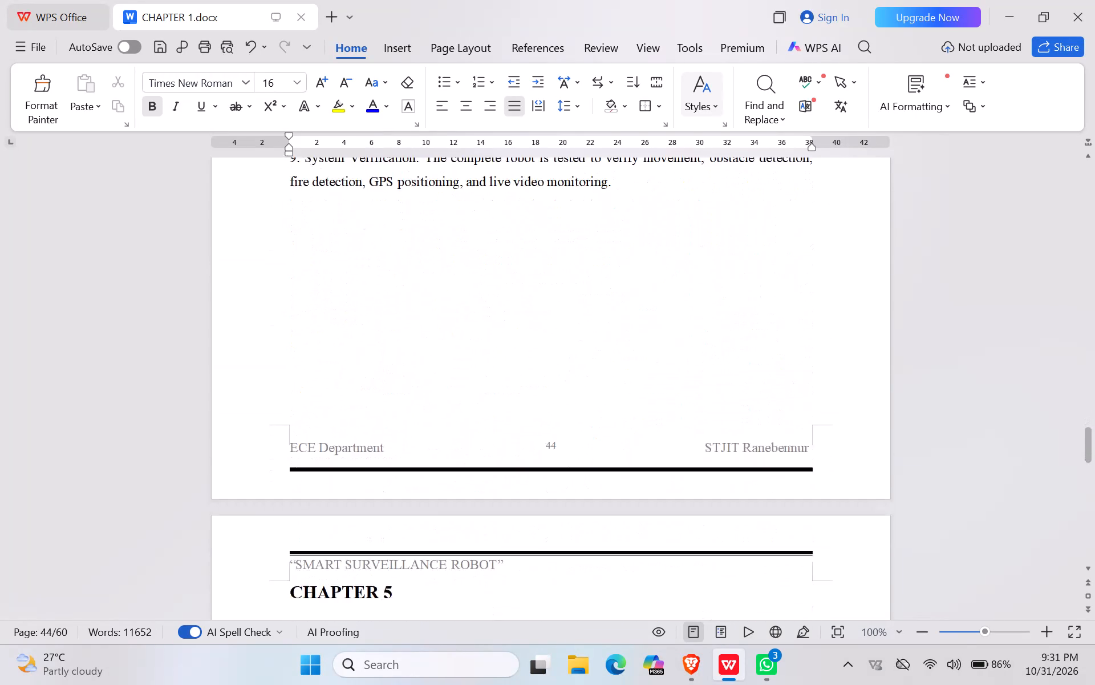
scroll(538, 217, "down", 2)
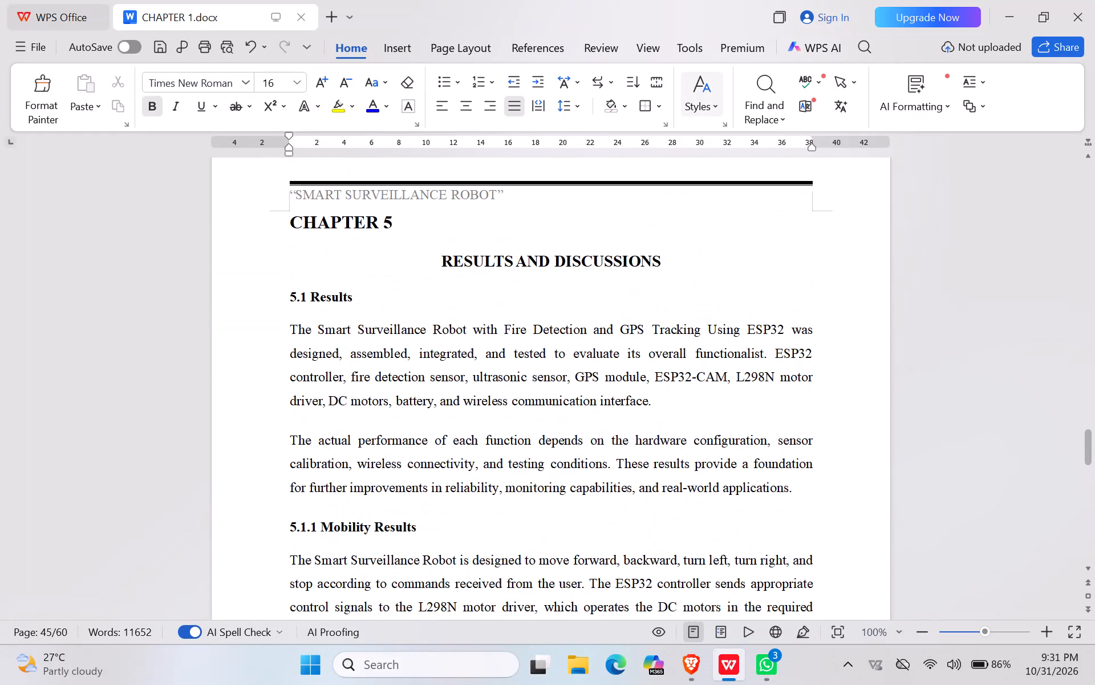
left_click(538, 217)
scroll(538, 217, "down", 2)
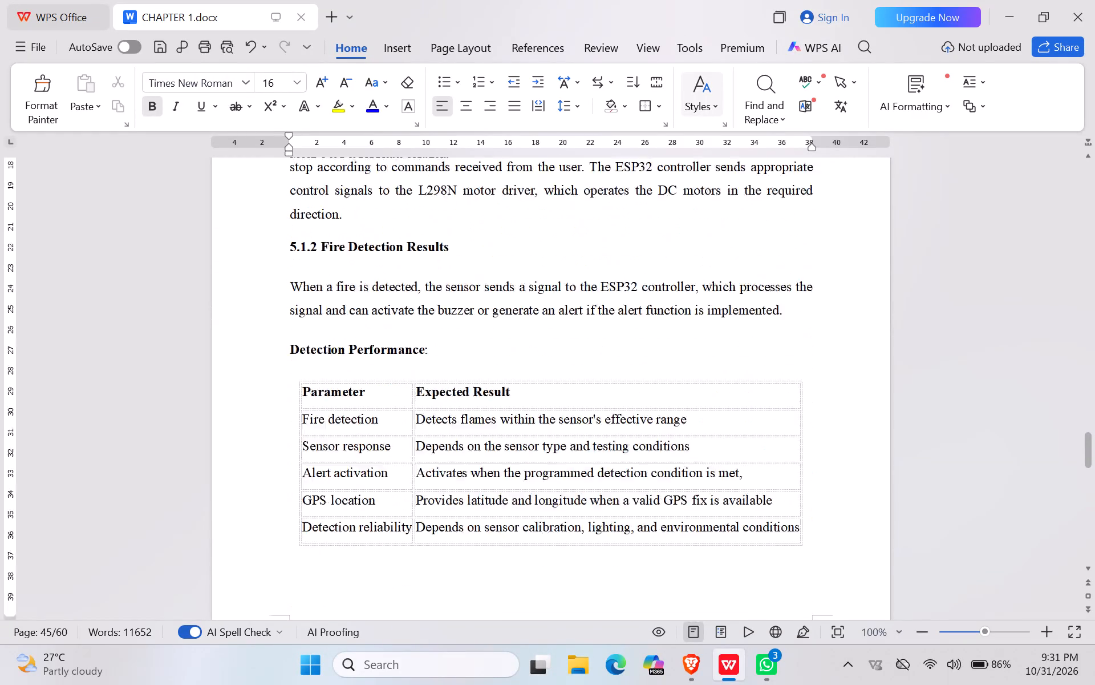
scroll(538, 217, "down", 1)
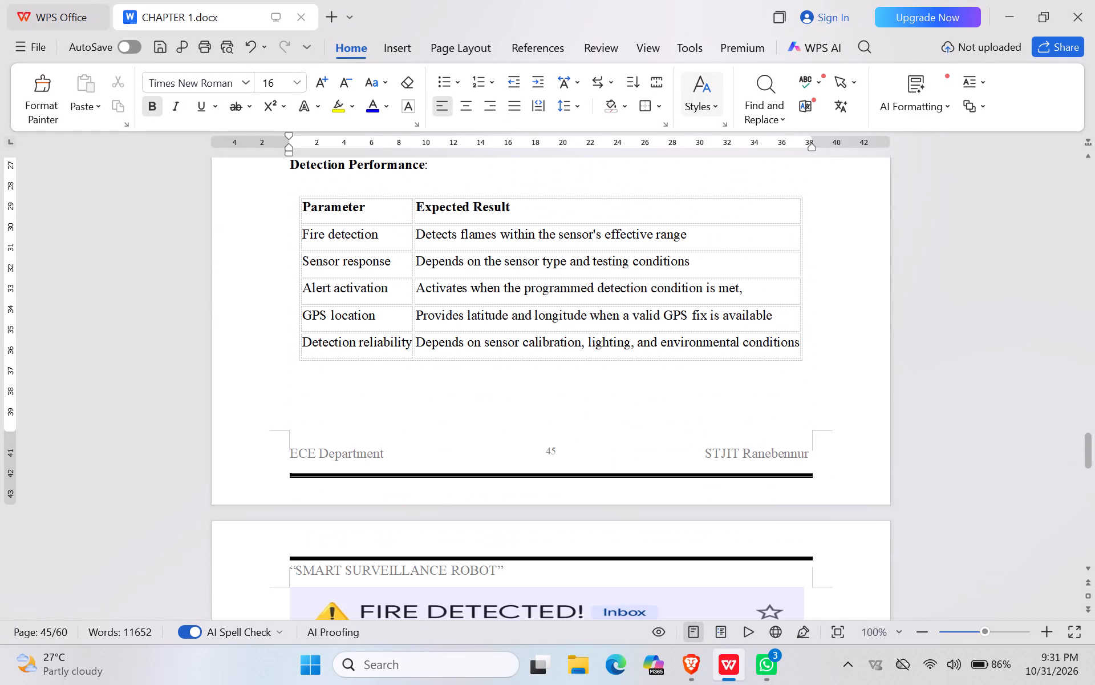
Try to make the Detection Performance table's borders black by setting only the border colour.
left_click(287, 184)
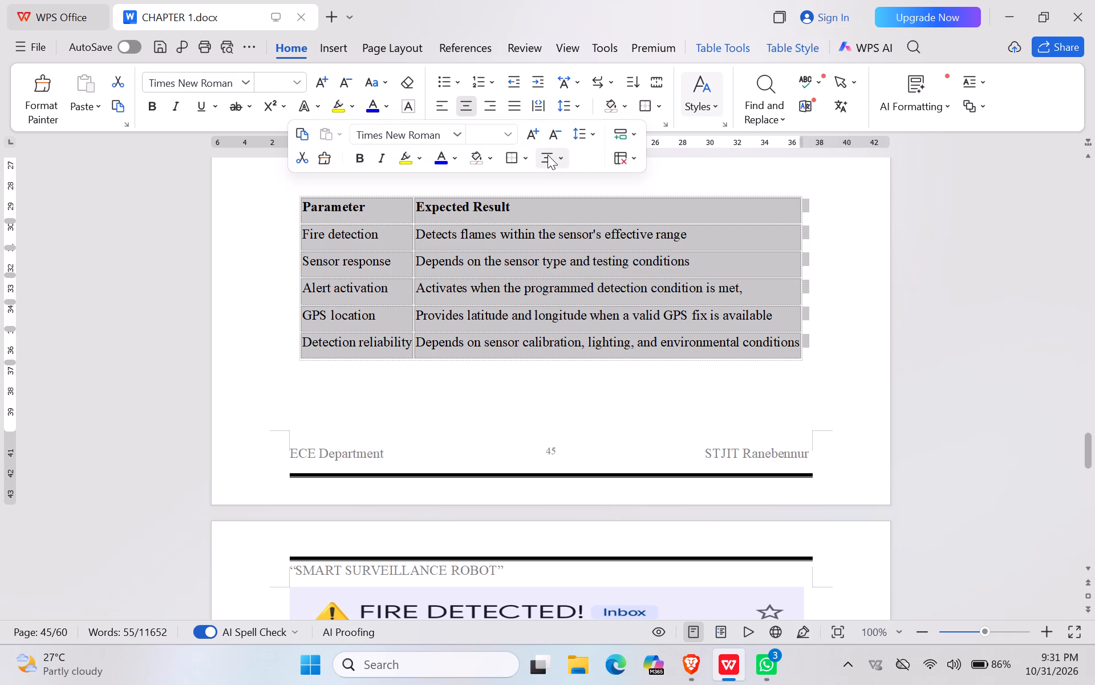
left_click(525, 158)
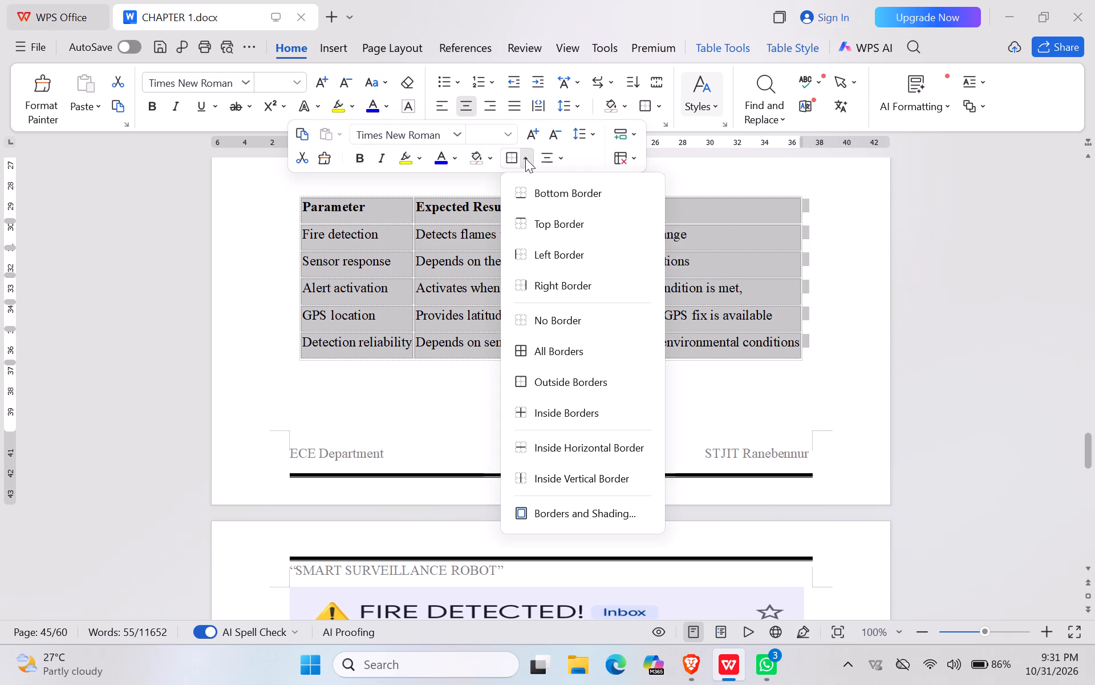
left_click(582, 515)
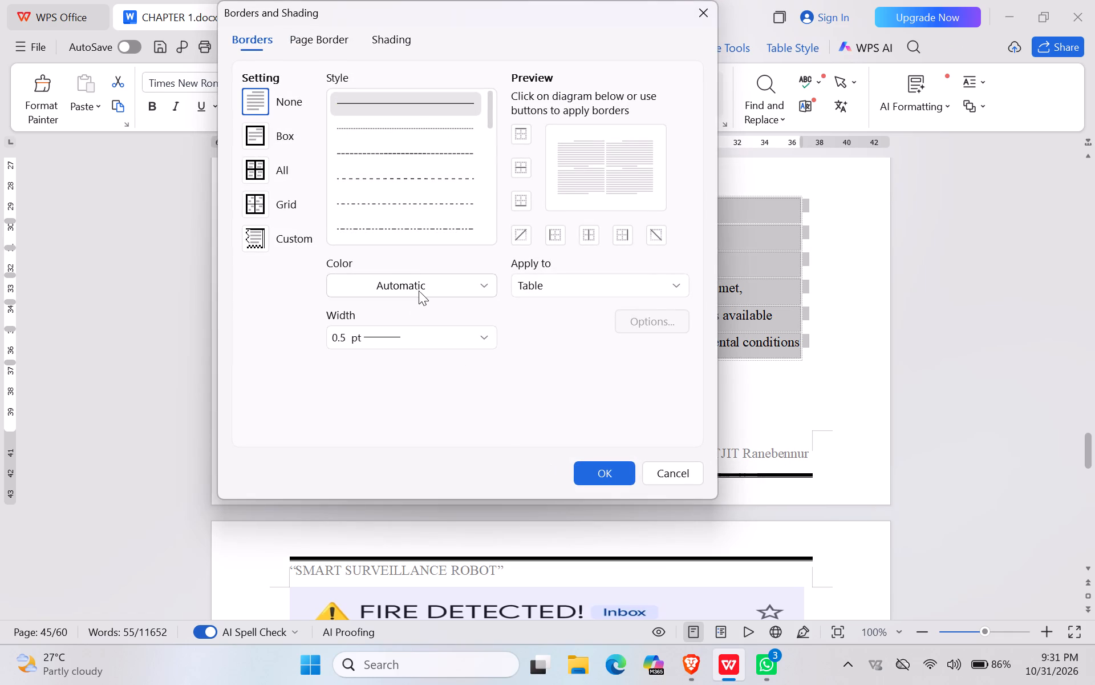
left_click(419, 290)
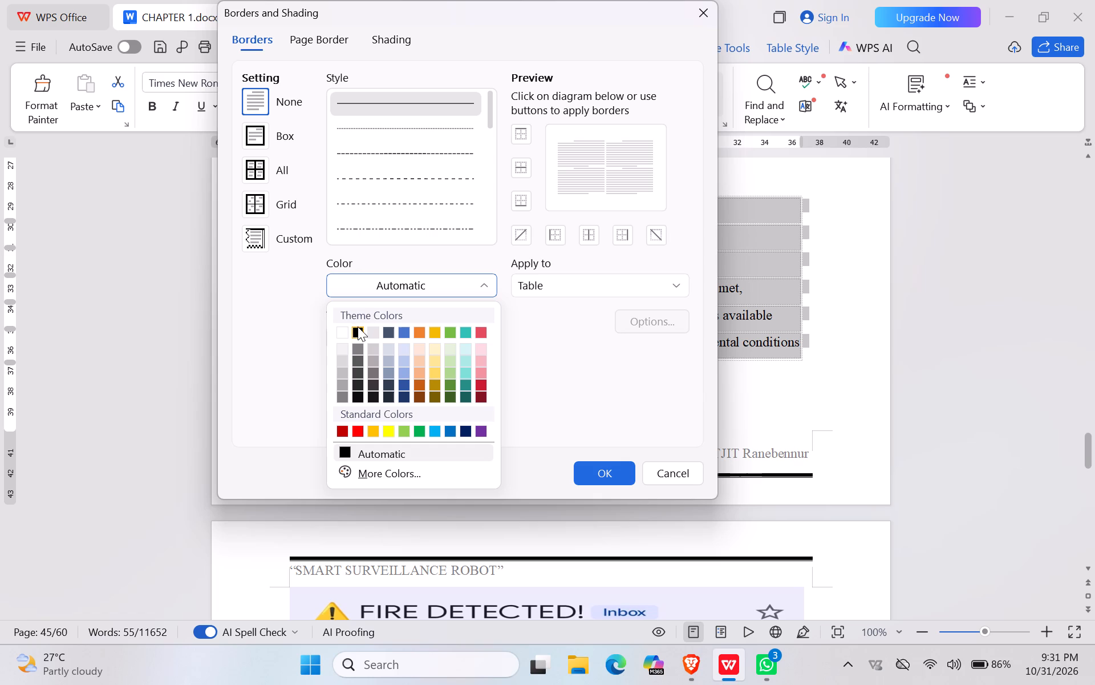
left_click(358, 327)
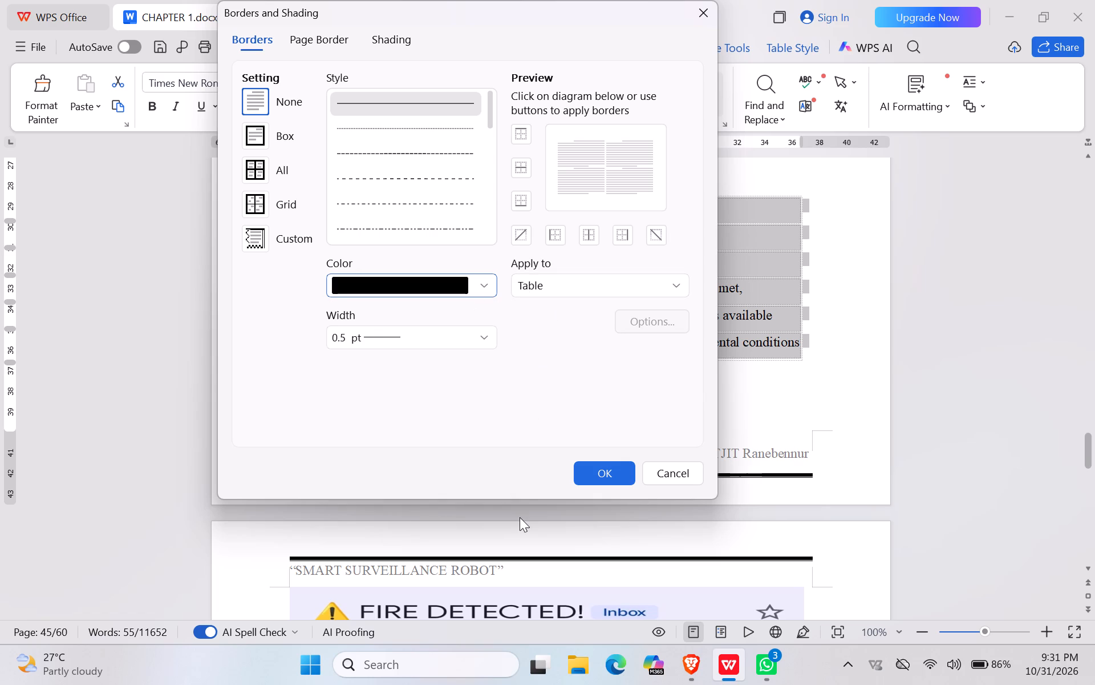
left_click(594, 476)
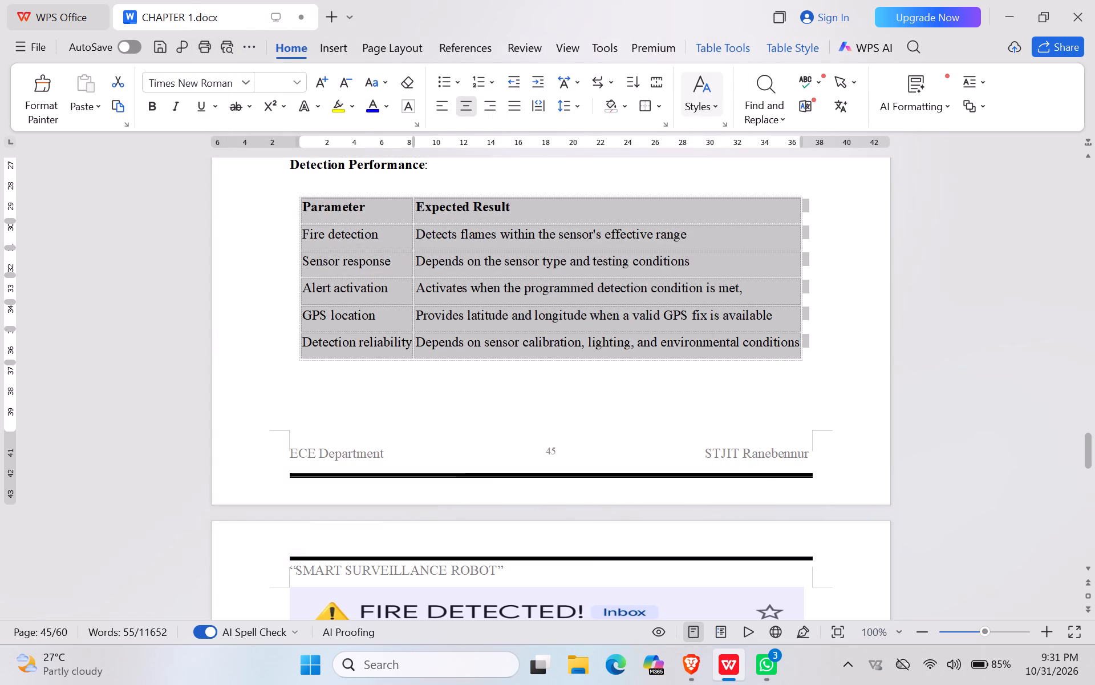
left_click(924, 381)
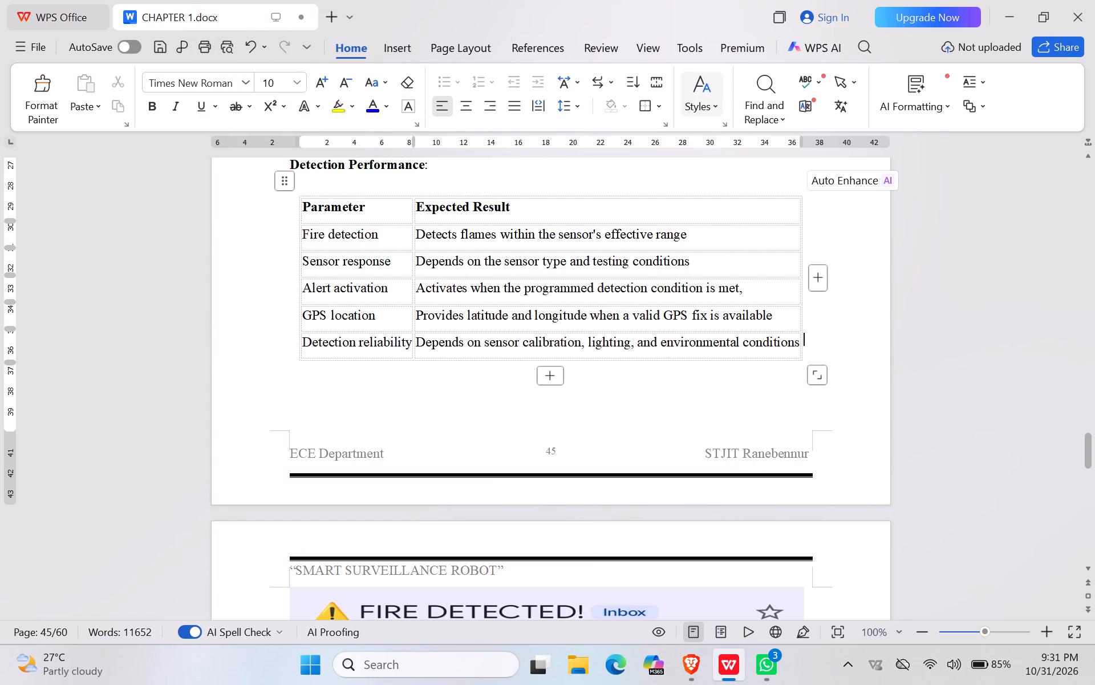
Apply black 0.5 pt borders around and between all cells of the Detection Performance table.
left_click(294, 182)
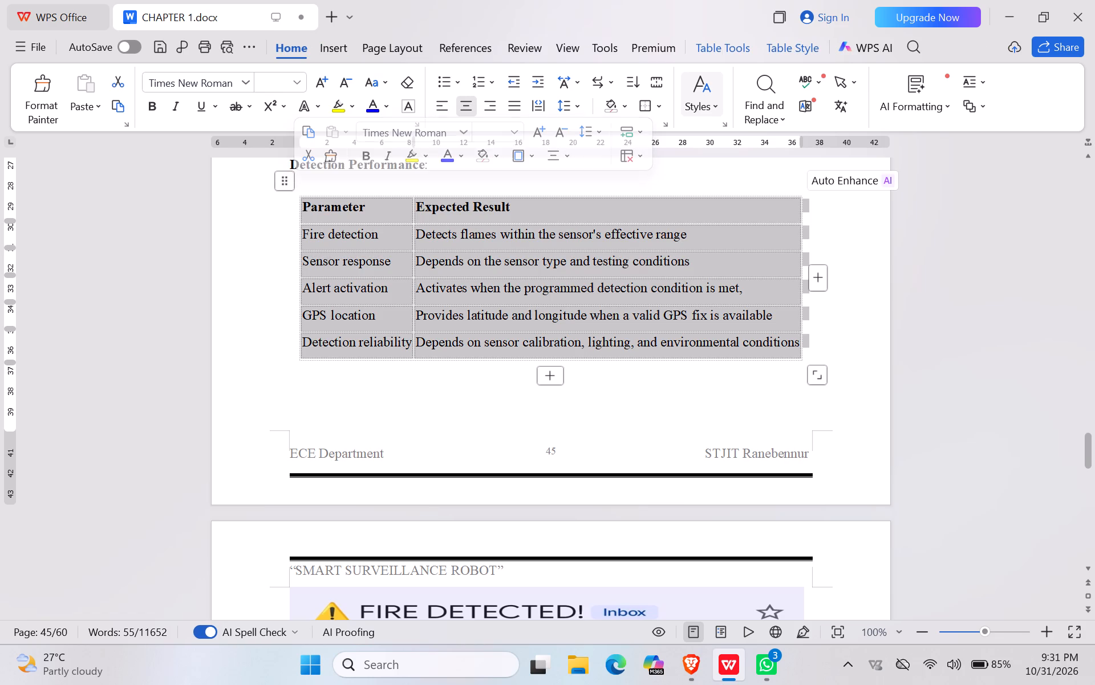
left_click(537, 160)
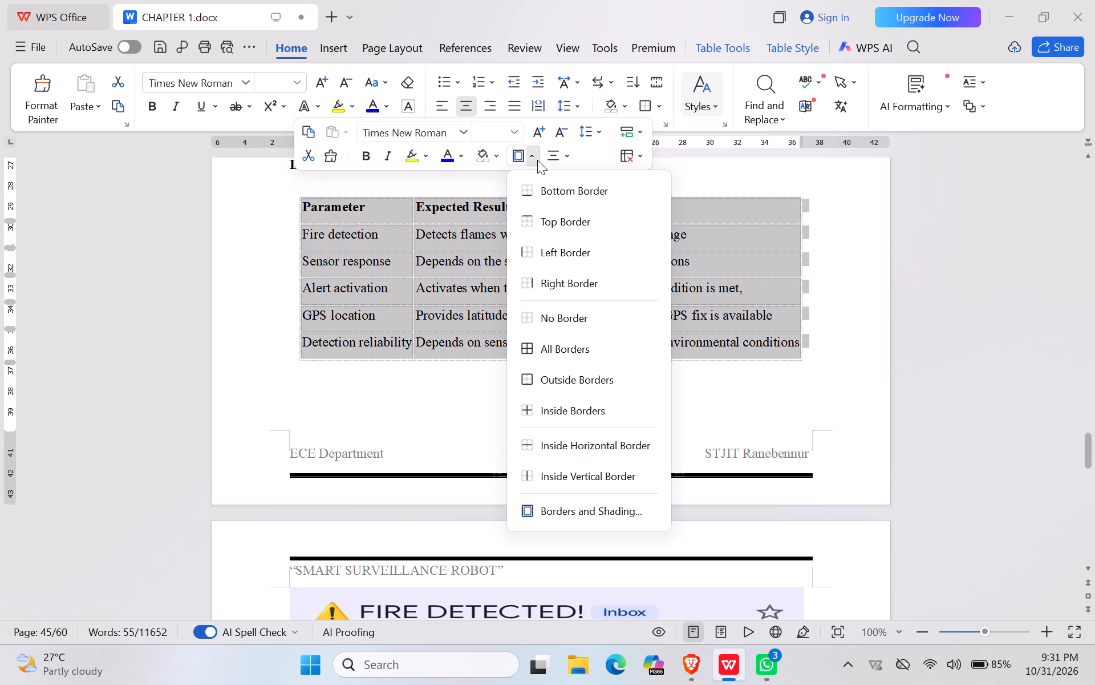
left_click(542, 496)
left_click(543, 508)
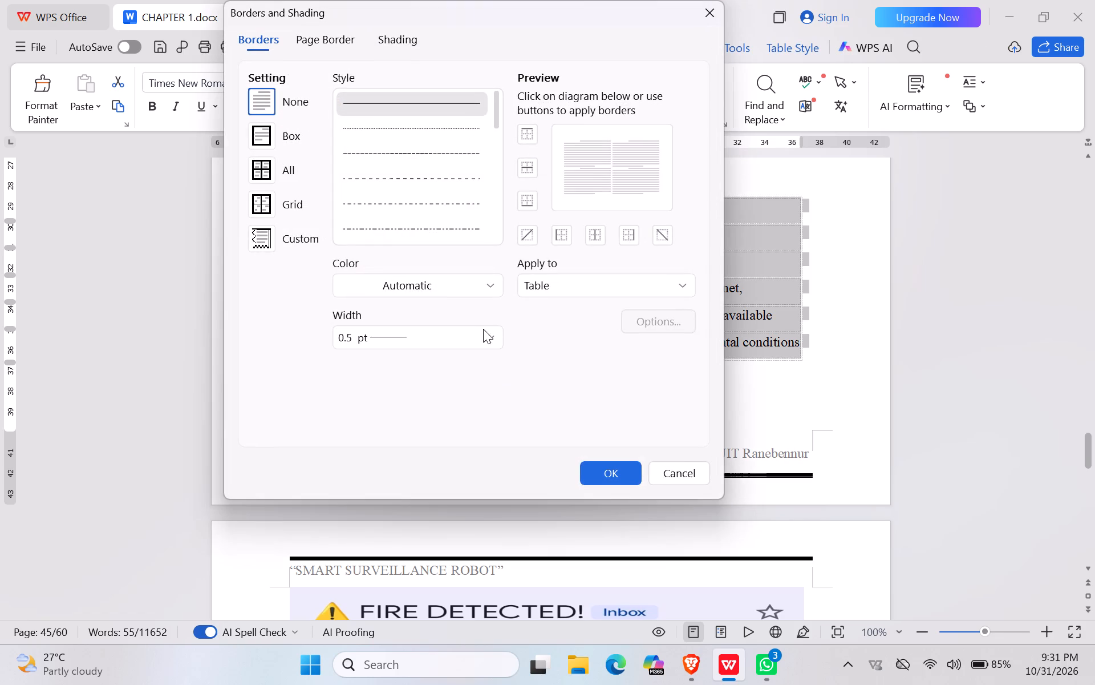
left_click(268, 168)
left_click(455, 294)
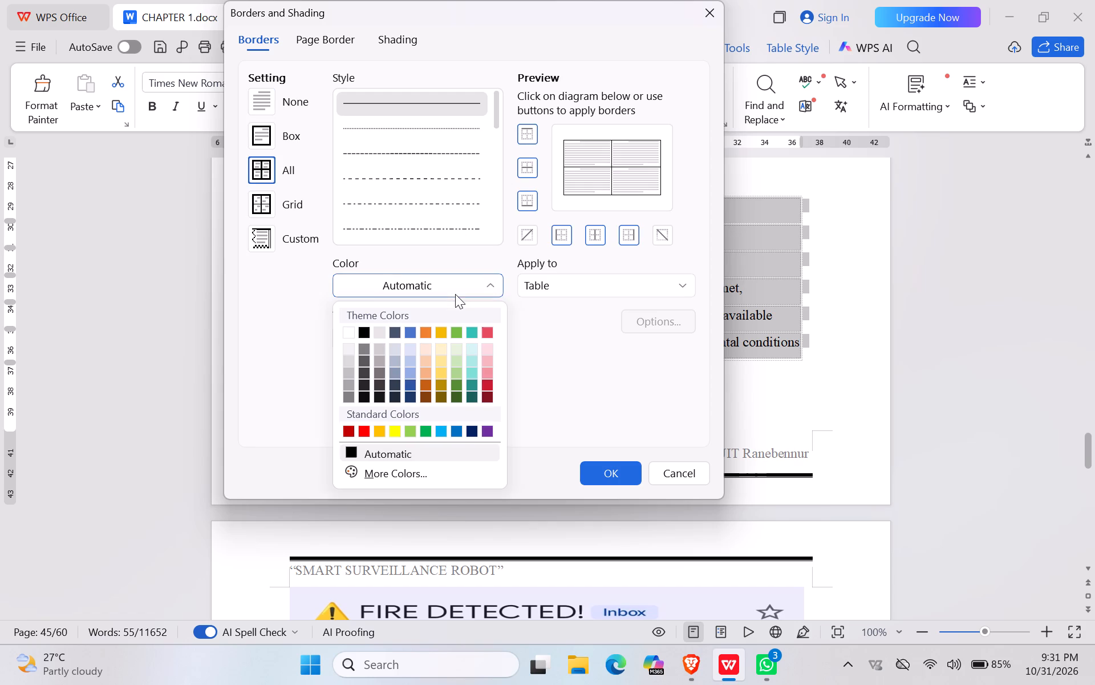
left_click(362, 335)
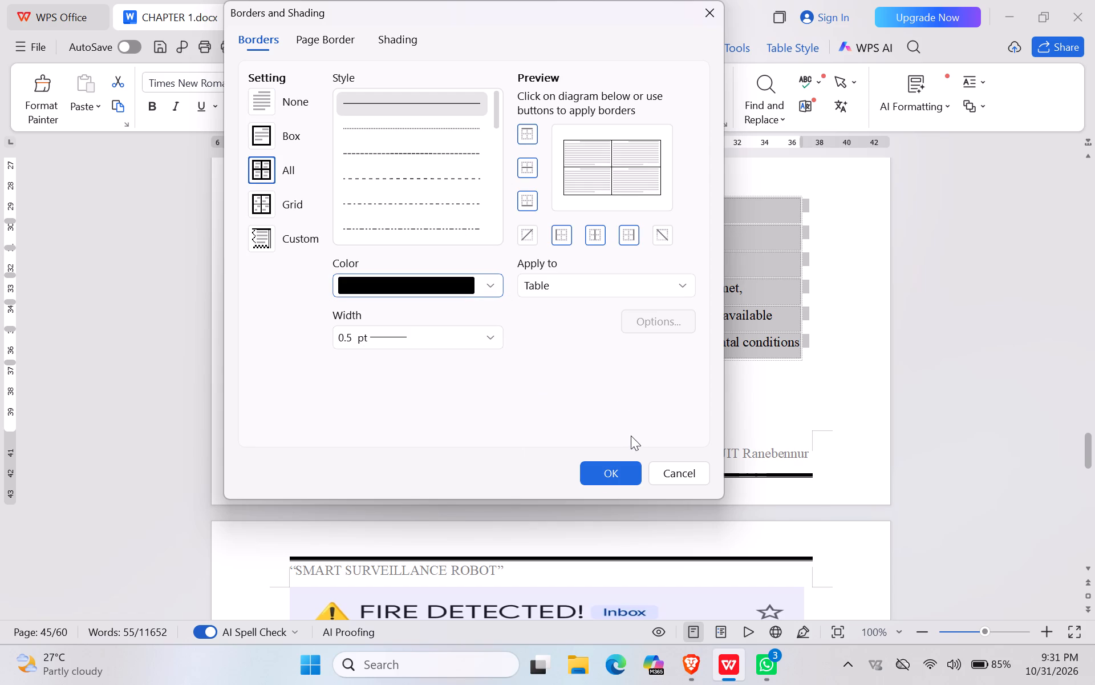
left_click(591, 481)
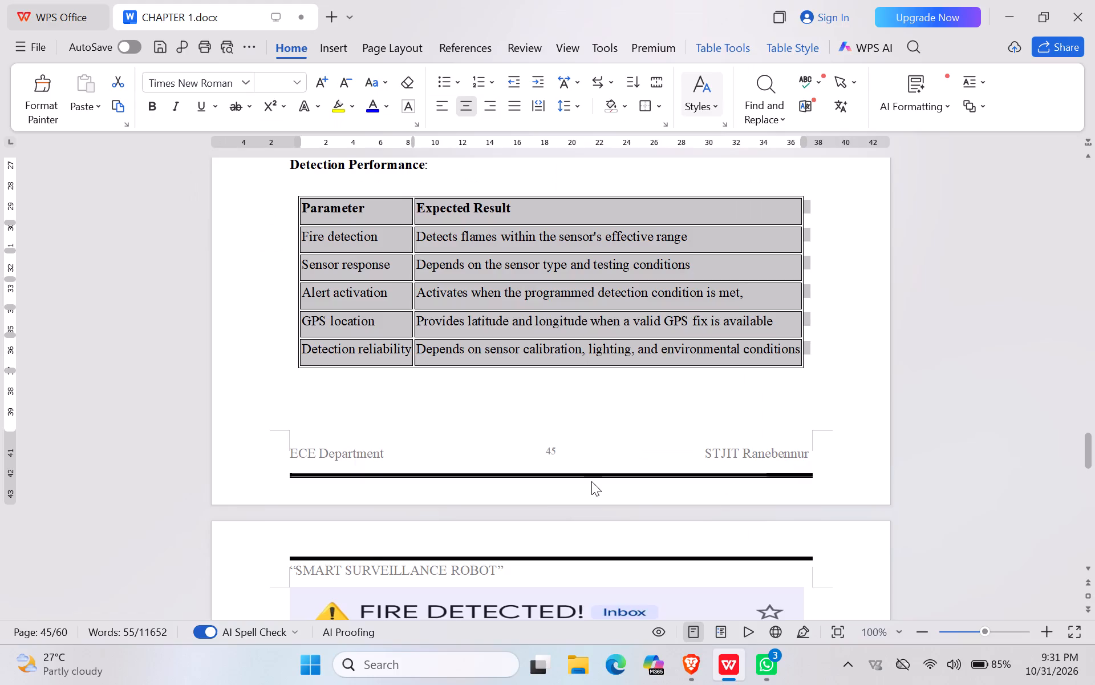
left_click(856, 420)
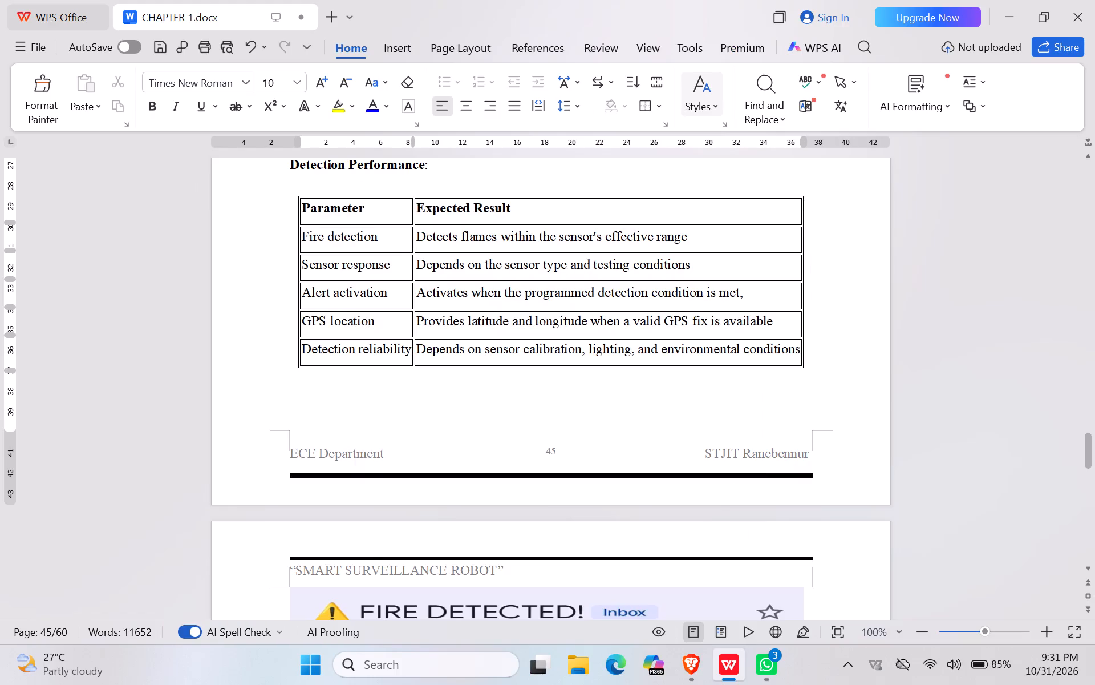
Apply black 0.5 pt borders around and between all cells of the GPS Performance Parameters table in section 5.1.3.
scroll(856, 420, "right", 1)
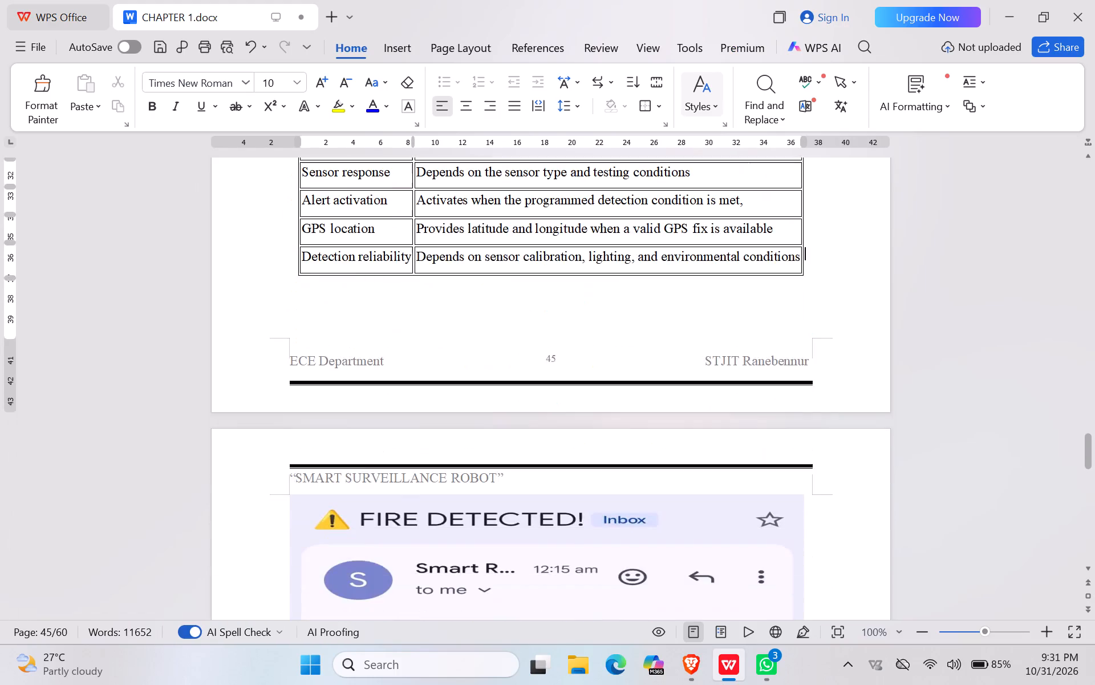
scroll(856, 420, "down", 5)
scroll(856, 420, "up", 2)
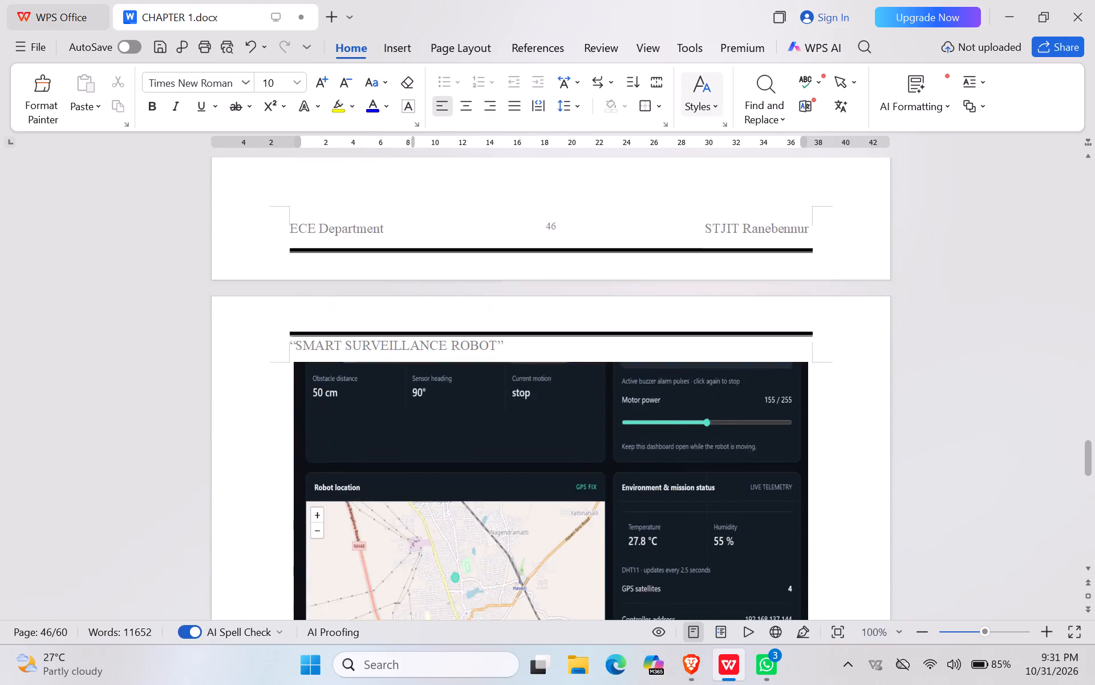
scroll(856, 420, "up", 3)
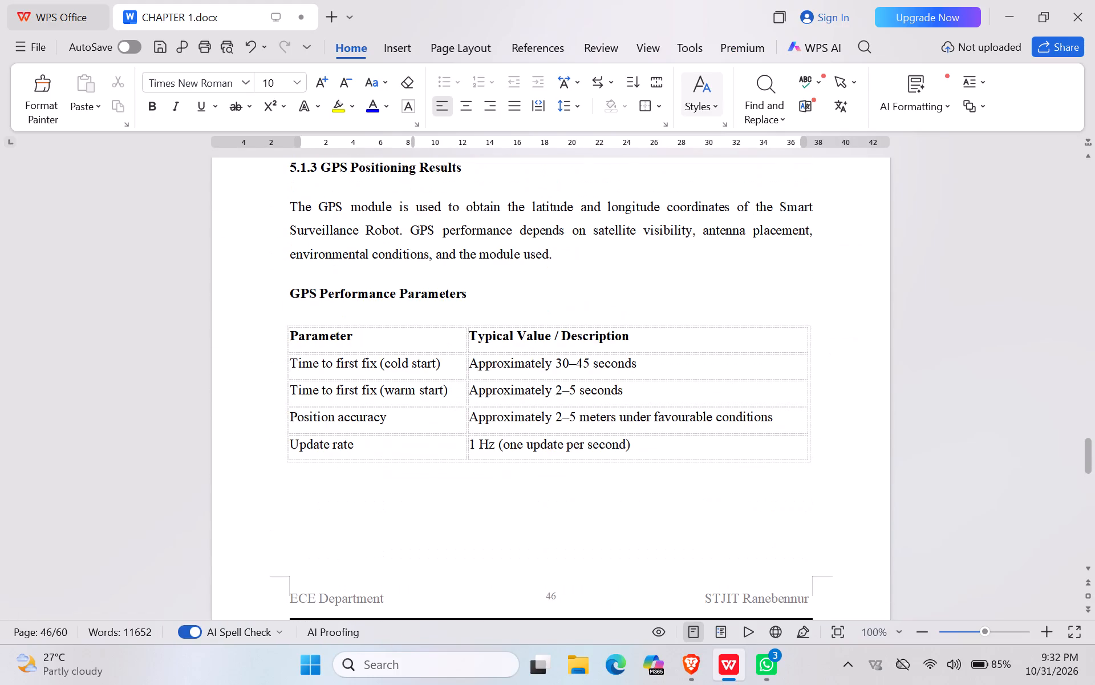
left_click(268, 309)
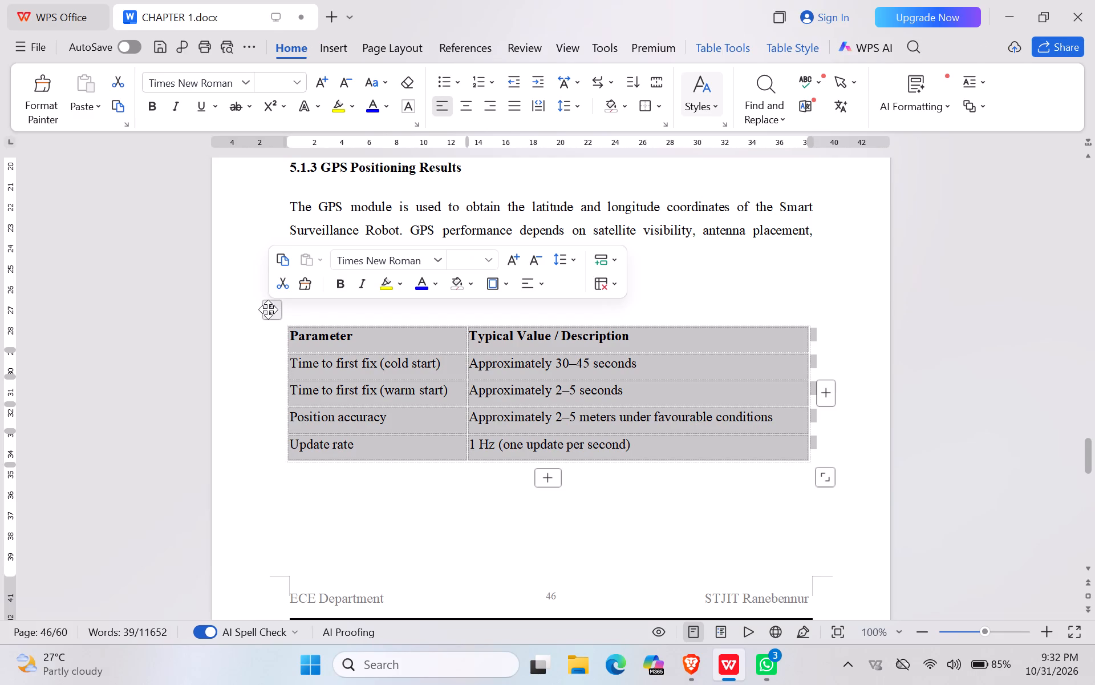
left_click(506, 288)
left_click(565, 343)
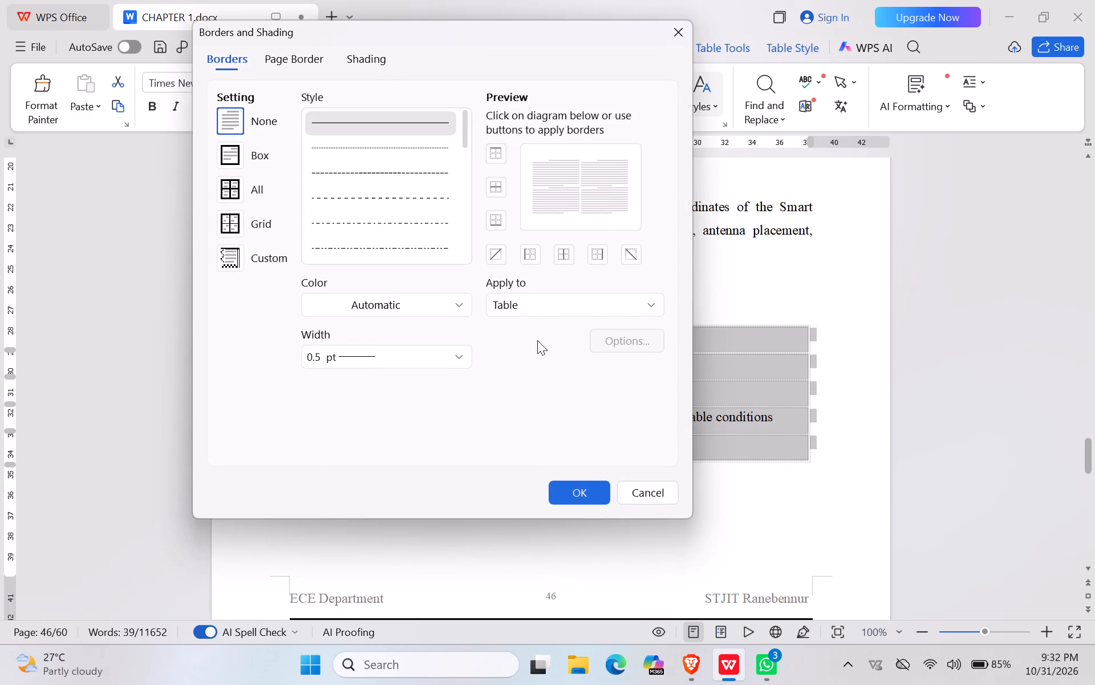
left_click(229, 194)
left_click(424, 303)
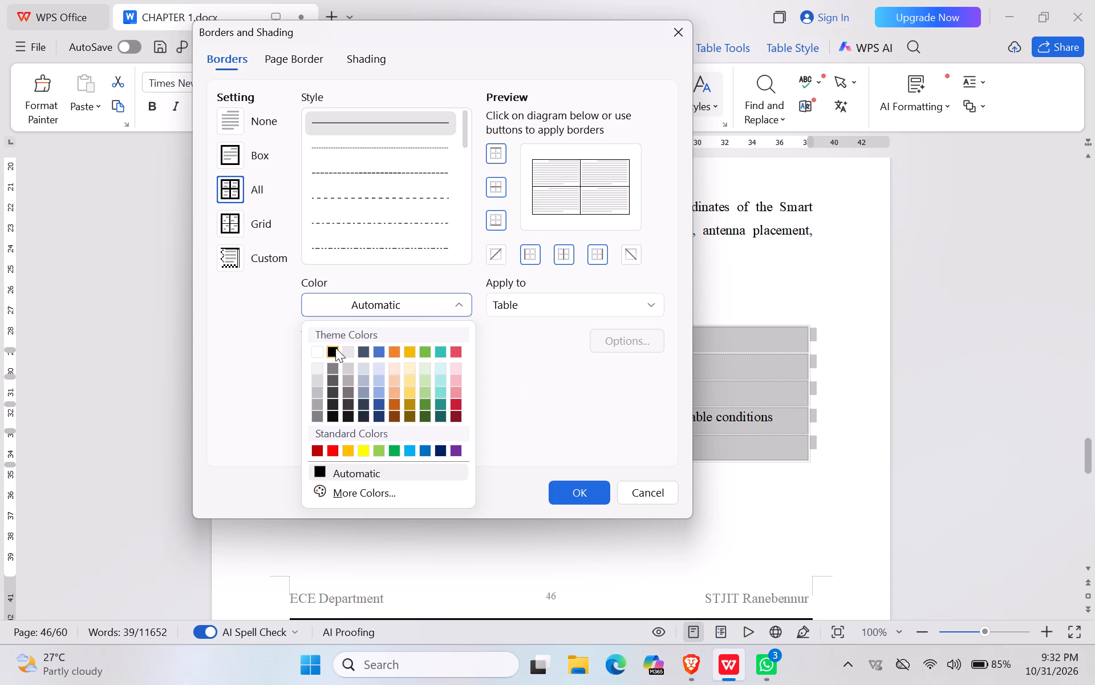
left_click(335, 348)
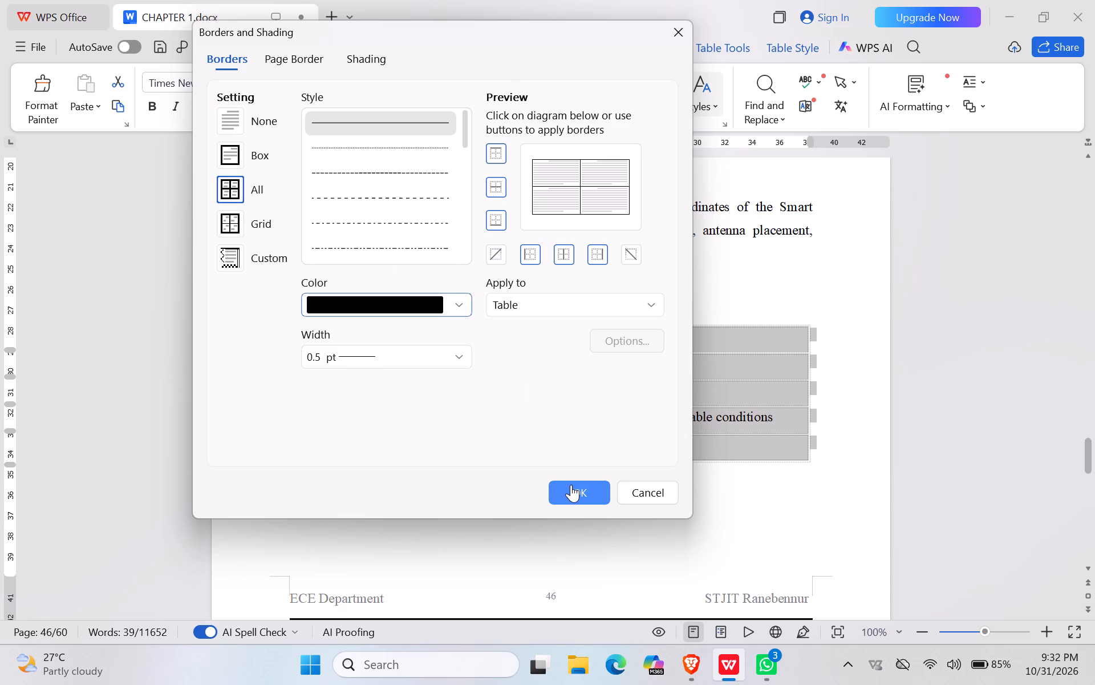
left_click(571, 487)
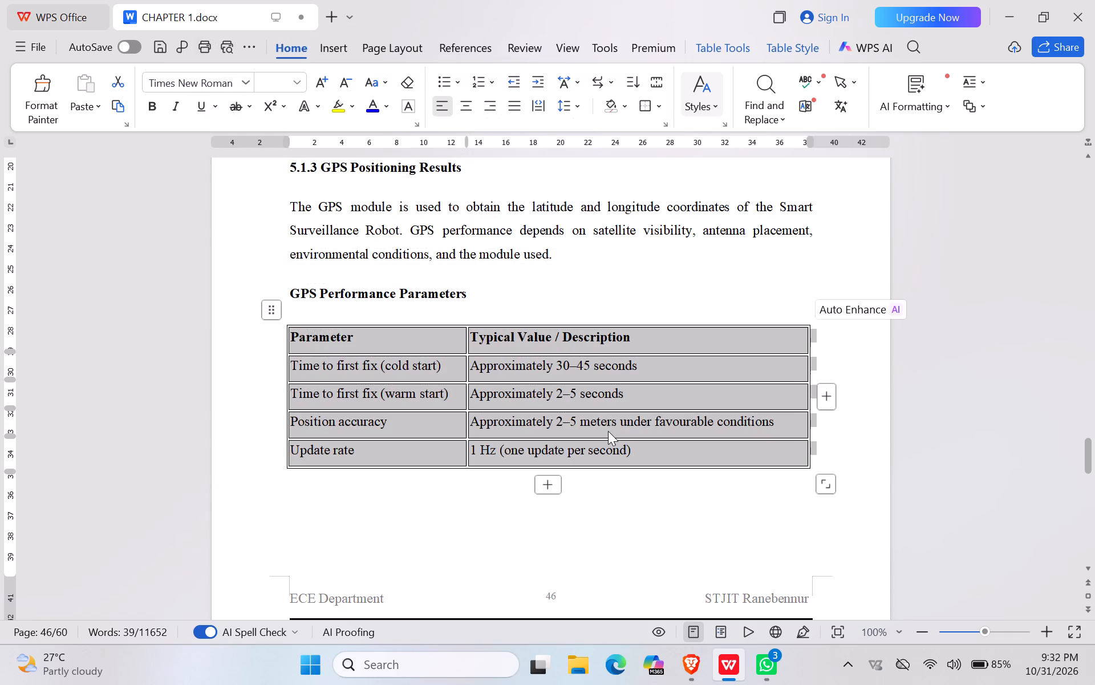
Select the whole Camera Performance Parameters table in section 5.1.4 and open its border options.
scroll(608, 431, "down", 3)
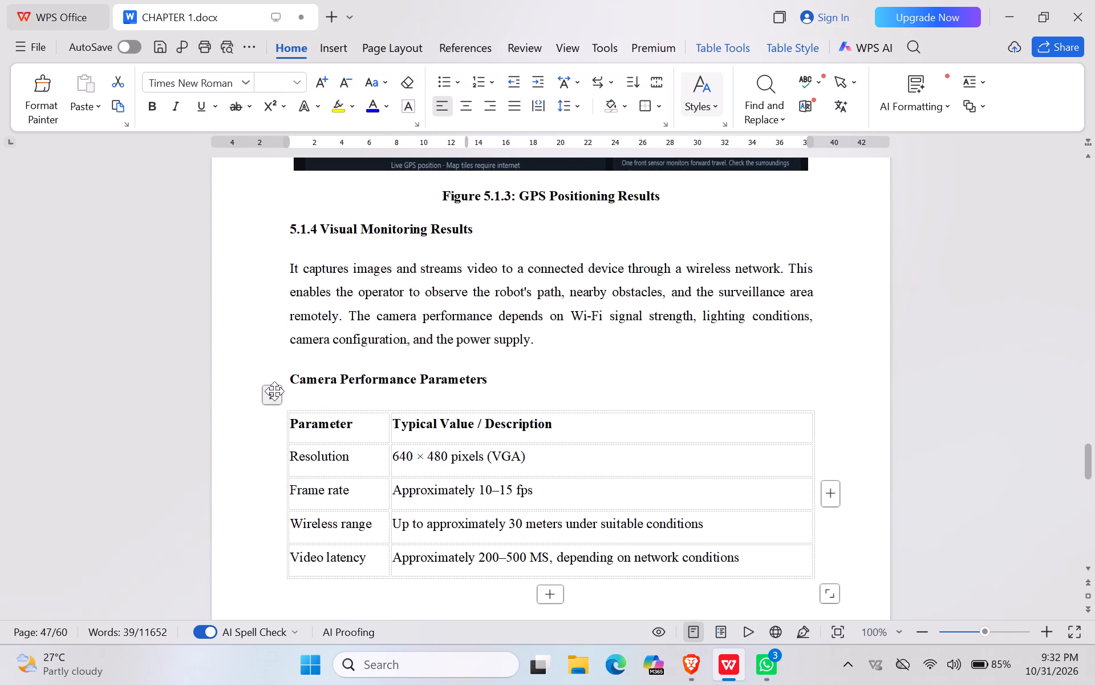
left_click(274, 391)
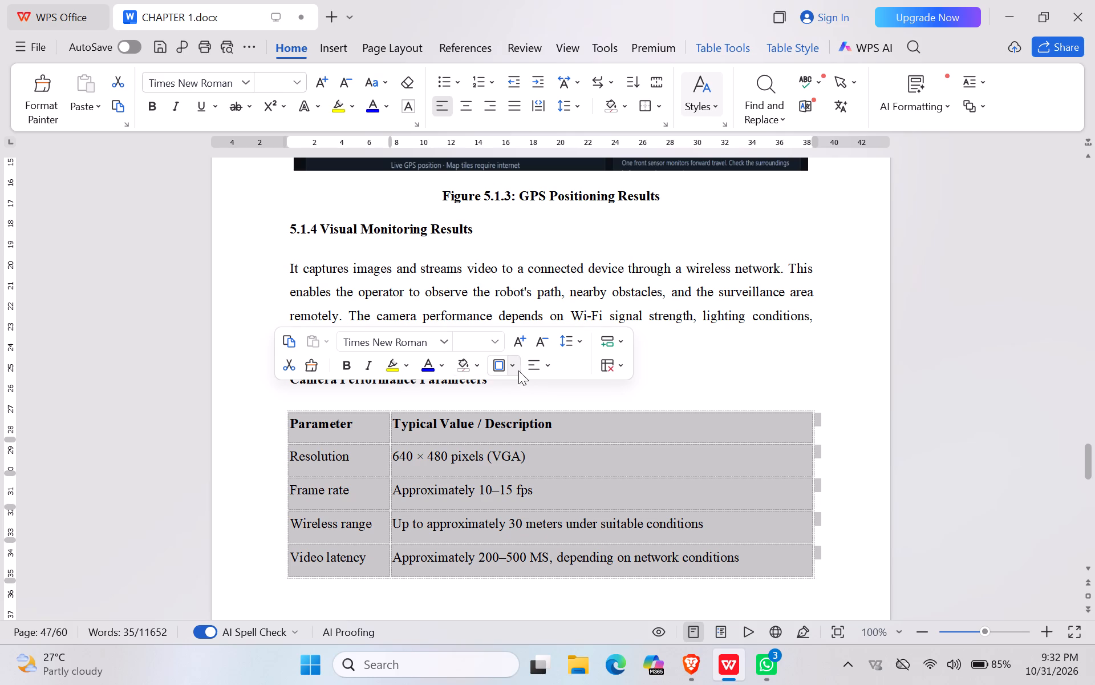
left_click(517, 364)
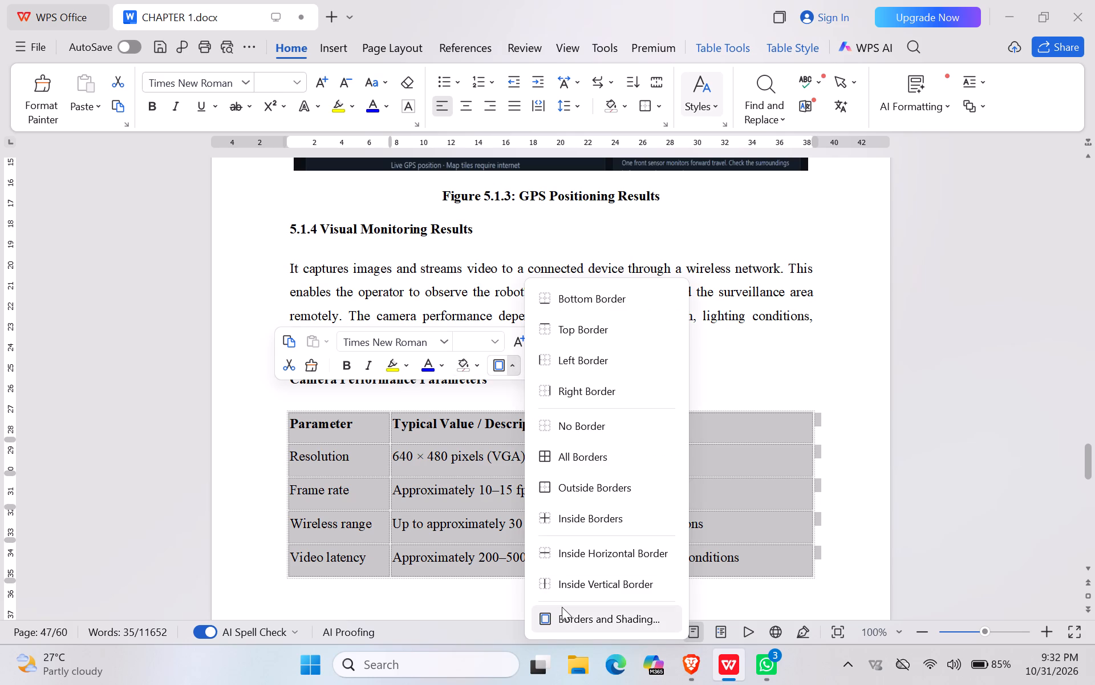
Apply black 0.5 pt borders around and between all cells of the Camera Performance Parameters table in section 5.1.4.
left_click(562, 607)
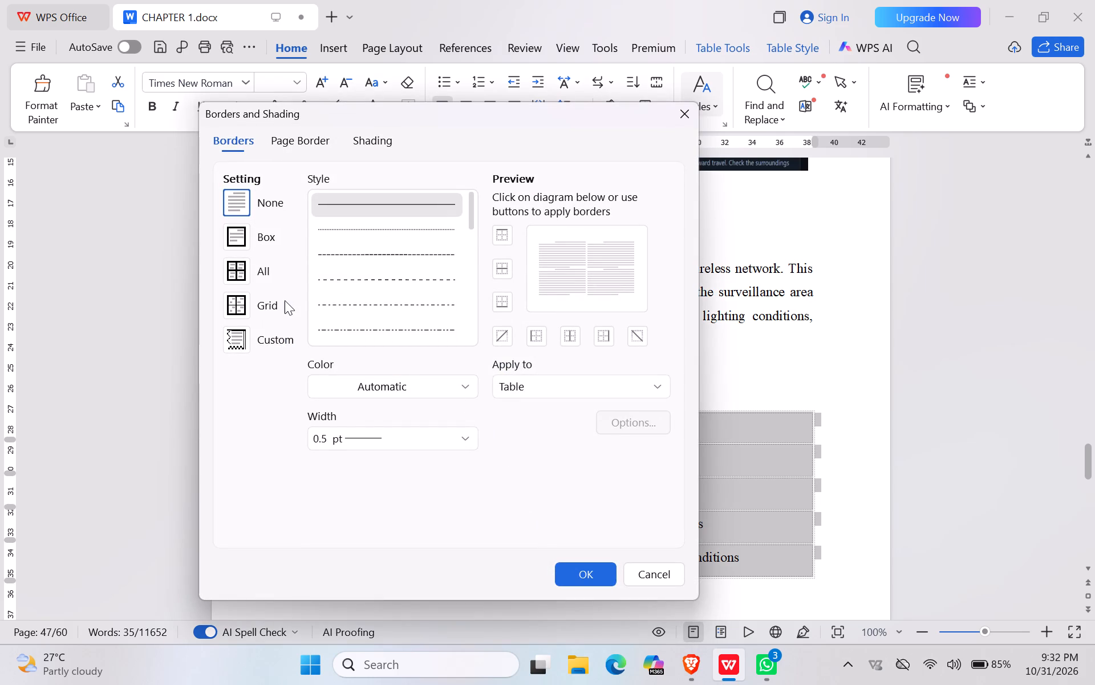
left_click(233, 269)
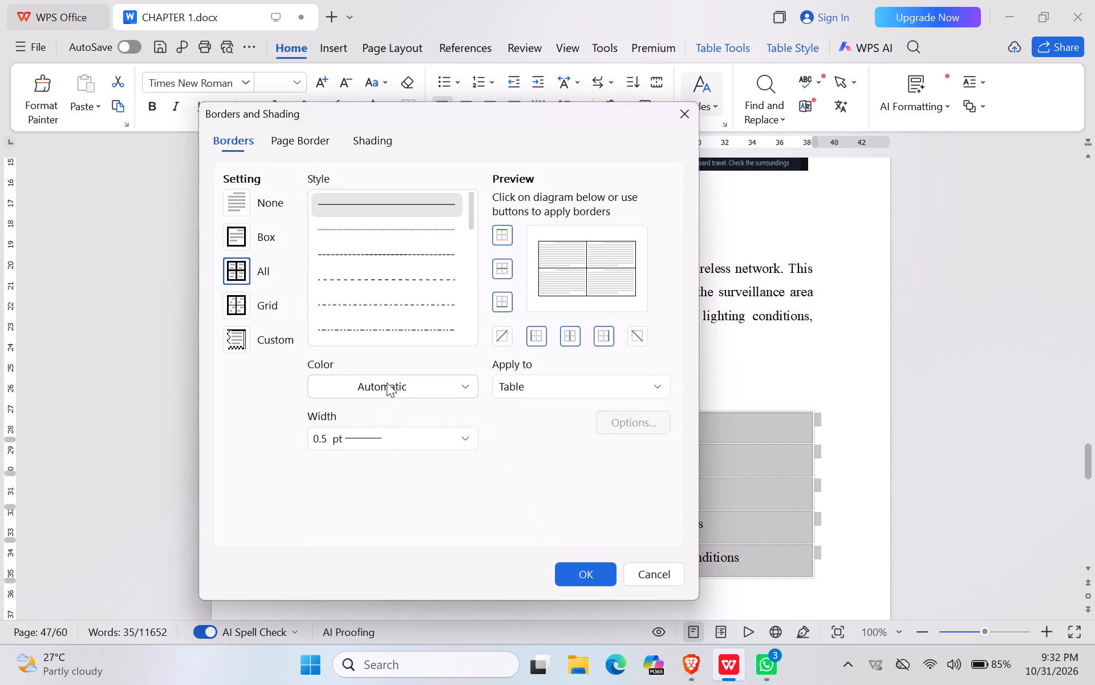
left_click(387, 382)
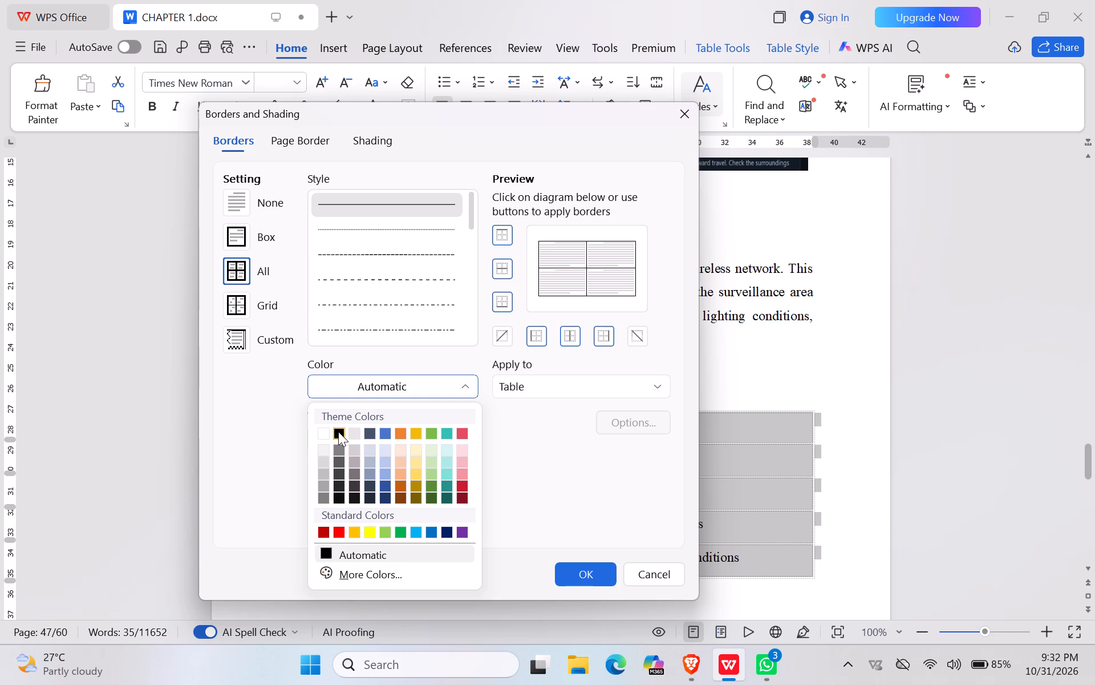
left_click(338, 432)
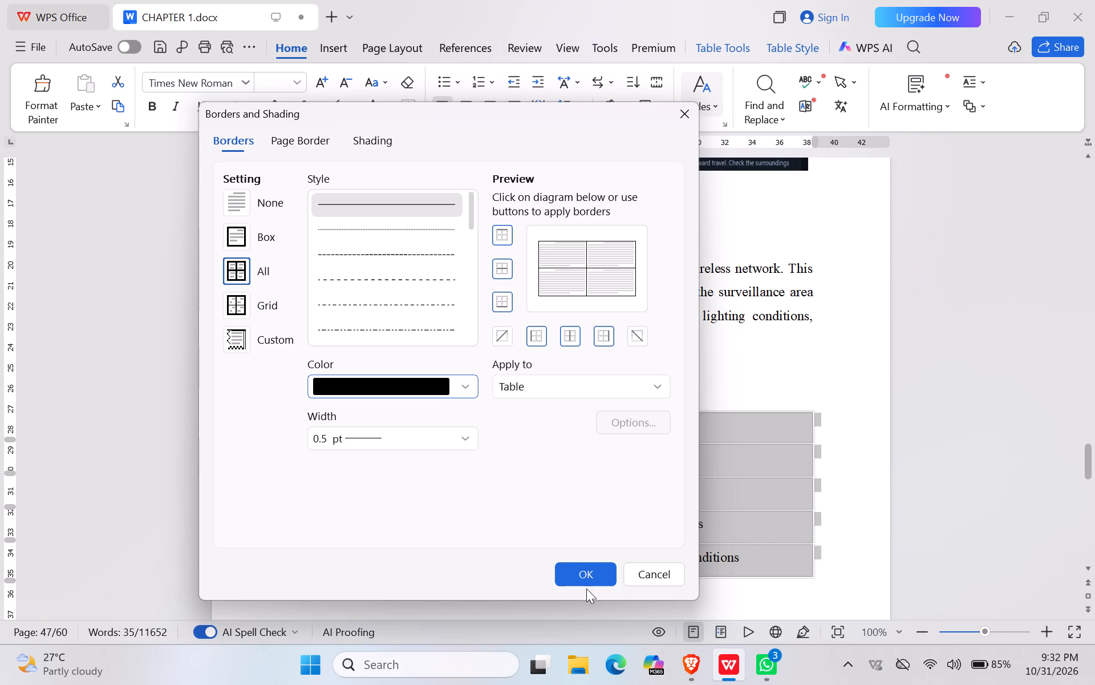
left_click(586, 580)
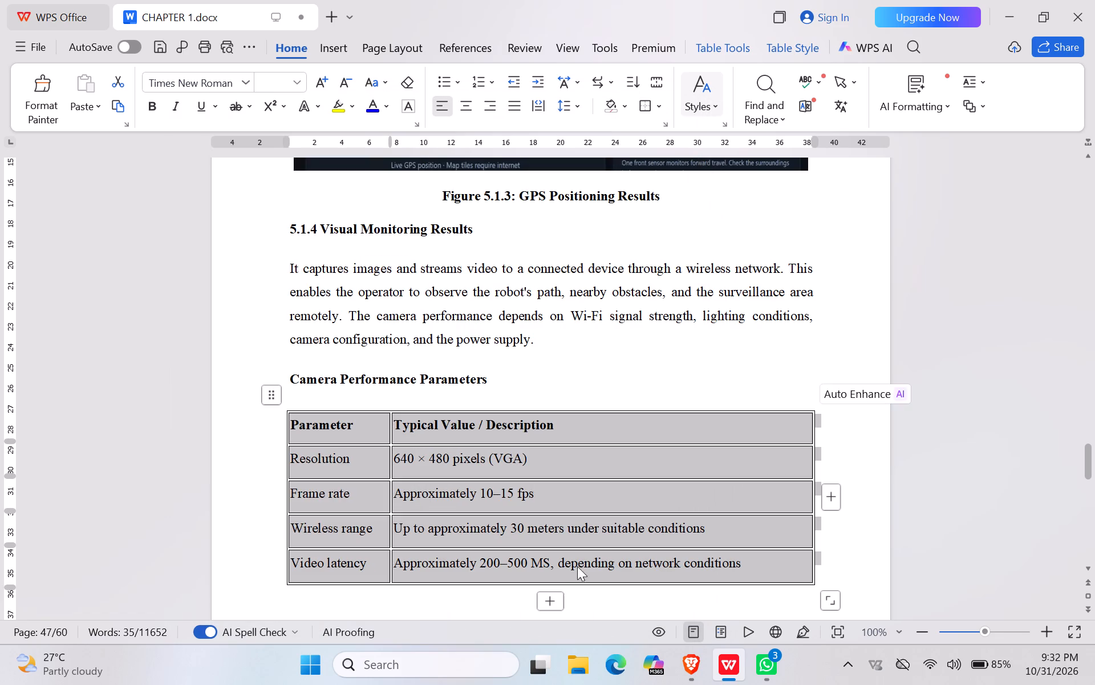
left_click(626, 365)
Apply black 0.5 pt borders around and between all cells of the Alert Performance Parameters table in section 5.1.6.
scroll(626, 365, "down", 1)
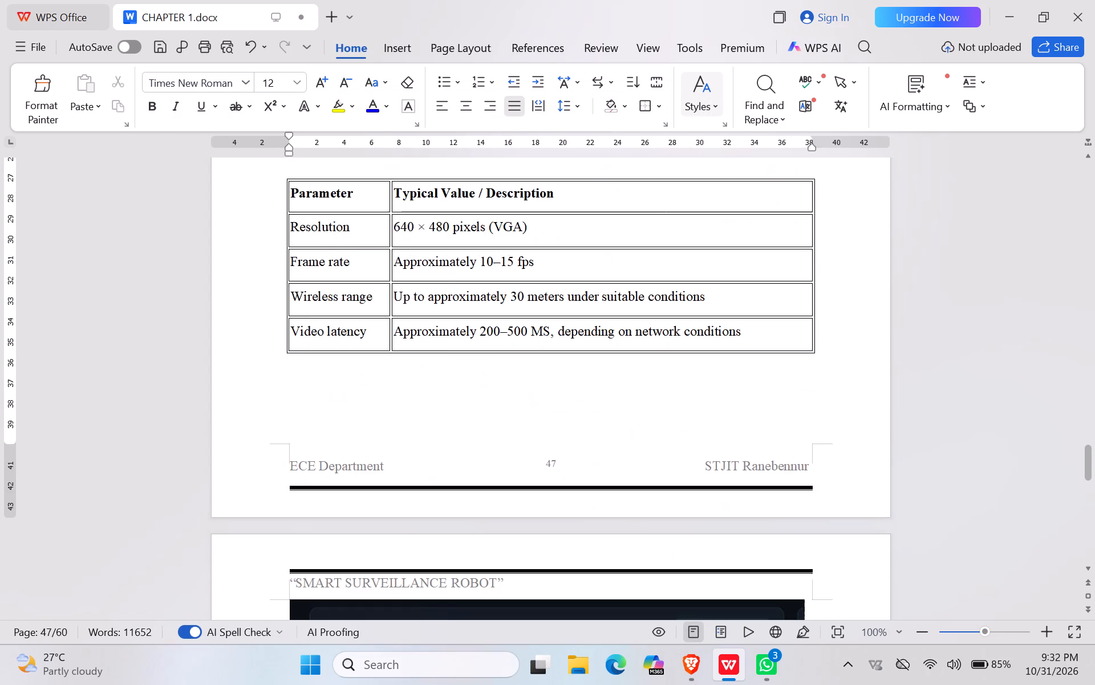
scroll(626, 365, "down", 4)
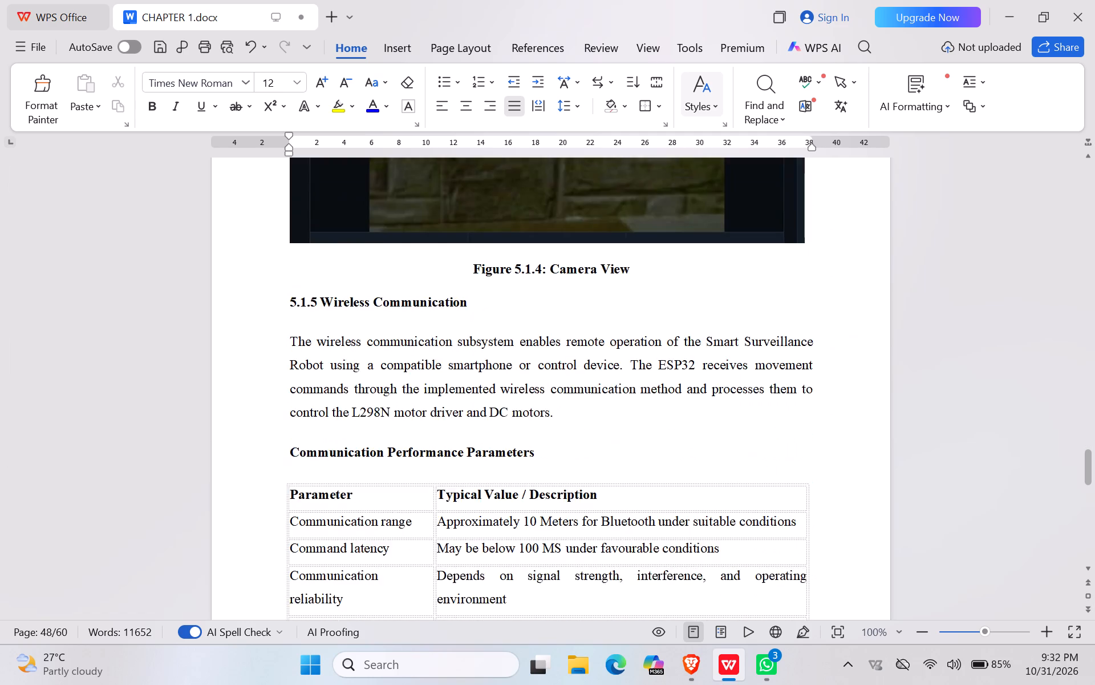
scroll(626, 365, "down", 4)
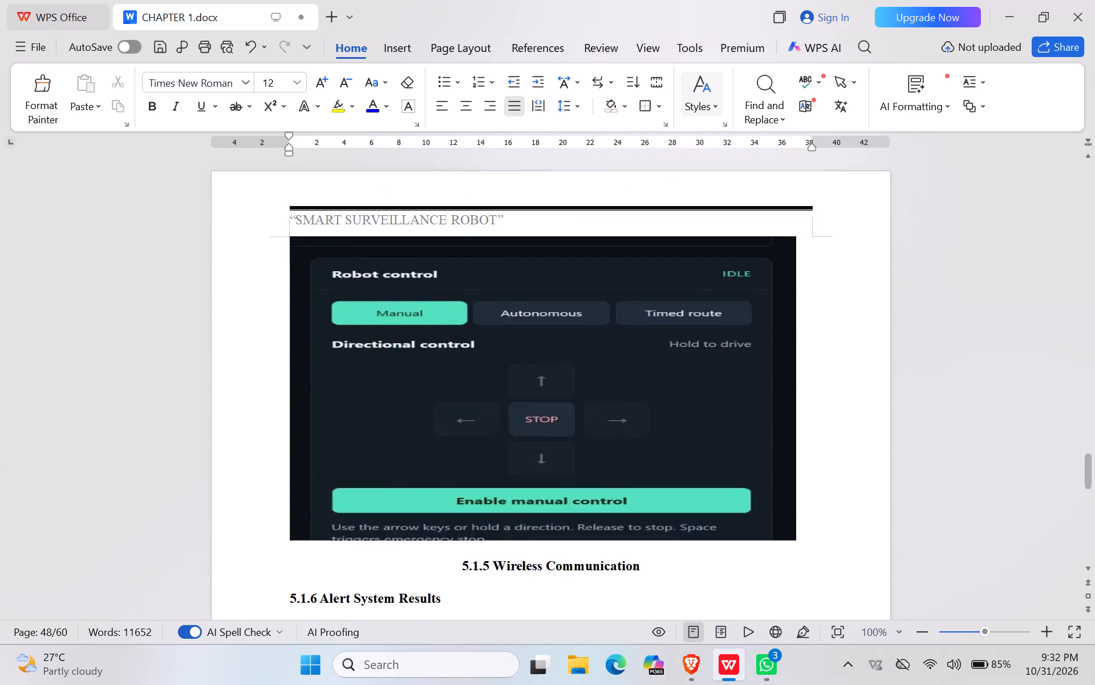
scroll(626, 365, "down", 4)
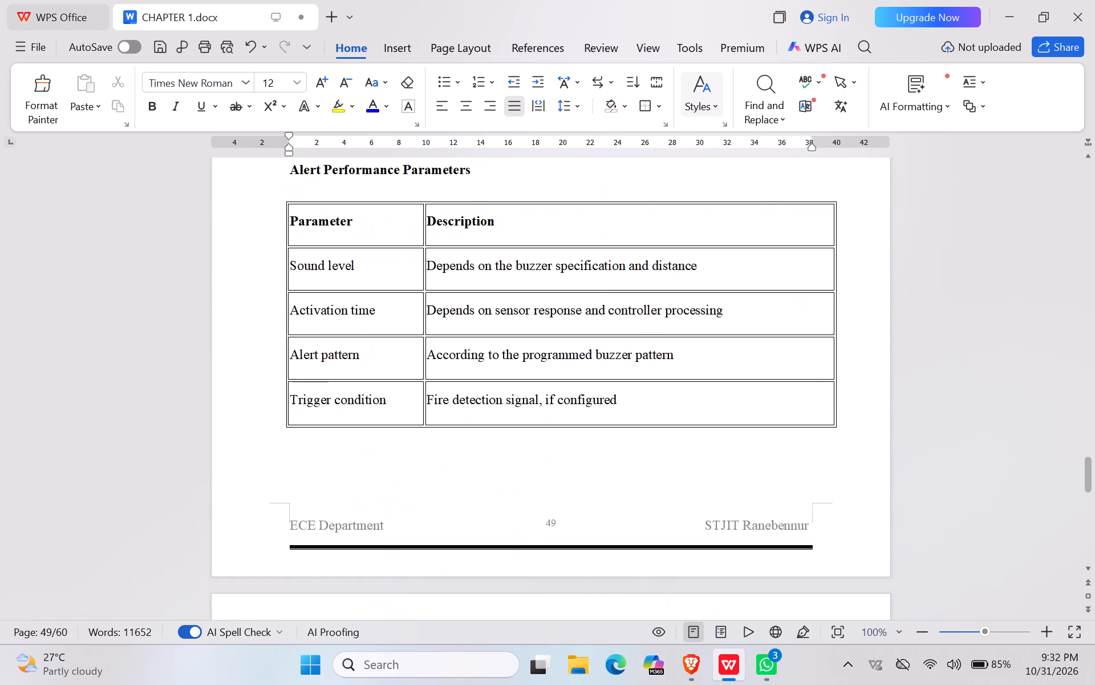
scroll(626, 365, "down", 1)
scroll(626, 365, "up", 1)
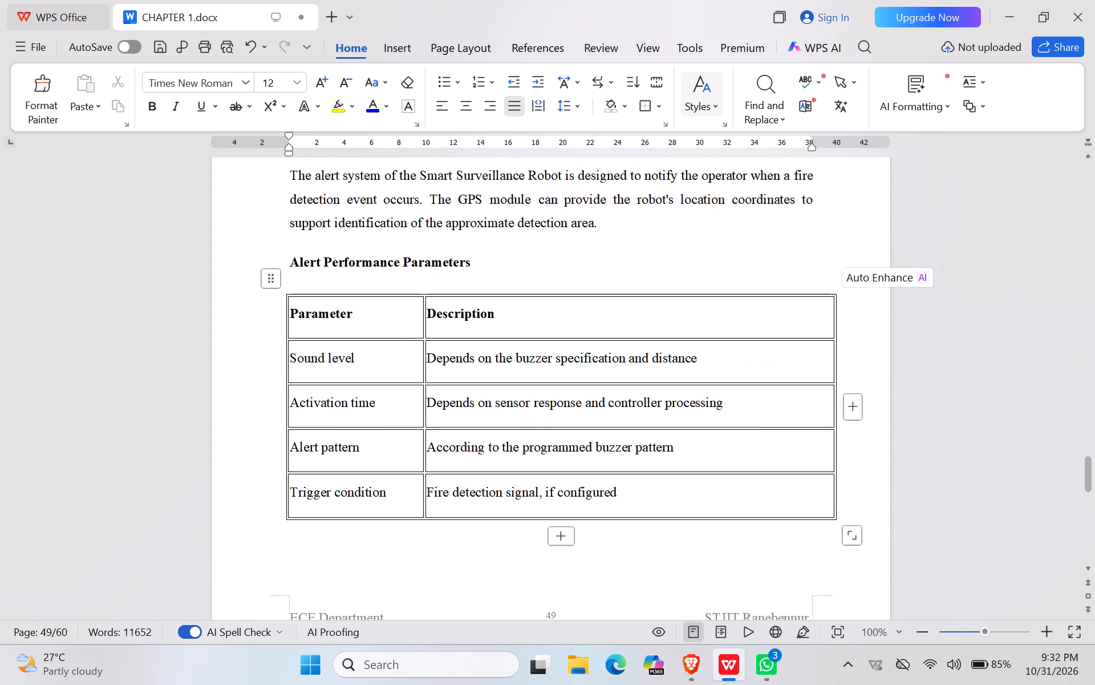
left_click(269, 276)
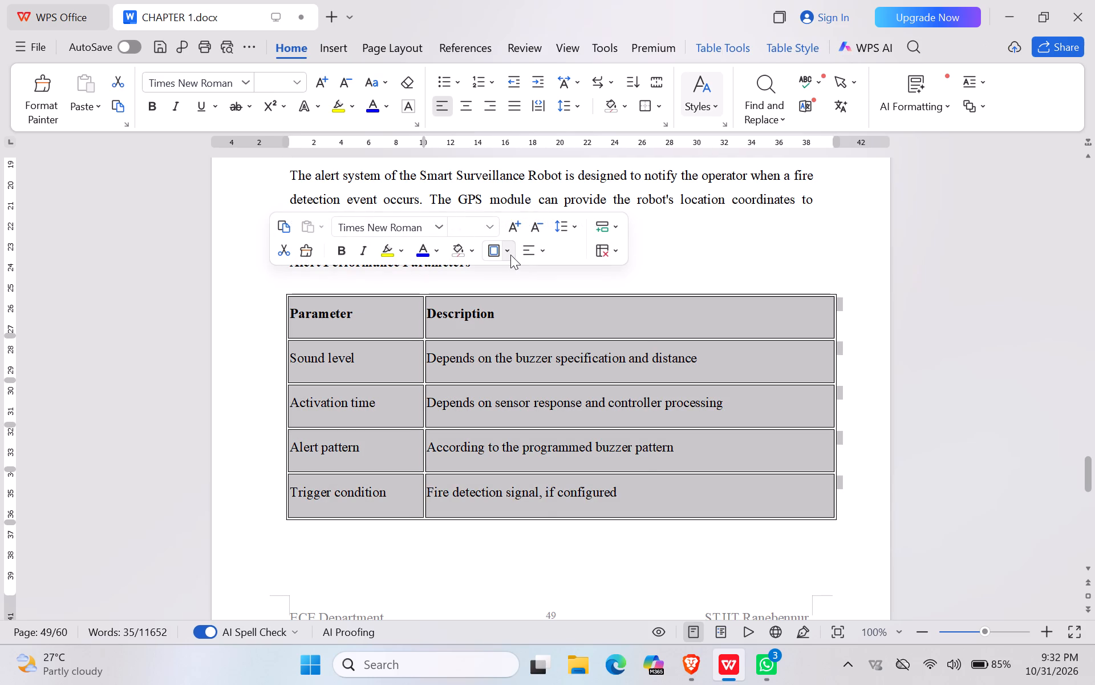
left_click(510, 255)
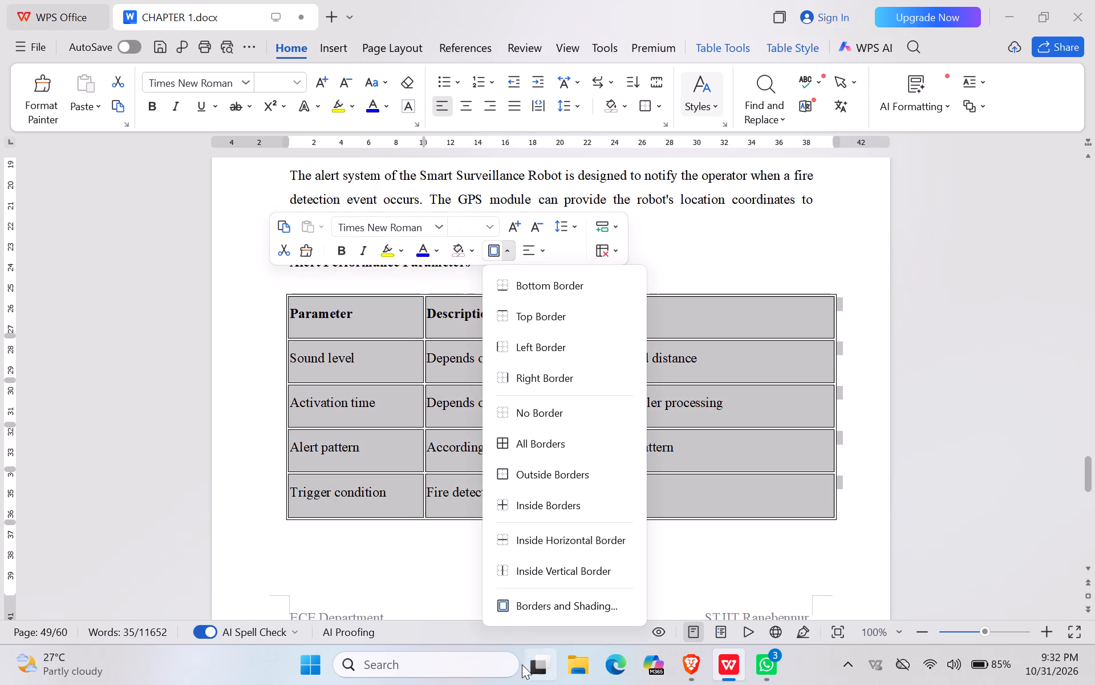
left_click(526, 598)
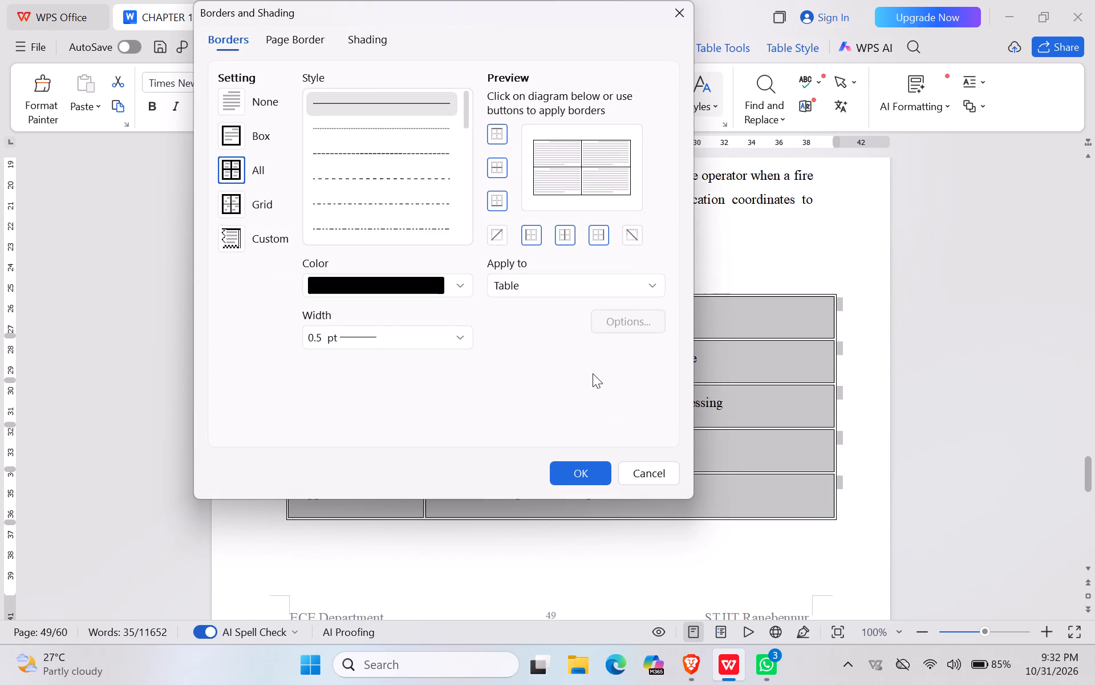
left_click(573, 475)
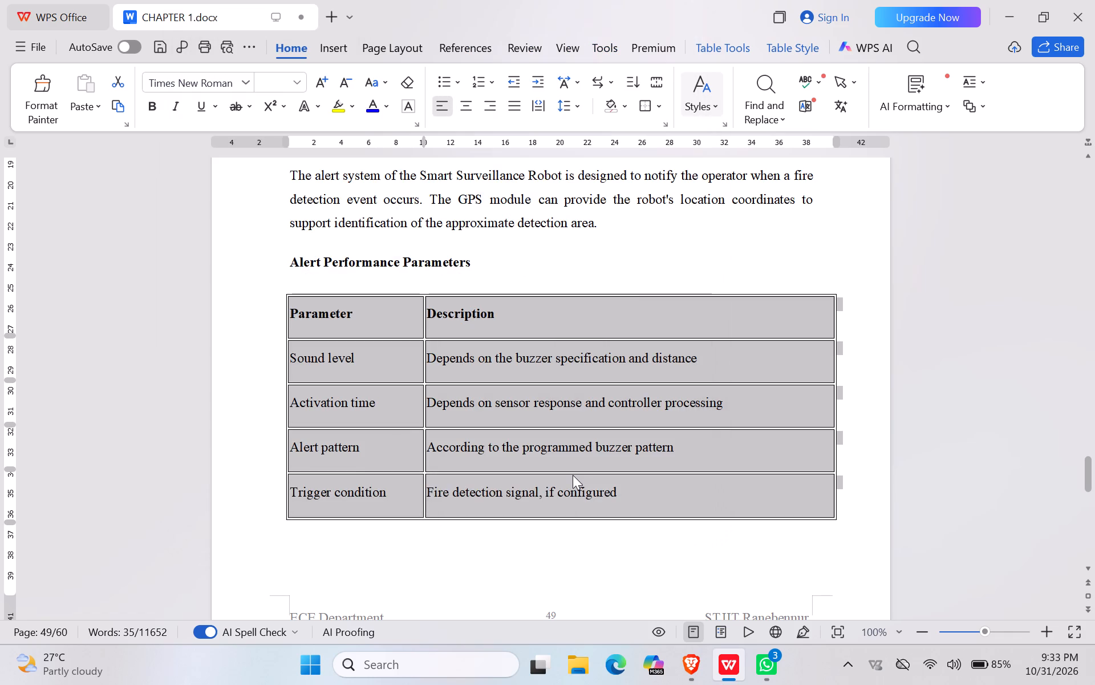
Select the Estimated Power Consumption table in section 5.1.7 from its header row through the Total row.
scroll(573, 475, "down", 5)
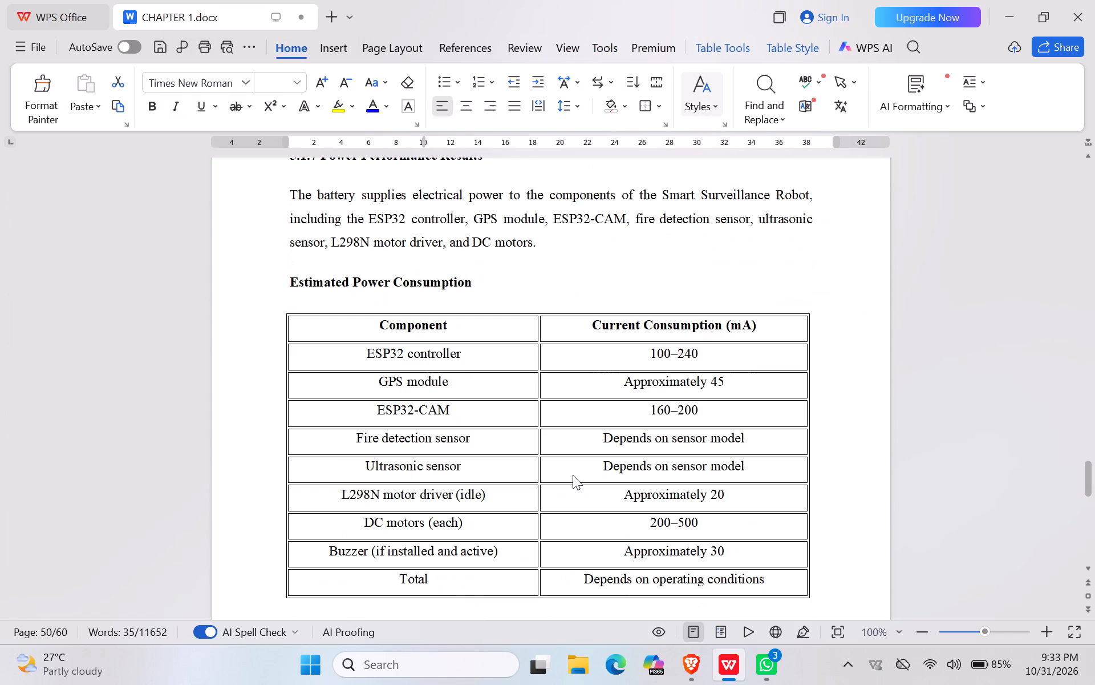
scroll(573, 475, "down", 1)
scroll(573, 475, "up", 2)
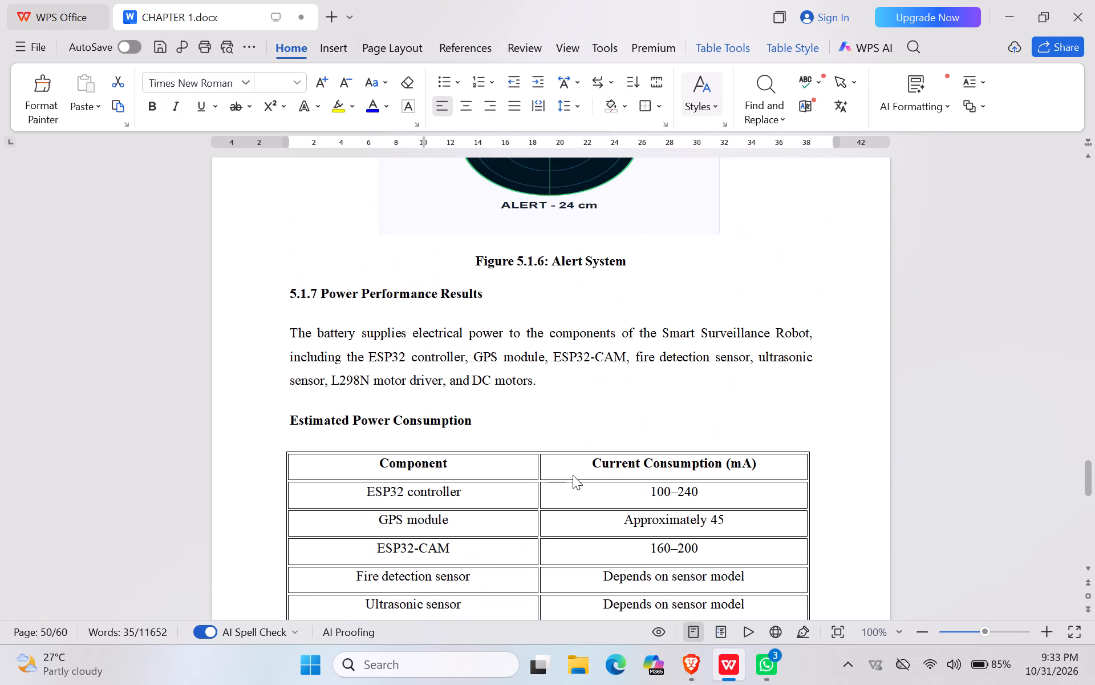
left_click_drag(382, 466, 590, 576)
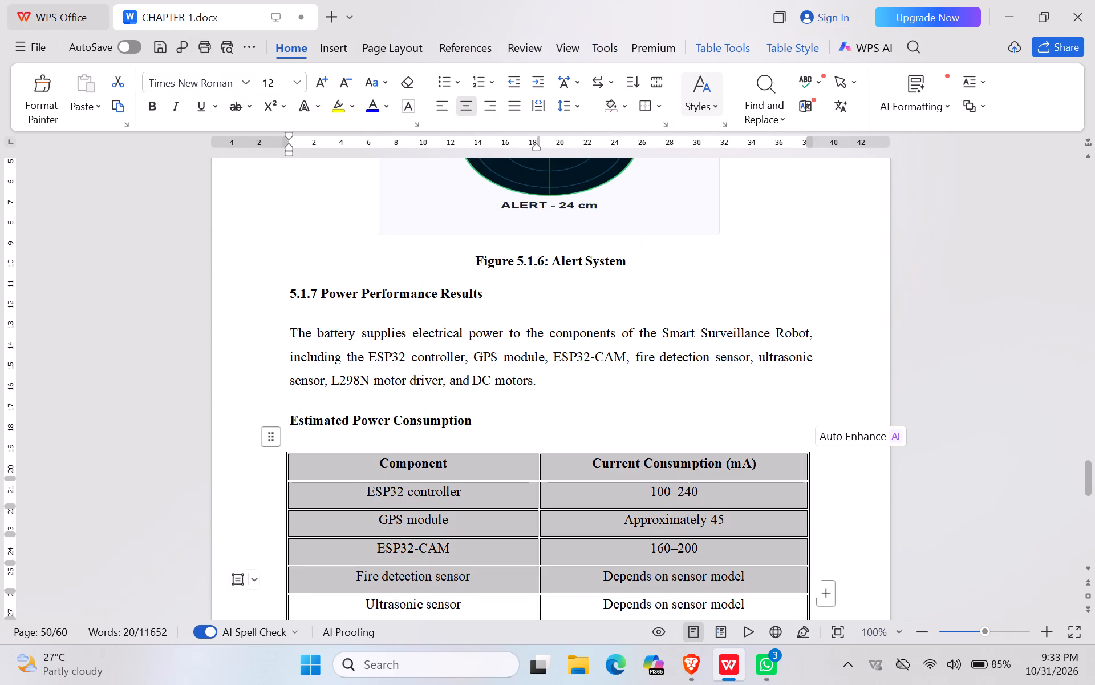
left_click_drag(590, 576, 789, 416)
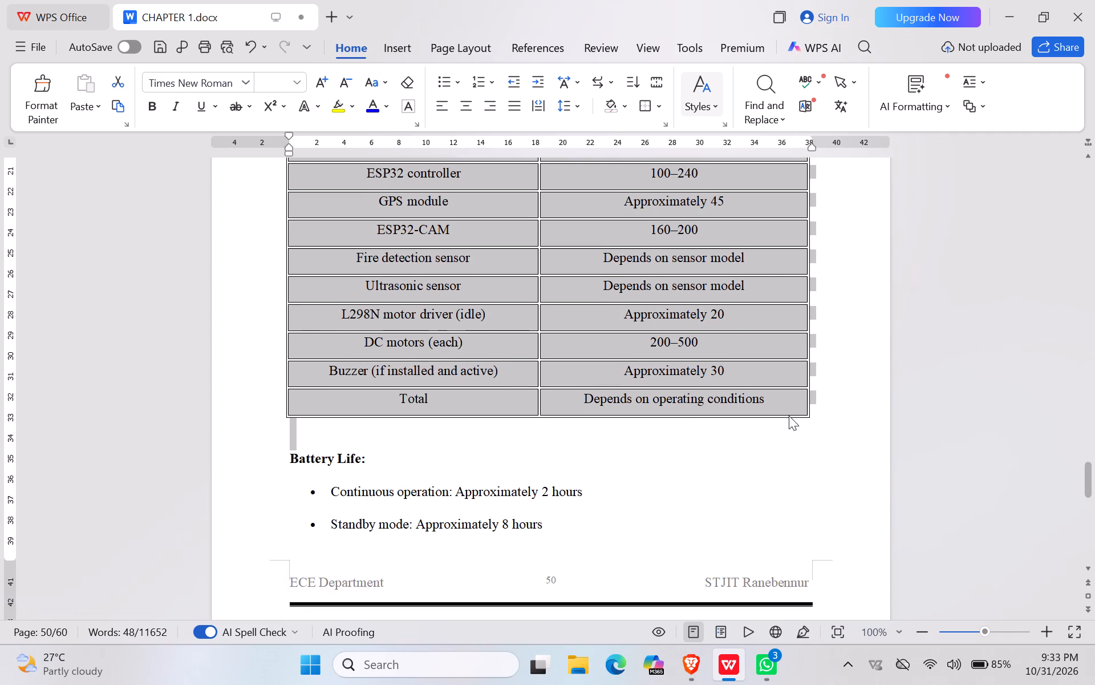
left_click_drag(789, 416, 776, 399)
left_click_drag(776, 399, 776, 400)
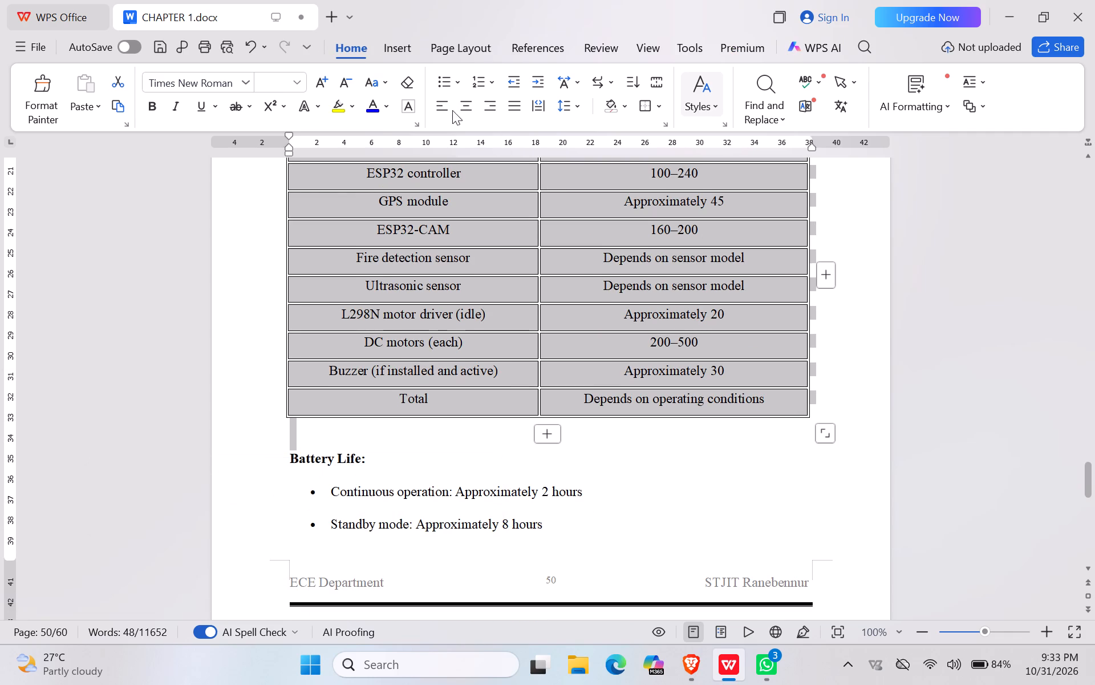
Left-align the text in all selected cells of the Estimated Power Consumption table in section 5.1.7.
left_click(447, 107)
left_click(588, 389)
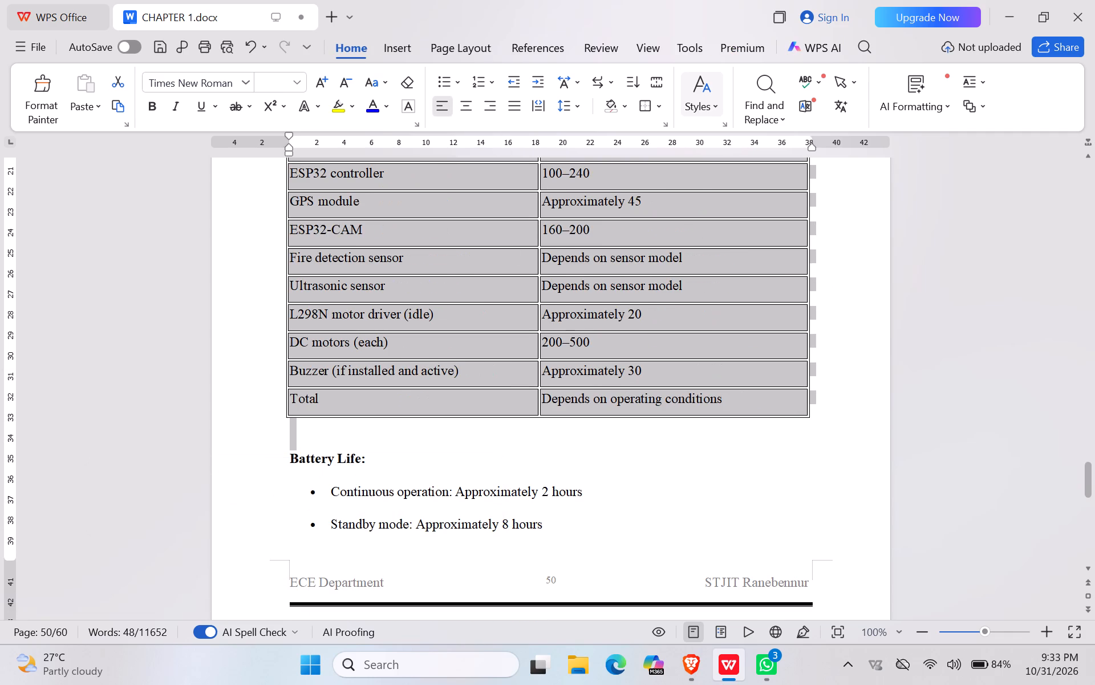
left_click(605, 485)
Look back through the section 5.1 results tables to check their text alignment and borders.
scroll(605, 485, "up", 5)
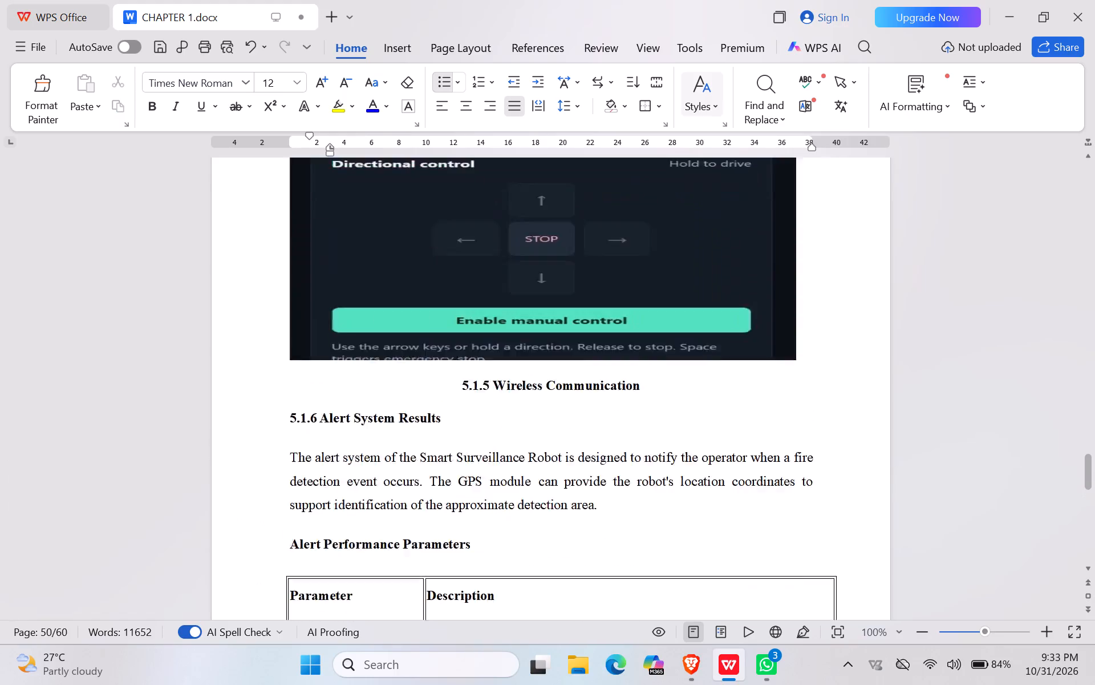
scroll(605, 485, "up", 8)
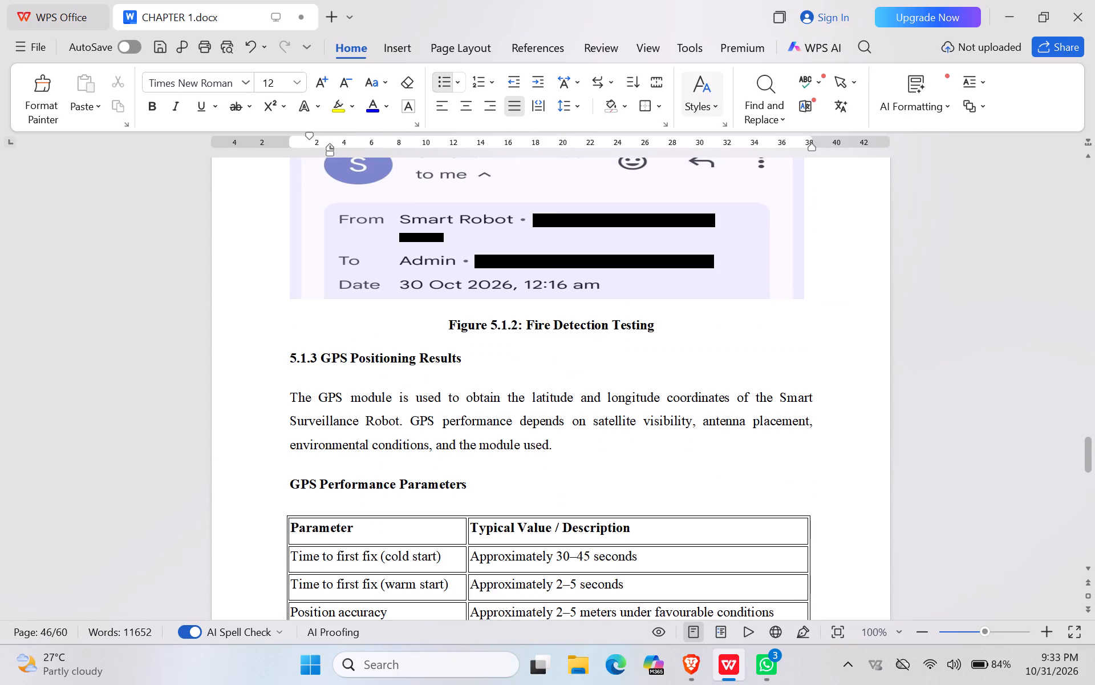
scroll(605, 485, "up", 4)
scroll(605, 485, "down", 2)
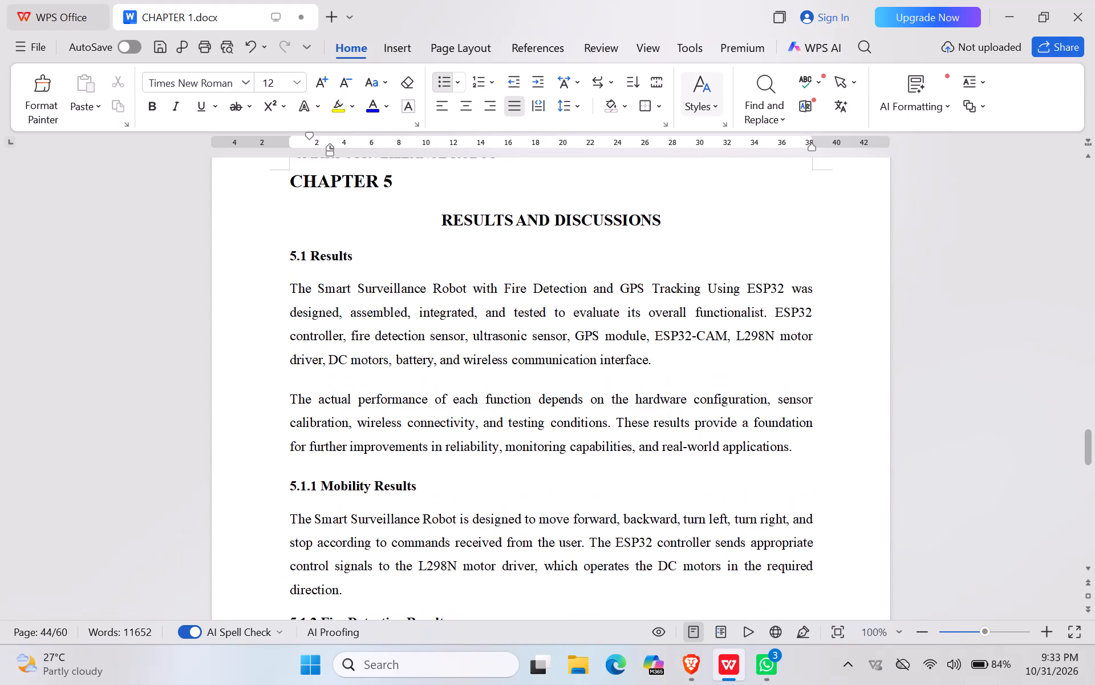
scroll(605, 485, "down", 11)
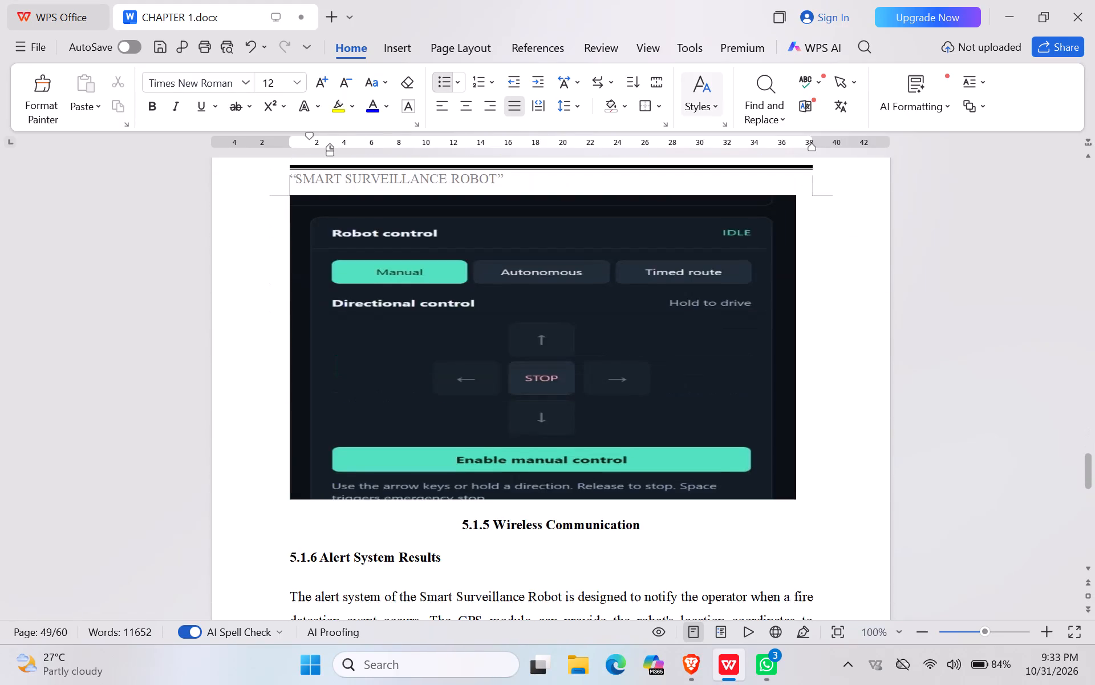
scroll(605, 485, "up", 3)
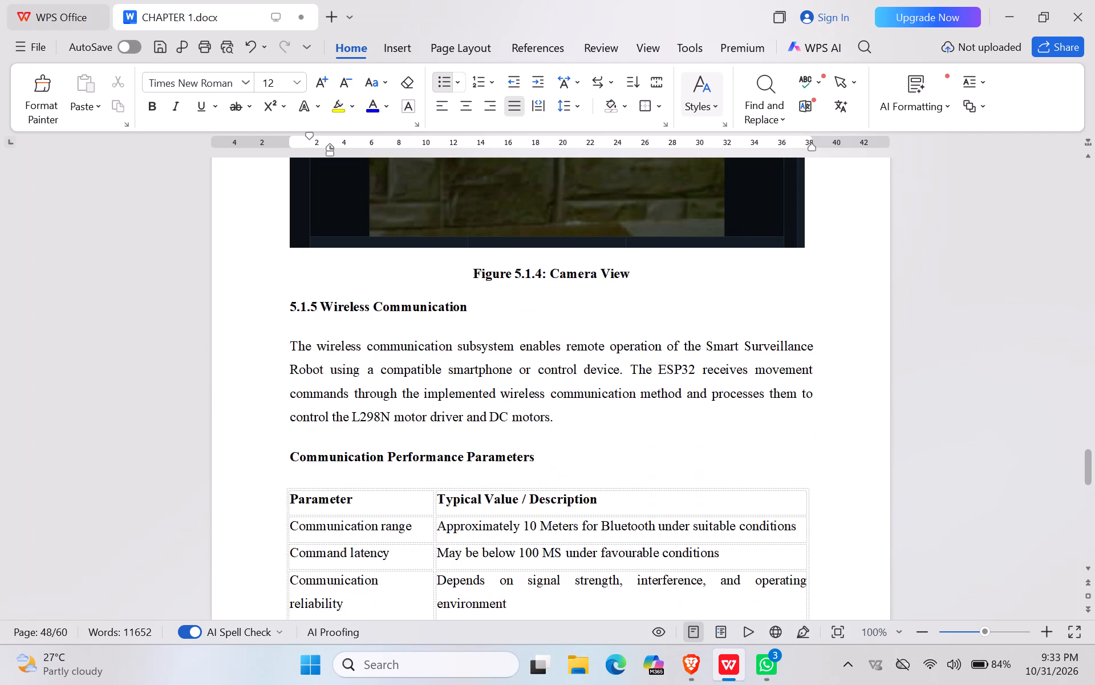
scroll(605, 485, "down", 1)
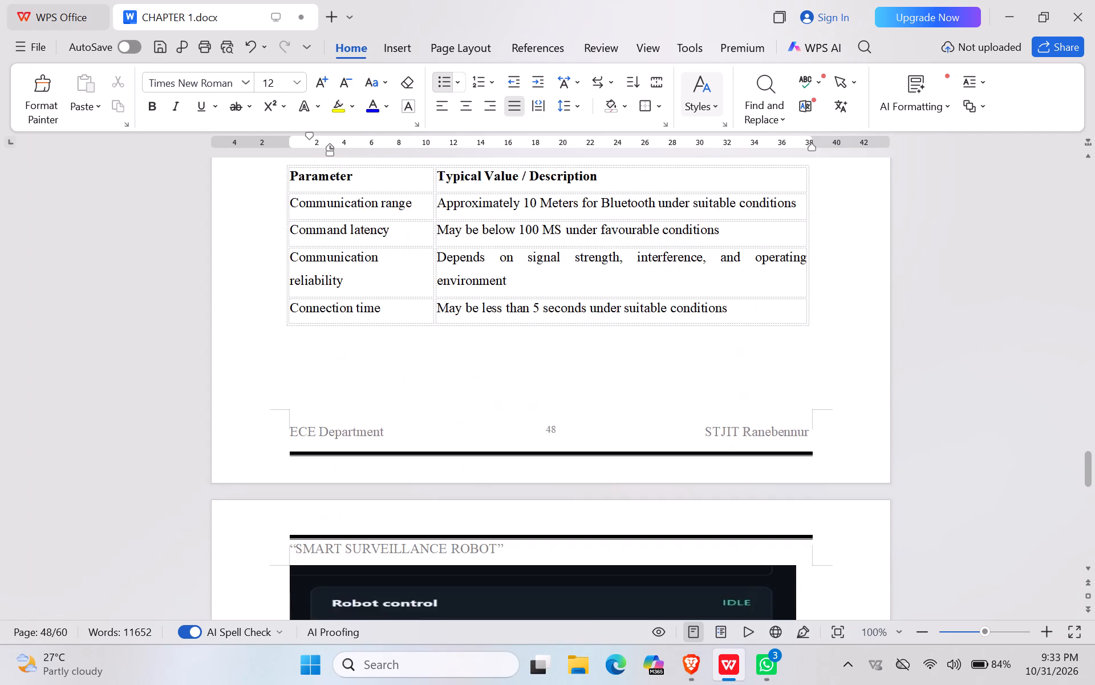
scroll(605, 485, "down", 4)
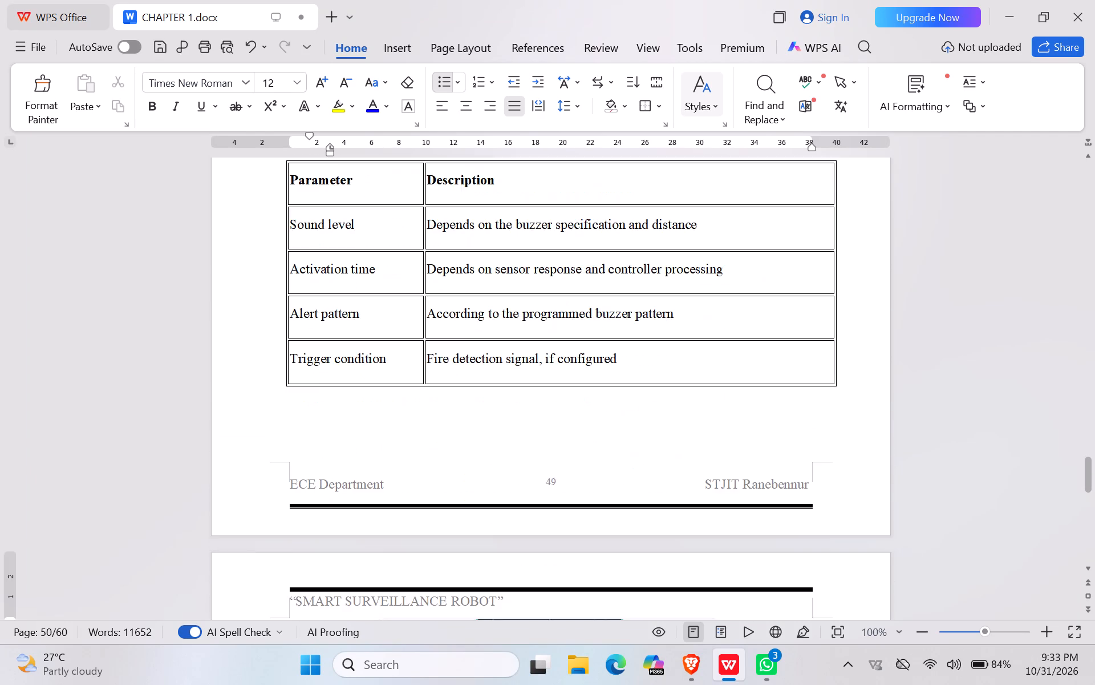
scroll(605, 485, "down", 4)
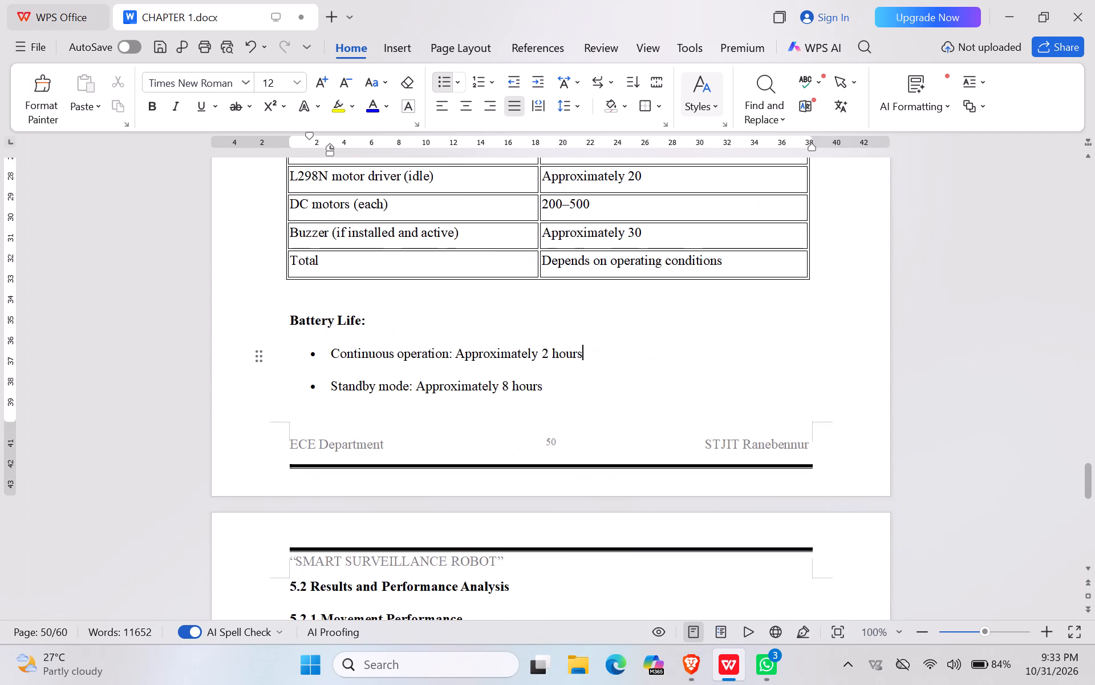
Left-align the text in every cell of the Detection Test Results table, just before section 5.2.3.
scroll(605, 485, "down", 5)
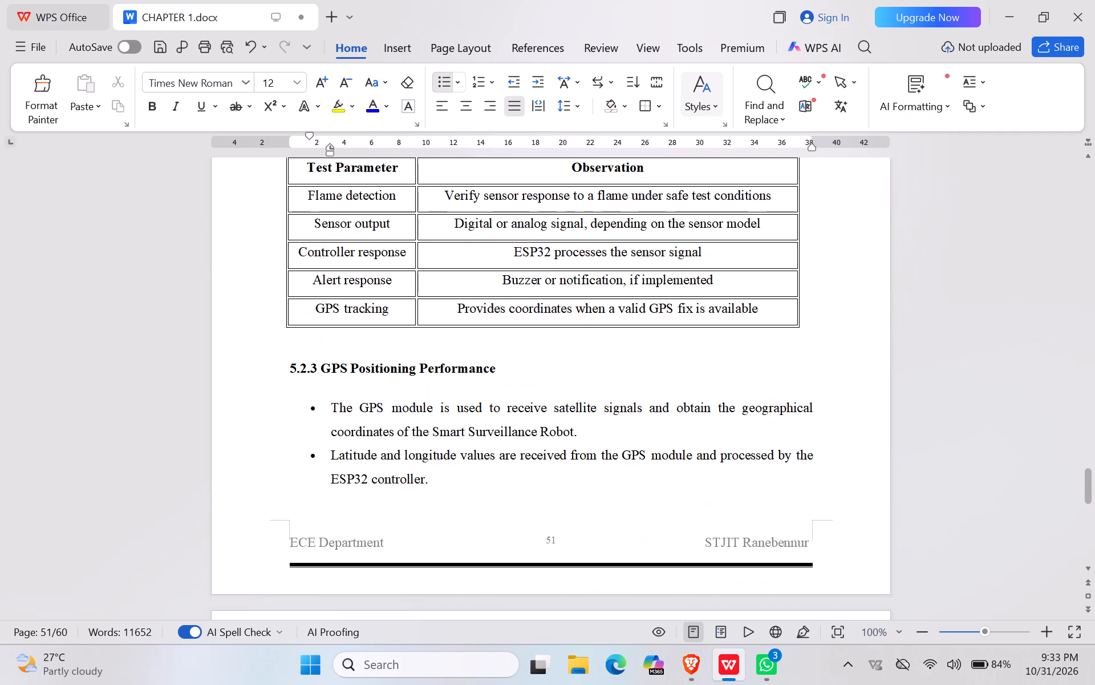
scroll(605, 485, "up", 1)
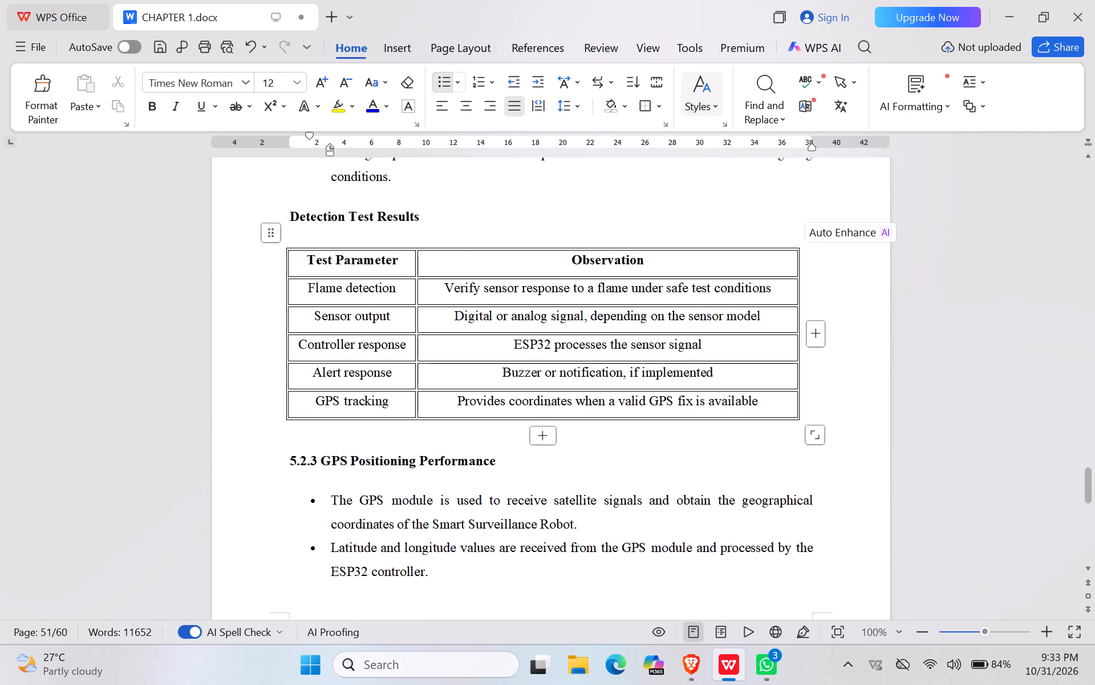
left_click_drag(305, 258, 623, 422)
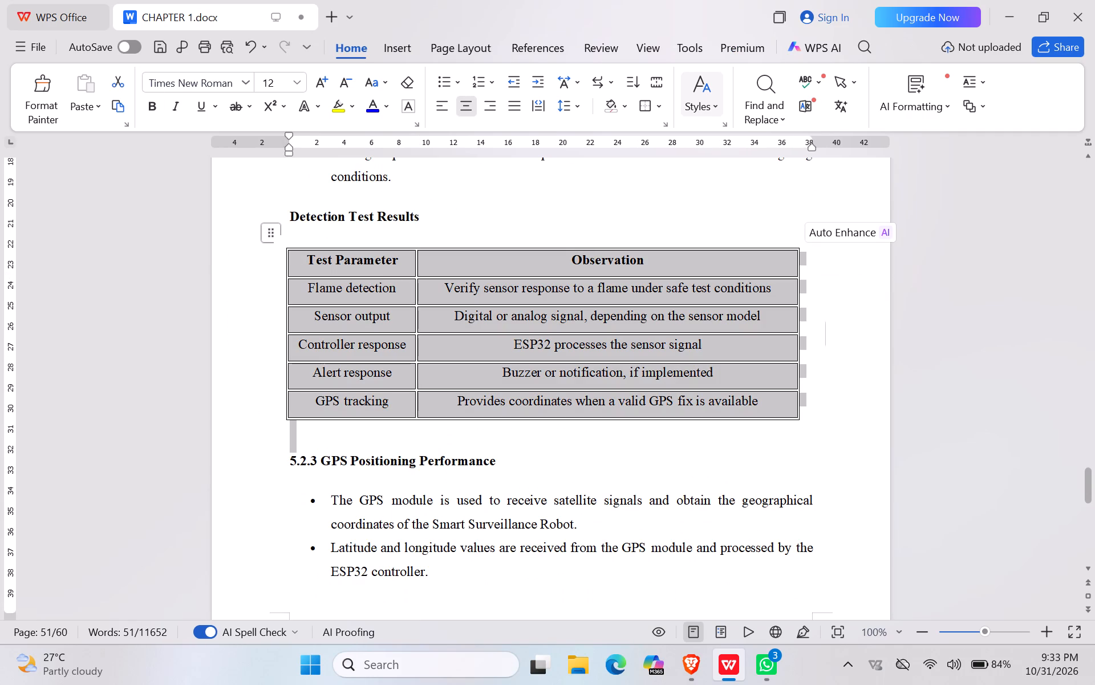
left_click_drag(623, 422, 758, 404)
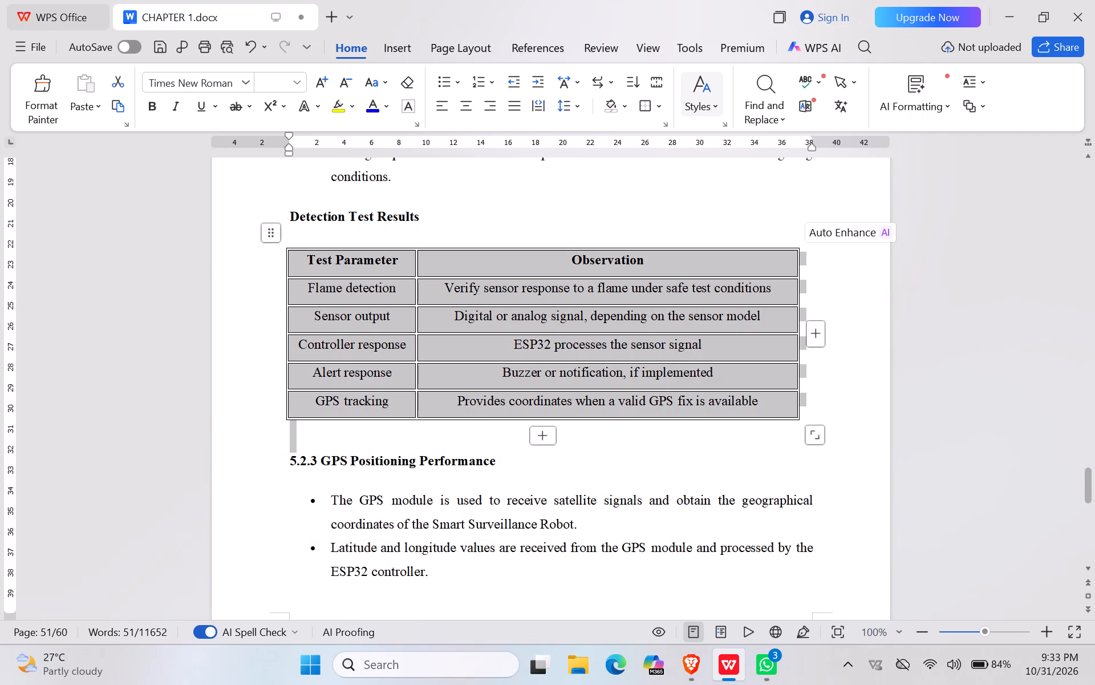
left_click(443, 98)
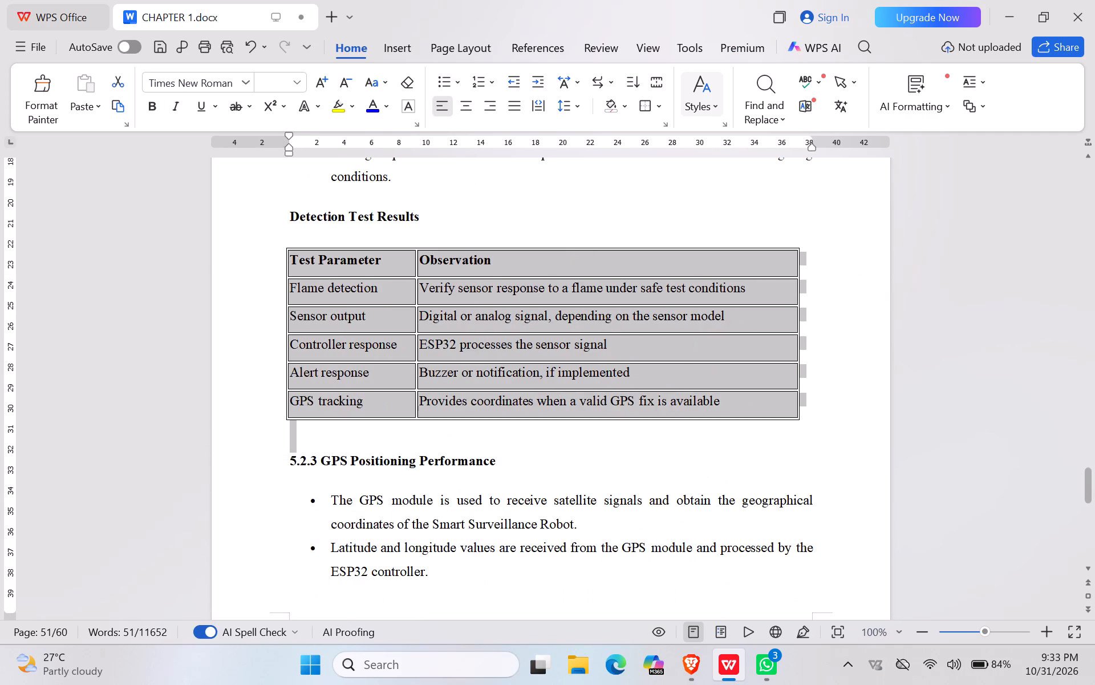
left_click(535, 223)
Left-align the text in every cell of the GPS Accuracy Test table, just before section 5.2.4.
scroll(545, 311, "up", 1)
scroll(545, 311, "down", 1)
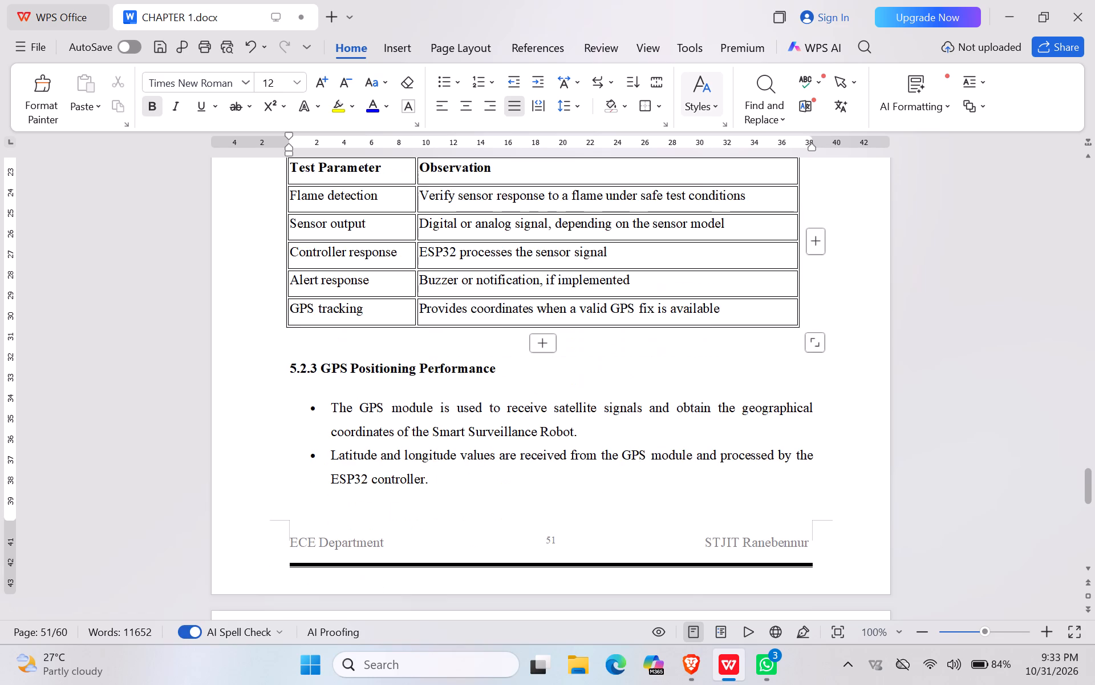
scroll(545, 311, "down", 2)
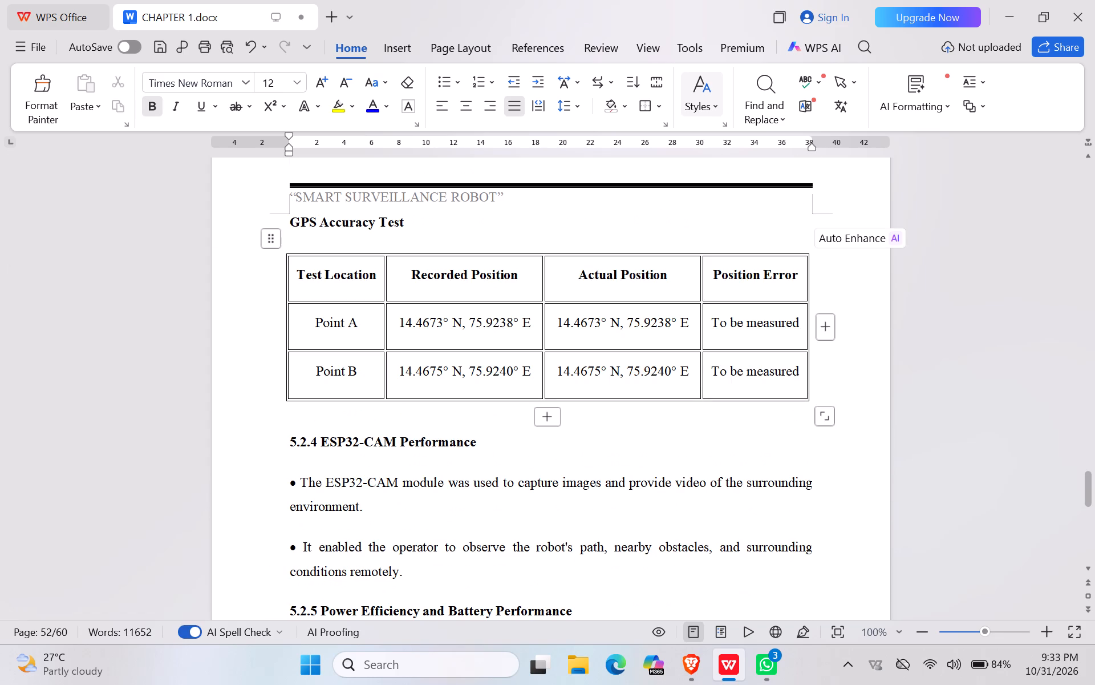
left_click_drag(305, 271, 518, 339)
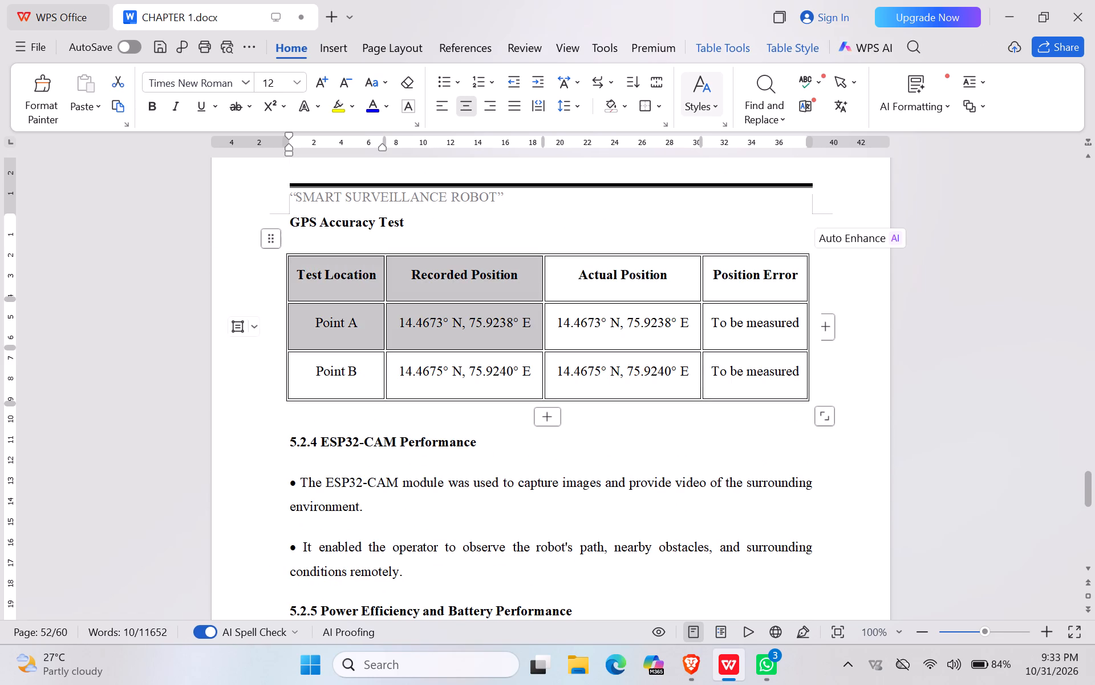
left_click_drag(518, 339, 774, 361)
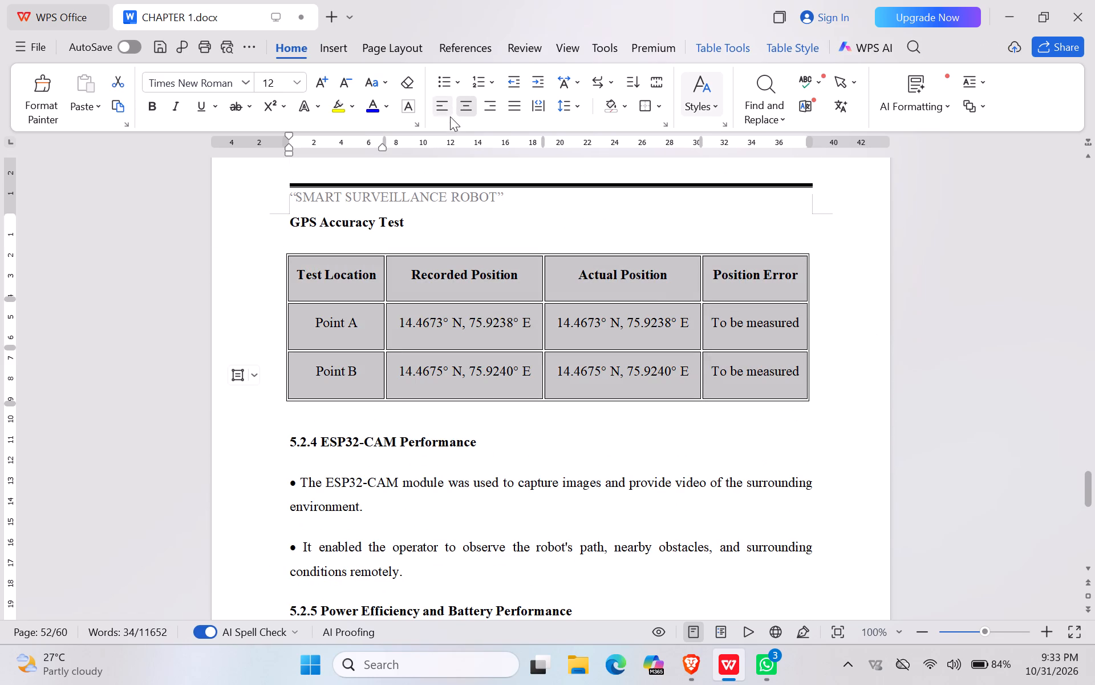
left_click(447, 108)
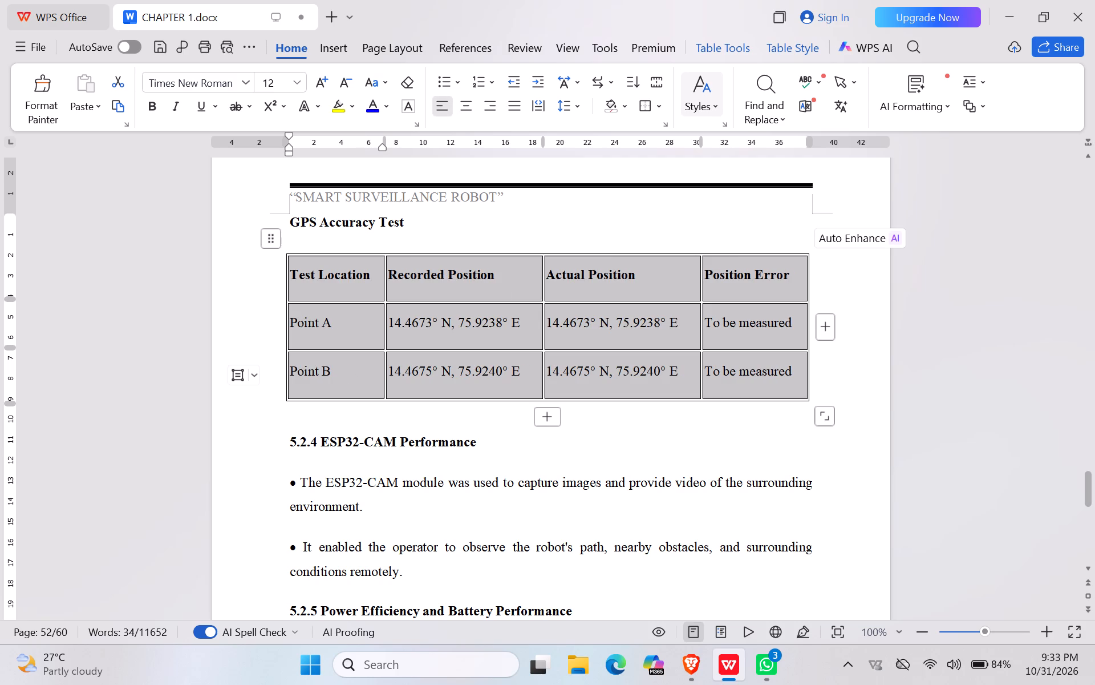
left_click(574, 221)
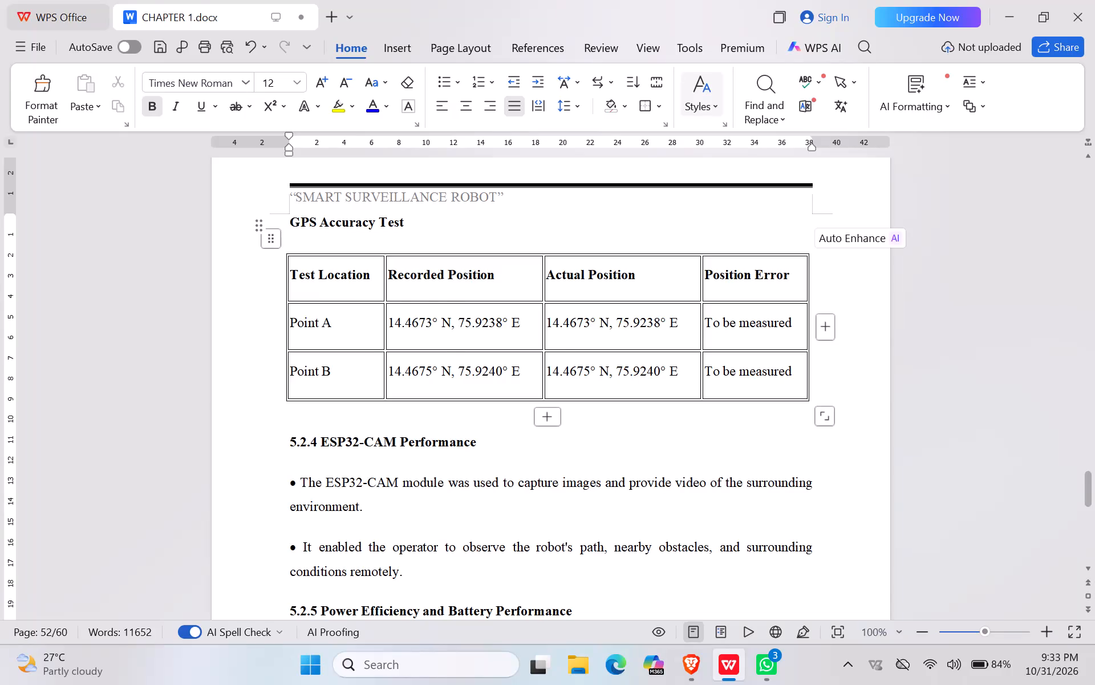
Examine the text and layout from the GPS Accuracy Test table to section 5.3.7 on pages 52 to 55.
scroll(575, 360, "down", 4)
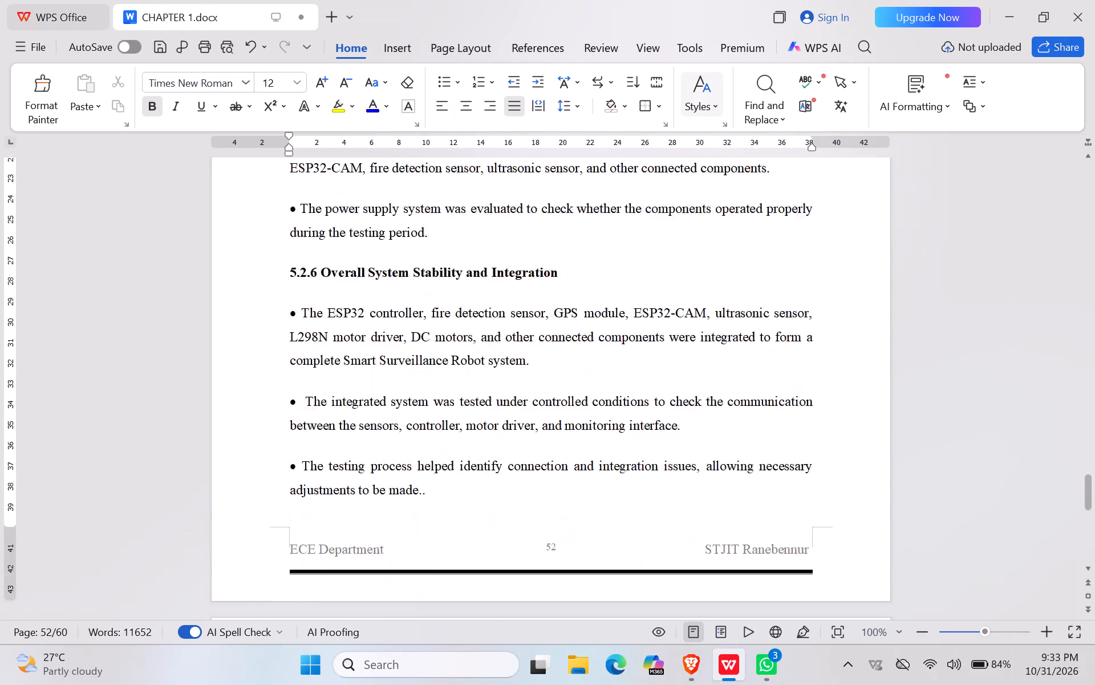
scroll(575, 360, "down", 6)
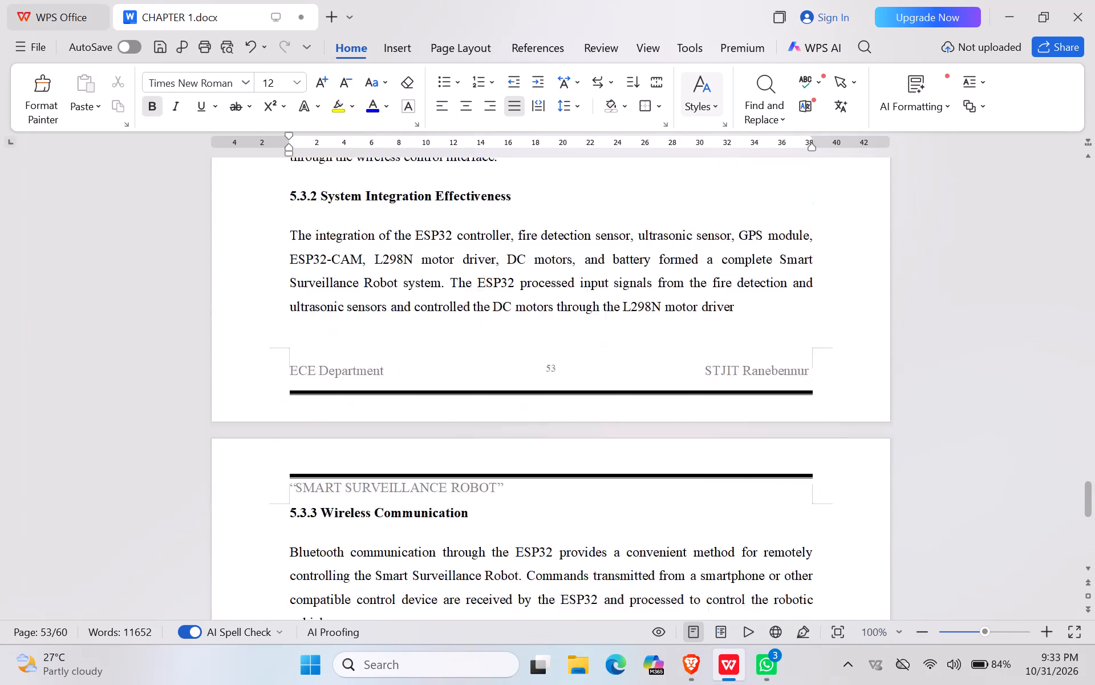
scroll(575, 360, "down", 2)
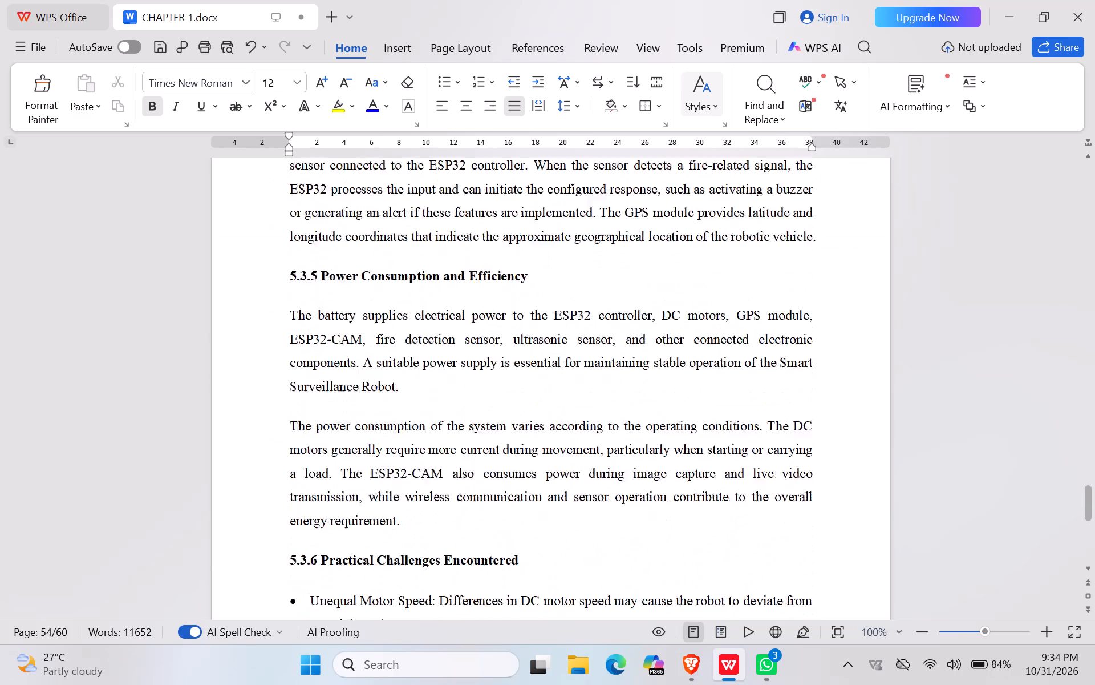
scroll(575, 360, "down", 2)
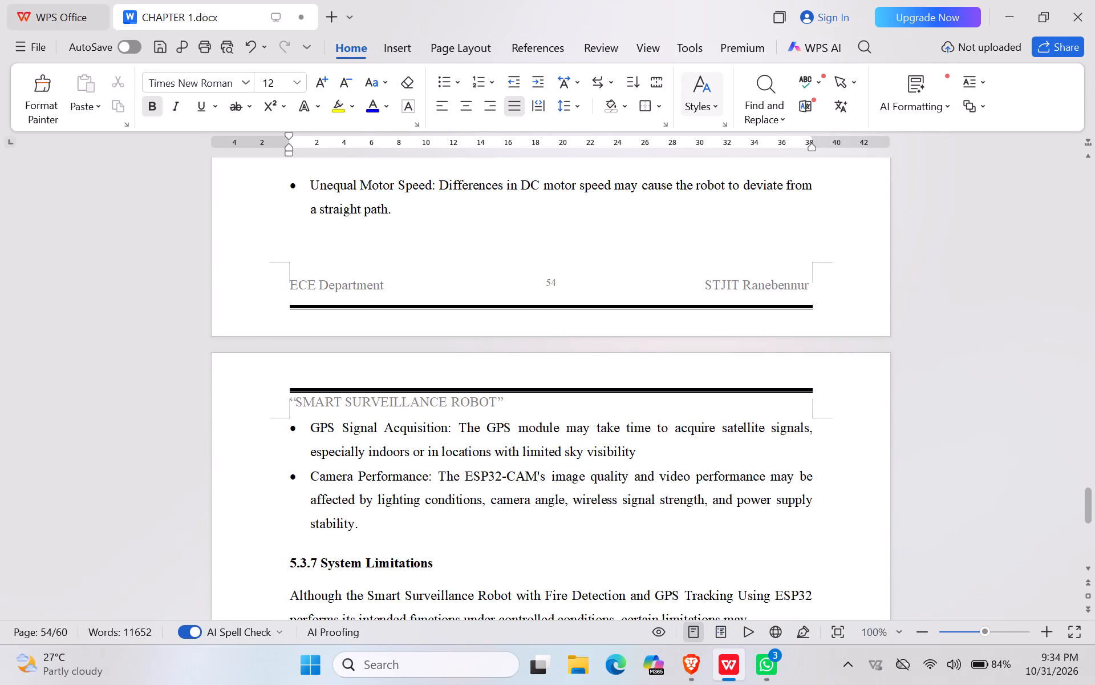
Delete the sentence about DC motors requiring more current during movement from the second paragraph of section 5.3.5.
scroll(419, 325, "up", 2)
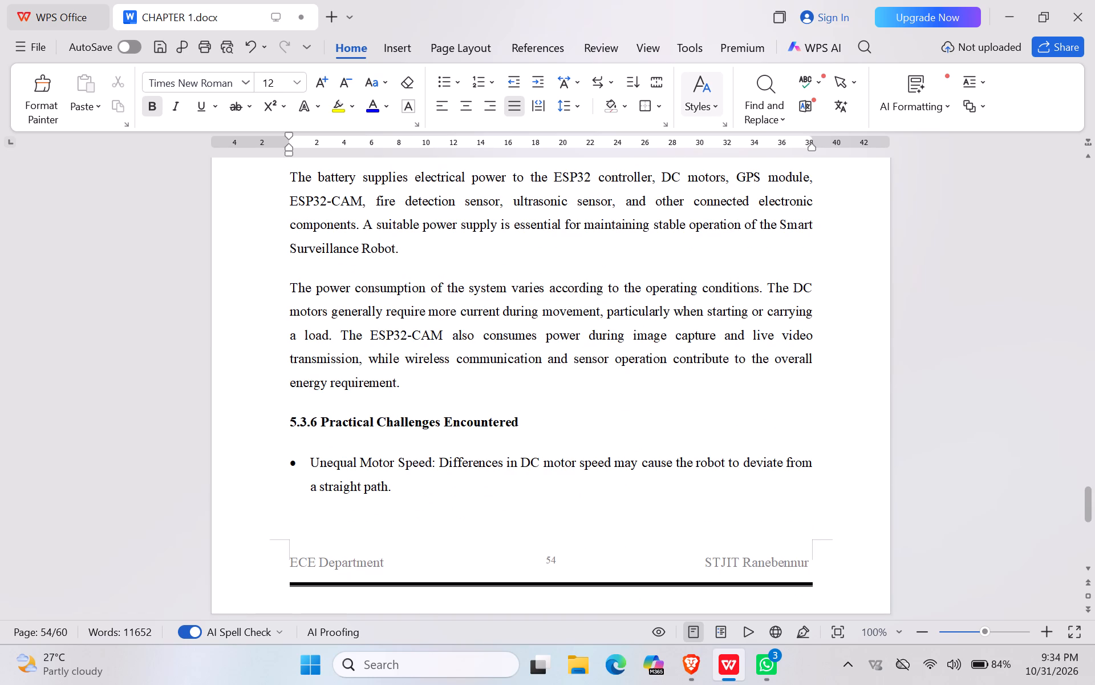
left_click_drag(768, 286, 352, 330)
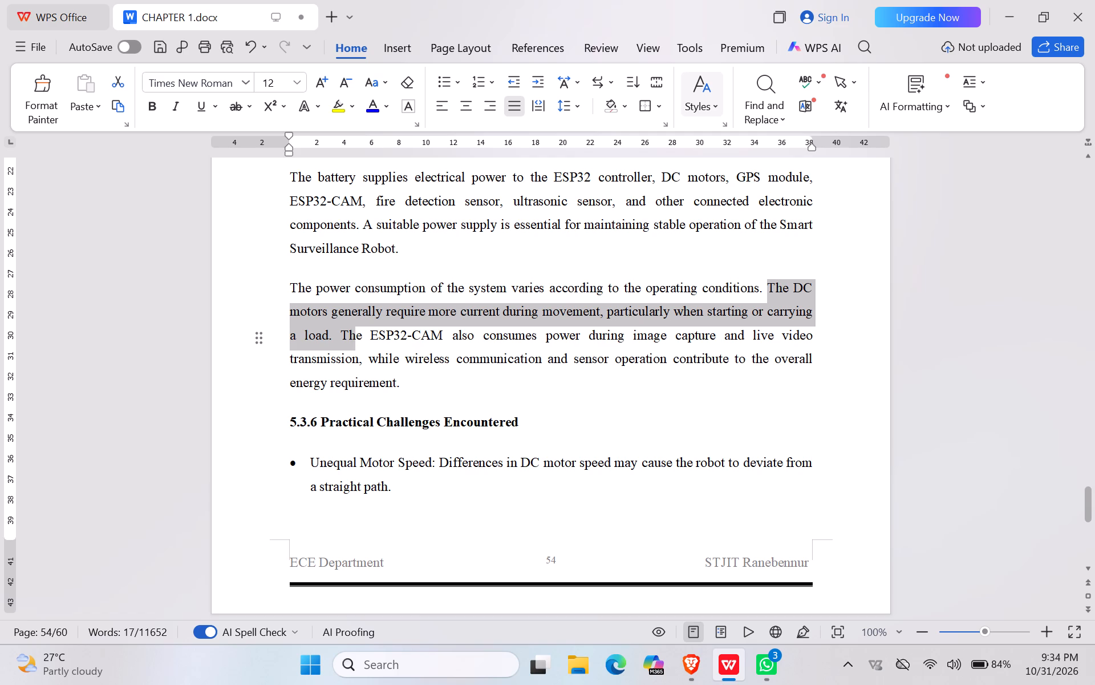
left_click_drag(352, 330, 344, 336)
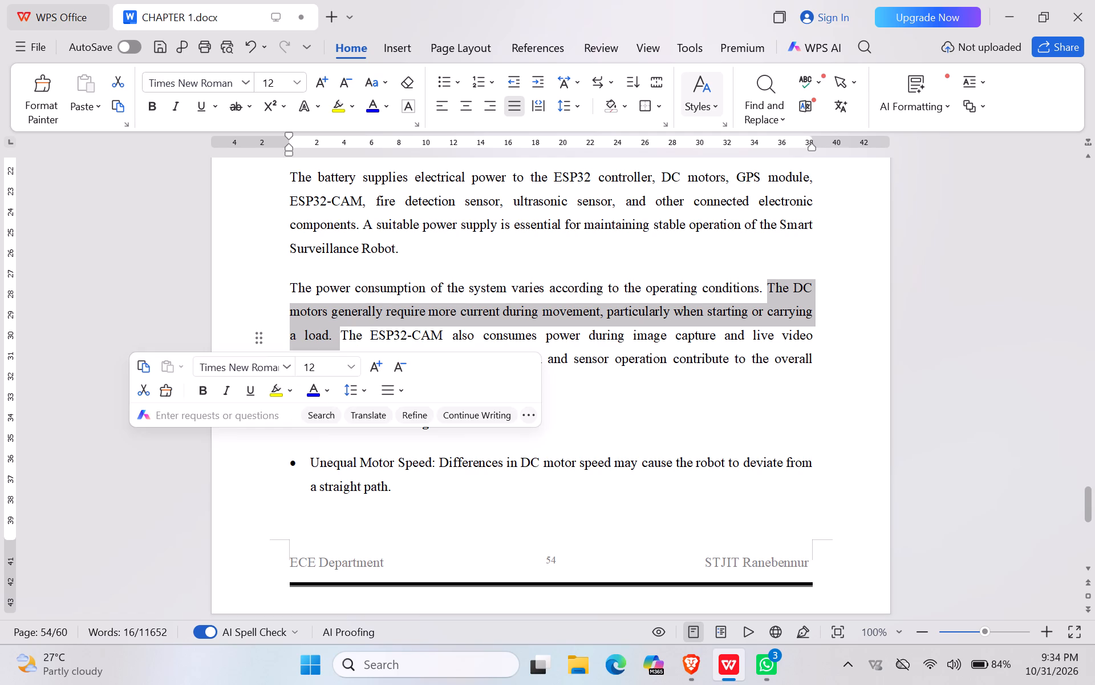
key("BackSpace")
Examine the text flow and page breaks from section 5.3.5 to the Future Improvements list on pages 54 to 56.
scroll(344, 336, "right", 1)
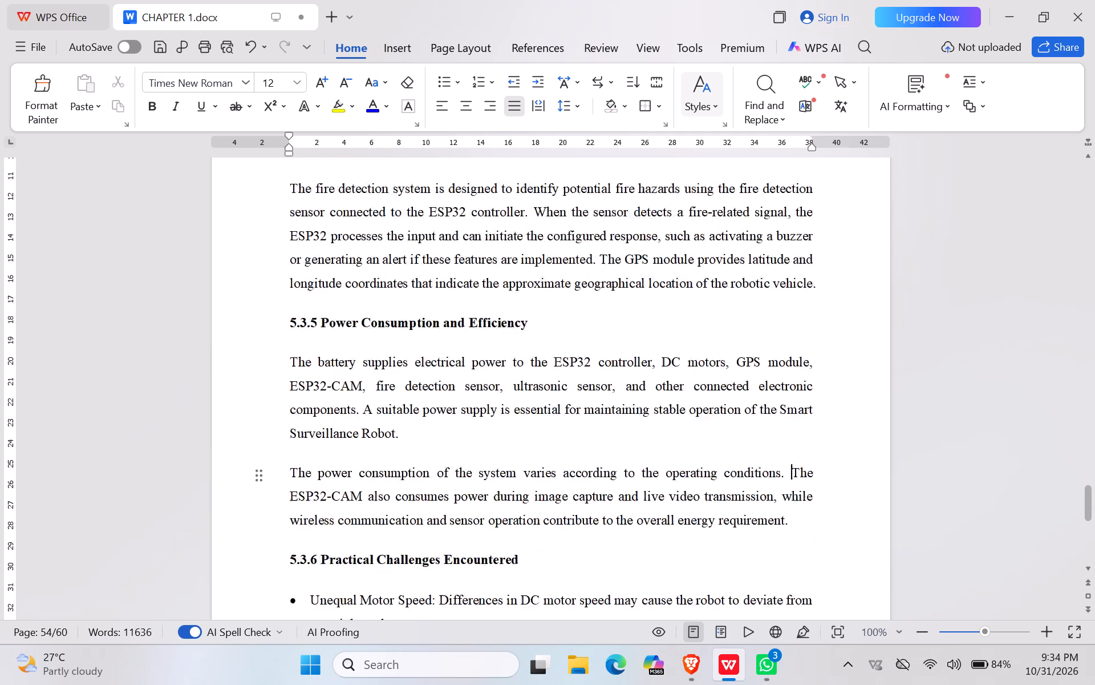
scroll(344, 336, "right", 1)
scroll(344, 336, "down", 1)
scroll(344, 336, "up", 1)
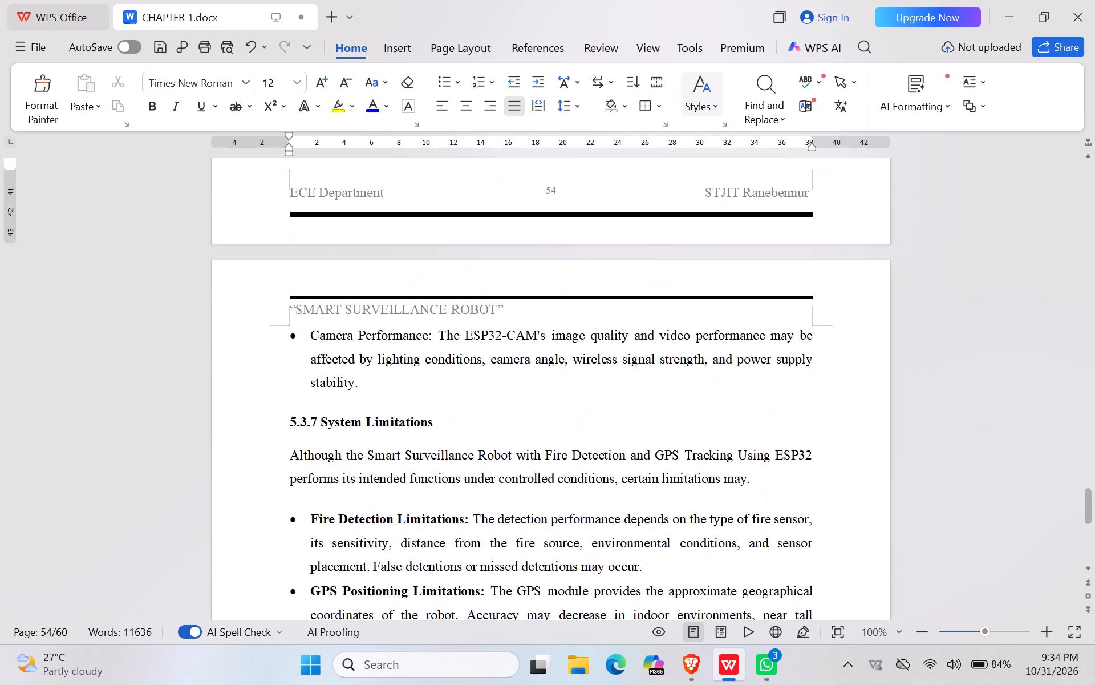
scroll(344, 336, "up", 1)
scroll(520, 510, "down", 1)
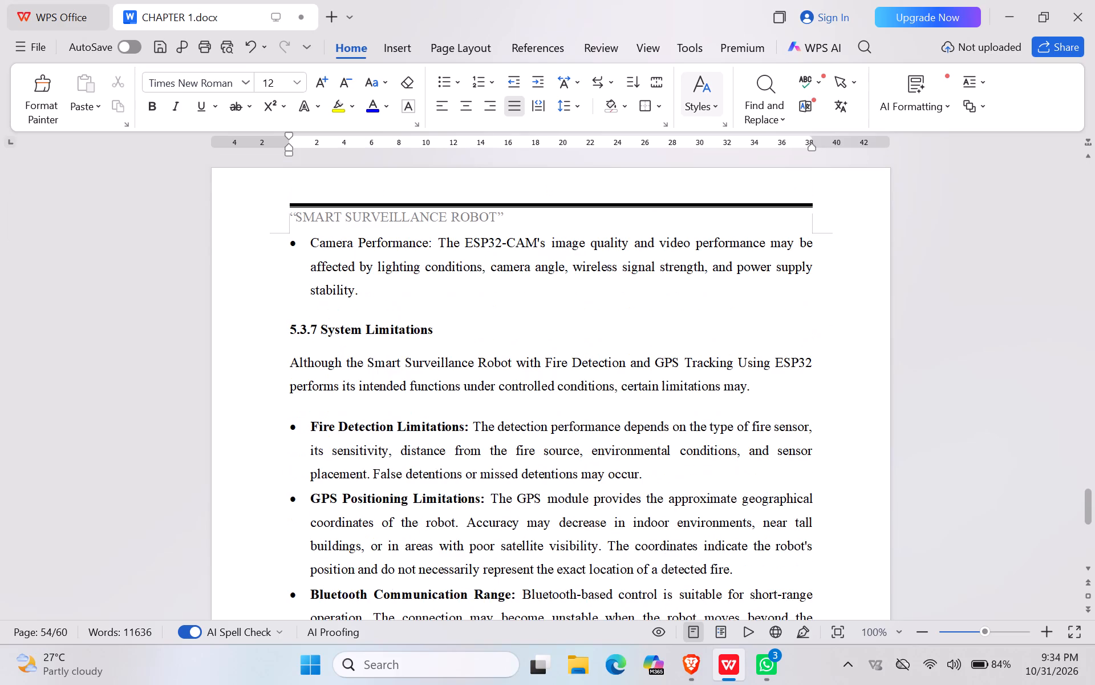
scroll(520, 510, "down", 4)
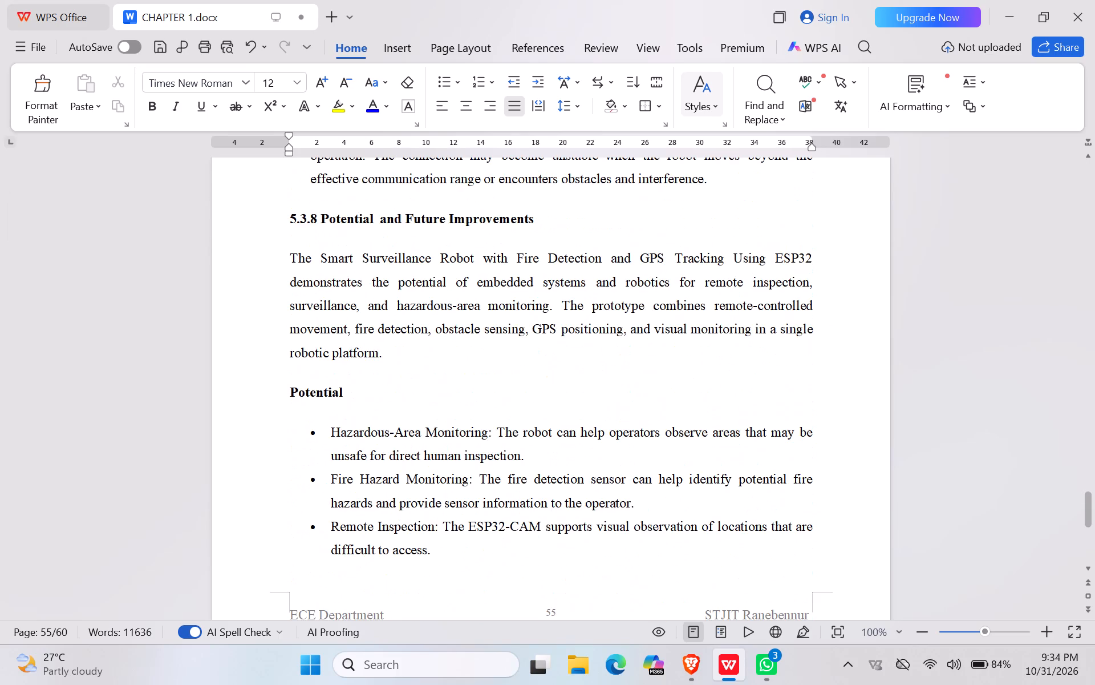
scroll(520, 510, "down", 2)
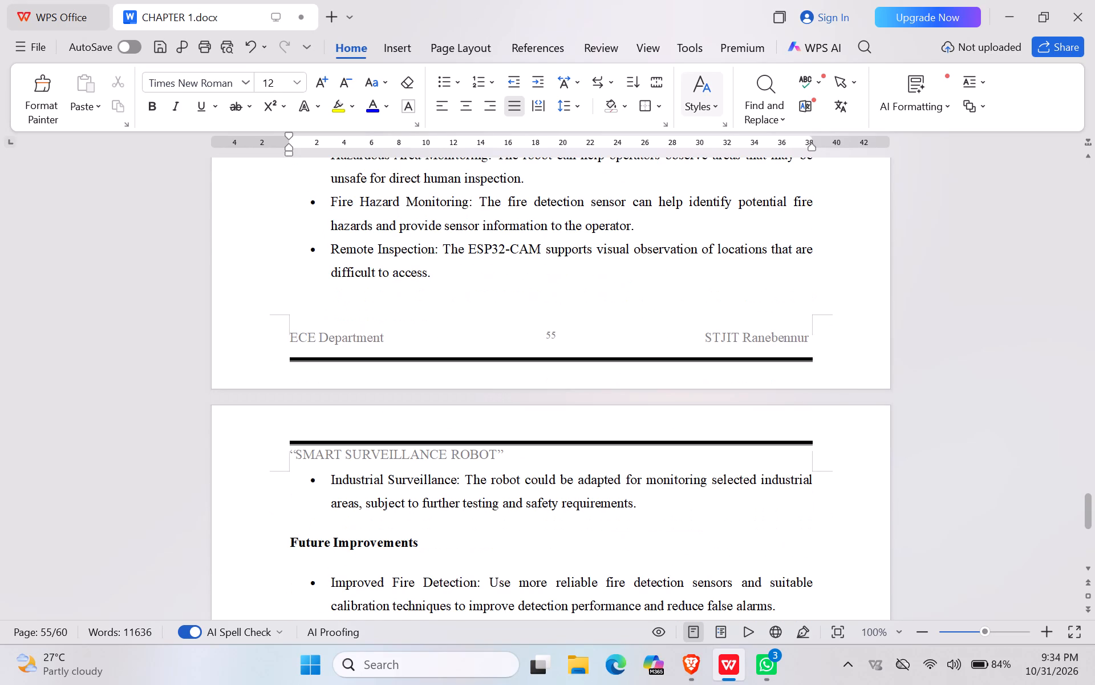
scroll(699, 495, "up", 1)
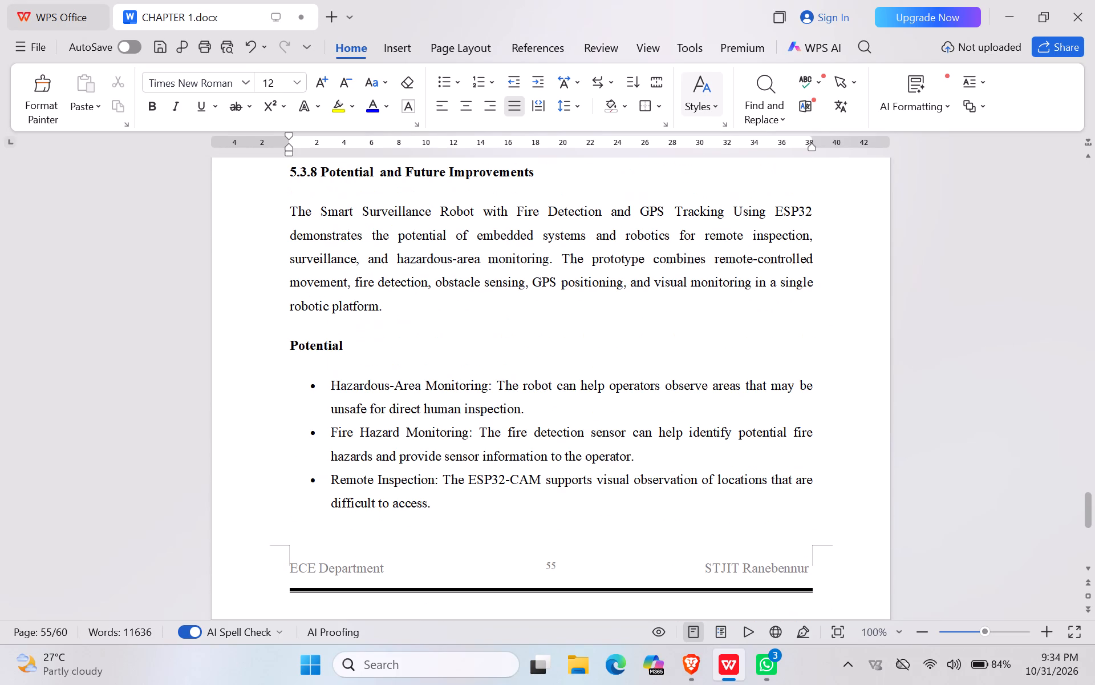
scroll(699, 495, "up", 2)
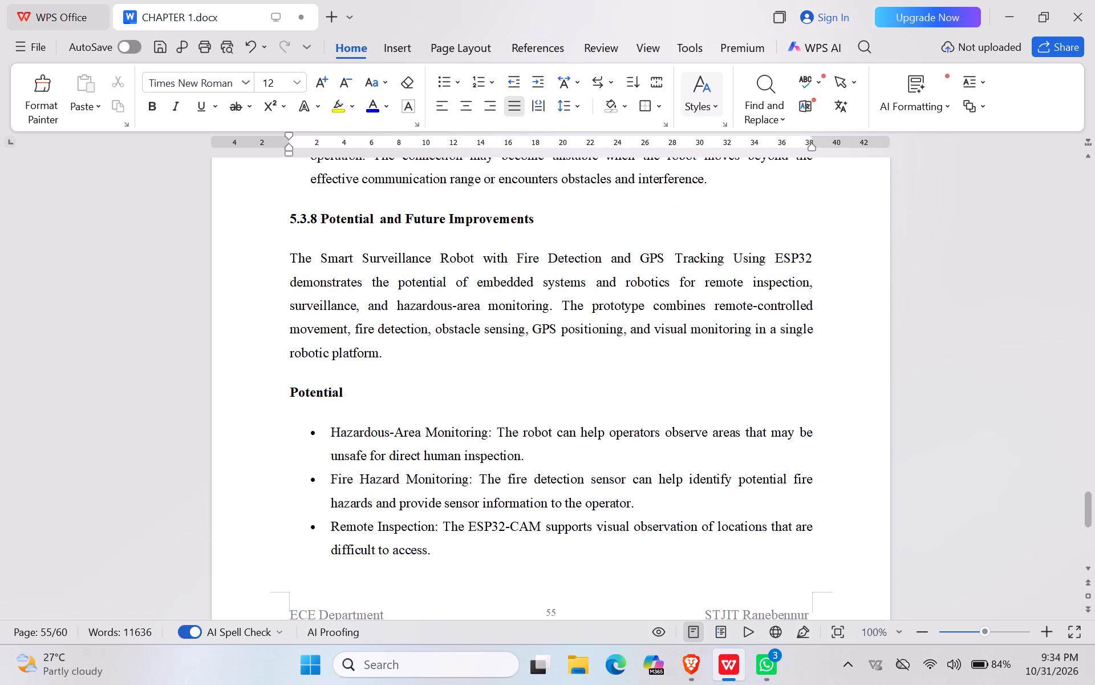
scroll(699, 495, "up", 1)
scroll(699, 495, "down", 1)
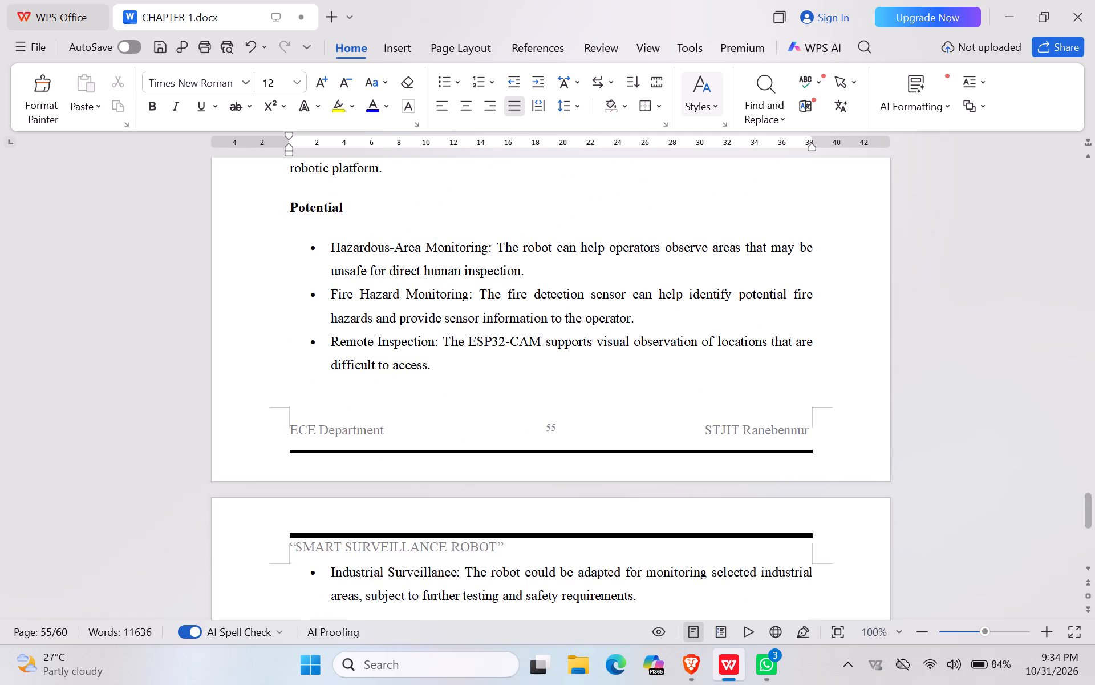
scroll(699, 495, "down", 1)
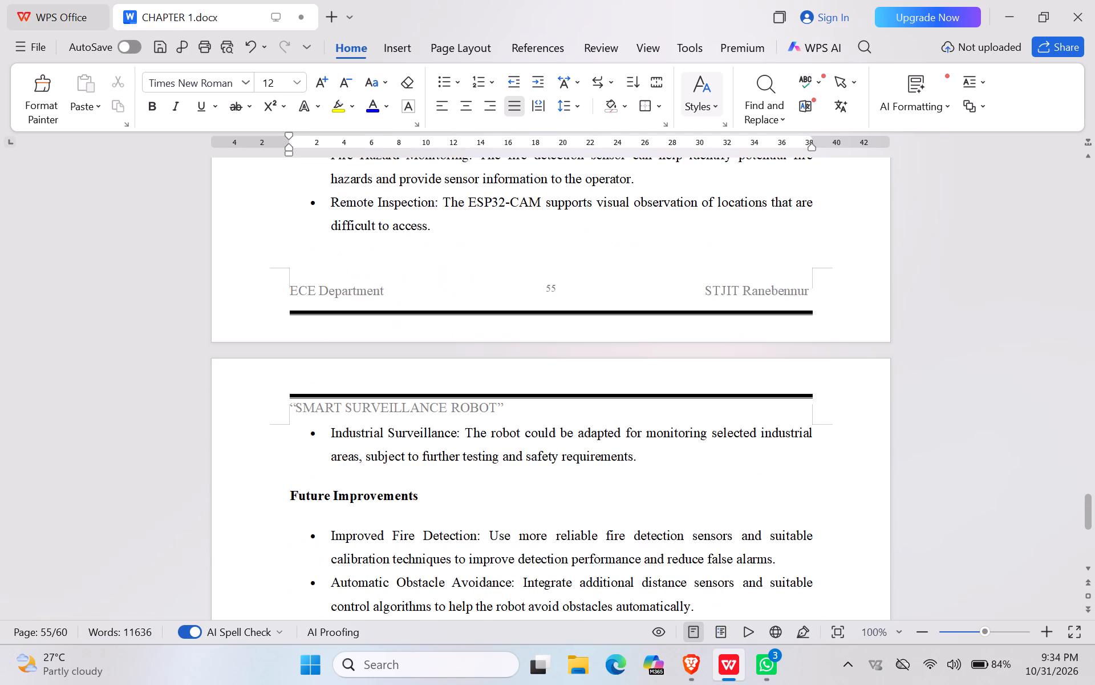
Examine the page break in section 5.3.8 between the Potential list on page 55 and the Future Improvements list on page 56.
scroll(699, 495, "up", 1)
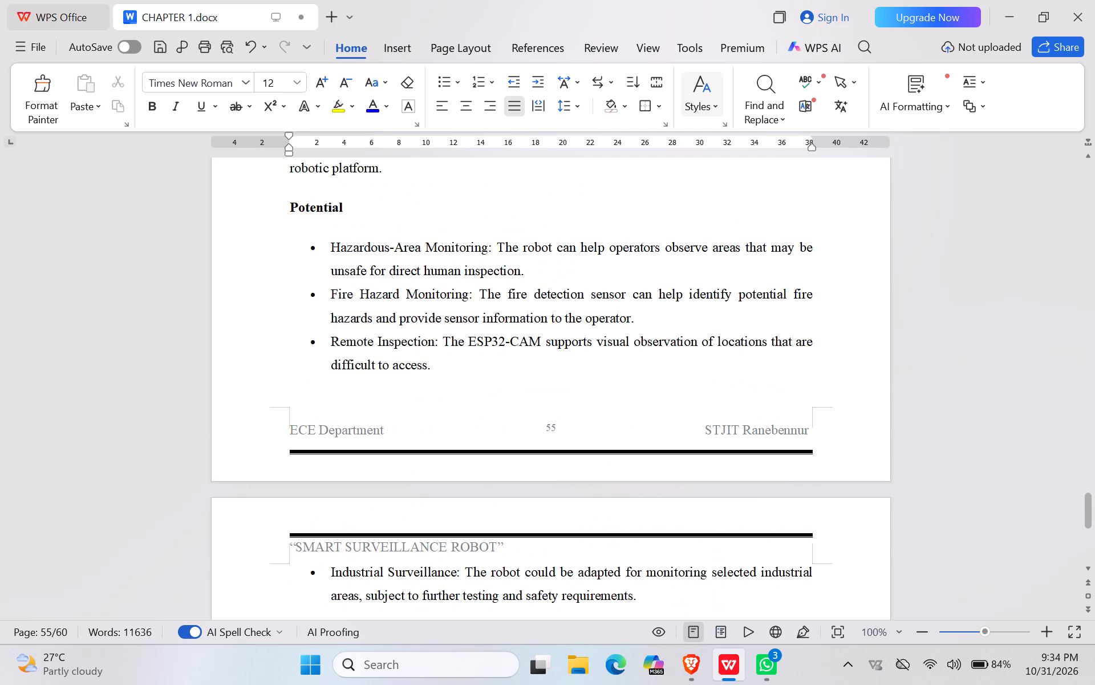
scroll(699, 495, "down", 1)
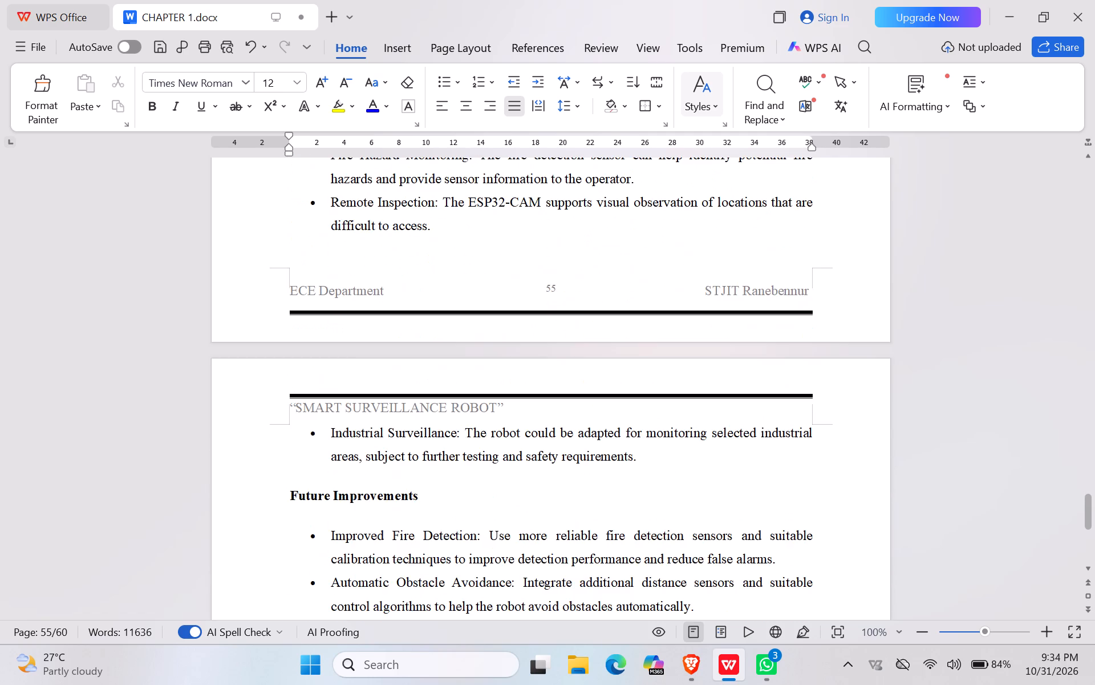
scroll(699, 495, "down", 2)
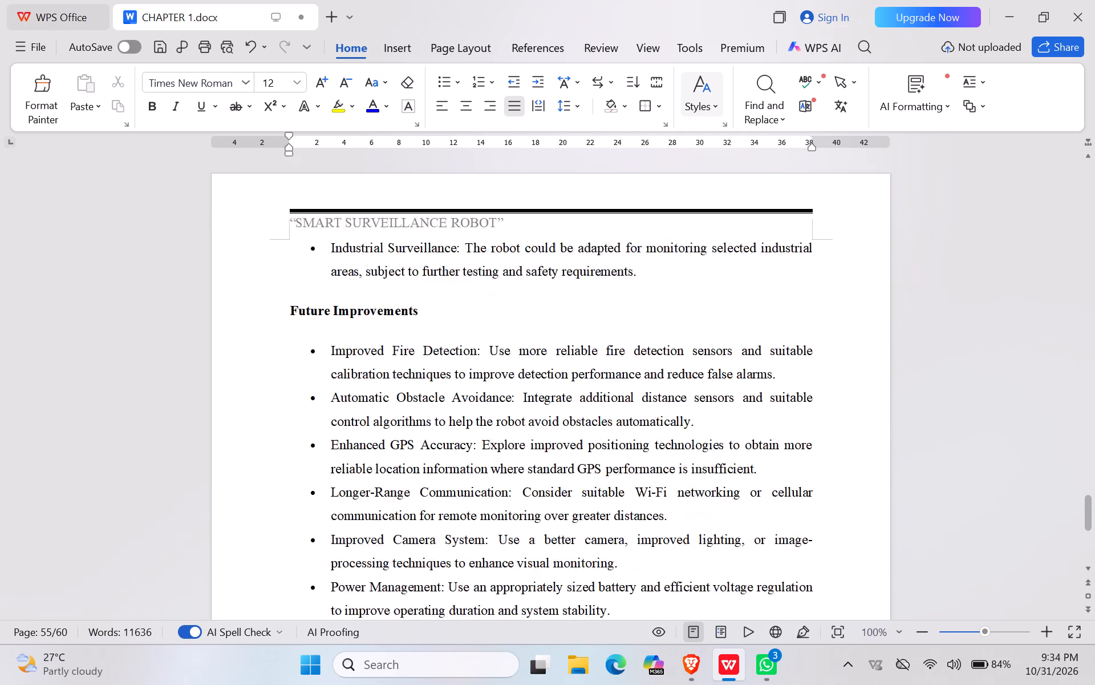
scroll(699, 495, "down", 1)
scroll(699, 495, "up", 3)
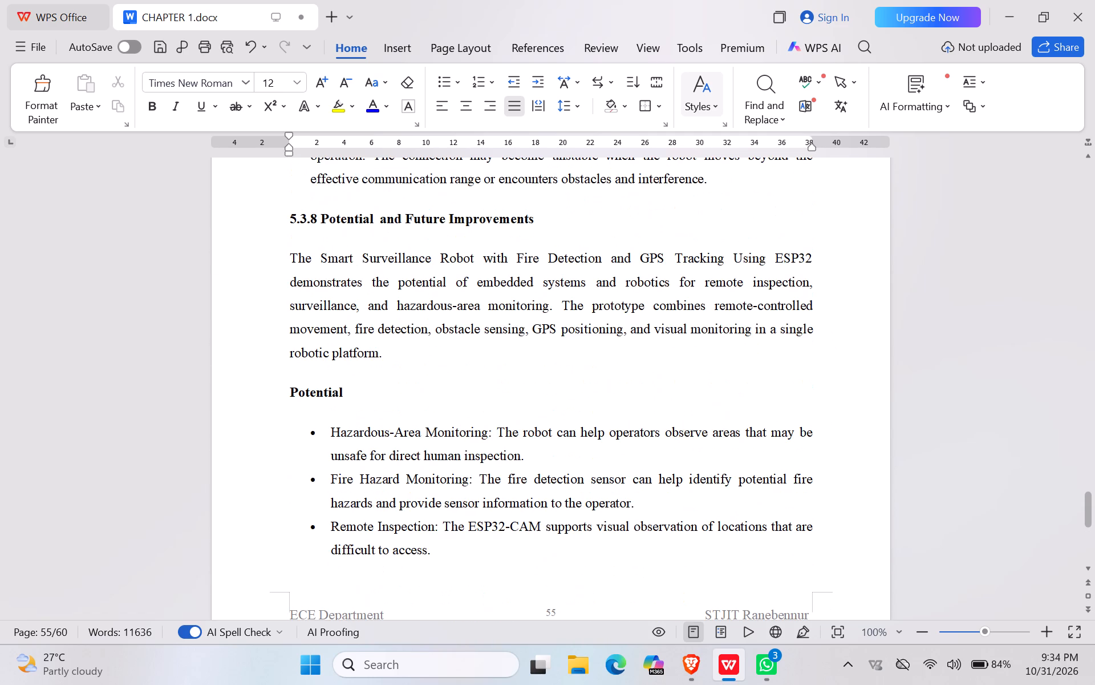
scroll(699, 495, "up", 3)
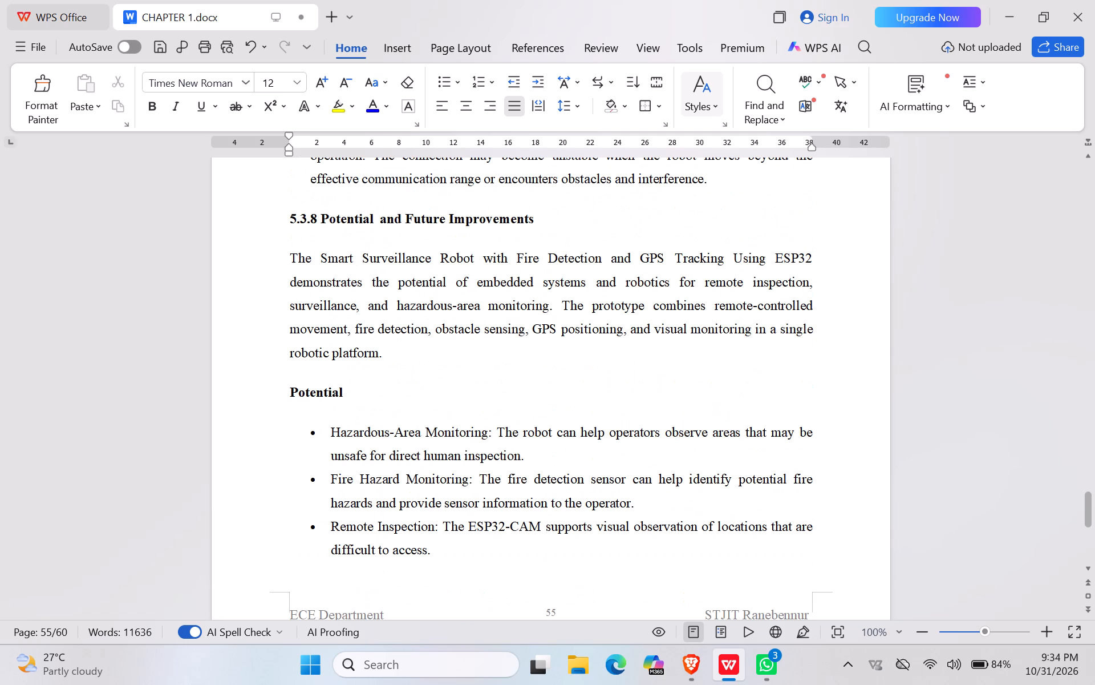
scroll(699, 495, "up", 4)
Insert a blank line before the "4. GPS Positioning" heading at the end of page 56 so it moves onto page 57.
scroll(699, 495, "down", 2)
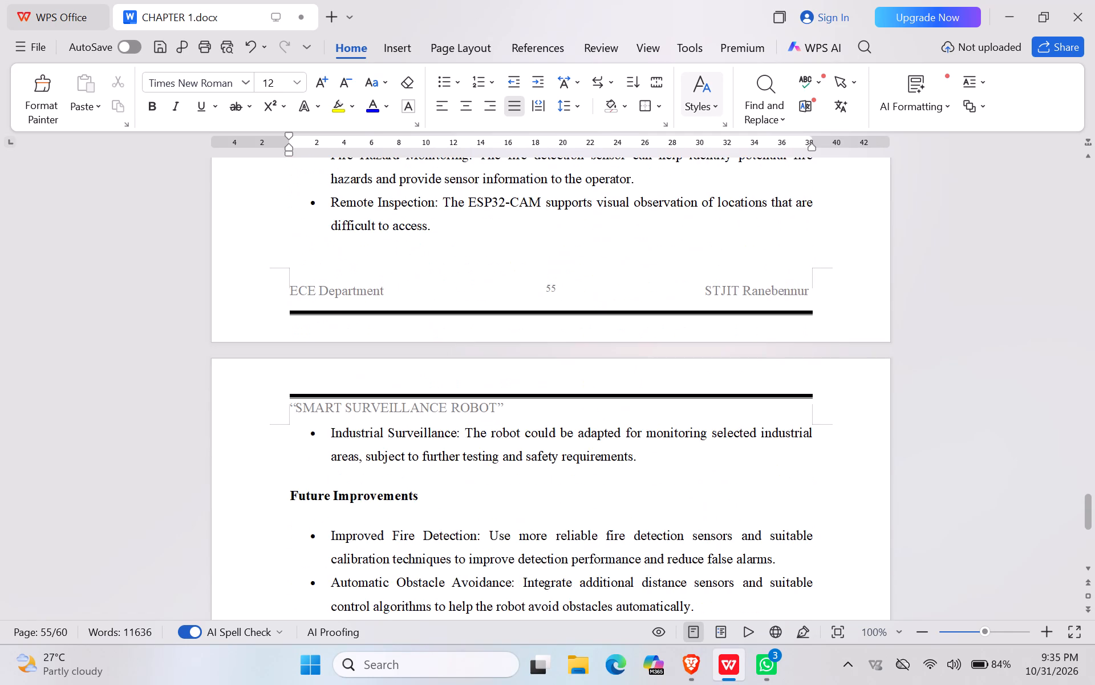
scroll(699, 495, "down", 2)
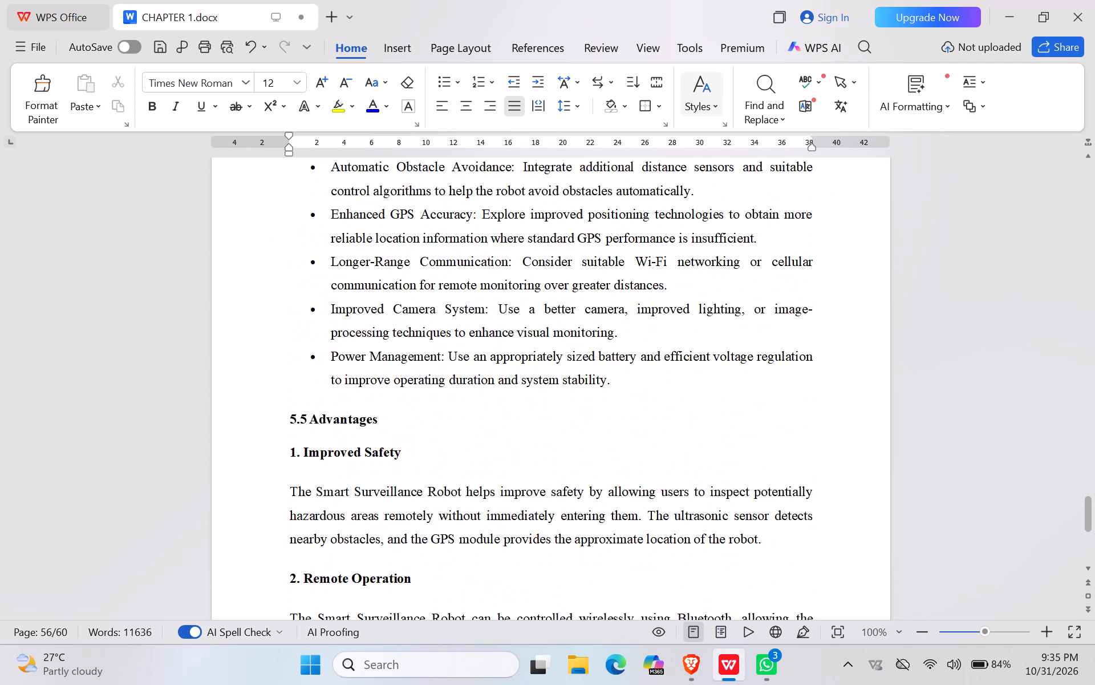
scroll(699, 495, "down", 3)
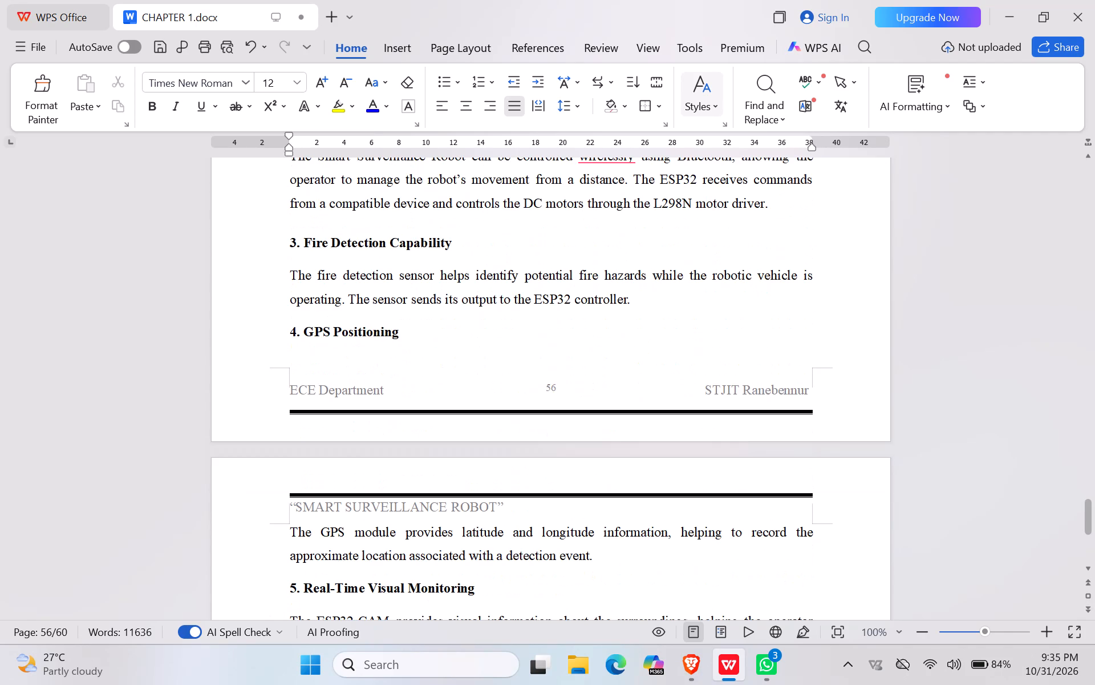
left_click(282, 335)
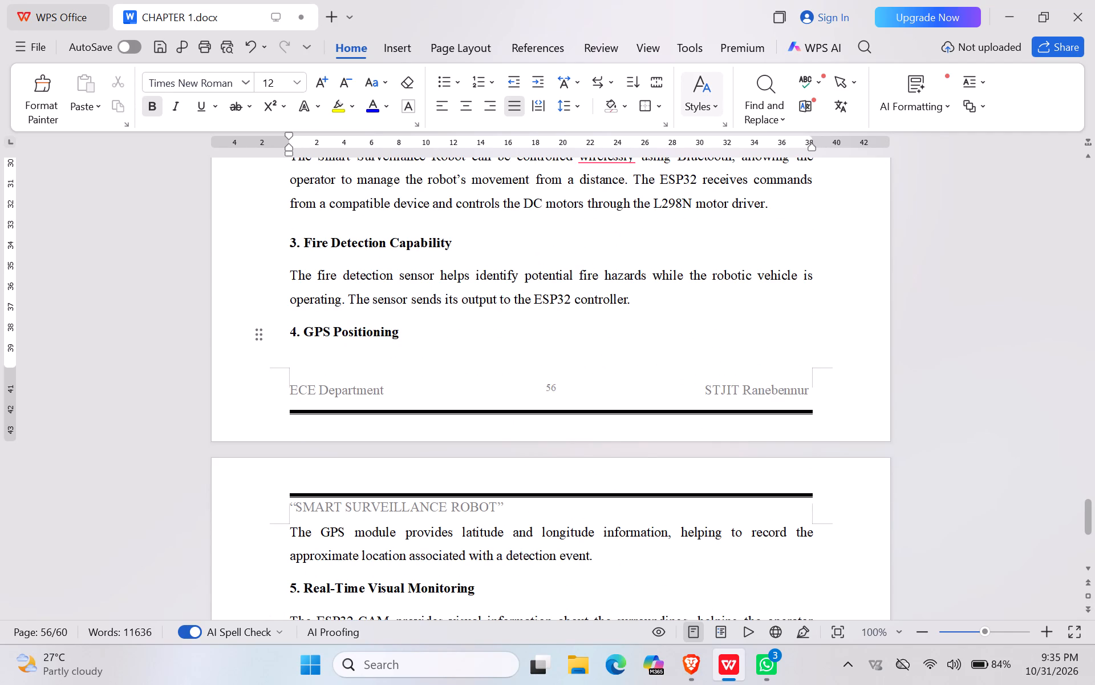
key("Return")
Examine the layout of the remaining Advantages, 5.6 Disadvantages and 5.4 Applications on pages 57 and 58.
scroll(282, 335, "down", 2)
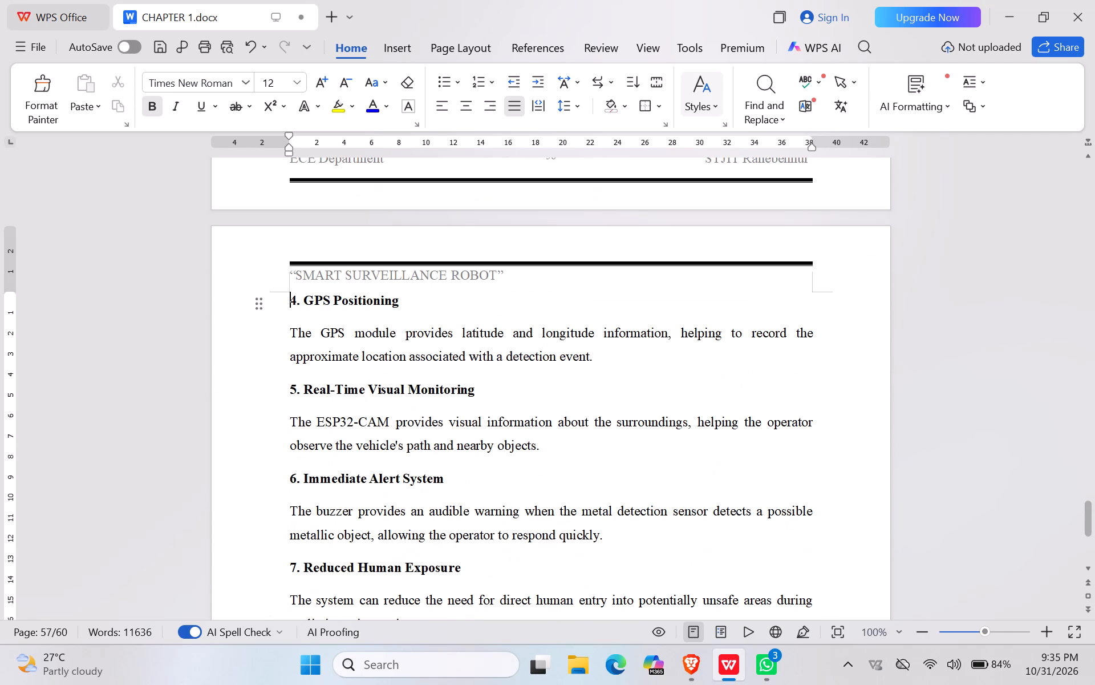
scroll(282, 335, "down", 2)
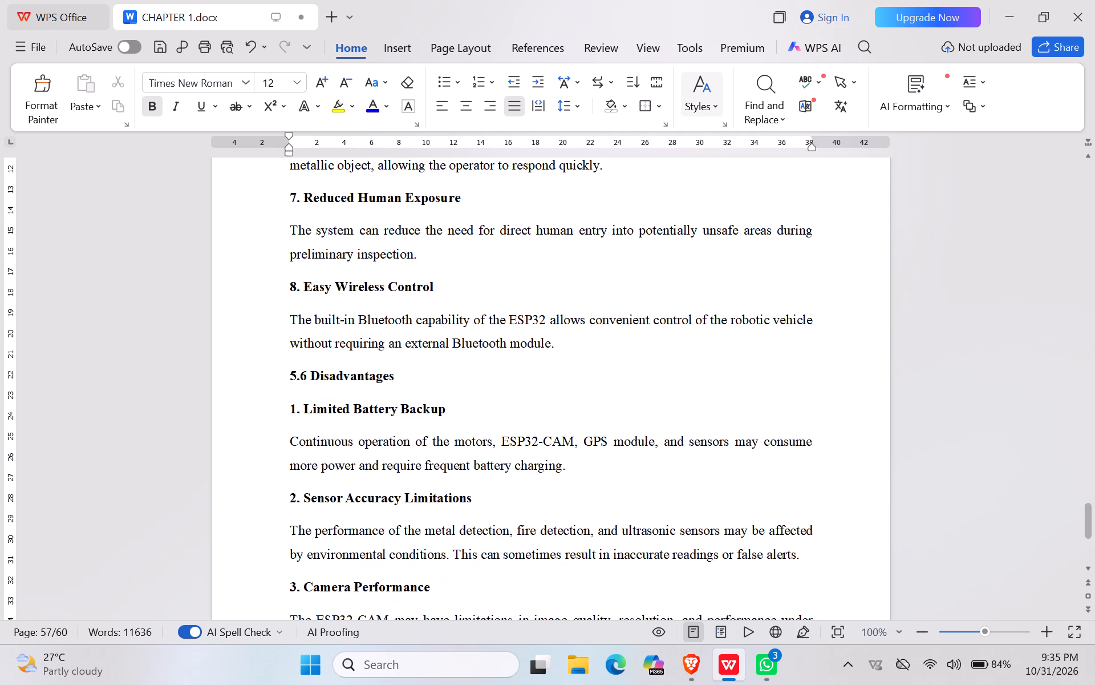
scroll(282, 335, "down", 4)
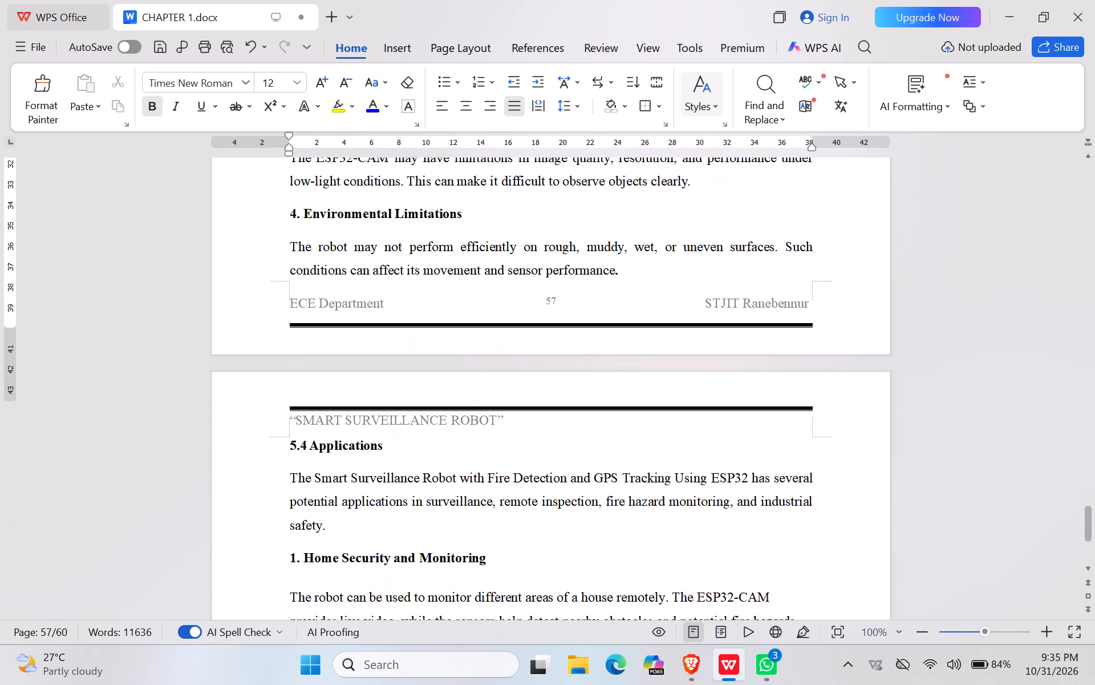
scroll(282, 335, "down", 1)
scroll(282, 335, "right", 1)
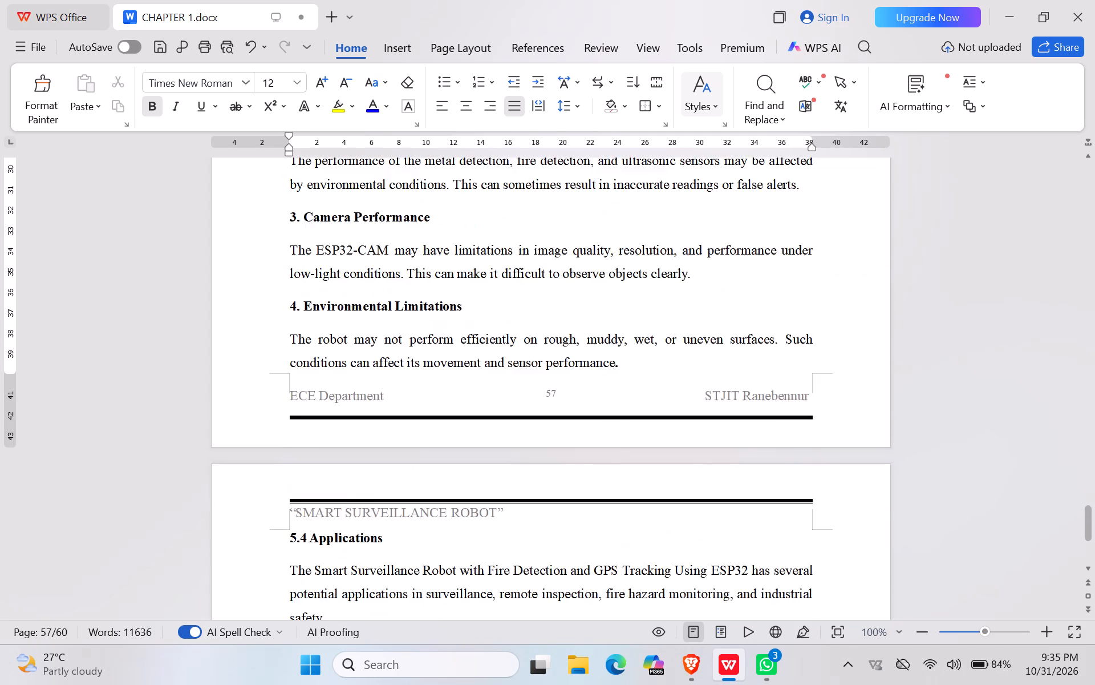
scroll(282, 335, "right", 1)
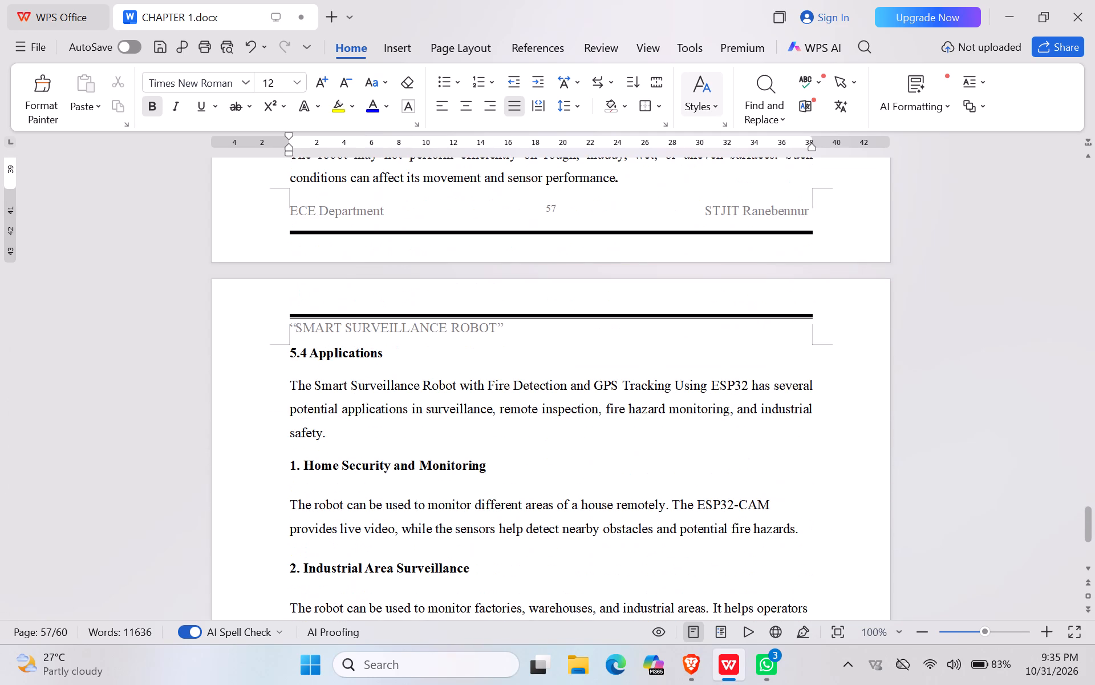
scroll(282, 335, "down", 1)
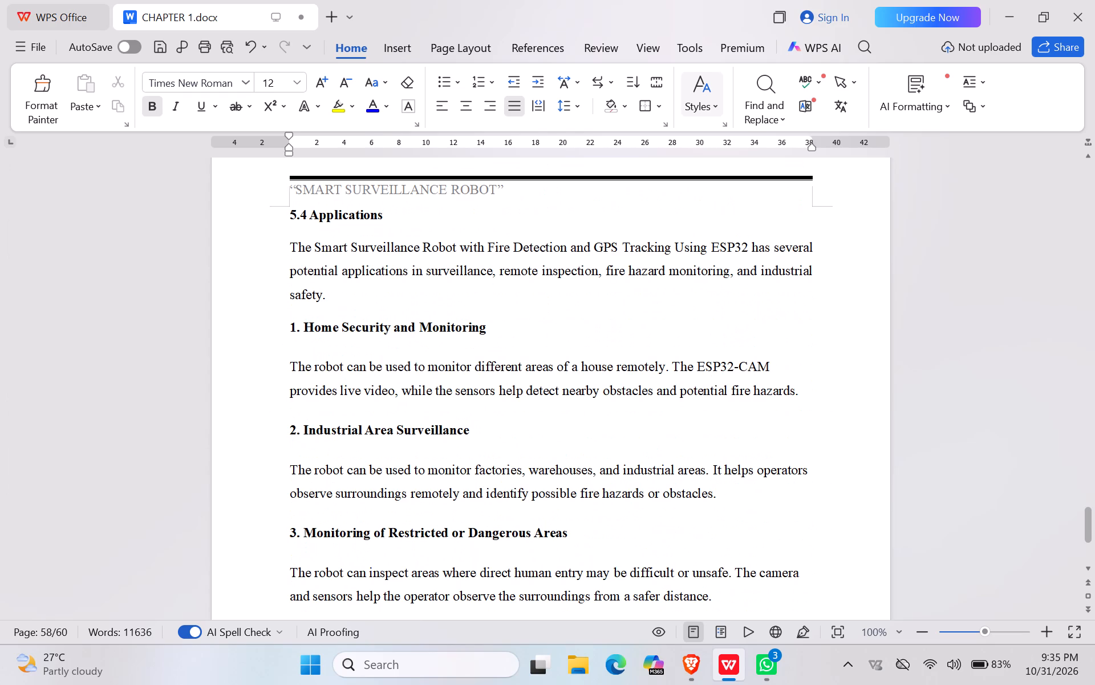
scroll(282, 335, "down", 3)
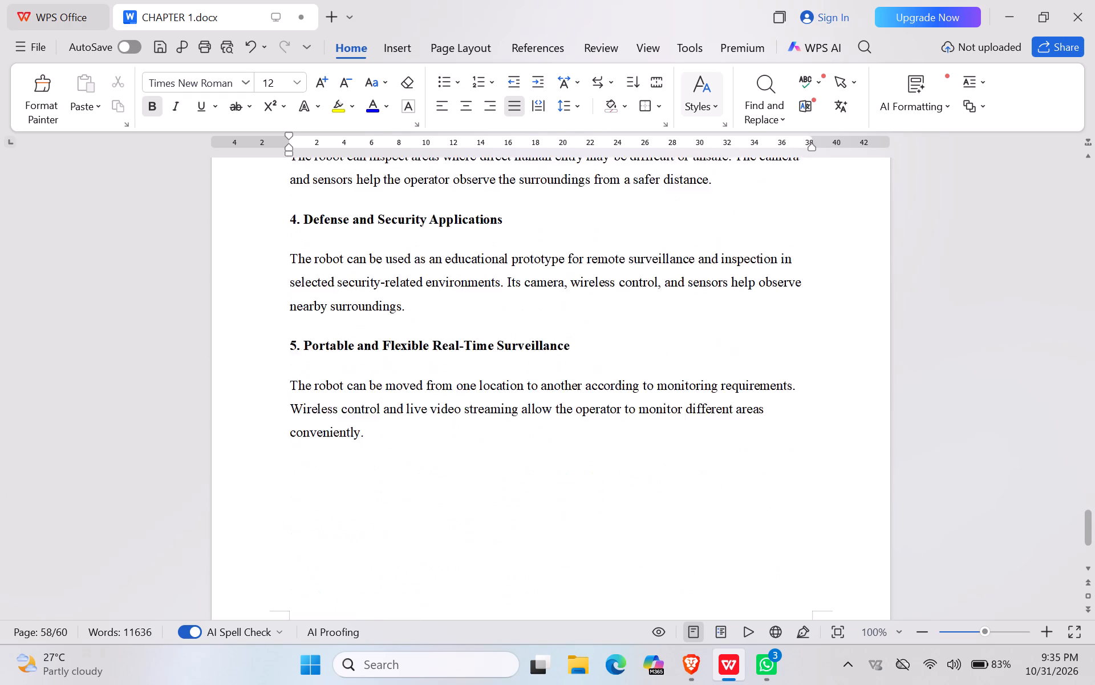
Examine the text and layout of the Future Scope and Conclusion pages through the end of the report.
scroll(282, 335, "down", 4)
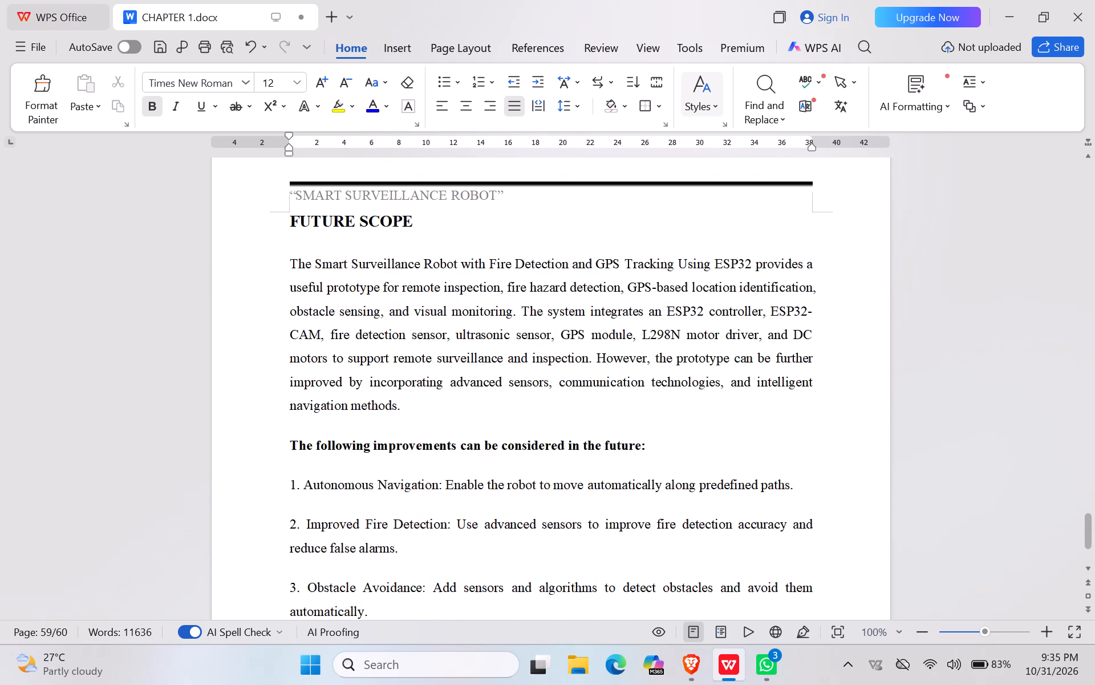
scroll(282, 335, "down", 2)
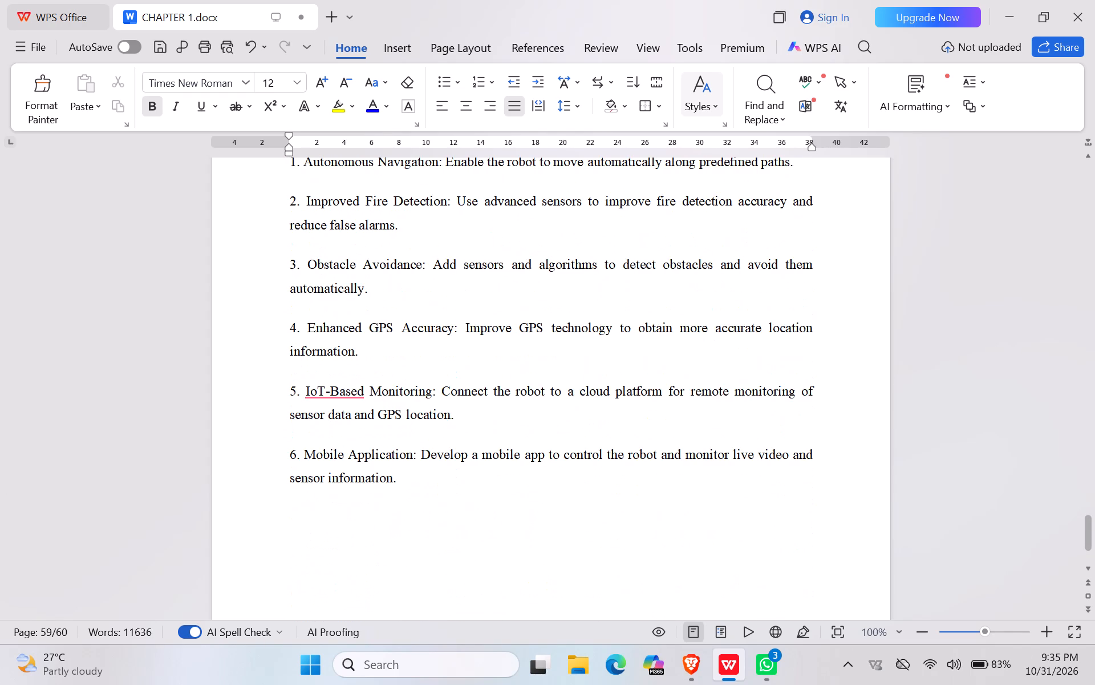
scroll(282, 335, "down", 3)
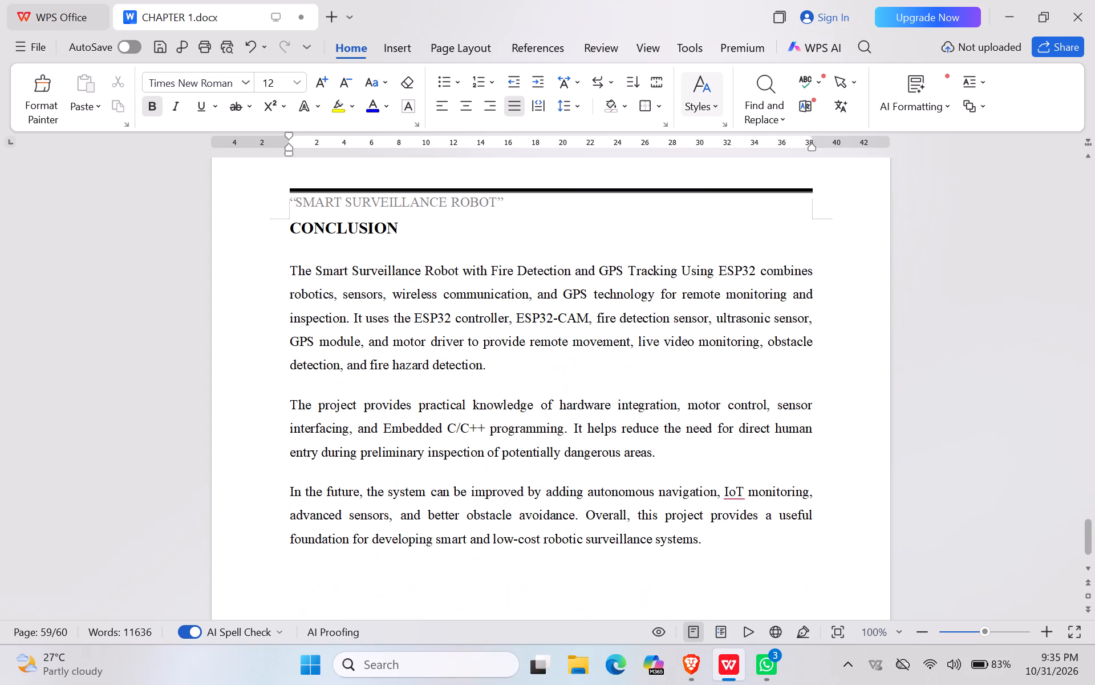
scroll(282, 335, "down", 4)
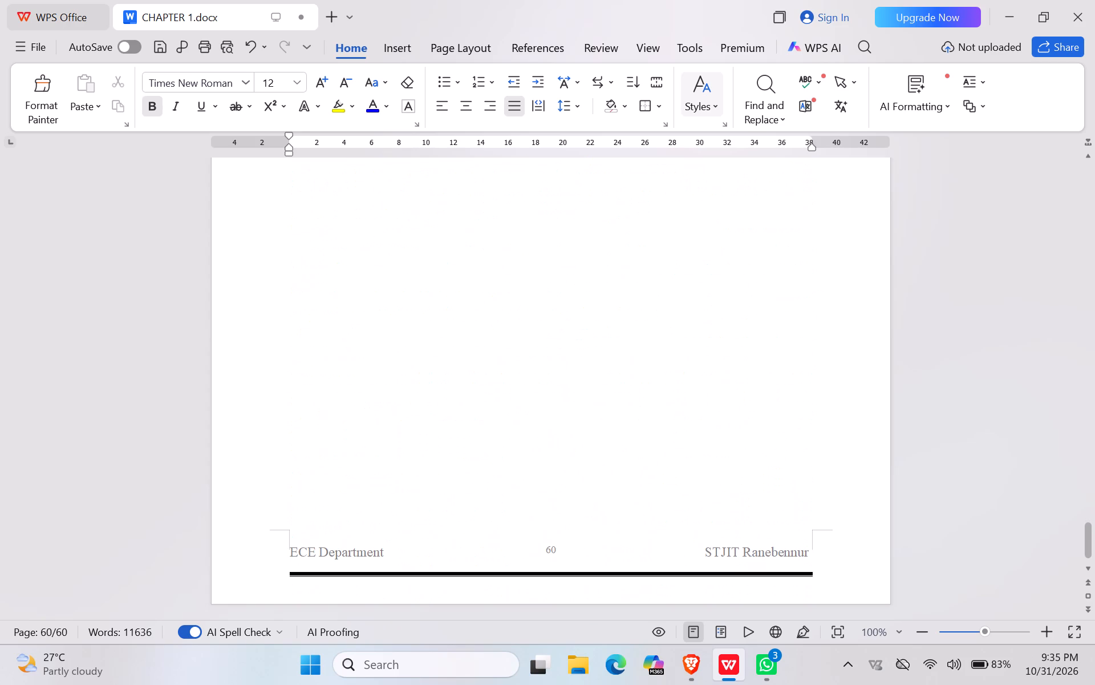
Save the report document.
key("ctrl+s")
key("ctrl+s")
key("ctrl+s")
Skim the report's layout backwards from the Conclusion on page 60 through chapters 5, 4 and 3 to page 16.
scroll(282, 335, "up", 11)
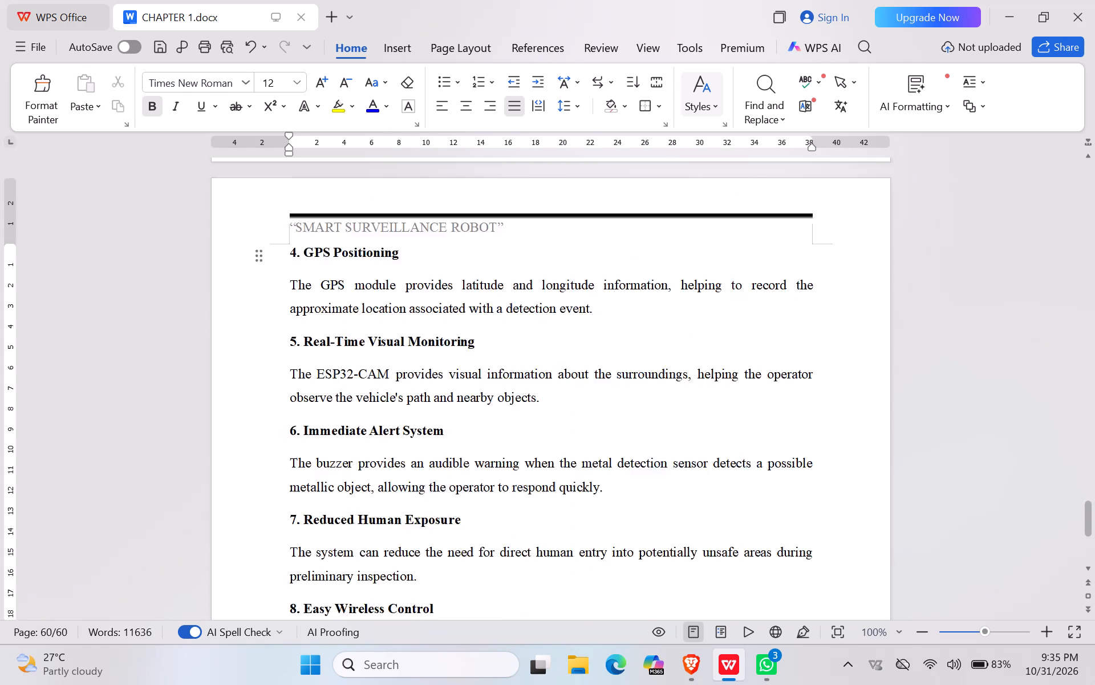
scroll(282, 335, "up", 4)
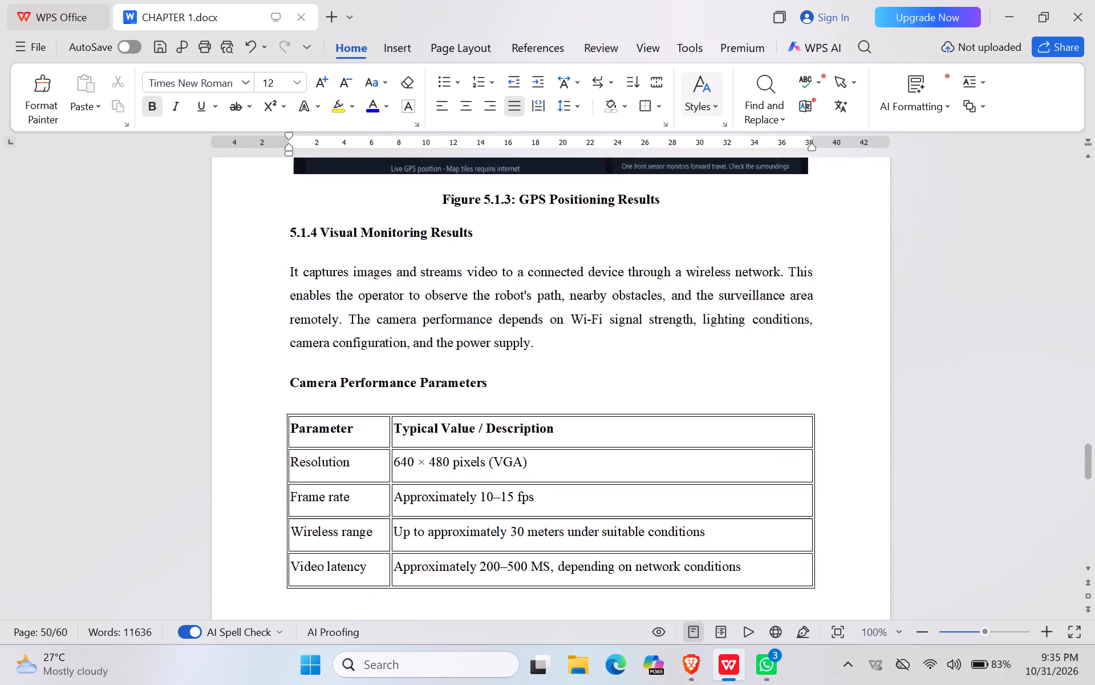
scroll(282, 335, "up", 5)
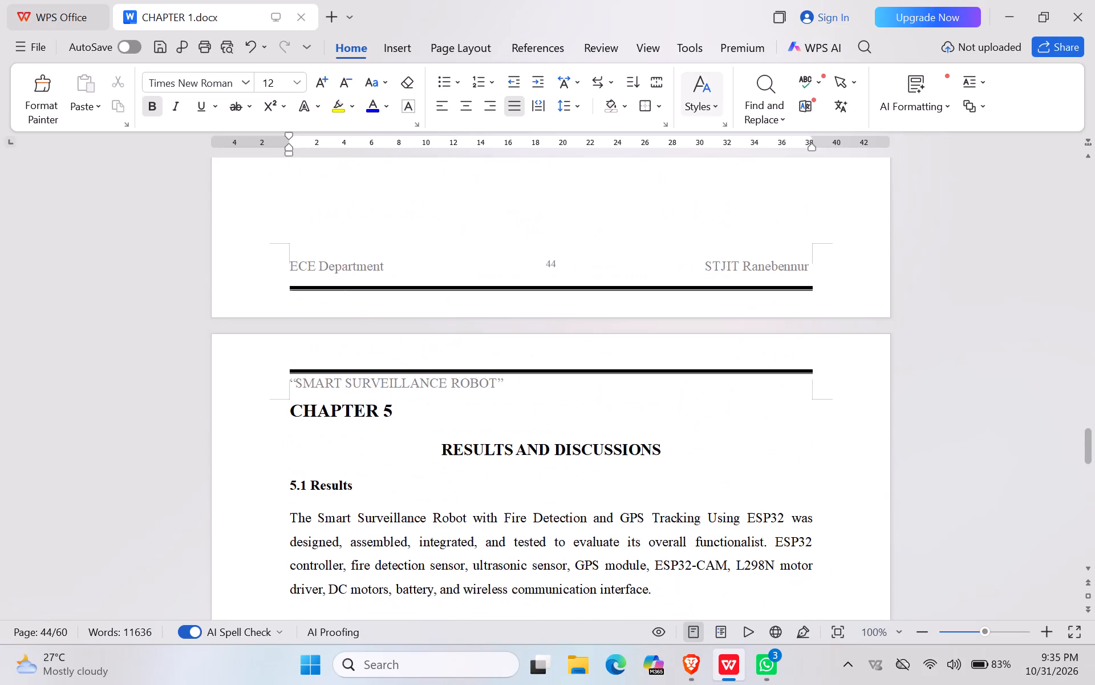
scroll(282, 335, "up", 11)
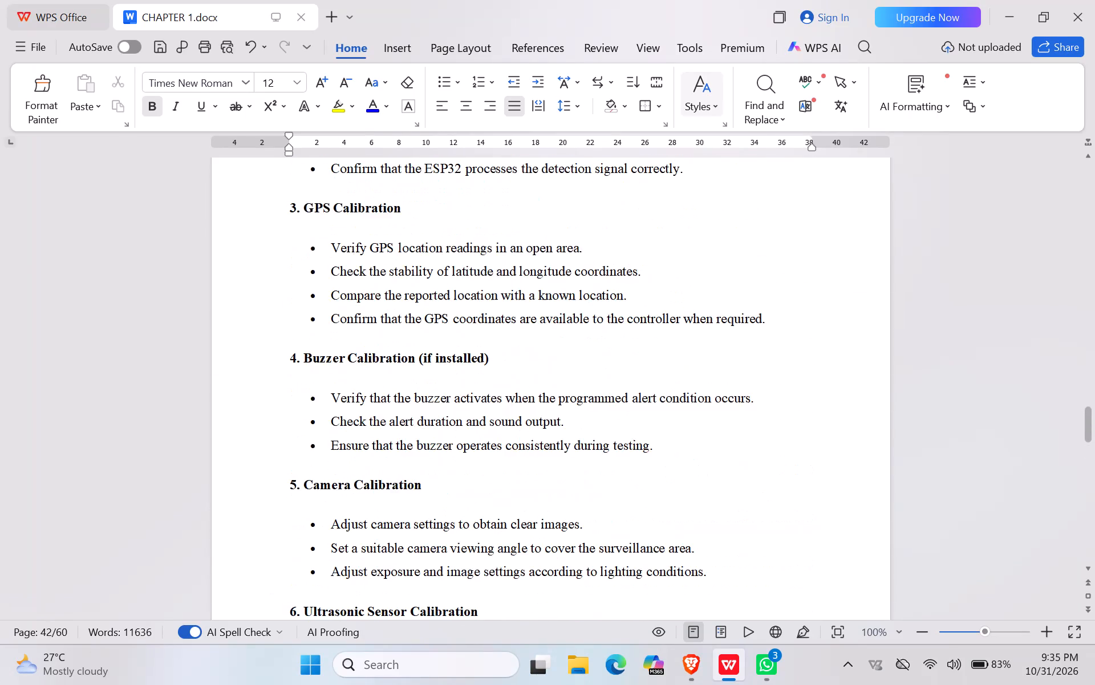
scroll(282, 335, "up", 11)
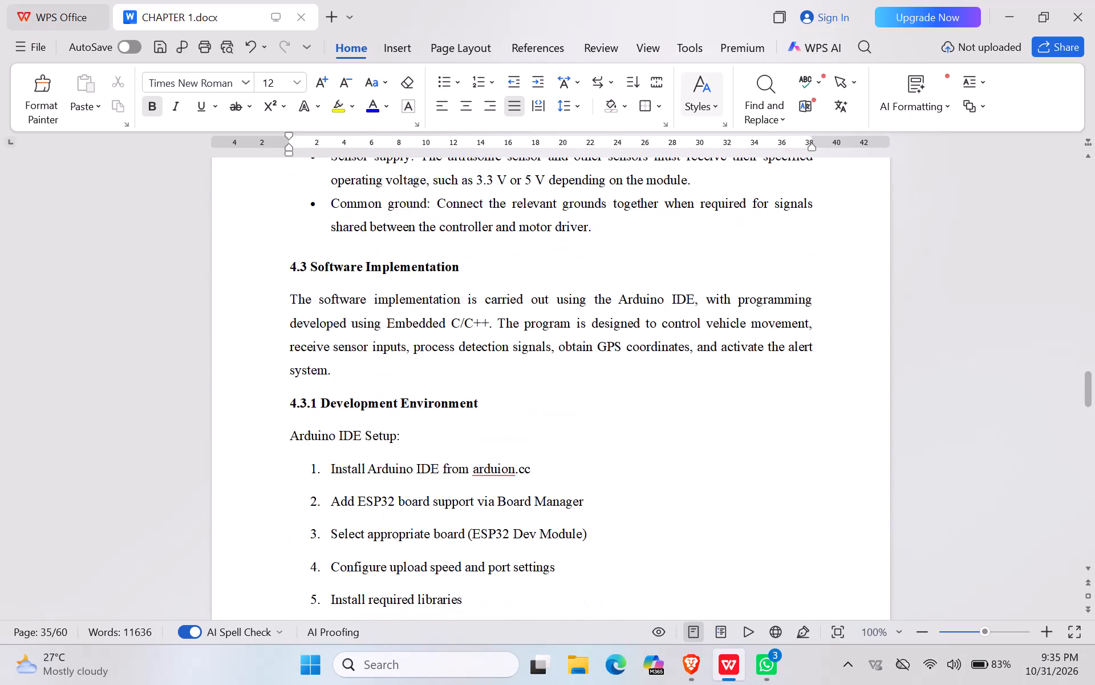
scroll(282, 335, "up", 9)
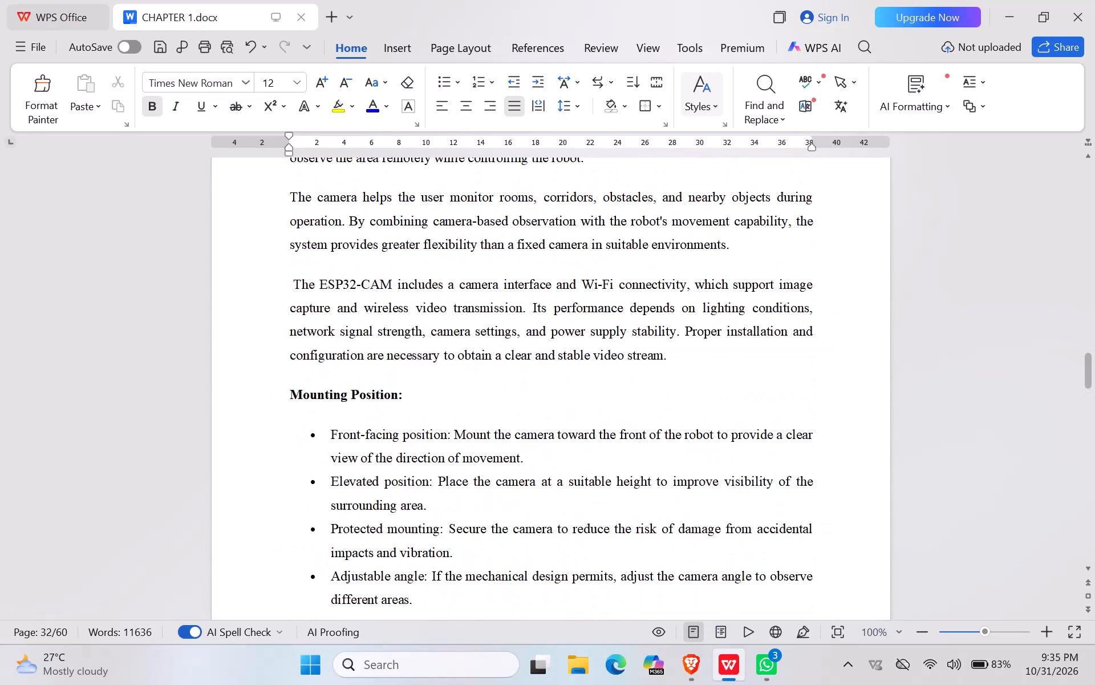
scroll(282, 335, "up", 8)
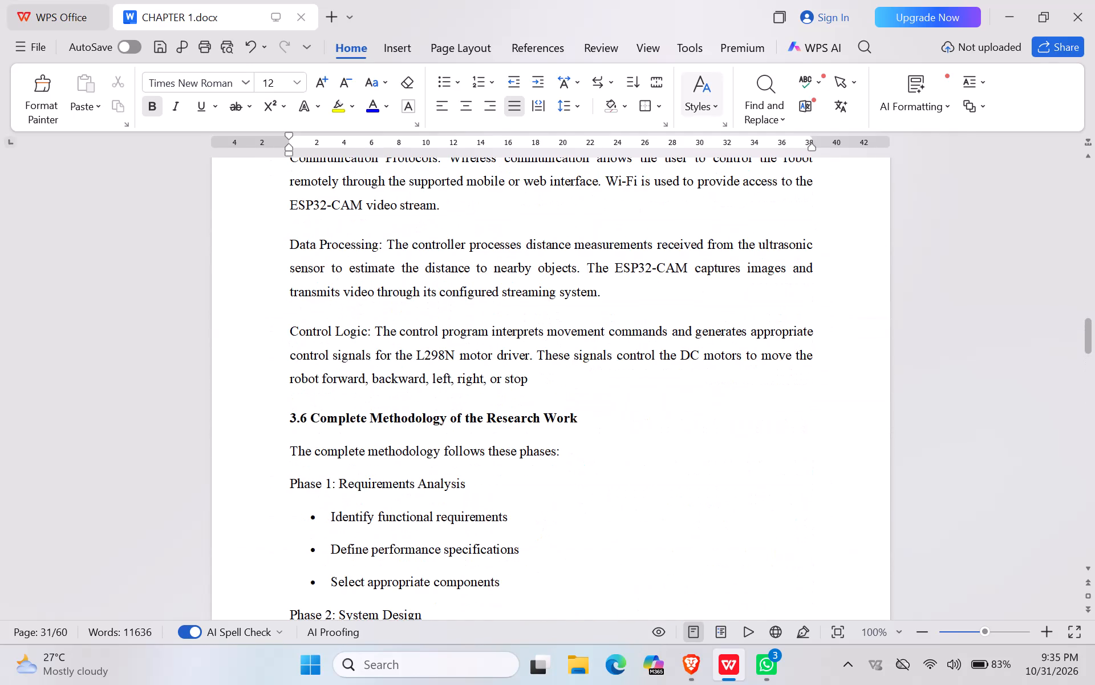
scroll(282, 335, "up", 11)
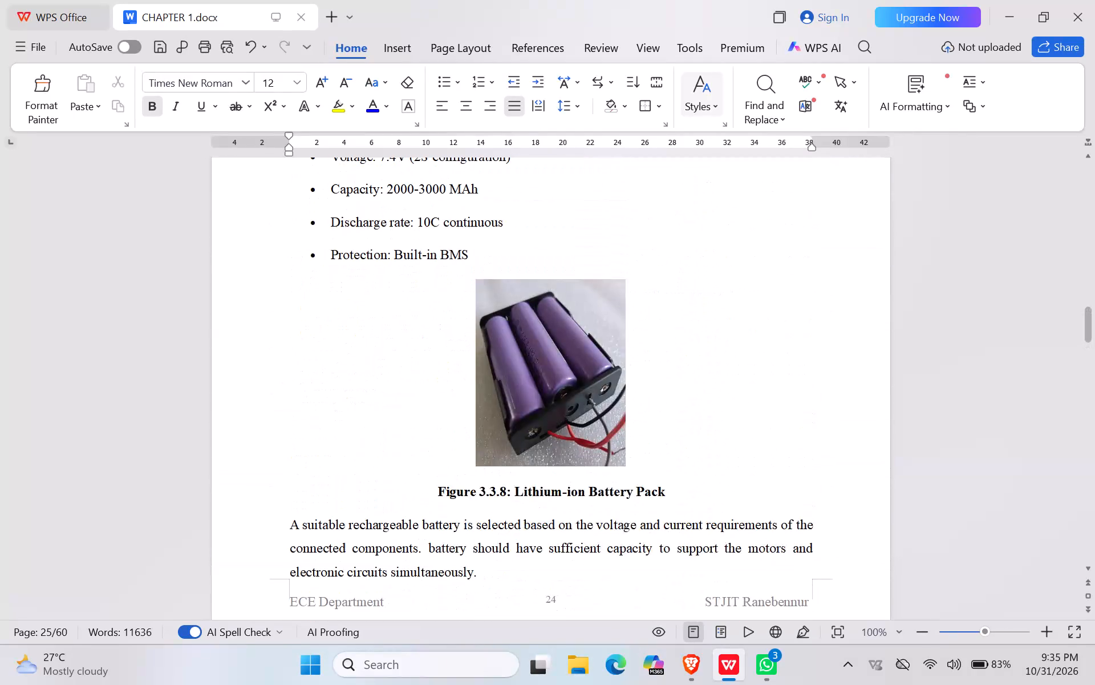
scroll(282, 335, "up", 7)
Skim the report's layout forward from page 16 through chapters 3 and 4 to the Power Distribution section after page 34.
scroll(282, 335, "down", 1)
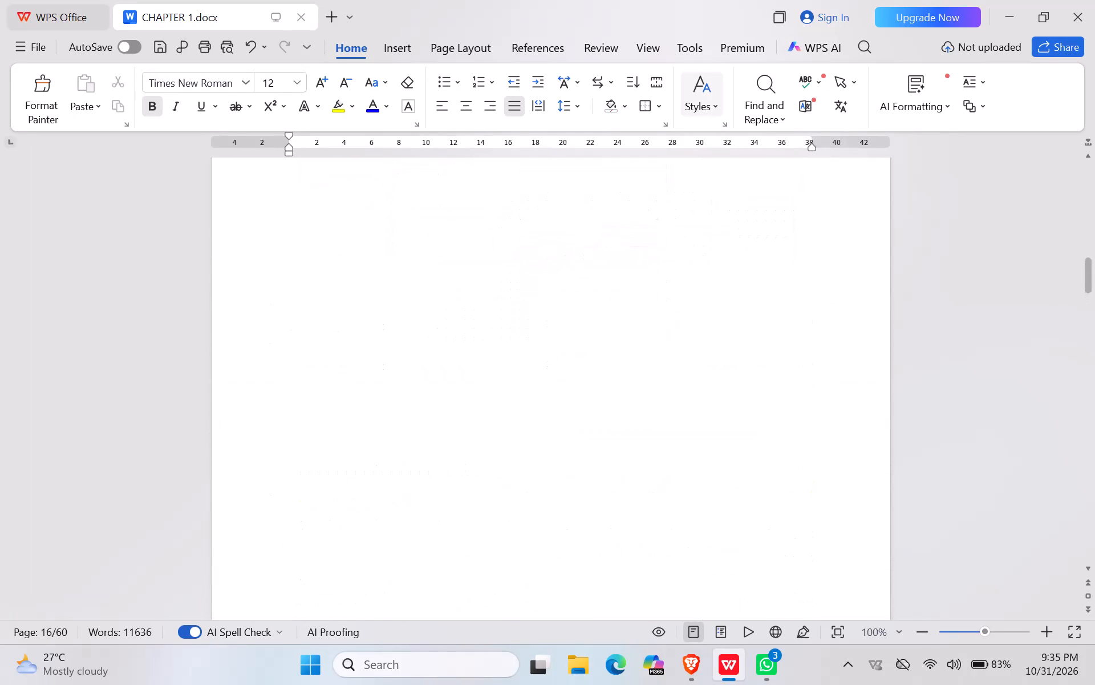
scroll(282, 335, "down", 4)
scroll(282, 335, "up", 2)
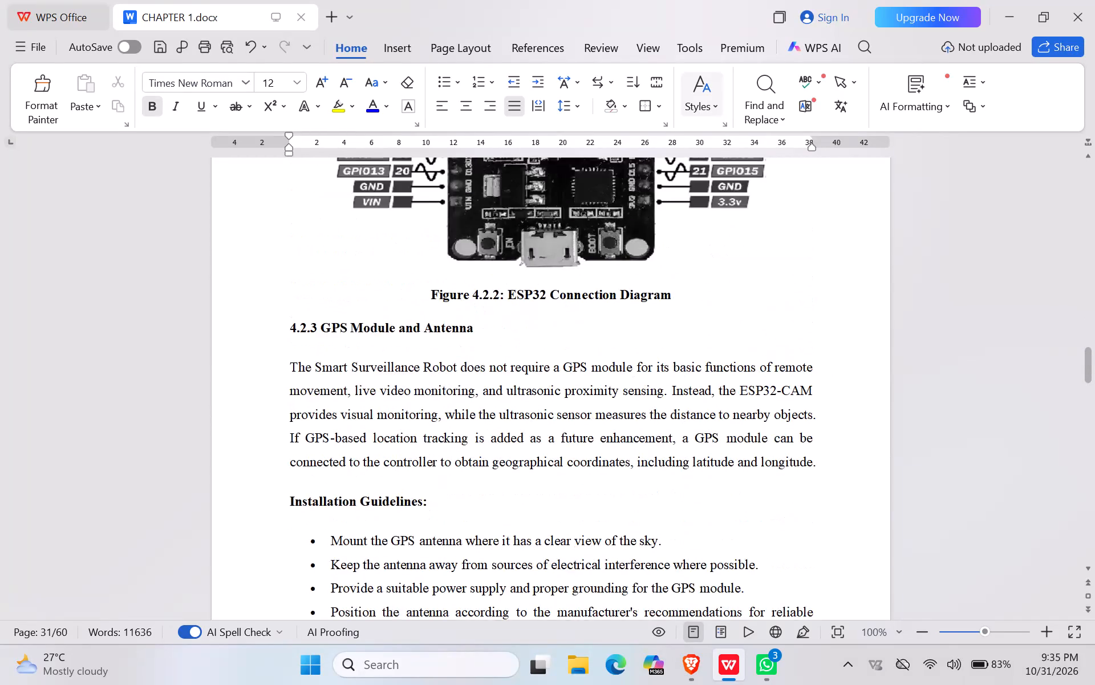
scroll(282, 335, "up", 3)
scroll(282, 335, "down", 1)
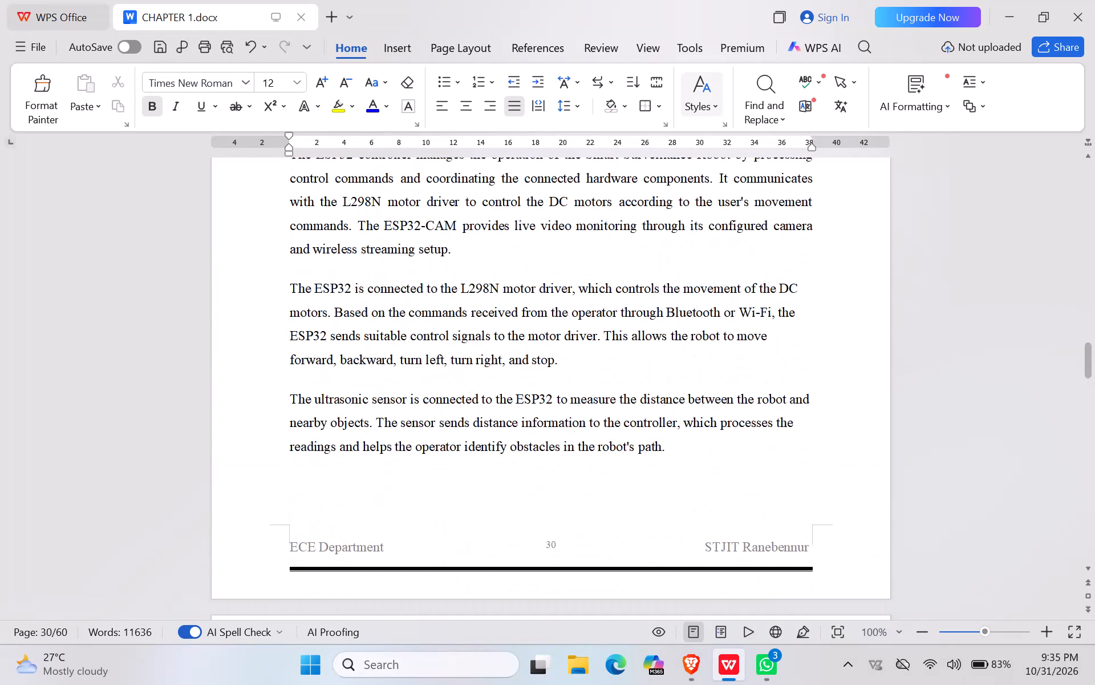
scroll(282, 335, "down", 14)
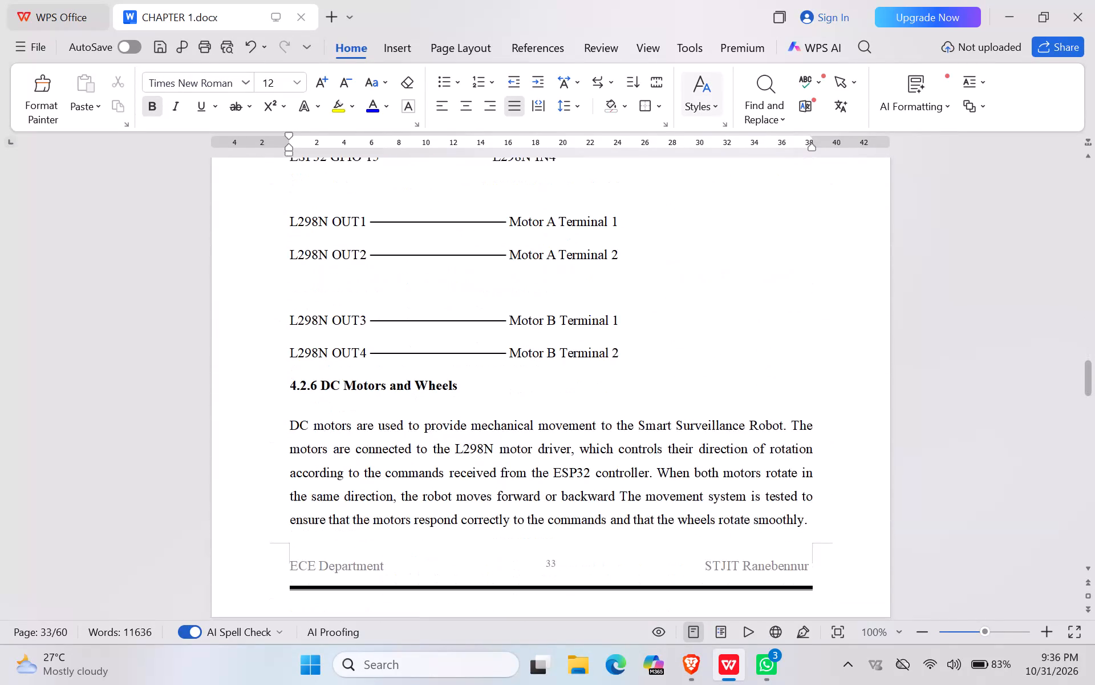
scroll(282, 335, "down", 4)
scroll(282, 335, "right", 1)
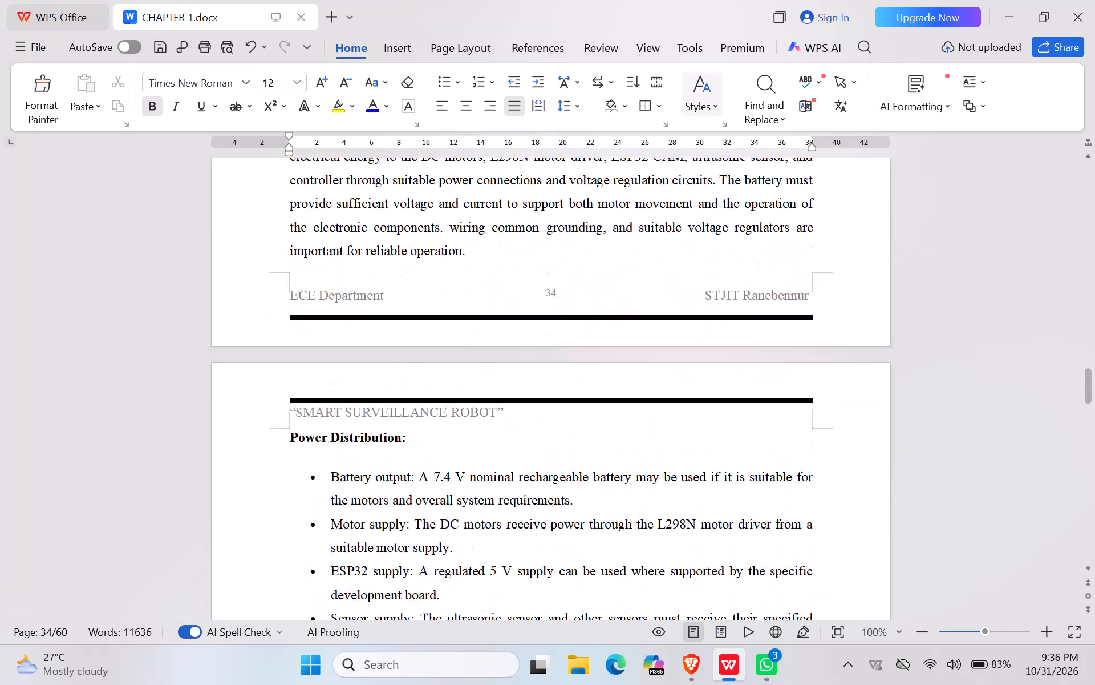
scroll(282, 335, "right", 1)
scroll(282, 335, "up", 1)
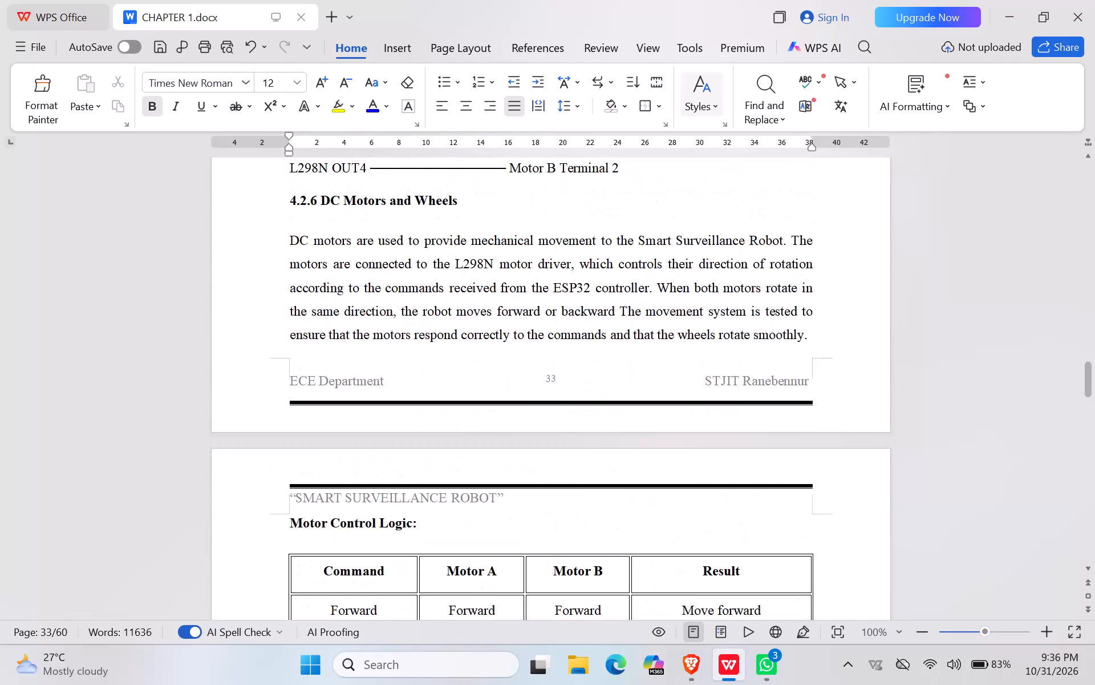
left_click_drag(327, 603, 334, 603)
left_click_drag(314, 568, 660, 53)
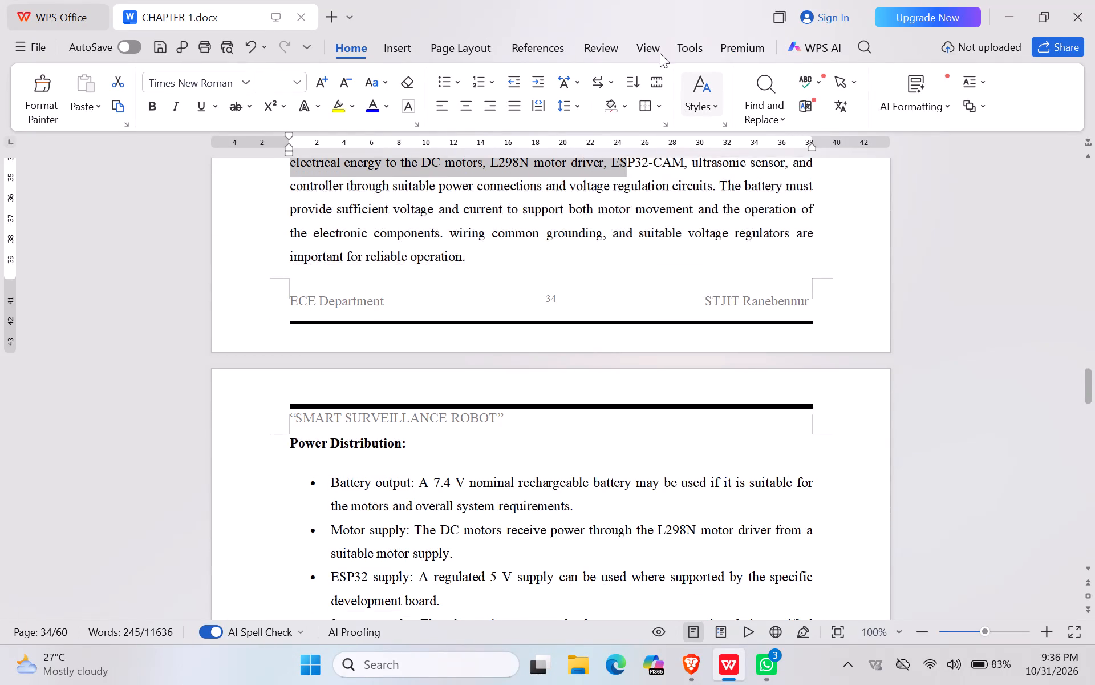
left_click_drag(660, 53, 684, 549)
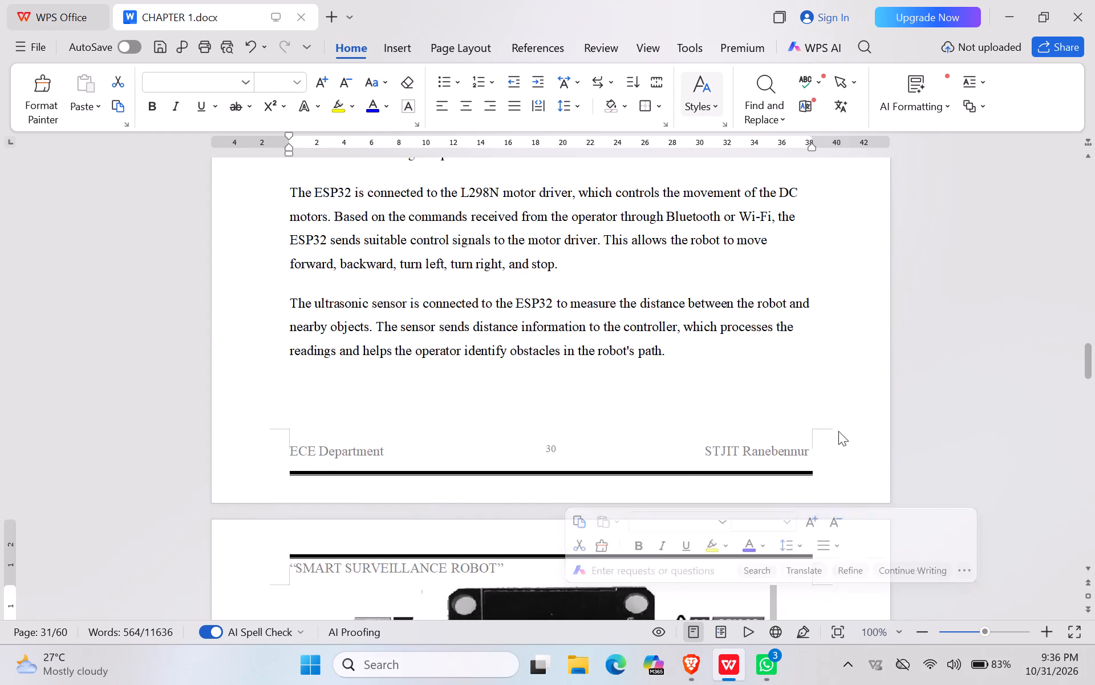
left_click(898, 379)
Left-align the text in all cells of the Motor Control Logic table on page 34.
scroll(648, 529, "down", 4)
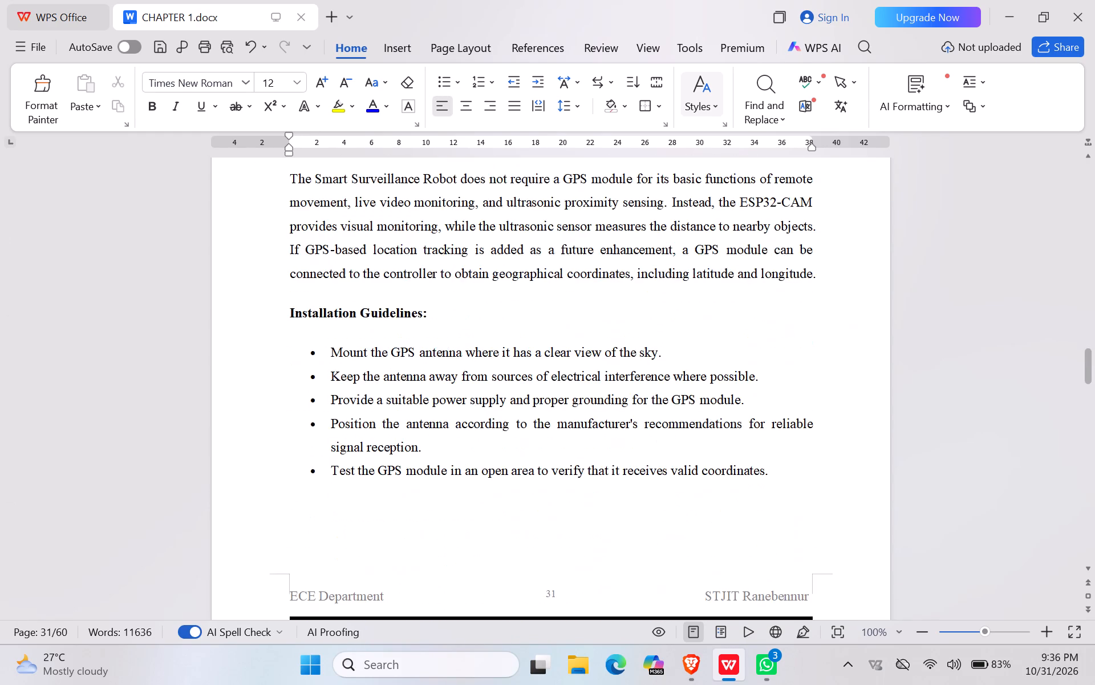
scroll(648, 529, "down", 2)
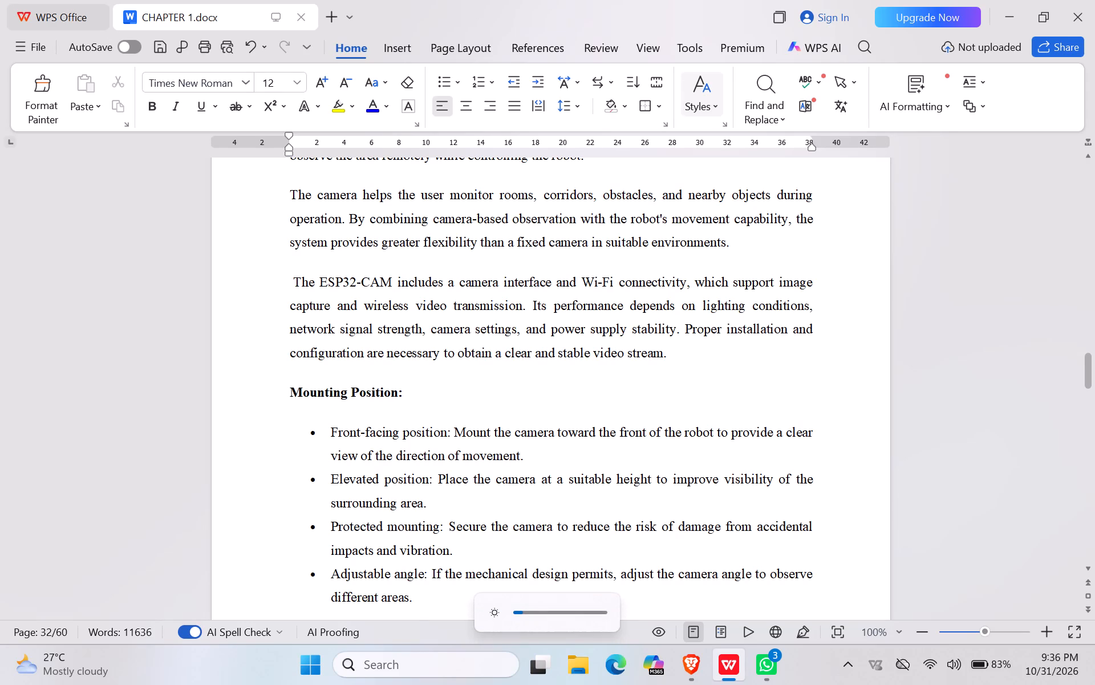
scroll(648, 529, "down", 4)
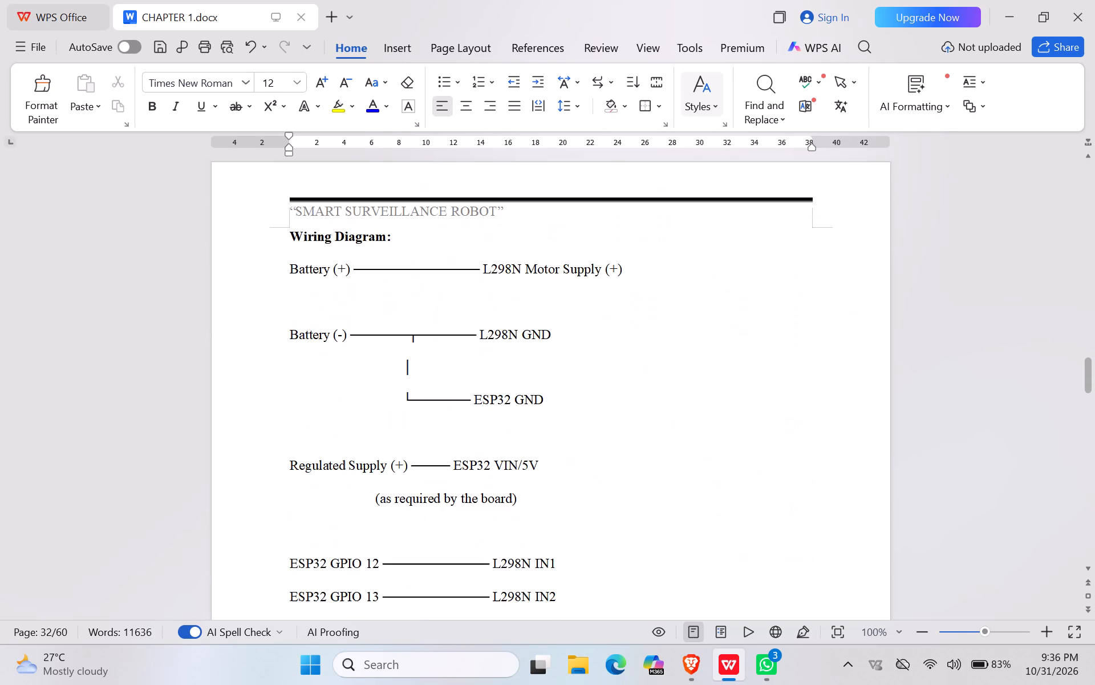
scroll(648, 529, "down", 4)
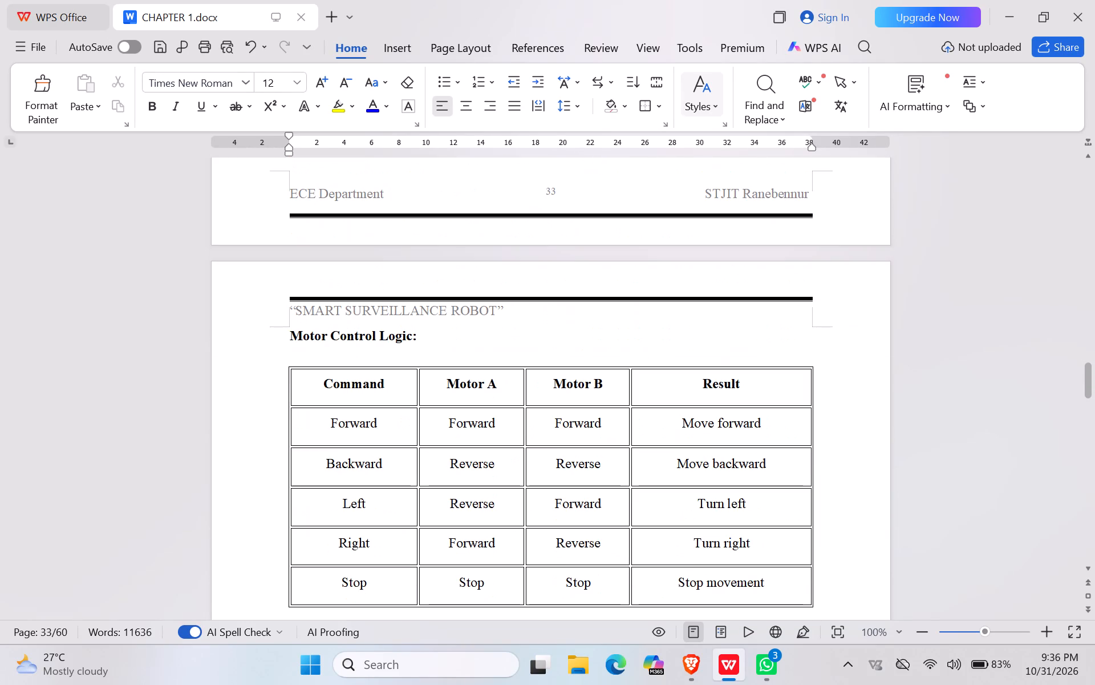
left_click_drag(321, 376, 768, 603)
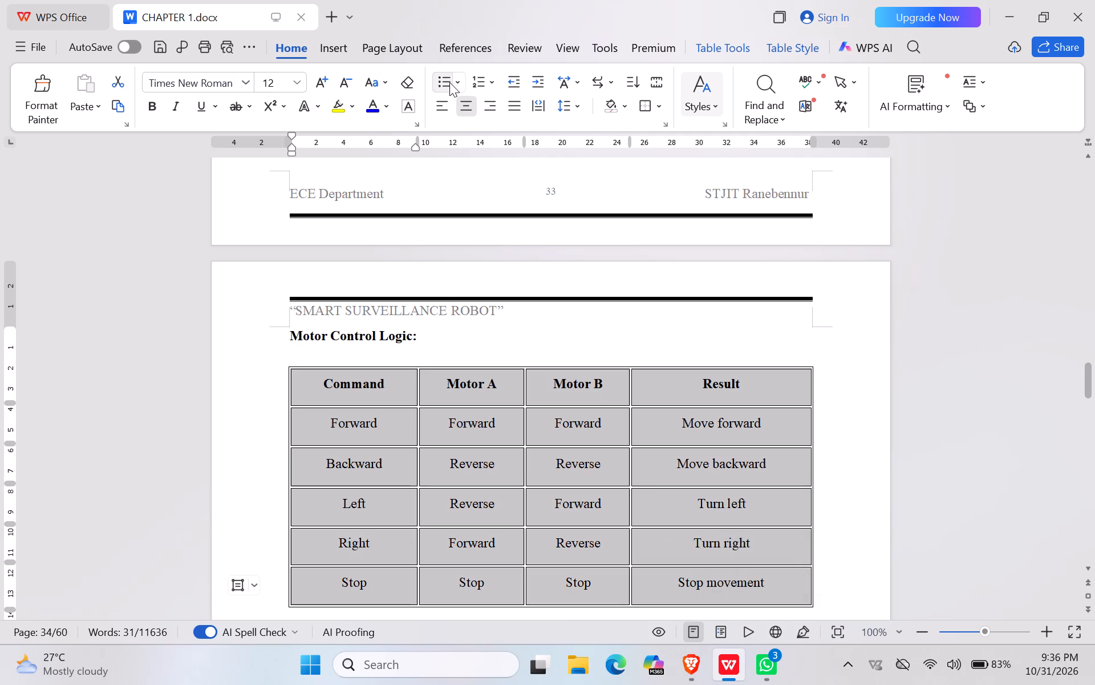
left_click(445, 109)
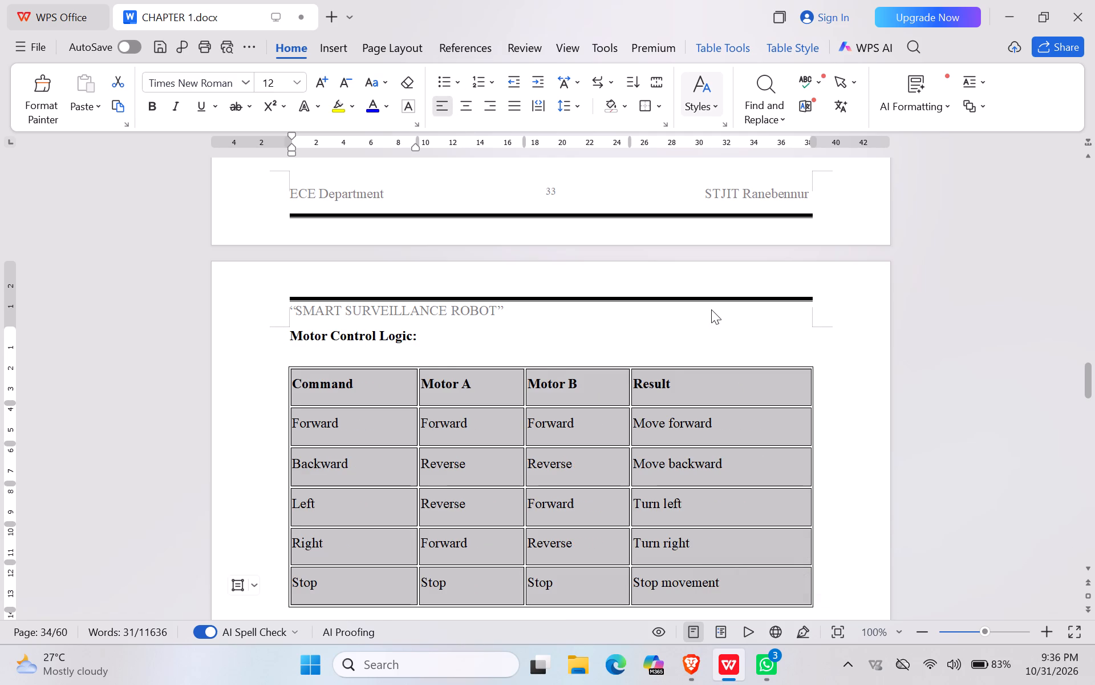
scroll(711, 309, "down", 1)
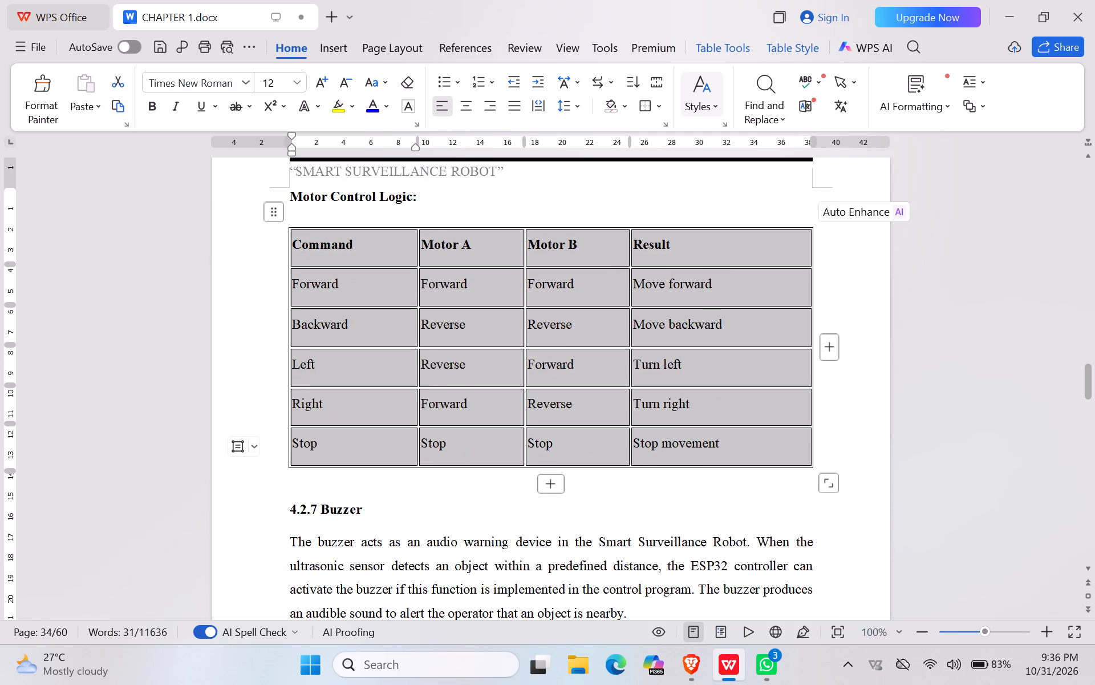
left_click(898, 305)
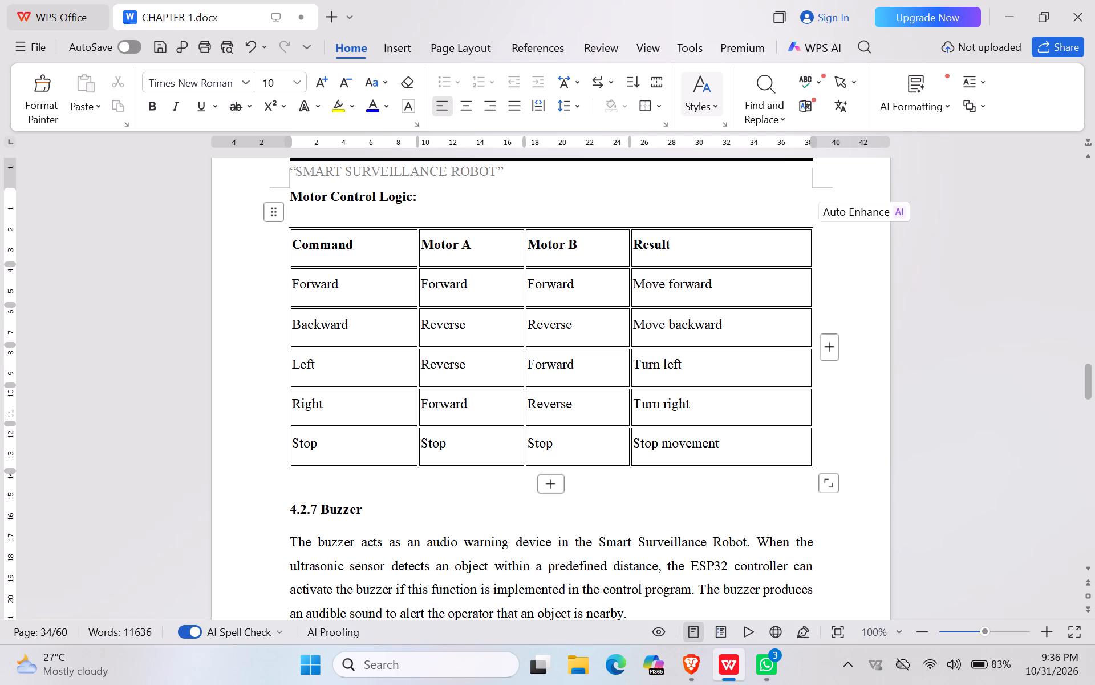
Return to the start of the report and examine the layout of Chapter 1 on pages 1 to 12, including its tables.
scroll(704, 296, "up", 14)
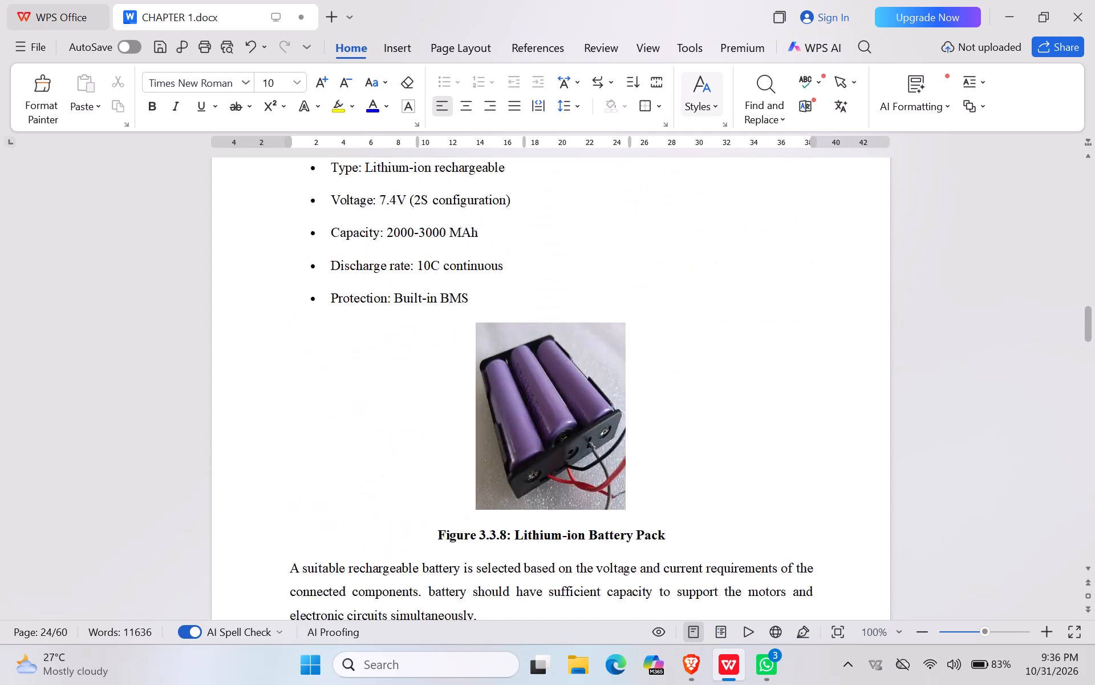
scroll(704, 296, "up", 11)
scroll(704, 296, "up", 20)
scroll(704, 296, "up", 20)
scroll(704, 296, "up", 20)
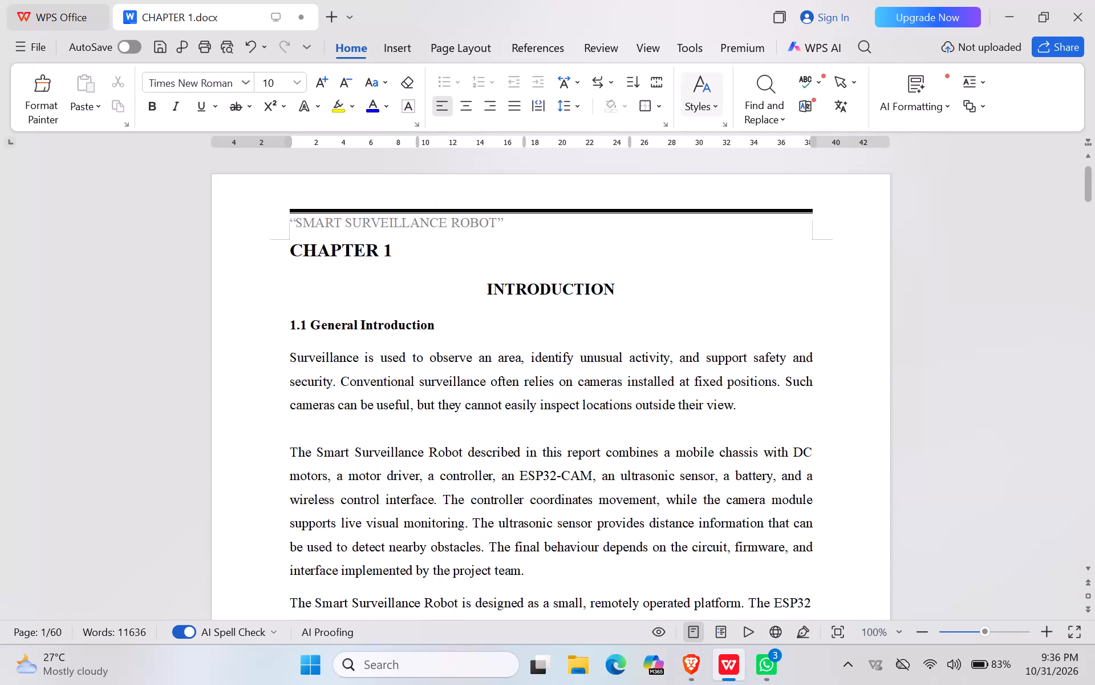
scroll(704, 296, "down", 5)
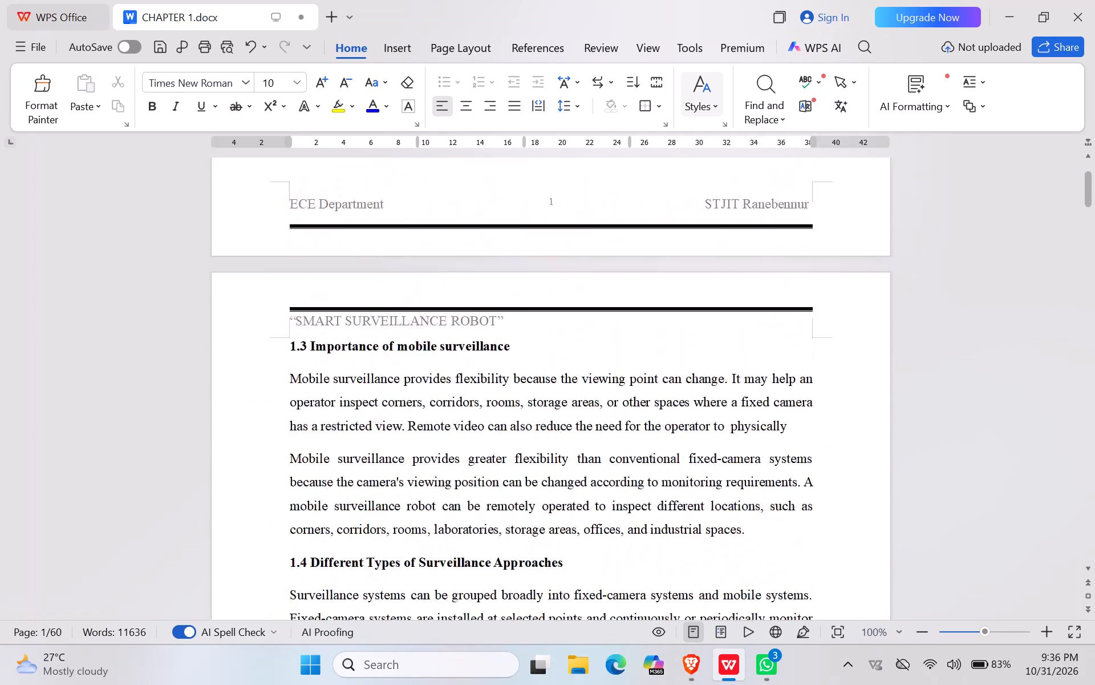
scroll(704, 296, "down", 4)
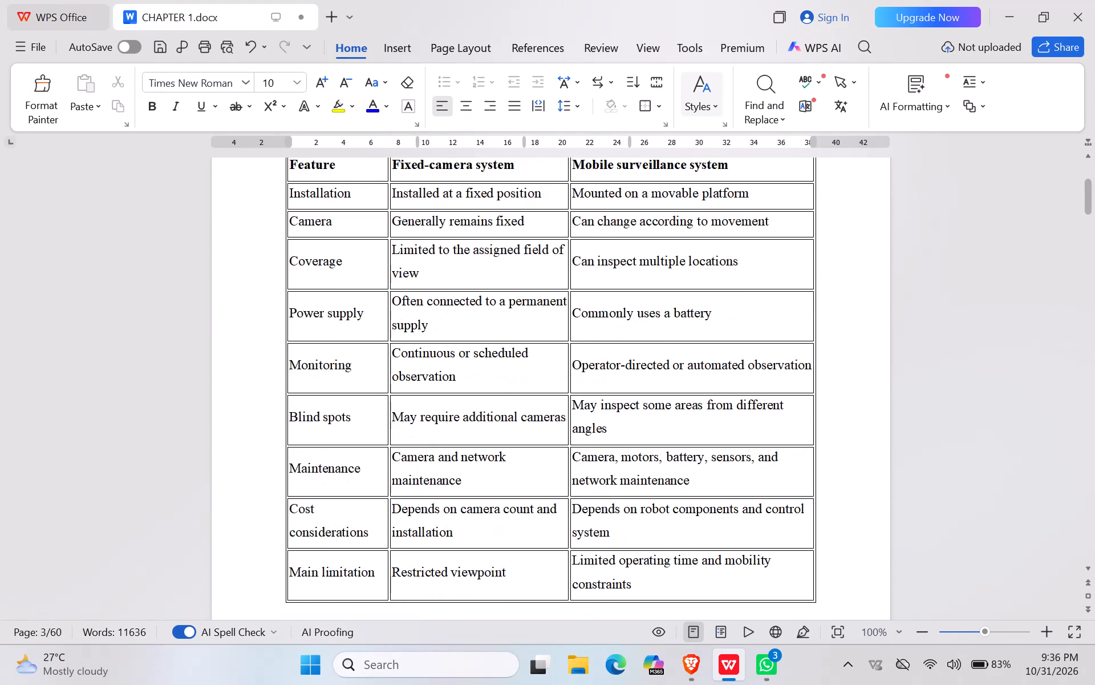
scroll(704, 296, "down", 3)
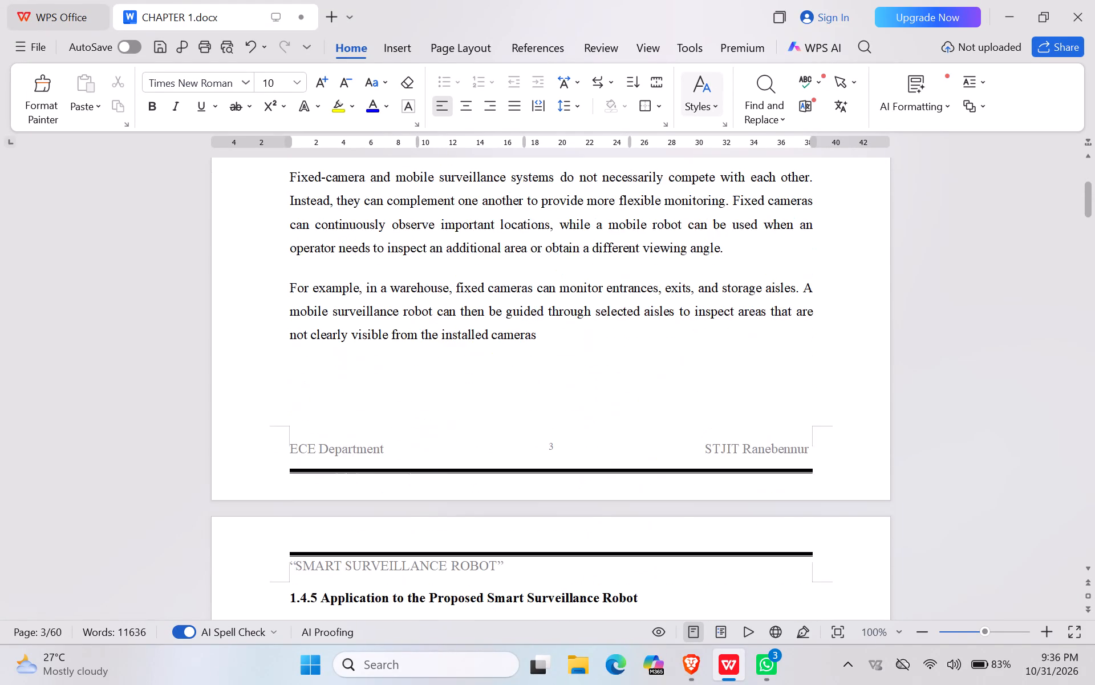
scroll(704, 296, "down", 8)
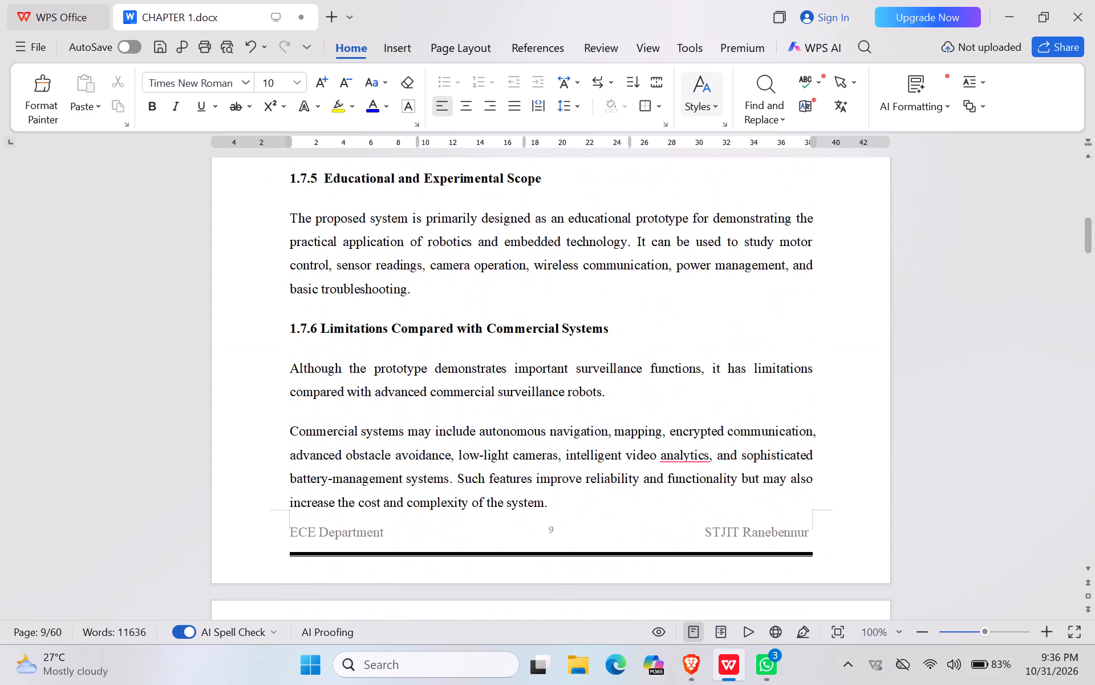
scroll(704, 296, "down", 4)
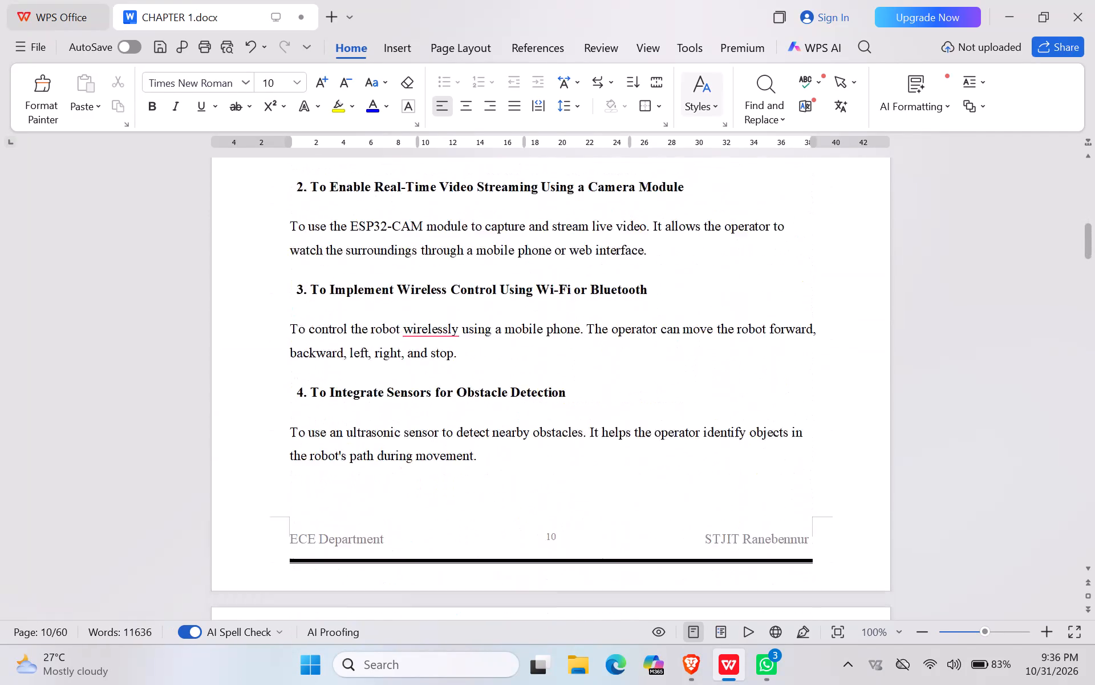
scroll(704, 296, "down", 5)
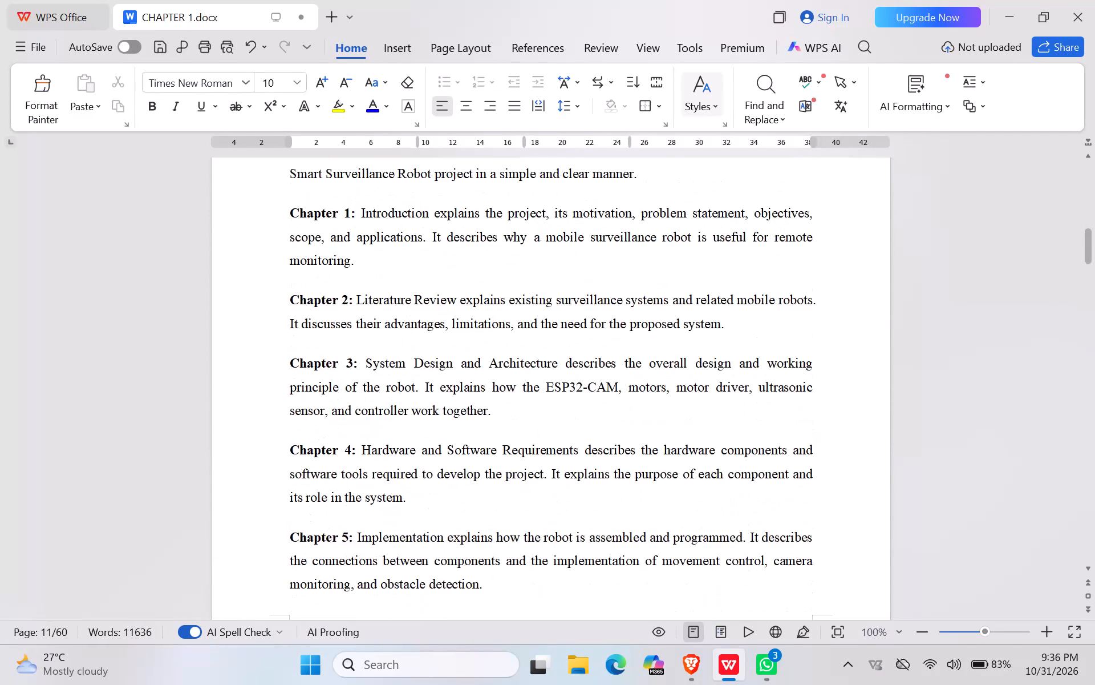
scroll(704, 296, "down", 4)
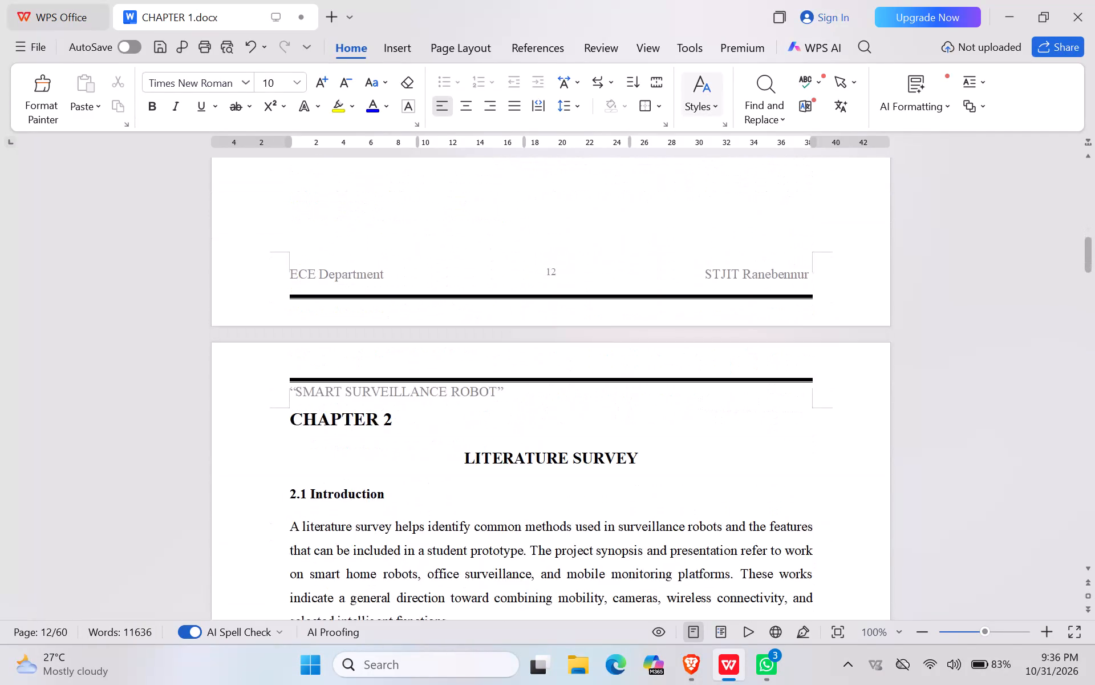
Examine the text and layout of Chapter 2, Literature Survey, from 2.1 Introduction to 2.4 Summary of the Literature Survey.
scroll(704, 296, "down", 3)
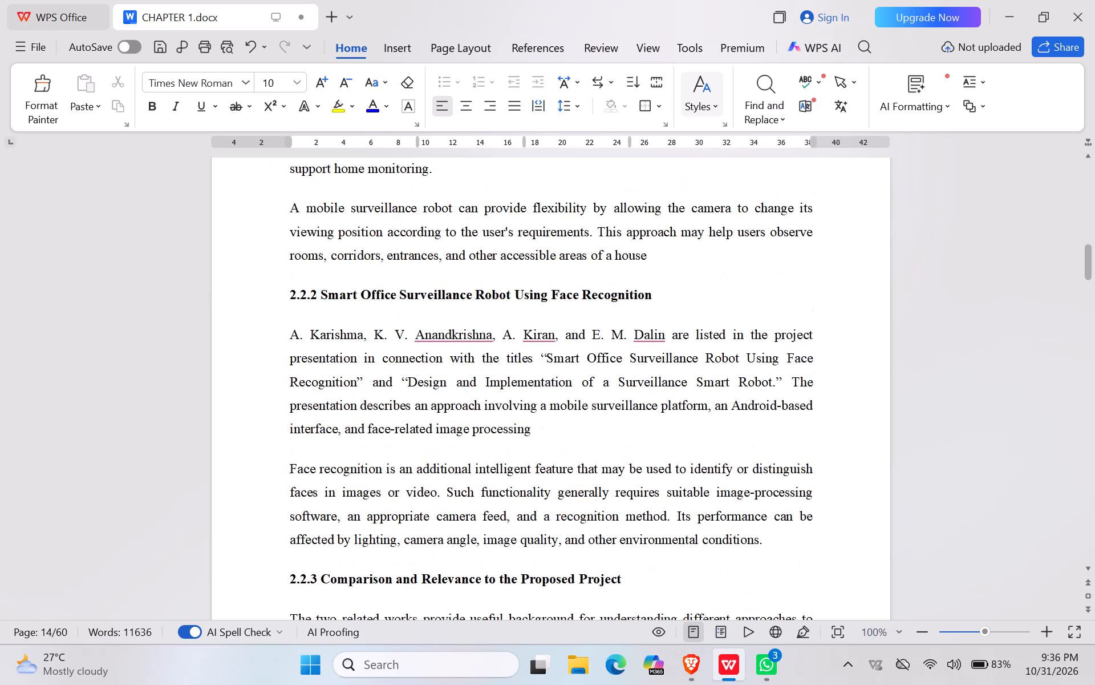
scroll(704, 296, "down", 4)
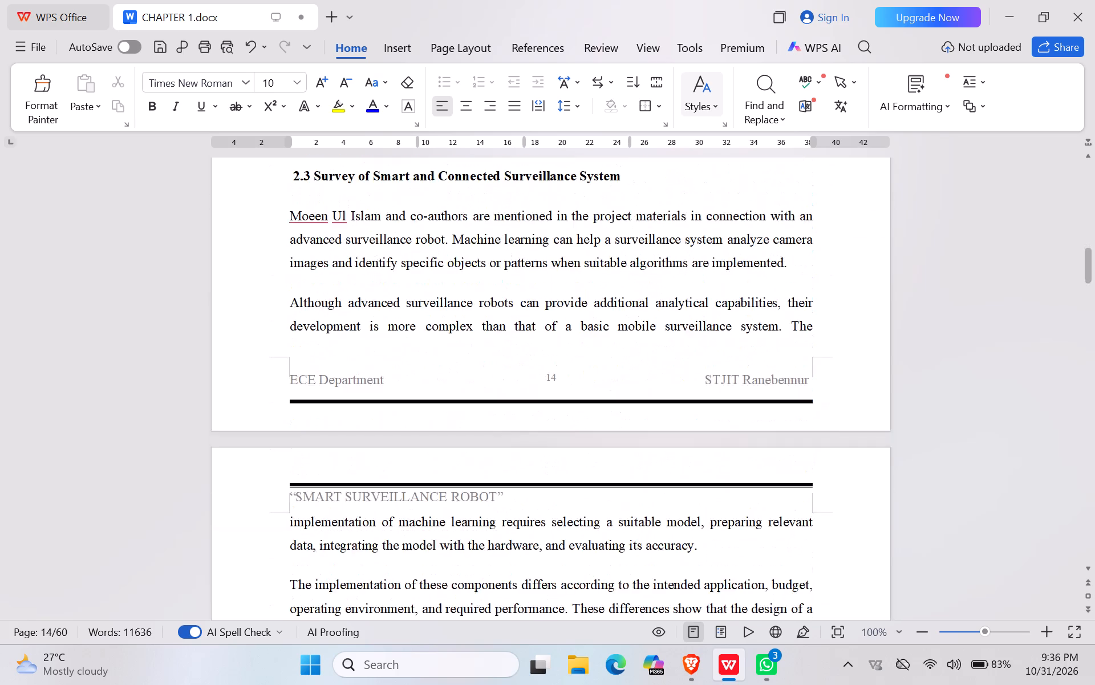
scroll(704, 296, "down", 4)
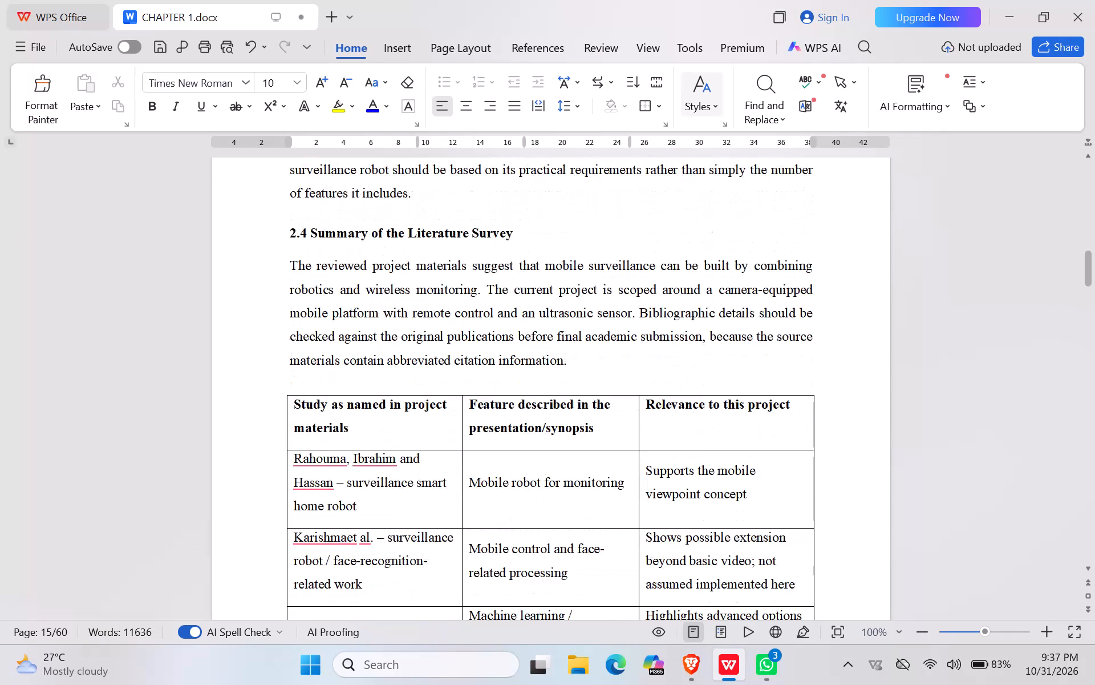
Apply left alignment to all cells of the literature summary table under section 2.4 on page 15.
scroll(704, 296, "down", 1)
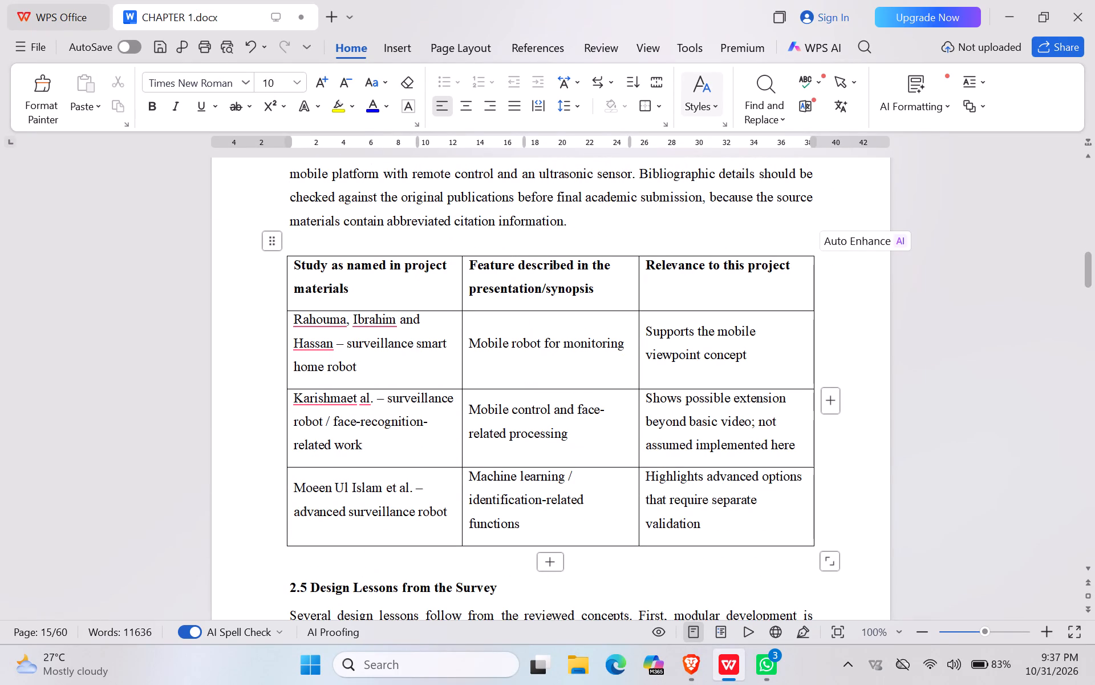
left_click_drag(295, 263, 434, 309)
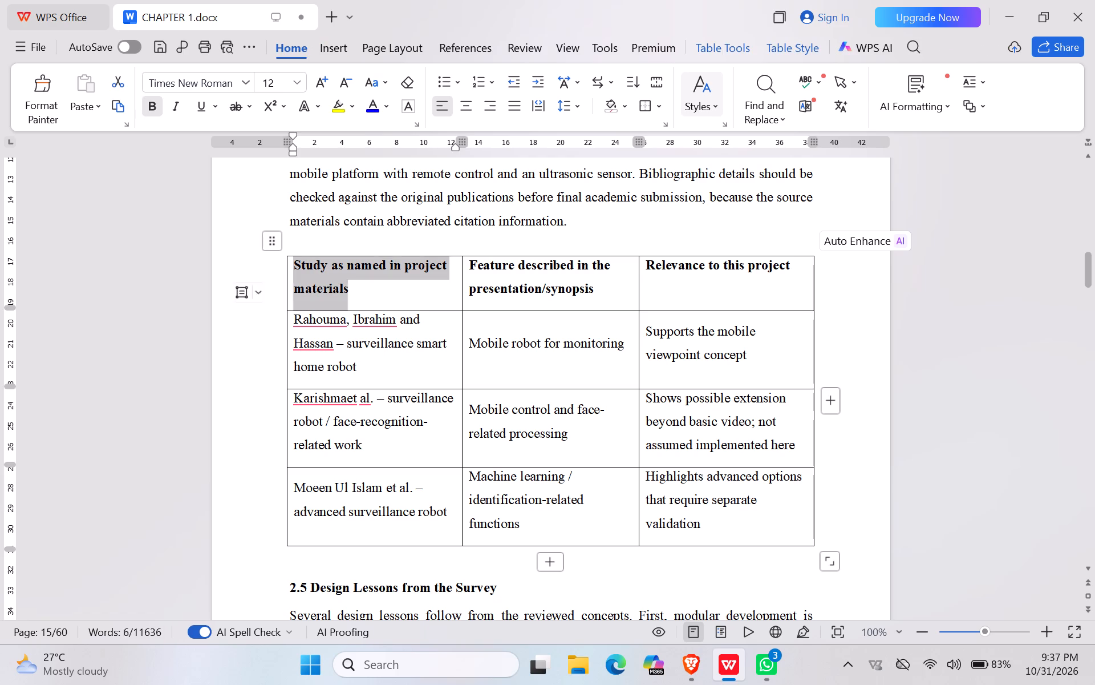
left_click_drag(434, 309, 719, 492)
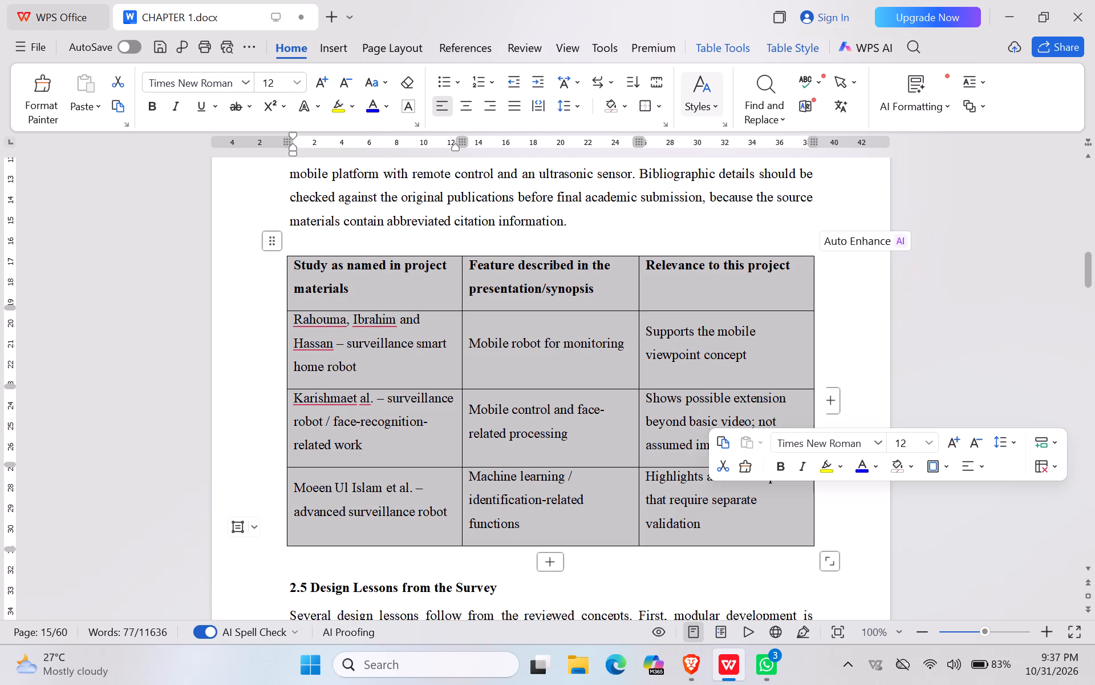
left_click(445, 103)
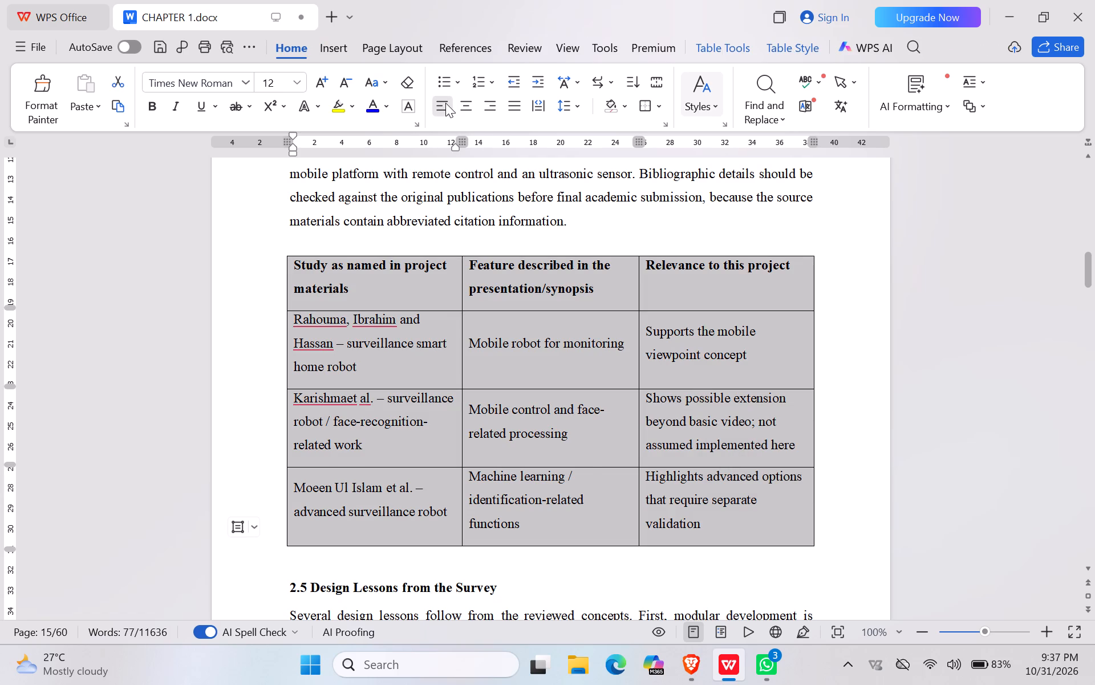
left_click(445, 103)
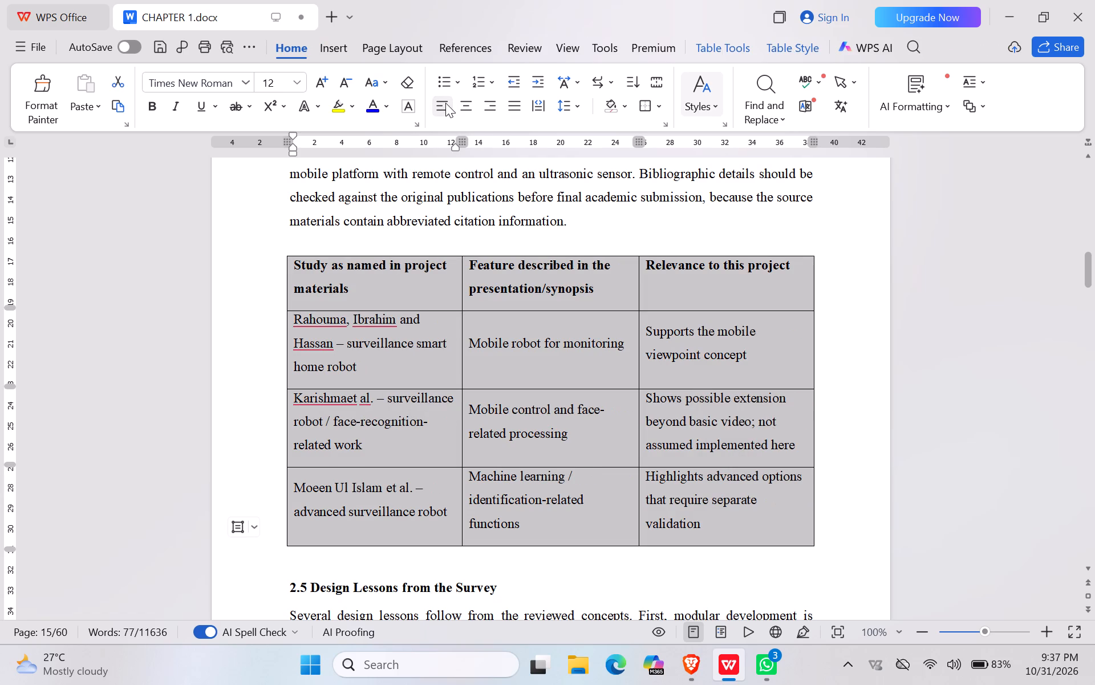
left_click(857, 332)
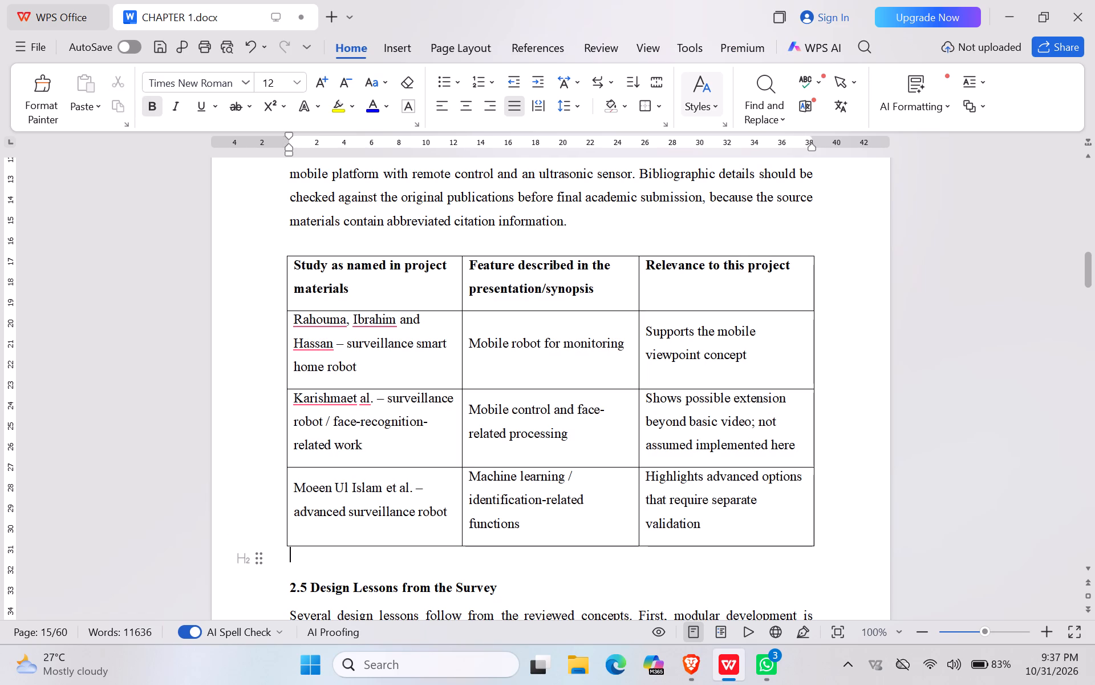
Save the report document.
key("ctrl+s")
key("ctrl+s")
Examine the layout of the remaining Chapter 2 sections, 2.5 Design Lessons from the Survey and 2.6 Comparison of Basic and Advanced Systems.
scroll(857, 332, "down", 2)
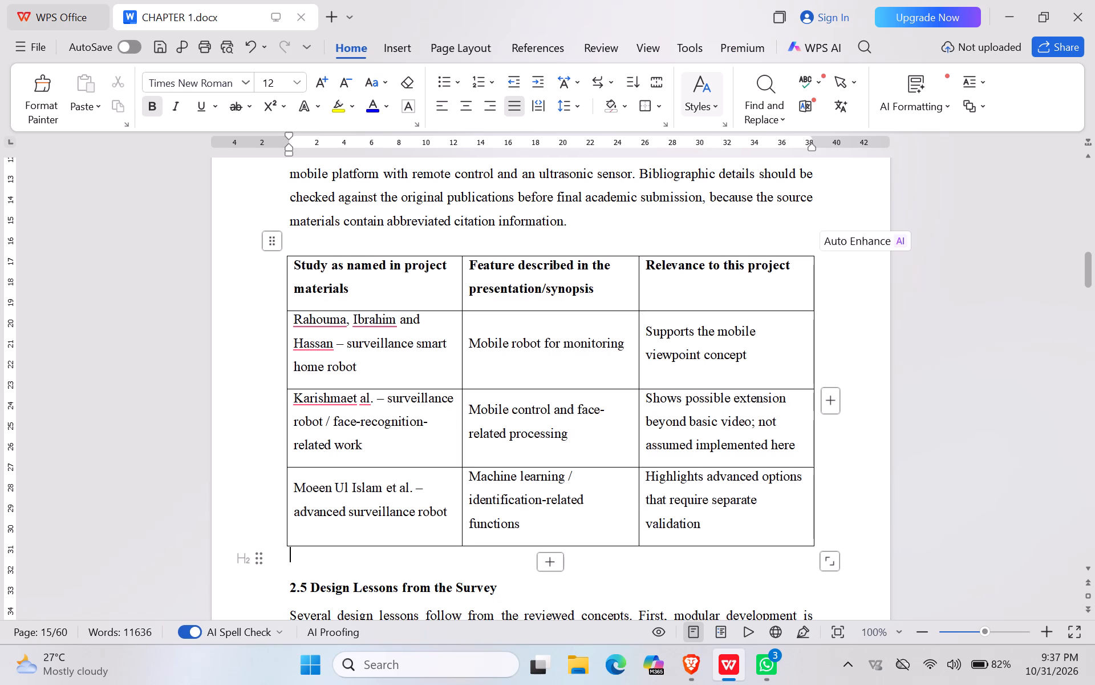
left_click(980, 325)
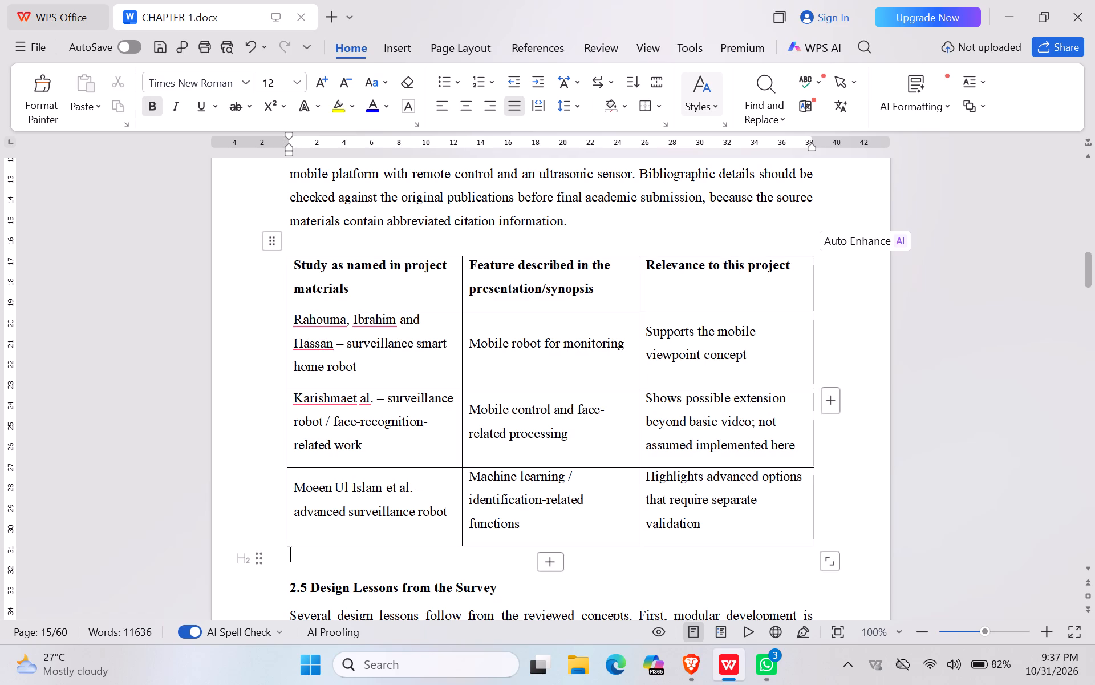
left_click(831, 366)
scroll(831, 366, "down", 4)
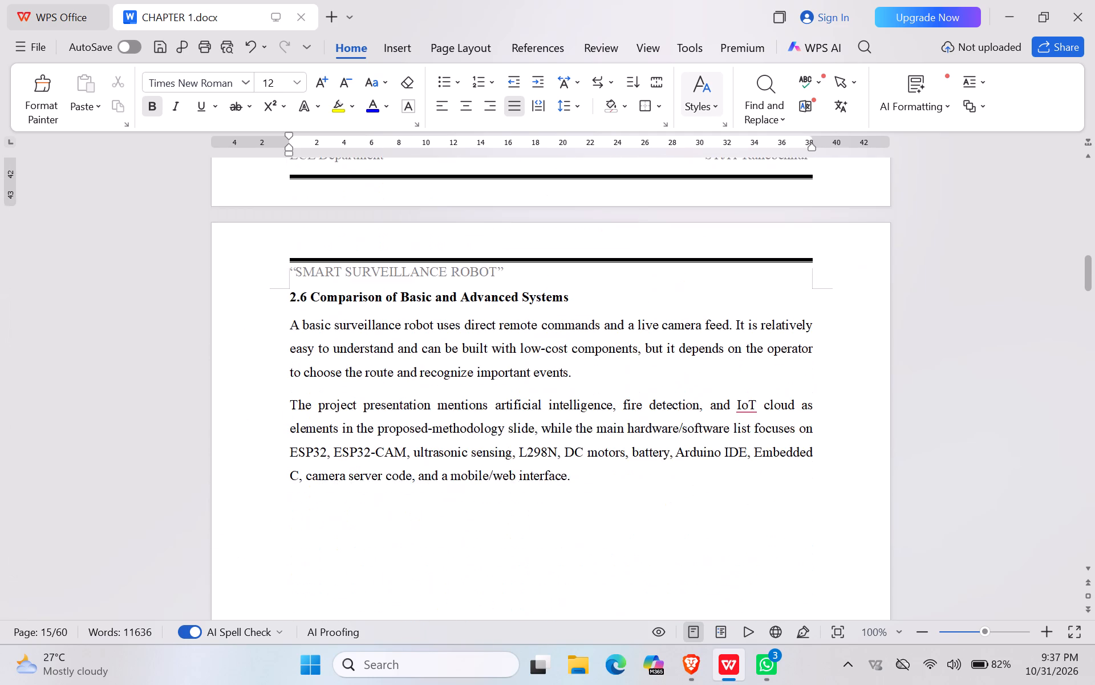
scroll(831, 366, "down", 3)
Examine the text, figures and layout of Chapter 3, Methodology, from 3.1 Introduction to 3.6 Complete Methodology on pages 17 to 27.
scroll(831, 366, "up", 1)
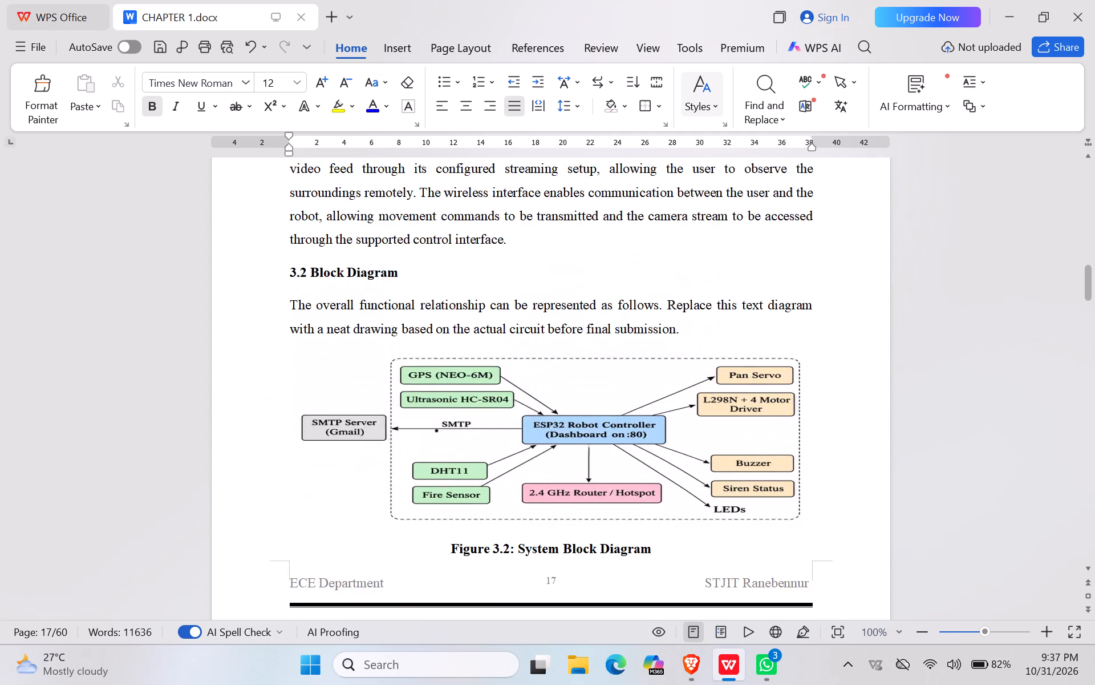
scroll(831, 366, "up", 2)
scroll(831, 366, "right", 1)
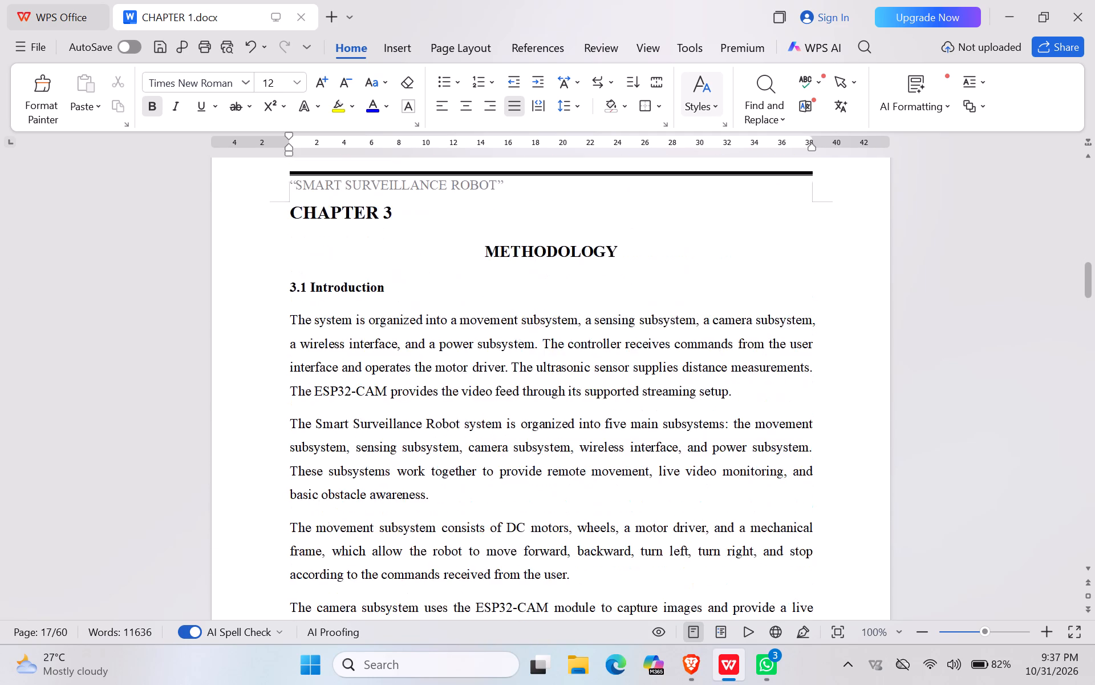
scroll(831, 366, "right", 2)
scroll(831, 366, "down", 1)
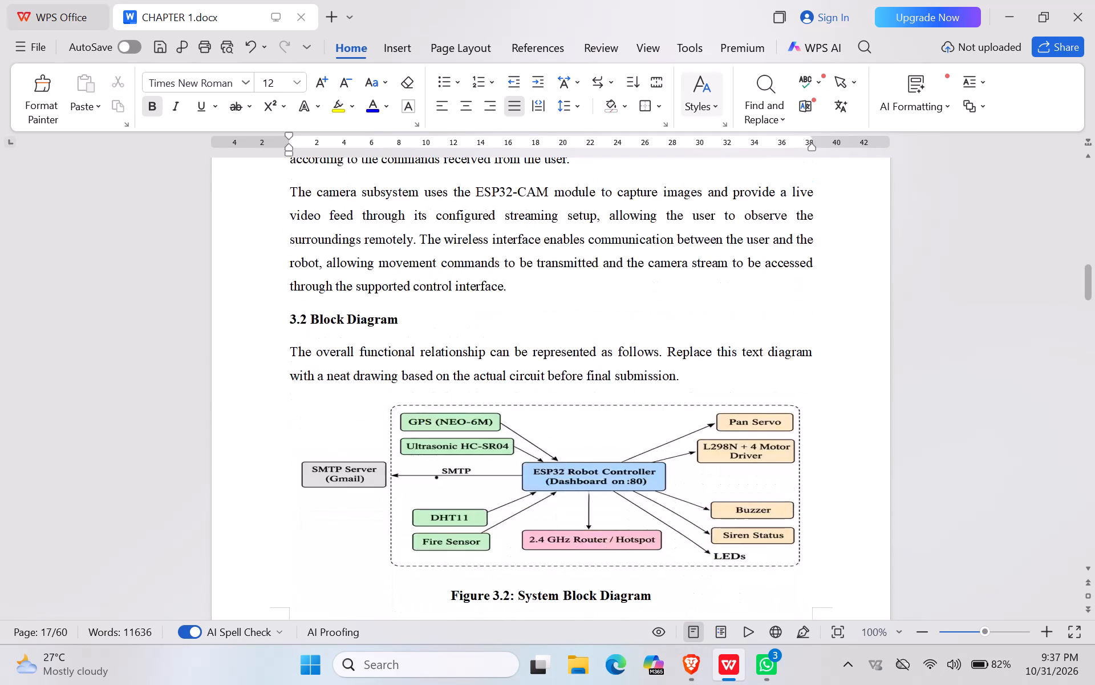
scroll(831, 366, "down", 2)
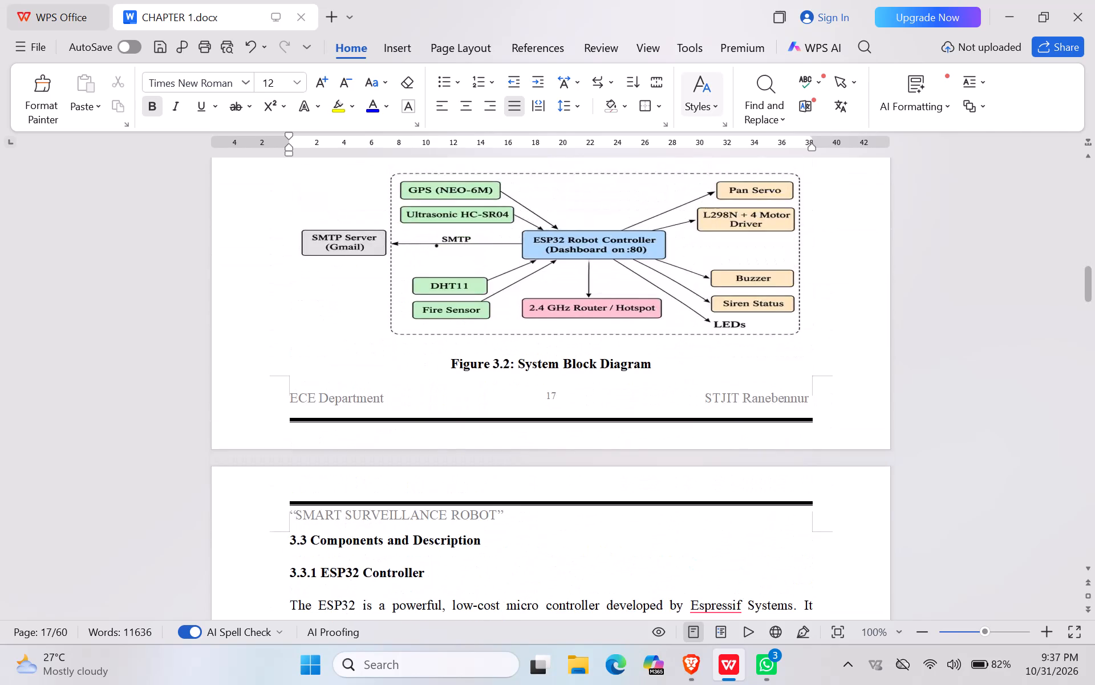
scroll(831, 366, "down", 3)
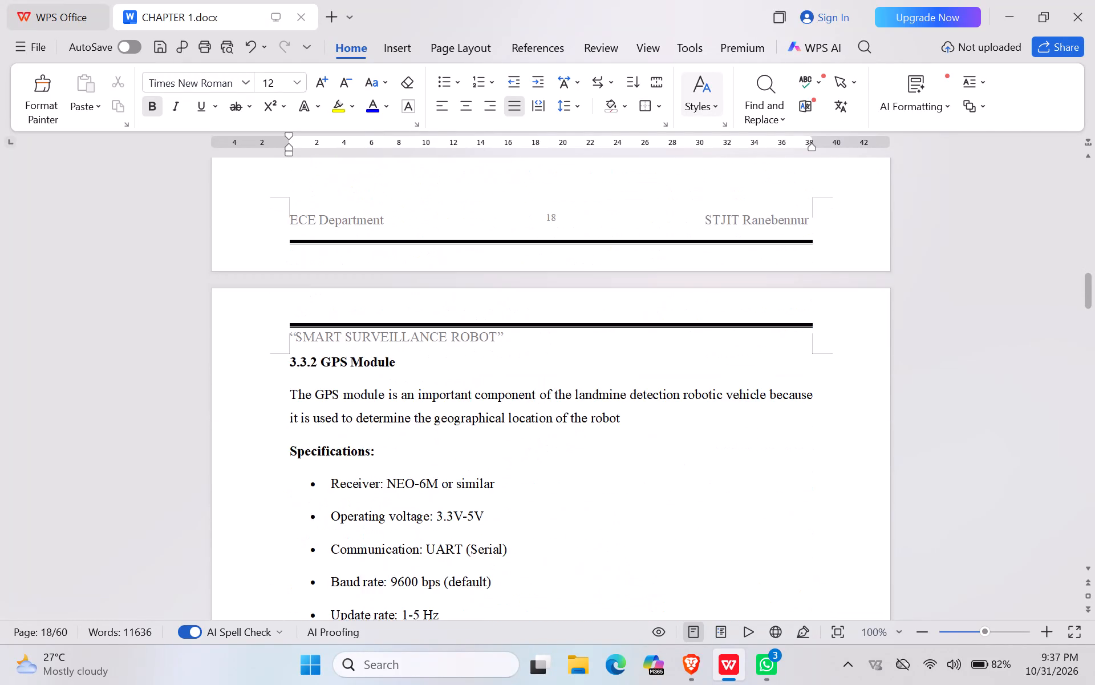
scroll(831, 366, "down", 3)
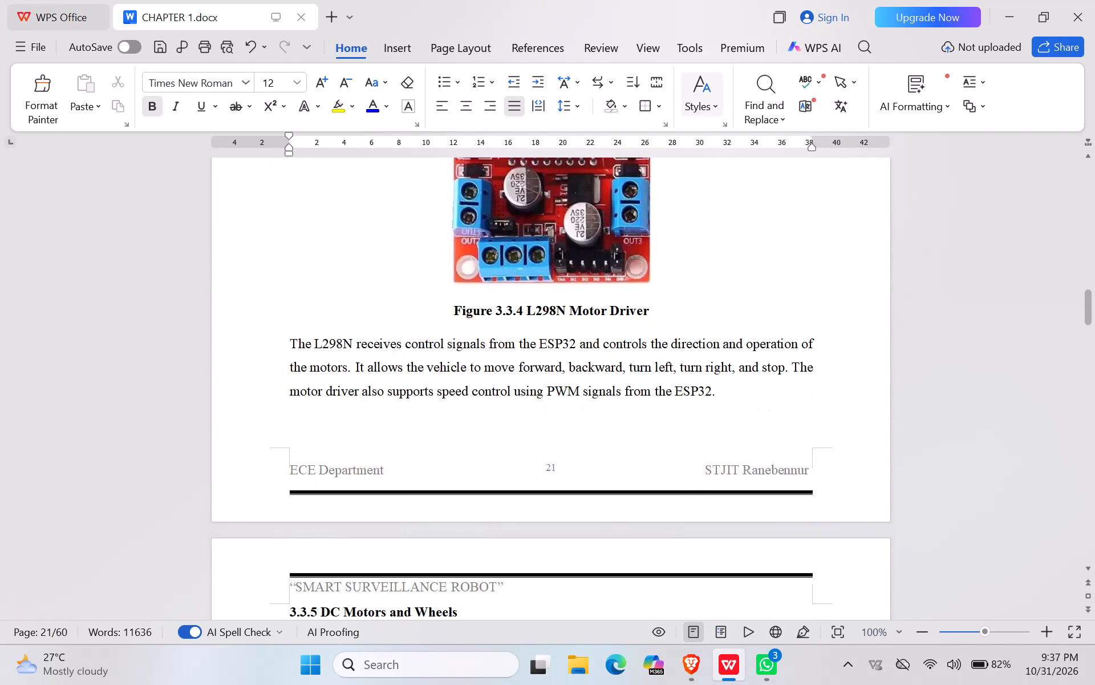
scroll(831, 366, "down", 4)
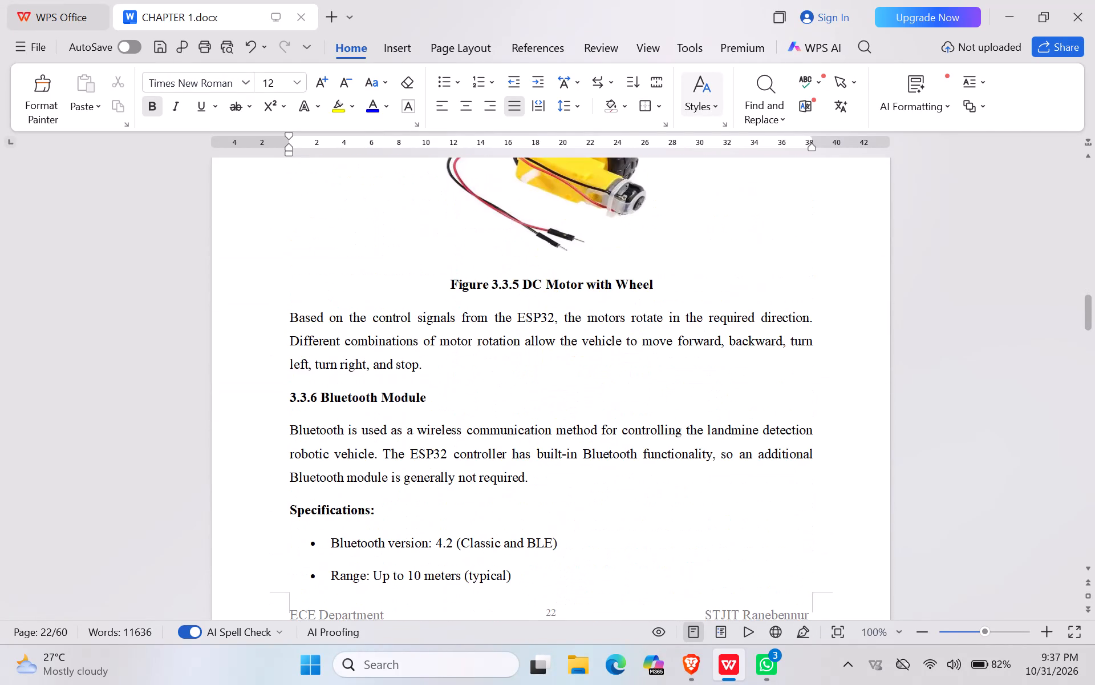
scroll(831, 366, "down", 7)
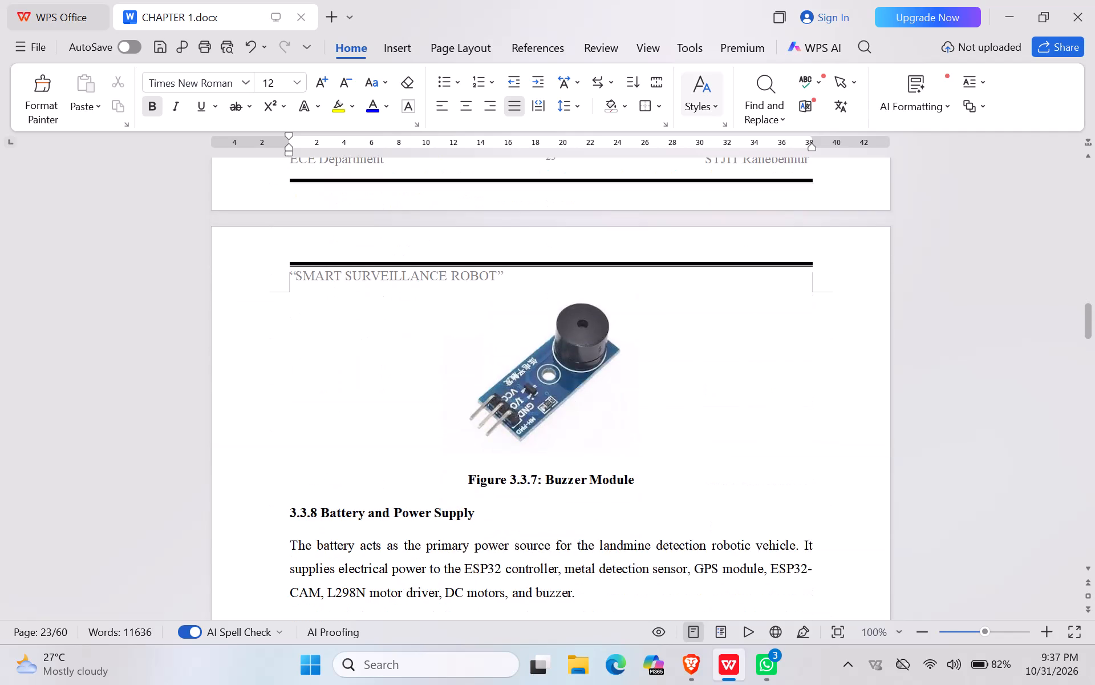
scroll(831, 366, "down", 8)
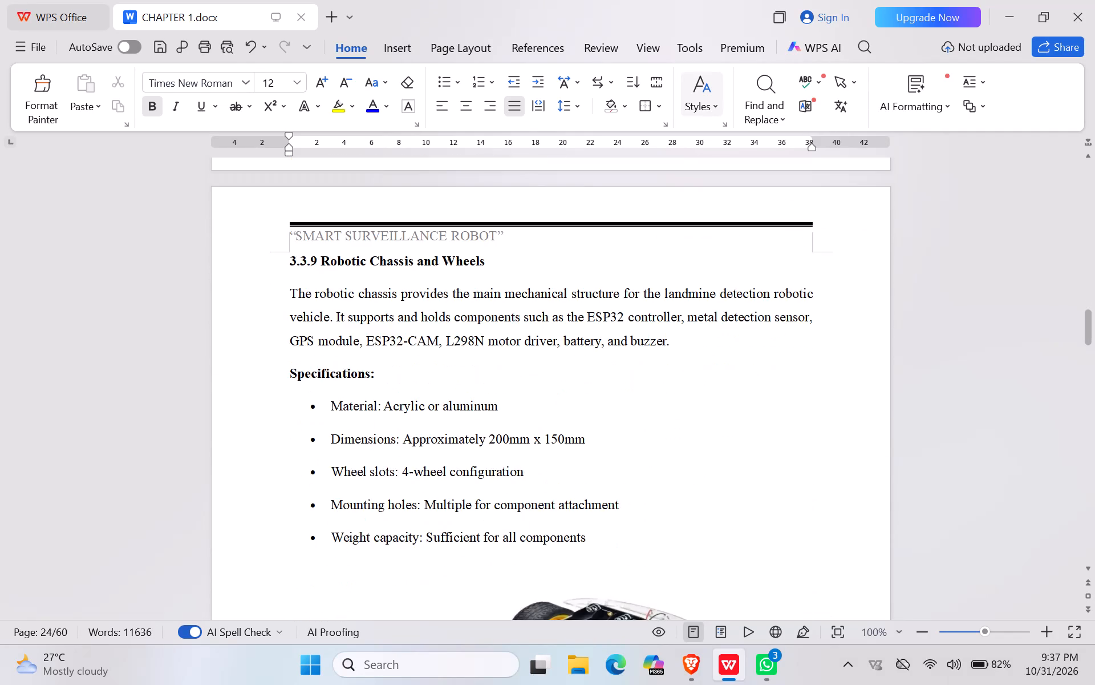
scroll(831, 366, "down", 4)
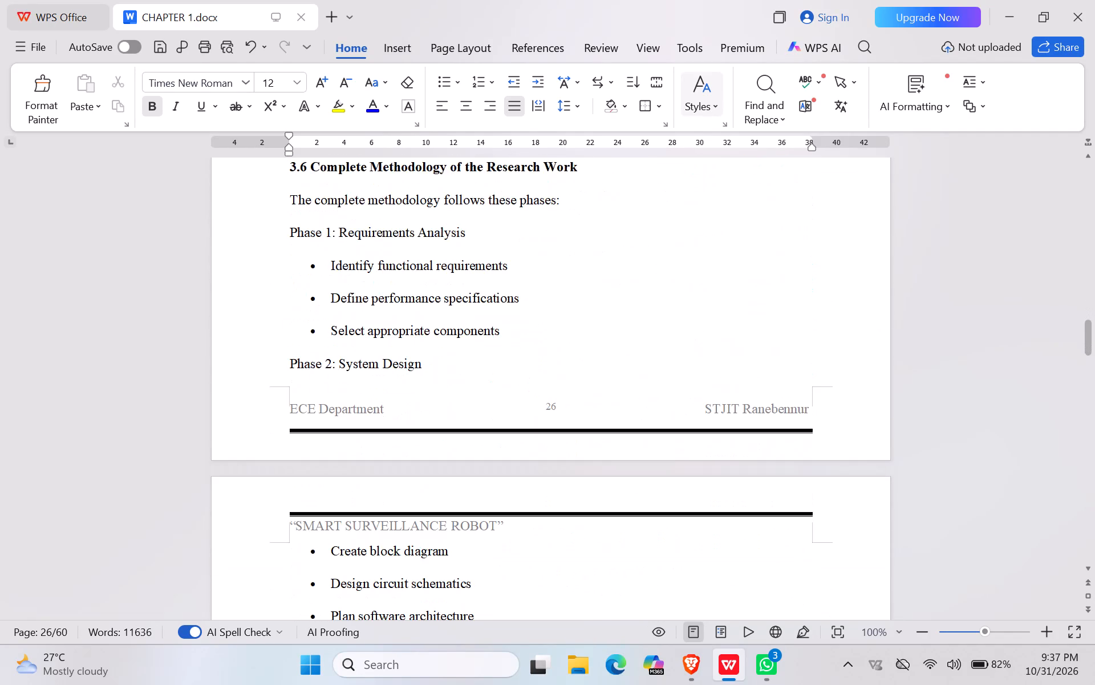
scroll(831, 366, "down", 4)
Examine the layout of Chapter 4, Design and Implementation, from 4.1 Introduction through the wiring diagram, tables and Figure 4.3 flowchart.
scroll(831, 366, "down", 2)
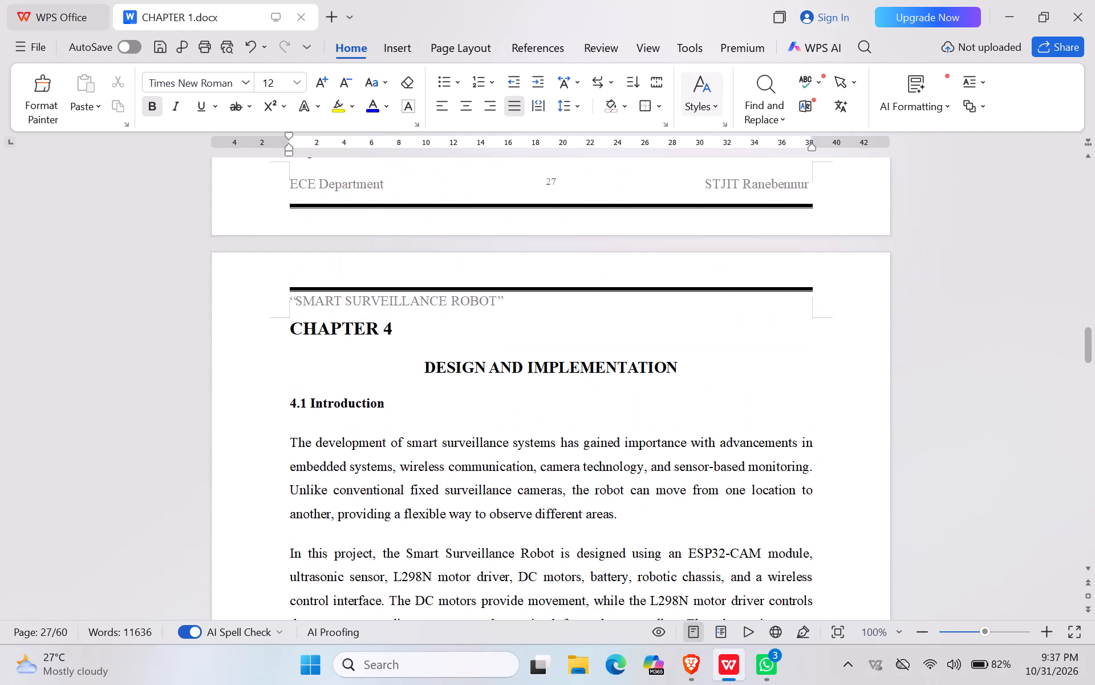
scroll(831, 366, "up", 1)
scroll(831, 366, "down", 7)
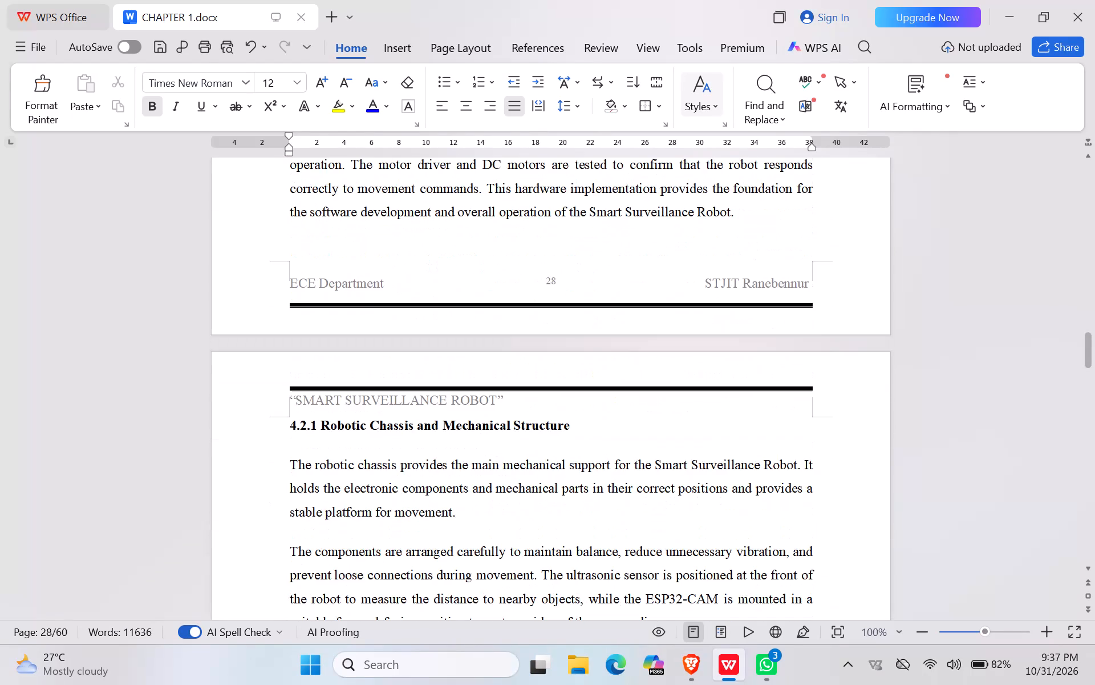
scroll(831, 366, "down", 5)
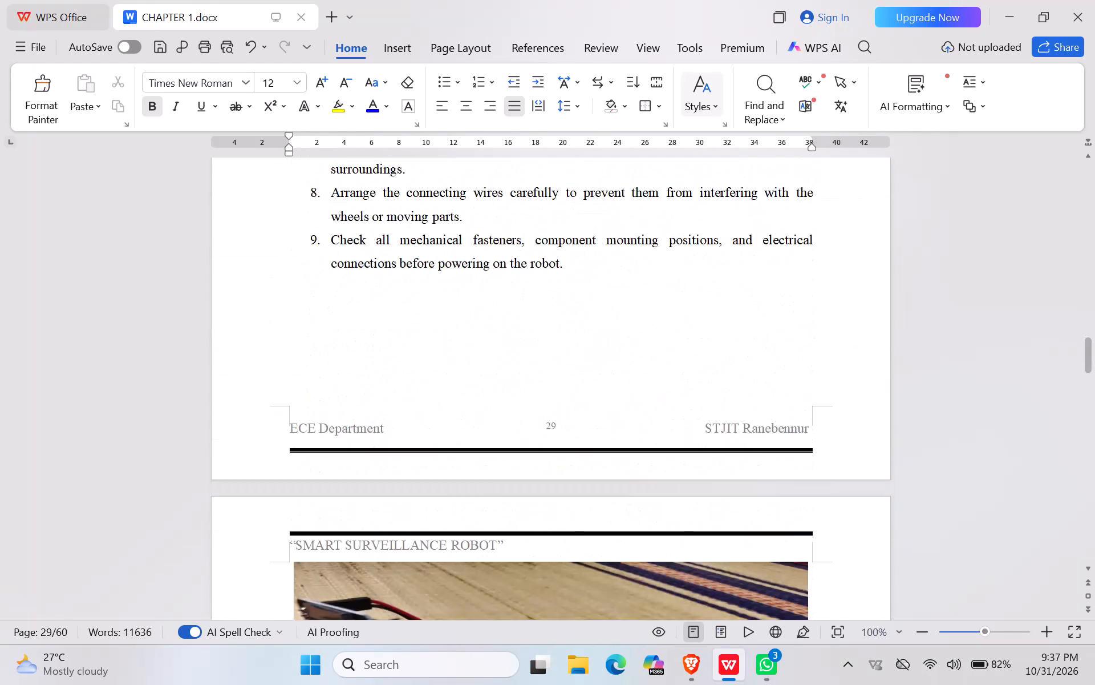
scroll(831, 366, "down", 5)
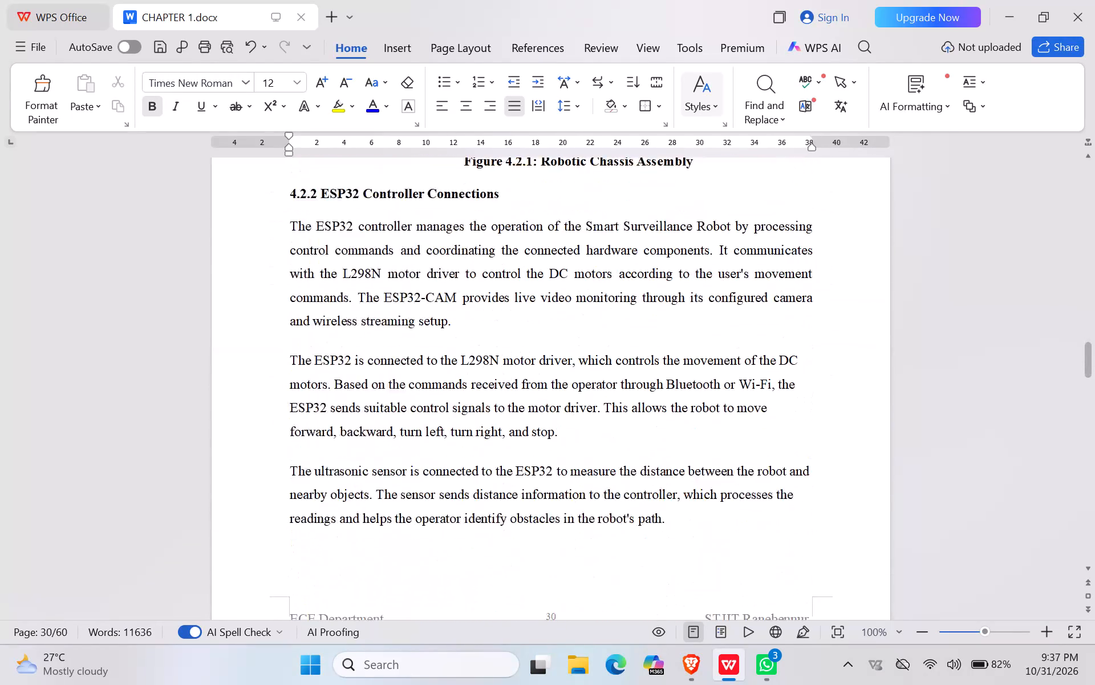
scroll(831, 366, "down", 4)
scroll(831, 366, "up", 1)
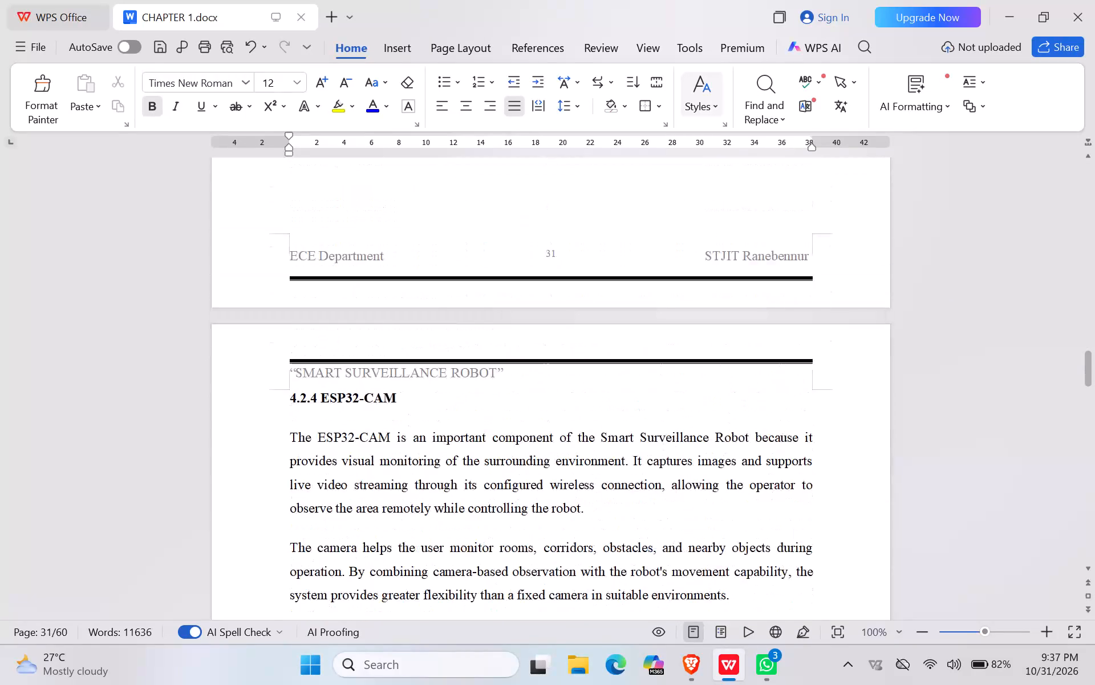
scroll(831, 366, "up", 2)
scroll(831, 366, "down", 2)
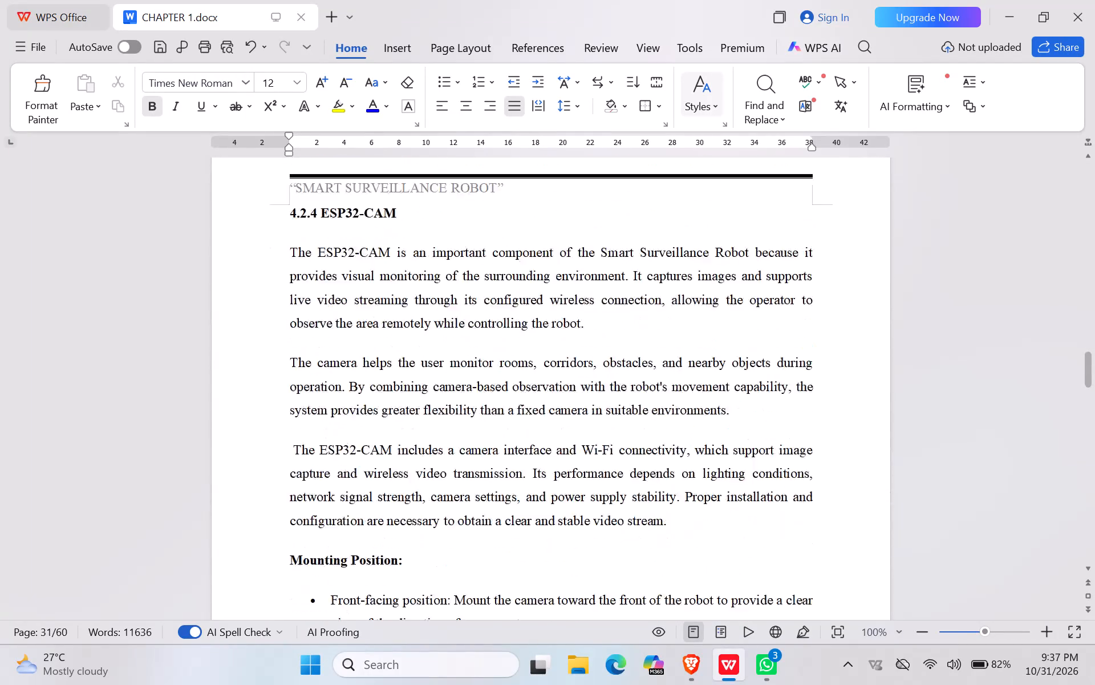
scroll(831, 366, "down", 4)
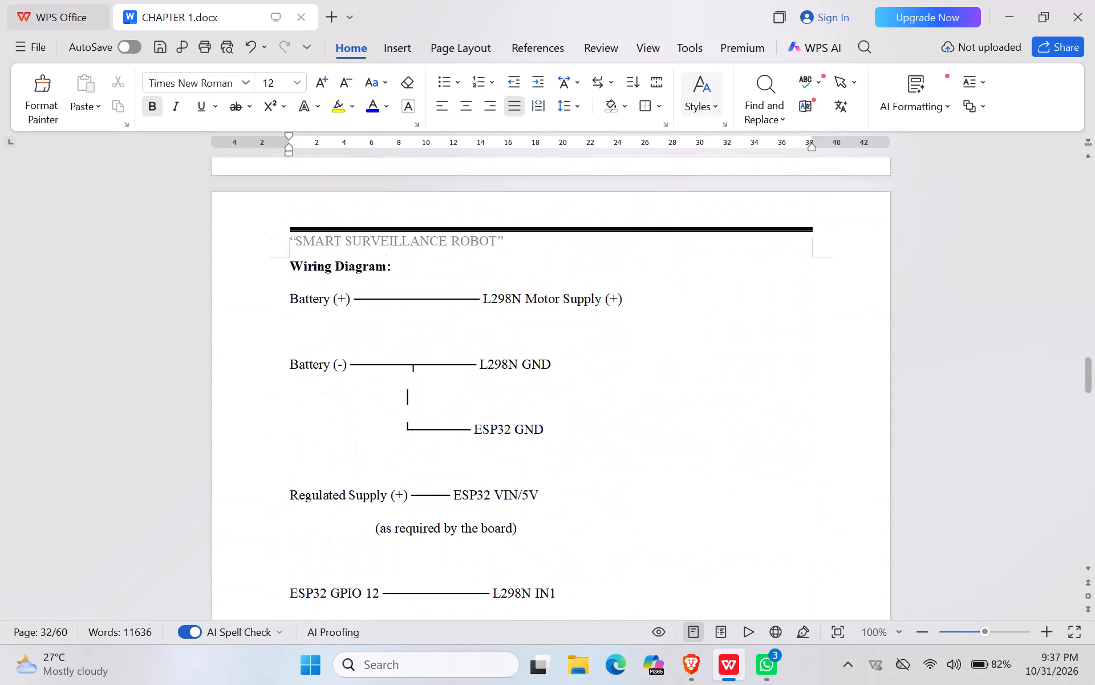
scroll(831, 366, "down", 7)
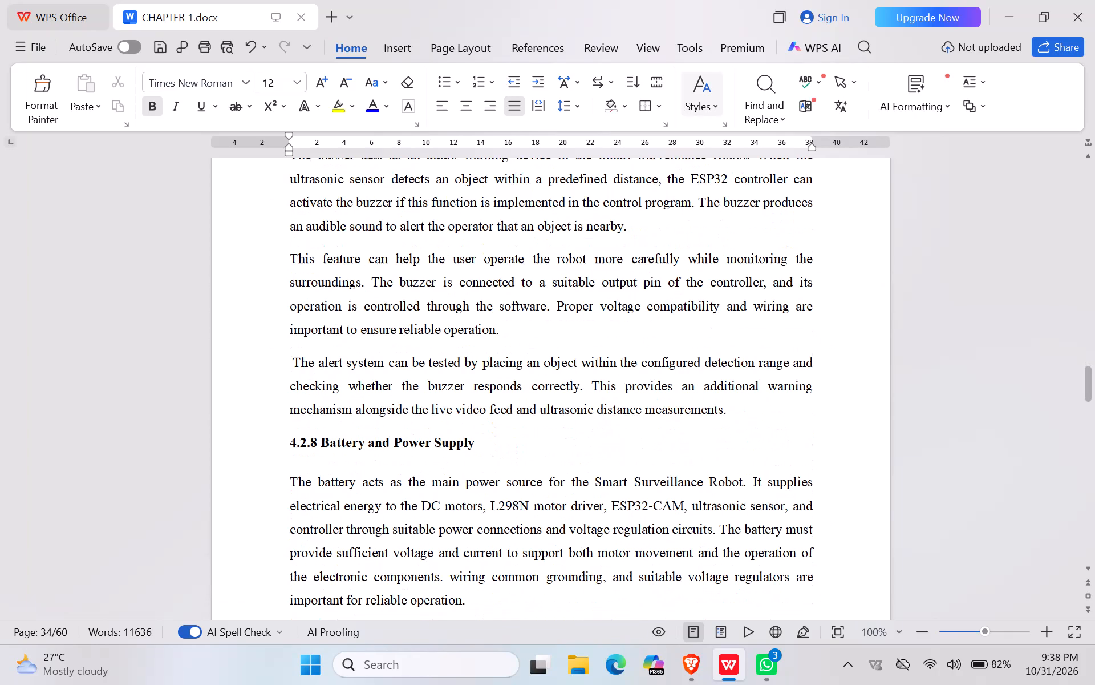
scroll(831, 366, "up", 2)
scroll(831, 366, "right", 1)
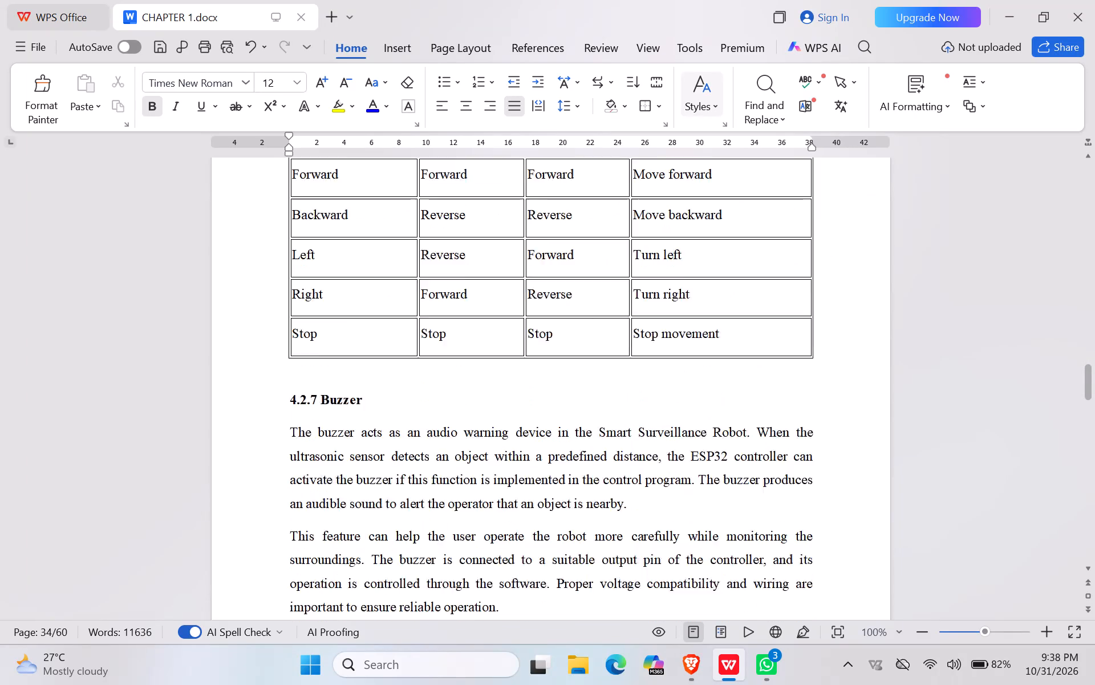
scroll(831, 366, "right", 1)
scroll(831, 366, "down", 4)
scroll(831, 366, "up", 1)
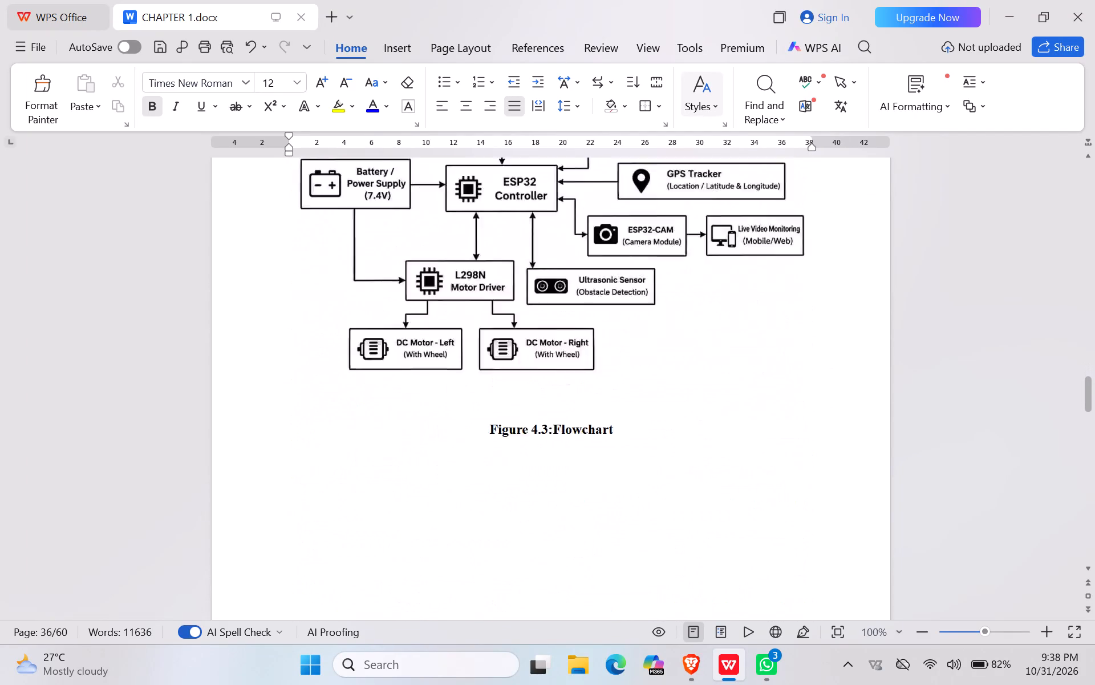
scroll(831, 366, "up", 1)
Apply left alignment to all cells of the Command Protocol table on page 37.
scroll(831, 366, "down", 4)
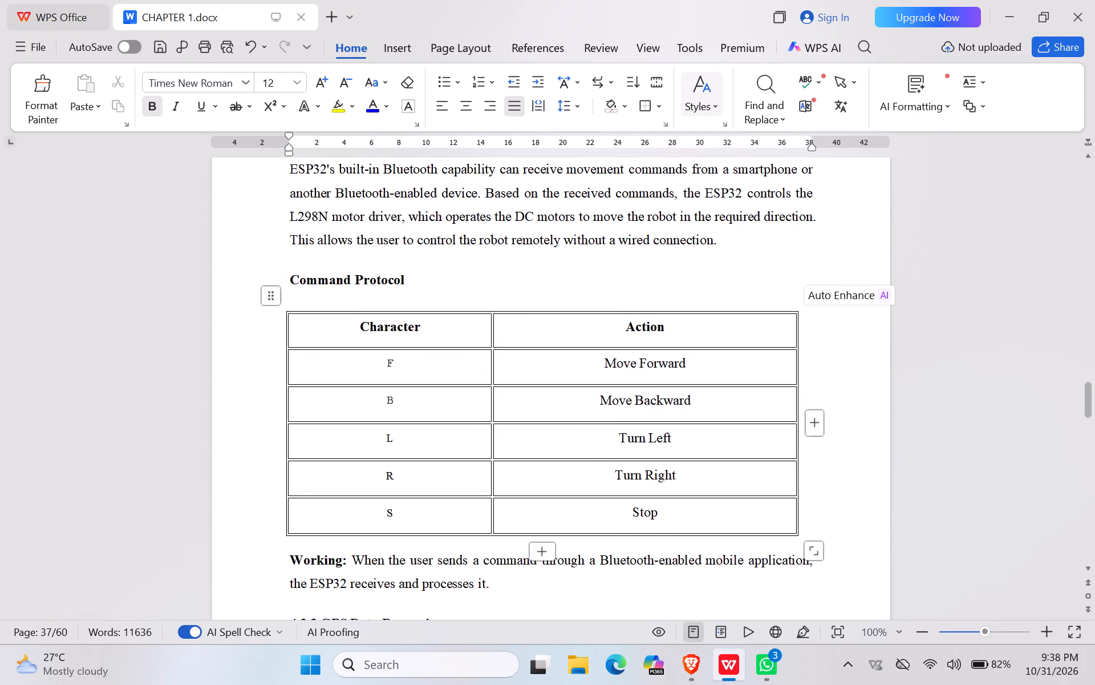
left_click_drag(354, 324, 658, 436)
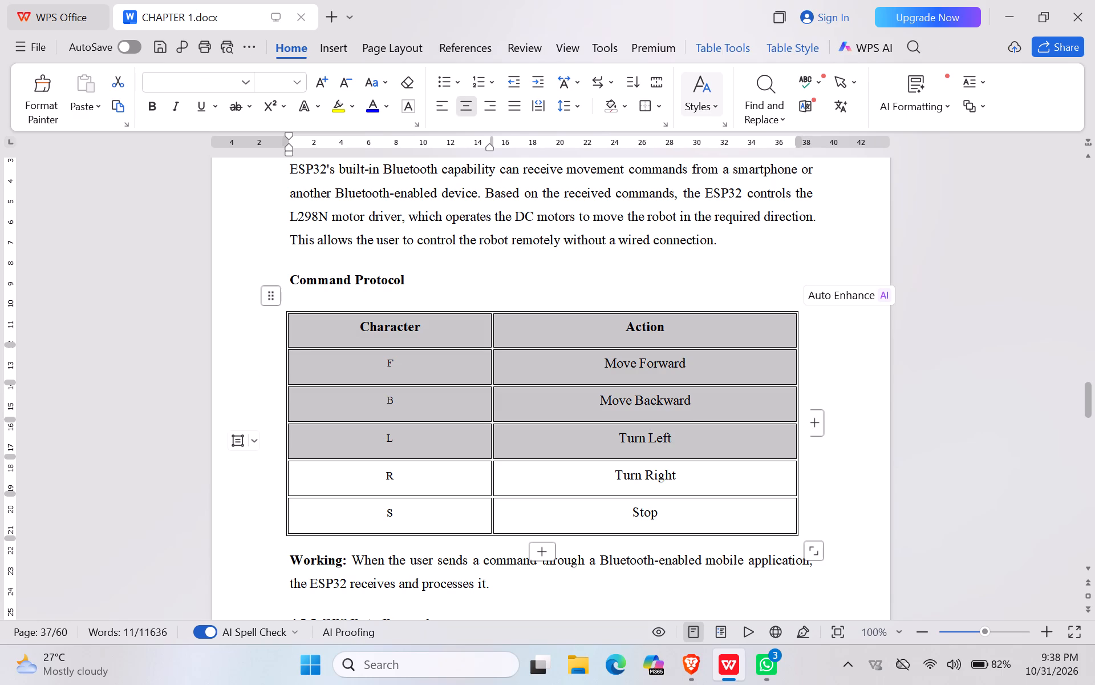
left_click_drag(658, 436, 705, 501)
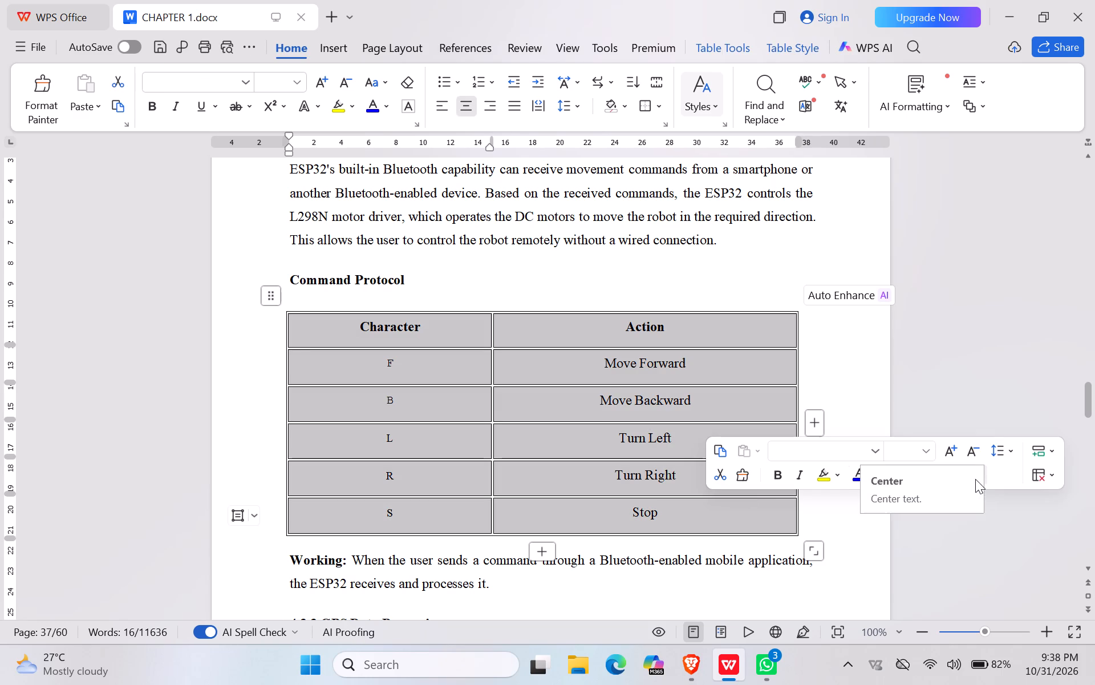
left_click(441, 106)
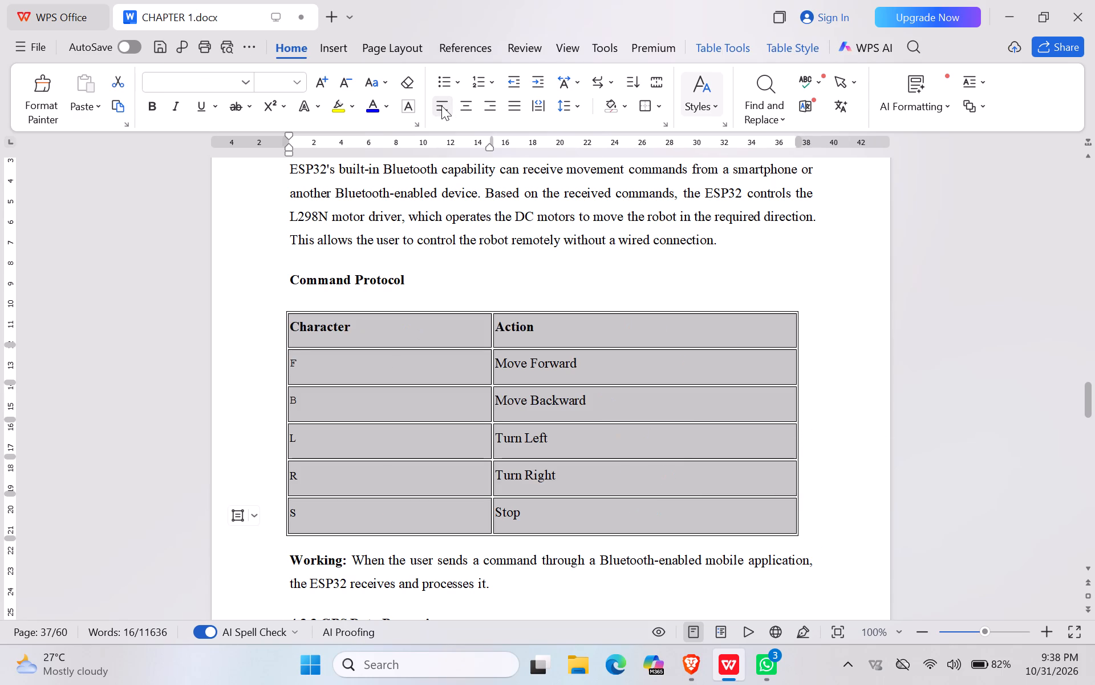
Save the report document and deselect the Command Protocol table.
key("ctrl+s")
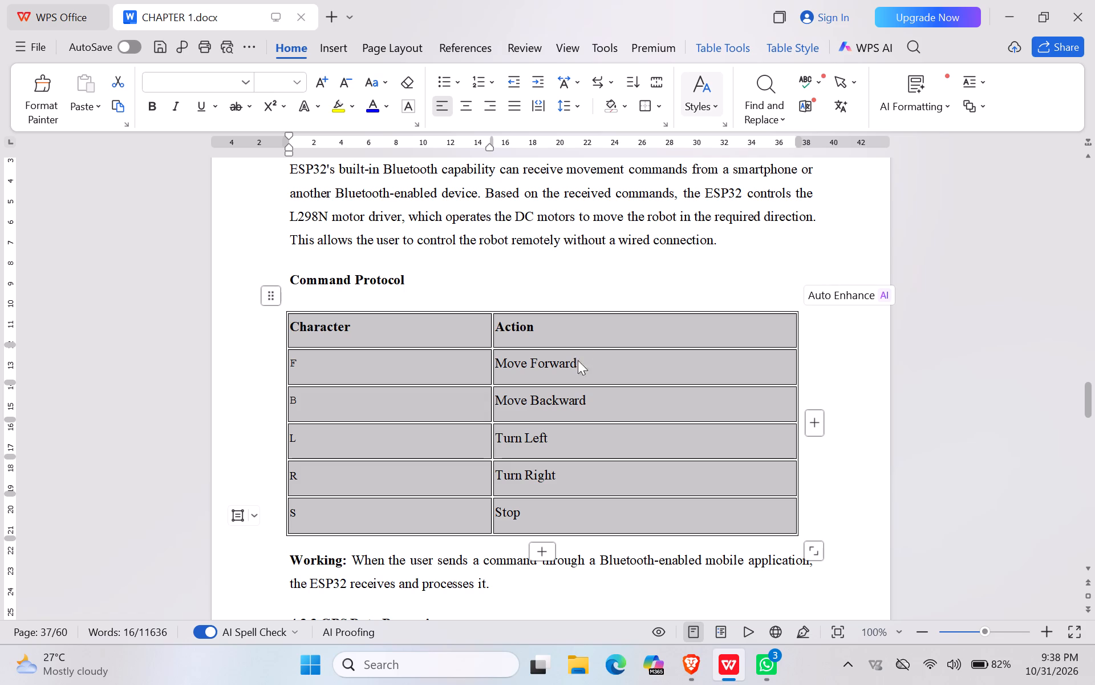
left_click(851, 388)
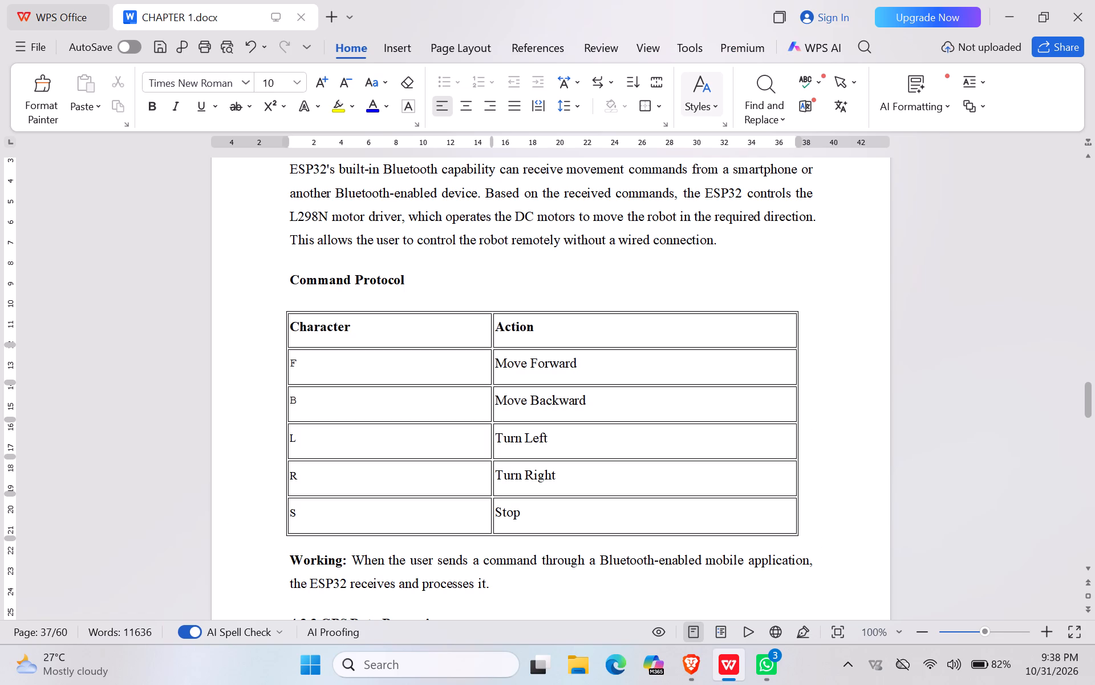
key("ctrl+s")
Examine the text and layout of Chapter 4 from 4.3.3 GPS Data Processing through the component testing and calibration lists on pages 37 to 41.
scroll(851, 388, "down", 2)
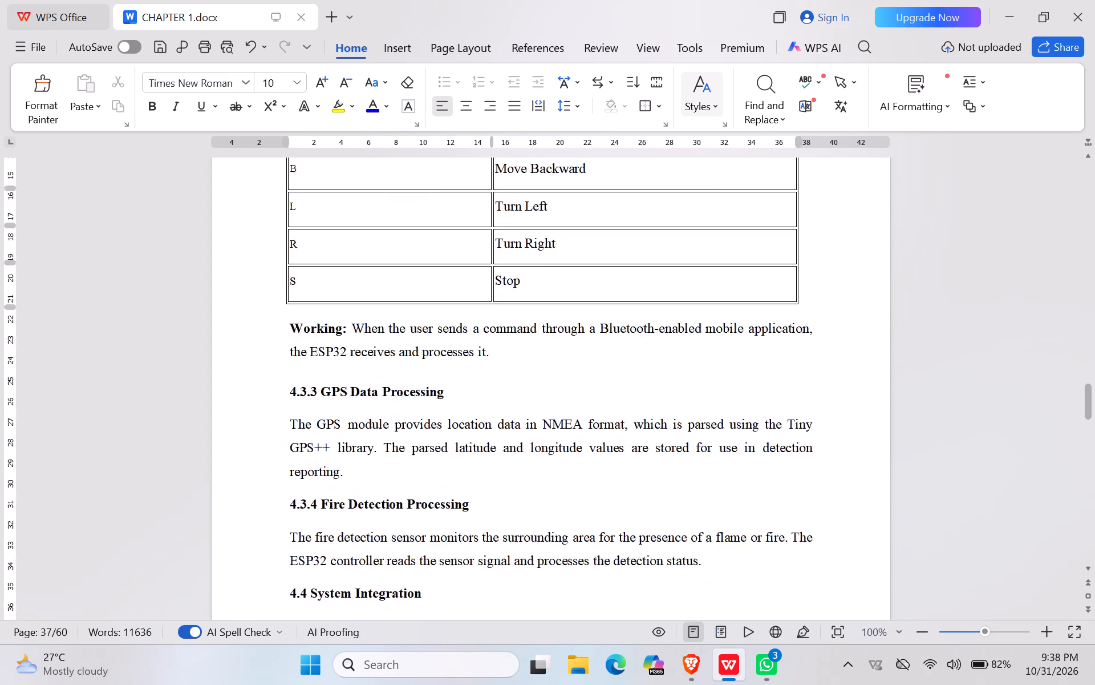
scroll(851, 388, "down", 6)
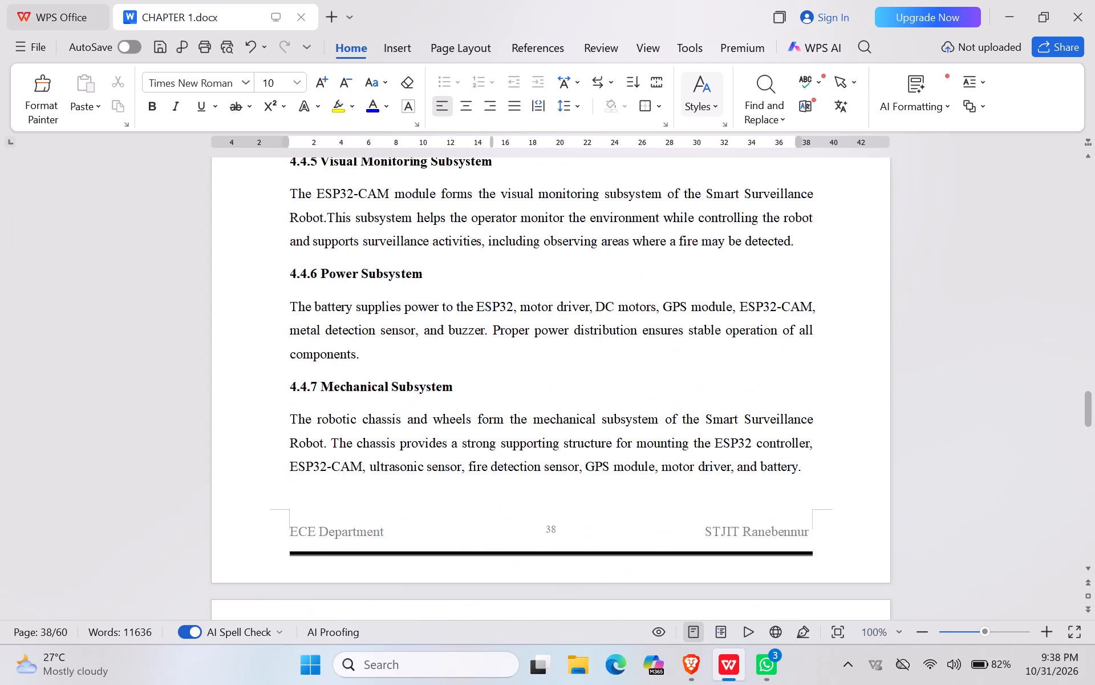
scroll(851, 388, "down", 5)
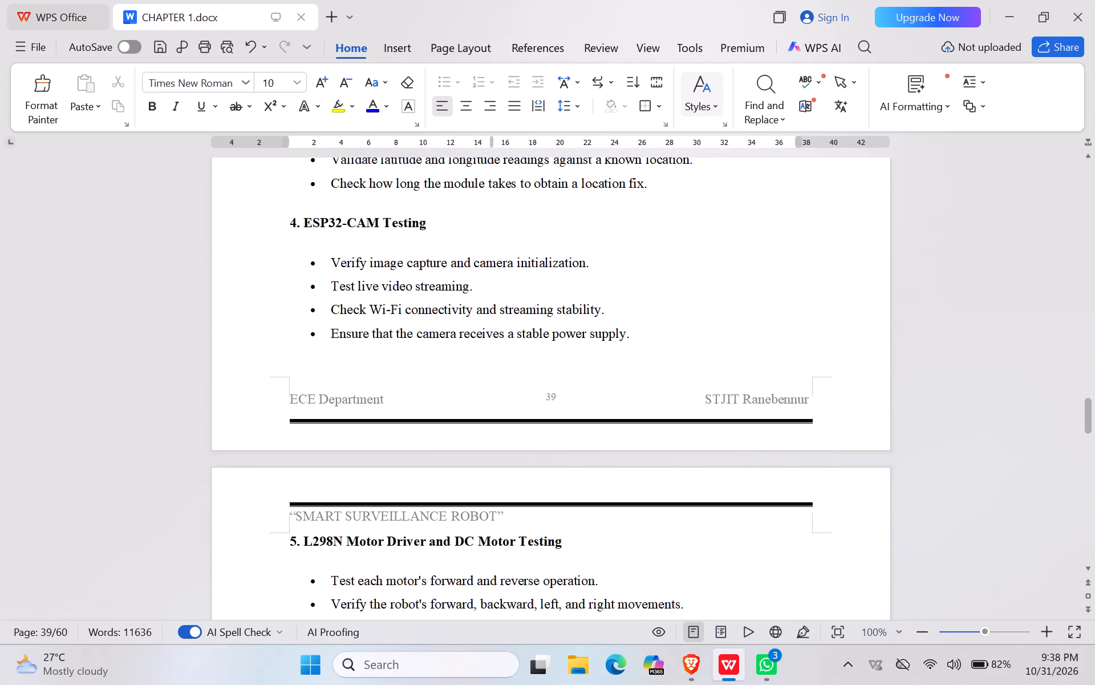
scroll(851, 388, "down", 10)
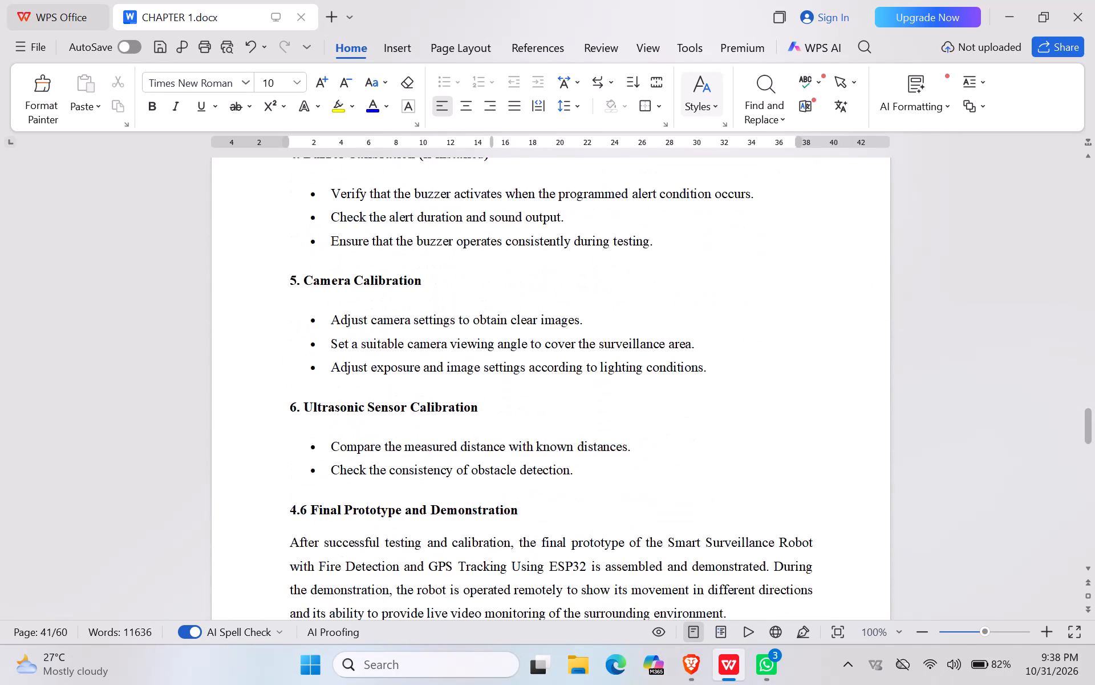
Examine section 4.6 Final Prototype and Demonstration, including Figure 4.6.1 and the functionality lists, through page 44.
scroll(851, 388, "down", 8)
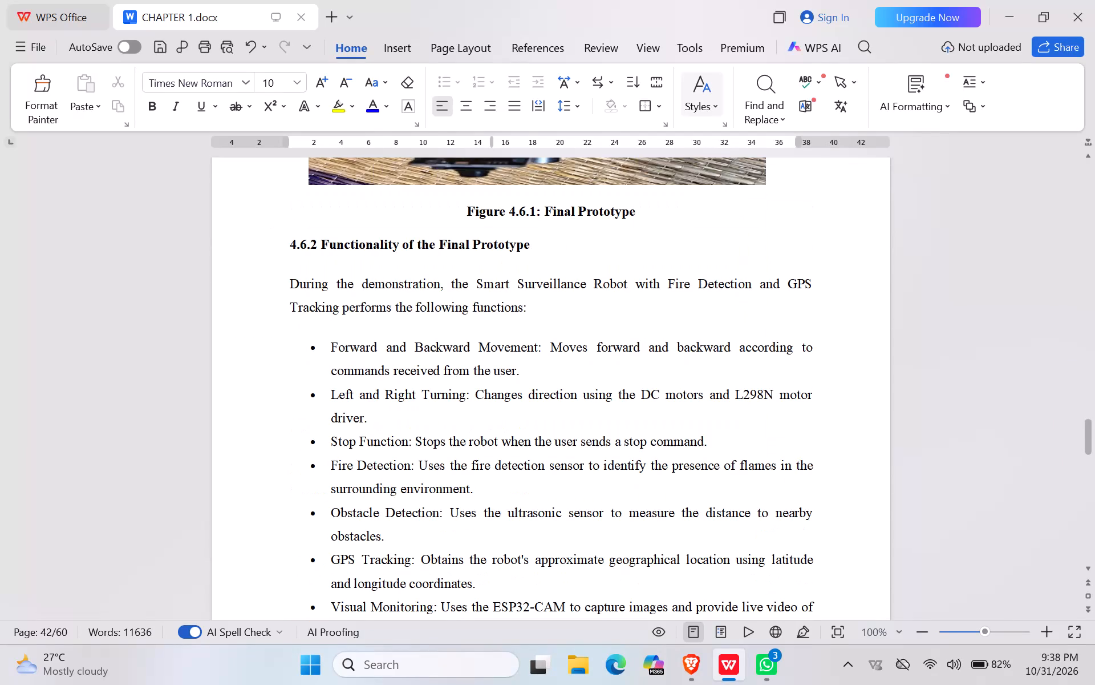
scroll(851, 388, "up", 2)
scroll(851, 388, "down", 1)
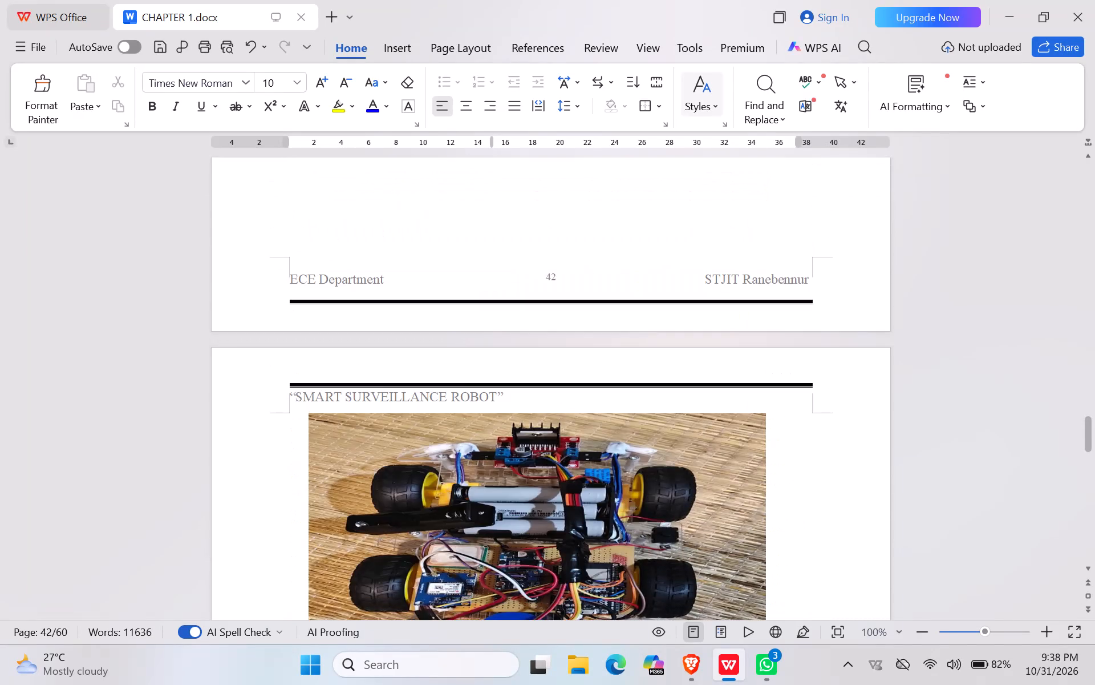
scroll(851, 388, "down", 8)
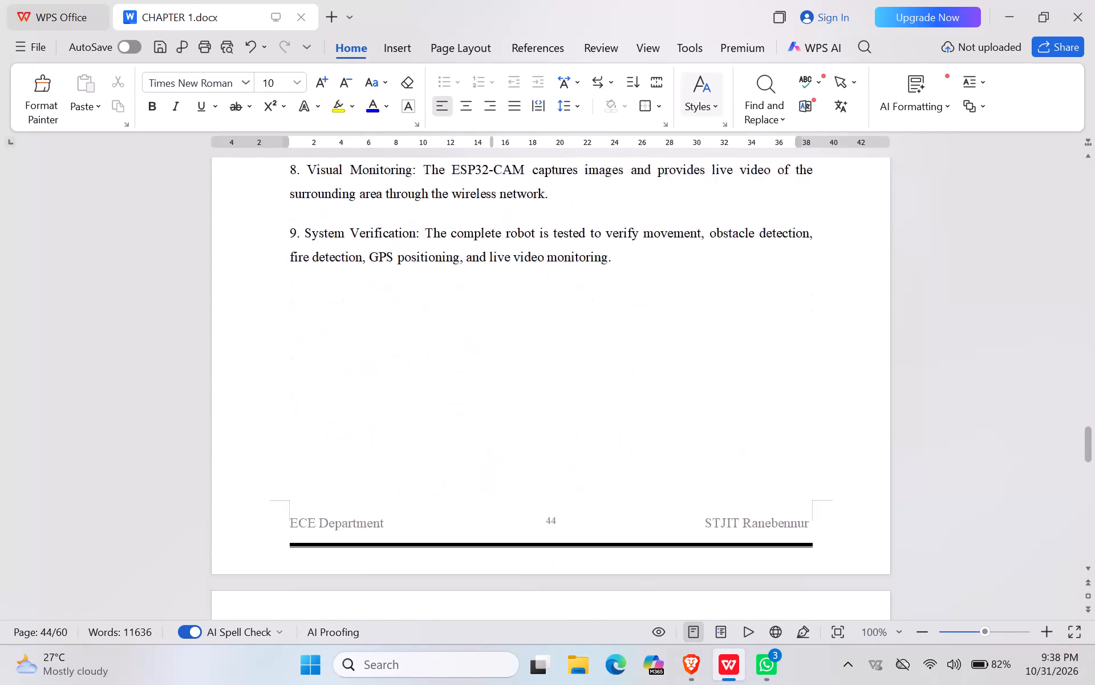
Examine the Chapter 5 results layout on pages 45 to 47, including the Detection Performance table, Figure 5.1.2 and the GPS section.
scroll(851, 388, "down", 5)
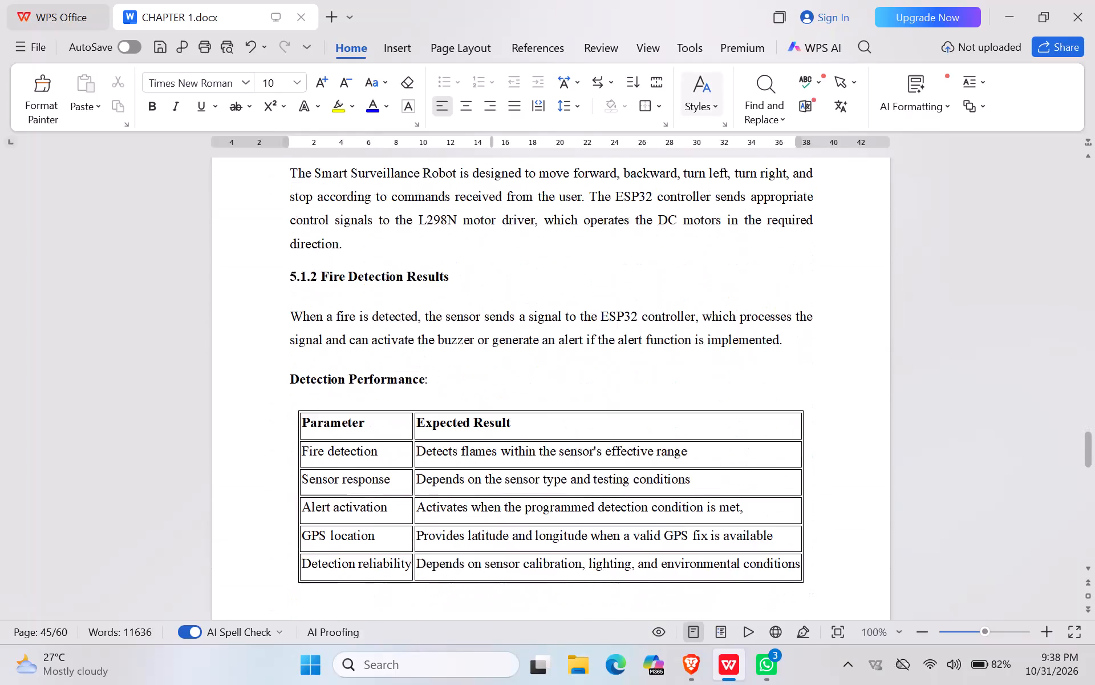
scroll(851, 388, "down", 3)
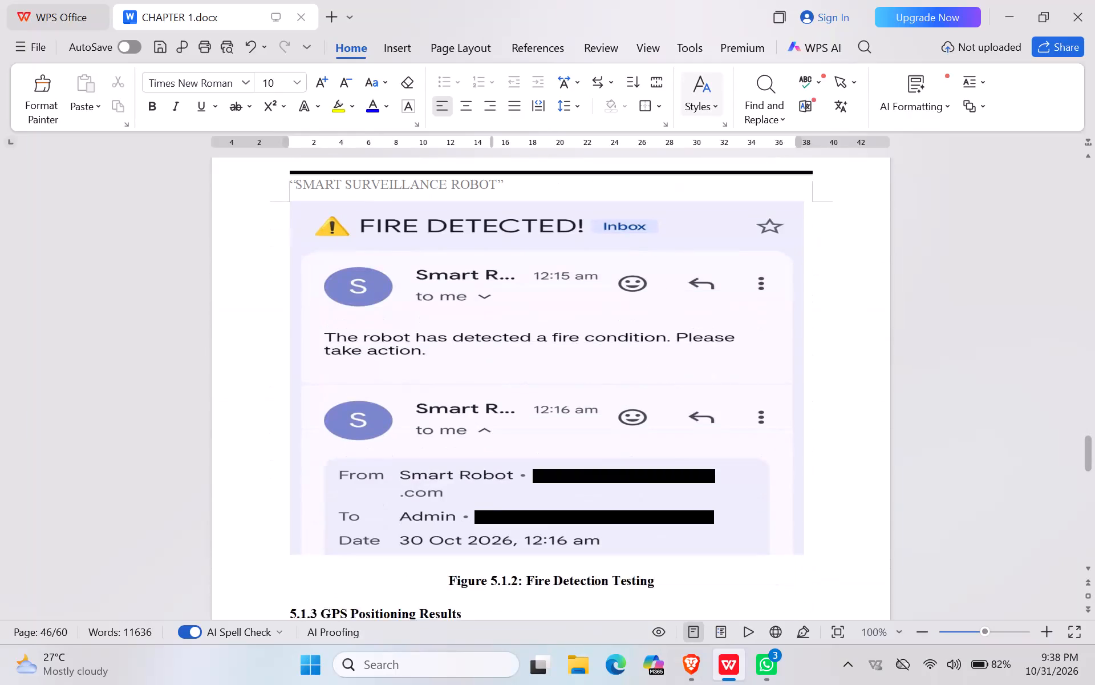
scroll(851, 388, "down", 6)
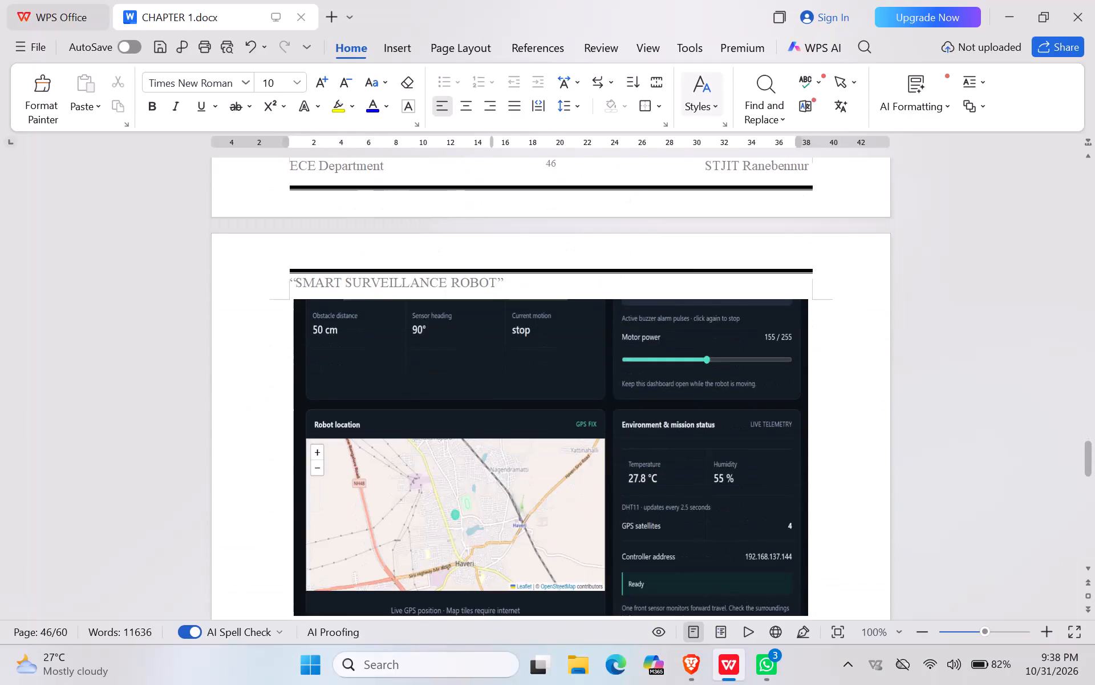
scroll(851, 388, "down", 2)
scroll(851, 388, "up", 3)
scroll(851, 388, "down", 2)
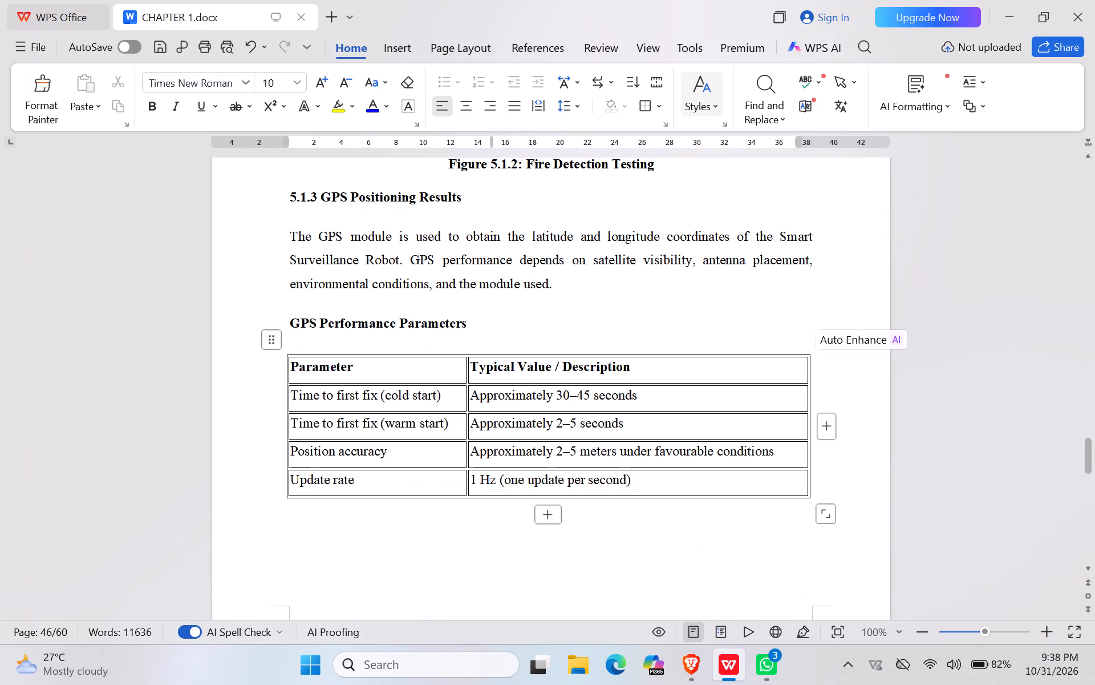
Resize the GPS Performance Parameters table with taller rows and a slightly narrower width, filling the space above the page 46 footer.
left_click_drag(821, 507, 821, 599)
scroll(813, 580, "down", 1)
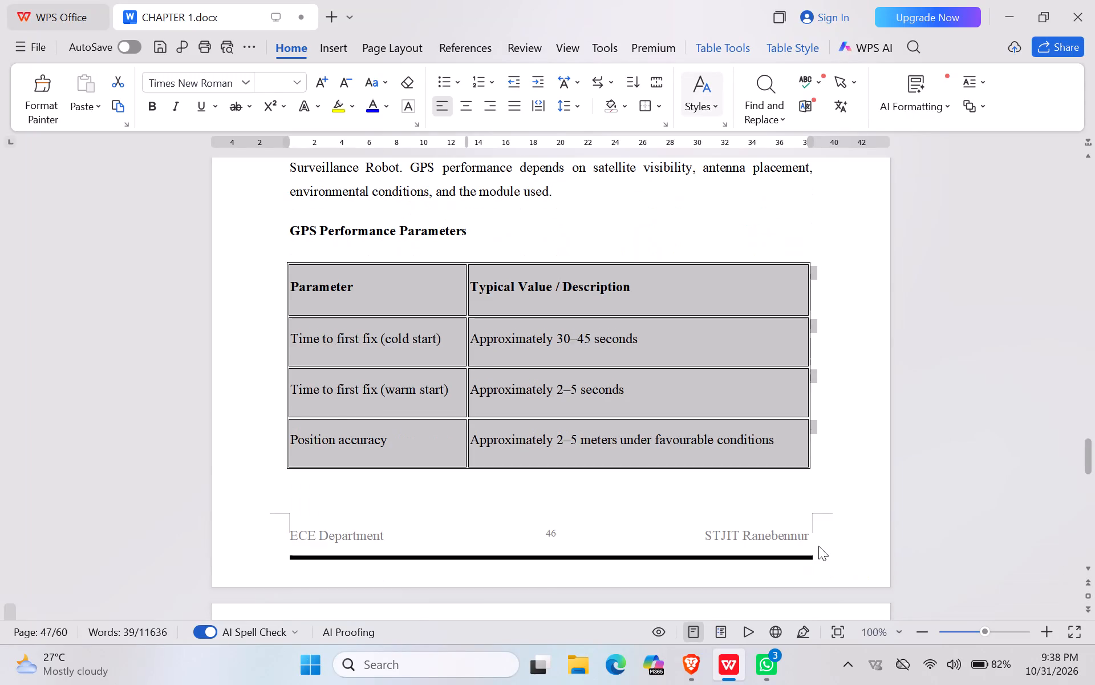
scroll(818, 546, "down", 1)
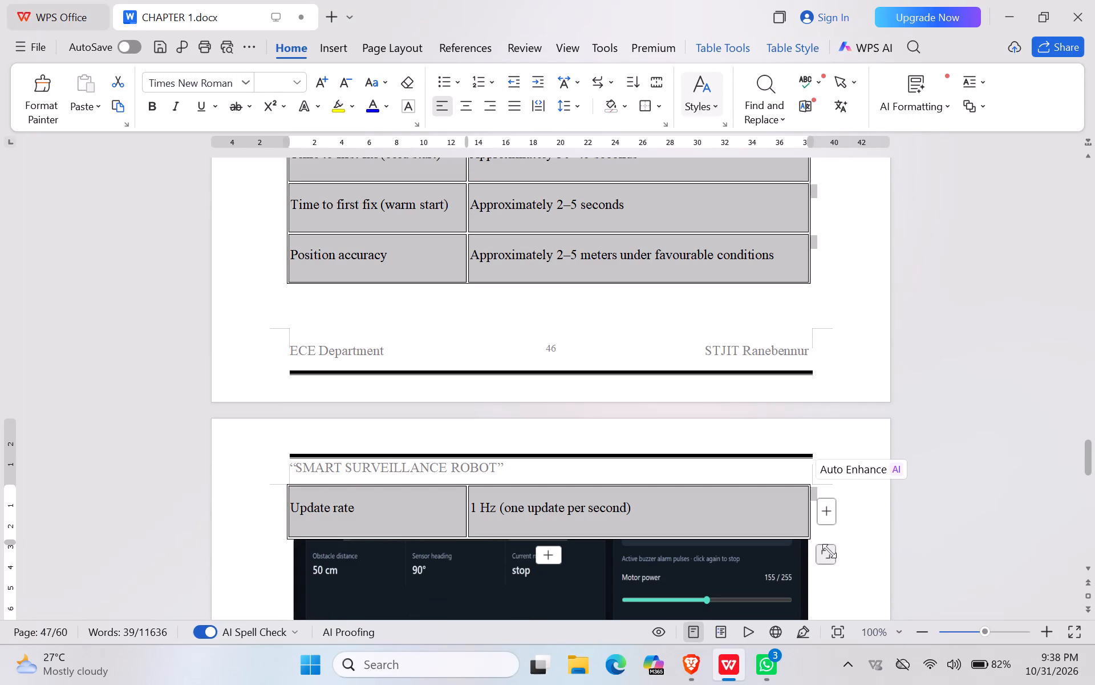
left_click_drag(829, 551, 807, 414)
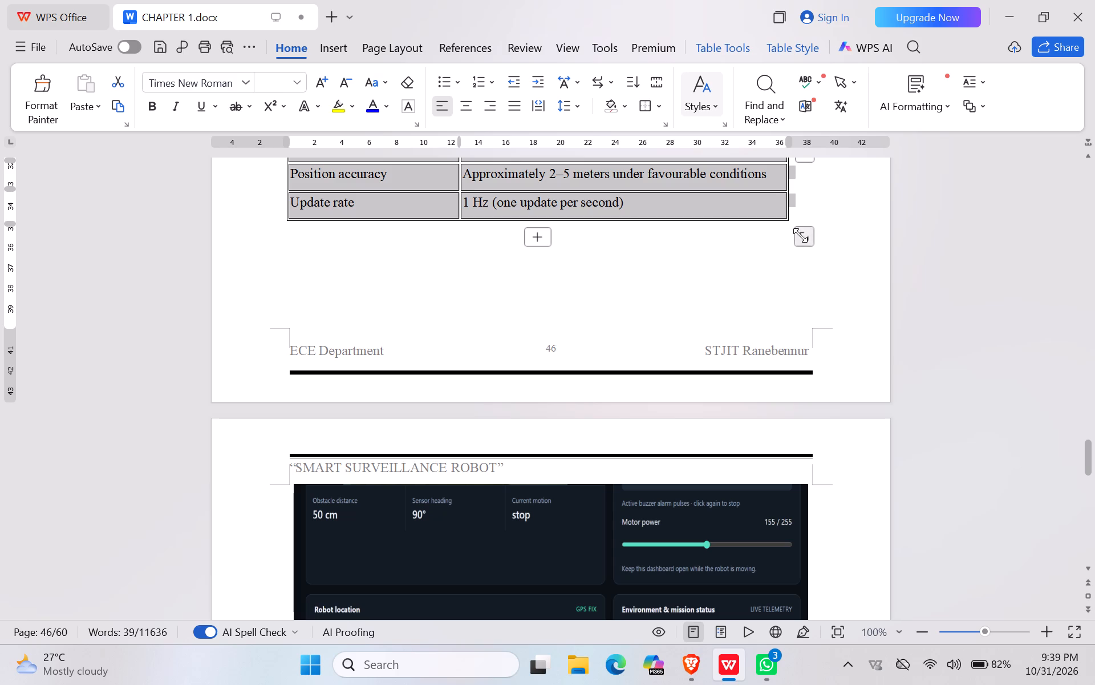
left_click_drag(801, 235, 799, 268)
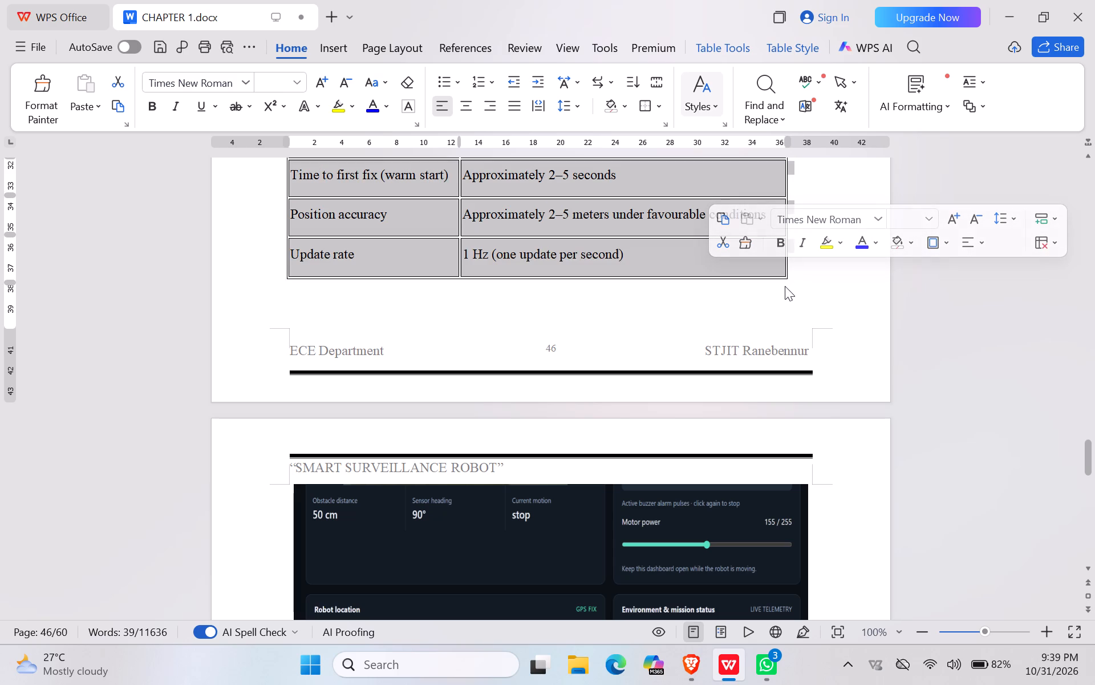
left_click_drag(799, 296, 800, 315)
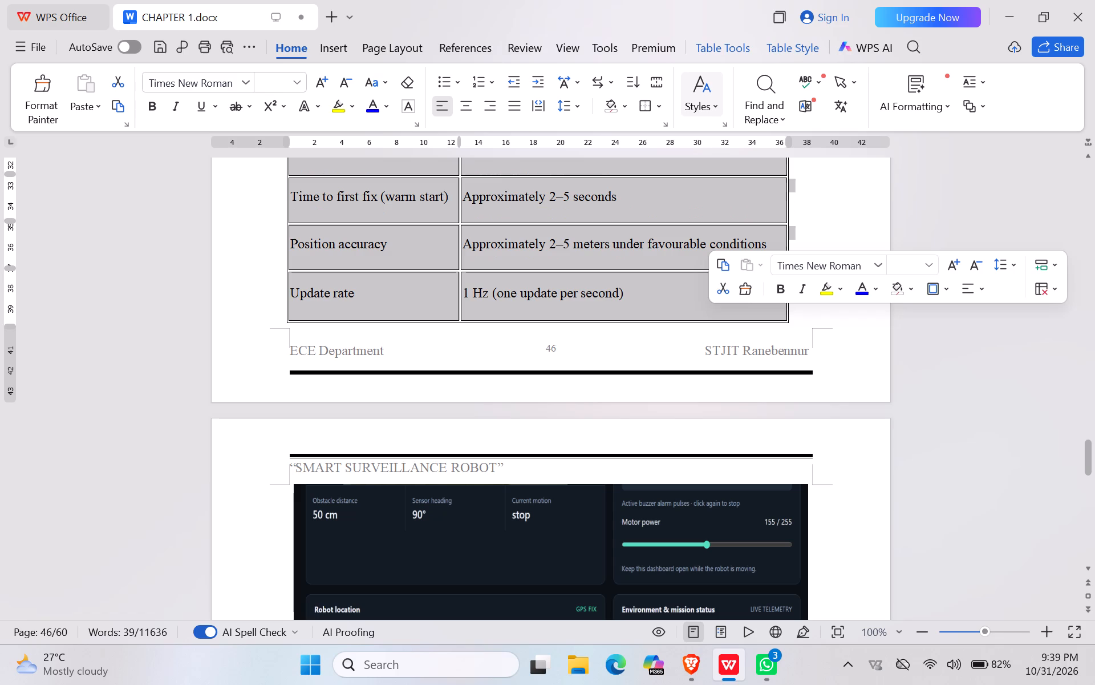
left_click(800, 315)
left_click(851, 288)
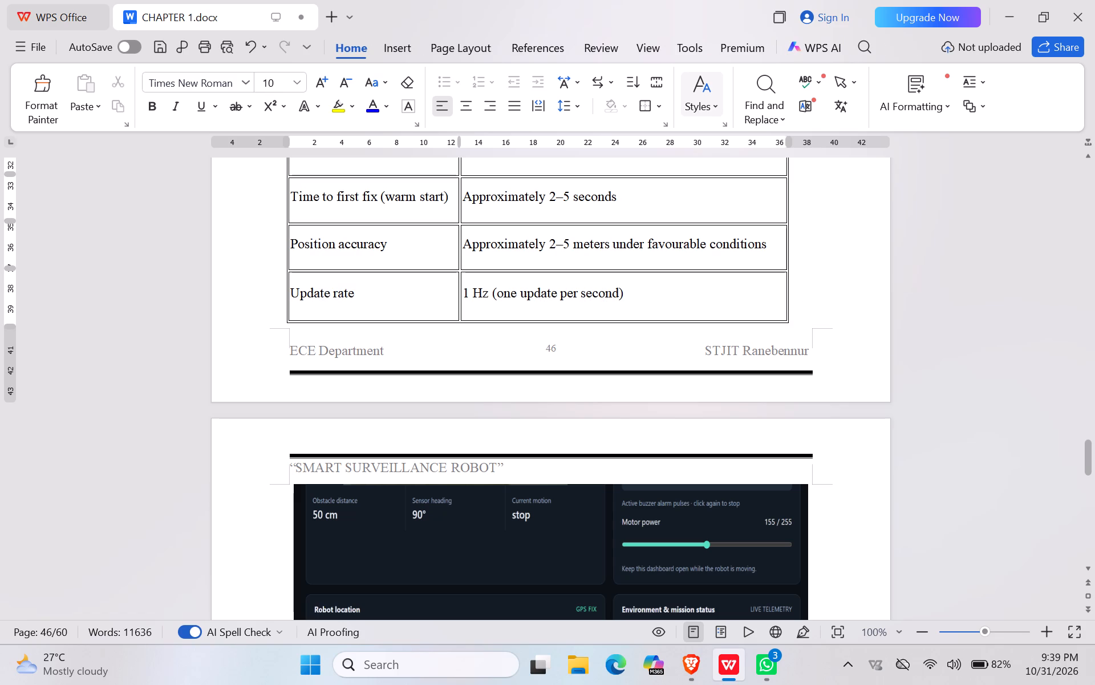
Save the report document.
key("ctrl+s")
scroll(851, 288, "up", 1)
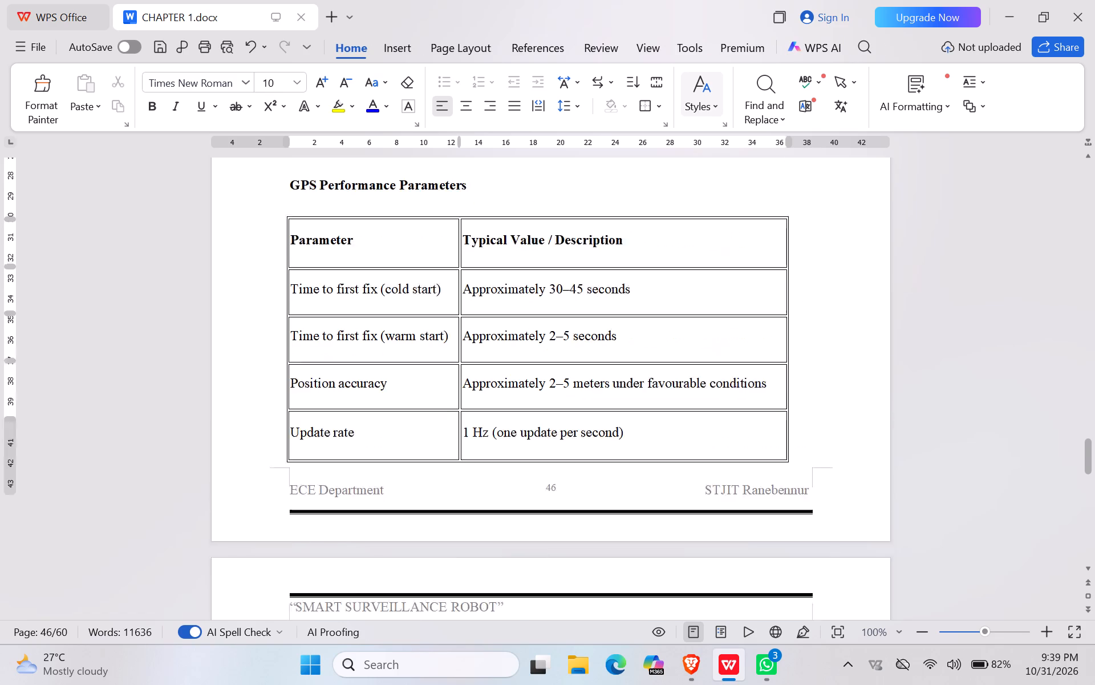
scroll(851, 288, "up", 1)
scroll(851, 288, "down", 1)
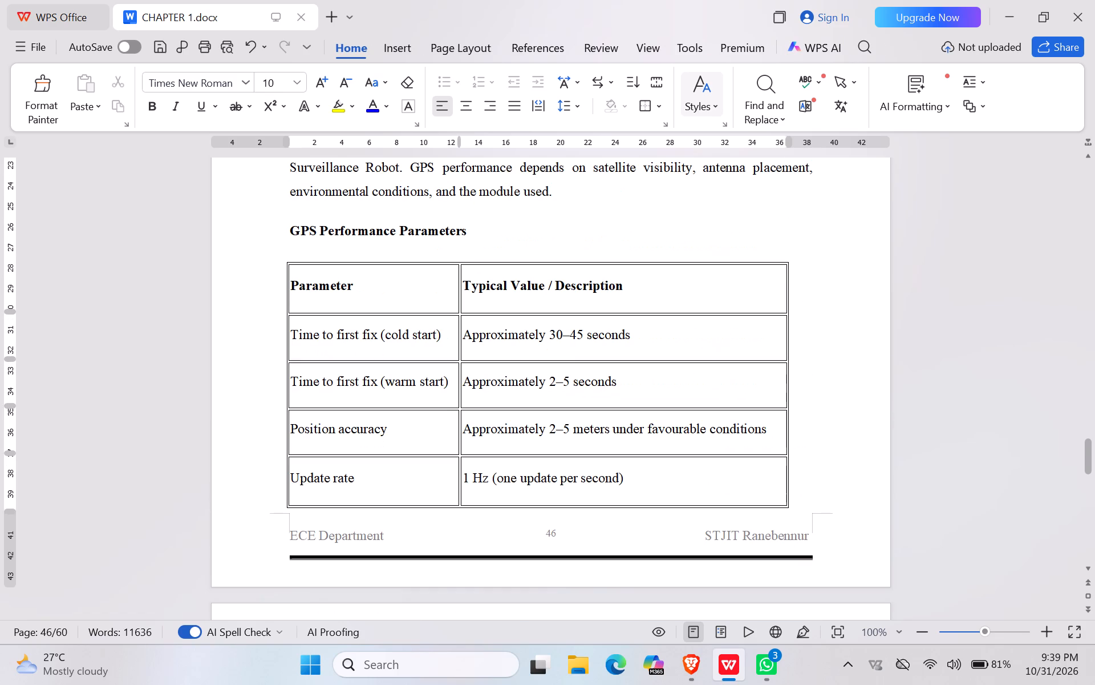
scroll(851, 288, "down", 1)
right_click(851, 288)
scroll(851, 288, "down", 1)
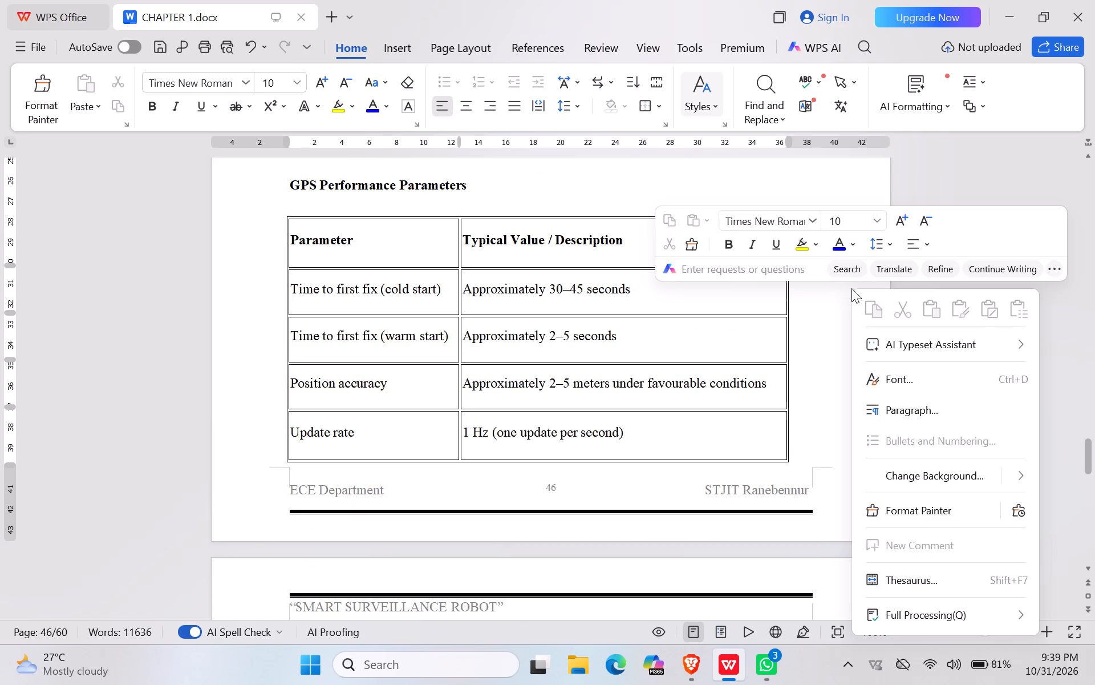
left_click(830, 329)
Close the CHAPTER 1.docx report document.
key("ctrl+w")
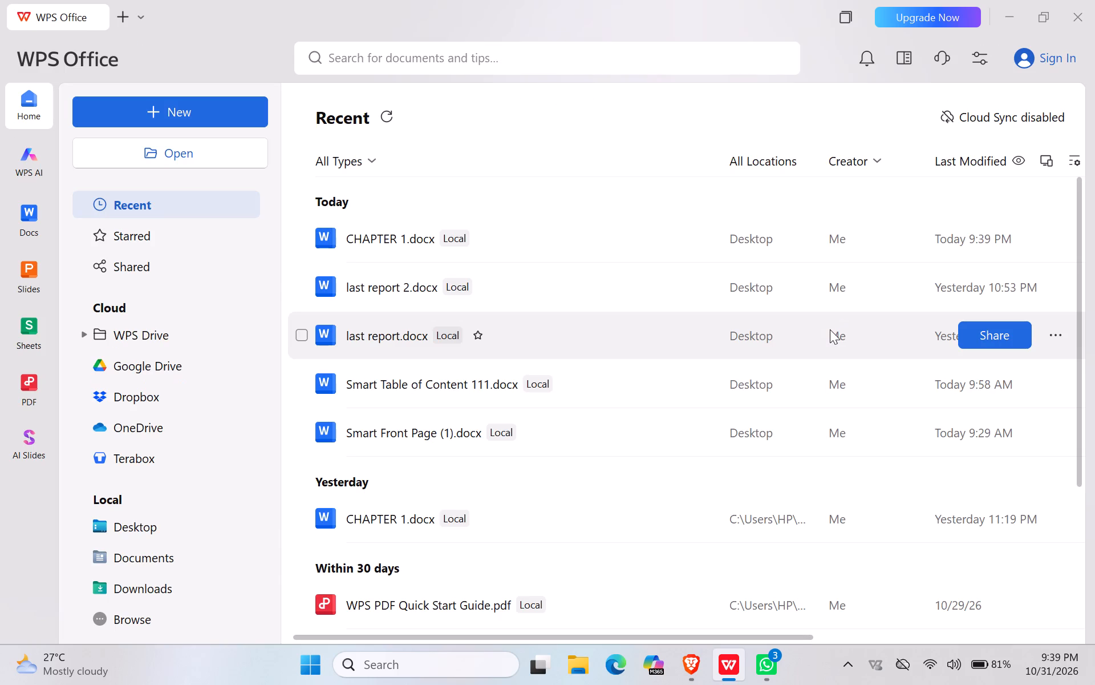
key("ctrl+z")
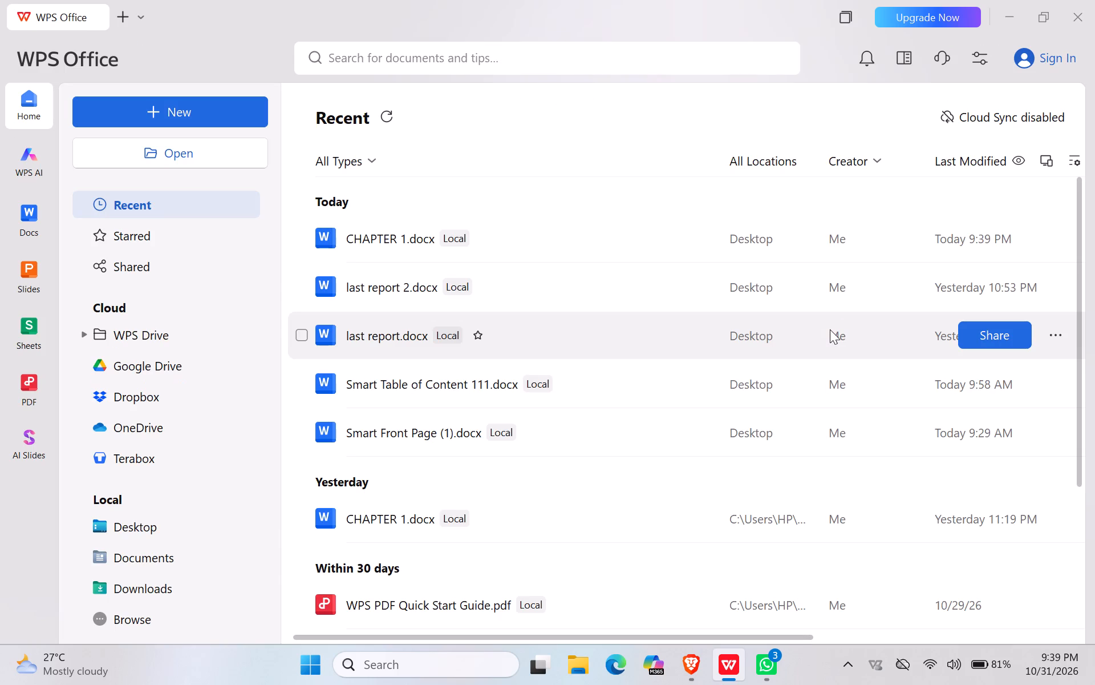
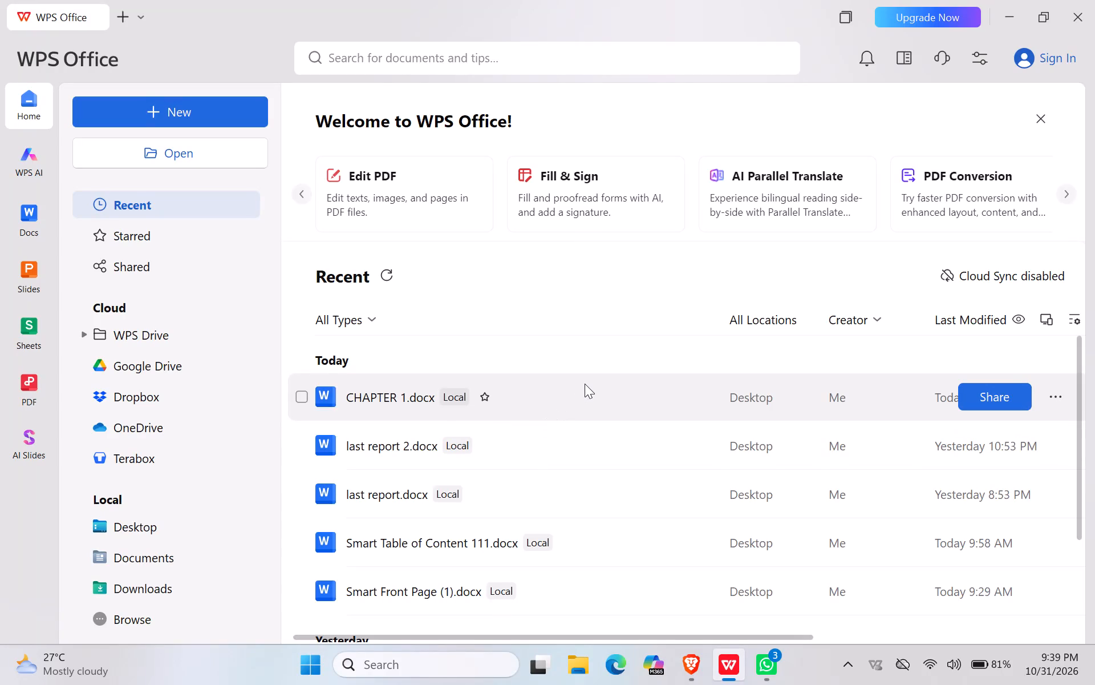
Reopen the CHAPTER 1.docx report from the recent documents.
double_click(585, 384)
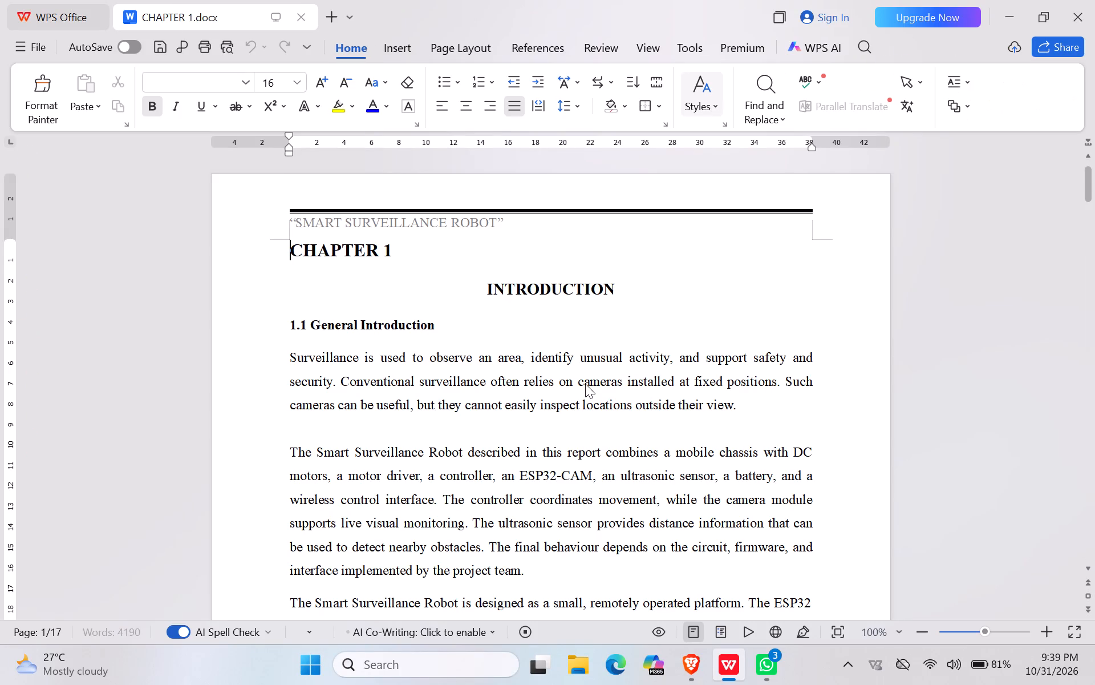
Examine the text and page layout of Chapters 1 and 2, from the introduction through section 2.6 on page 16.
scroll(585, 384, "down", 4)
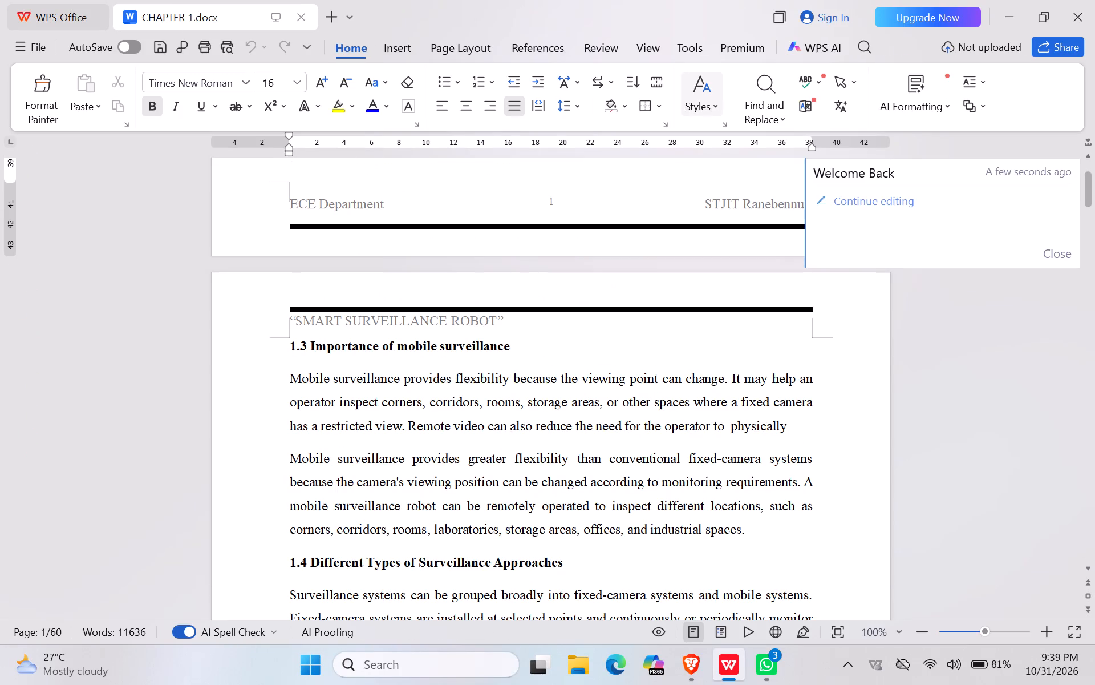
scroll(694, 478, "down", 3)
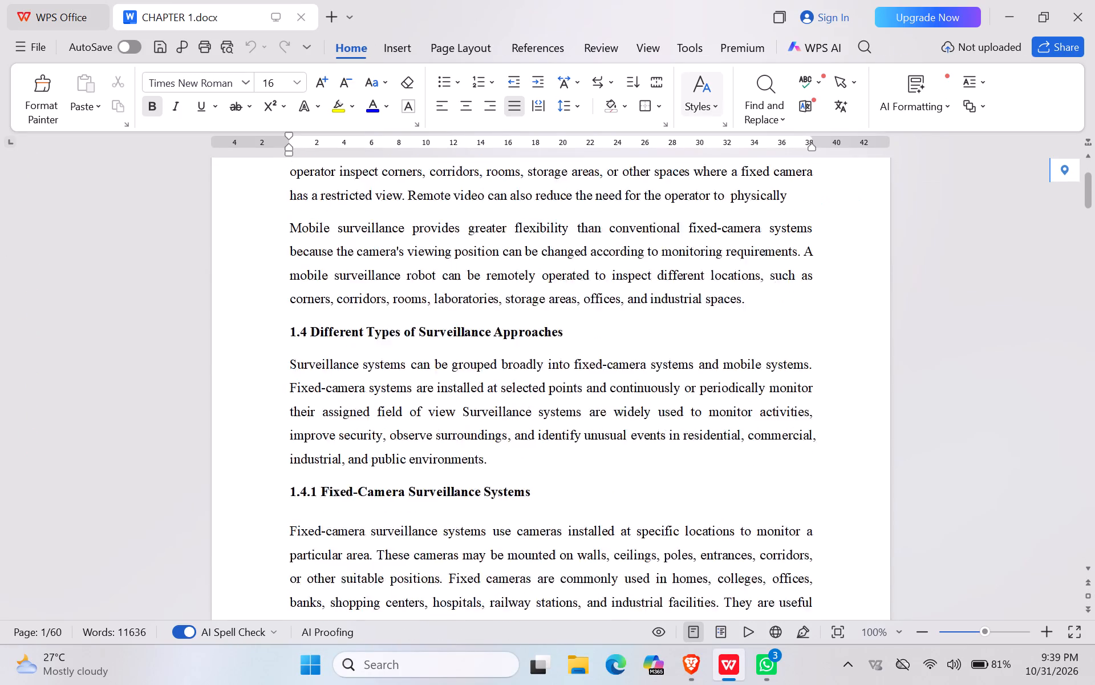
scroll(694, 478, "down", 7)
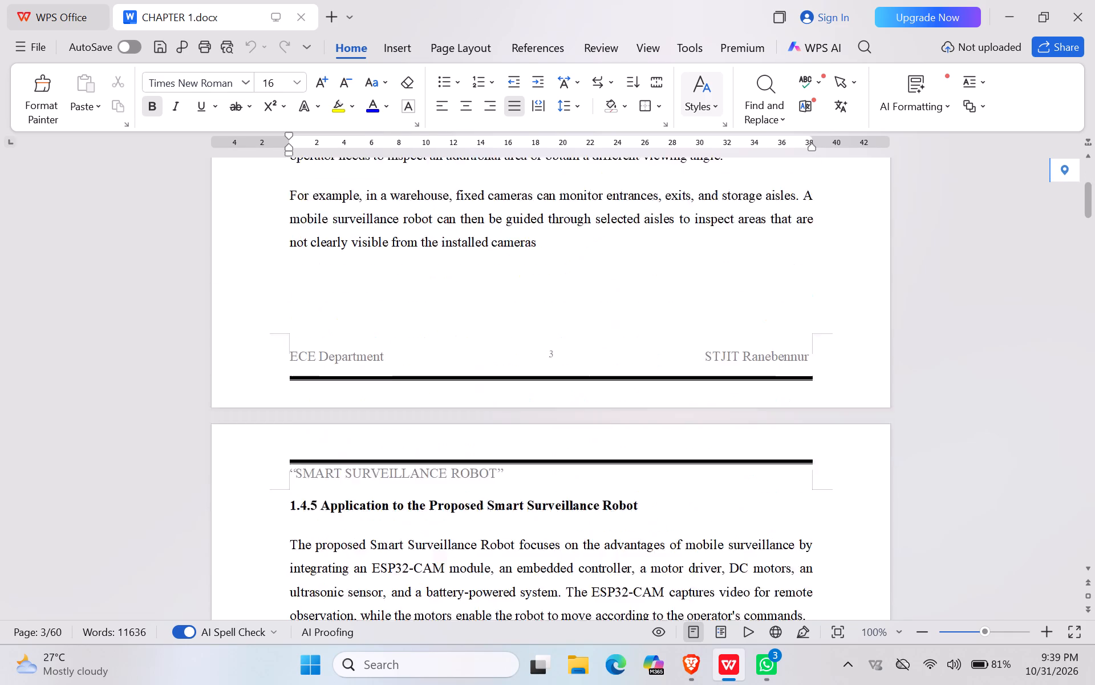
scroll(694, 478, "down", 8)
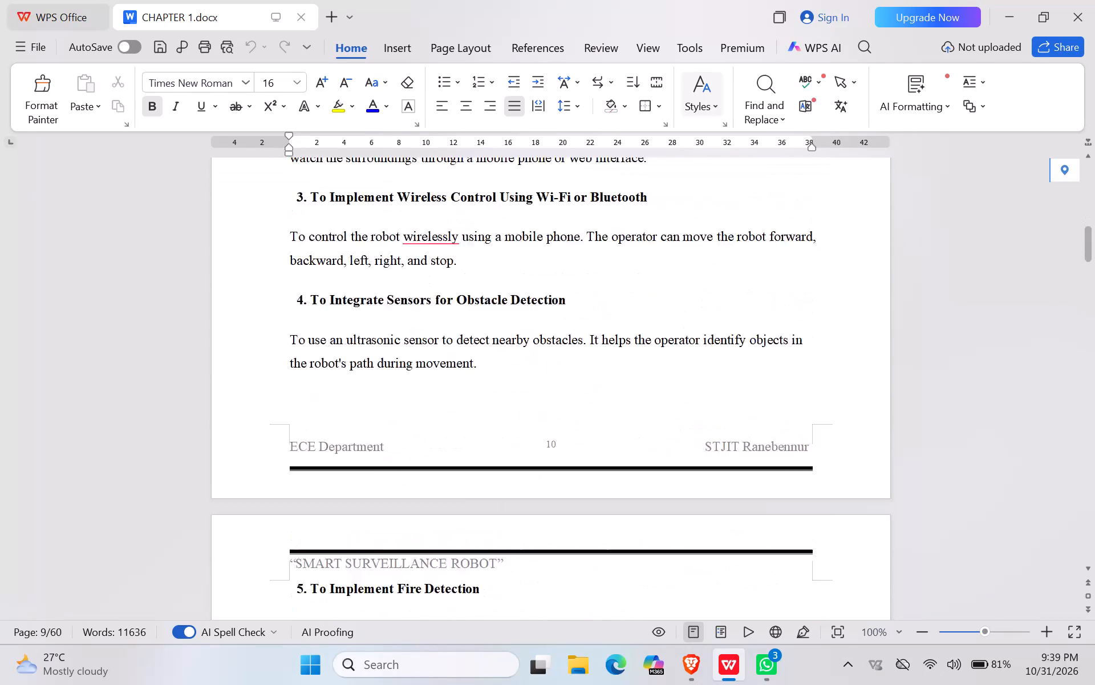
scroll(694, 478, "down", 5)
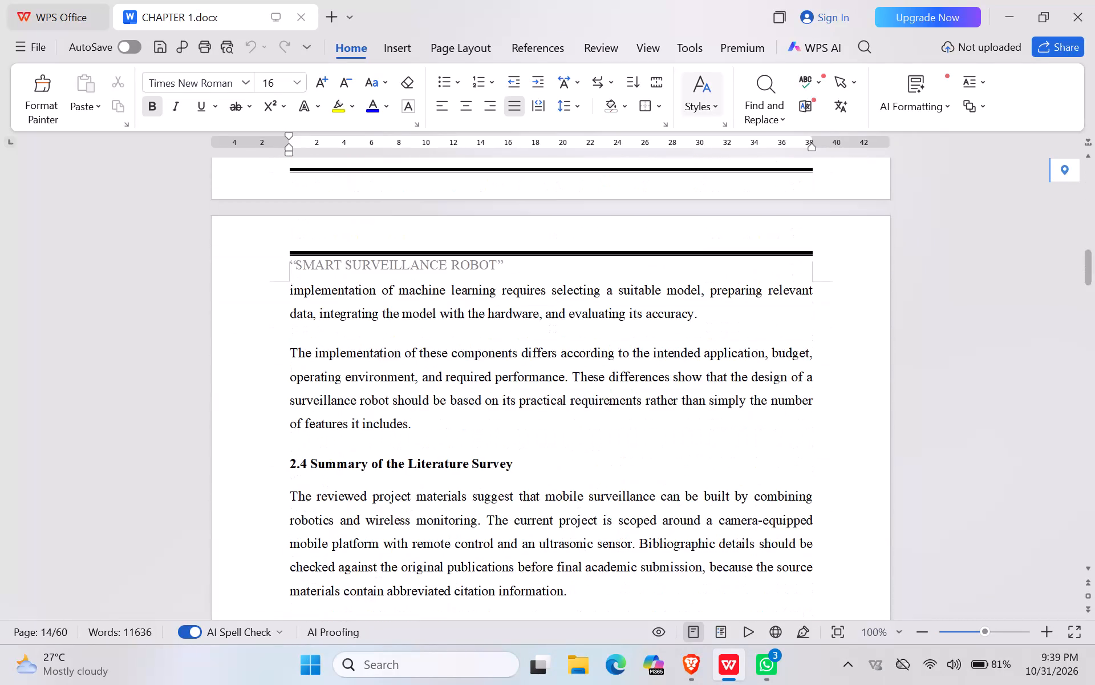
scroll(694, 478, "down", 4)
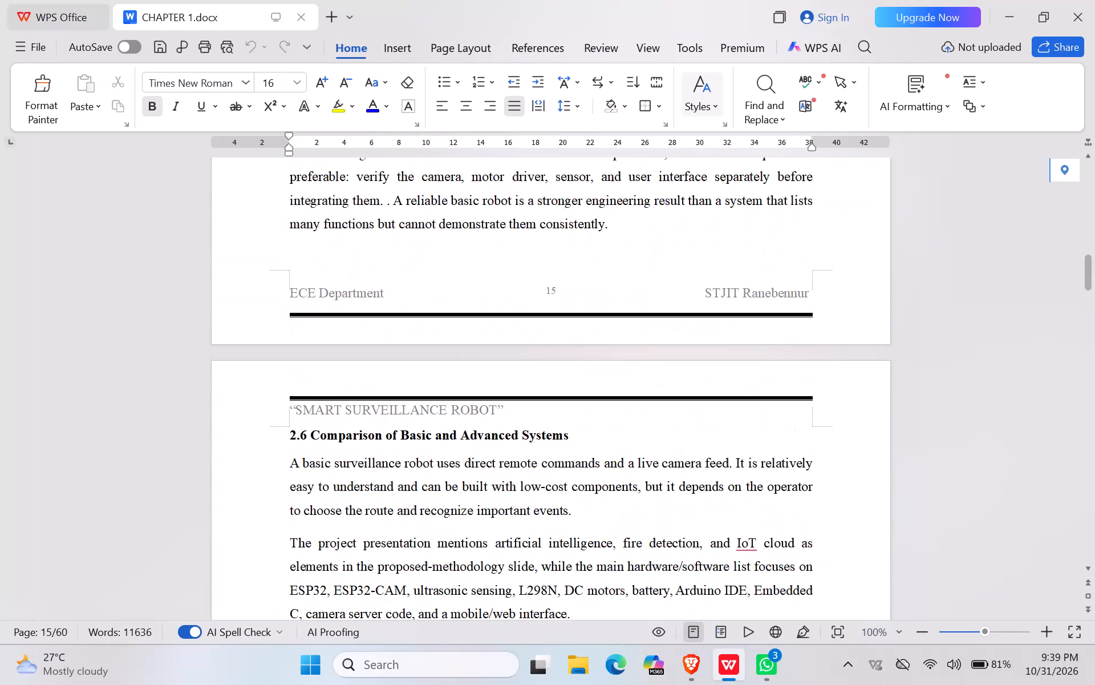
Examine the Chapter 3 layout through page 27, including component specifications, figures, page breaks and the project phases.
scroll(694, 478, "down", 5)
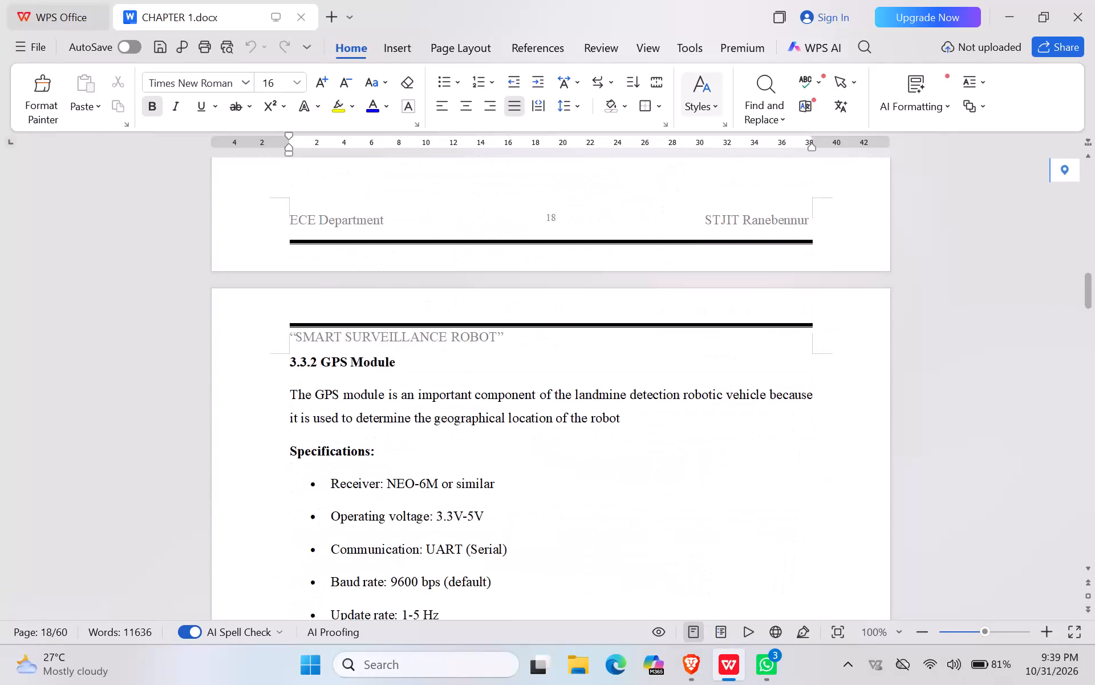
scroll(694, 478, "down", 7)
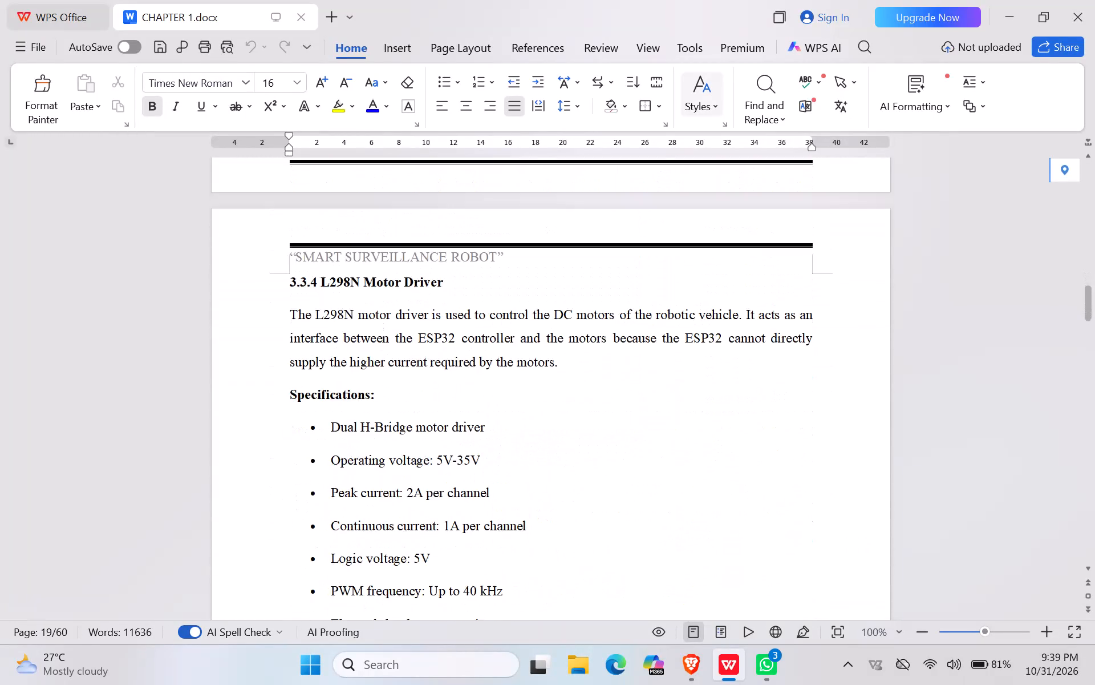
scroll(694, 478, "down", 1)
scroll(694, 478, "up", 1)
scroll(694, 478, "down", 1)
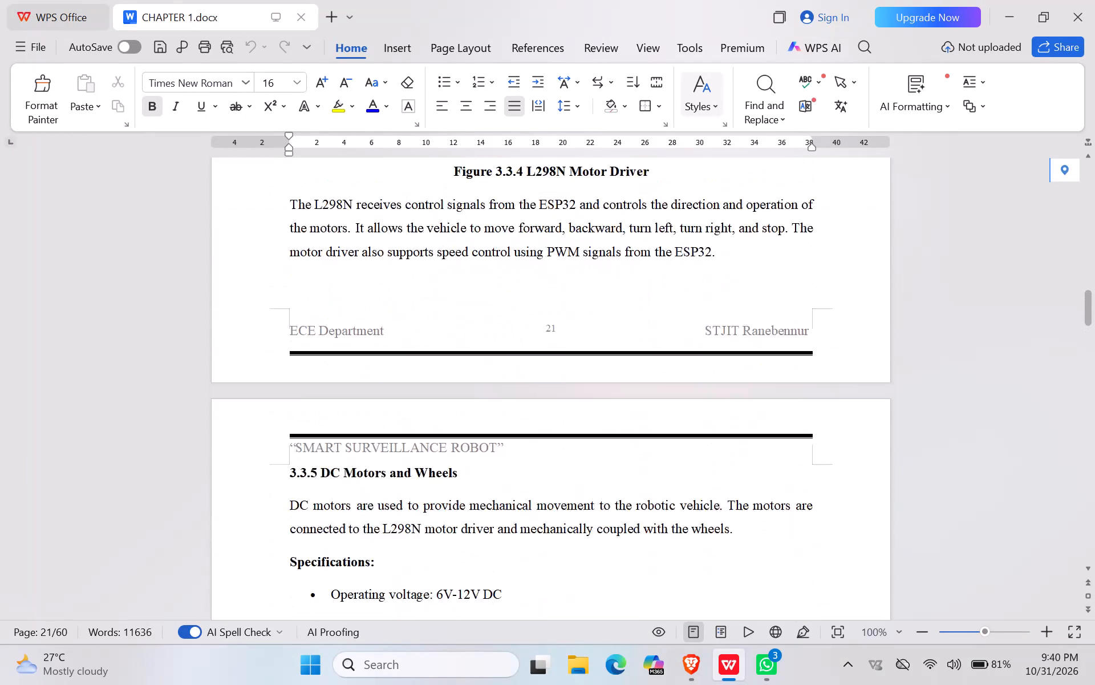
scroll(694, 478, "down", 3)
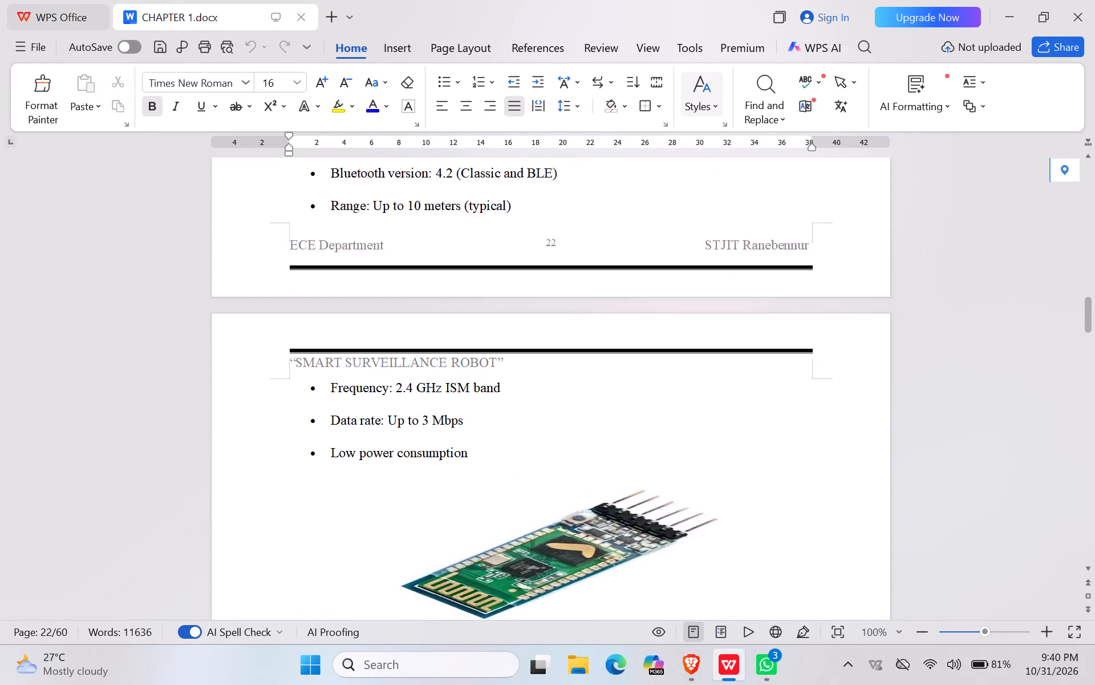
scroll(694, 478, "down", 2)
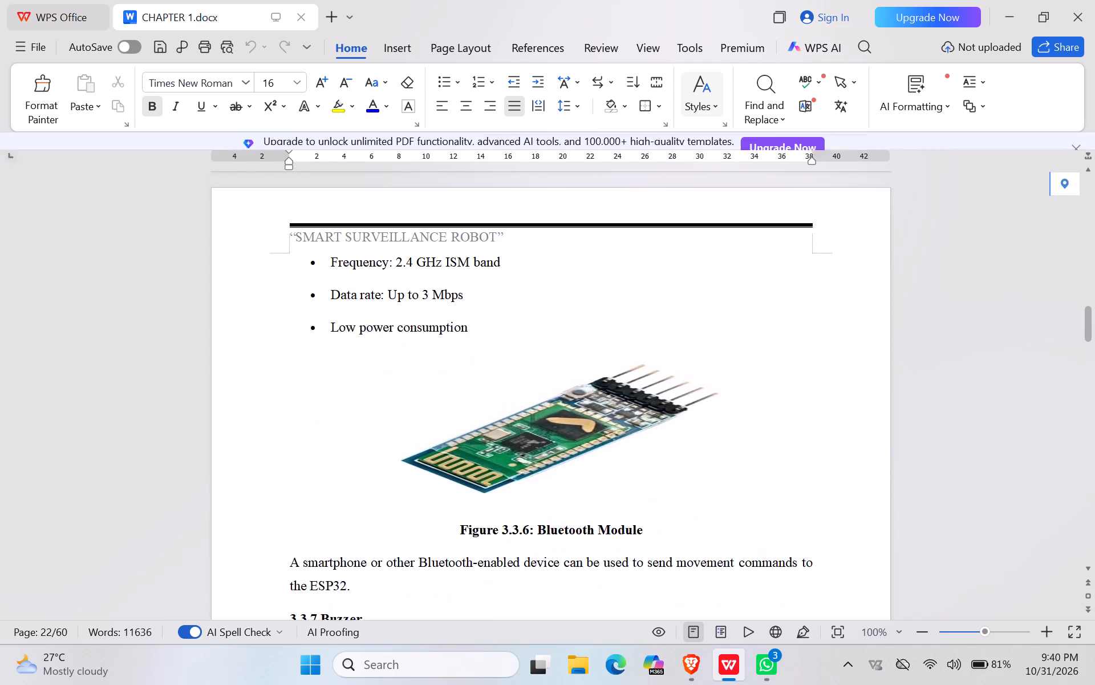
scroll(628, 444, "down", 4)
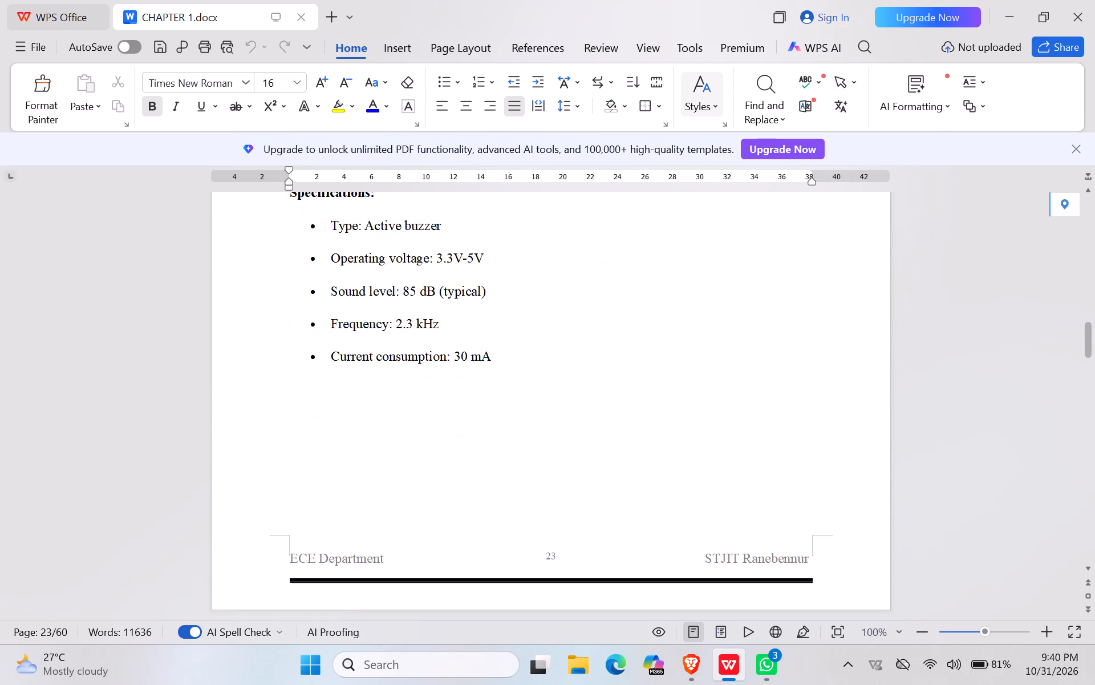
scroll(628, 444, "down", 5)
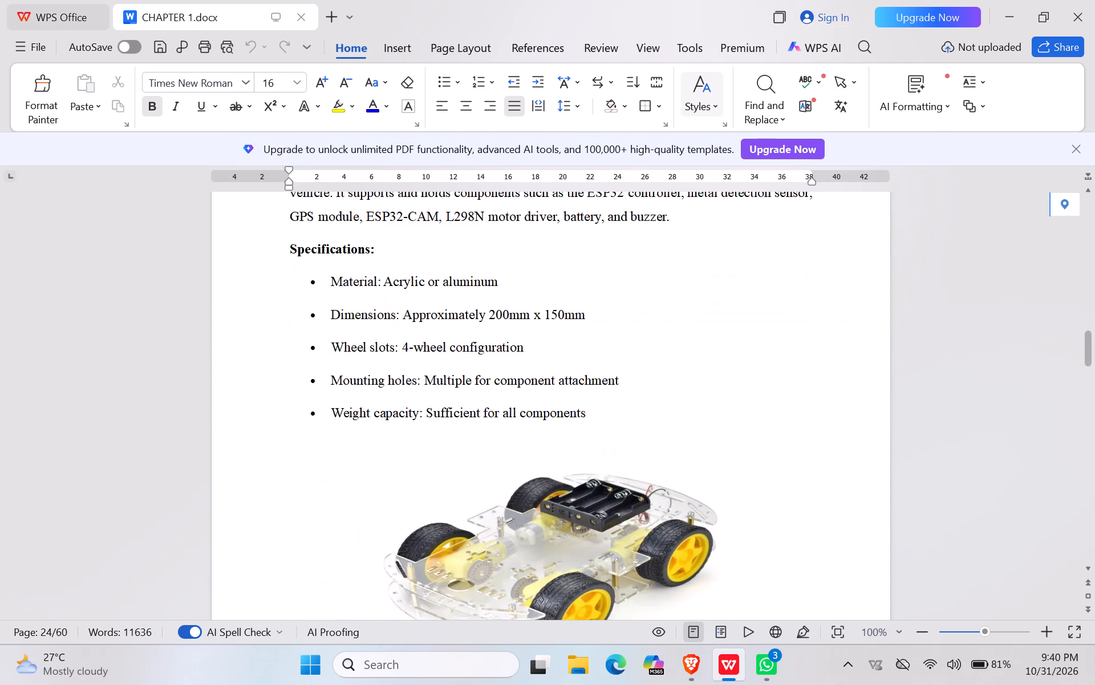
scroll(628, 444, "down", 3)
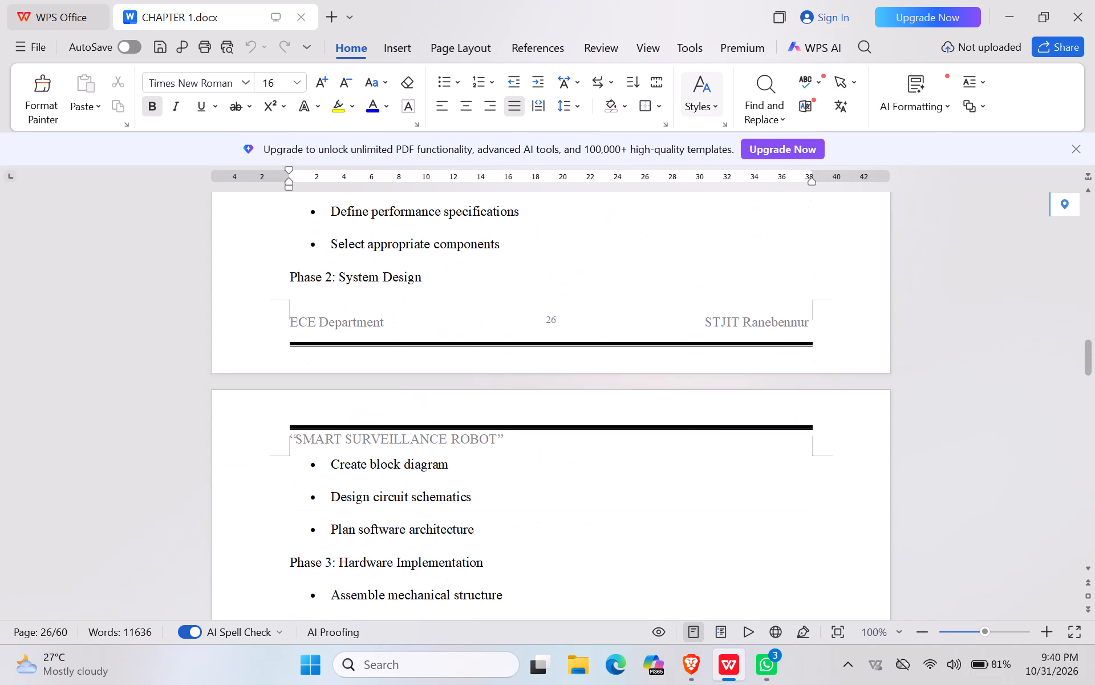
scroll(628, 444, "down", 5)
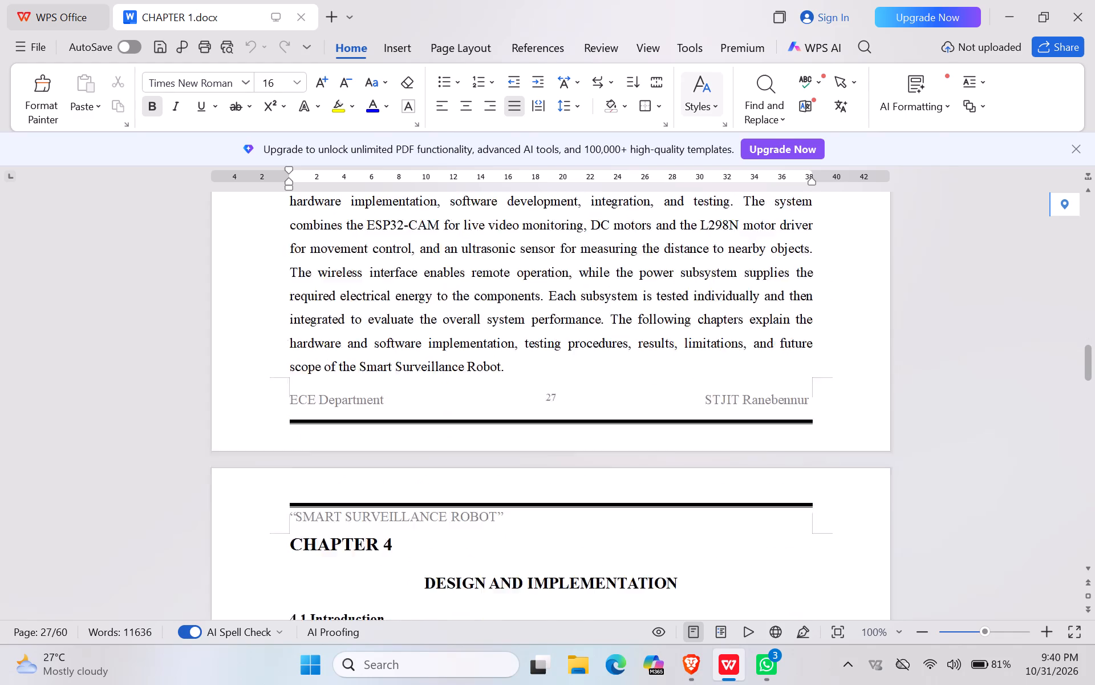
Examine the Chapter 4 hardware implementation layout on pages 28 to 32, including Figure 4.2.1, the ESP32 pin diagram and the ESP32-CAM section.
scroll(628, 444, "down", 1)
scroll(628, 444, "up", 1)
scroll(628, 444, "down", 1)
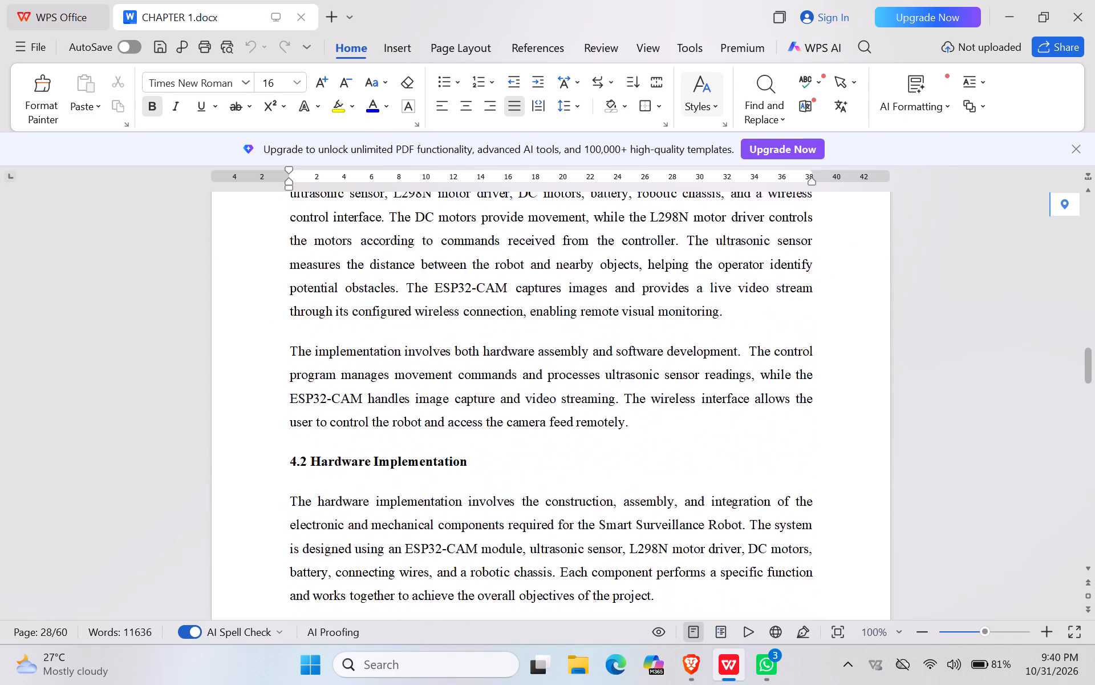
scroll(628, 444, "down", 4)
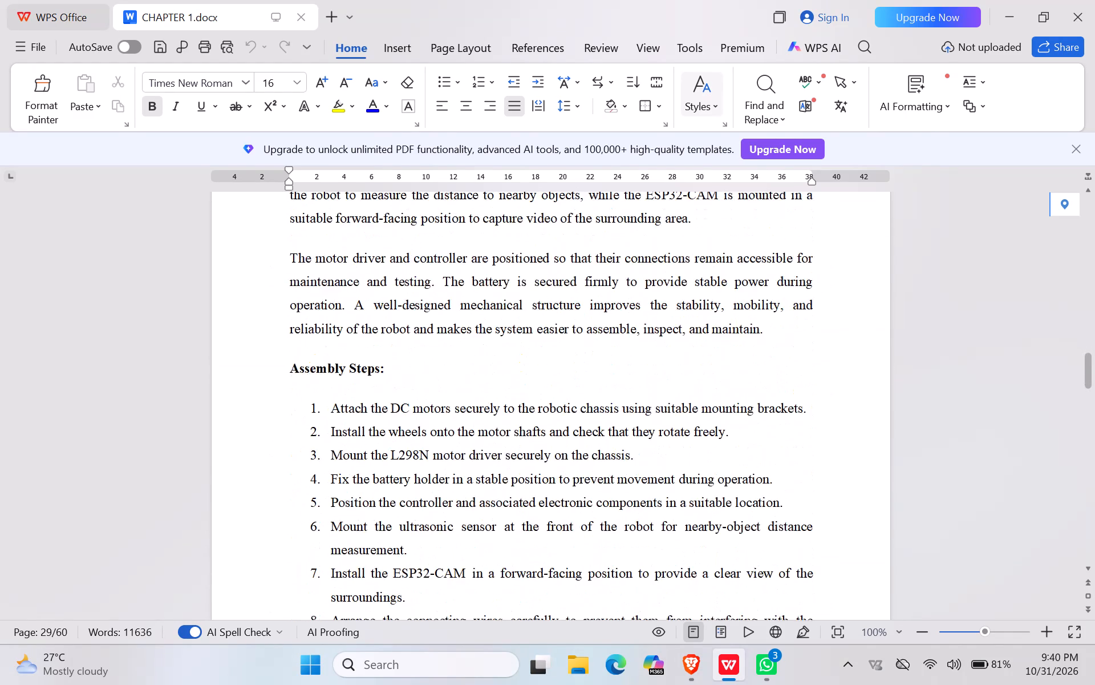
scroll(628, 444, "down", 6)
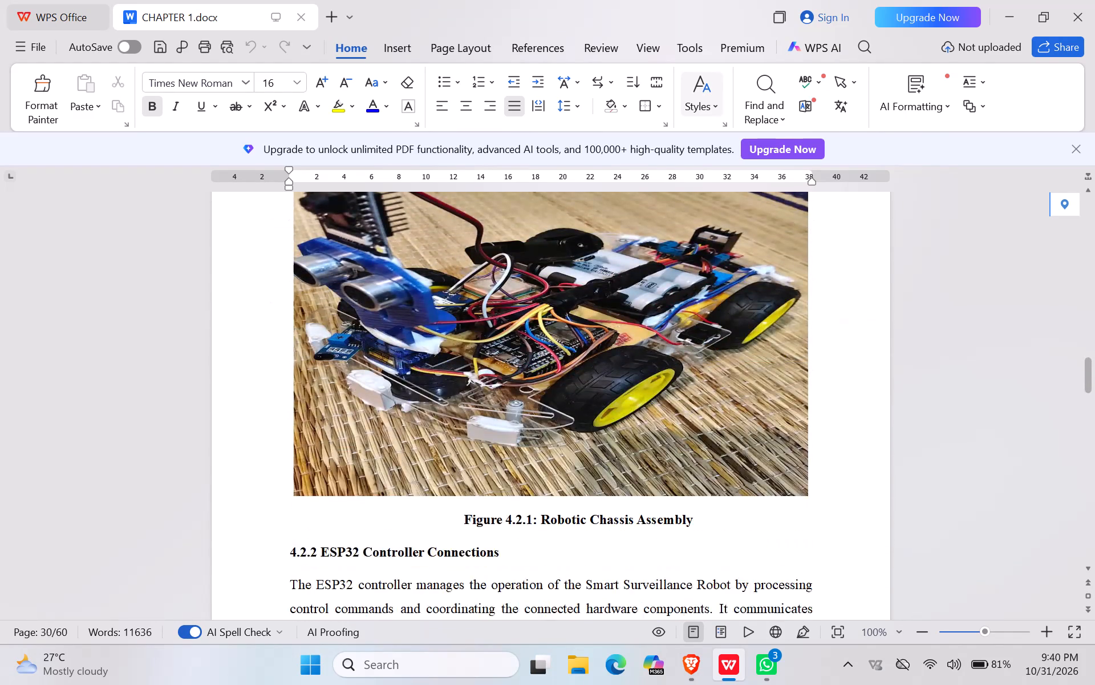
scroll(628, 444, "down", 4)
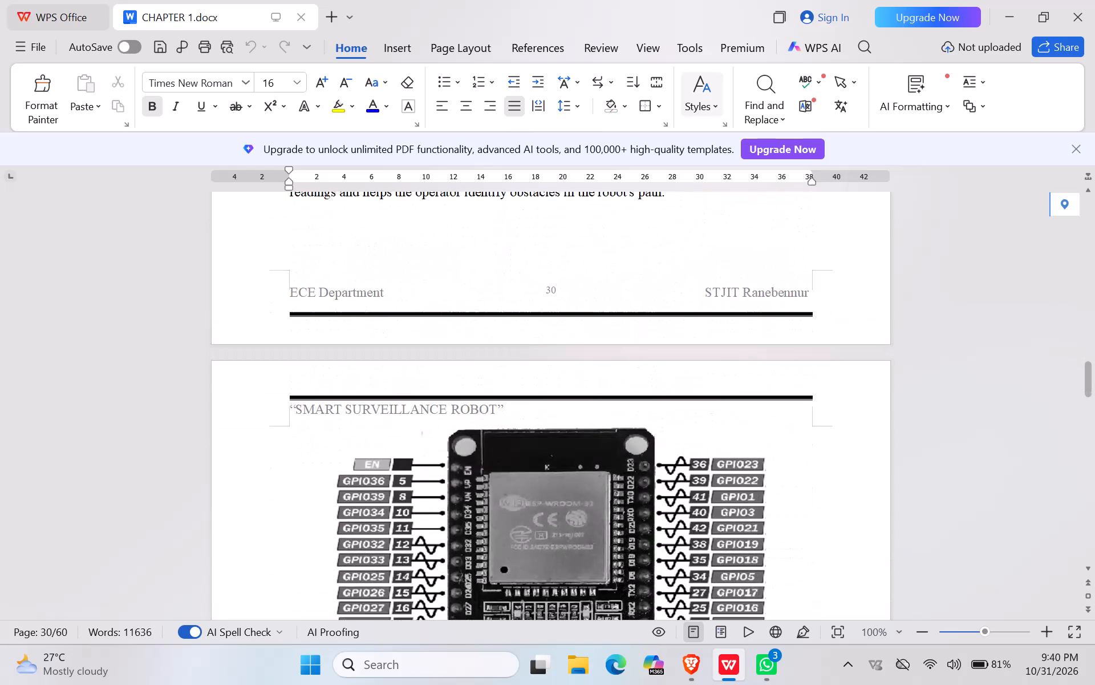
scroll(628, 444, "down", 5)
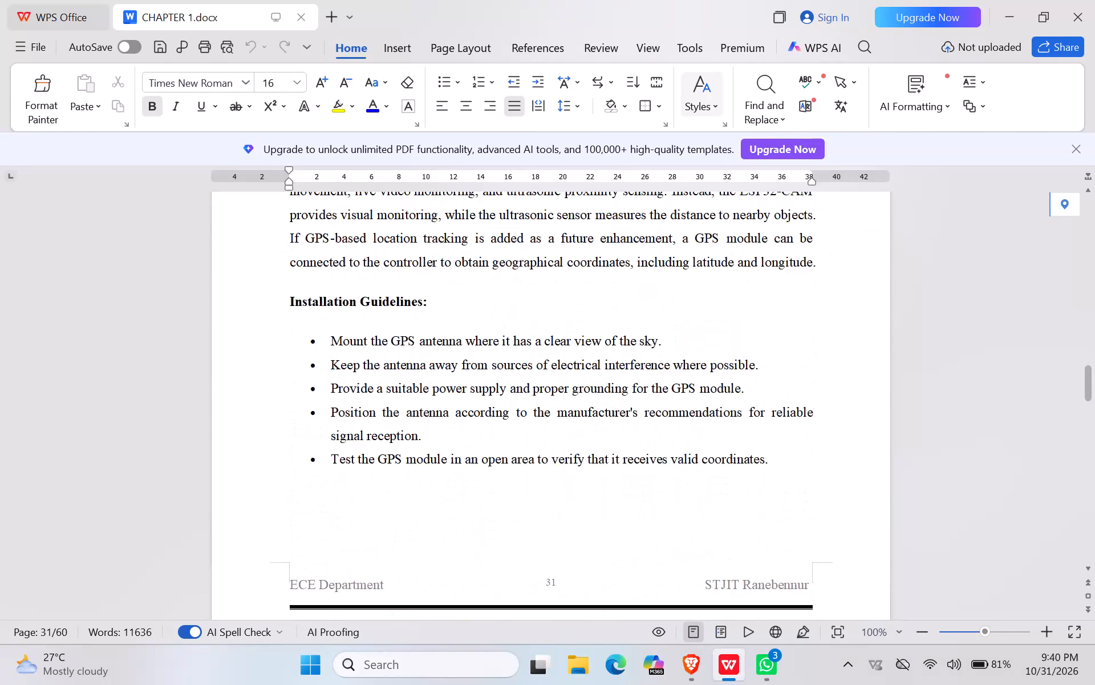
scroll(628, 444, "down", 5)
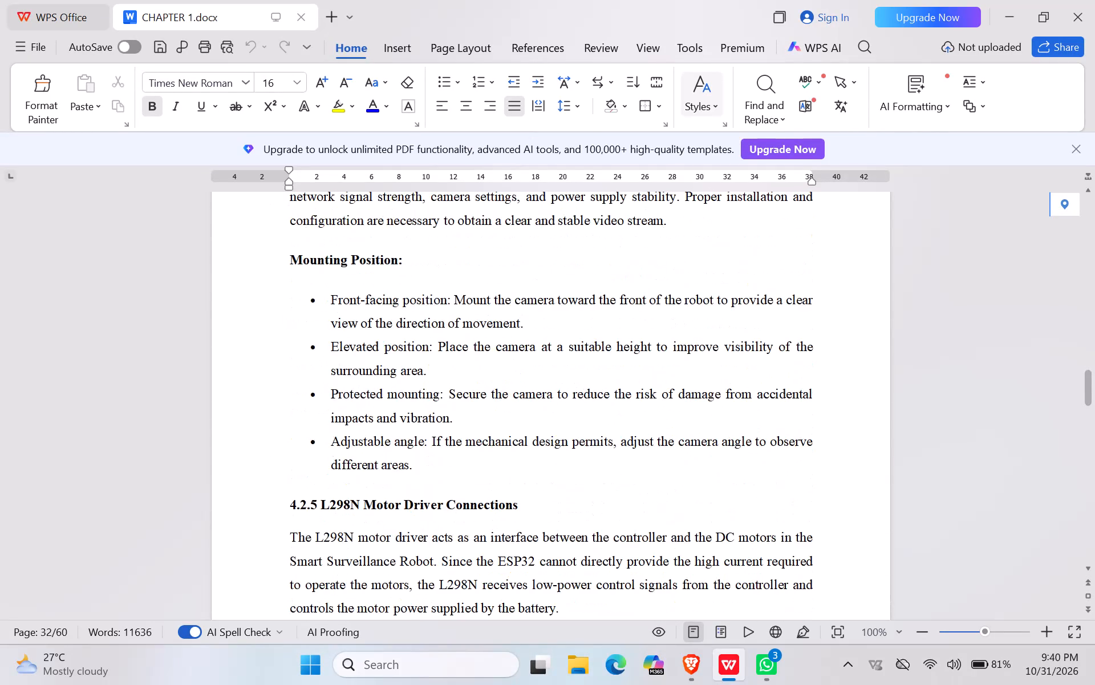
Examine the page 32 to 33 break between the 4.2.5 L298N Motor Driver Connections text and its Wiring Diagram at different magnifications.
scroll(628, 444, "down", 9)
scroll(628, 444, "up", 1, "ctrl")
scroll(628, 444, "down", 1, "ctrl")
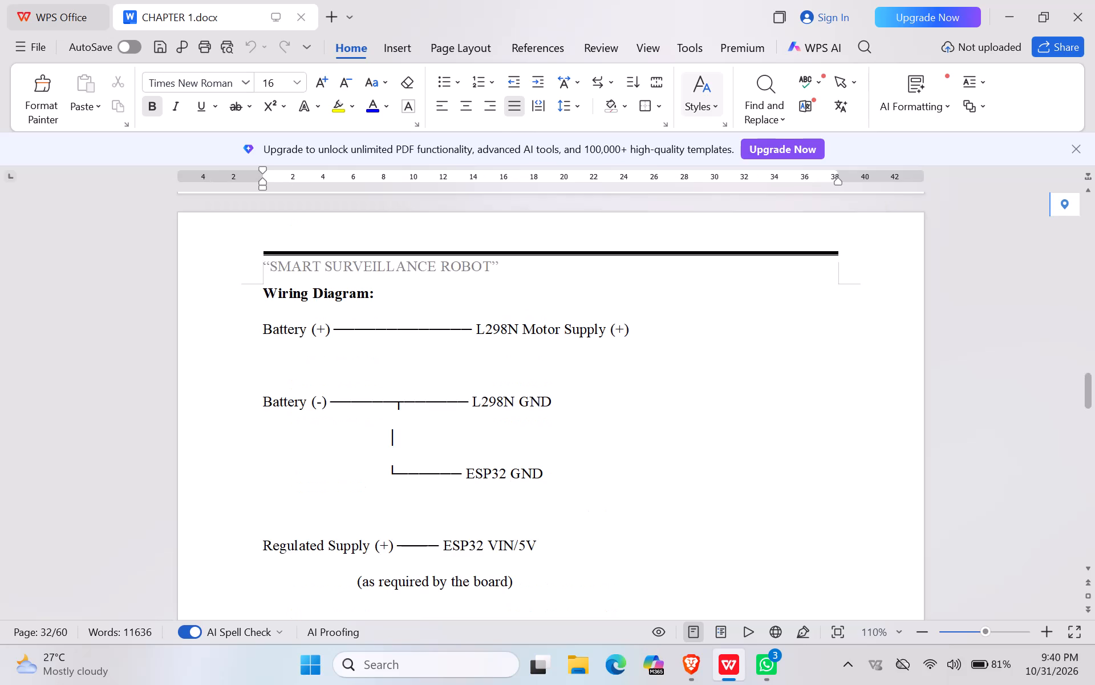
scroll(629, 444, "up", 1)
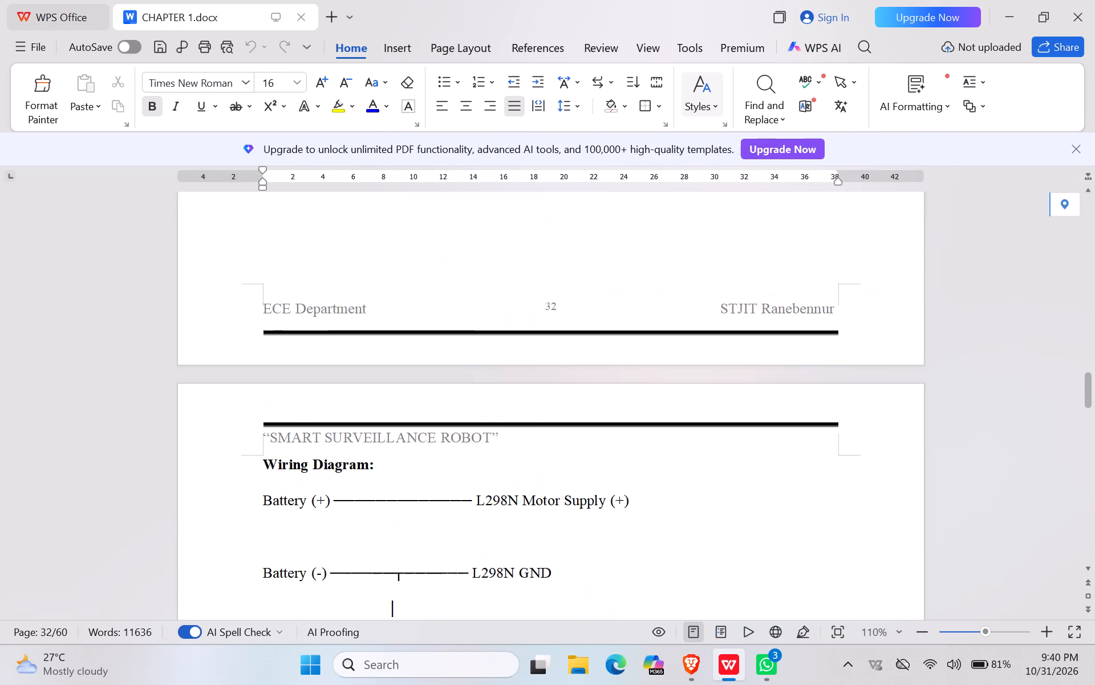
scroll(629, 444, "up", 1)
scroll(630, 444, "down", 2, "ctrl")
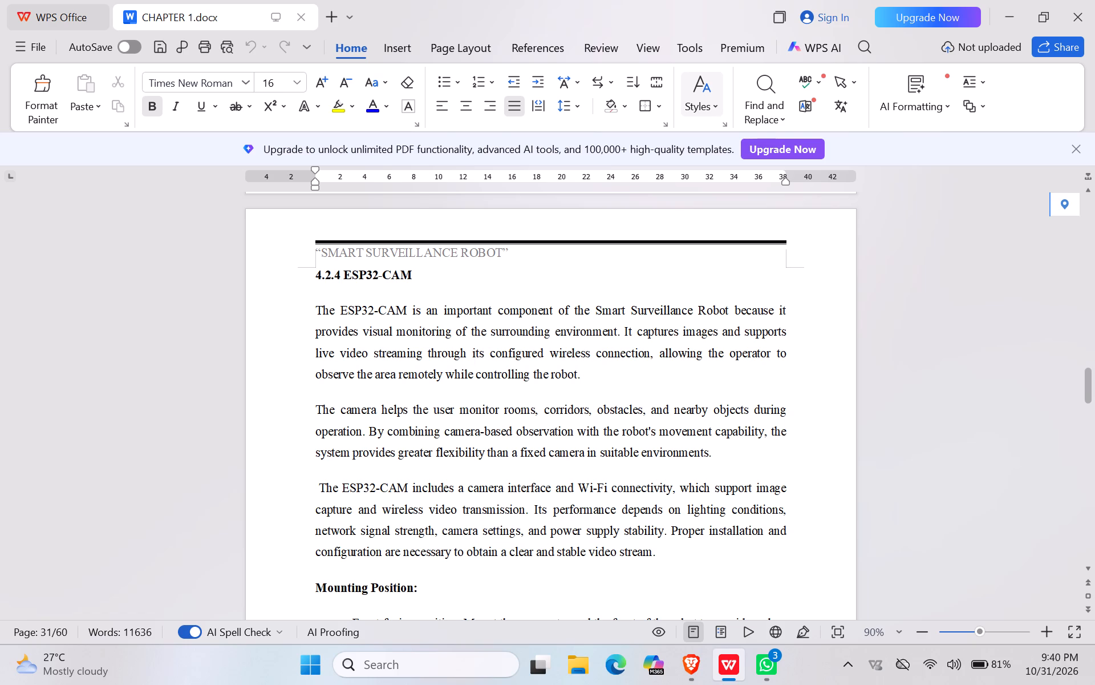
scroll(630, 444, "up", 2, "ctrl")
scroll(630, 444, "down", 4)
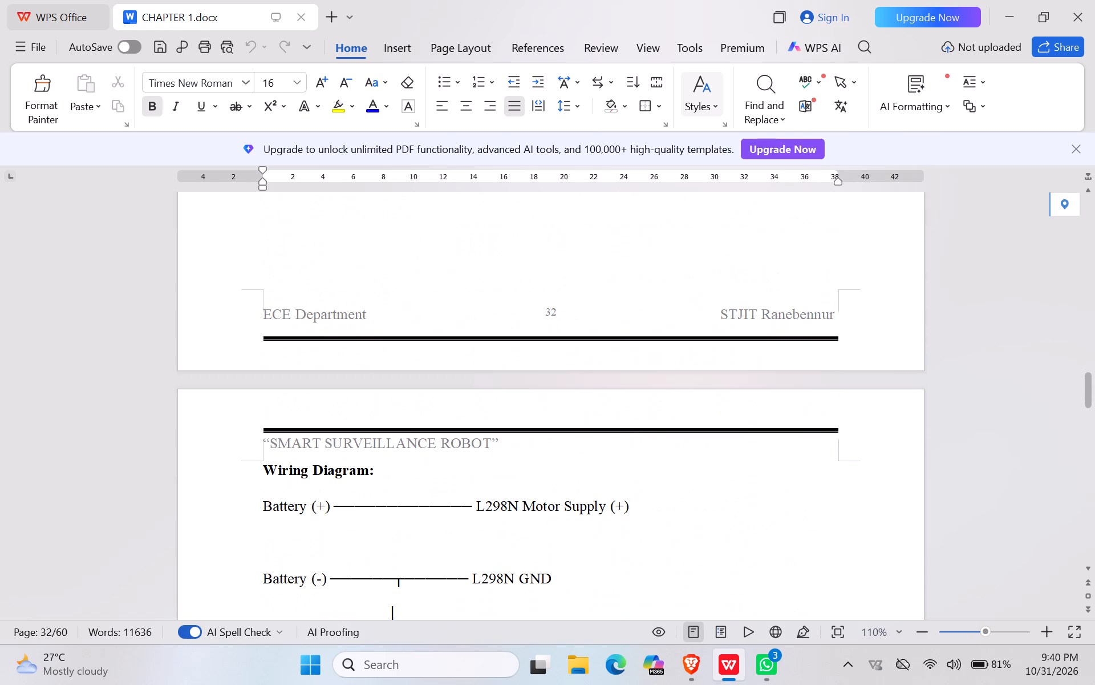
scroll(630, 444, "down", 2, "ctrl")
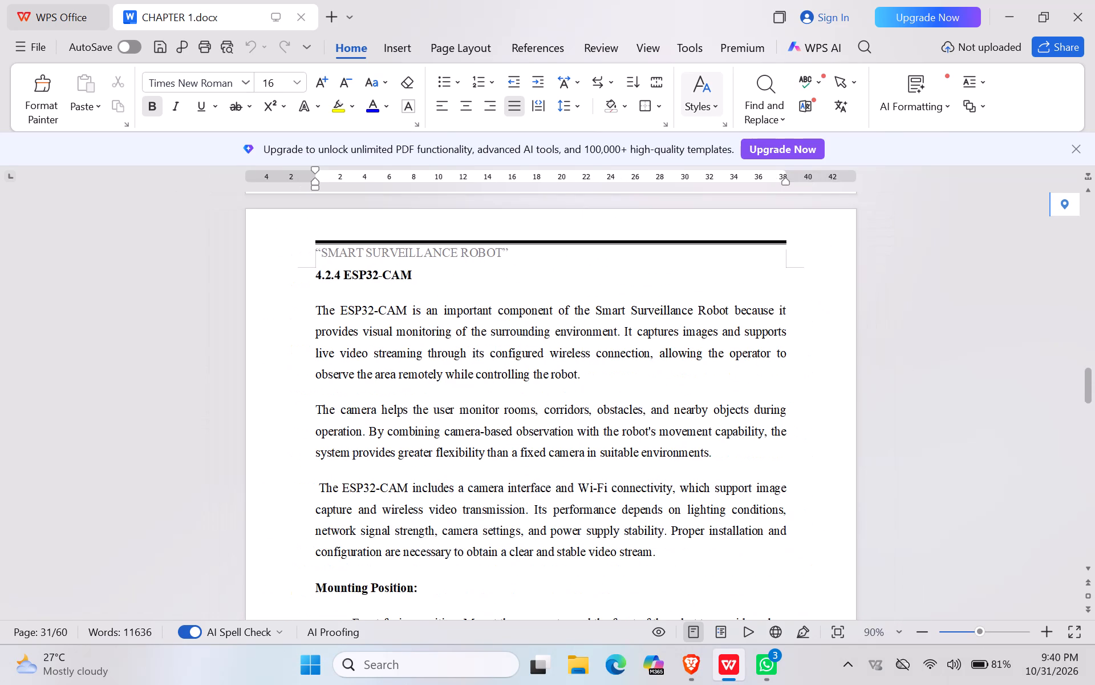
scroll(630, 444, "down", 4)
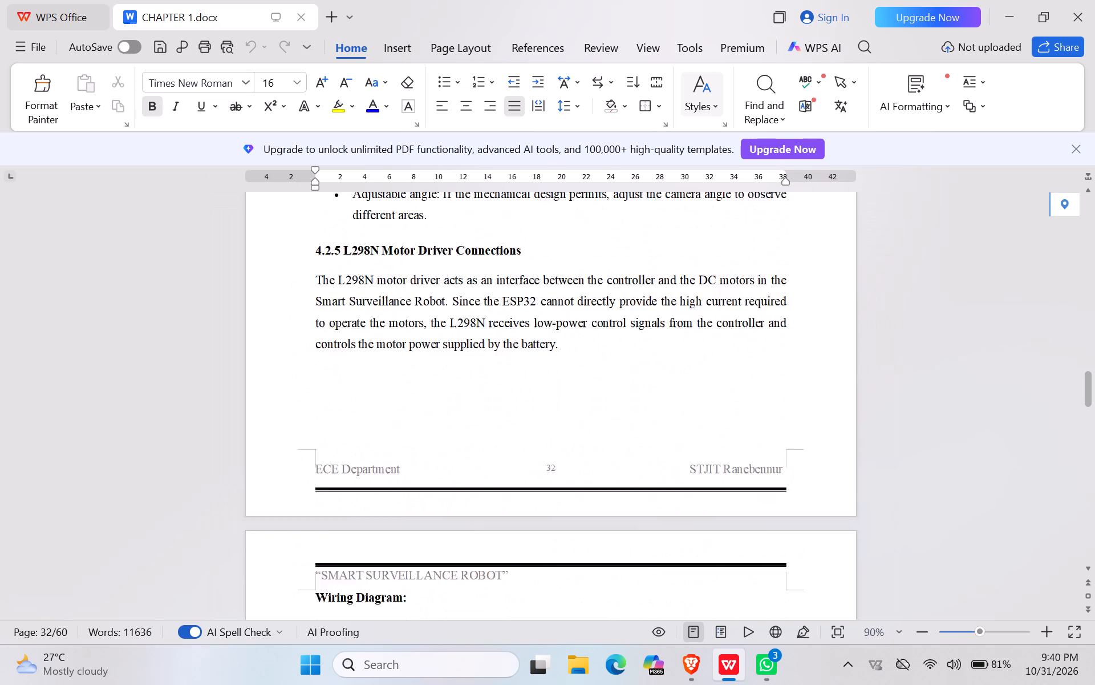
Examine pages 33 to 35, from the motor wiring diagram to the 4.3.1 Development Environment lists.
scroll(630, 444, "down", 4)
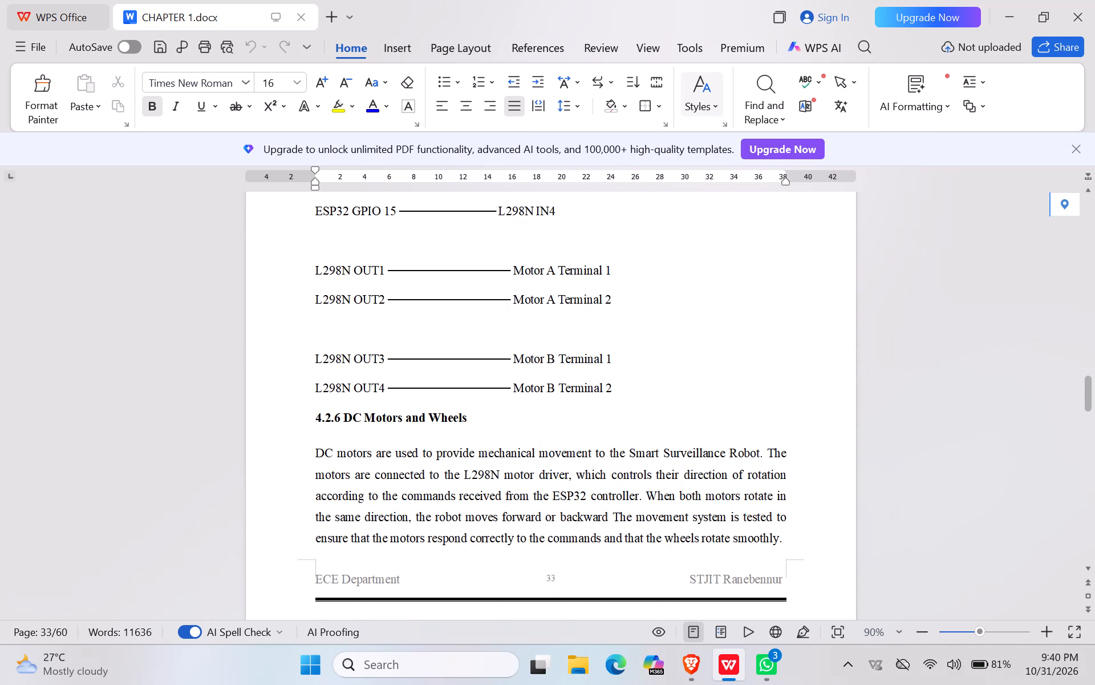
scroll(630, 444, "down", 6)
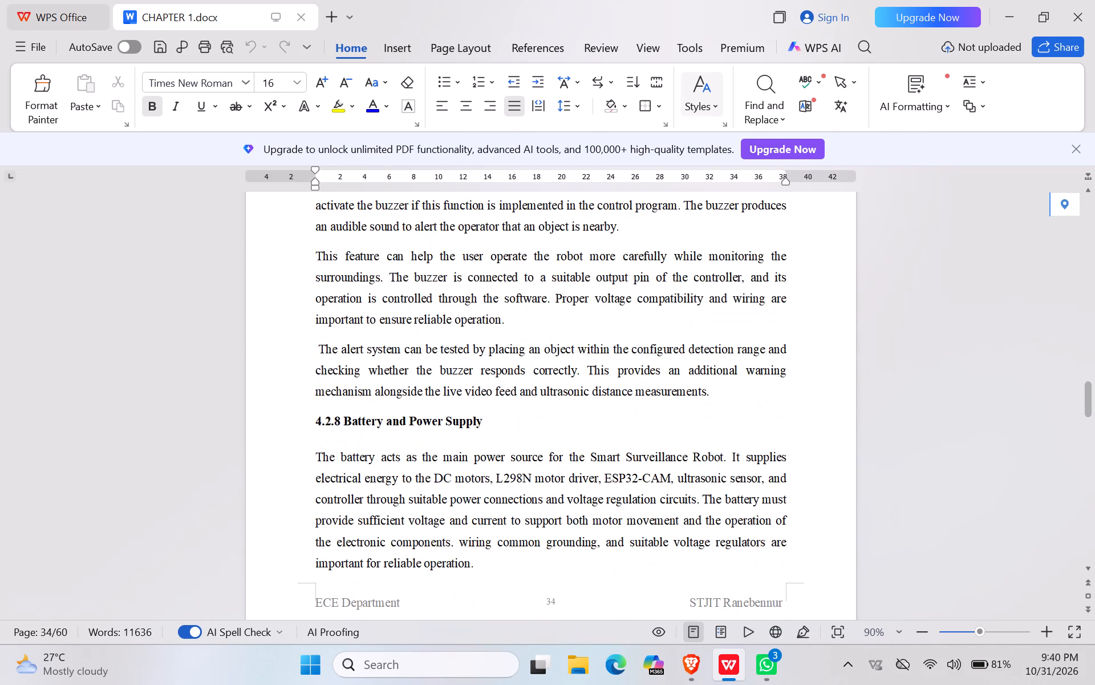
scroll(630, 444, "down", 5)
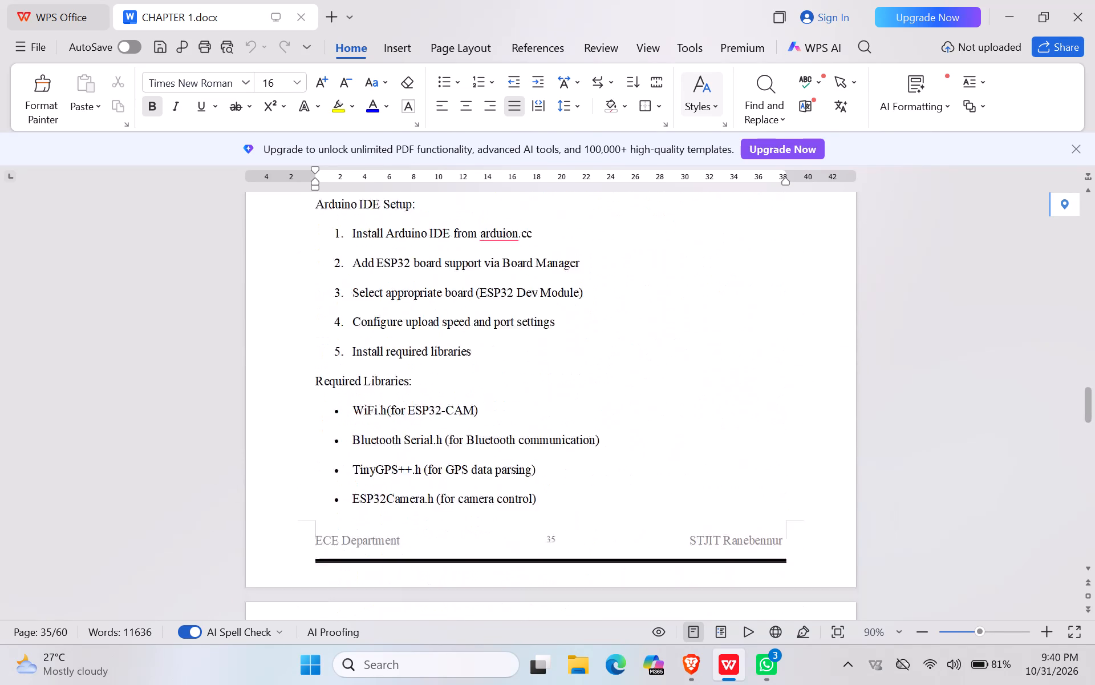
scroll(630, 444, "down", 1)
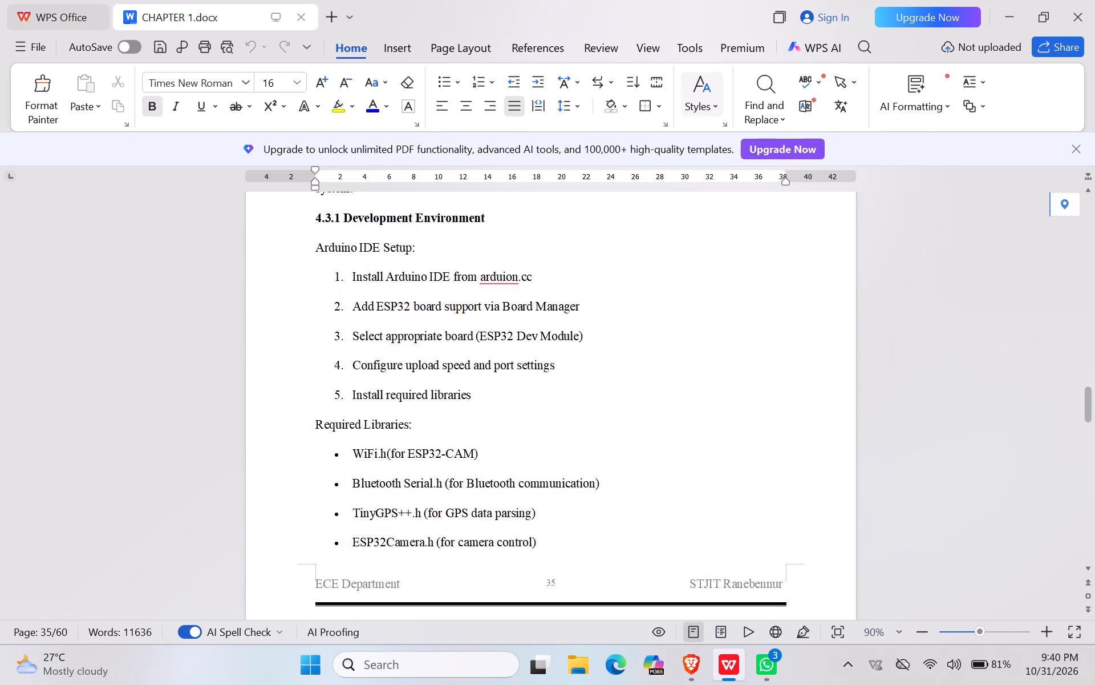
scroll(630, 444, "right", 1)
Check the spelling suggestion for "arduion" in the Arduino IDE Setup list, and dismiss it without applying a correction.
left_click(510, 271)
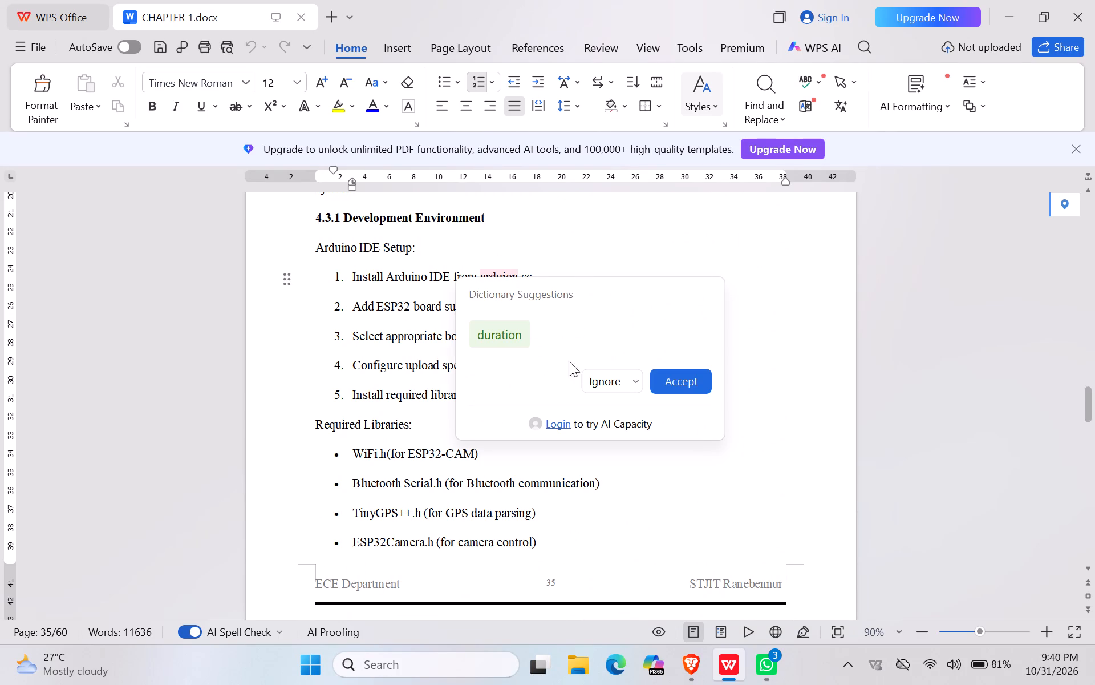
left_click(618, 251)
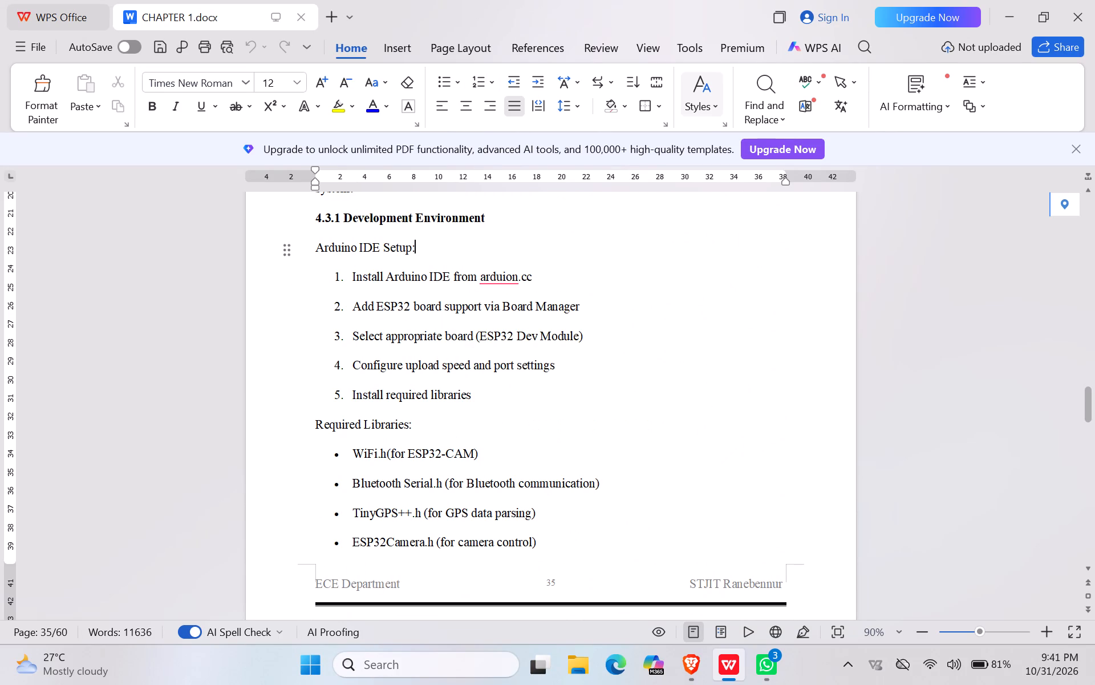
Examine the rest of Chapter 4 from page 35, including the flowchart, command table, system integration, testing lists and robot photo.
scroll(512, 300, "down", 4)
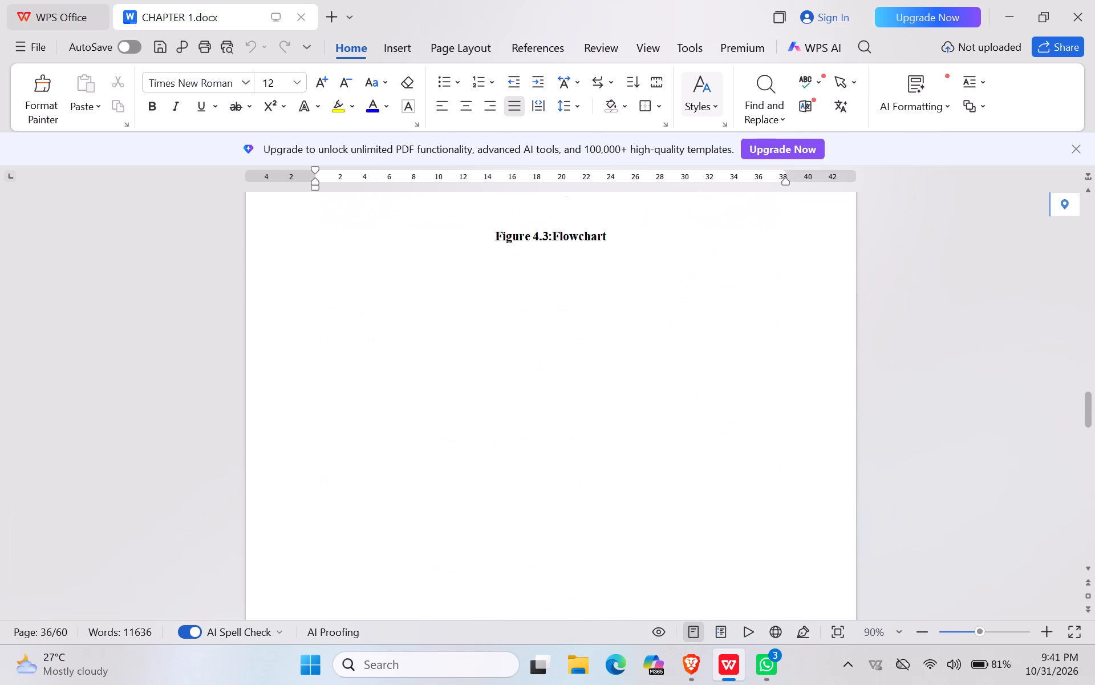
scroll(512, 300, "down", 4)
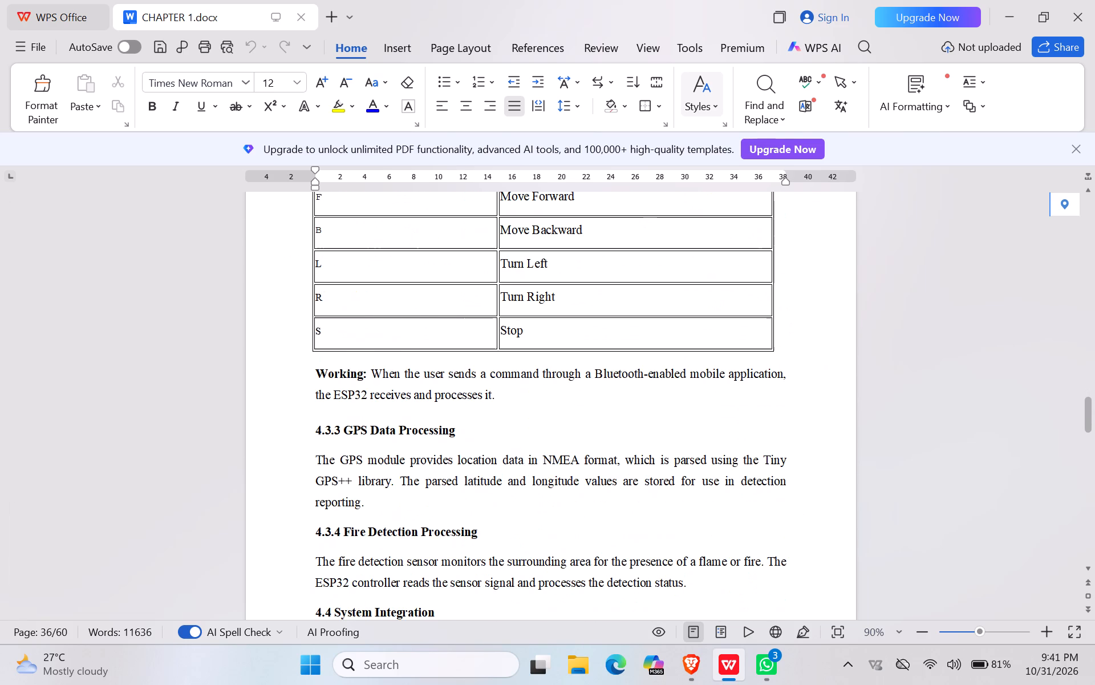
scroll(512, 300, "down", 7)
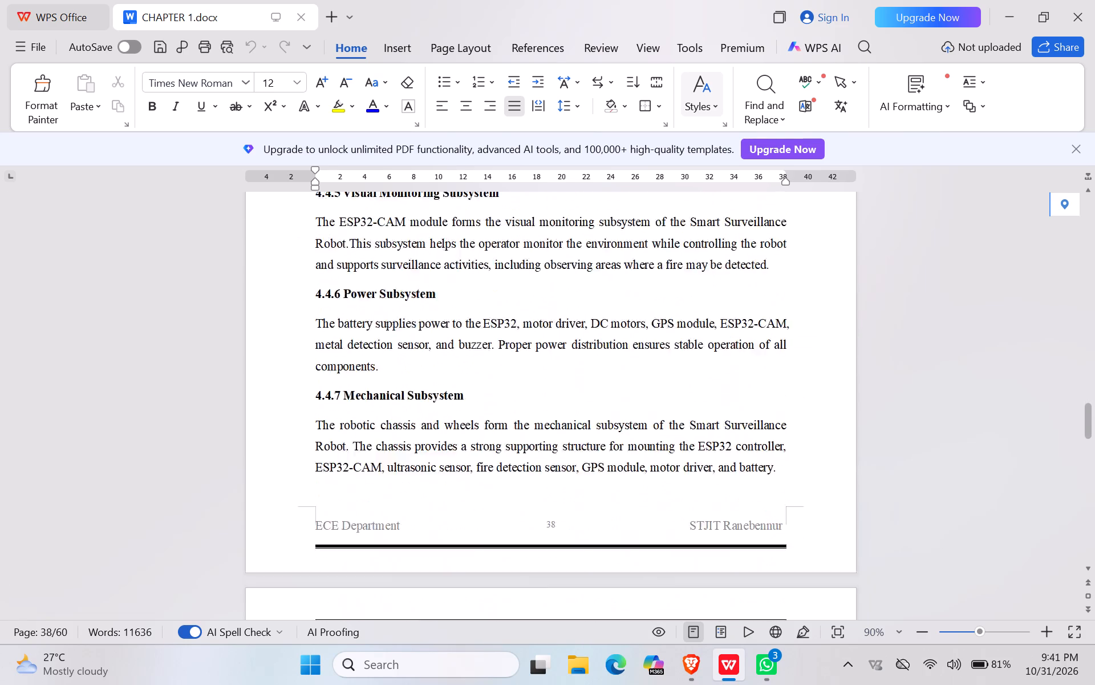
scroll(512, 300, "down", 6)
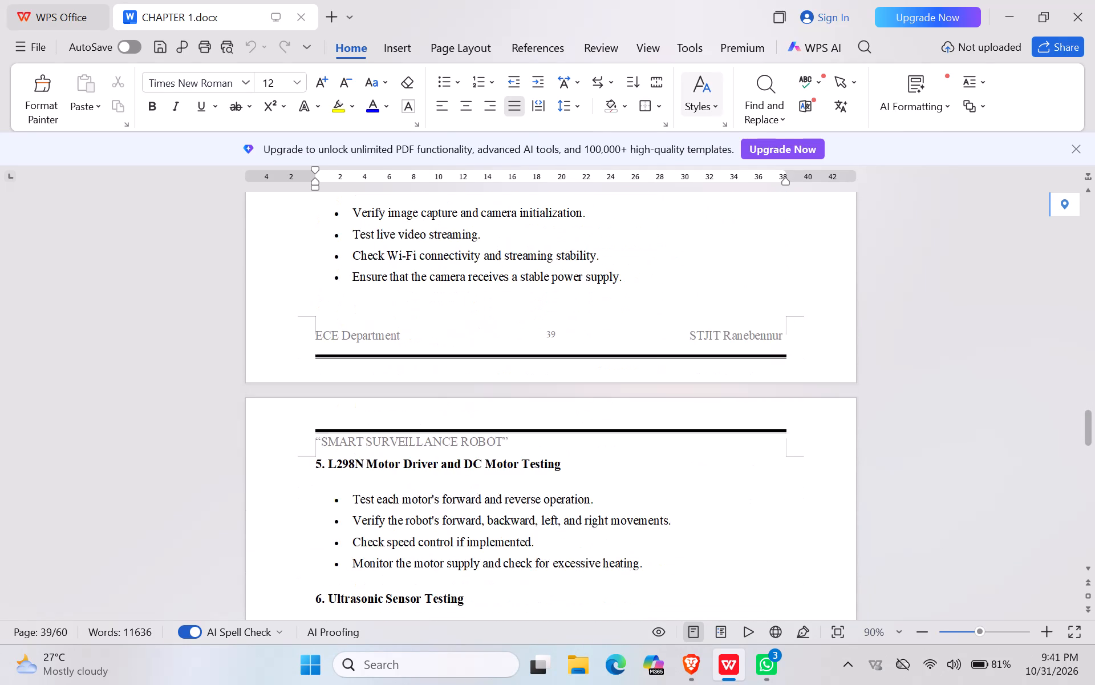
scroll(512, 300, "down", 7)
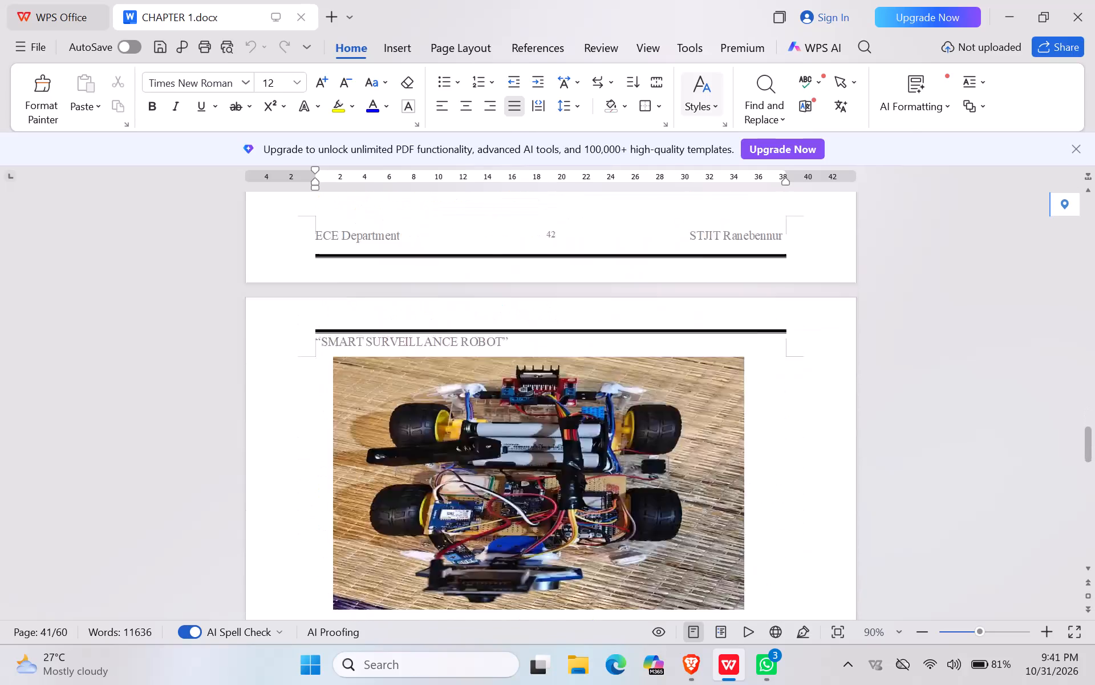
scroll(512, 300, "down", 6)
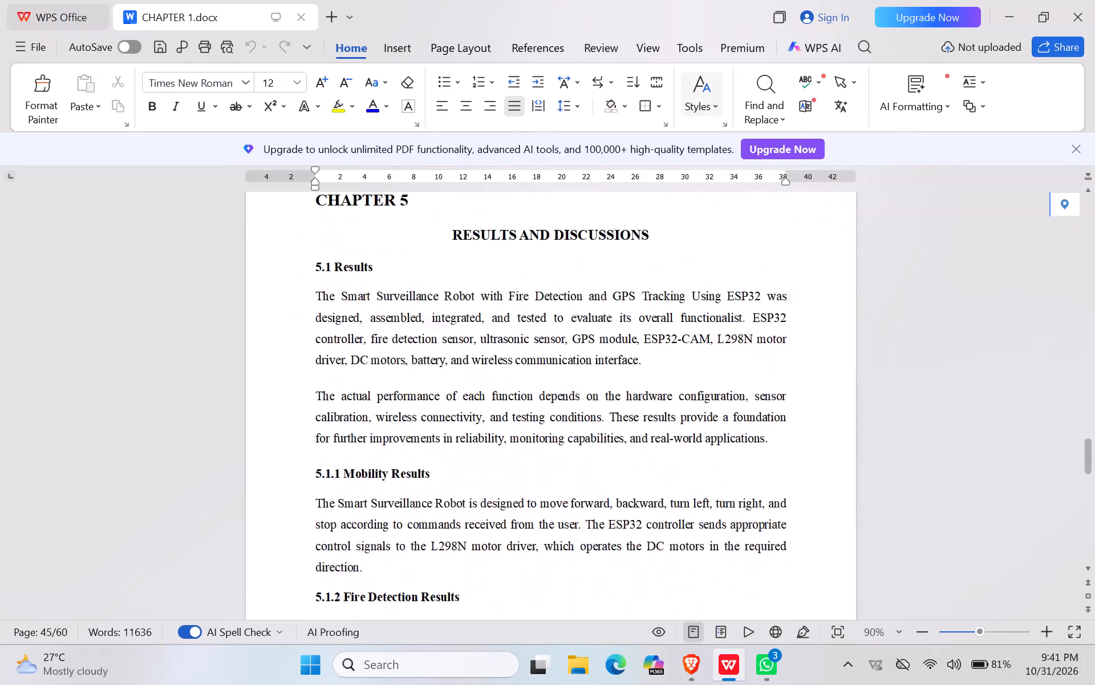
Examine the Chapter 5 results on pages 45 to 50, including the fire detection figure, camera parameters table and alert system figure.
scroll(512, 300, "down", 5)
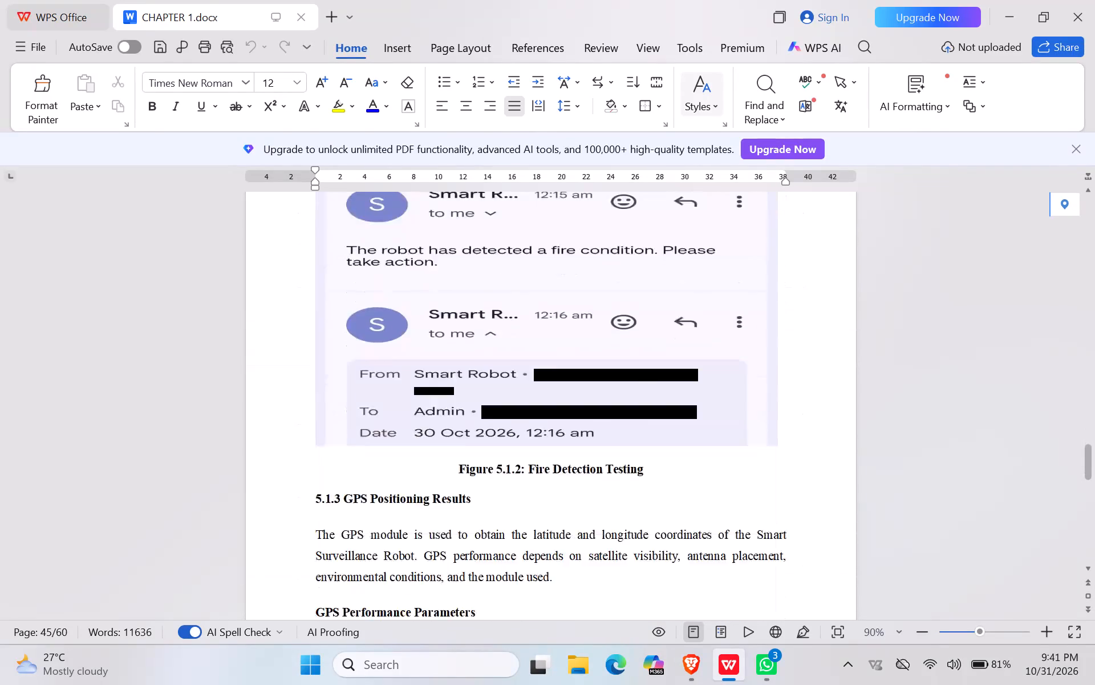
scroll(512, 300, "down", 6)
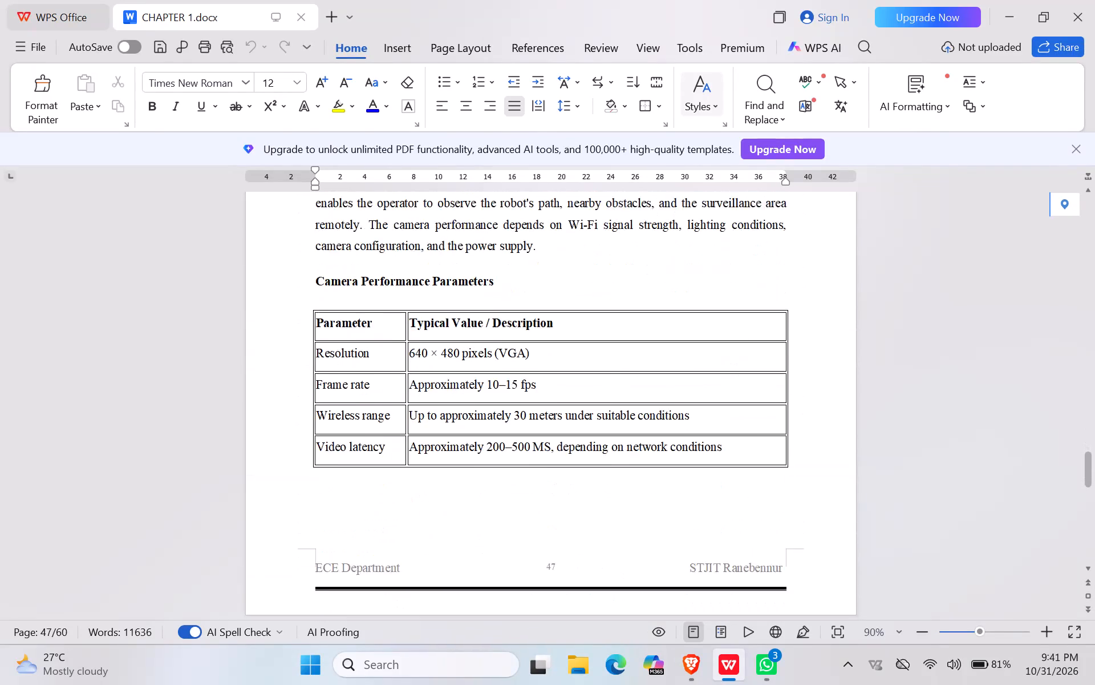
scroll(512, 300, "down", 10)
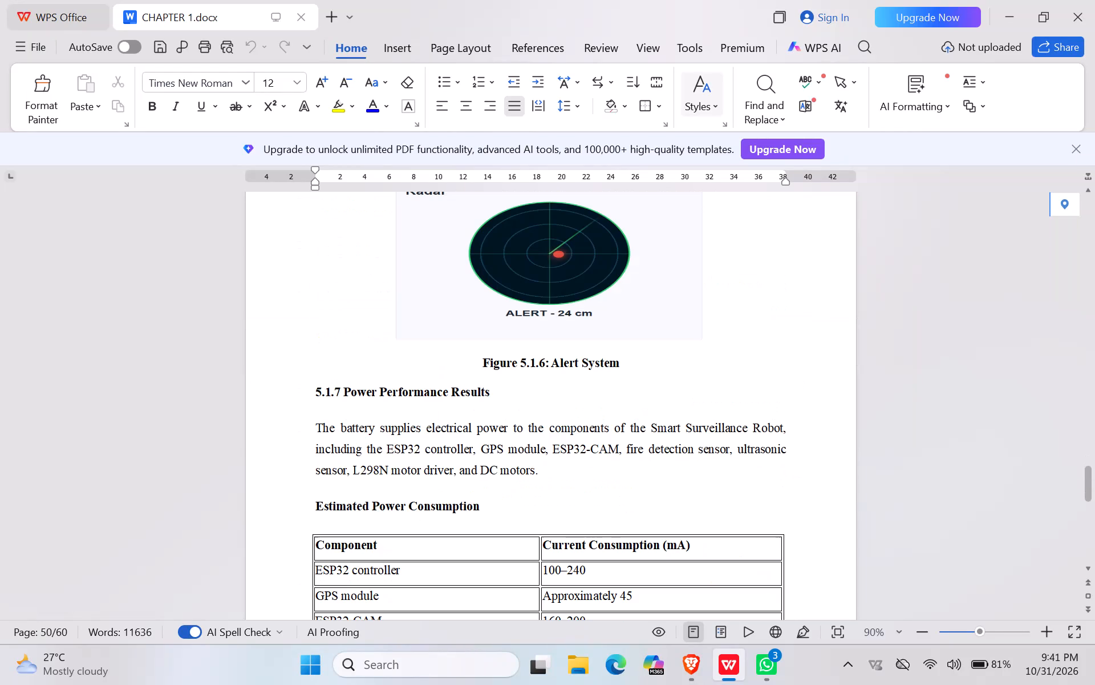
Open the Borders and Shading settings for the whole Alert Performance Parameters table on page 49.
scroll(512, 300, "up", 3)
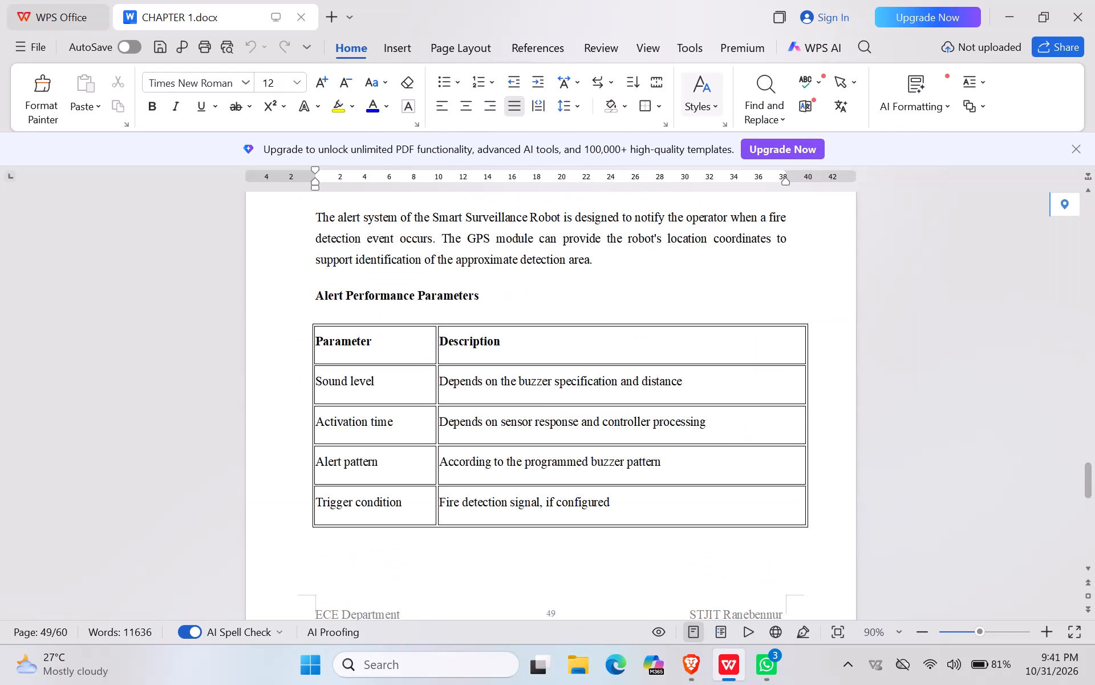
left_click(302, 312)
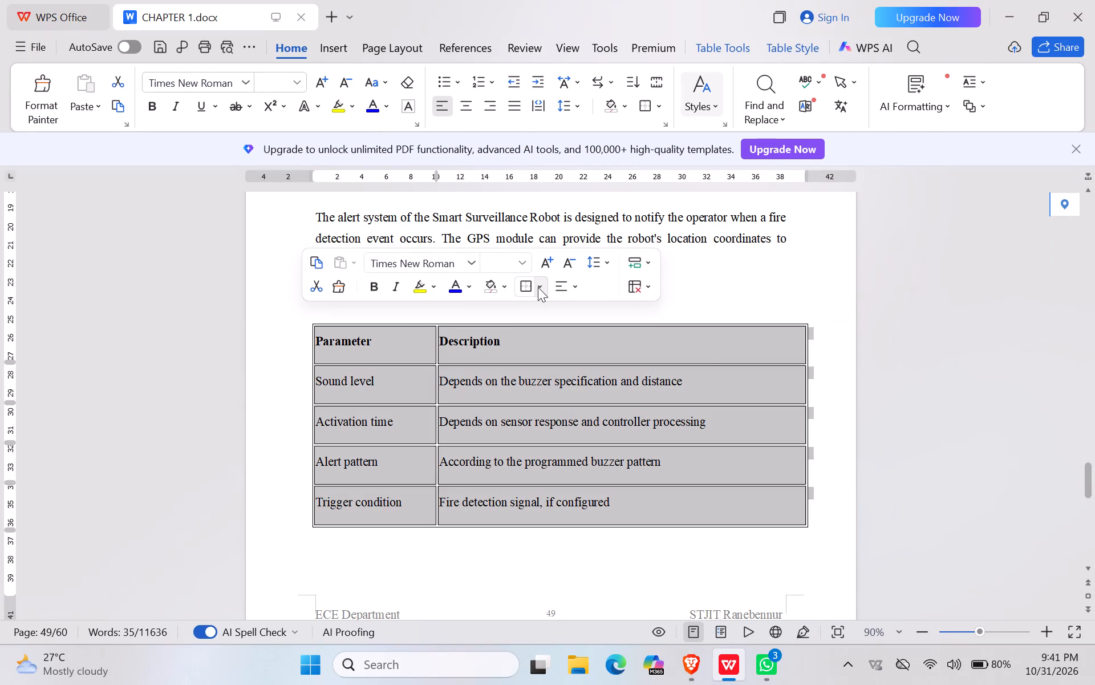
left_click(538, 287)
left_click(593, 347)
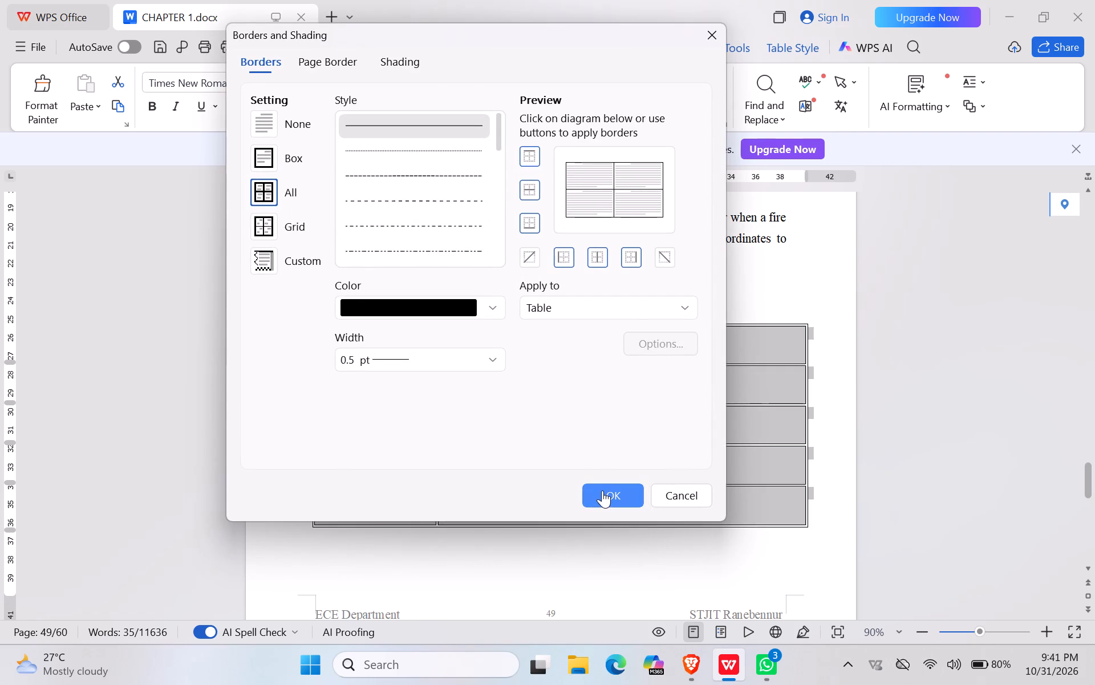
Apply solid black 0.5 pt borders on all sides and cells of the whole Alert Performance Parameters table.
left_click(602, 490)
Examine the Chapter 5 results on pages 49 to 52, including the radar figure, Detection Test Results table and GPS Accuracy Test table.
scroll(602, 490, "down", 2)
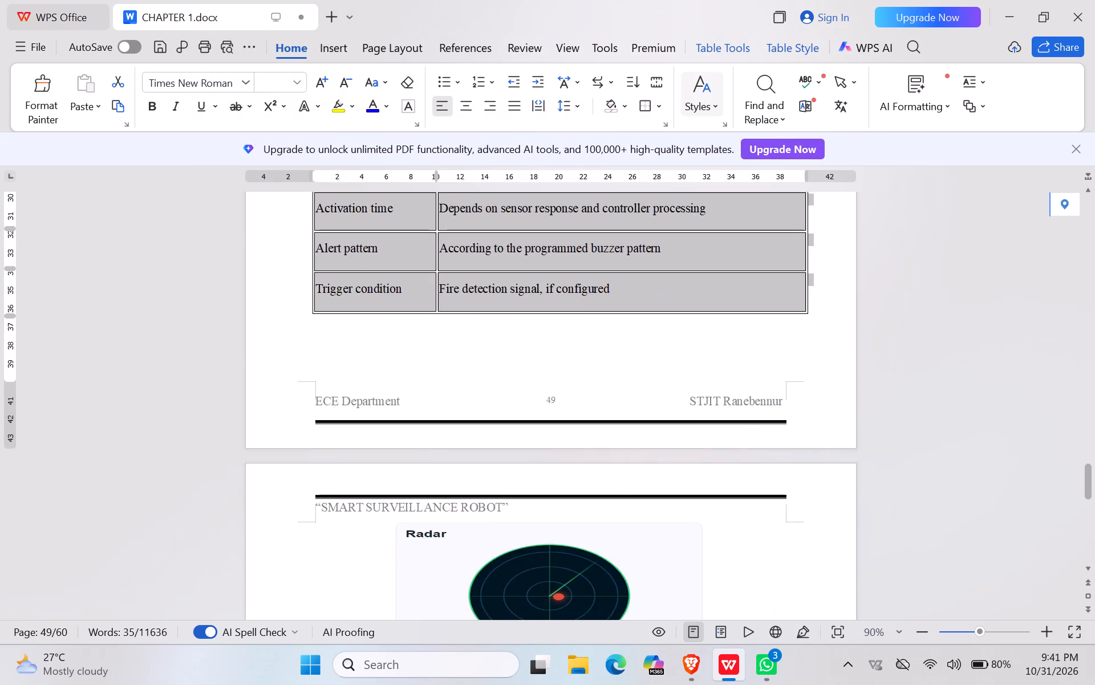
scroll(606, 473, "down", 7)
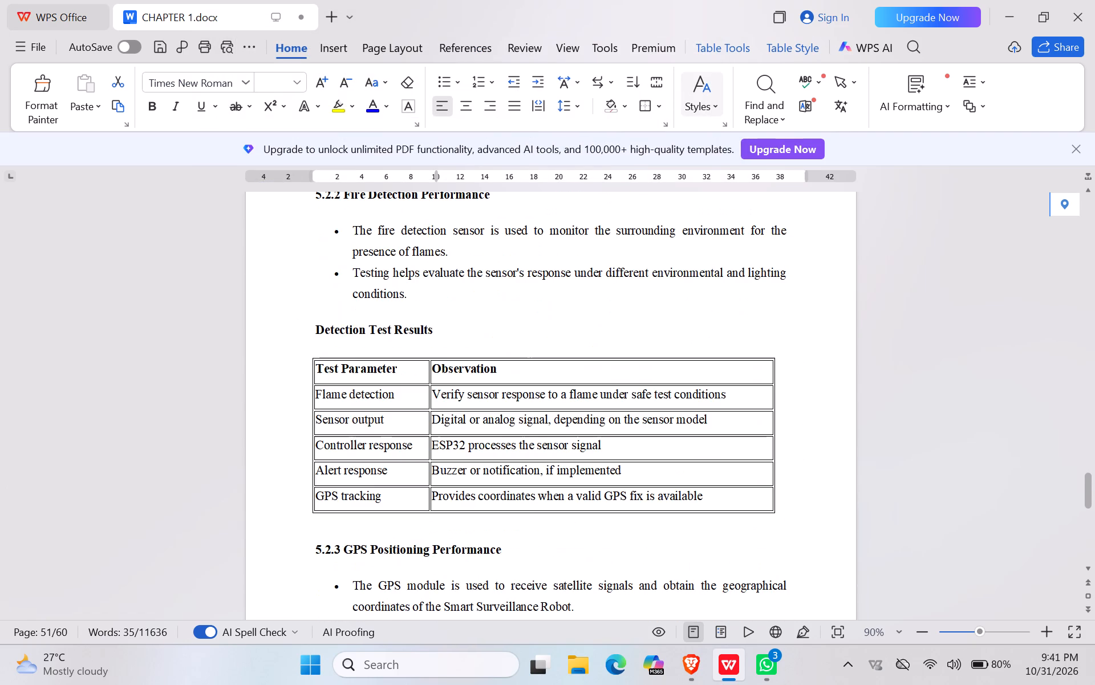
scroll(606, 473, "down", 2)
scroll(606, 473, "up", 1)
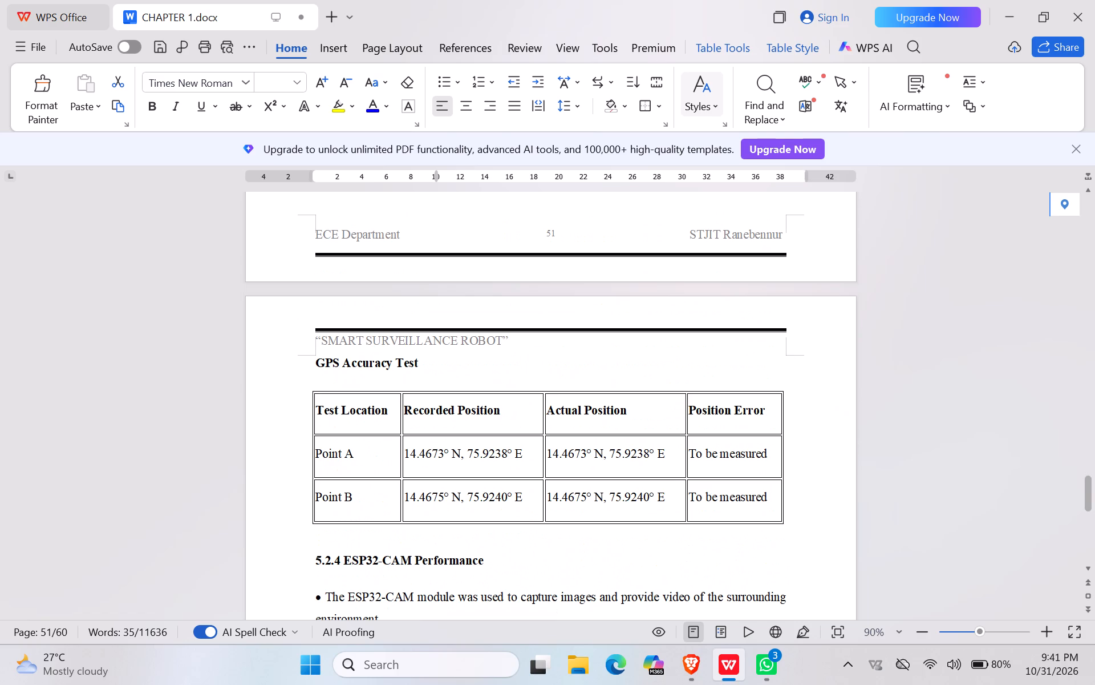
scroll(606, 473, "up", 2)
scroll(606, 473, "right", 1)
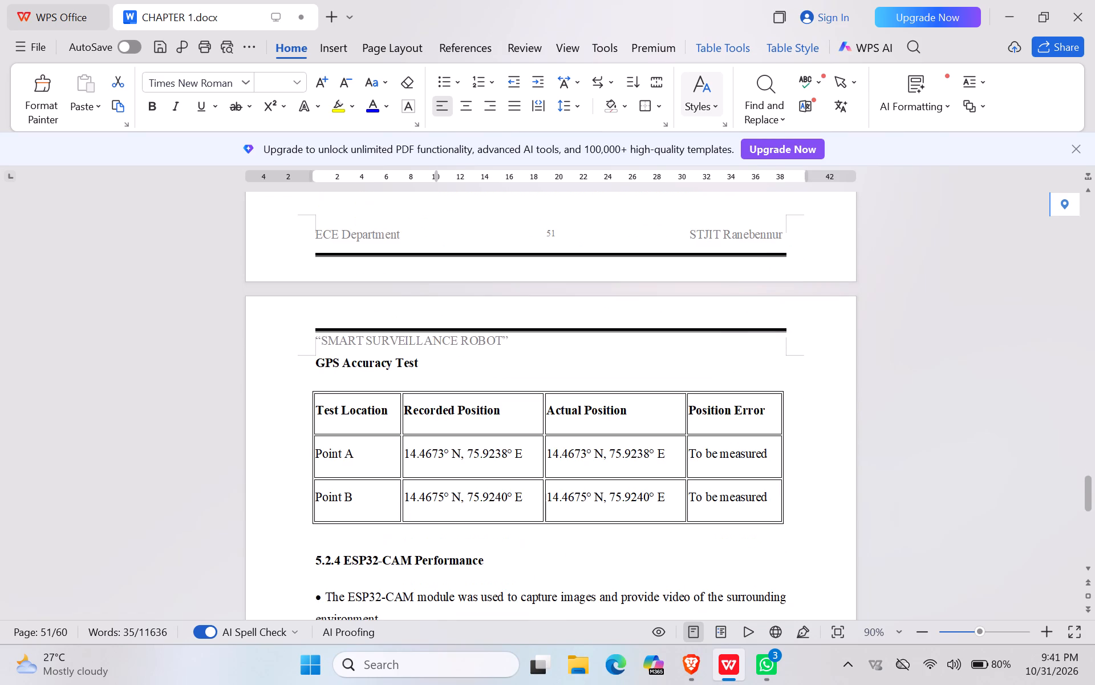
scroll(606, 473, "down", 3)
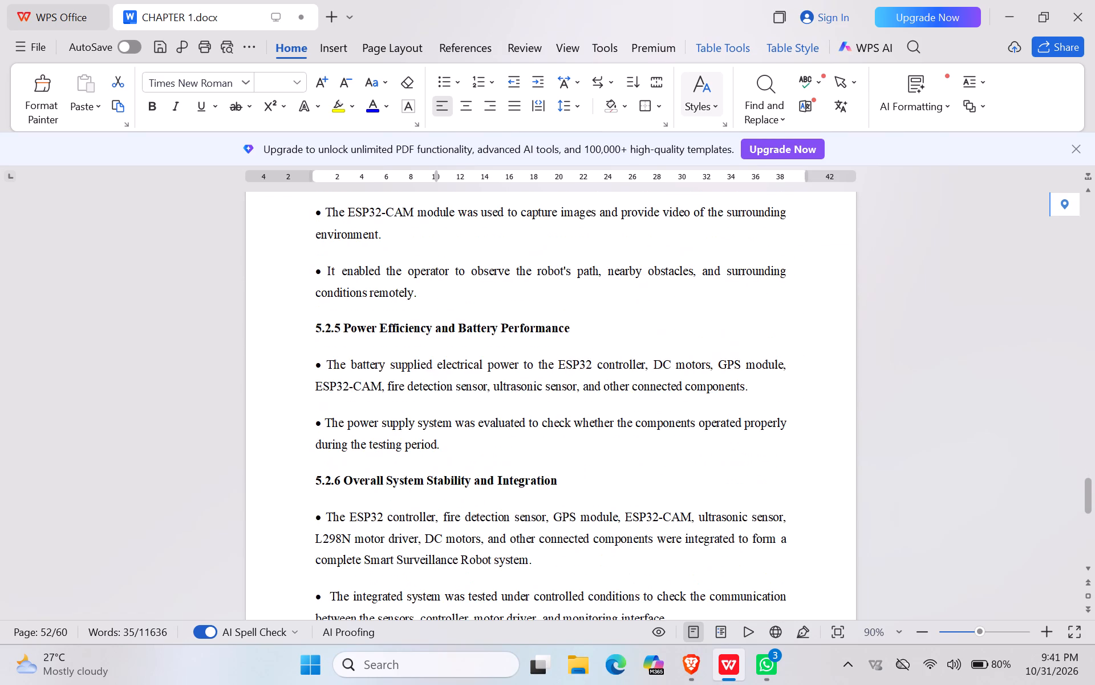
Examine the rest of the report through page 60, including practical challenges, future improvements, advantages, applications and future scope.
scroll(606, 473, "down", 8)
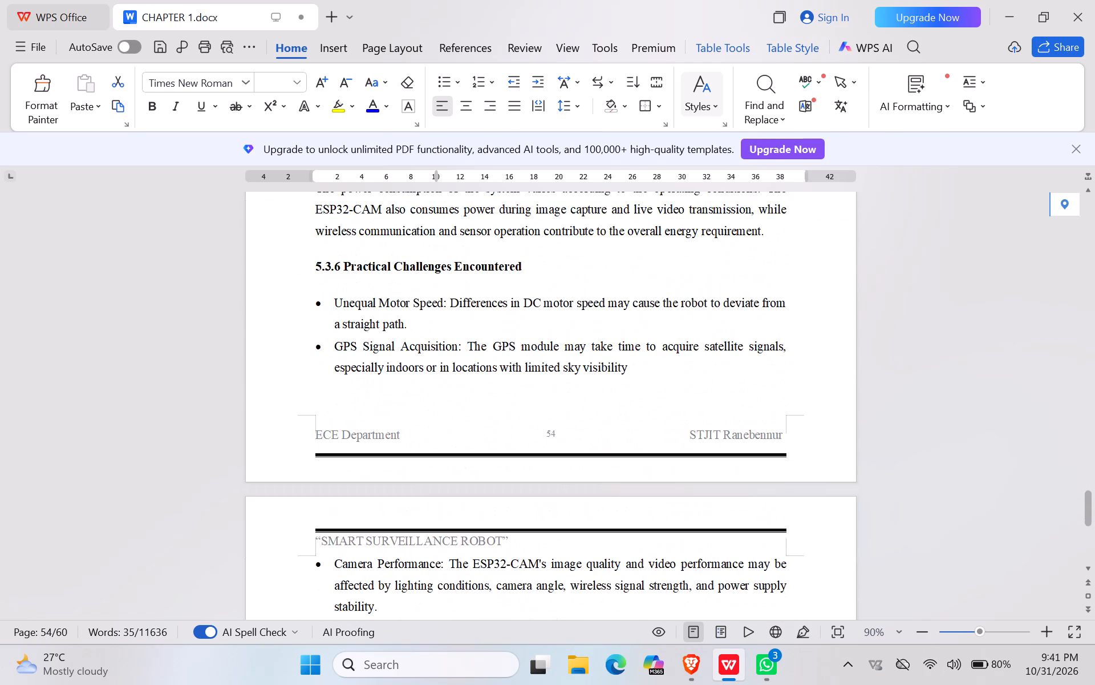
scroll(606, 473, "down", 2)
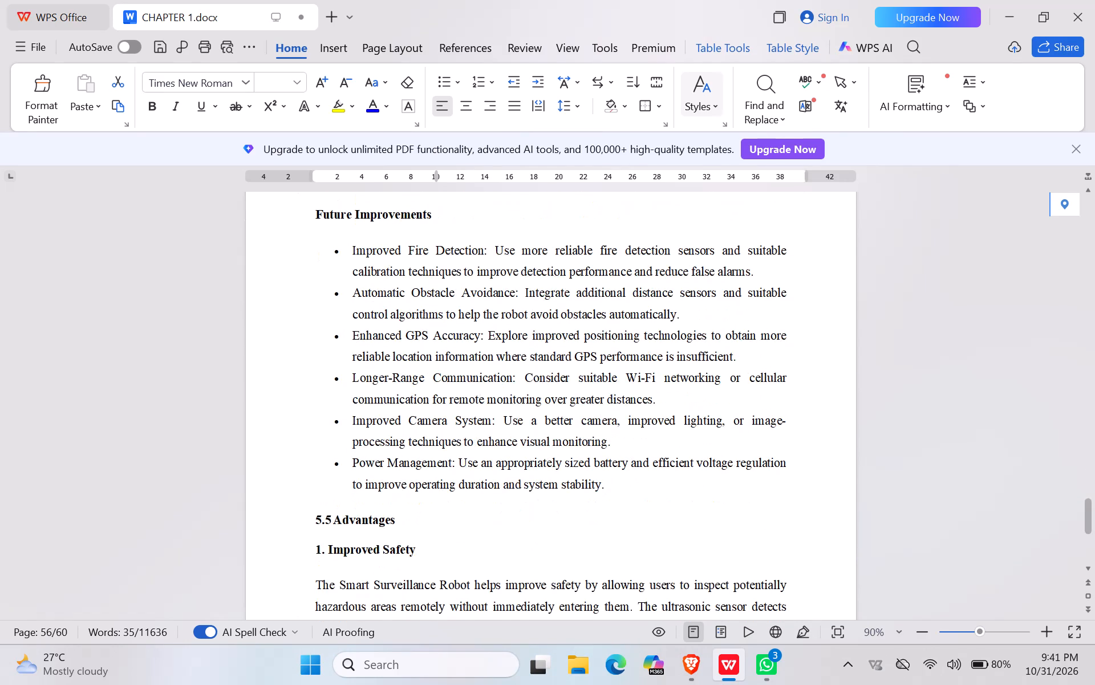
scroll(606, 473, "down", 5)
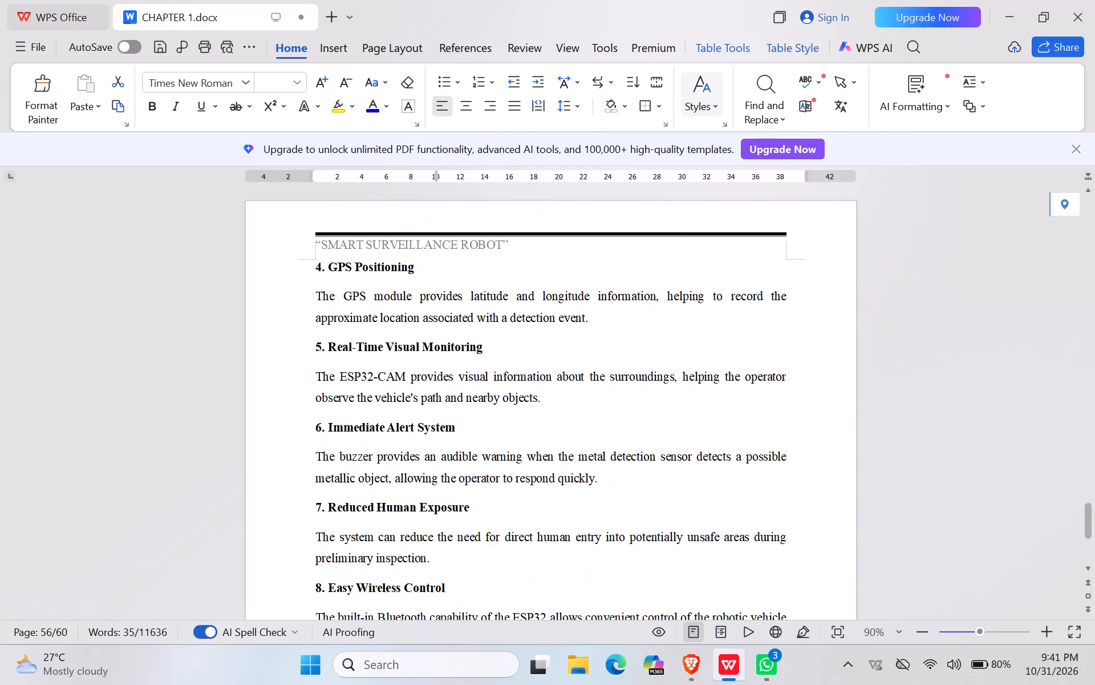
scroll(606, 473, "down", 4)
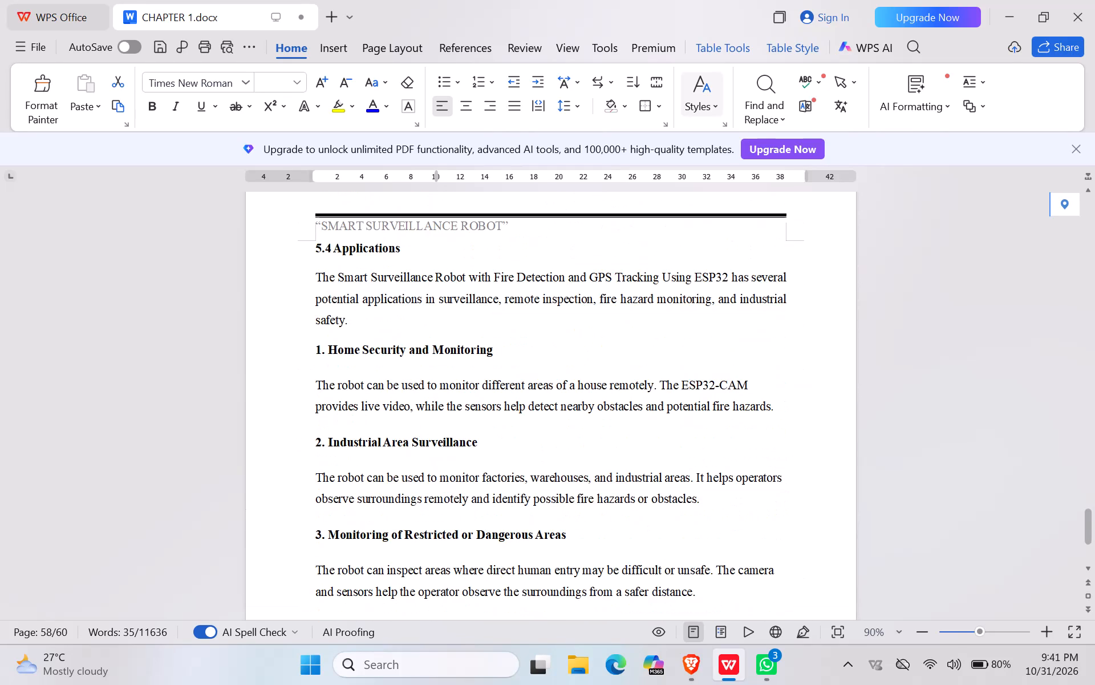
scroll(606, 473, "down", 6)
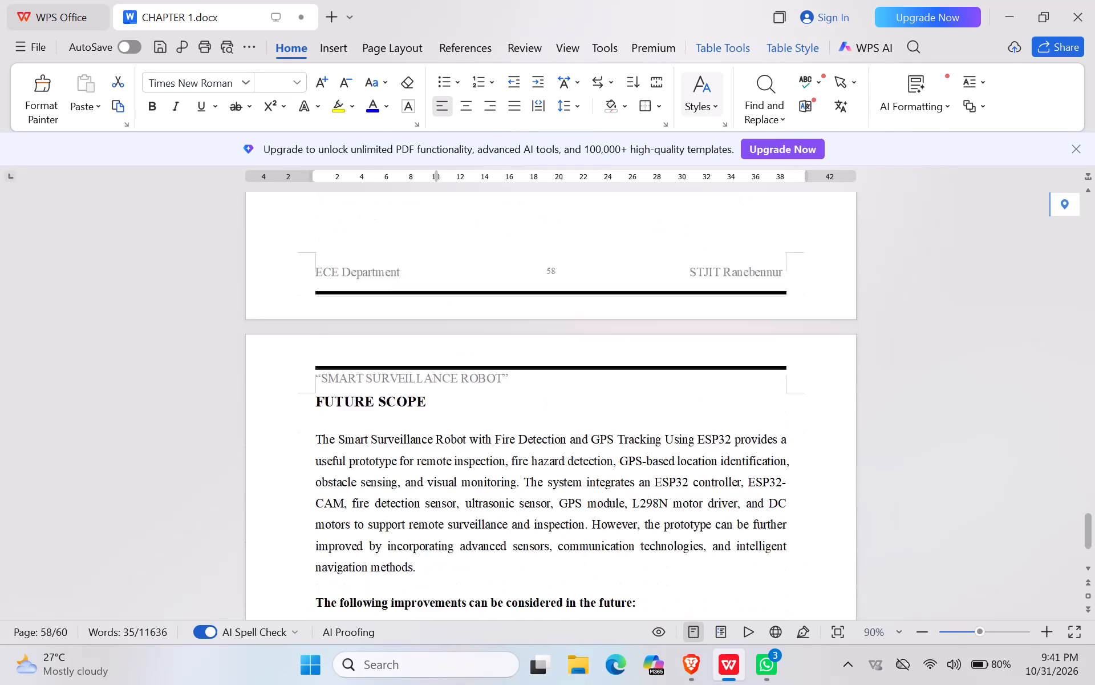
scroll(606, 473, "down", 7)
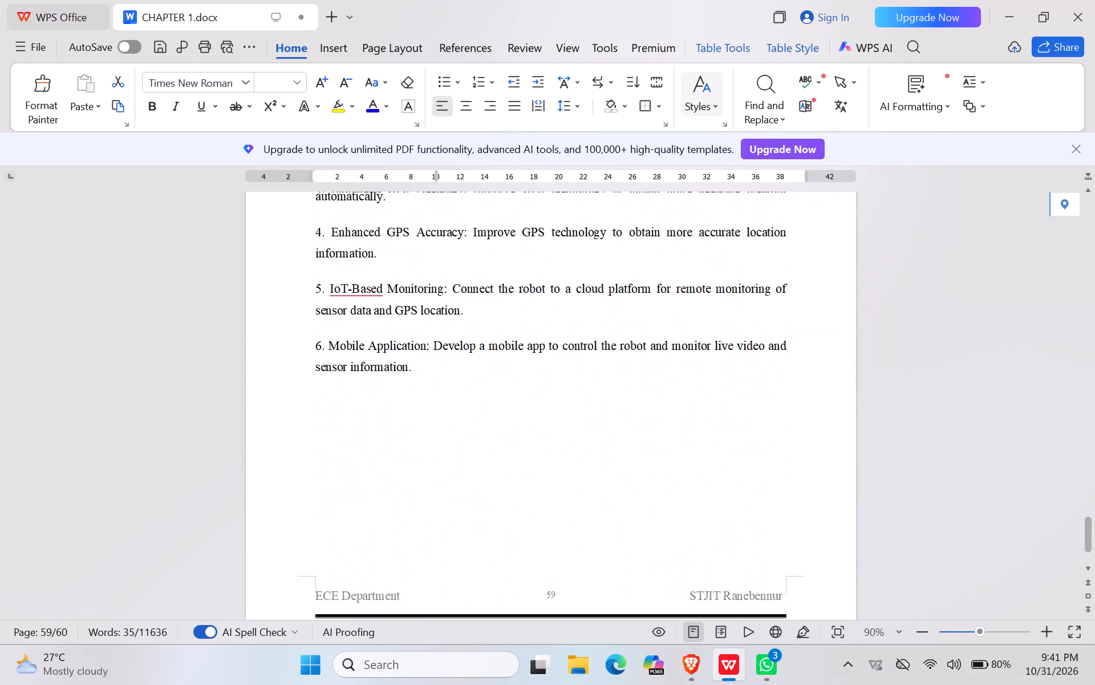
scroll(606, 473, "down", 4)
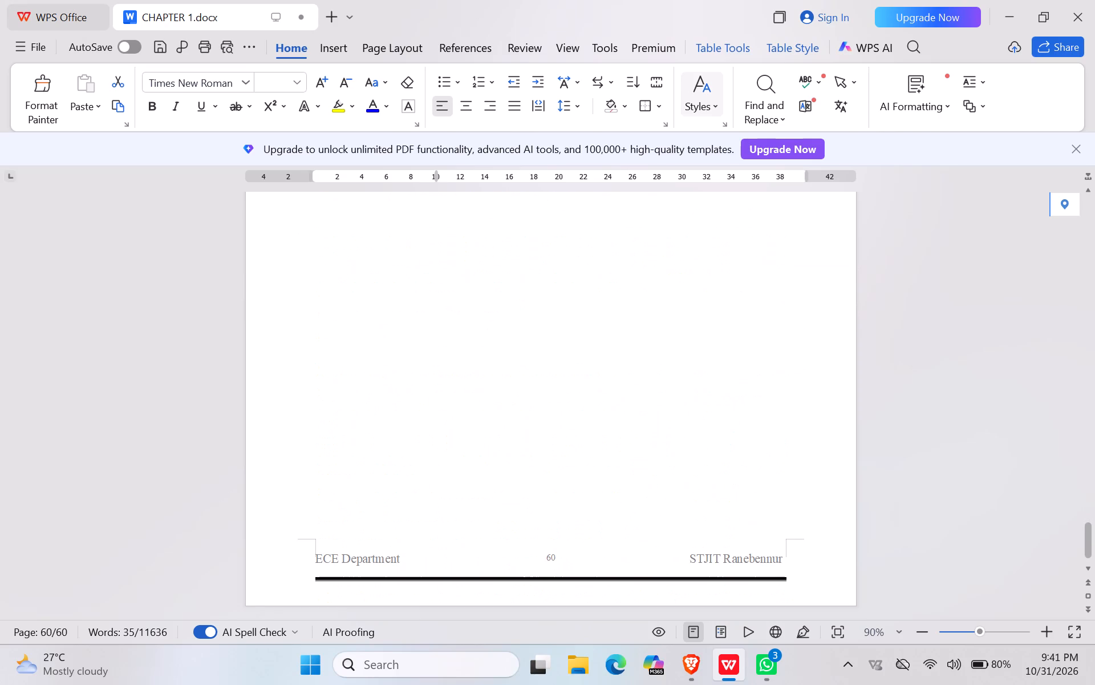
Save the report document.
key("ctrl+s")
key("ctrl+s")
key("ctrl+s")
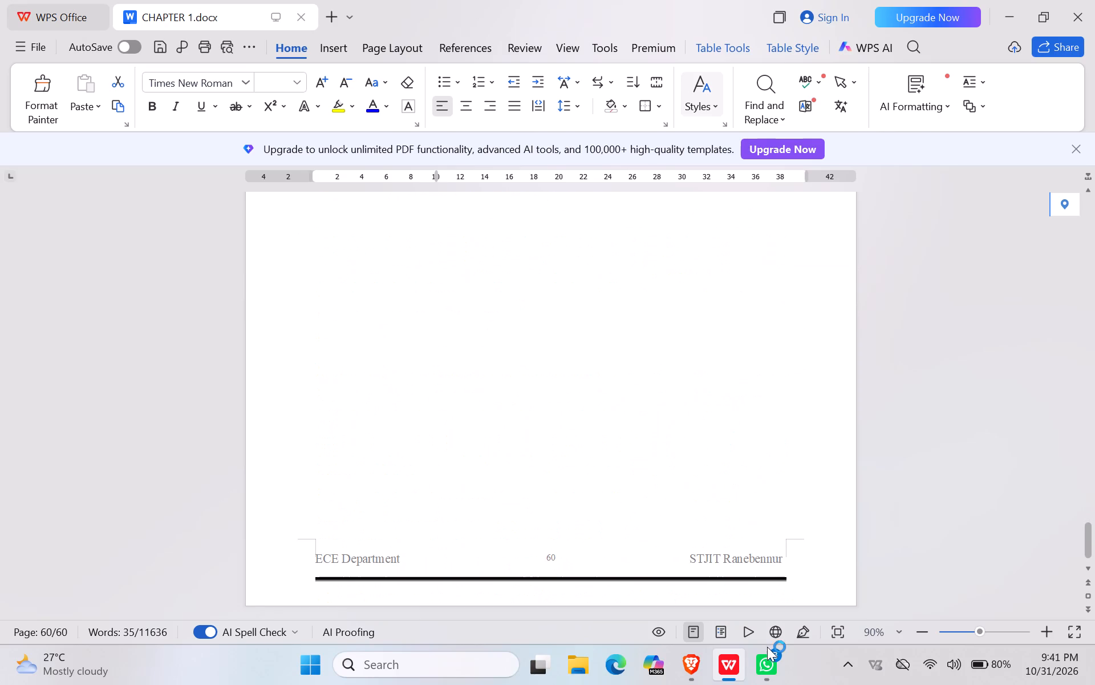
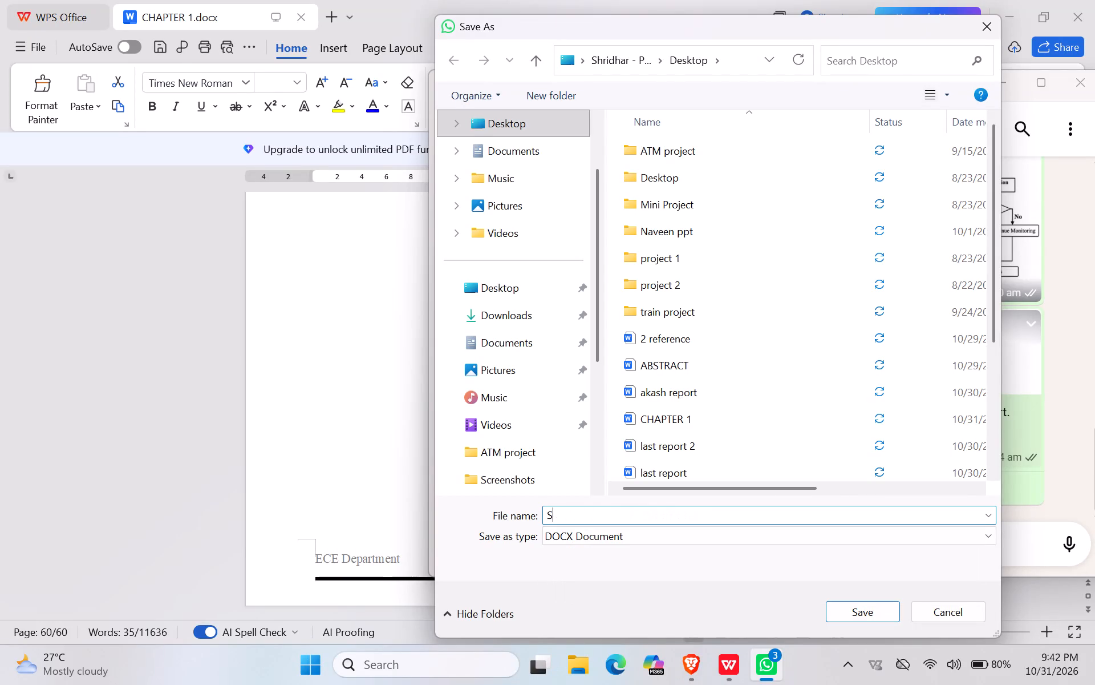
Name the DOCX document being saved from WhatsApp to the Desktop "flow chart".
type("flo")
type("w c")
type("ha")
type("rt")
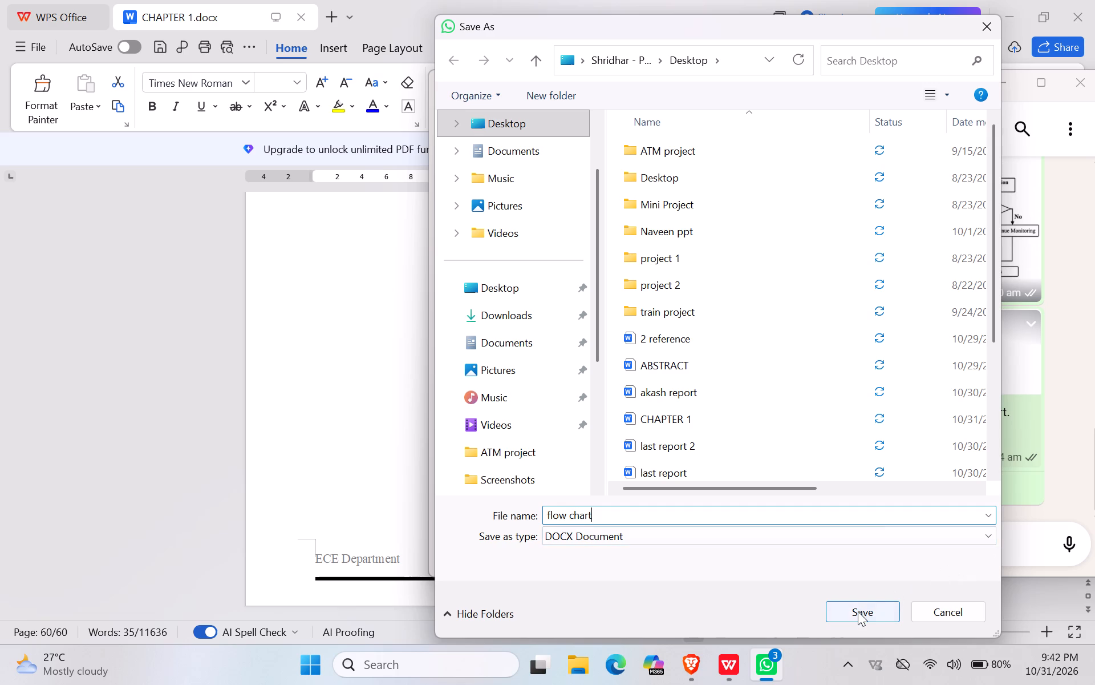
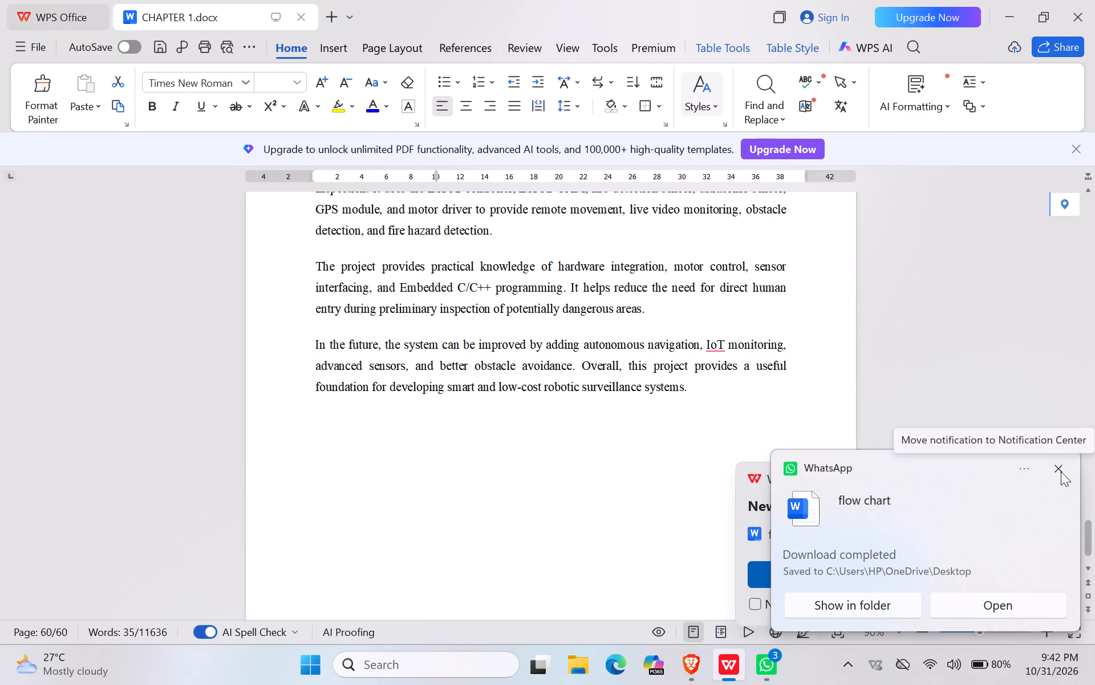
Dismiss the two notifications about the downloaded flow chart file.
left_click(1061, 472)
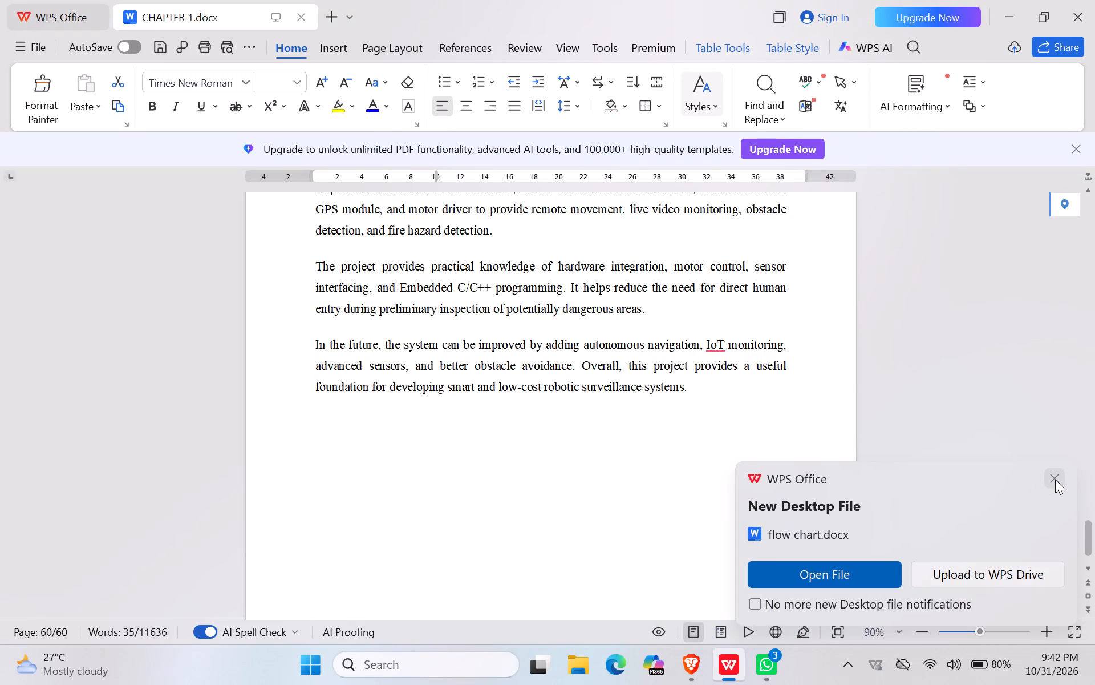
left_click(1055, 479)
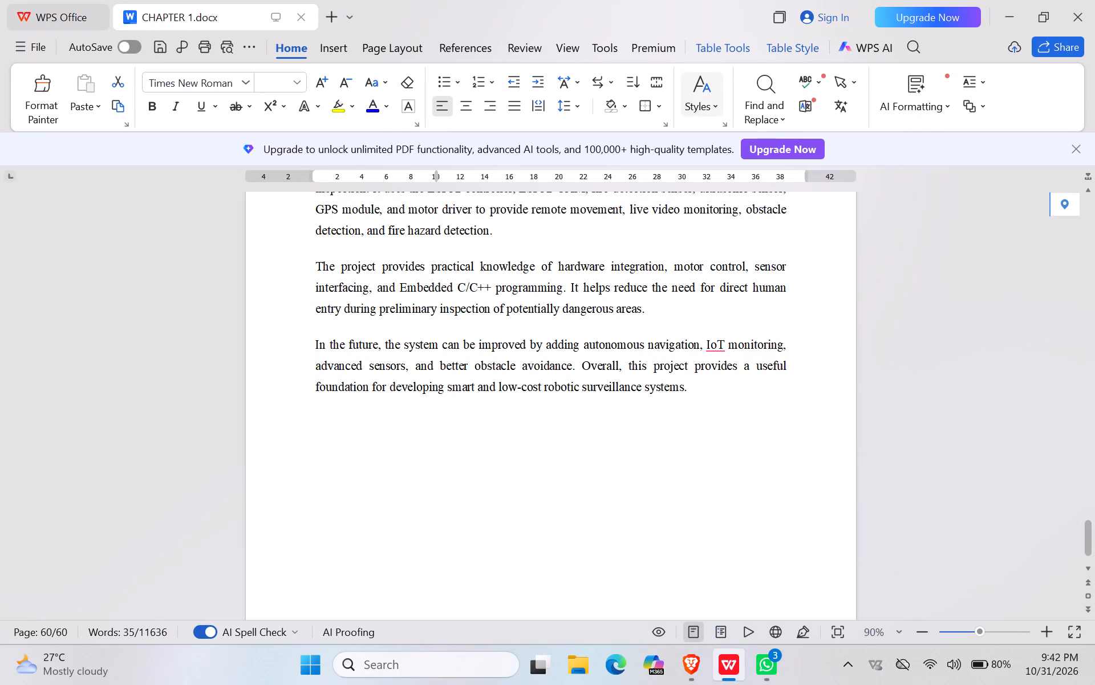
Delete the flowchart picture above the Figure 4.3 caption on page 36.
scroll(847, 343, "up", 15)
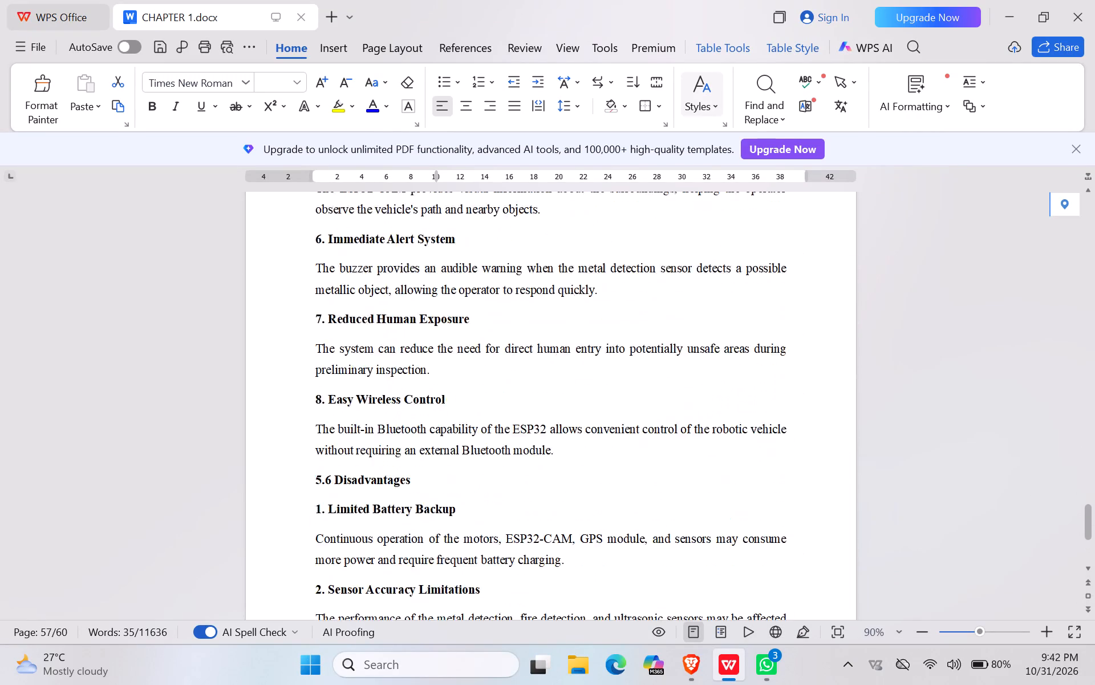
scroll(847, 343, "up", 20)
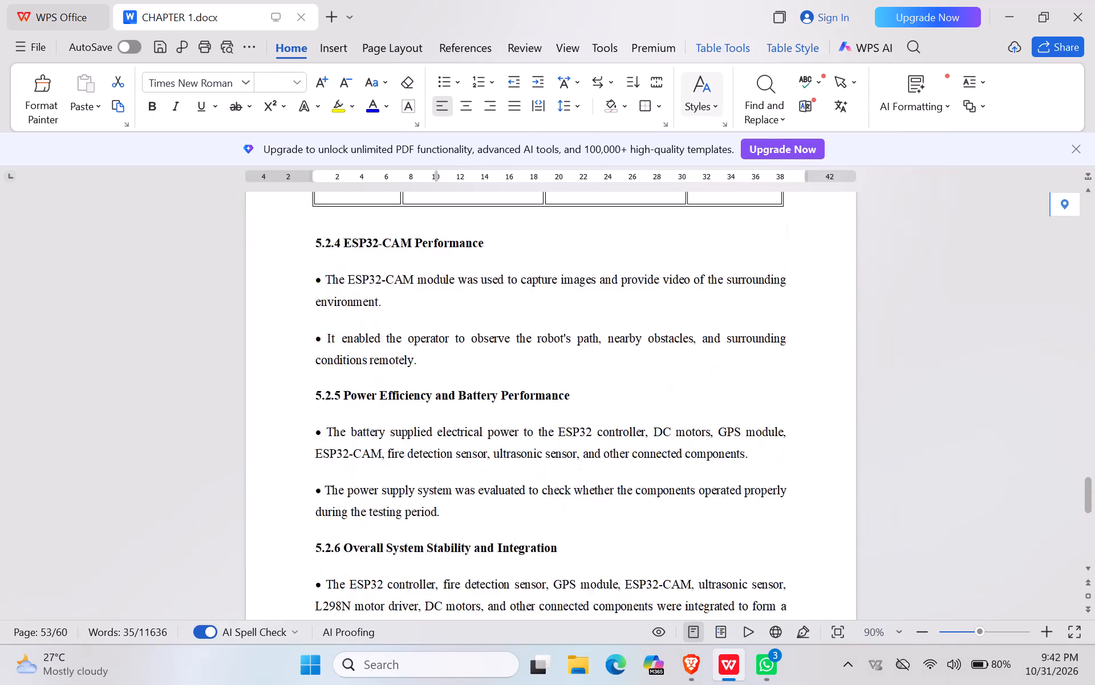
scroll(847, 343, "up", 1)
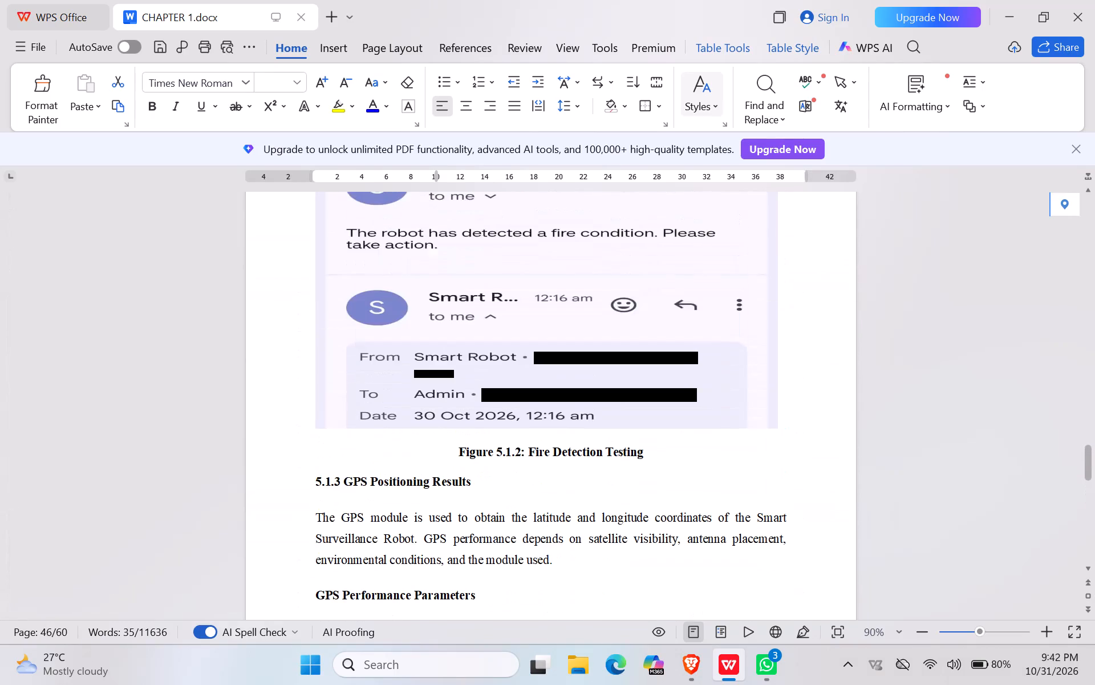
scroll(847, 343, "up", 5)
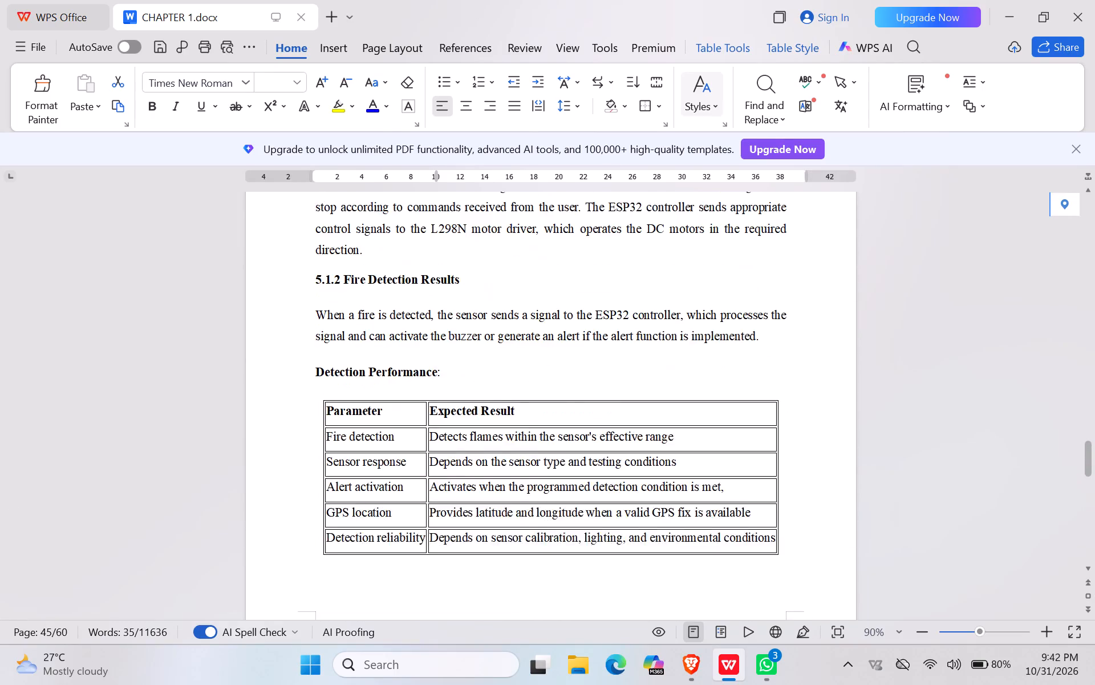
scroll(847, 343, "up", 6)
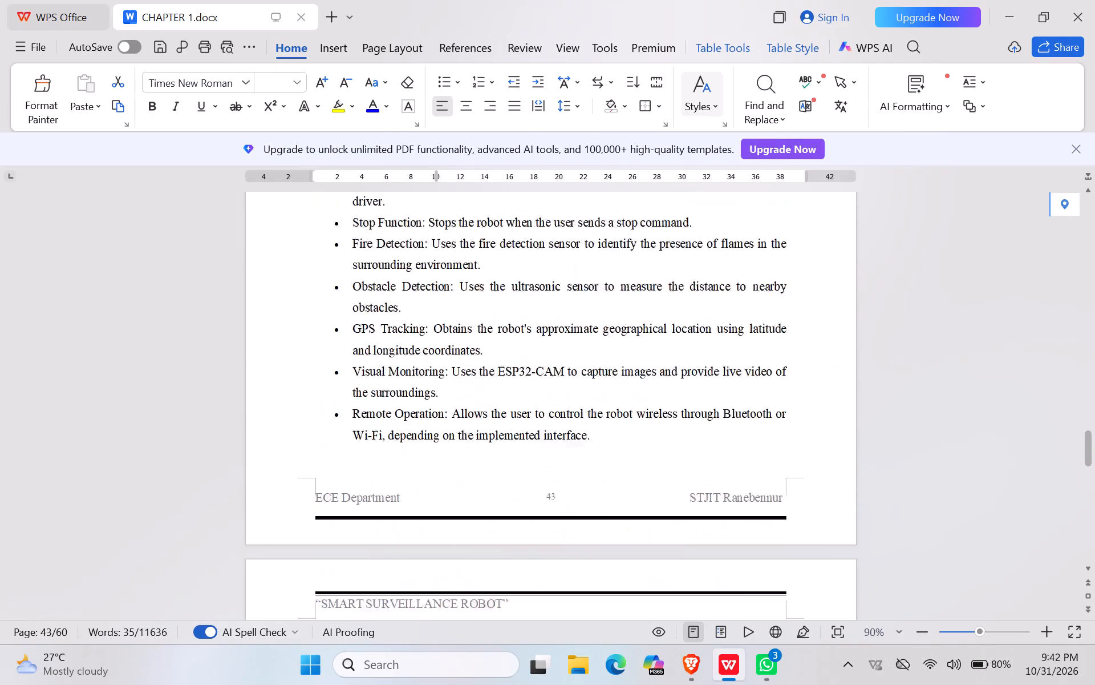
scroll(847, 343, "up", 7)
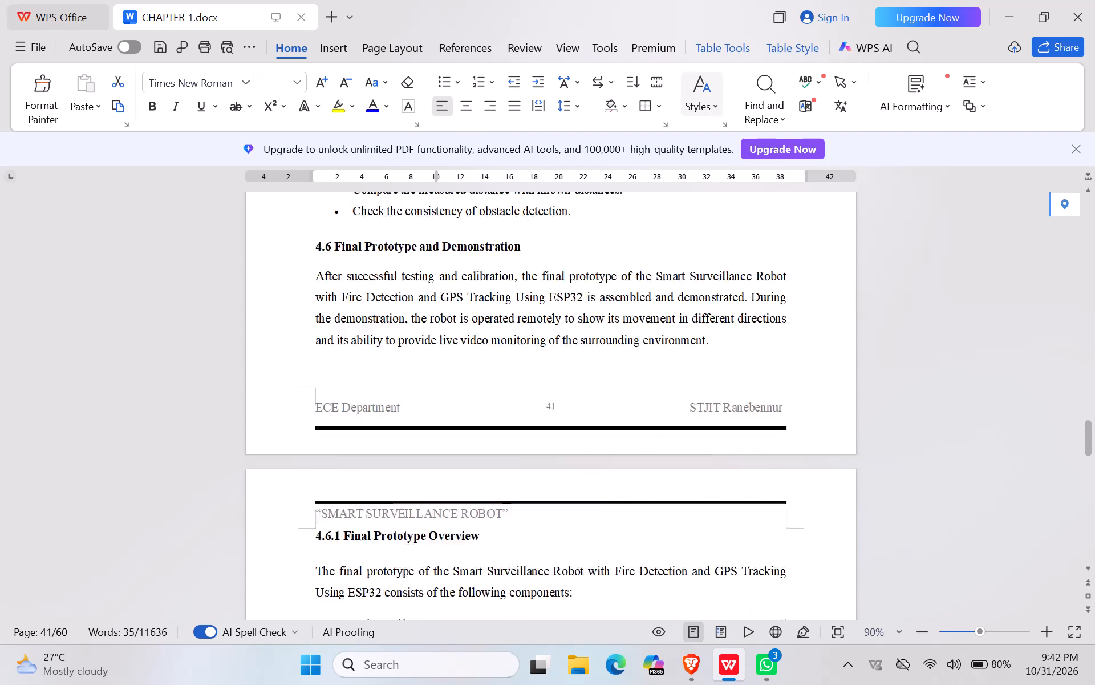
scroll(847, 343, "up", 8)
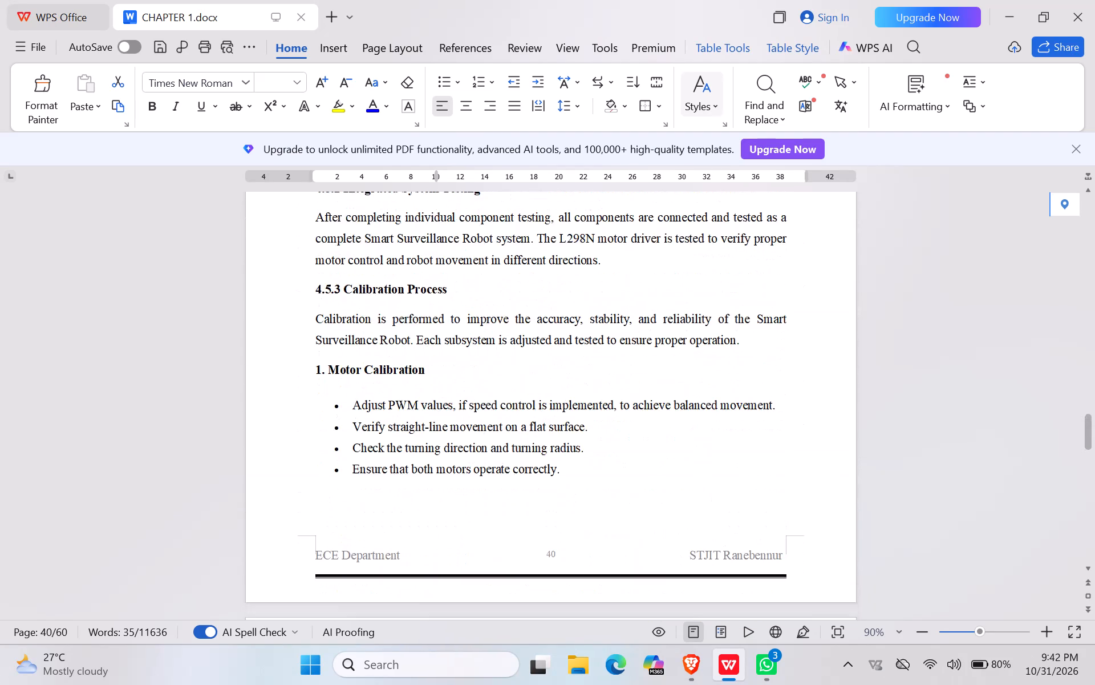
scroll(847, 343, "up", 6)
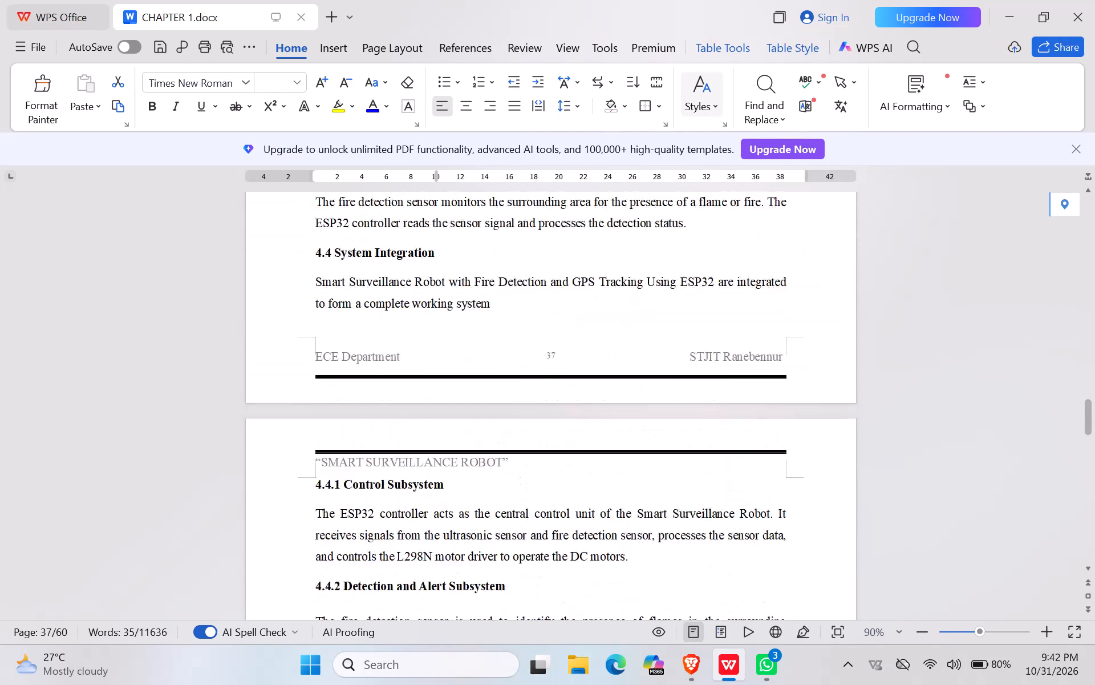
scroll(847, 343, "up", 6)
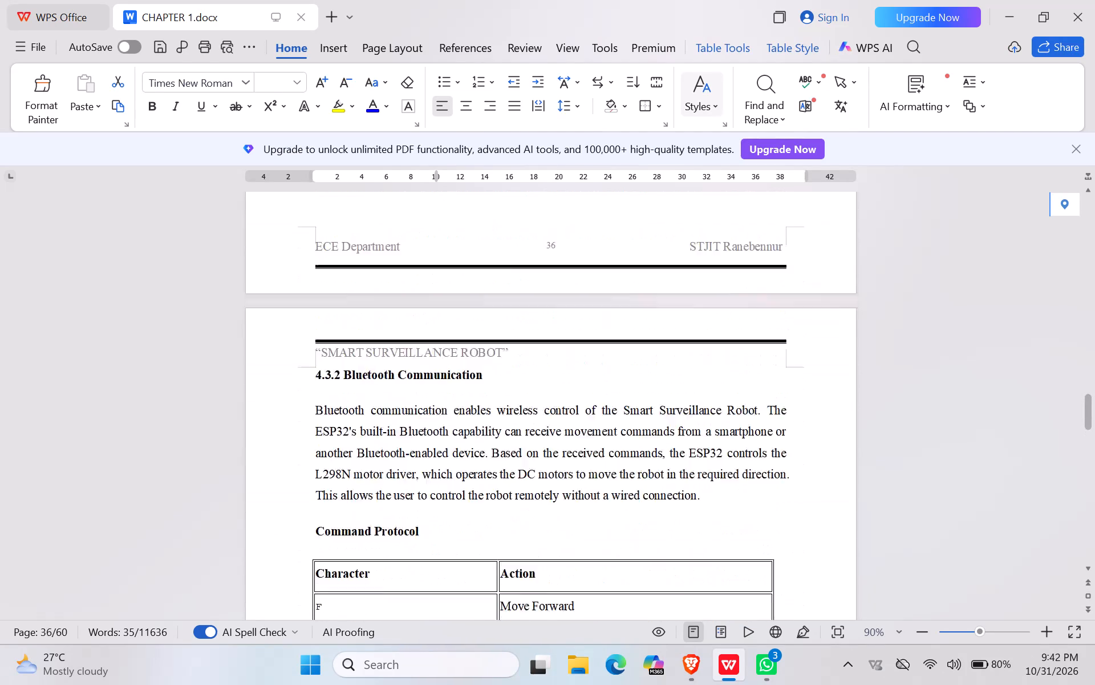
scroll(847, 343, "up", 4)
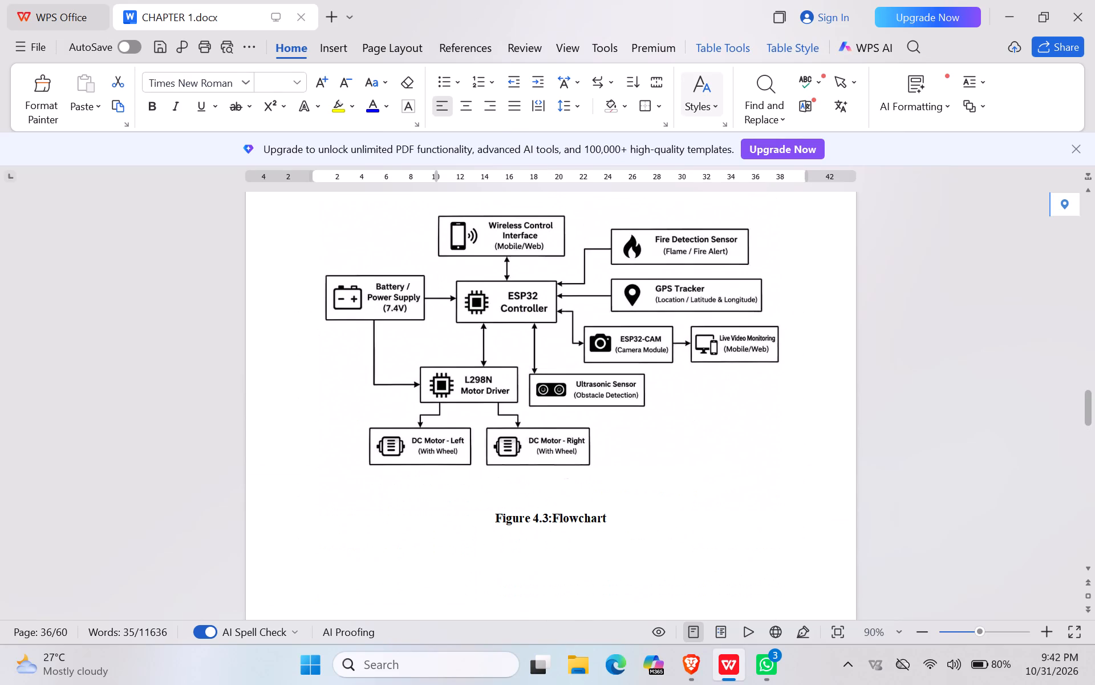
scroll(836, 374, "up", 2)
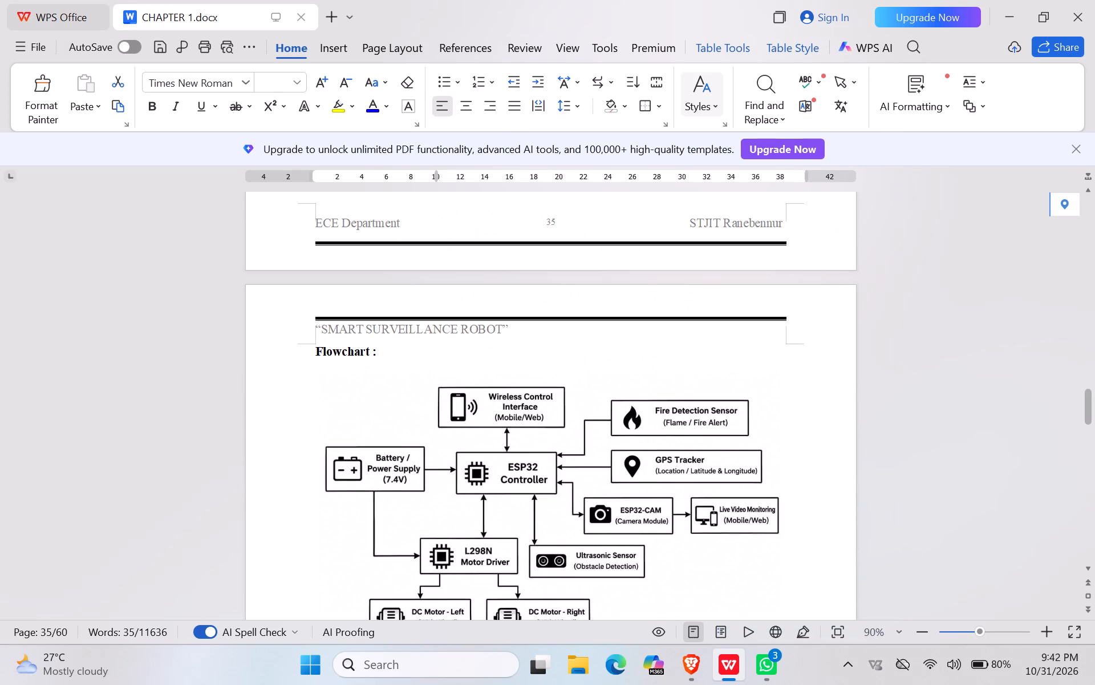
scroll(836, 374, "up", 1)
left_click(654, 461)
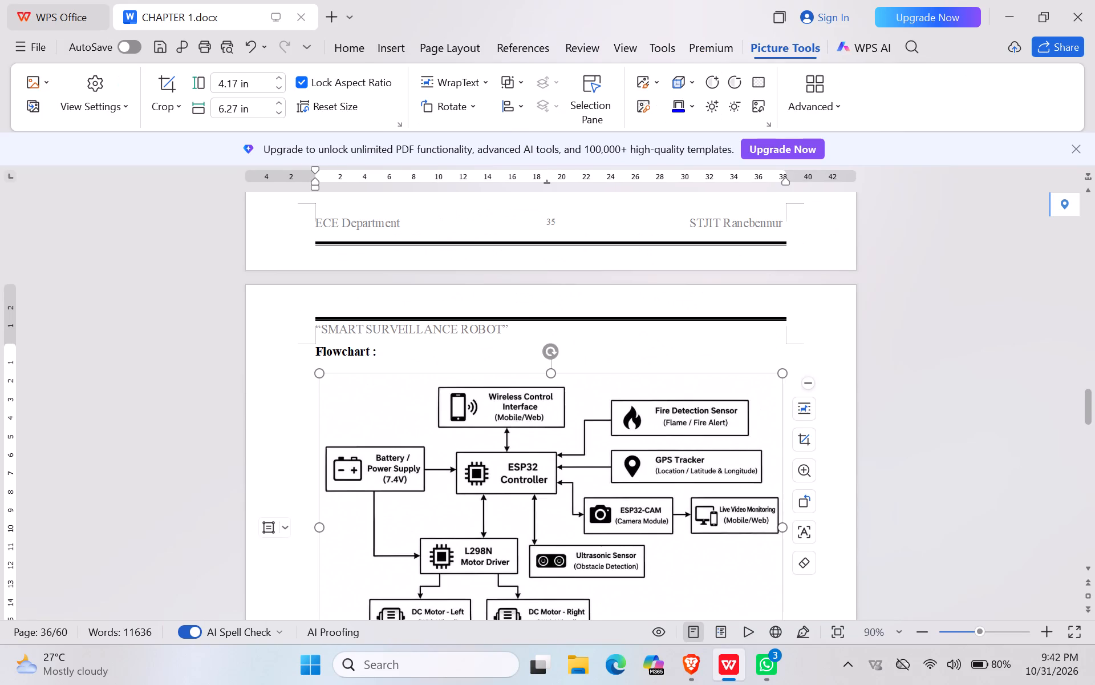
key("Delete")
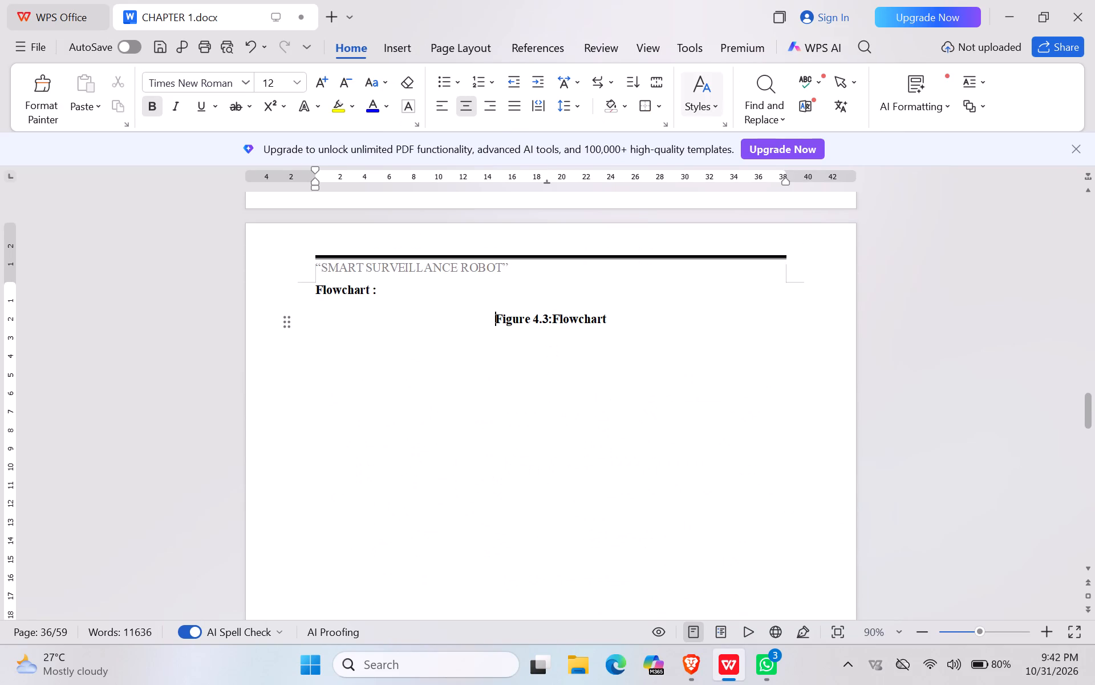
Insert ten blank lines above the Figure 4.3:Flowchart caption, moving the 4.3.2 Bluetooth Communication section onto page 37.
key("Return")
key("Return")
key("Return")
scroll(654, 461, "down", 3)
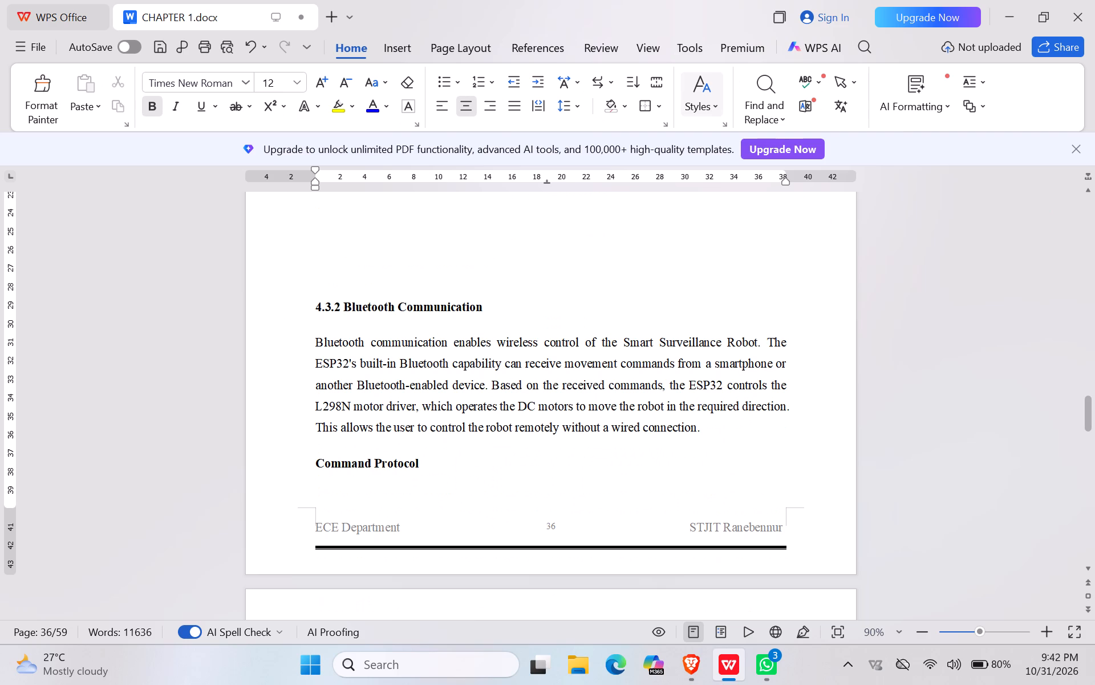
key("Return")
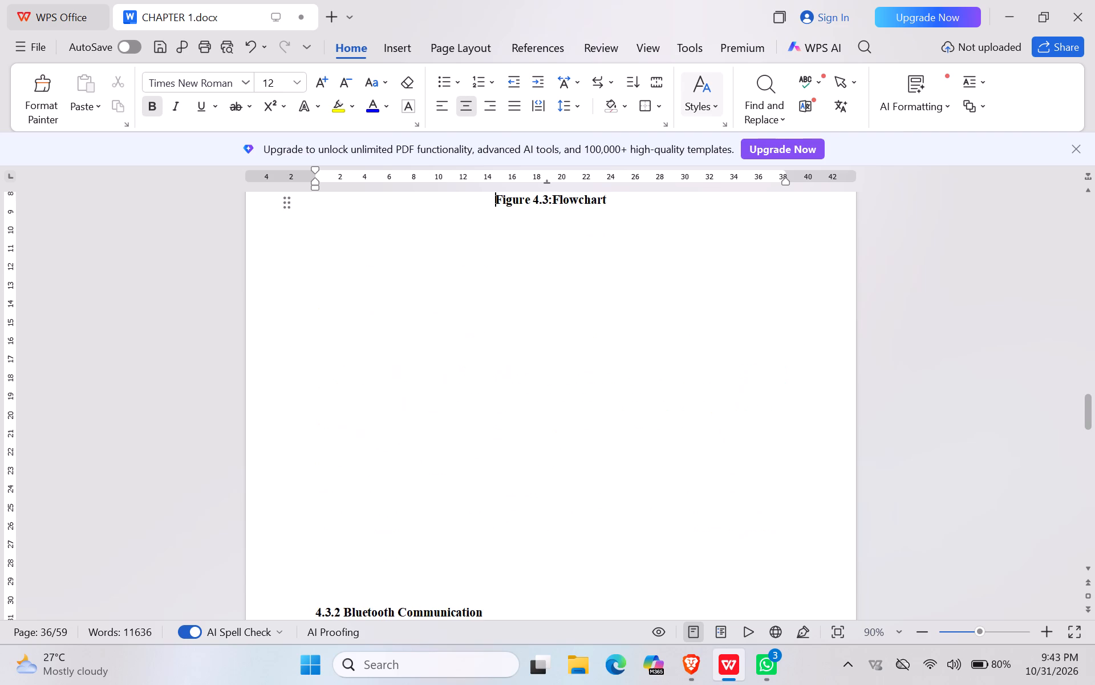
key("Return")
scroll(654, 461, "down", 1)
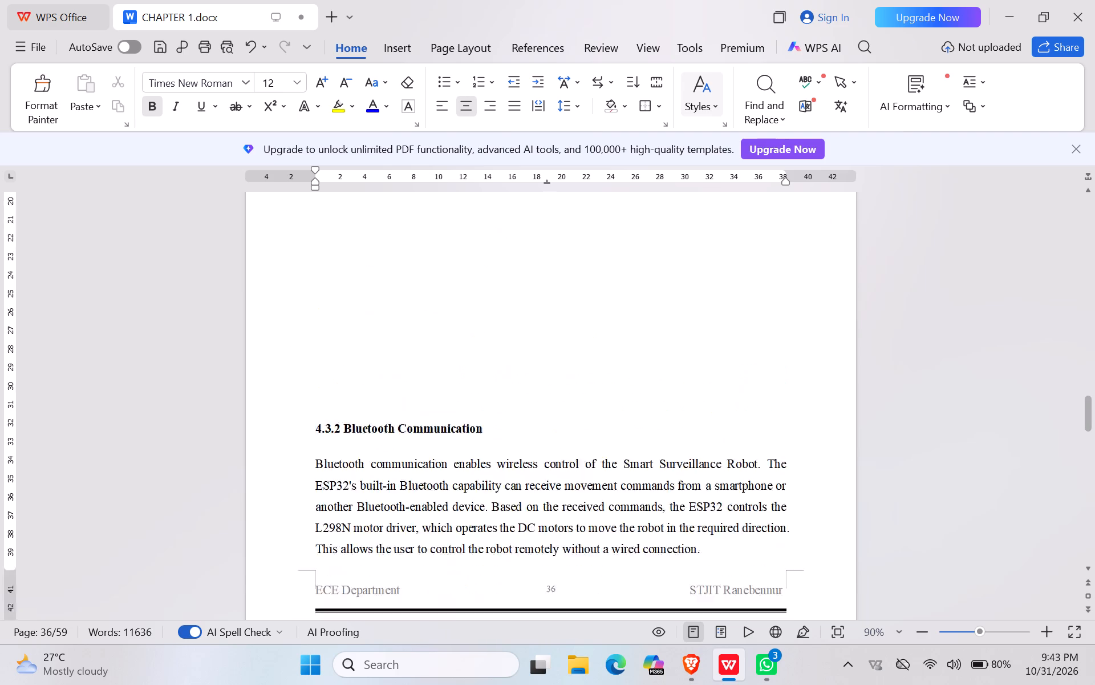
scroll(654, 461, "down", 1)
key("Return")
key("Return")
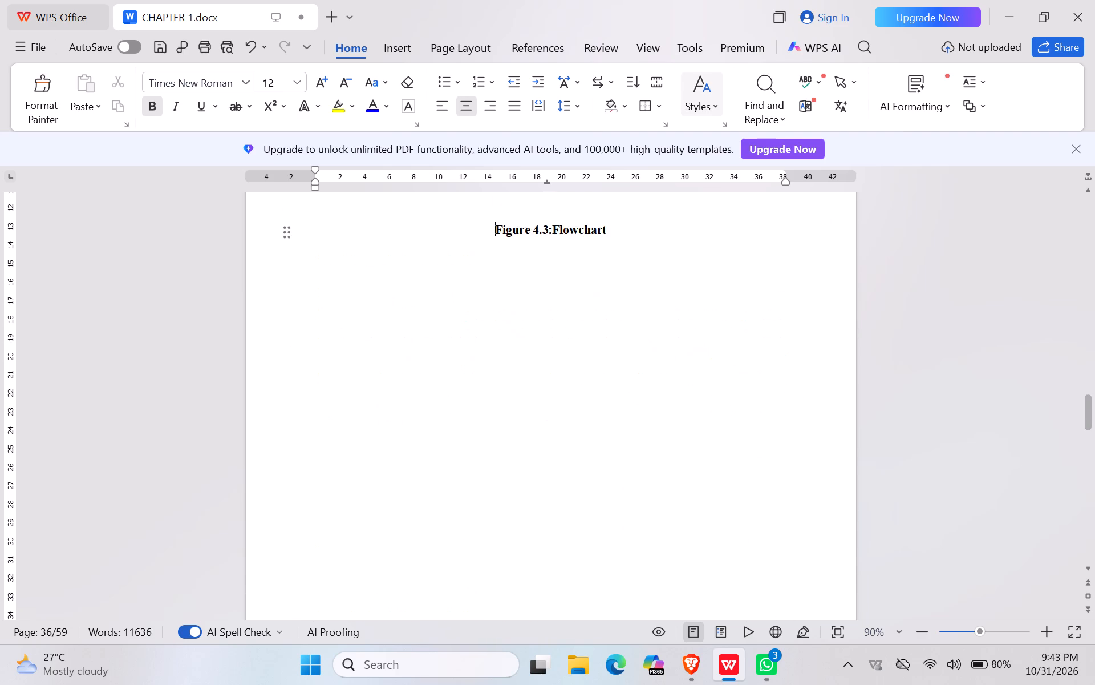
key("Return")
scroll(654, 461, "down", 2)
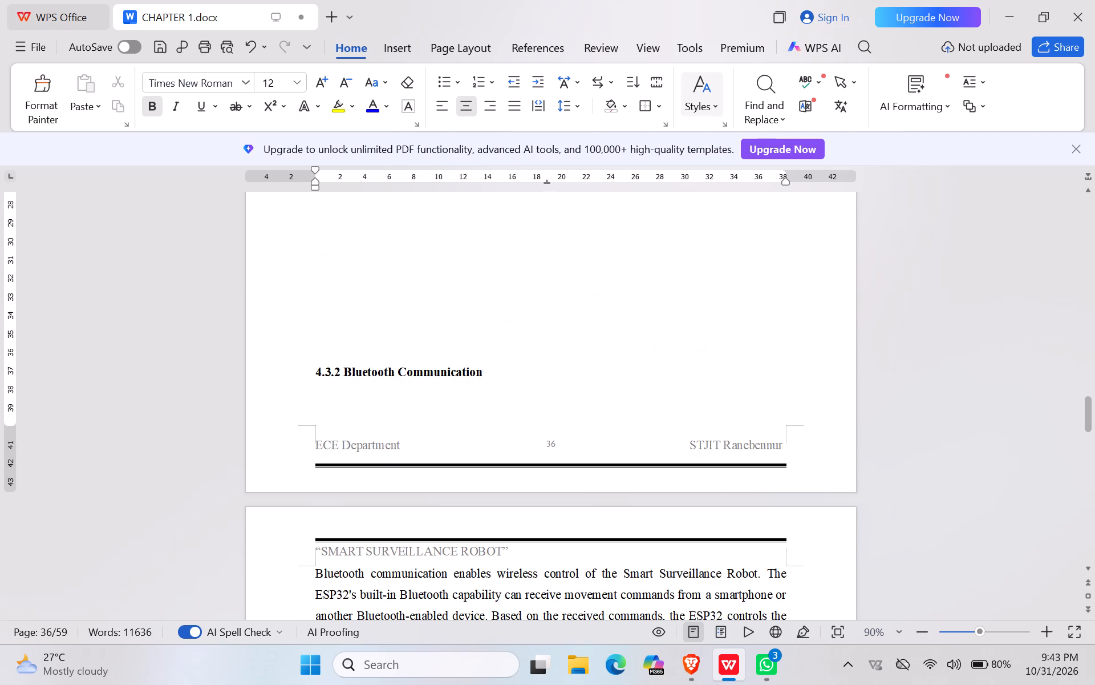
scroll(654, 461, "down", 1)
key("Return")
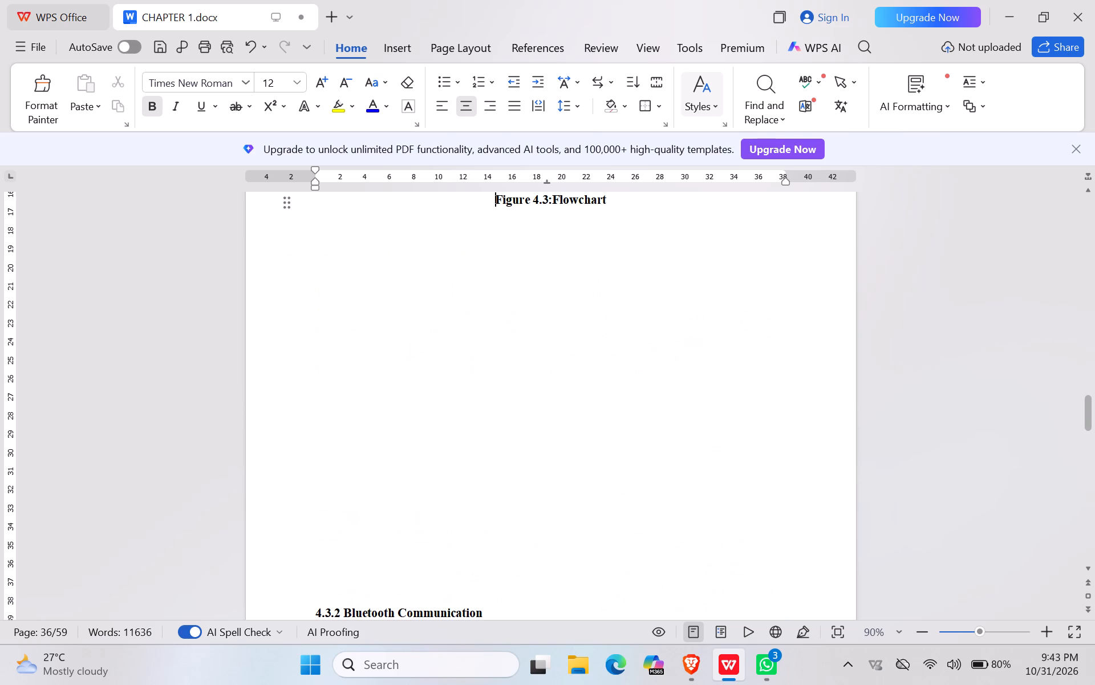
key("Return")
scroll(654, 461, "down", 1)
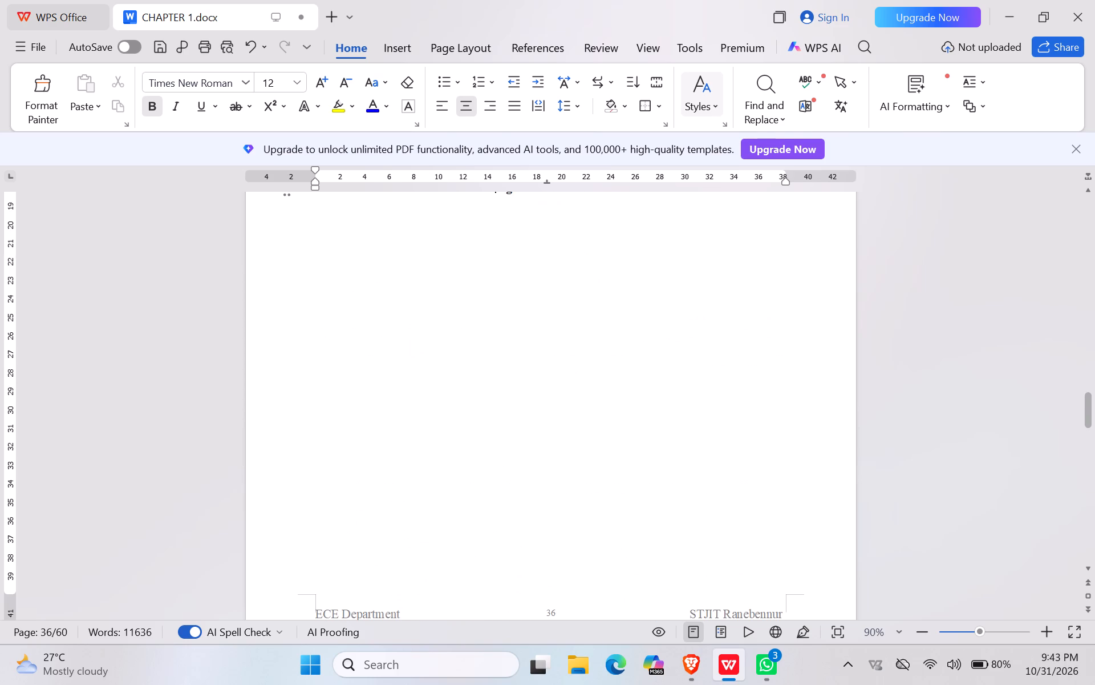
scroll(654, 461, "down", 2)
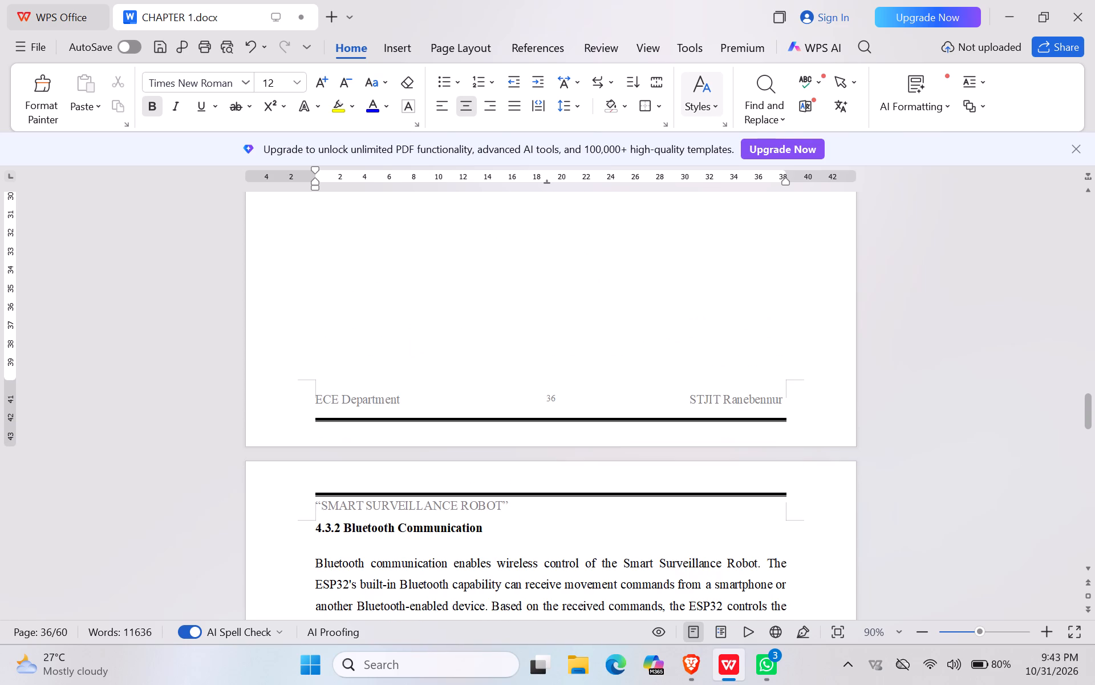
Copy the Figure 4.3:Flowchart caption and paste it on the last blank line of page 36.
left_click(545, 363)
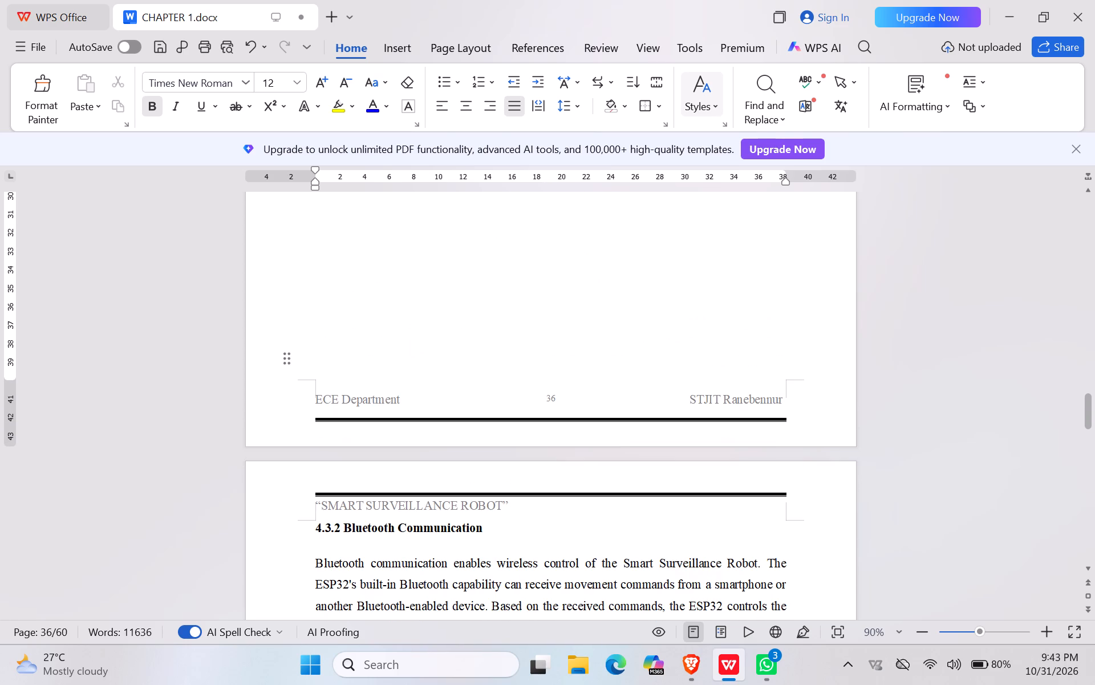
scroll(473, 375, "up", 3)
scroll(473, 375, "down", 3)
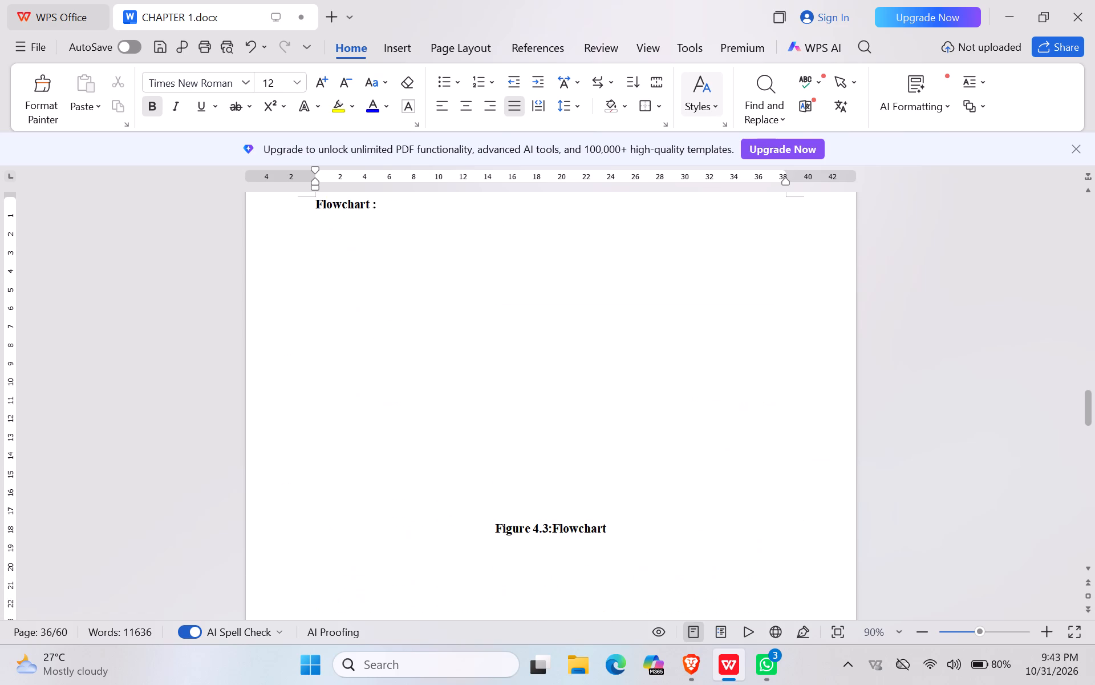
scroll(473, 375, "down", 1)
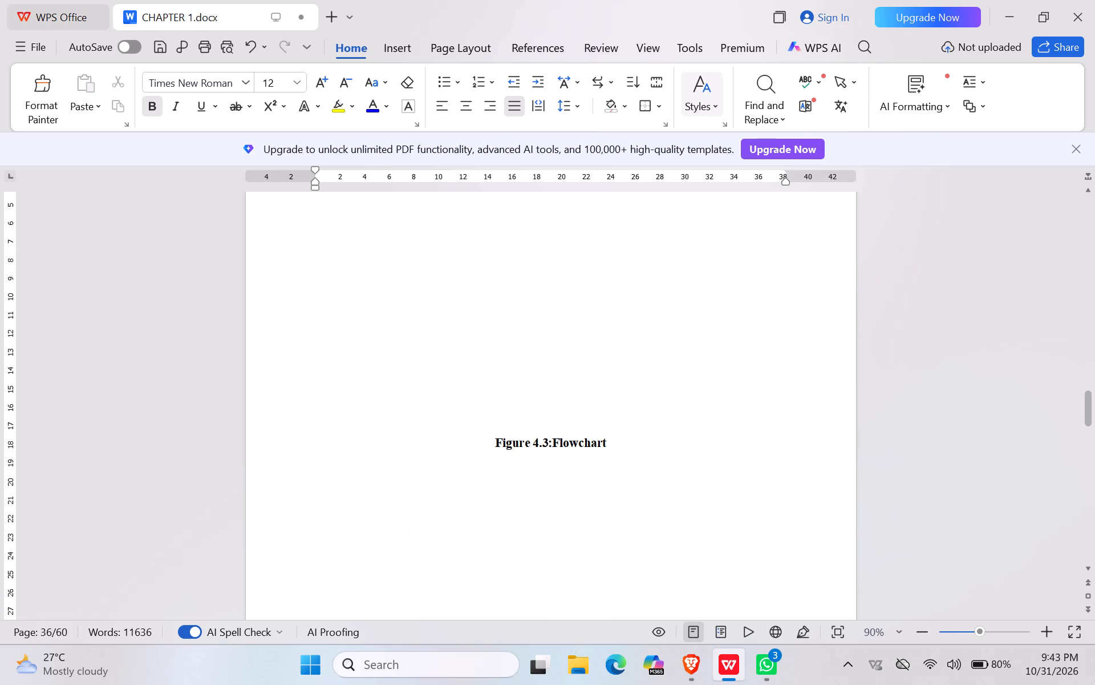
left_click_drag(492, 436, 615, 457)
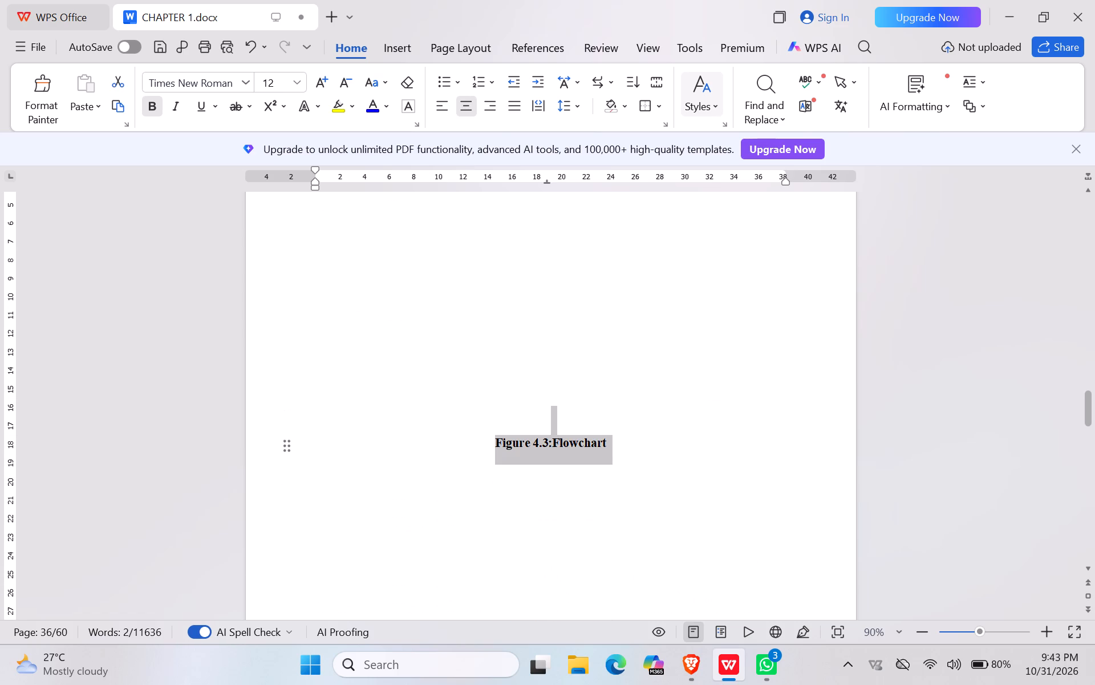
left_click_drag(132, 500, 158, 498)
key("ctrl+c")
key("ctrl+c")
scroll(158, 498, "down", 2)
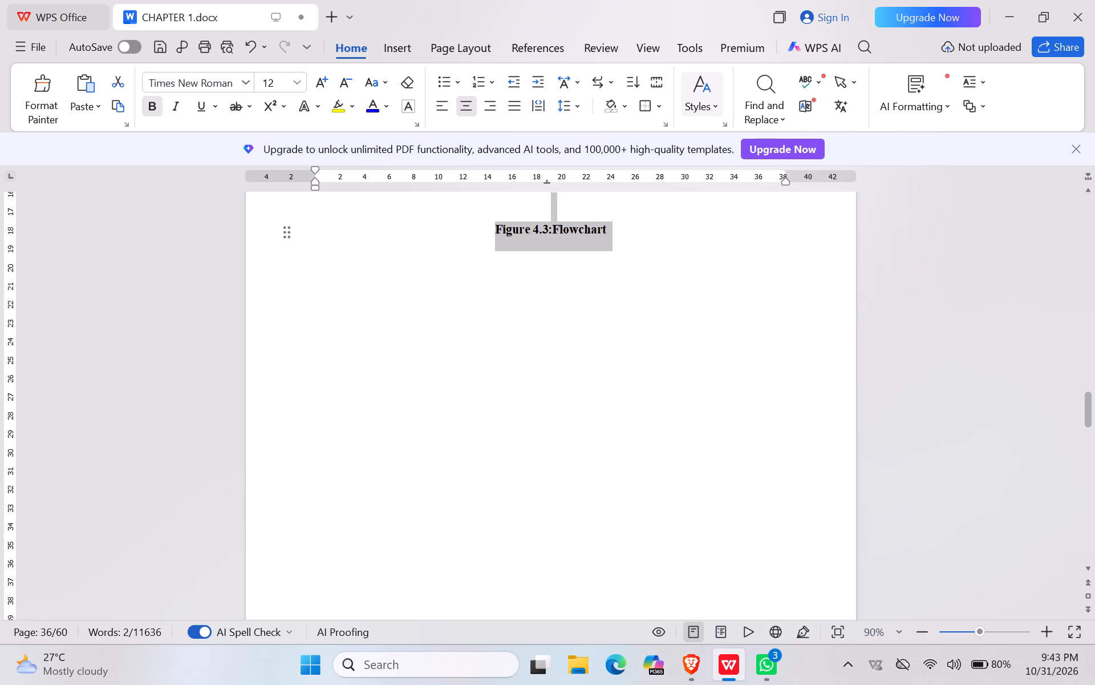
scroll(158, 498, "down", 1)
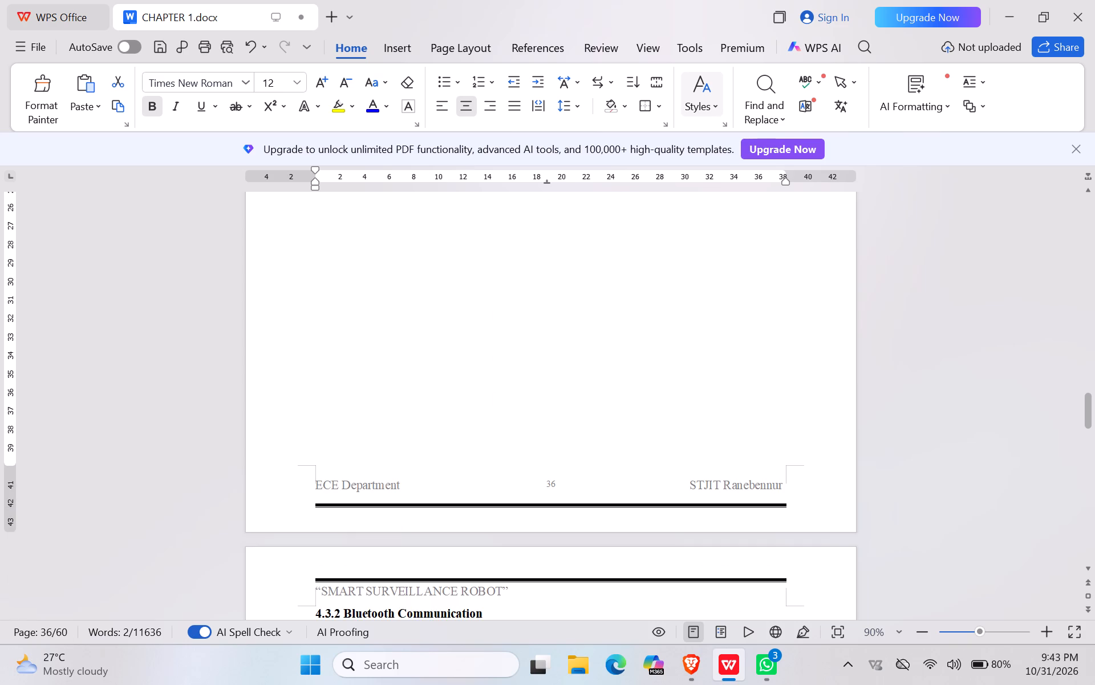
left_click(509, 452)
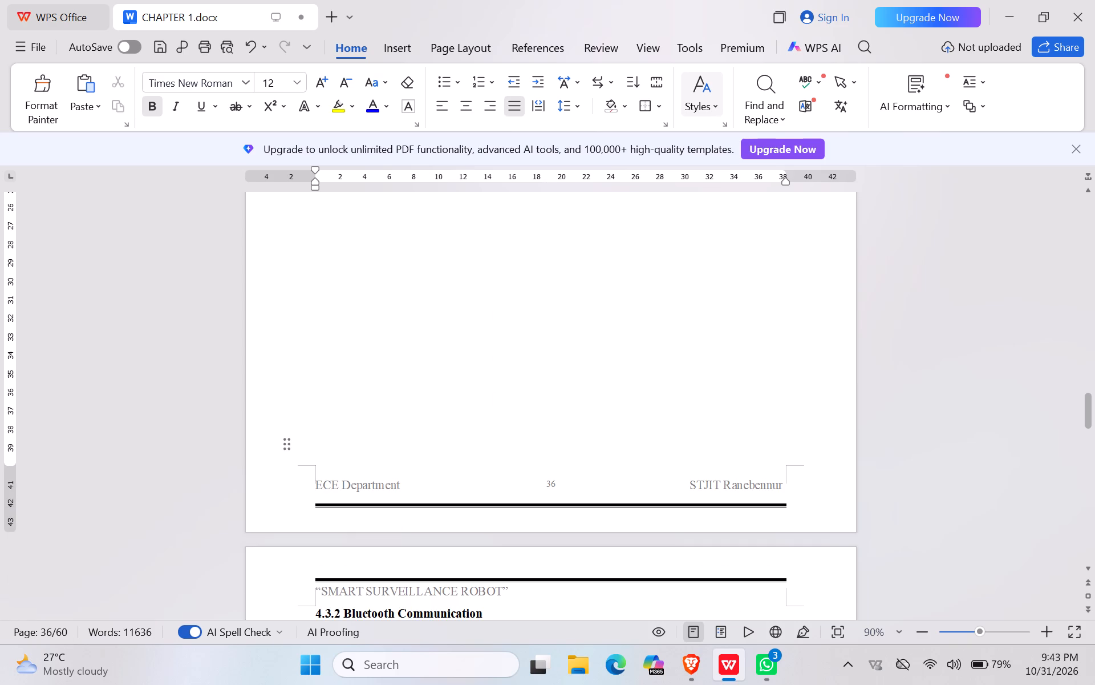
key("ctrl+v")
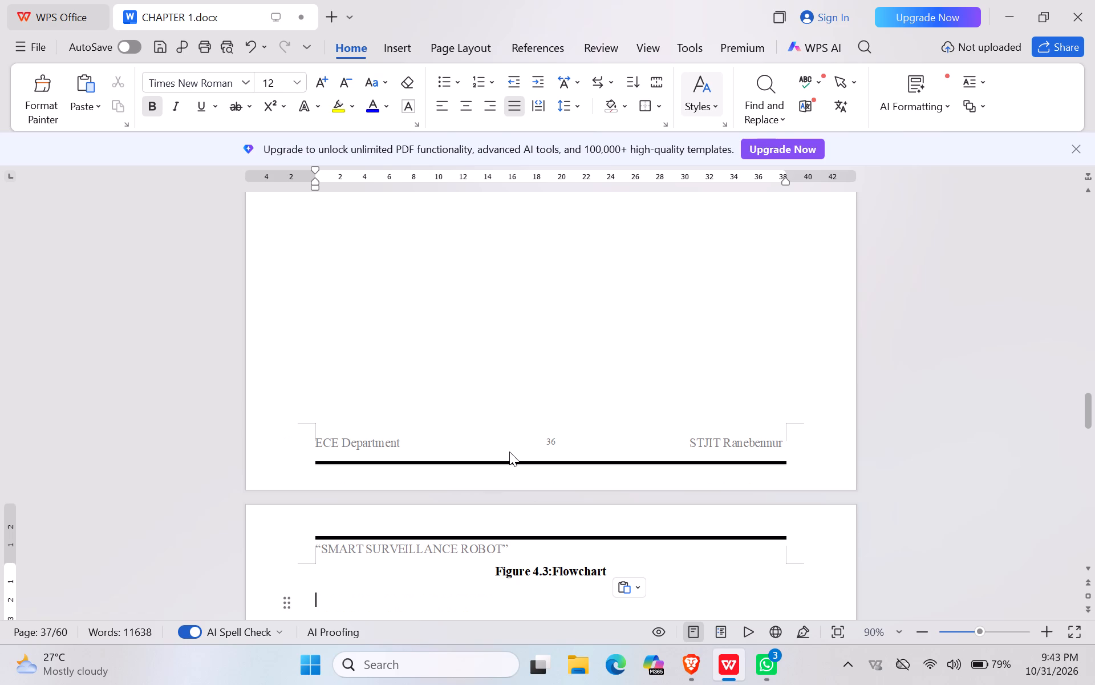
key("ctrl+z")
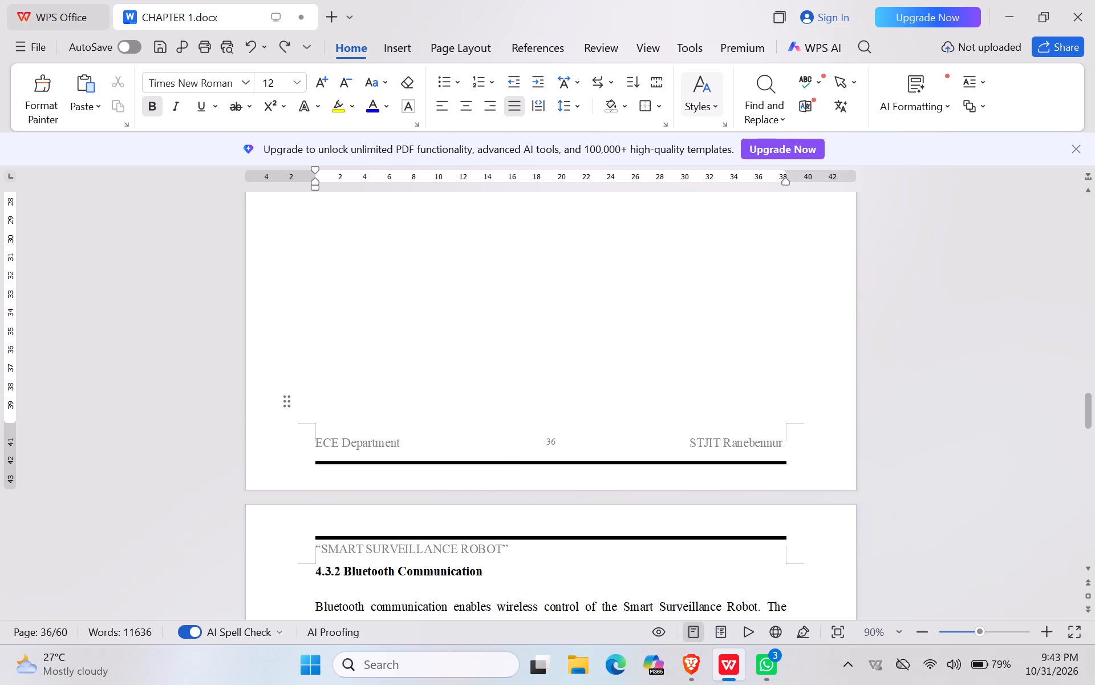
key("ctrl+v")
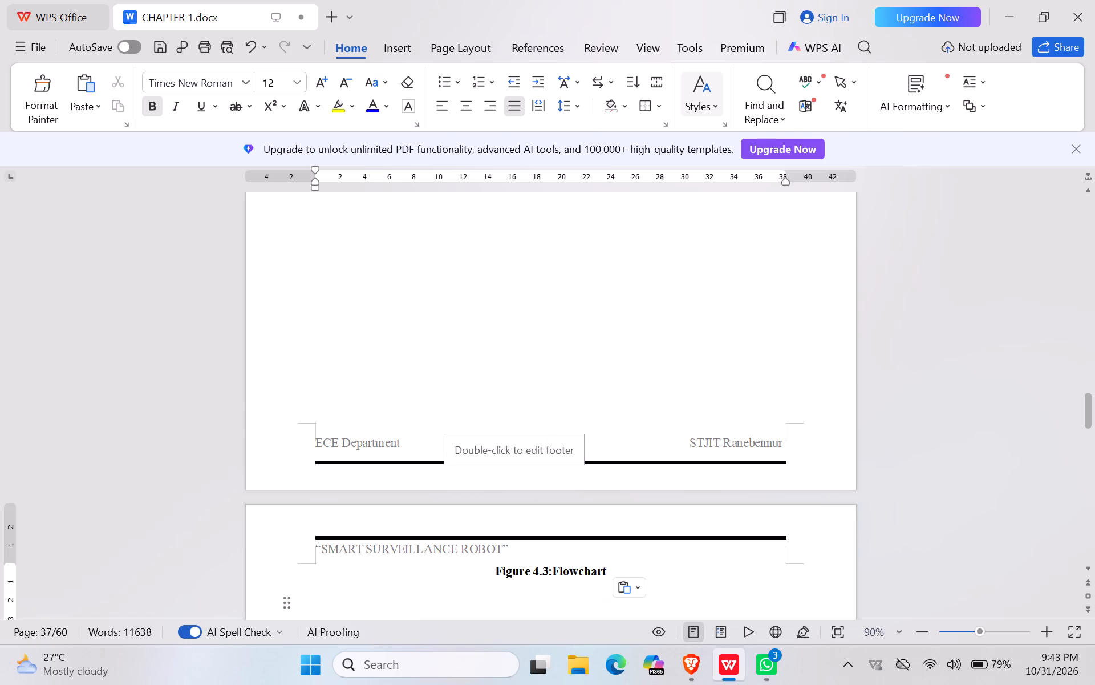
Pull the pasted Figure 4.3:Flowchart caption back to the bottom of page 36 and centre it.
left_click(494, 574)
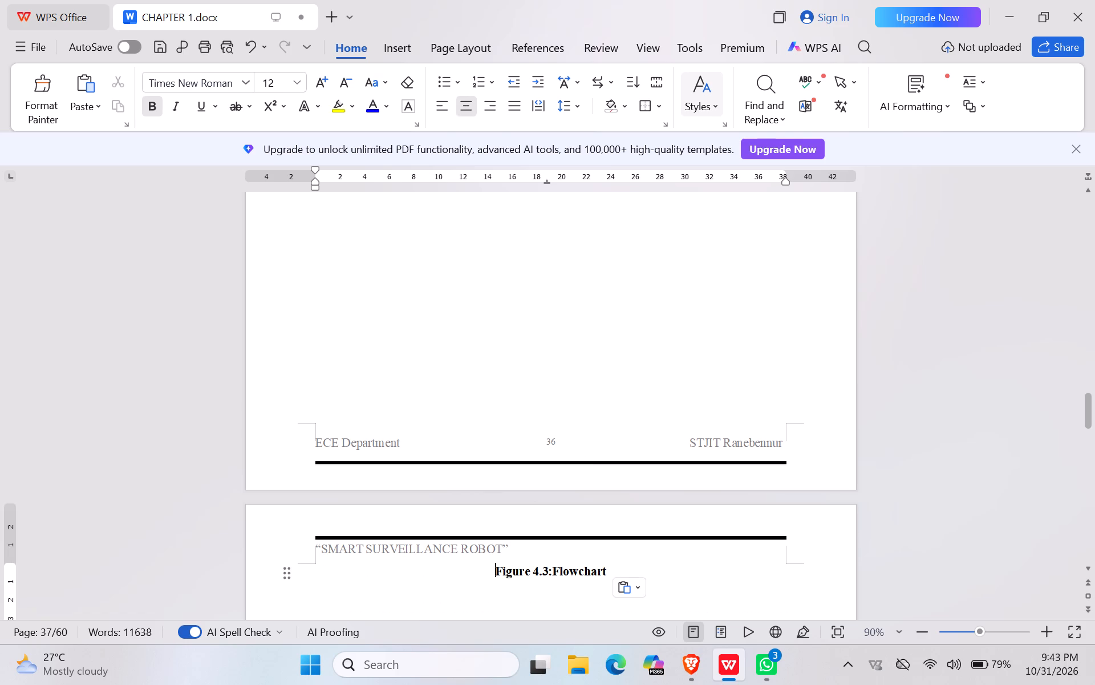
key("BackSpace")
key("BackSpace")
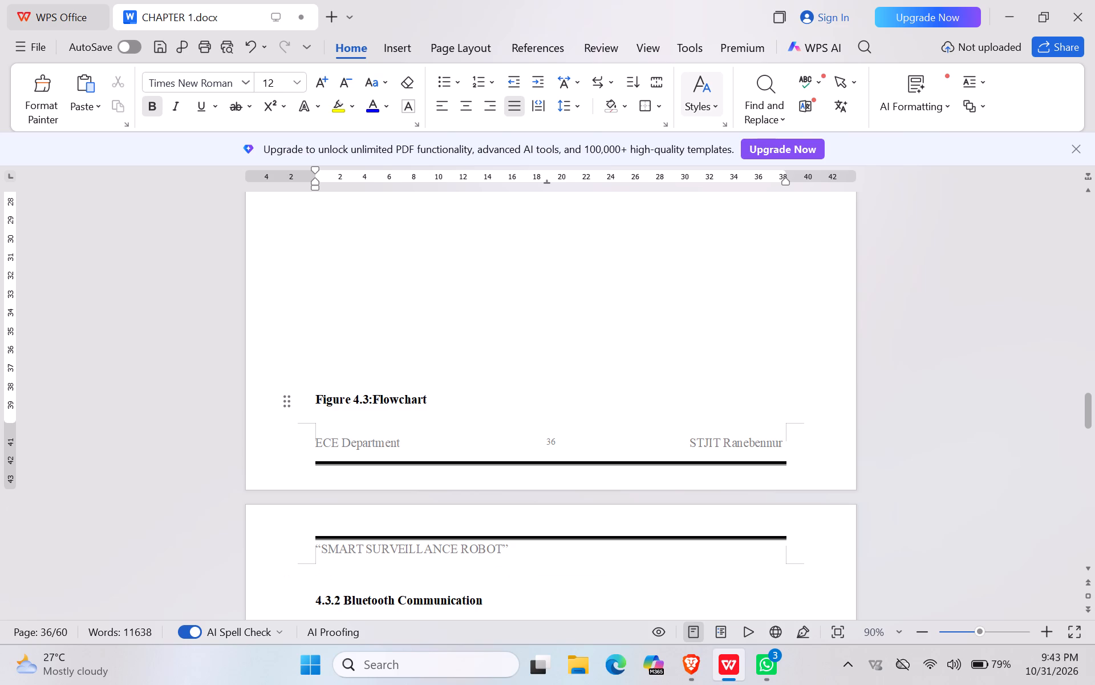
left_click(465, 108)
Remove the blank line above the 4.3.2 Bluetooth Communication heading on page 37.
left_click(314, 597)
key("BackSpace")
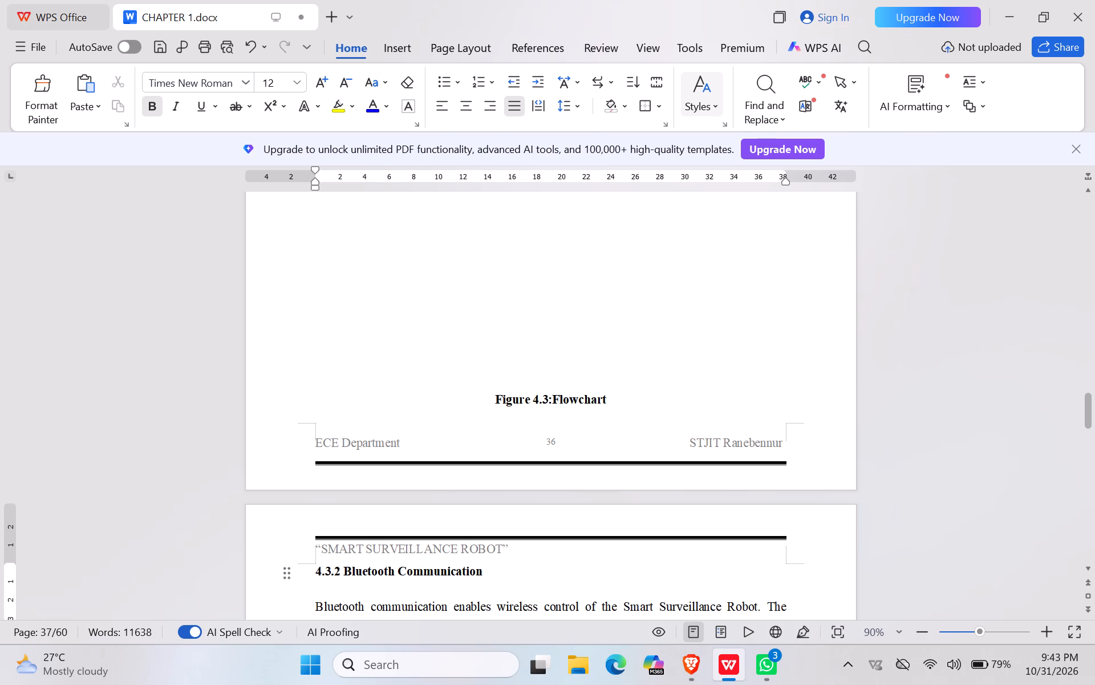
Delete the original Figure 4.3:Flowchart caption in the middle of page 36, keeping the copy at the page's end.
scroll(604, 466, "up", 4)
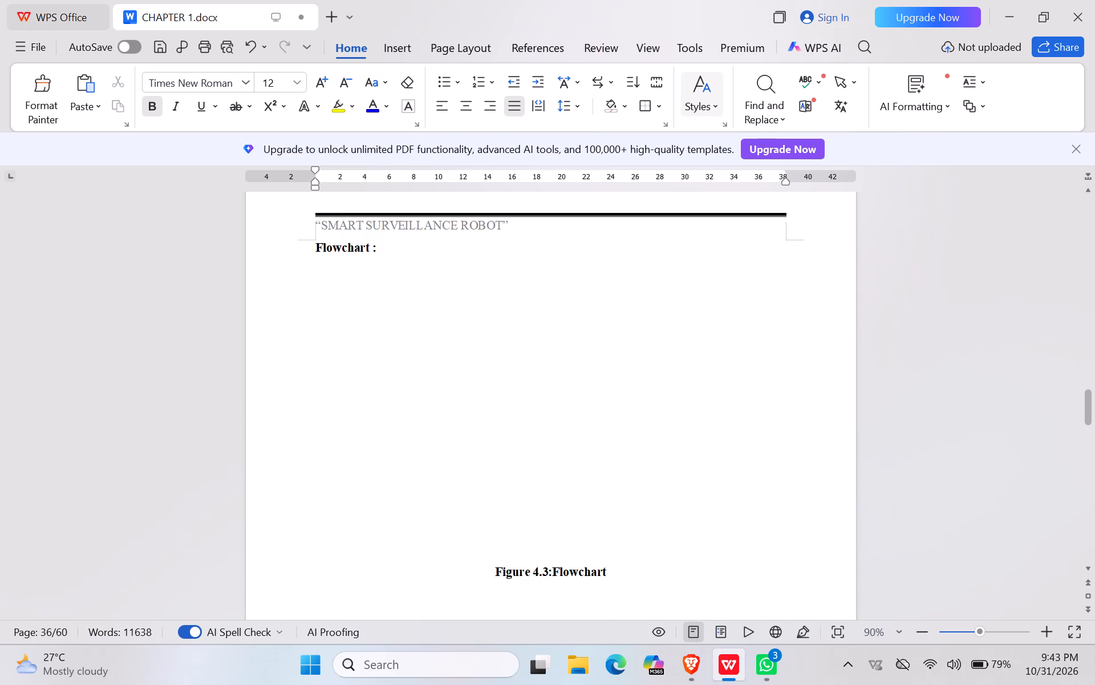
scroll(604, 466, "up", 1)
scroll(605, 361, "down", 1)
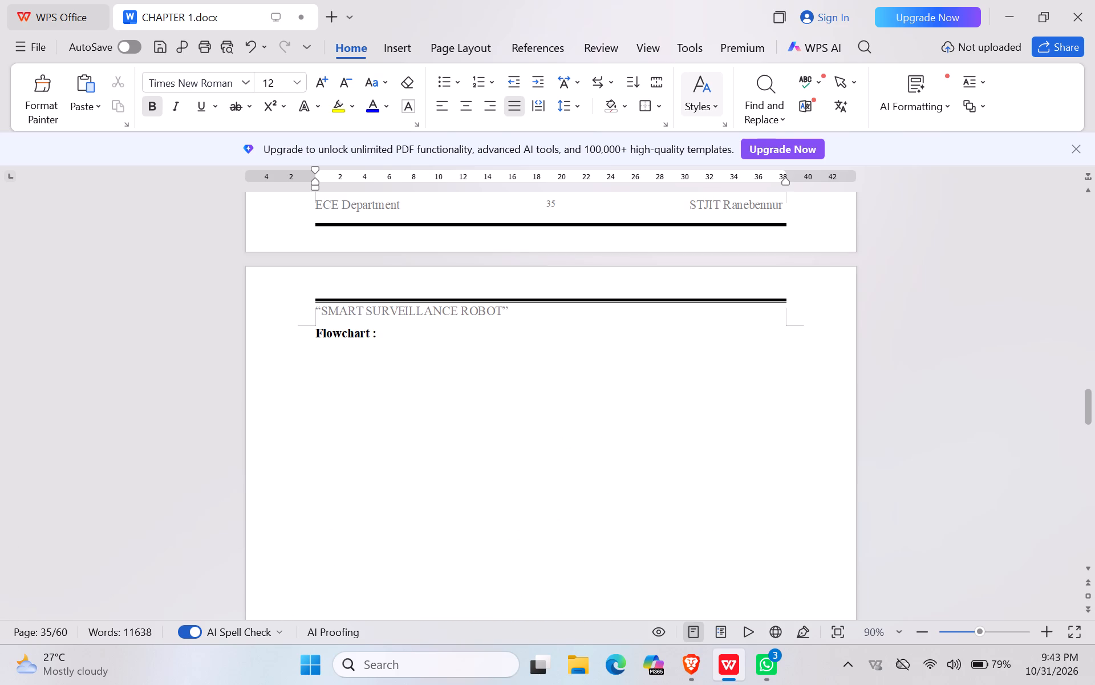
scroll(594, 471, "down", 1)
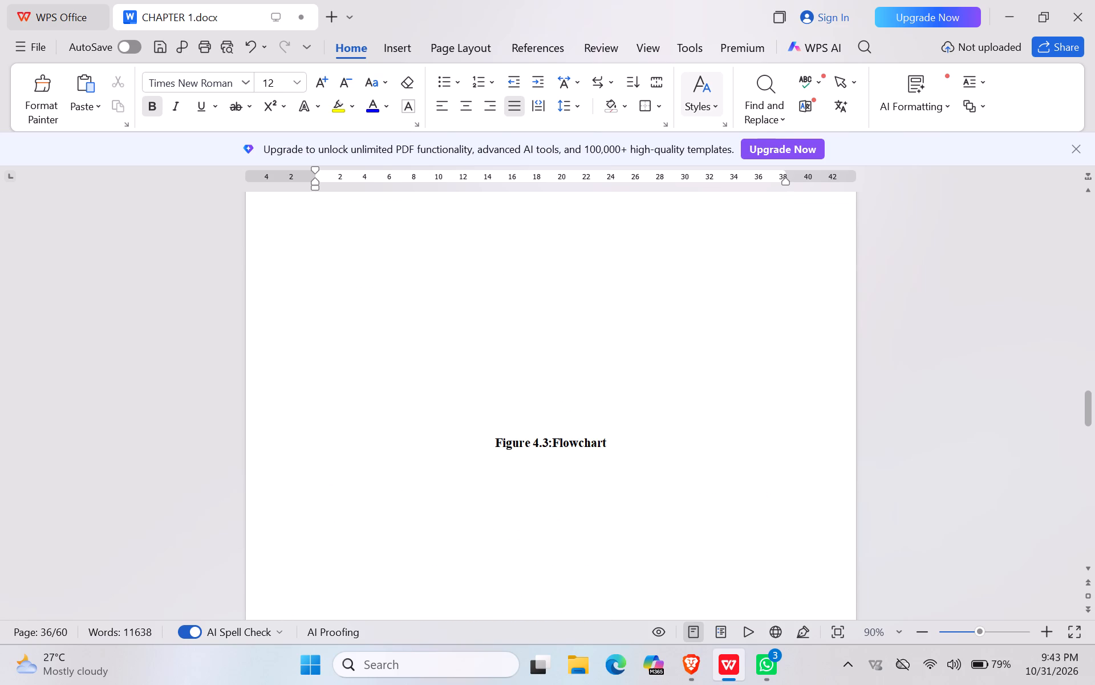
left_click_drag(619, 435, 610, 440)
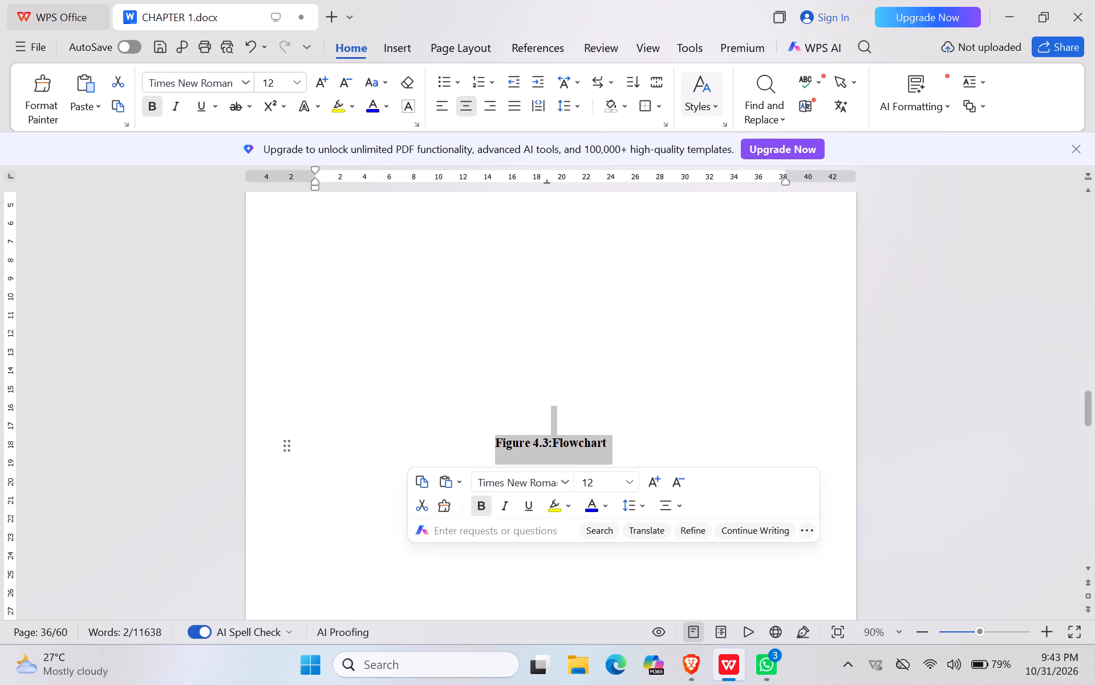
key("BackSpace")
Insert two blank lines above the remaining Figure 4.3:Flowchart caption, pushing the 4.3.2 Bluetooth Communication heading onto page 37.
scroll(610, 440, "down", 1)
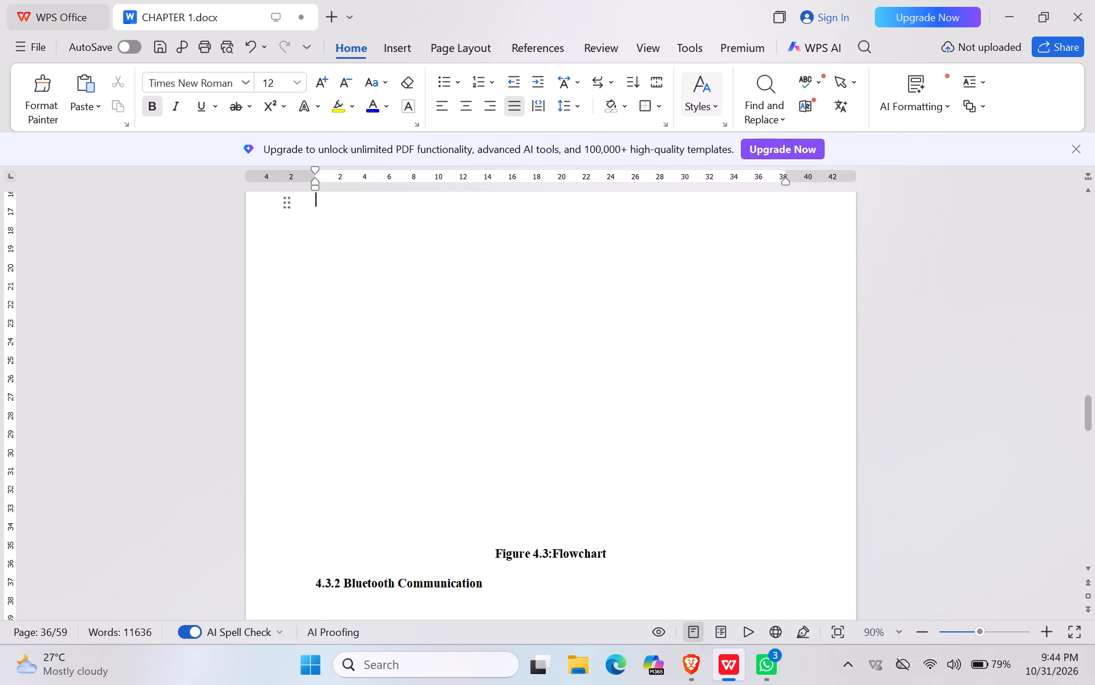
scroll(610, 440, "down", 1)
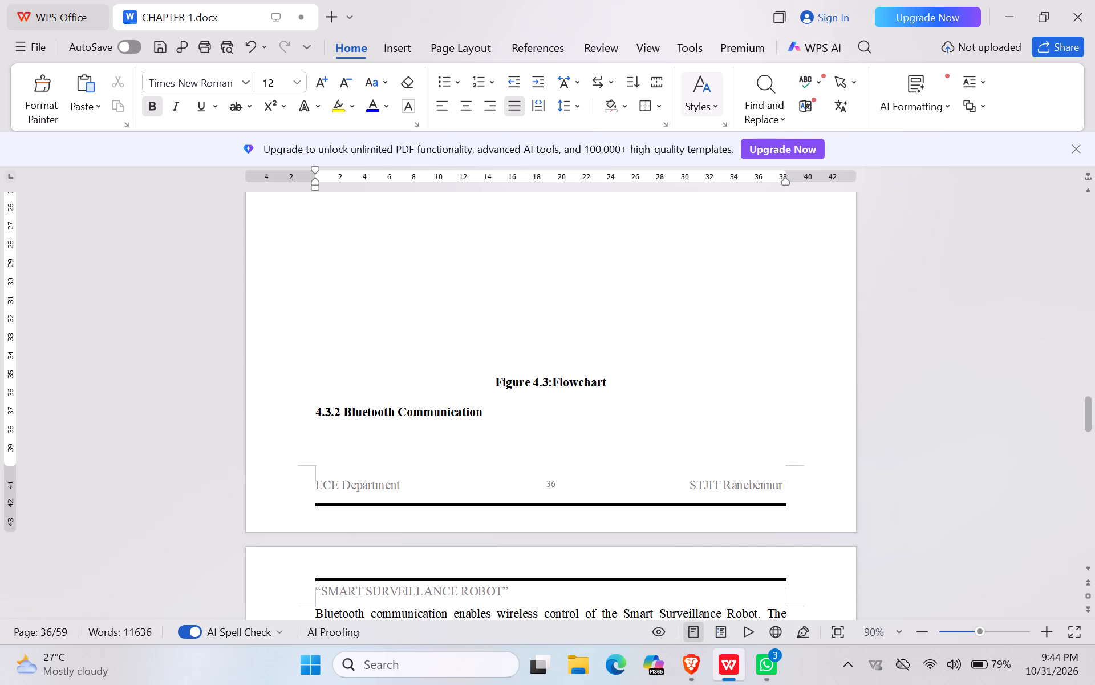
left_click(488, 380)
key("Return")
key("Return")
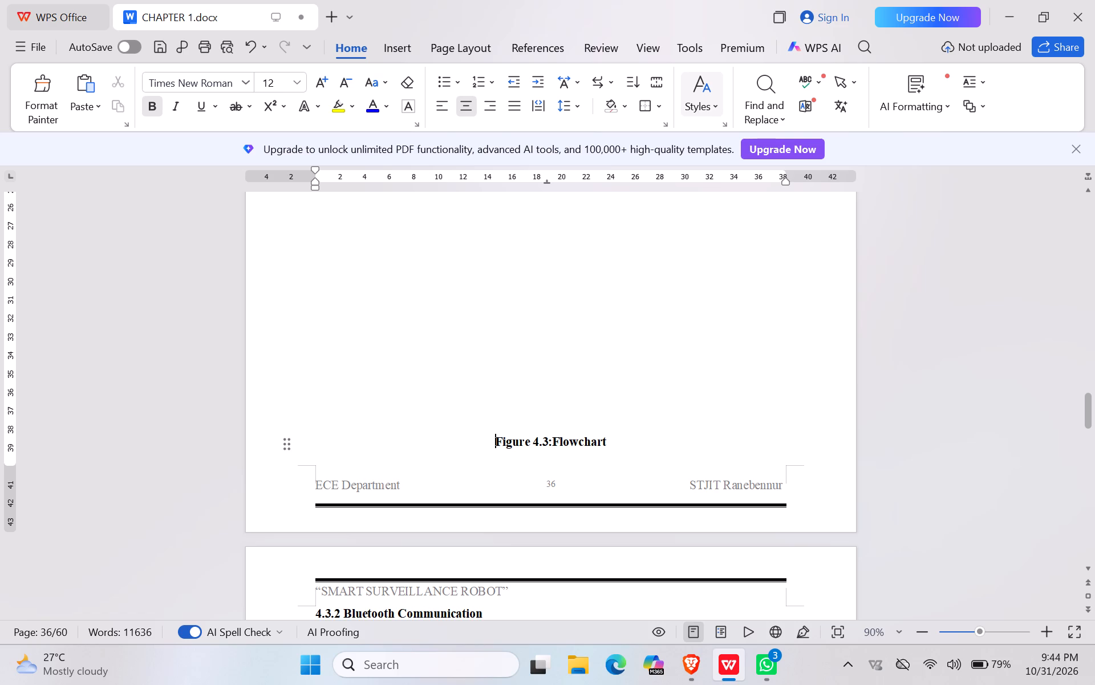
left_click(536, 459)
Save the report document.
key("ctrl+s")
key("ctrl+s")
Insert flow chart.docx from the Desktop as an attachment on the blank line below the Flowchart : heading on page 36.
scroll(536, 459, "up", 3)
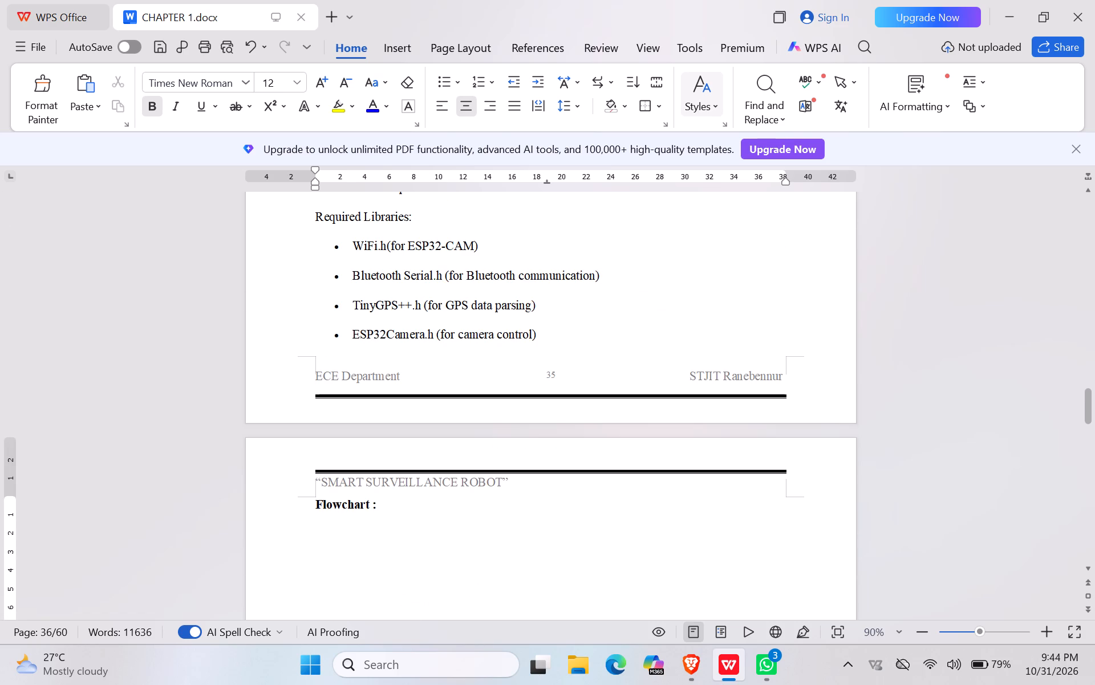
left_click(391, 501)
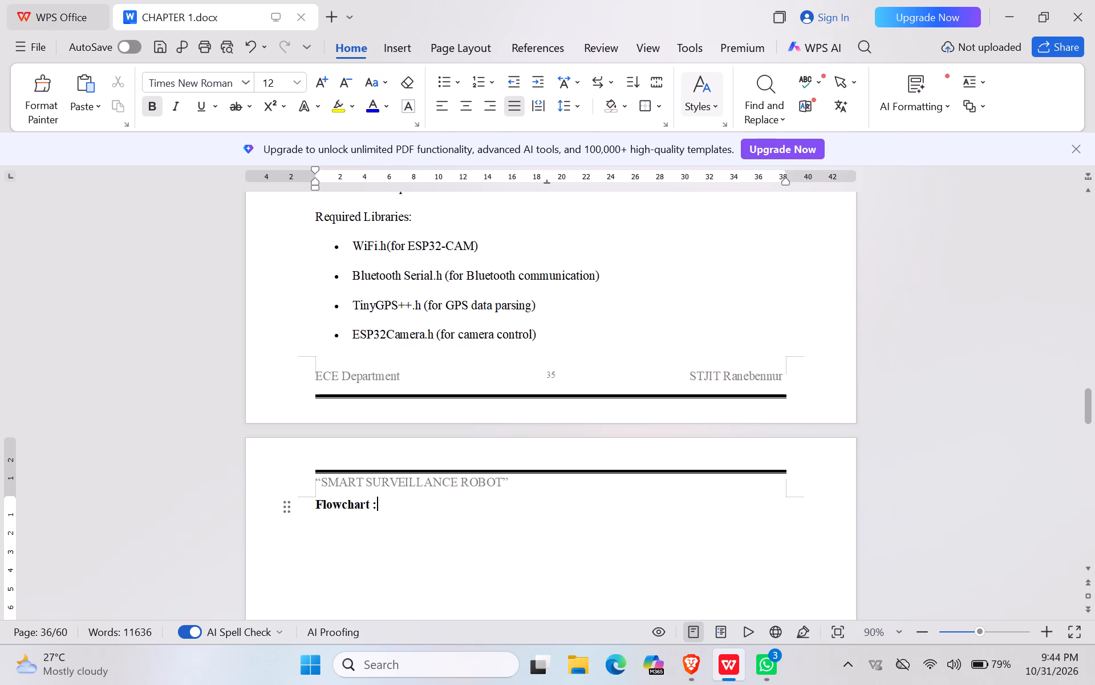
left_click(335, 529)
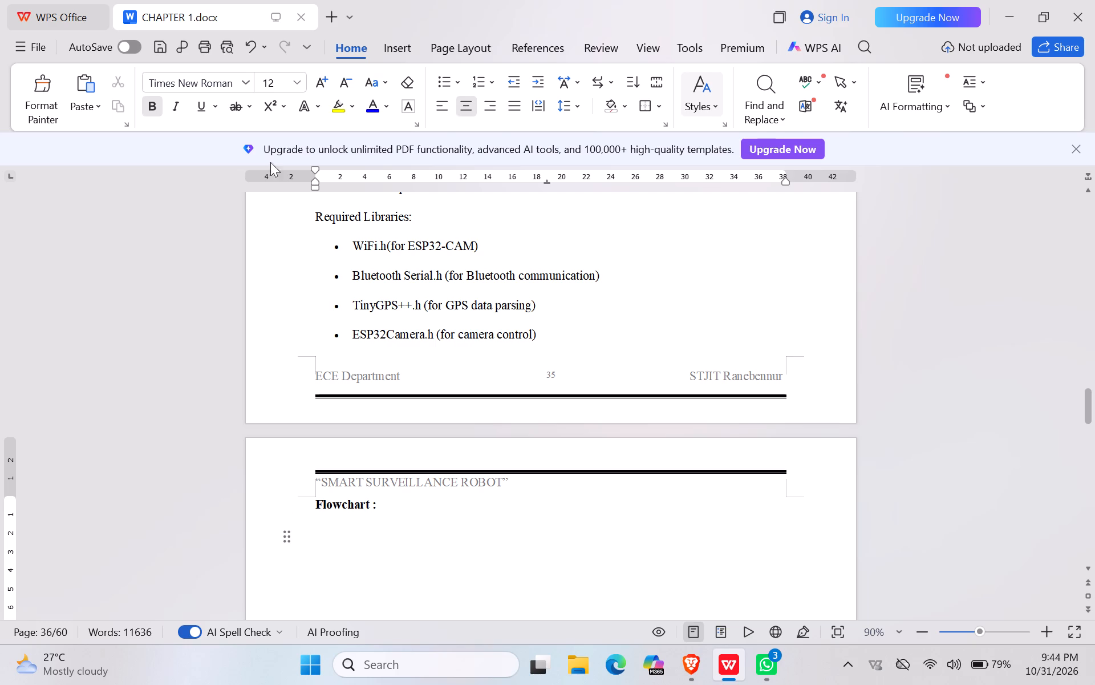
left_click(401, 38)
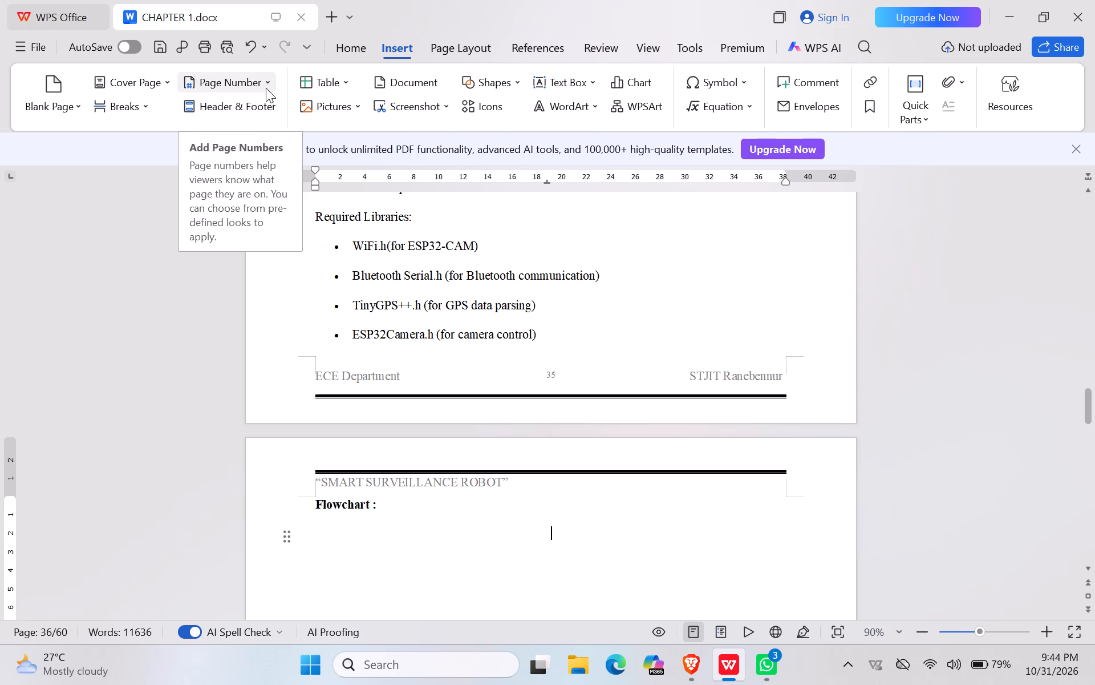
left_click(403, 82)
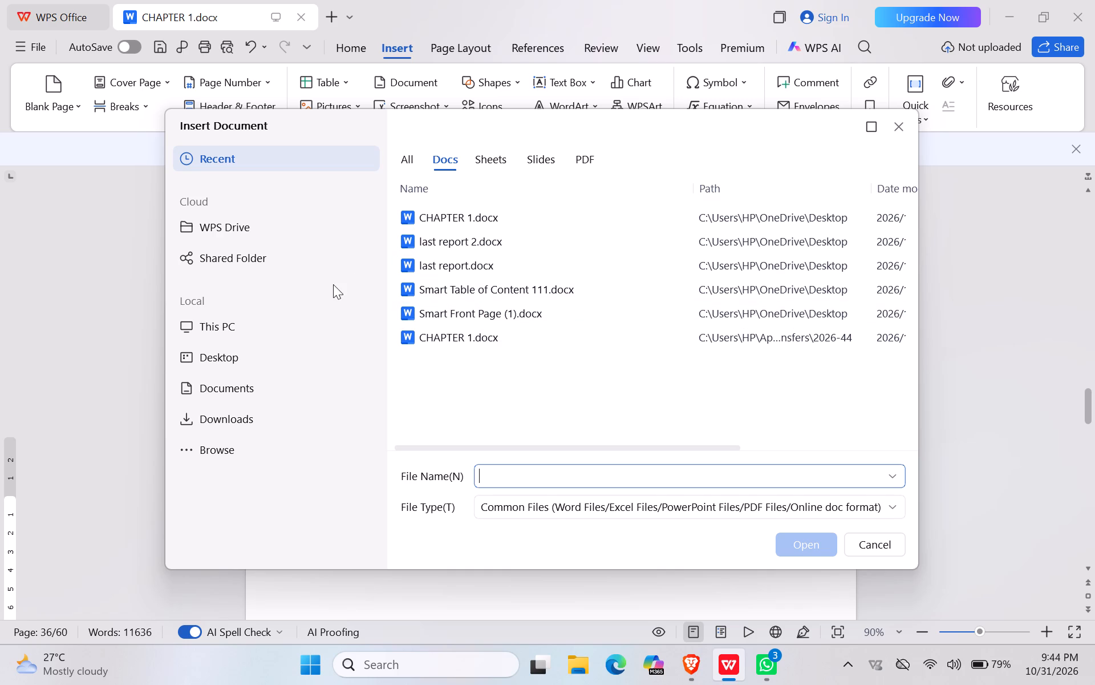
left_click(270, 344)
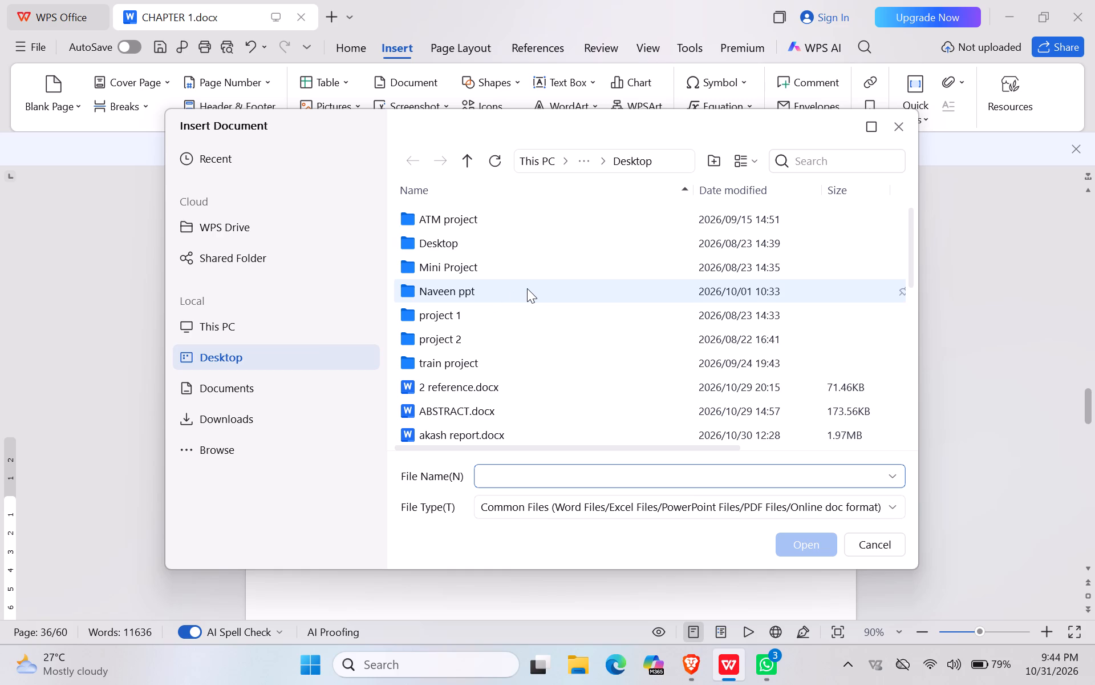
scroll(527, 288, "down", 3)
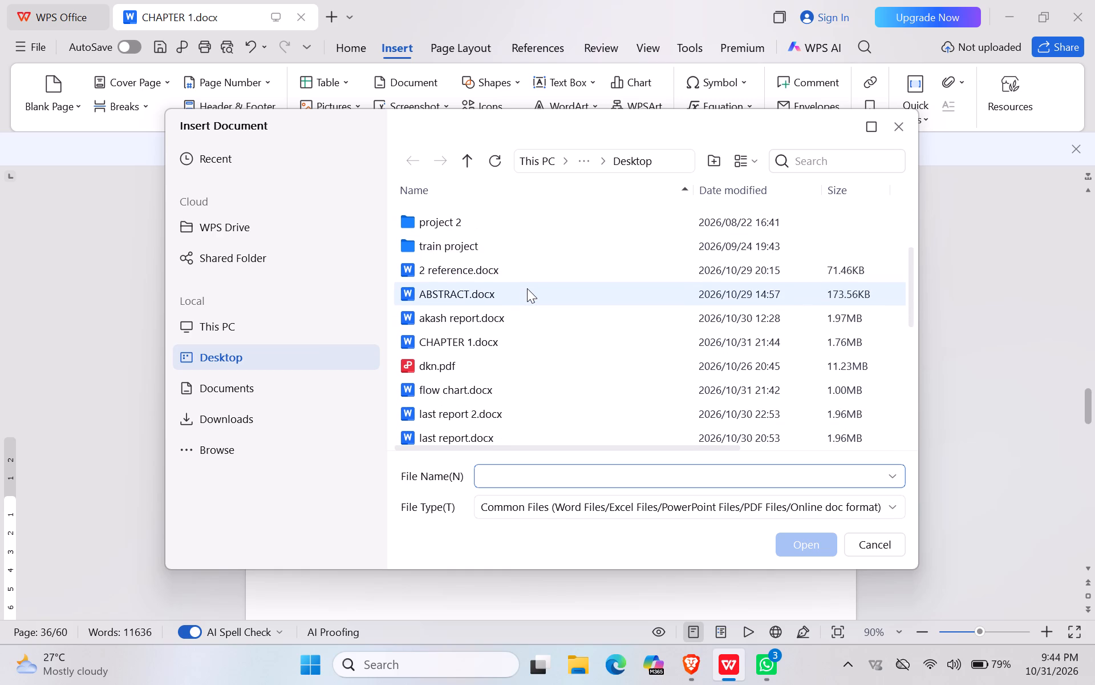
left_click(481, 396)
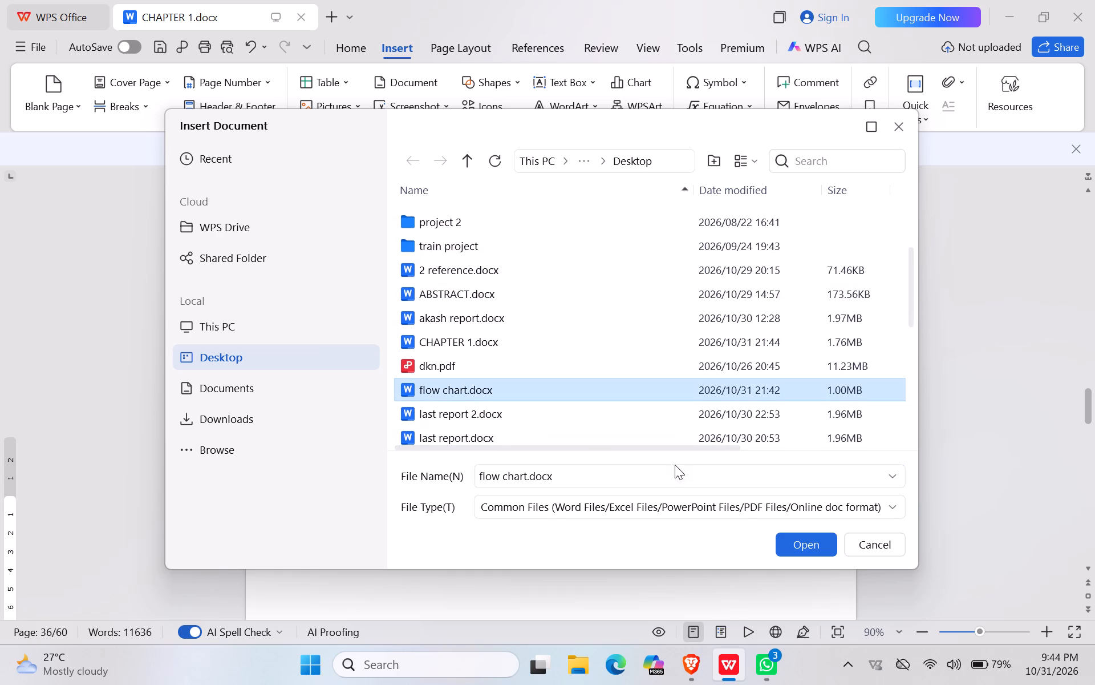
left_click(806, 545)
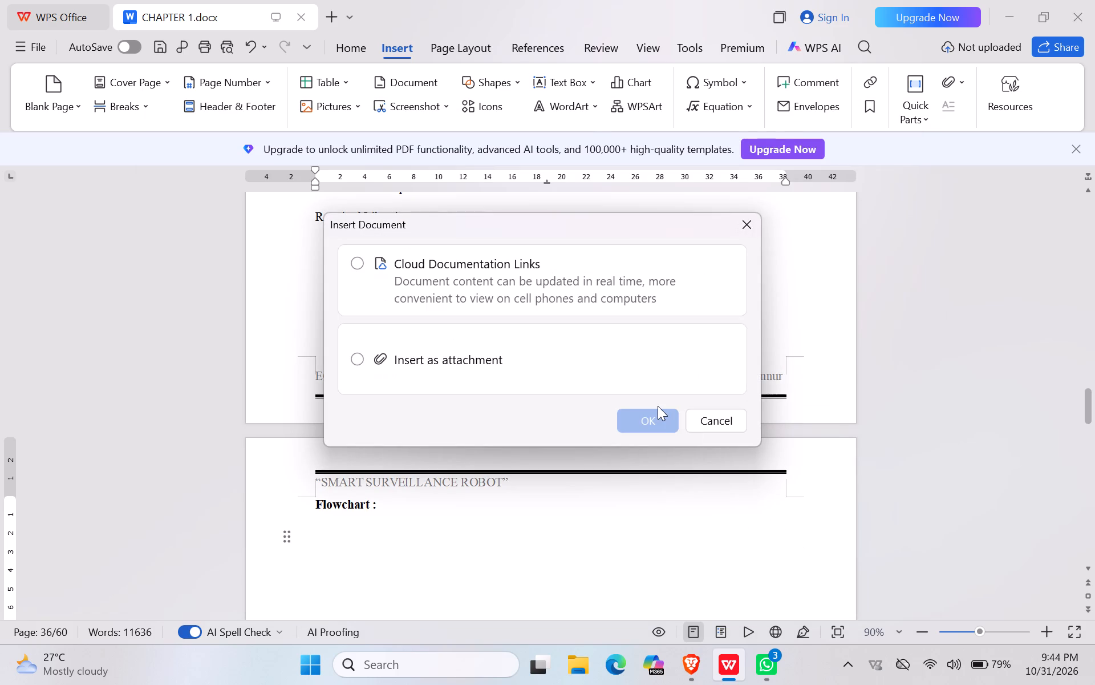
left_click(577, 364)
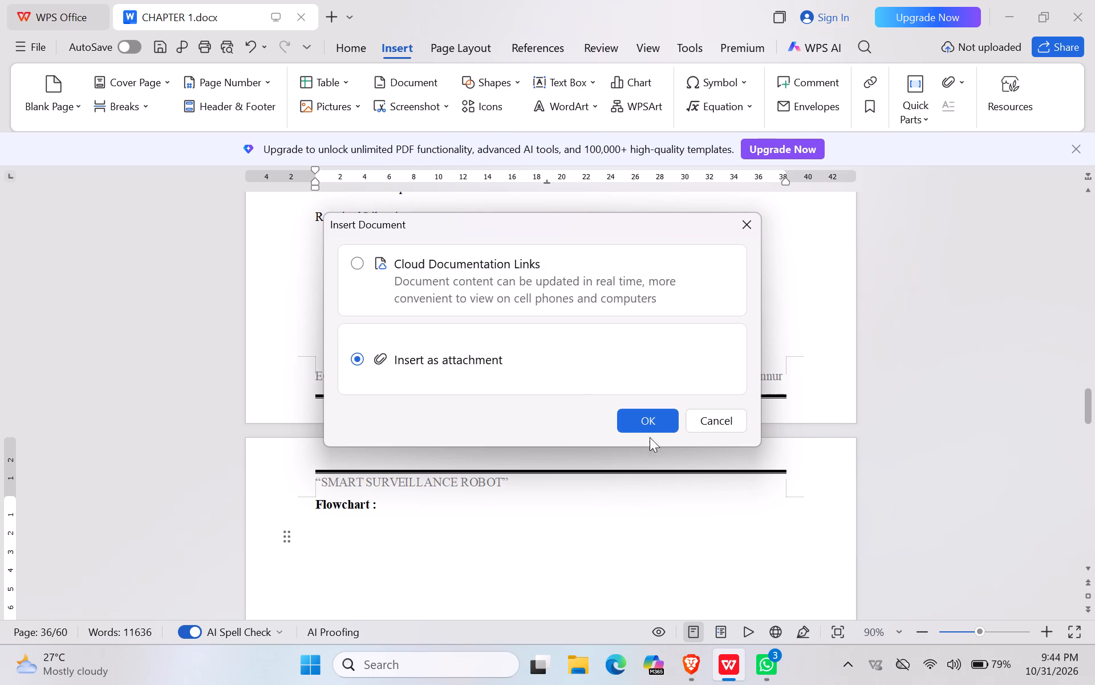
left_click(654, 421)
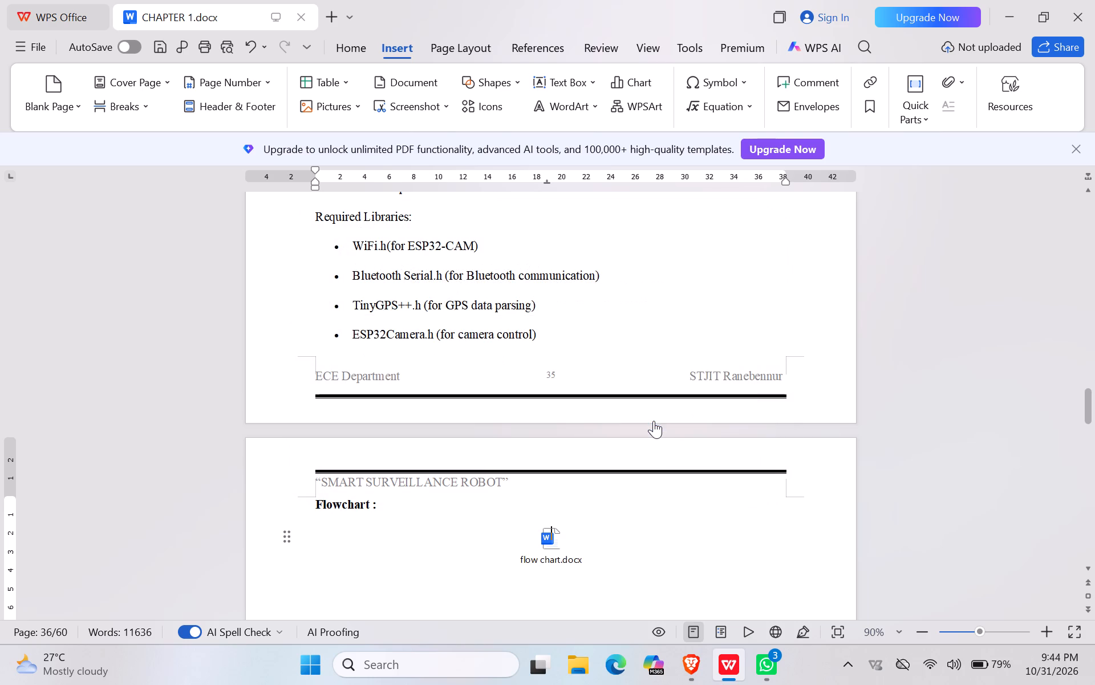
Delete the embedded flow chart.docx attachment icon below the Flowchart : heading on page 36.
left_click(565, 547)
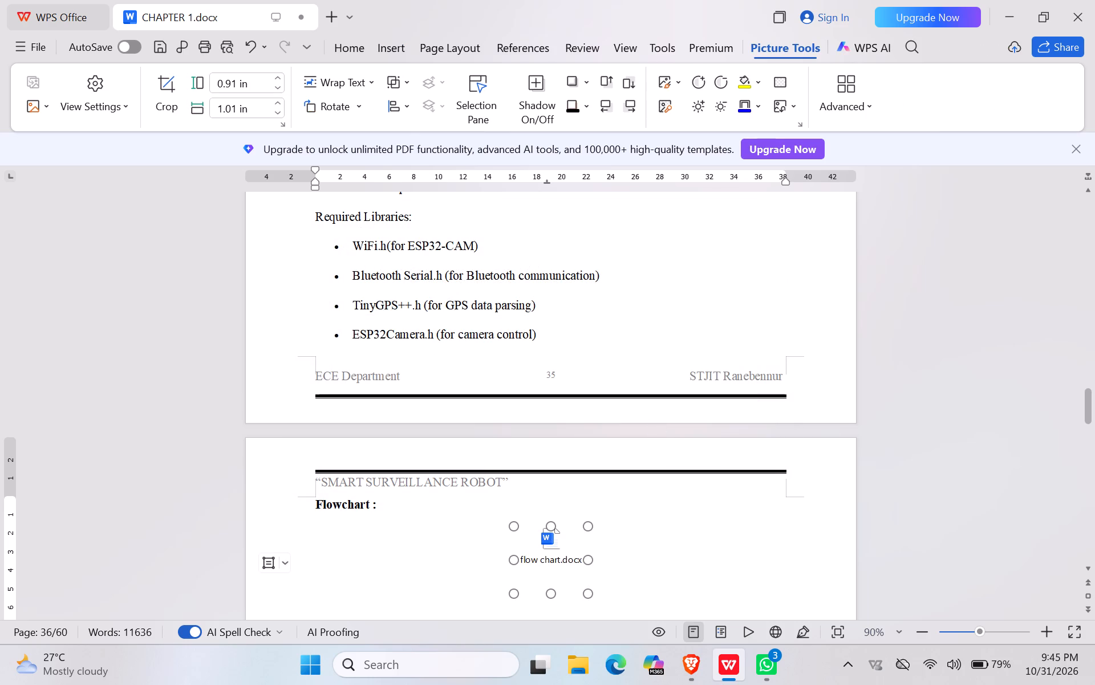
key("Delete")
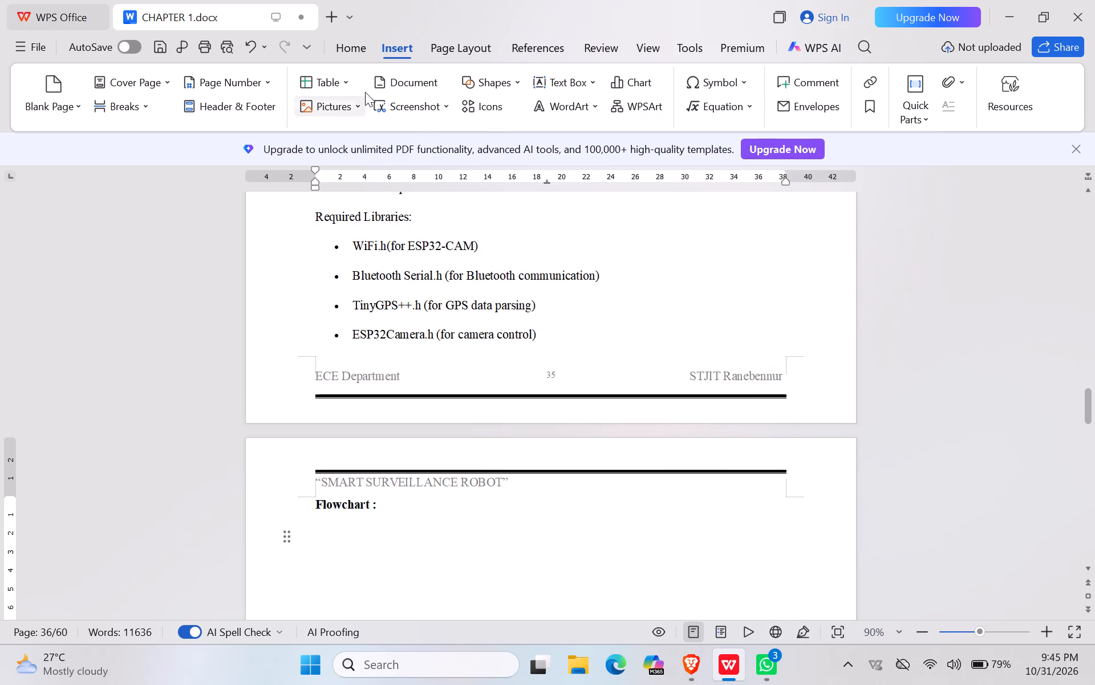
Try to insert flow chart.docx from the Desktop as a cloud documentation link below the Flowchart : heading, filtering the files to Word Format.
left_click(390, 82)
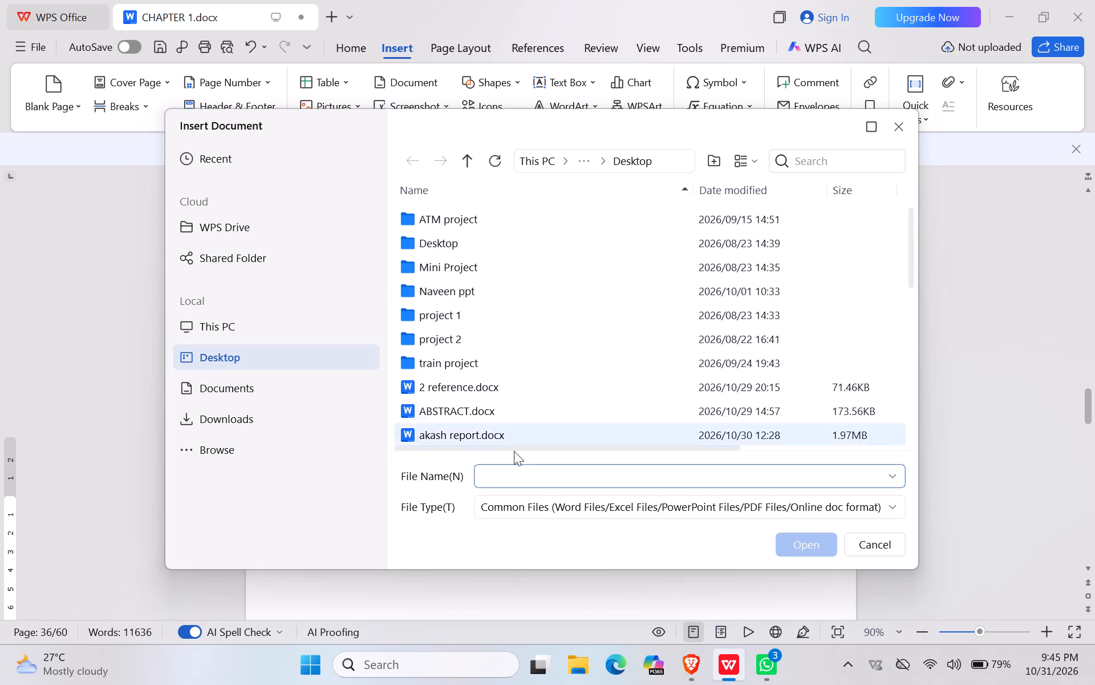
scroll(516, 432, "down", 2)
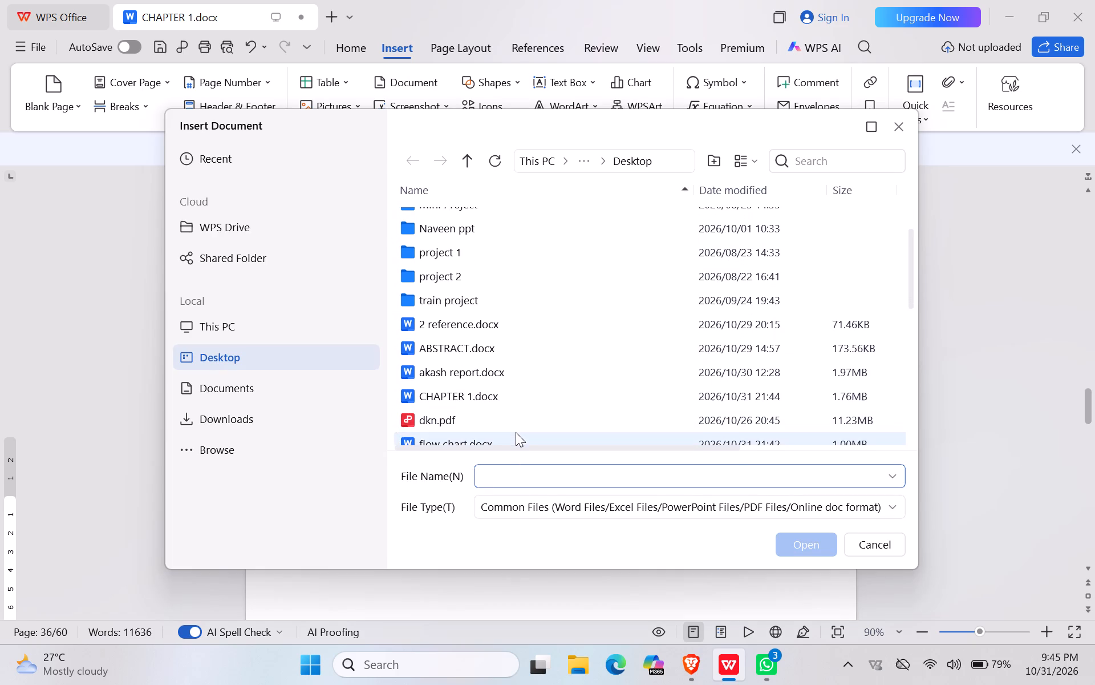
left_click(521, 393)
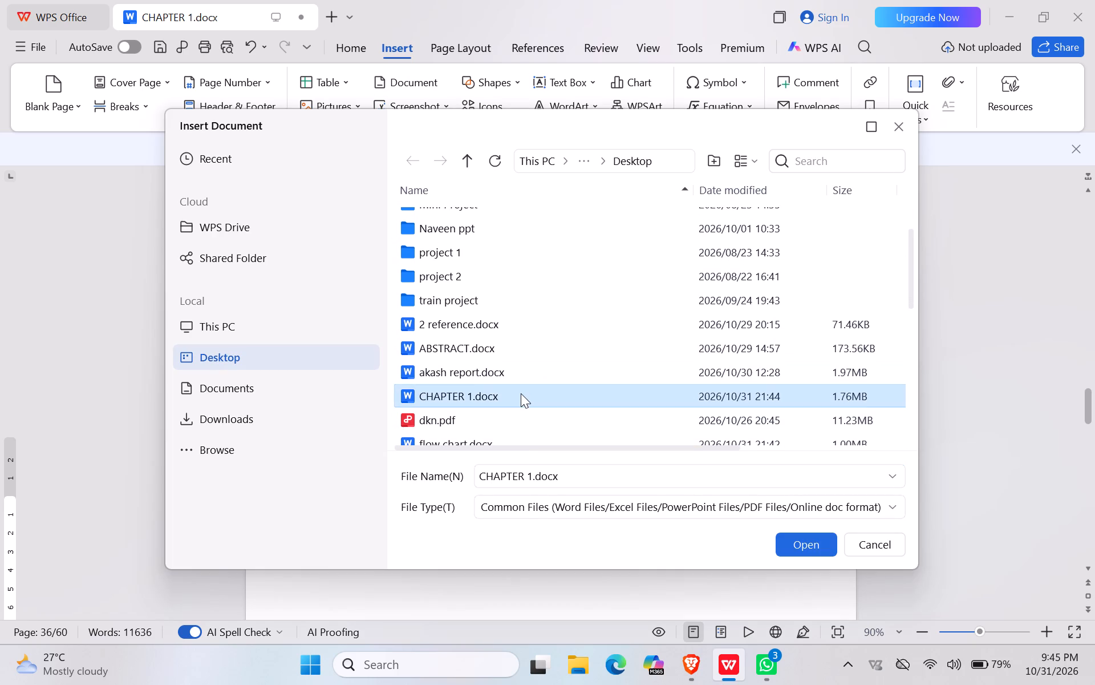
left_click(896, 505)
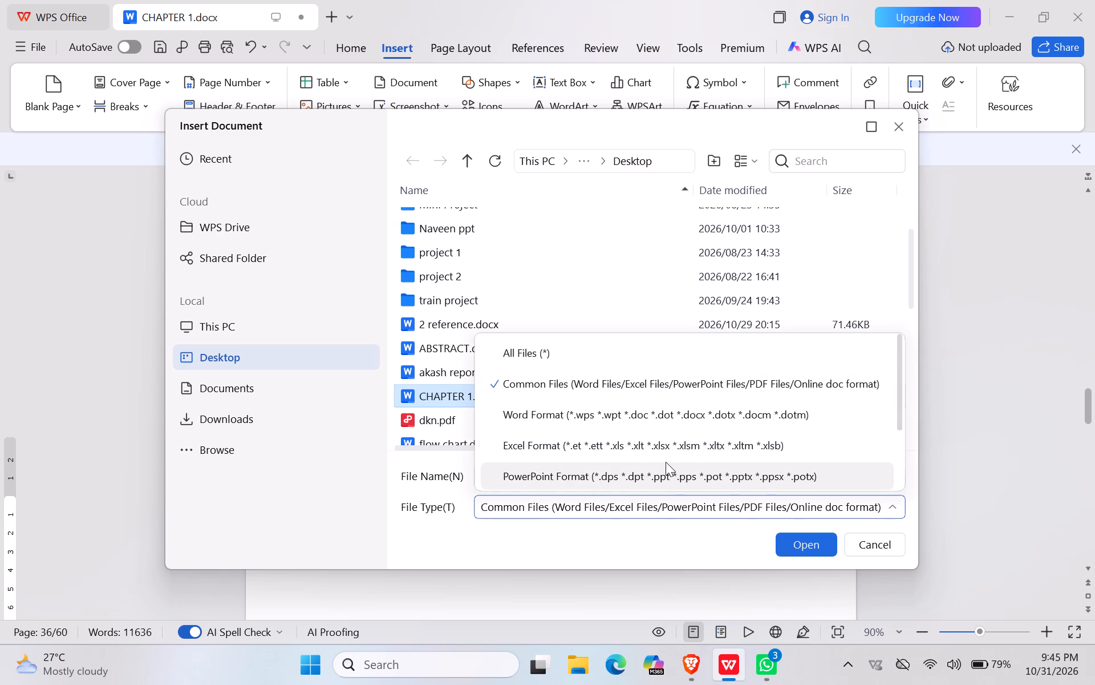
left_click(666, 407)
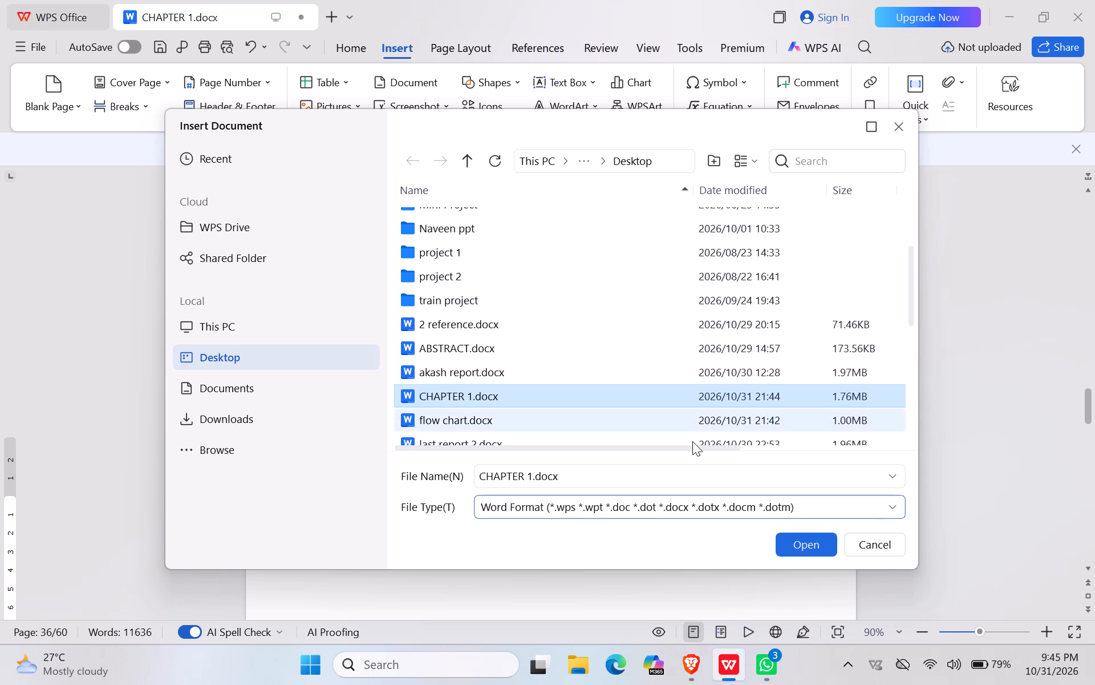
left_click(850, 484)
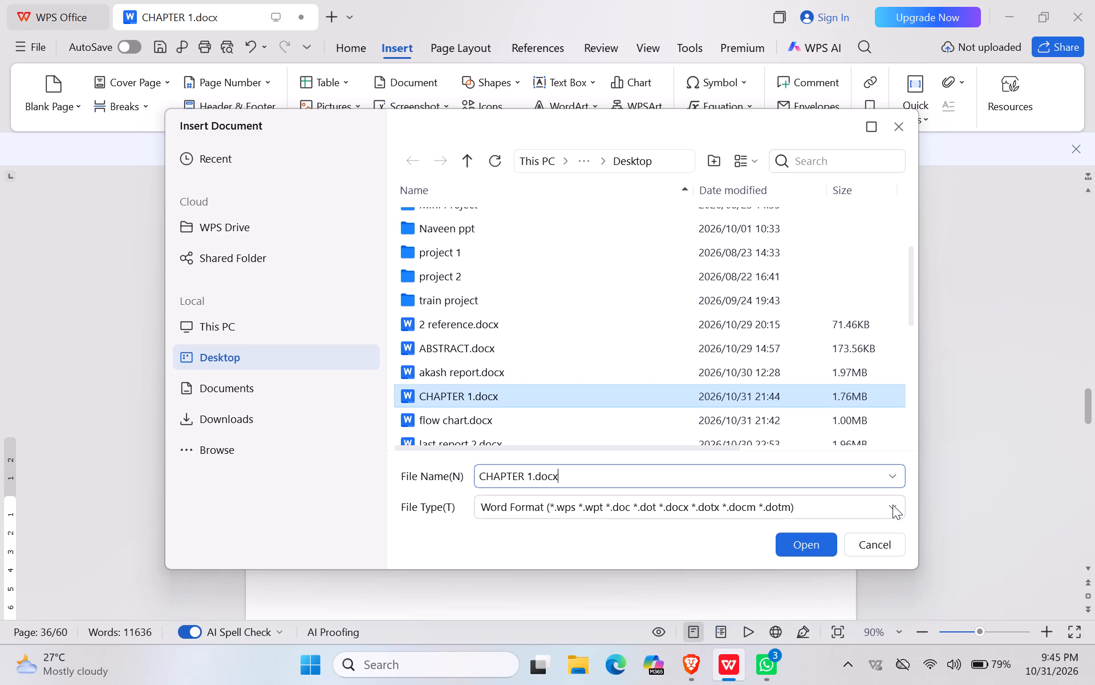
left_click(540, 424)
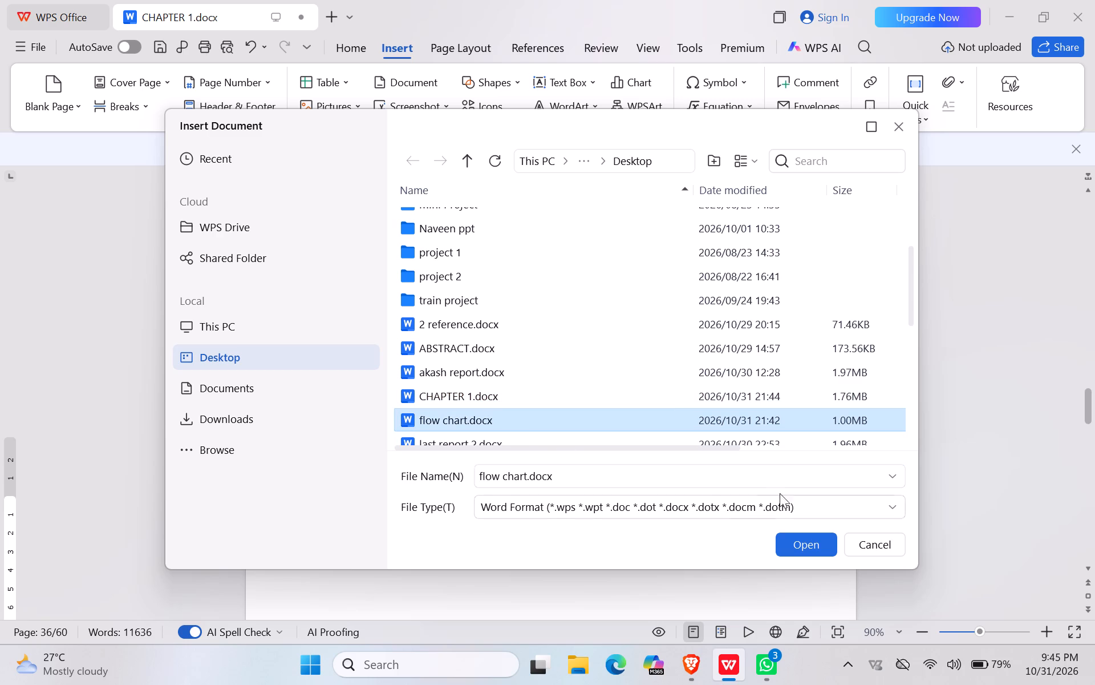
left_click(890, 514)
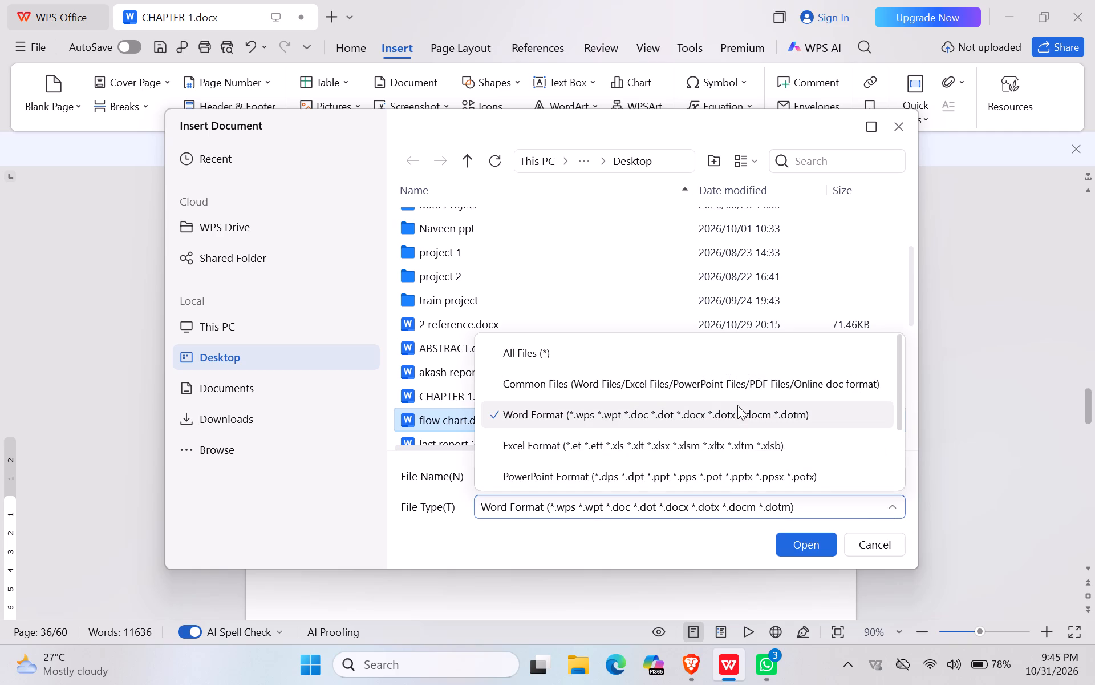
left_click(737, 408)
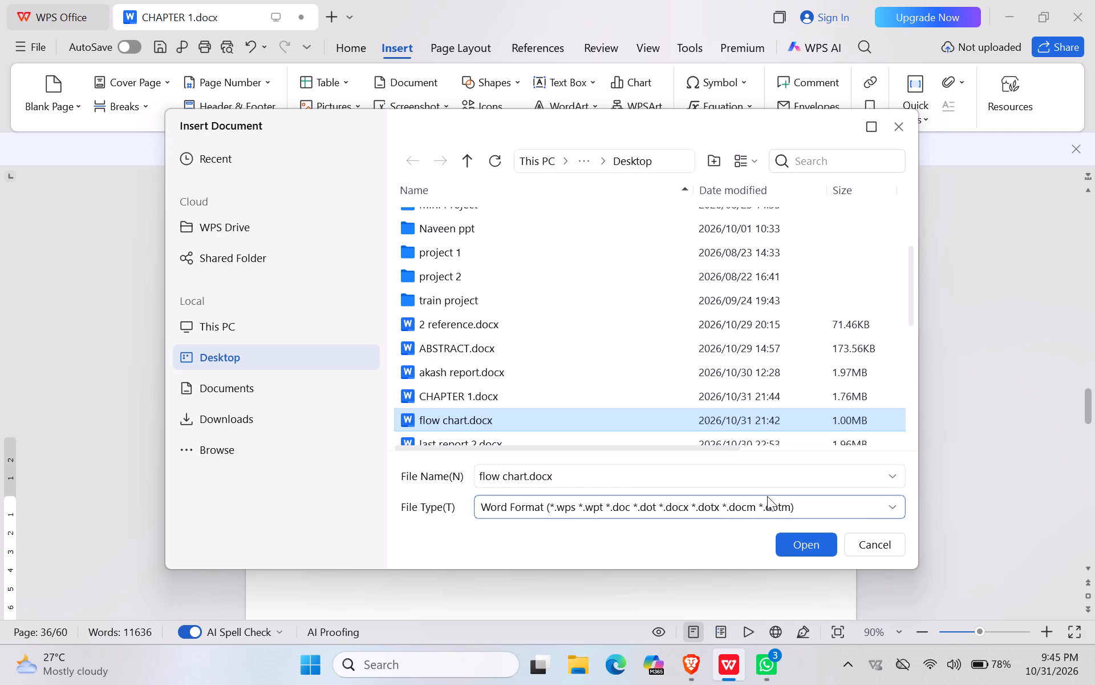
left_click(793, 547)
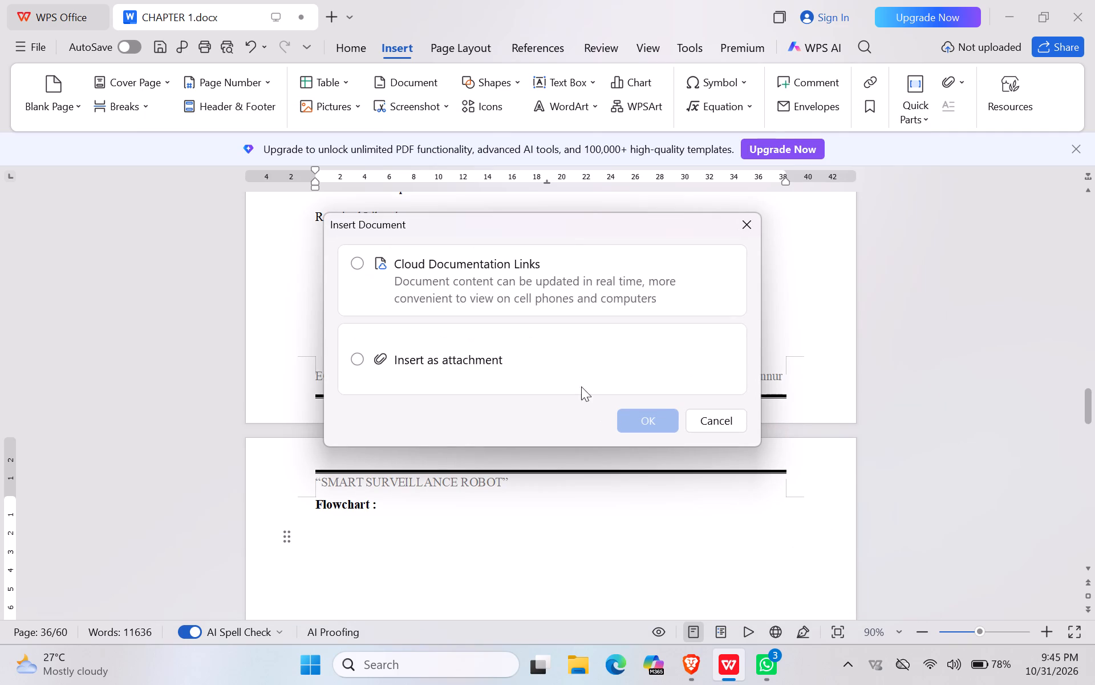
left_click(495, 311)
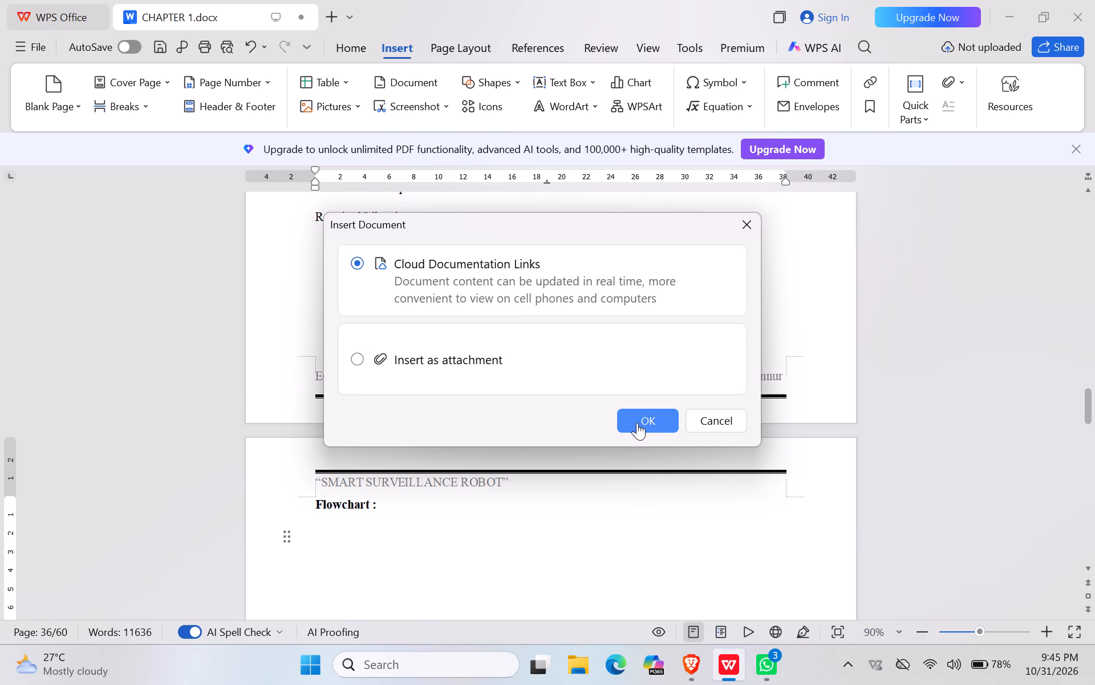
left_click(637, 423)
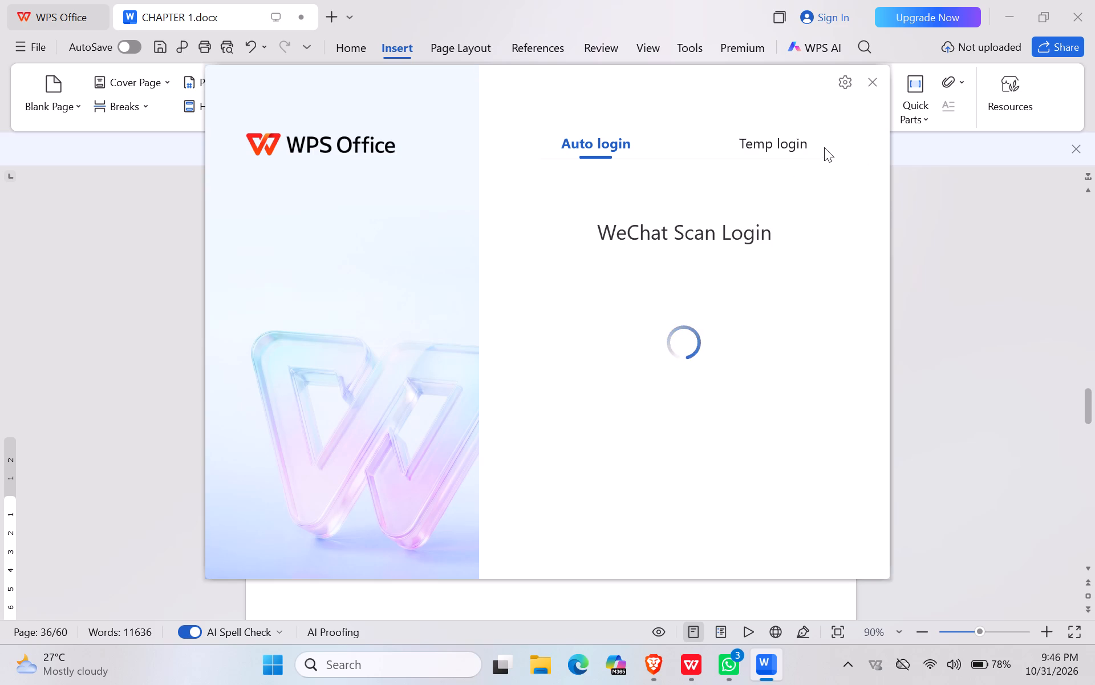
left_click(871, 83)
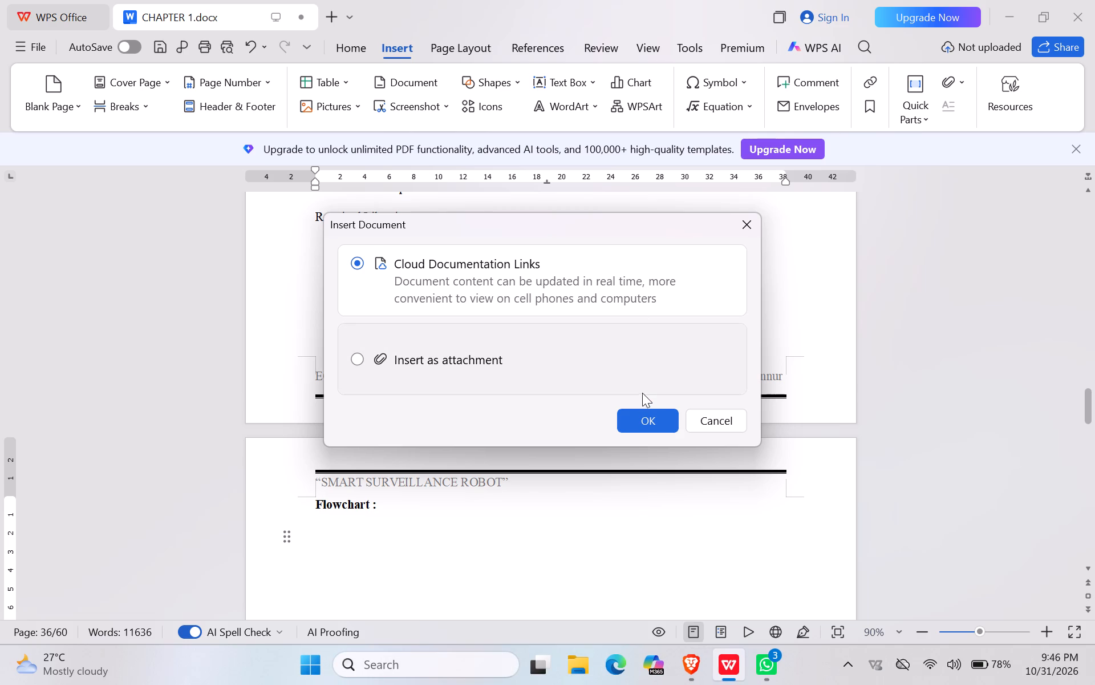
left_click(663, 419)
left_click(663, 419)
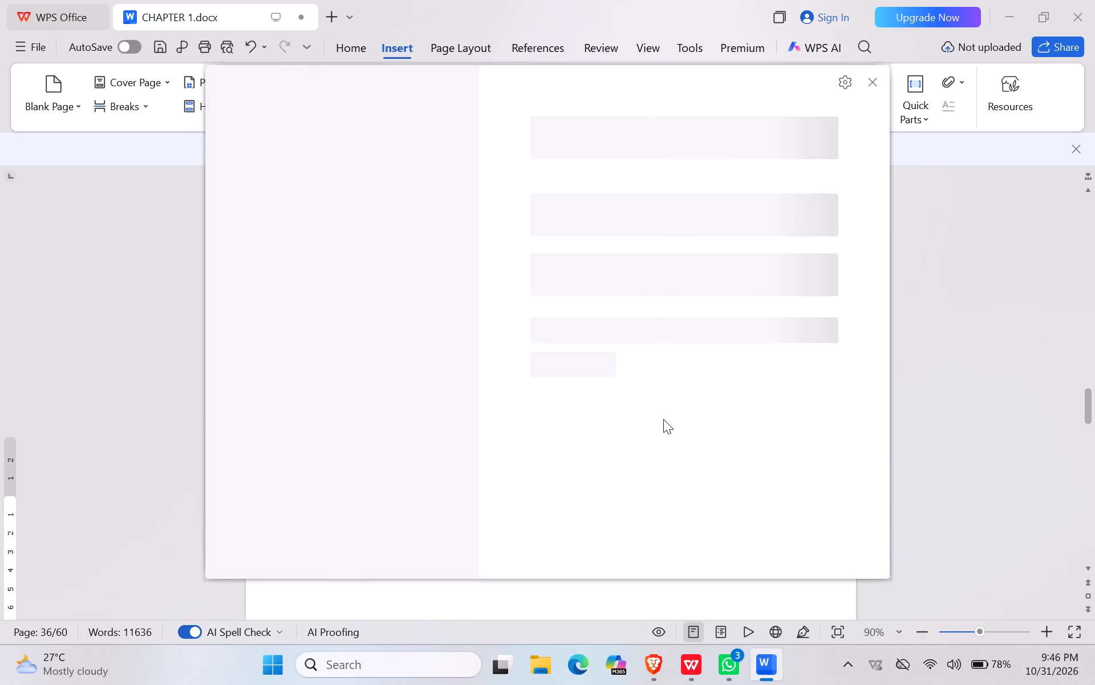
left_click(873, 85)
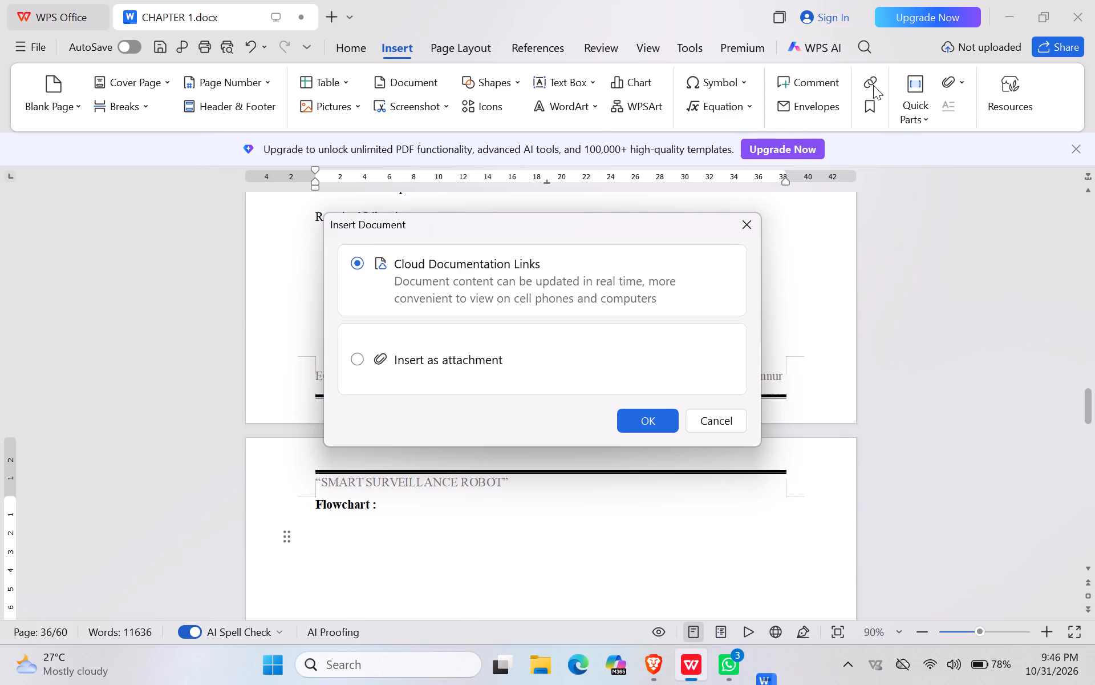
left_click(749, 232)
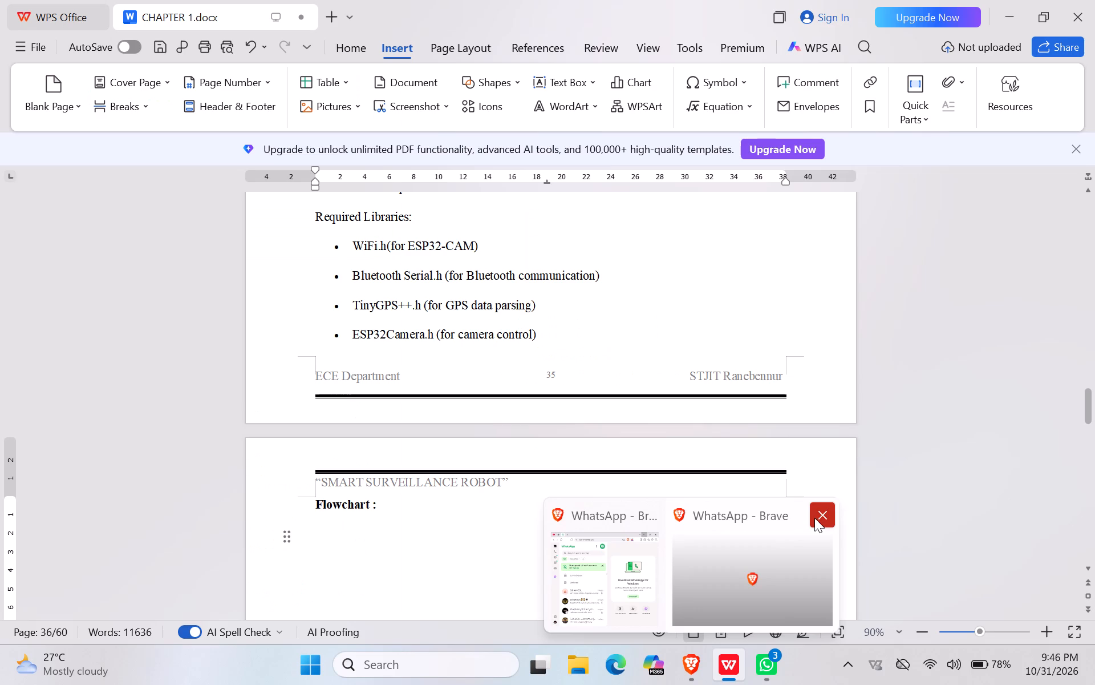
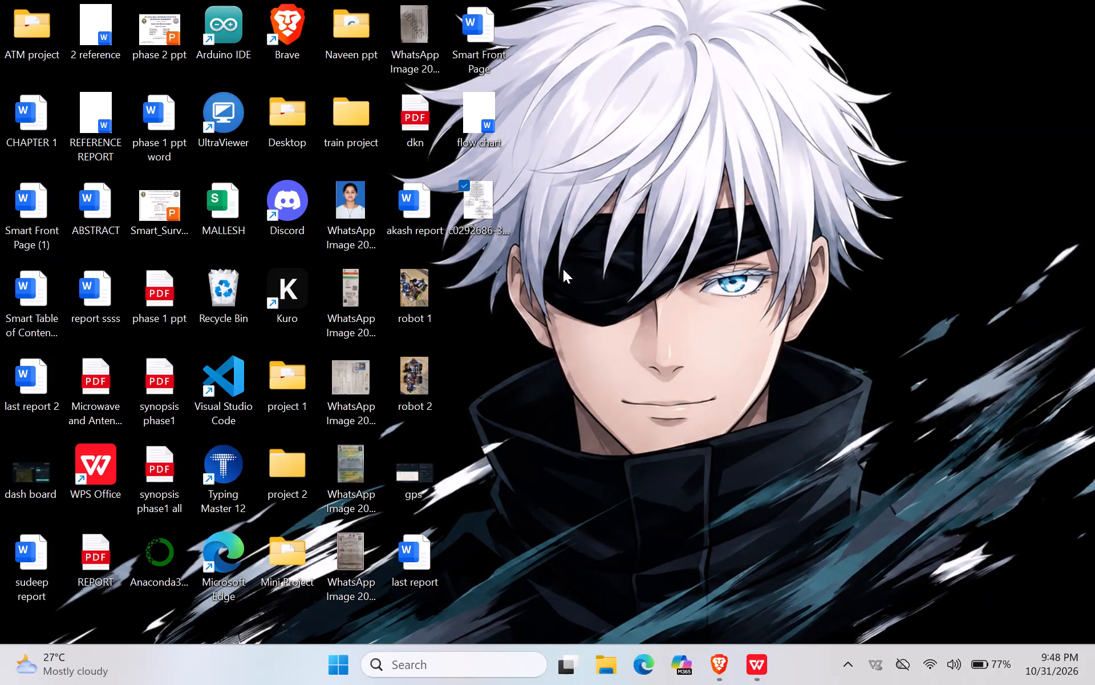
Copy the image file whose name begins with c0292686, located below the flow chart document on the desktop.
left_click(502, 216)
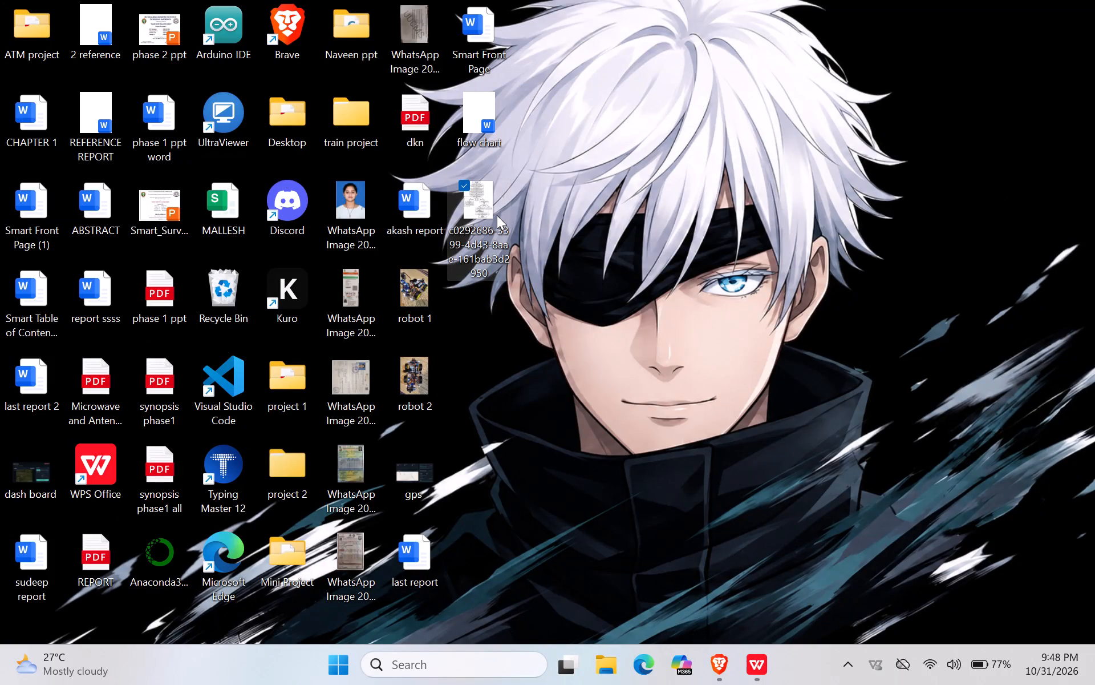
right_click(497, 215)
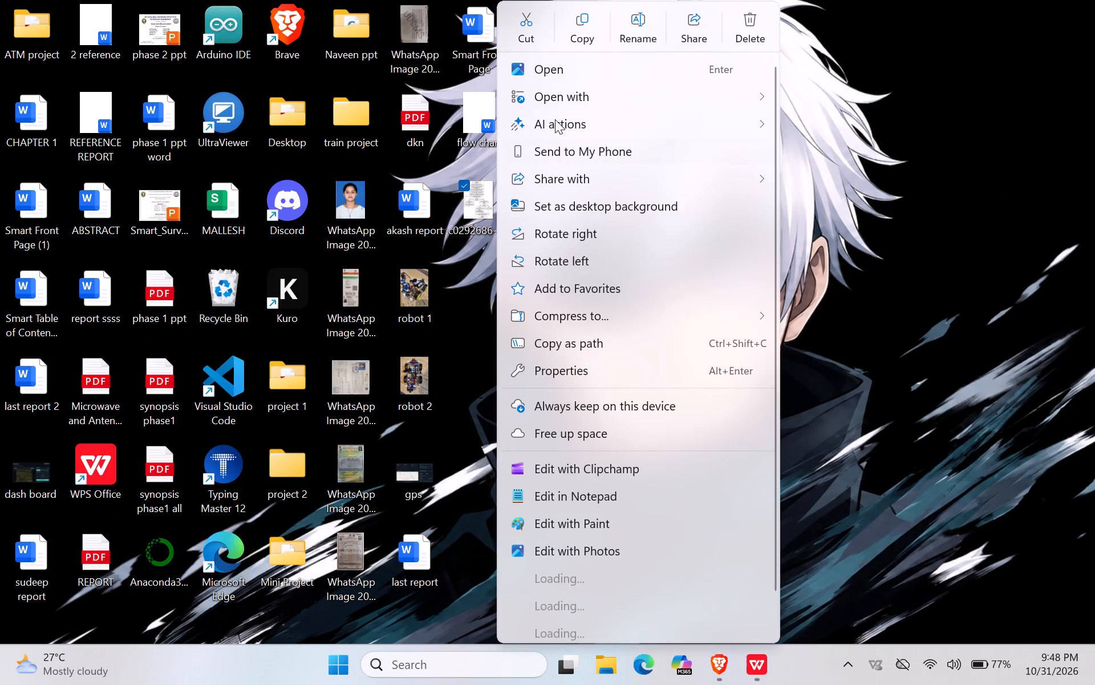
left_click(592, 34)
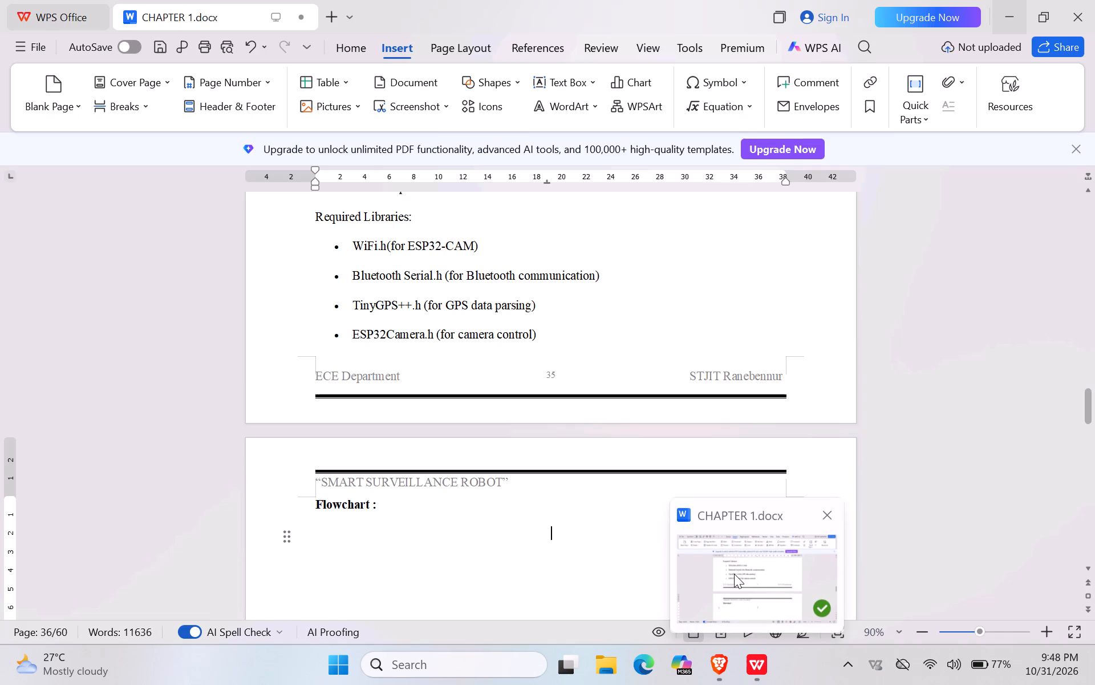
Paste the copied flowchart picture on the blank line below the Flowchart : heading on page 36.
left_click(734, 574)
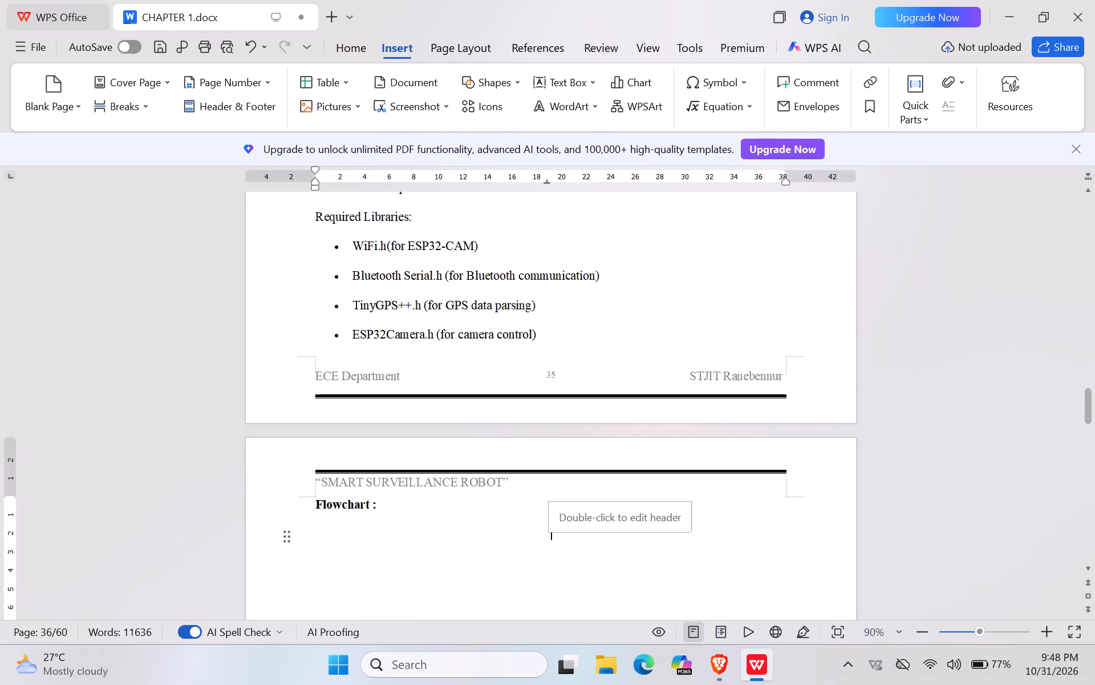
key("ctrl+v")
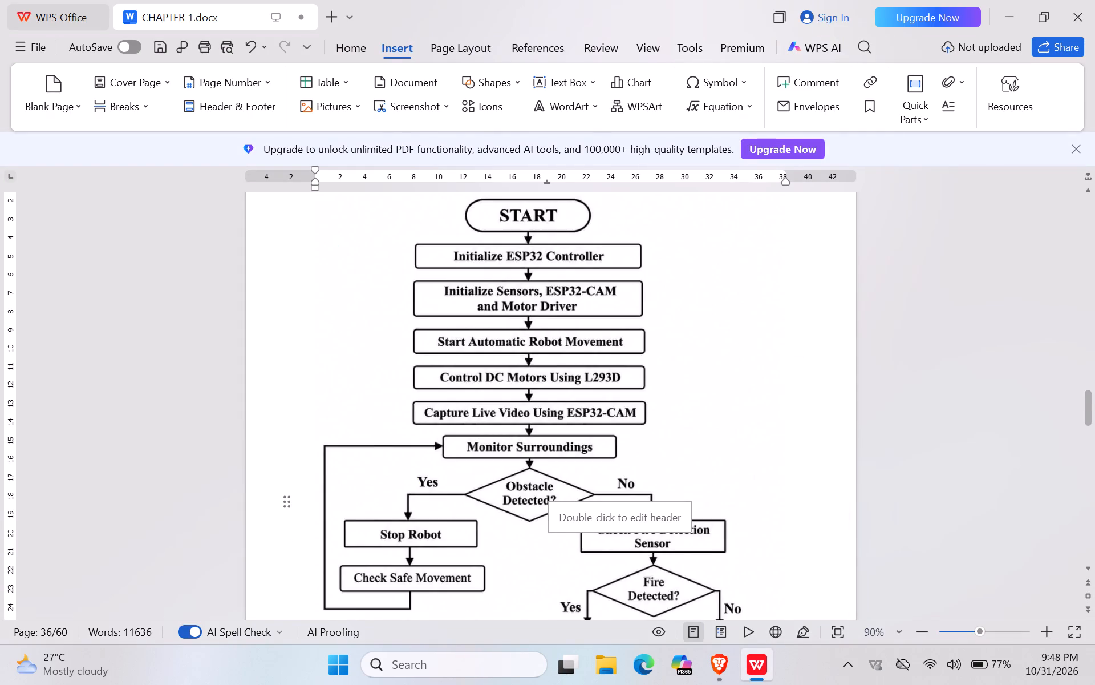
scroll(568, 472, "right", 1)
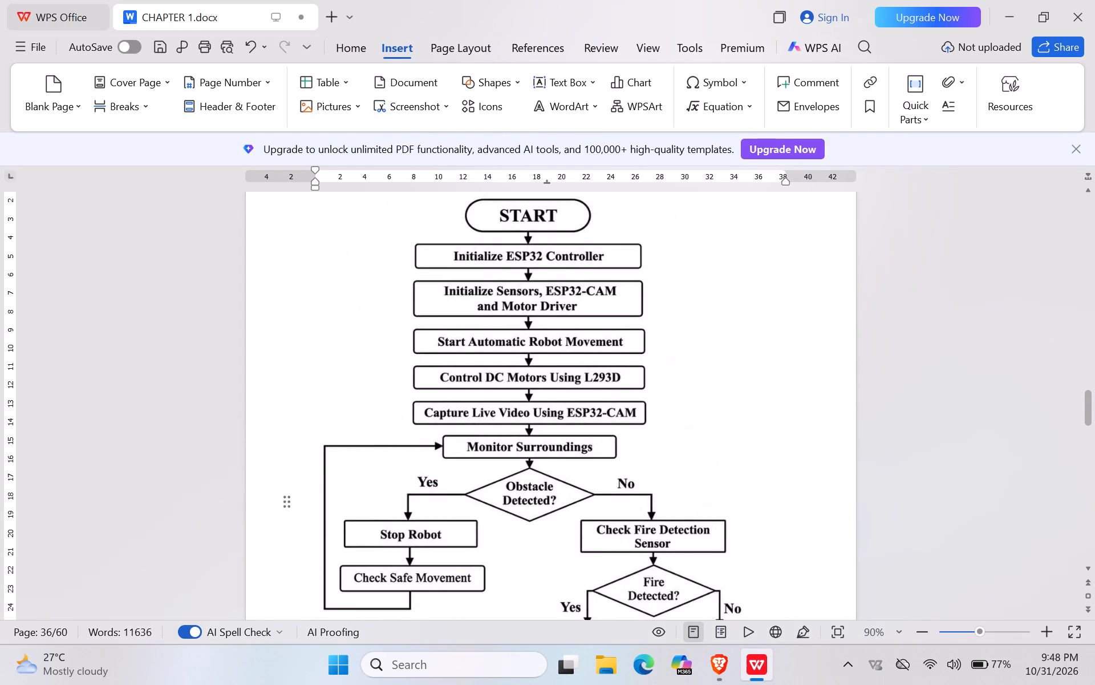
left_click(824, 397)
Stretch the flowchart picture on page 36 vertically to about 9.12 in high, keeping its width.
scroll(824, 397, "down", 1, "ctrl")
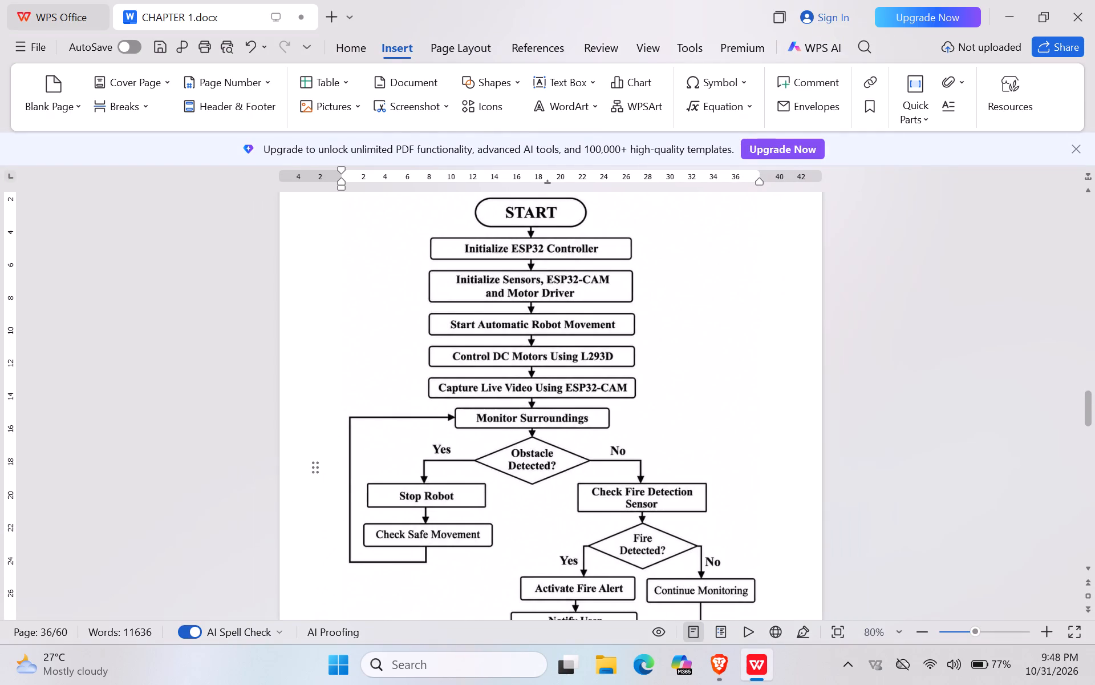
scroll(826, 394, "down", 2, "ctrl")
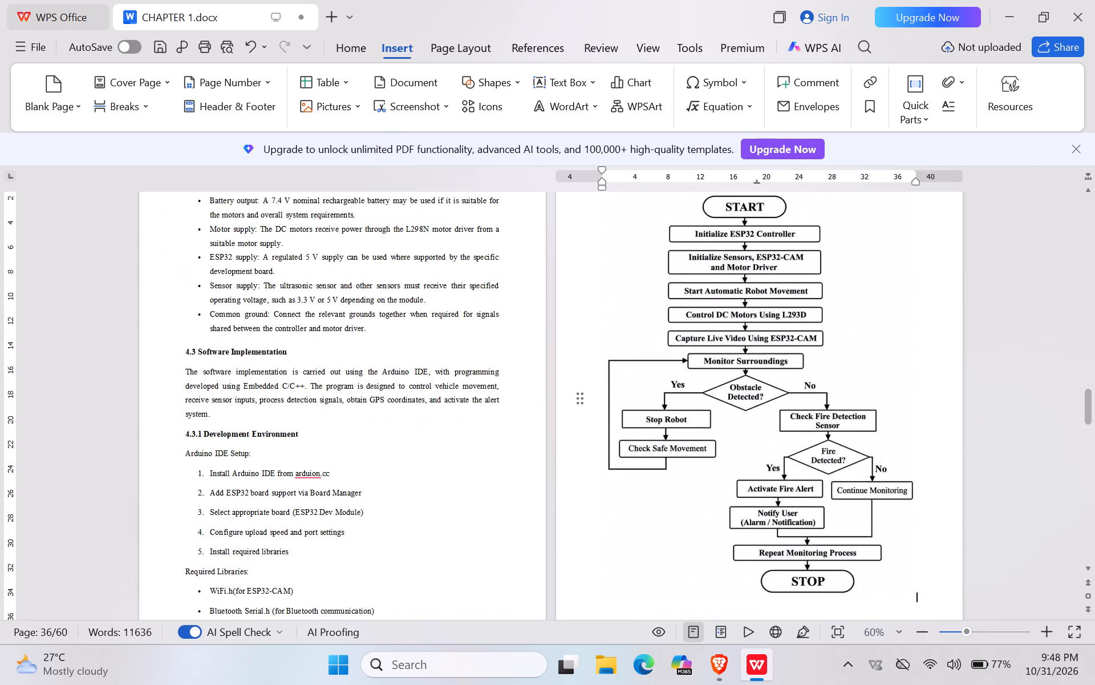
scroll(826, 394, "down", 2, "ctrl")
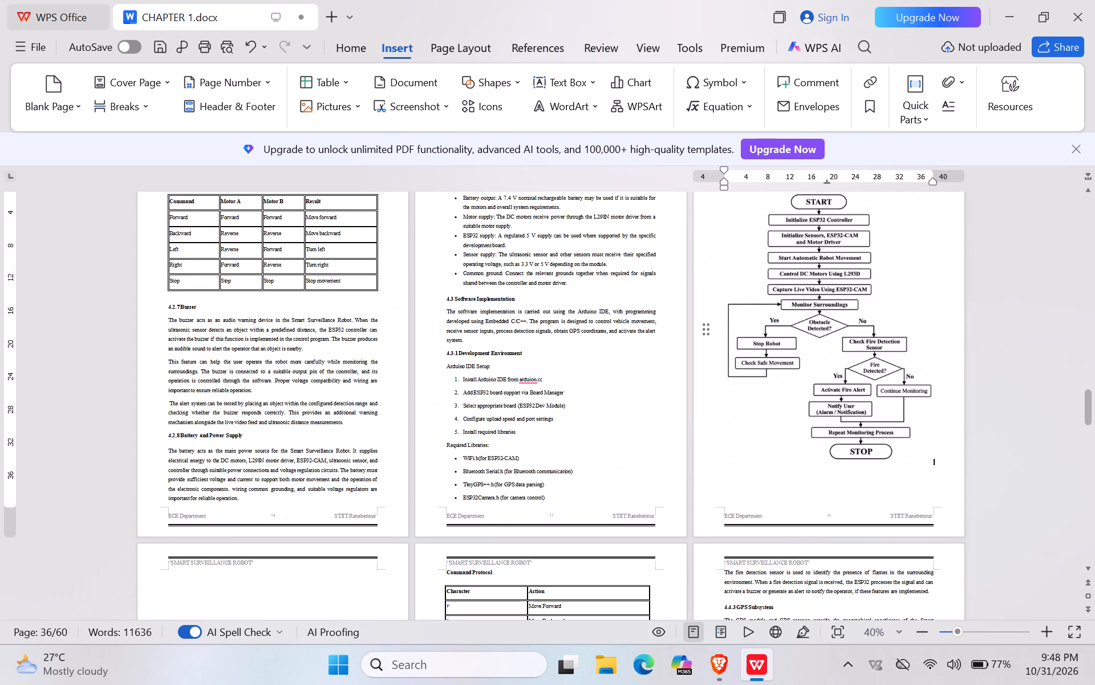
scroll(826, 394, "down", 2, "ctrl")
scroll(826, 394, "up", 1, "ctrl")
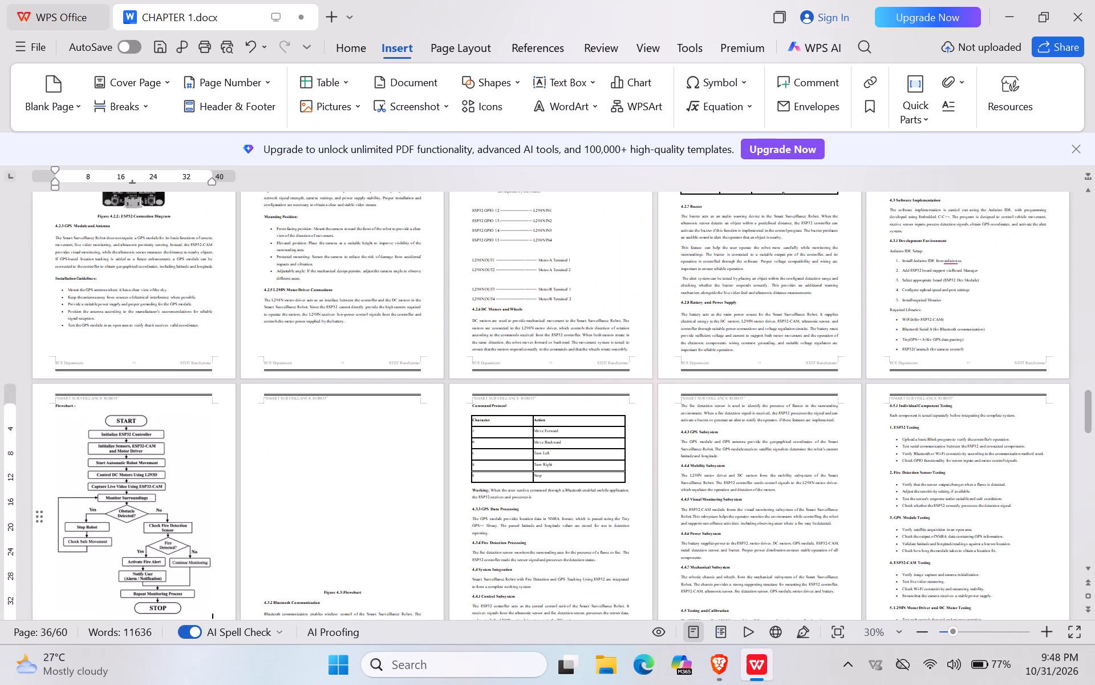
scroll(826, 394, "up", 1, "ctrl")
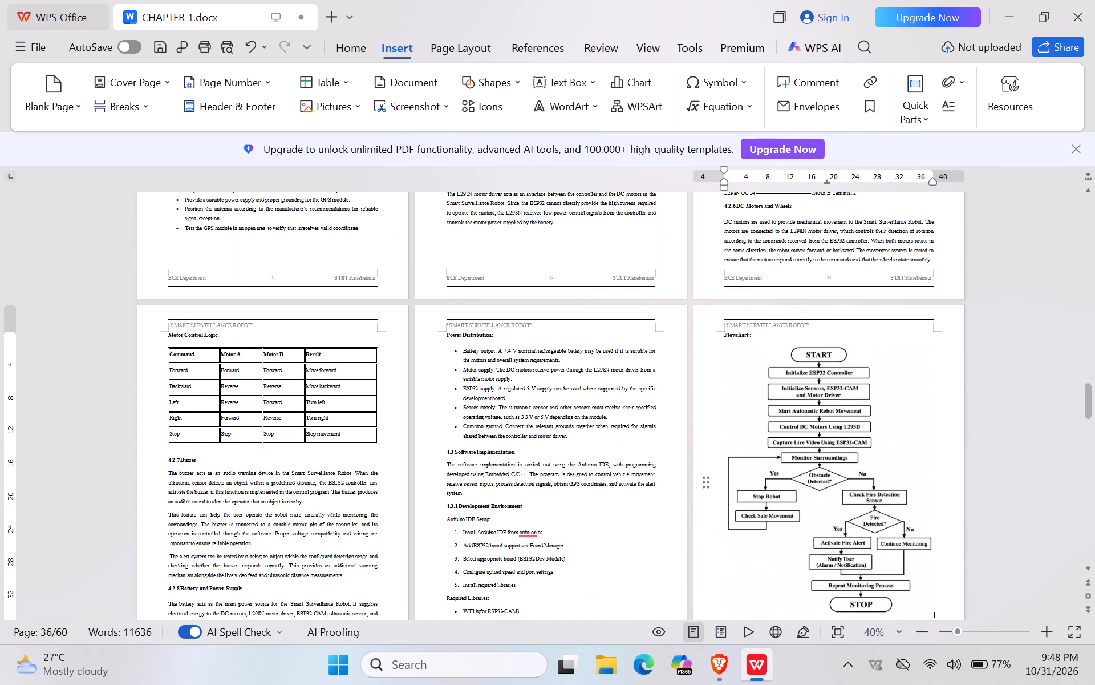
scroll(826, 394, "up", 2, "ctrl")
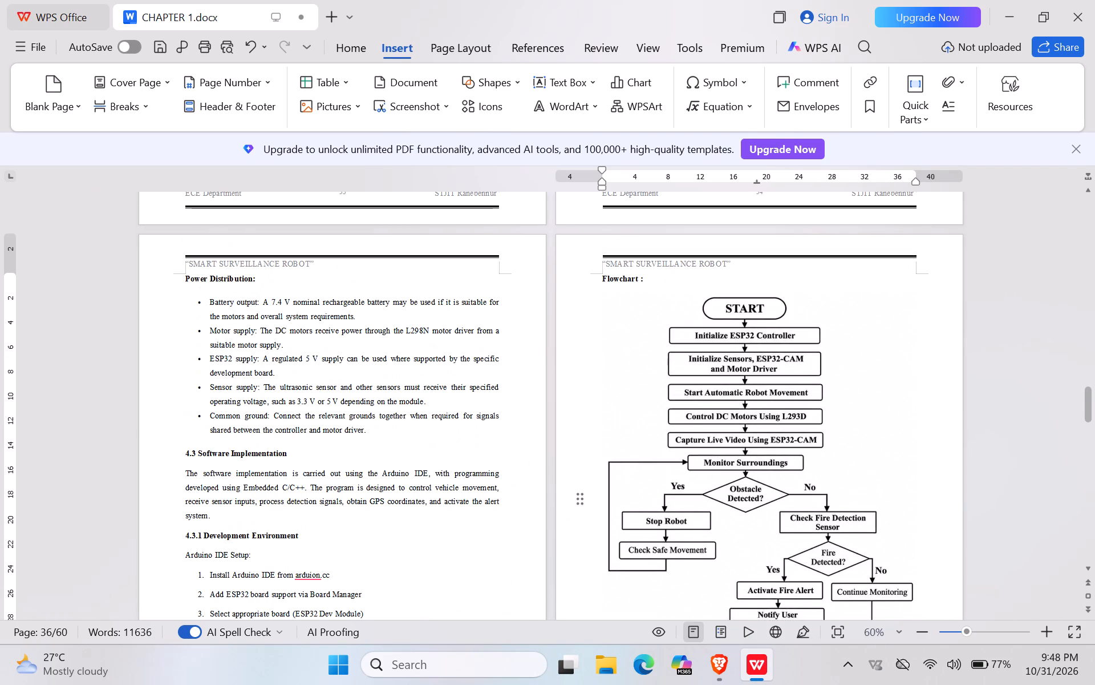
scroll(782, 303, "down", 1)
left_click(782, 303)
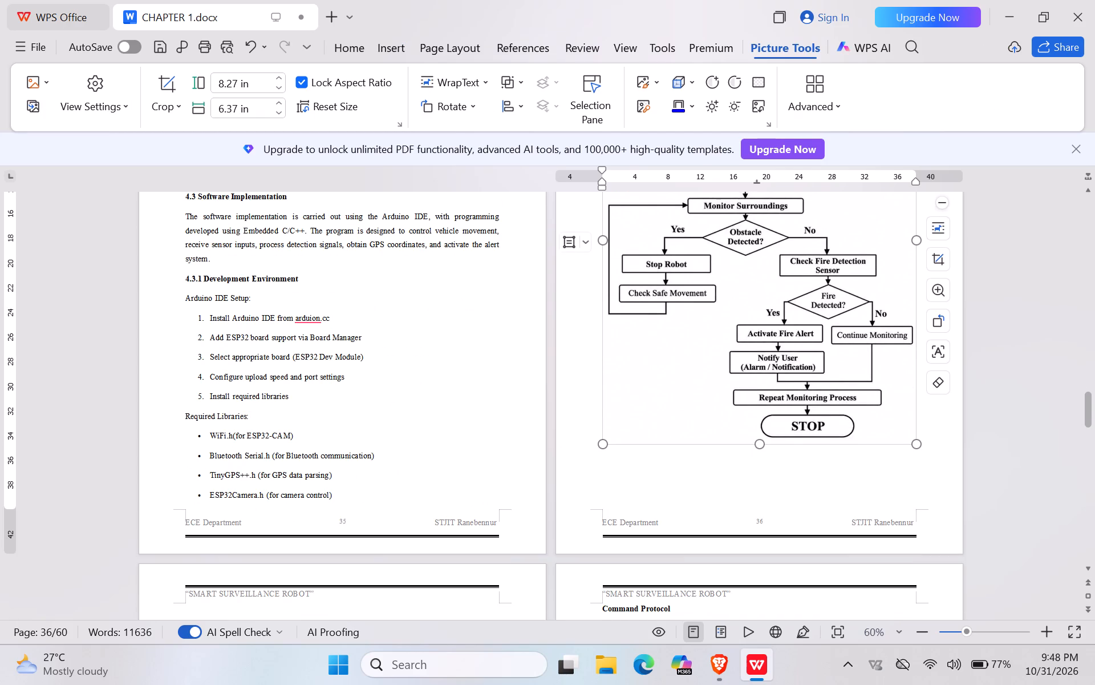
left_click_drag(757, 444, 761, 476)
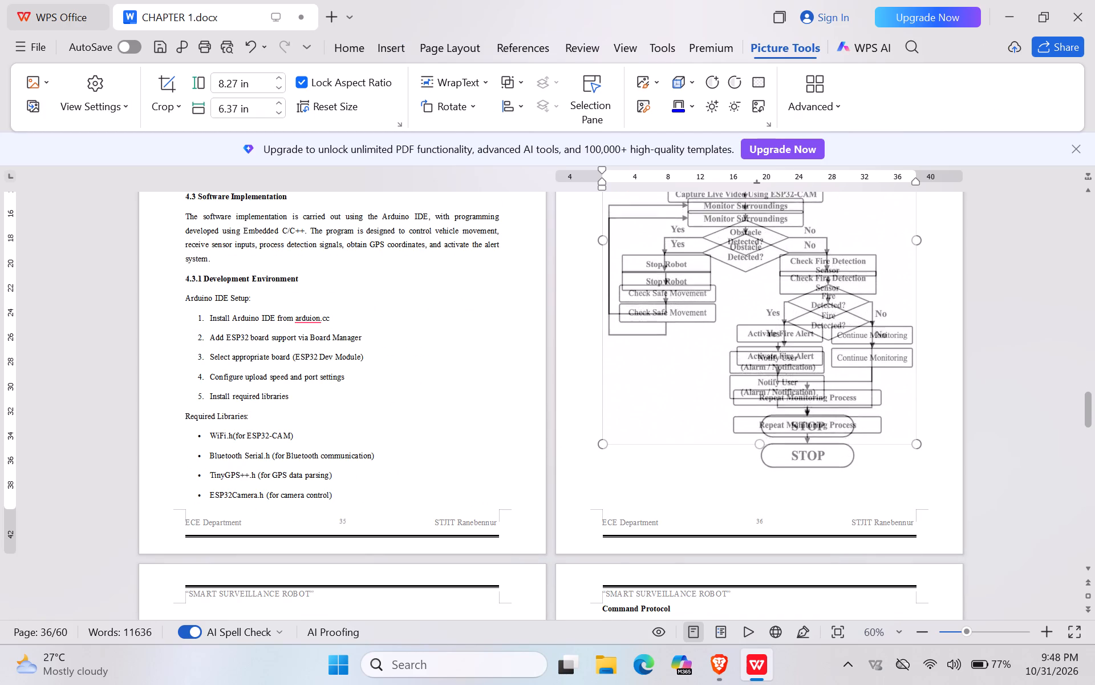
left_click_drag(761, 476, 760, 482)
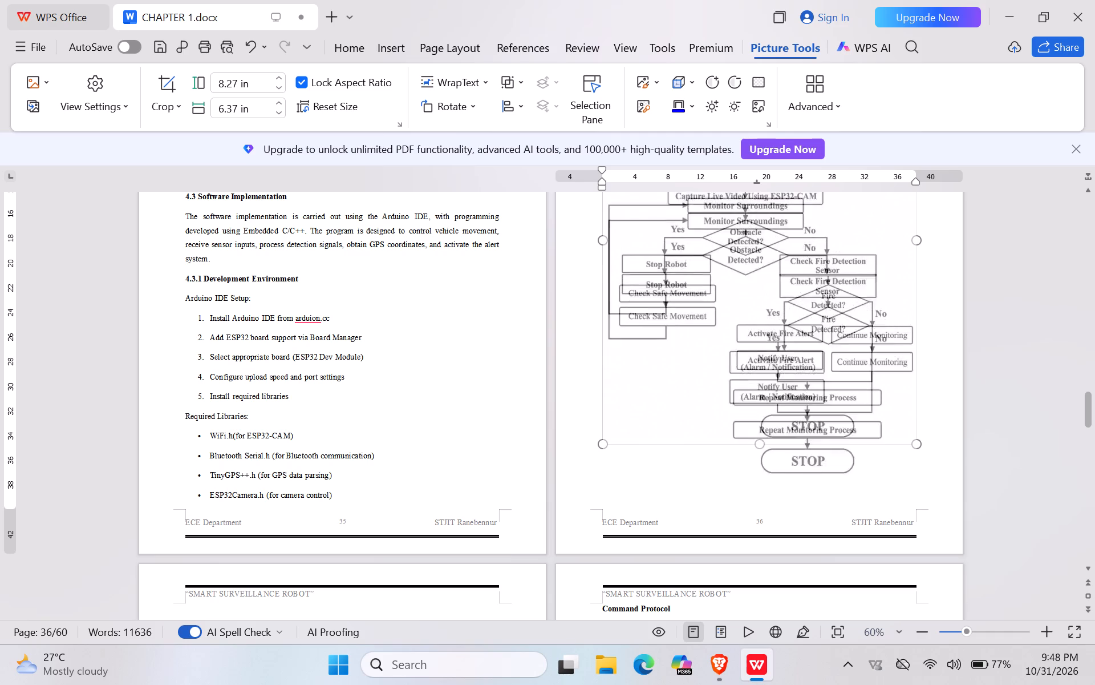
left_click_drag(760, 482, 761, 486)
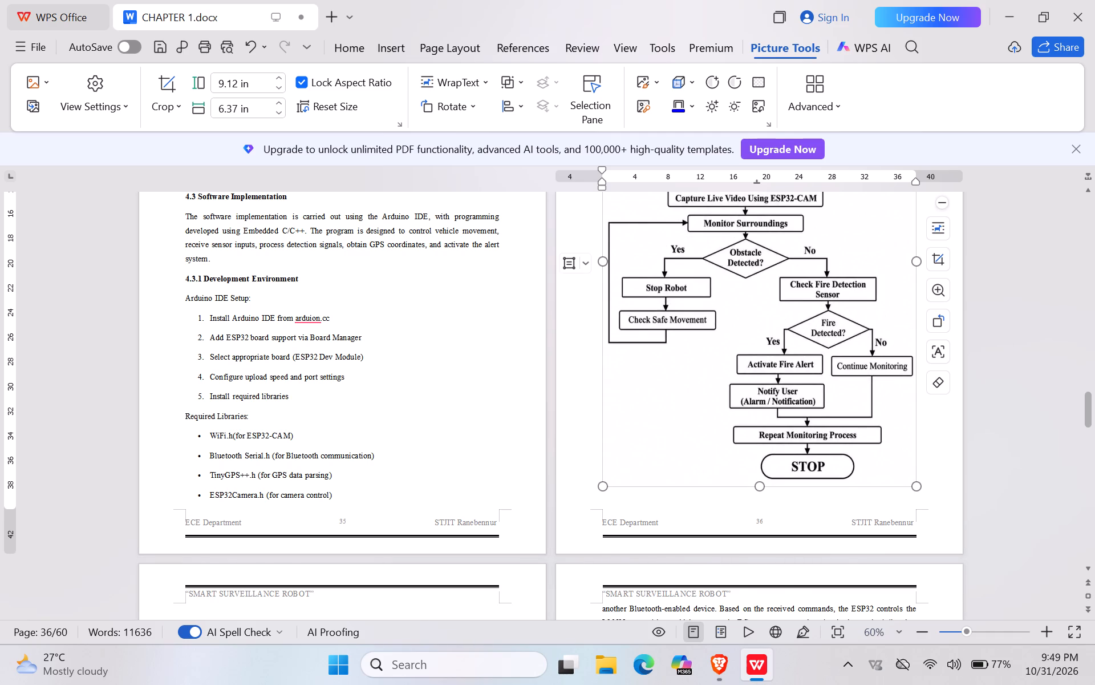
Delete the blank lines above the Figure 4.3:Flowchart caption on page 37 to bring it directly below the flowchart picture on page 36.
scroll(763, 452, "down", 2)
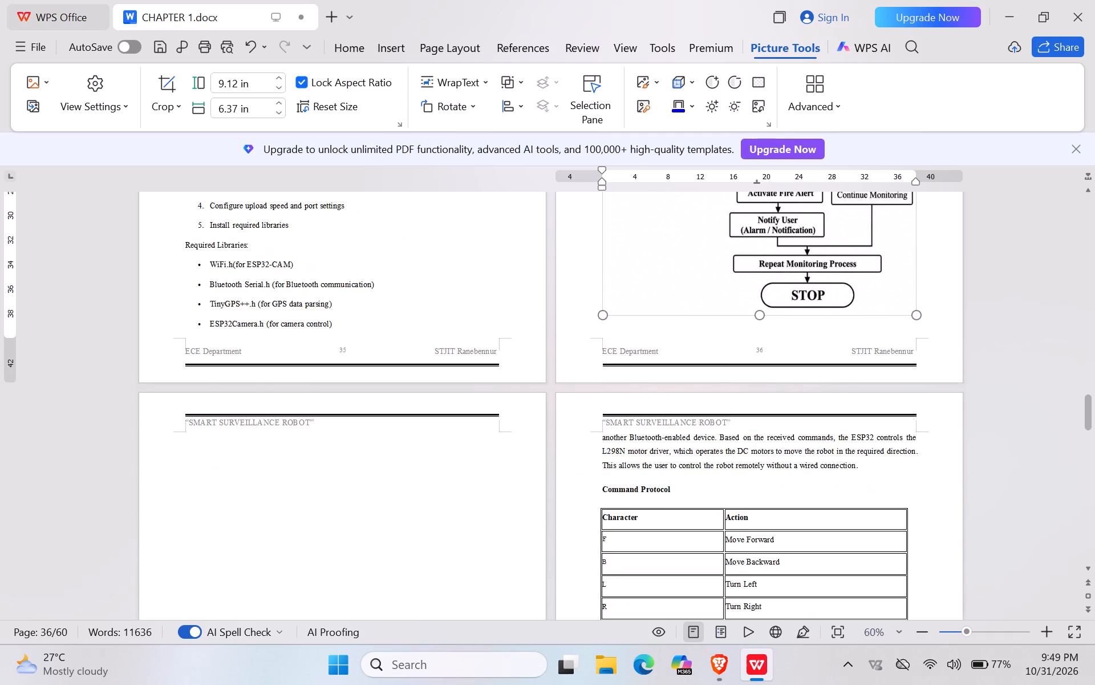
scroll(766, 414, "down", 1)
scroll(766, 414, "up", 2)
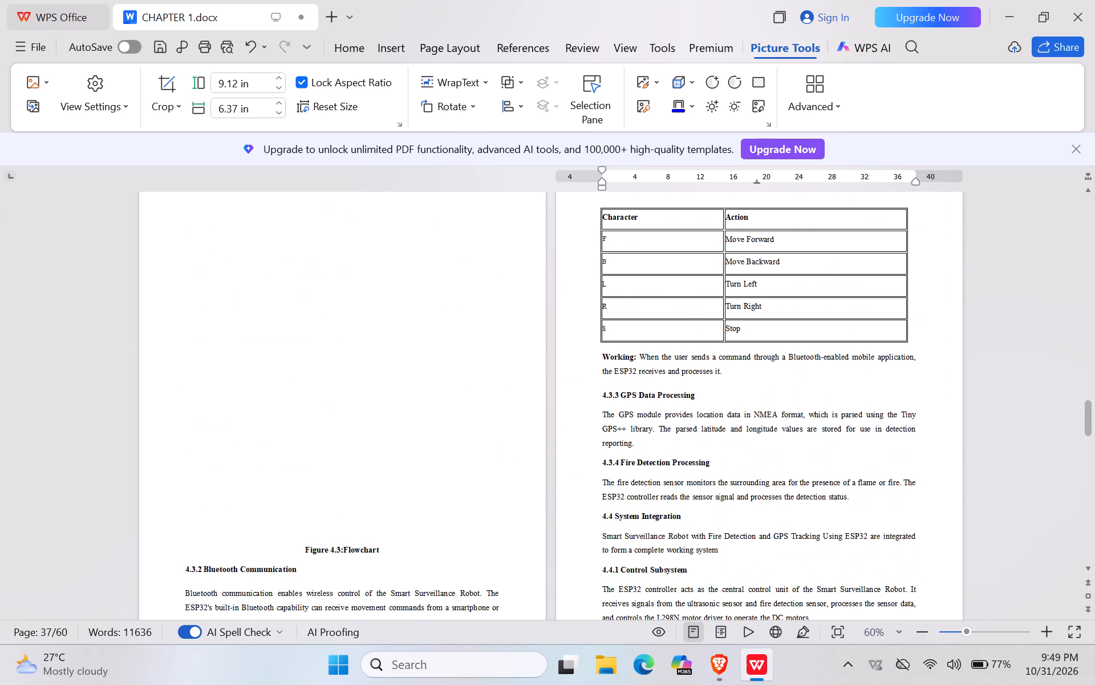
scroll(766, 414, "up", 1)
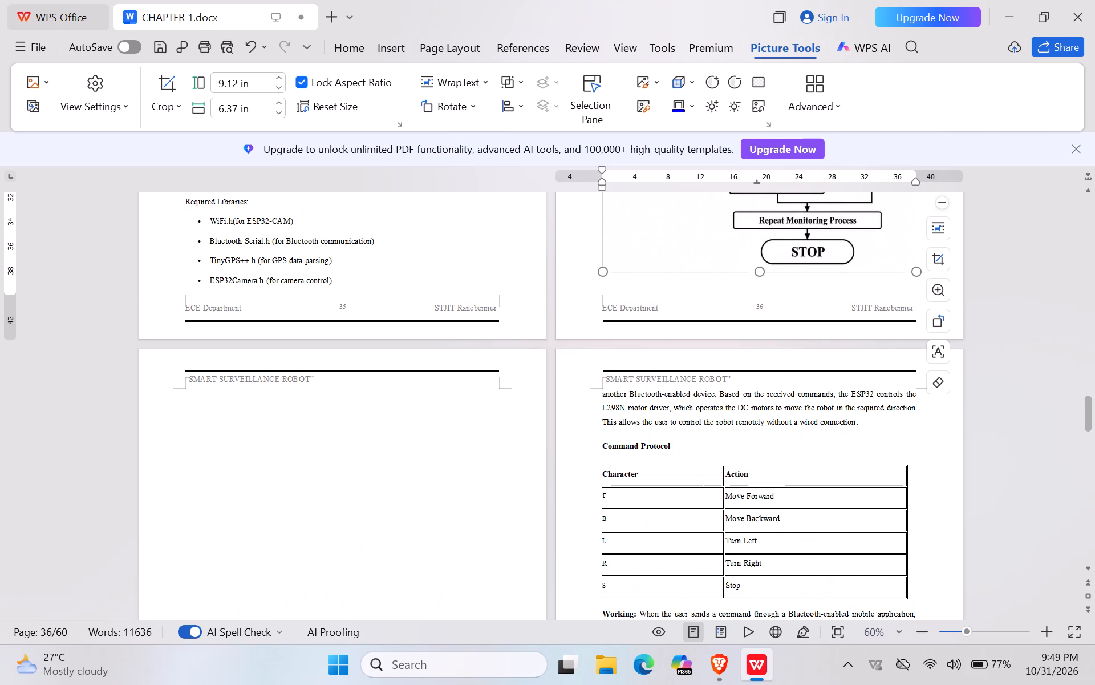
scroll(403, 483, "down", 2)
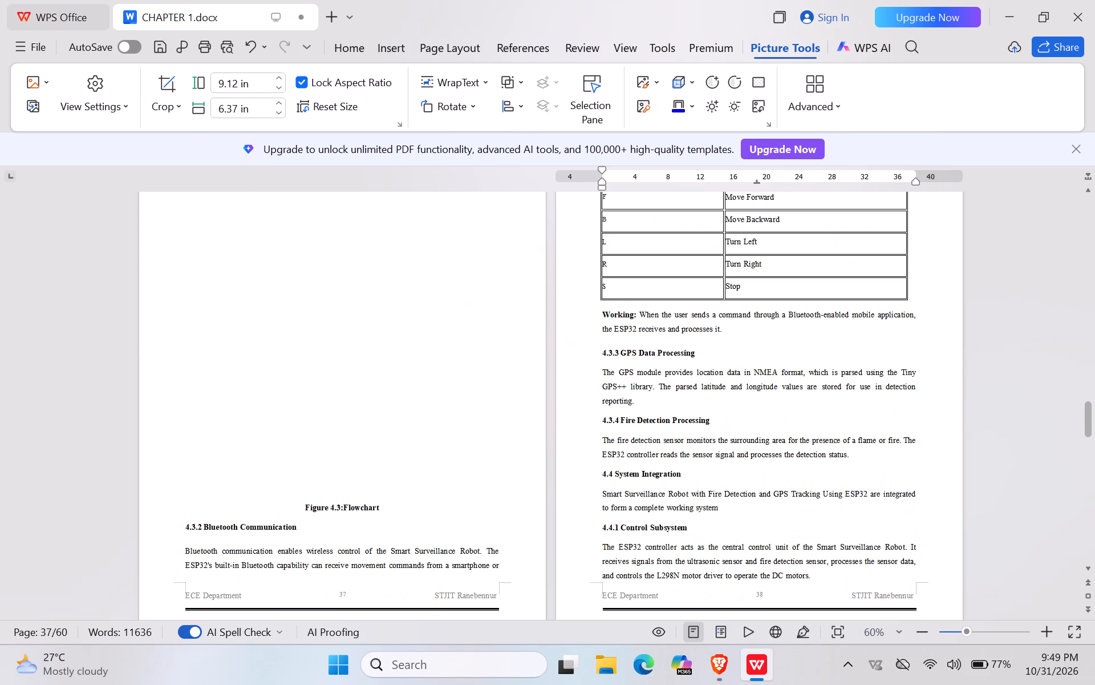
left_click(300, 509)
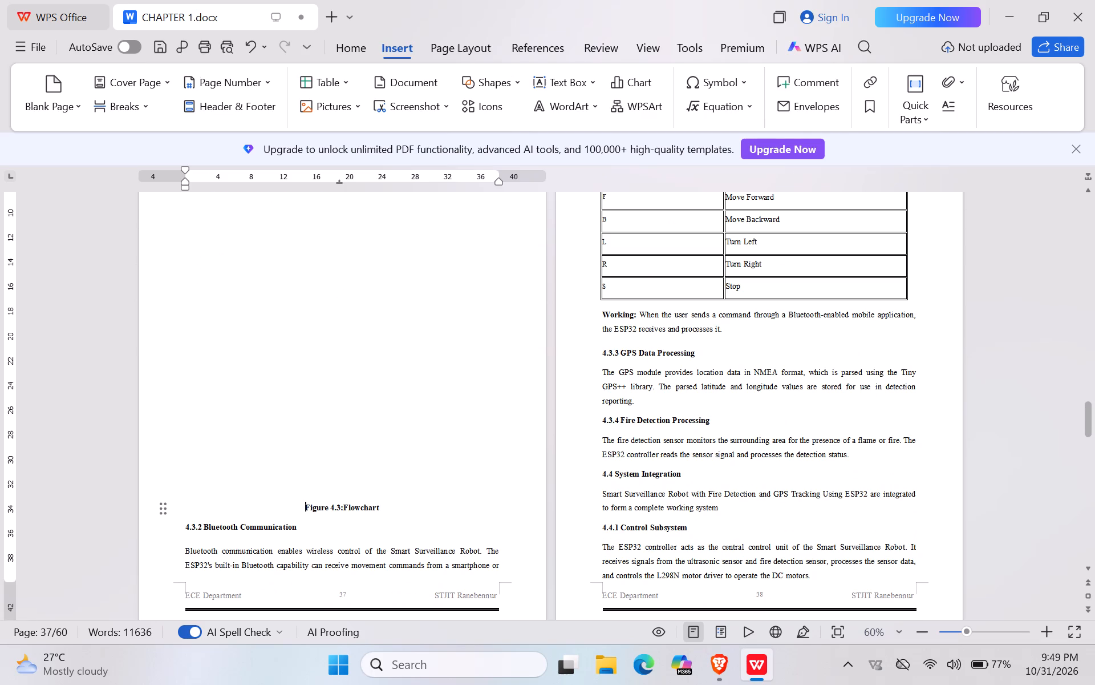
key("BackSpace")
key("BackSpace")
key("BackSpace")
key("BackSpace")
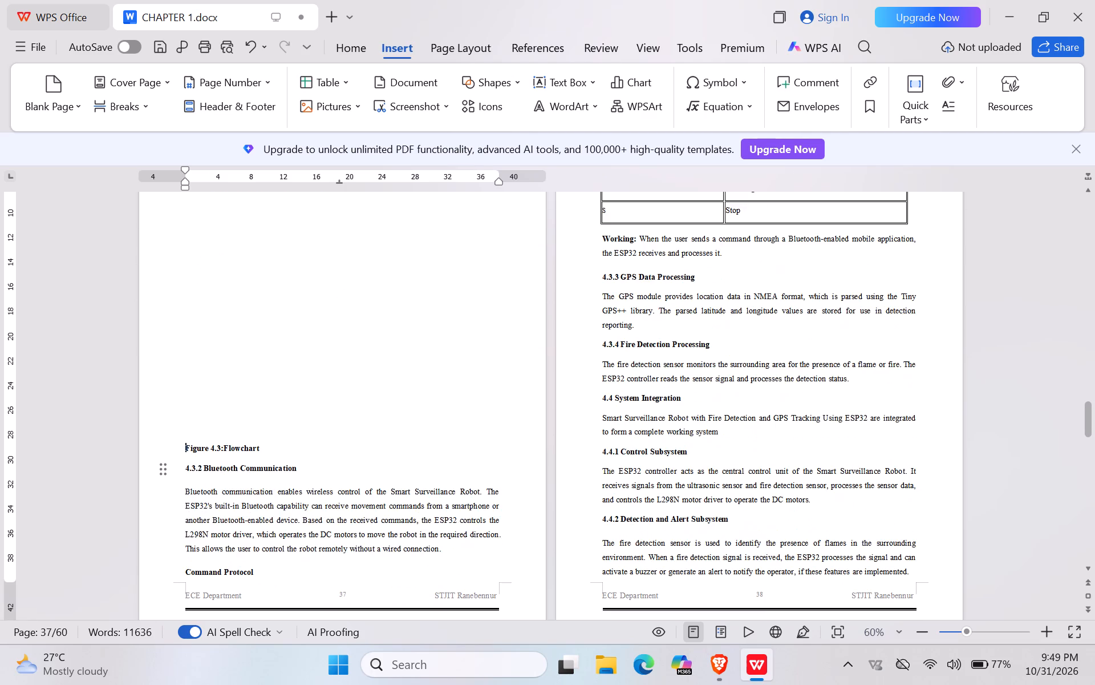
key("BackSpace")
key("BackSpace")
key("BackSpace")
key("BackSpace")
key("BackSpace")
key("BackSpace")
key("BackSpace")
key("BackSpace")
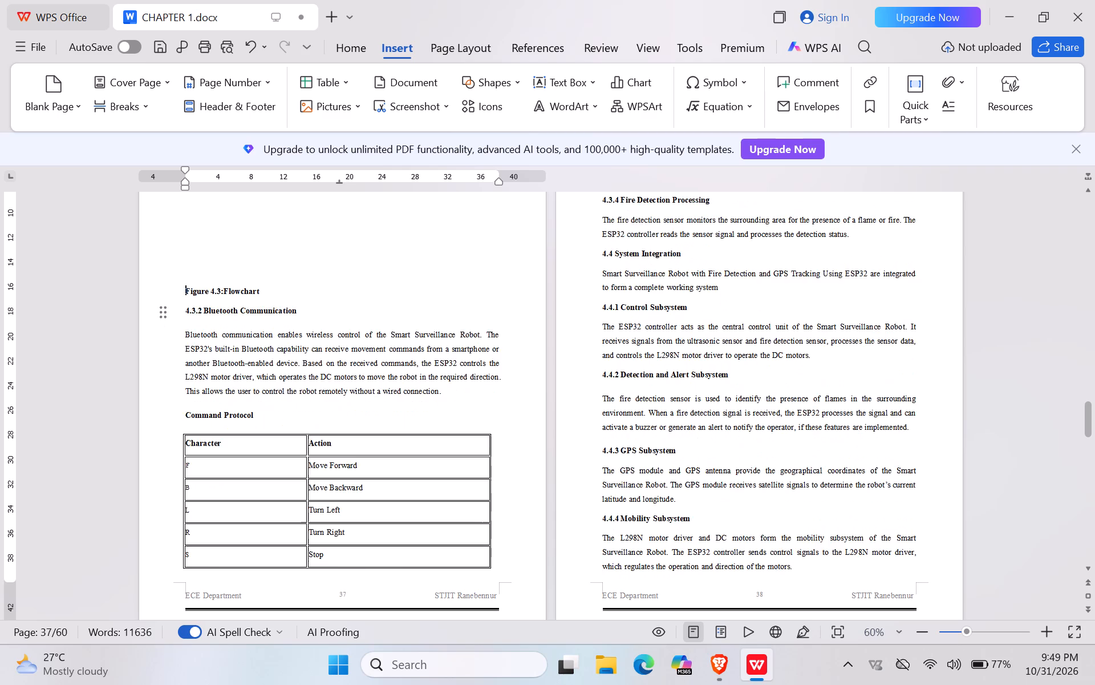
key("BackSpace")
key("BackSpace")
scroll(300, 509, "up", 1)
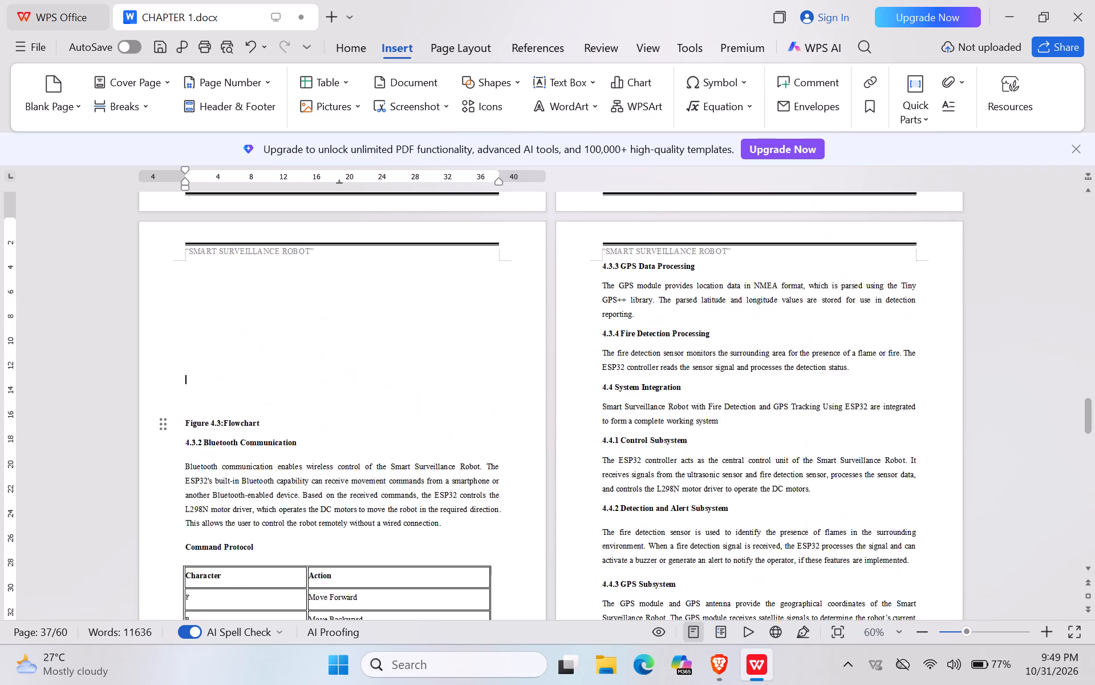
key("BackSpace")
key("BackSpace")
key("BackSpace")
scroll(300, 509, "up", 1)
key("BackSpace")
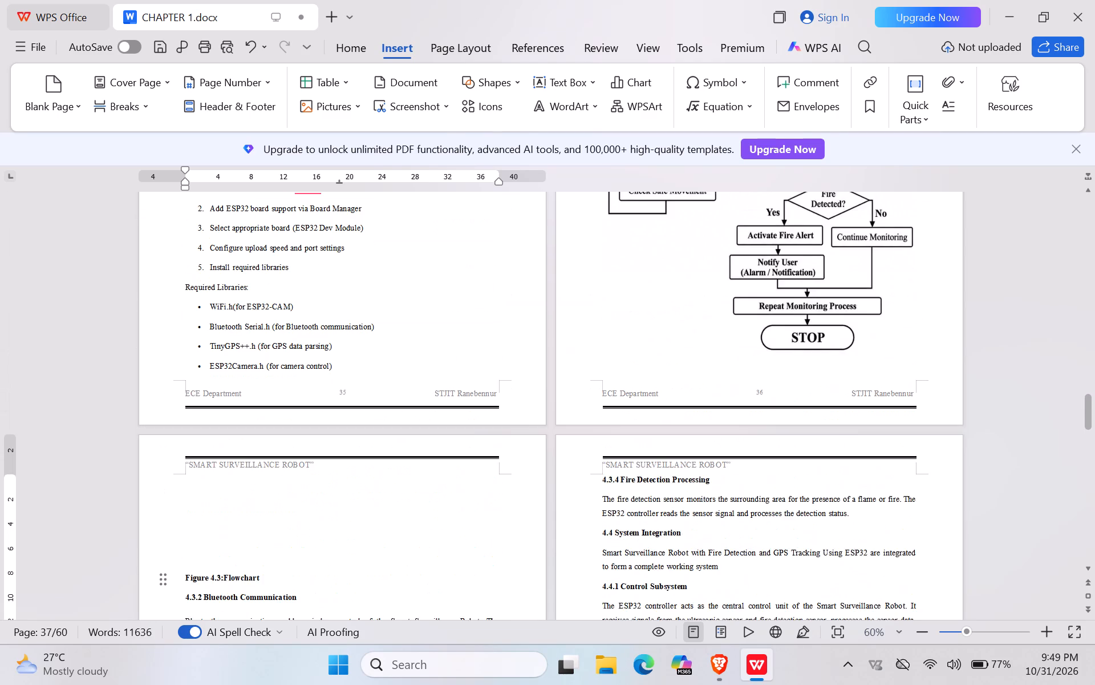
key("BackSpace")
key("BackSpace")
key("BackSpace")
key("BackSpace")
key("BackSpace")
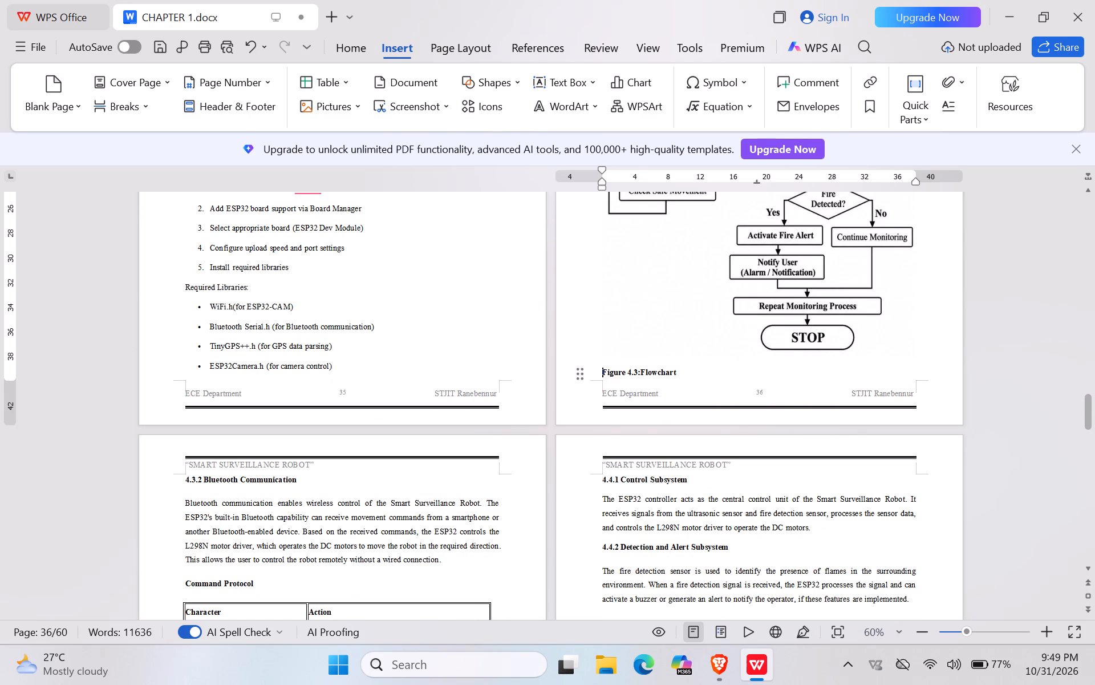
Center the Figure 4.3:Flowchart caption below the flowchart picture.
left_click(348, 42)
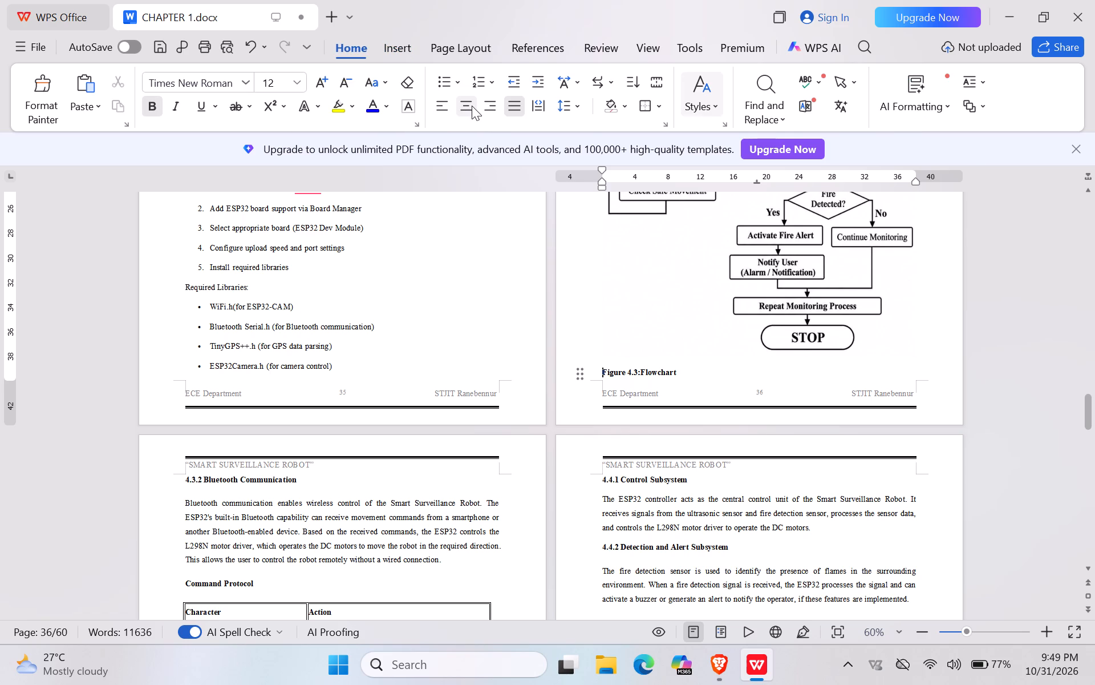
left_click(472, 106)
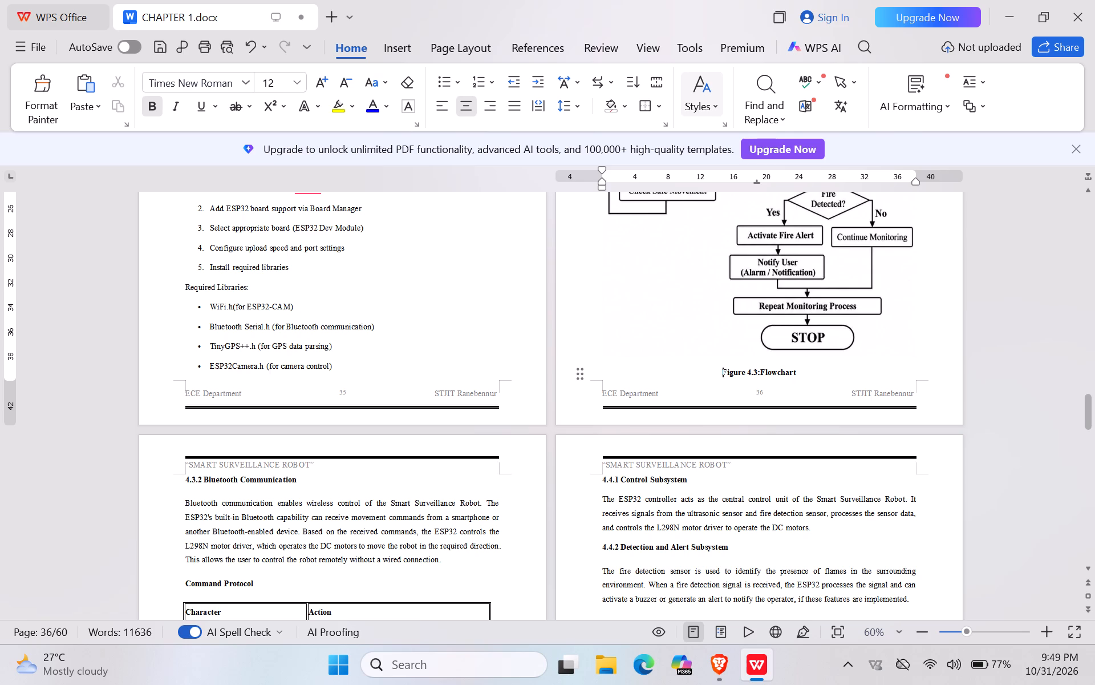
Save the report document.
key("ctrl+s")
key("ctrl+s")
Examine the flowchart picture's size and placement between the Flowchart : heading and its caption on page 36.
scroll(691, 267, "up", 1)
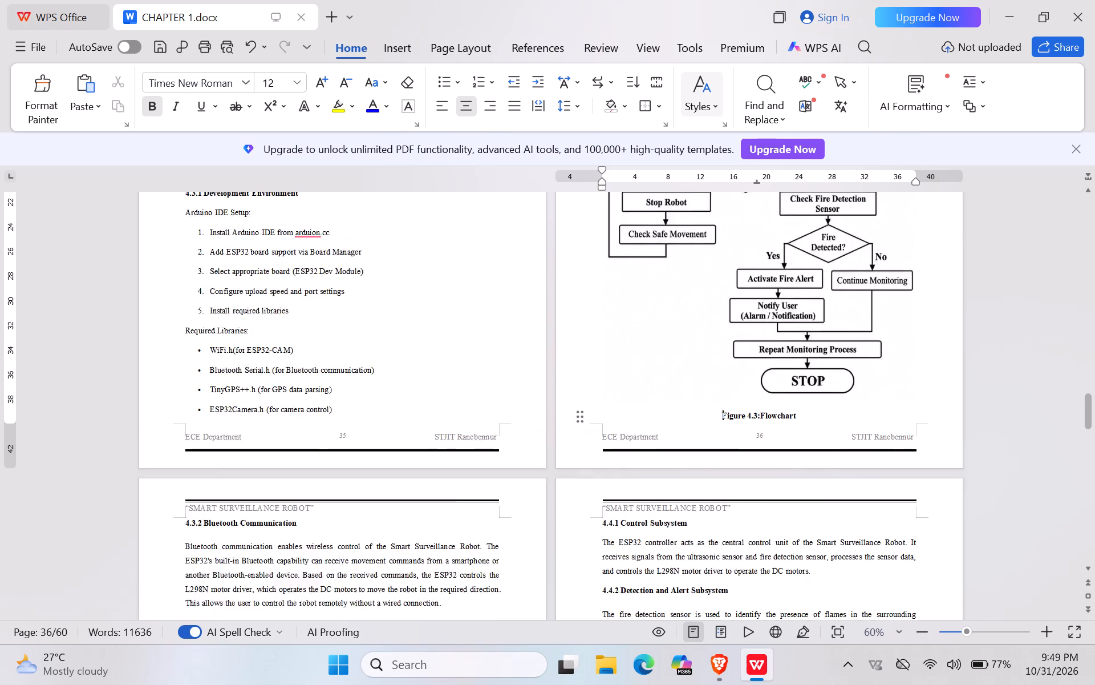
scroll(691, 267, "up", 3)
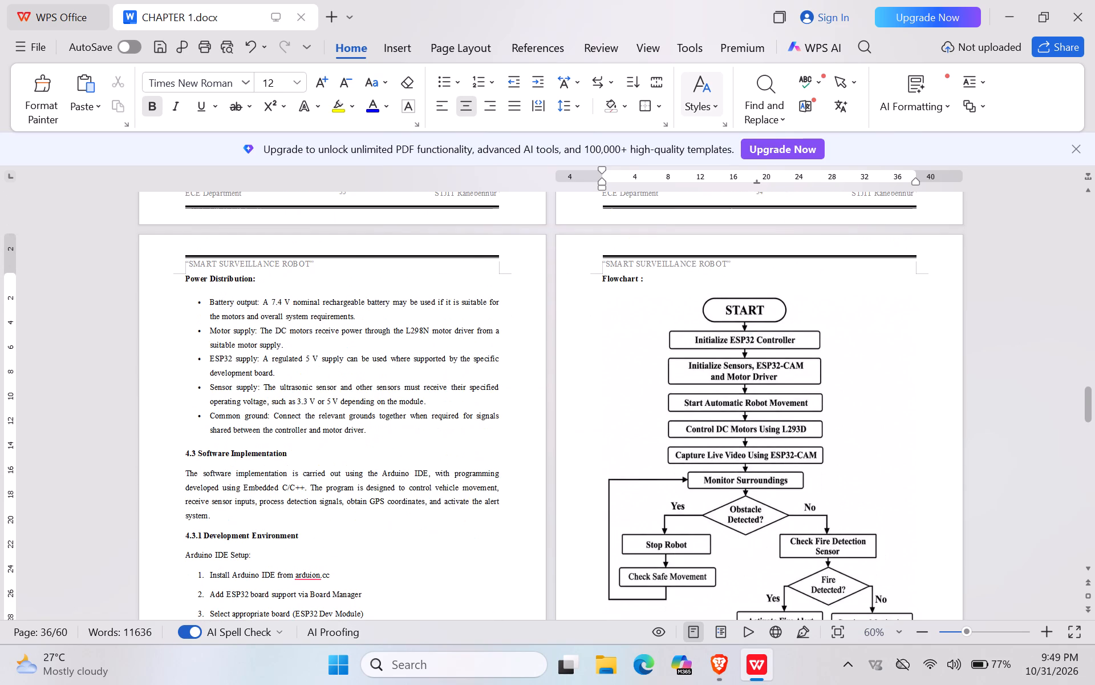
scroll(691, 267, "up", 2)
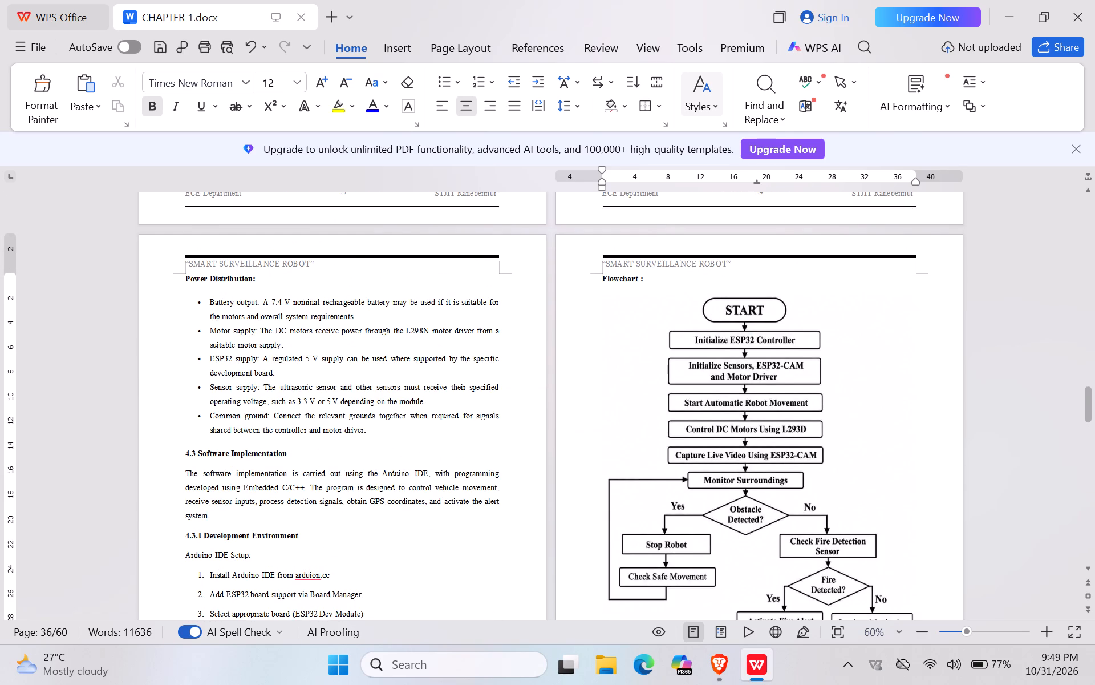
left_click(682, 339)
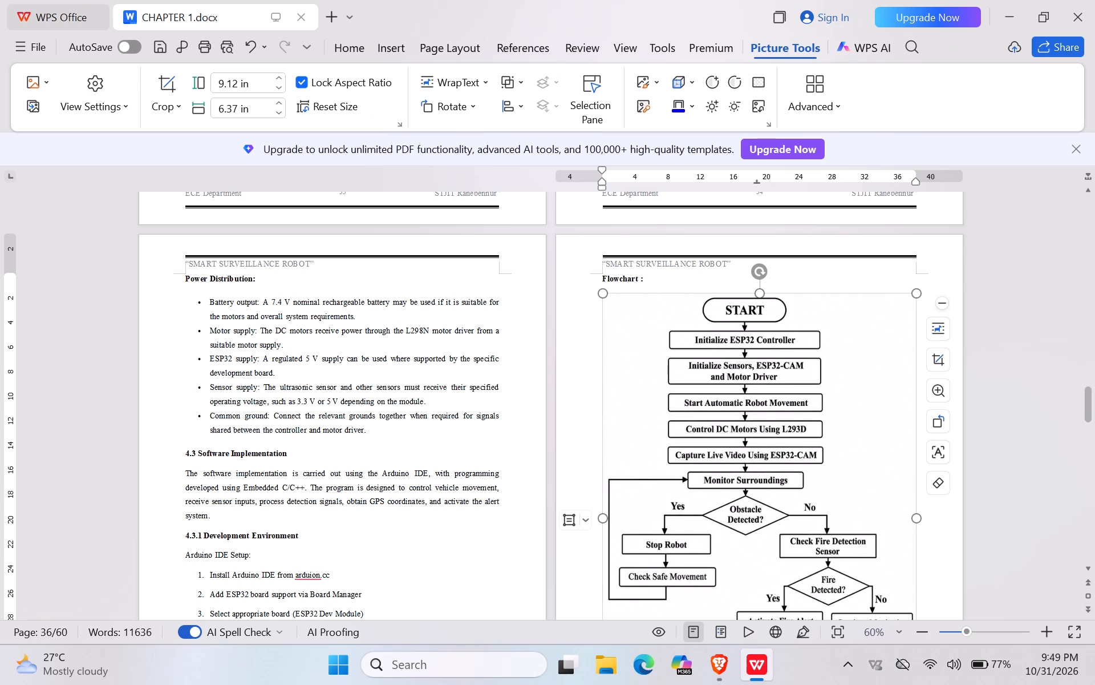
left_click(682, 339)
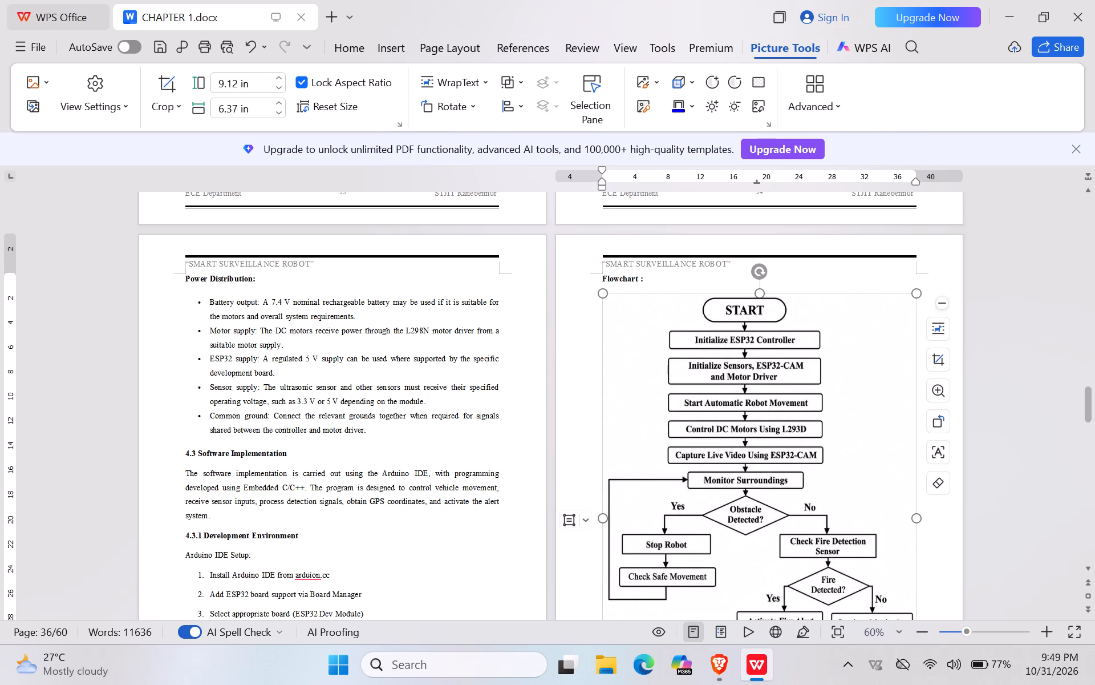
Deselect the flowchart picture and save the report document again.
left_click(693, 233)
key("ctrl+s")
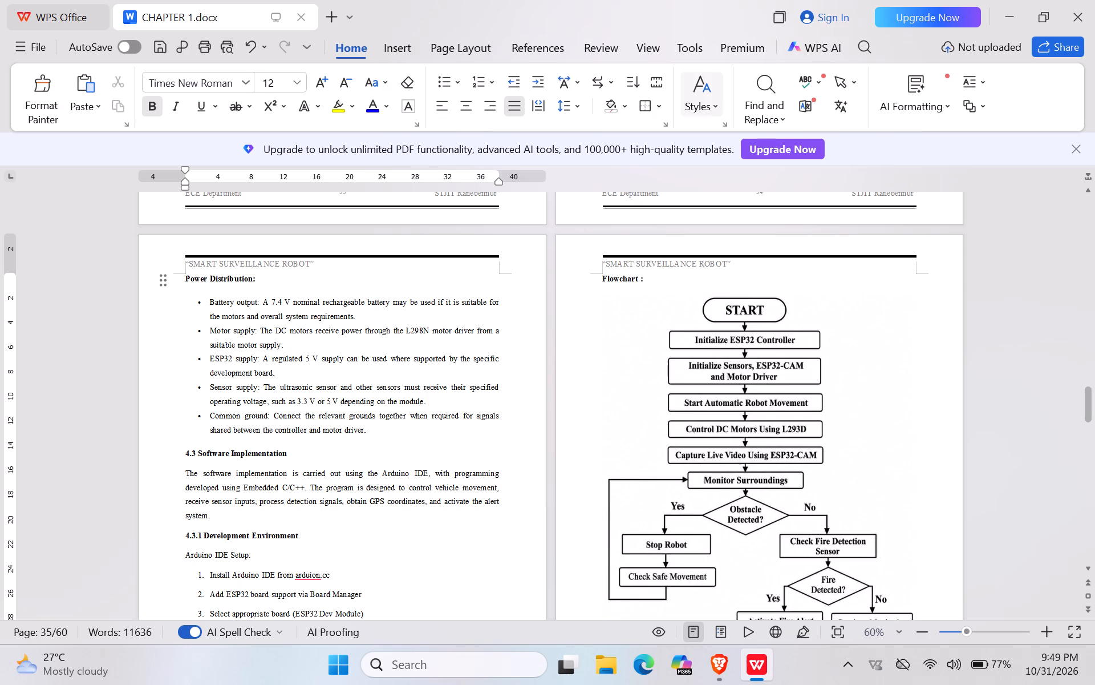
Look back through the report from the Figure 4.3 flowchart page to the first page of Chapter 1.
scroll(769, 398, "down", 1)
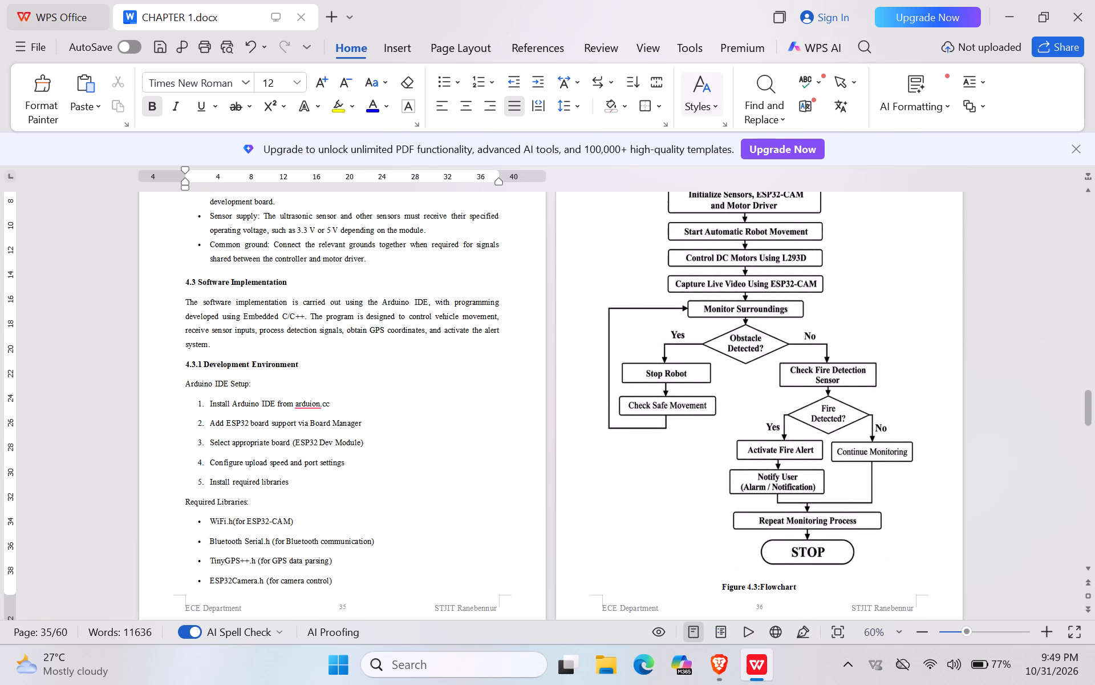
scroll(769, 398, "up", 2)
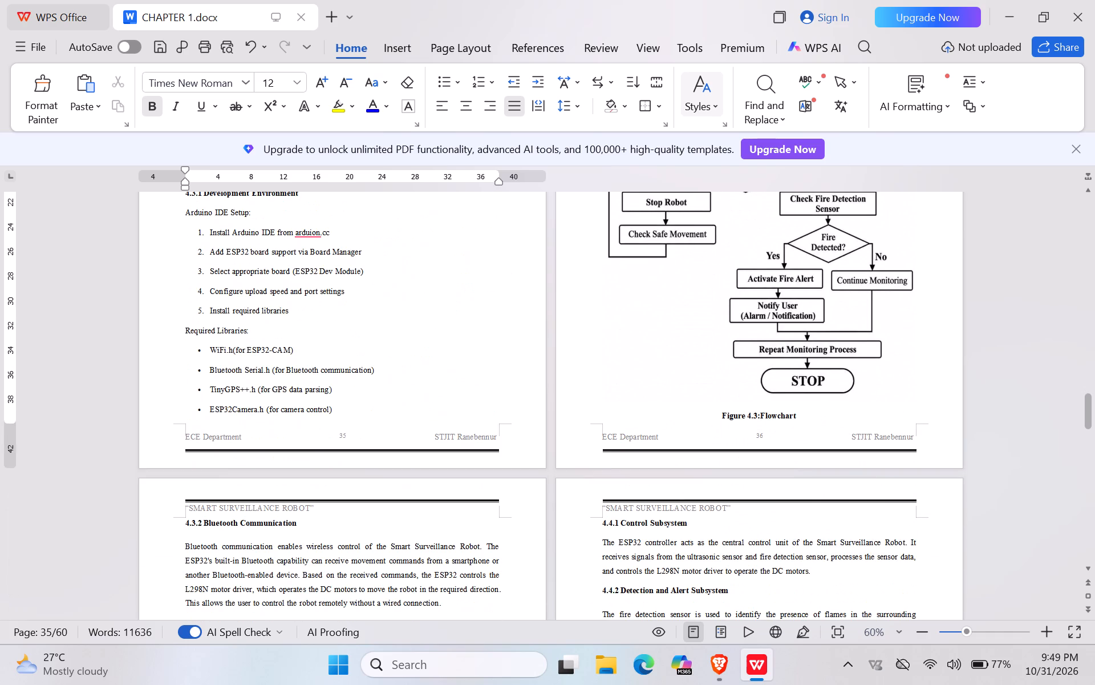
scroll(769, 398, "up", 11)
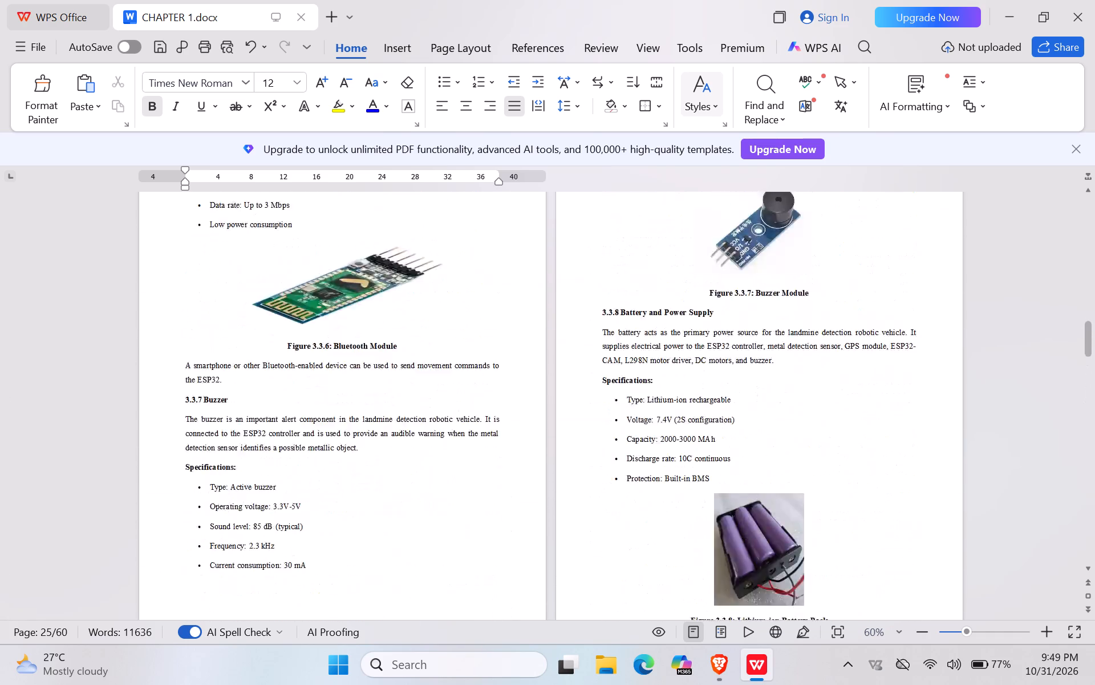
scroll(769, 398, "up", 12)
scroll(769, 398, "down", 1)
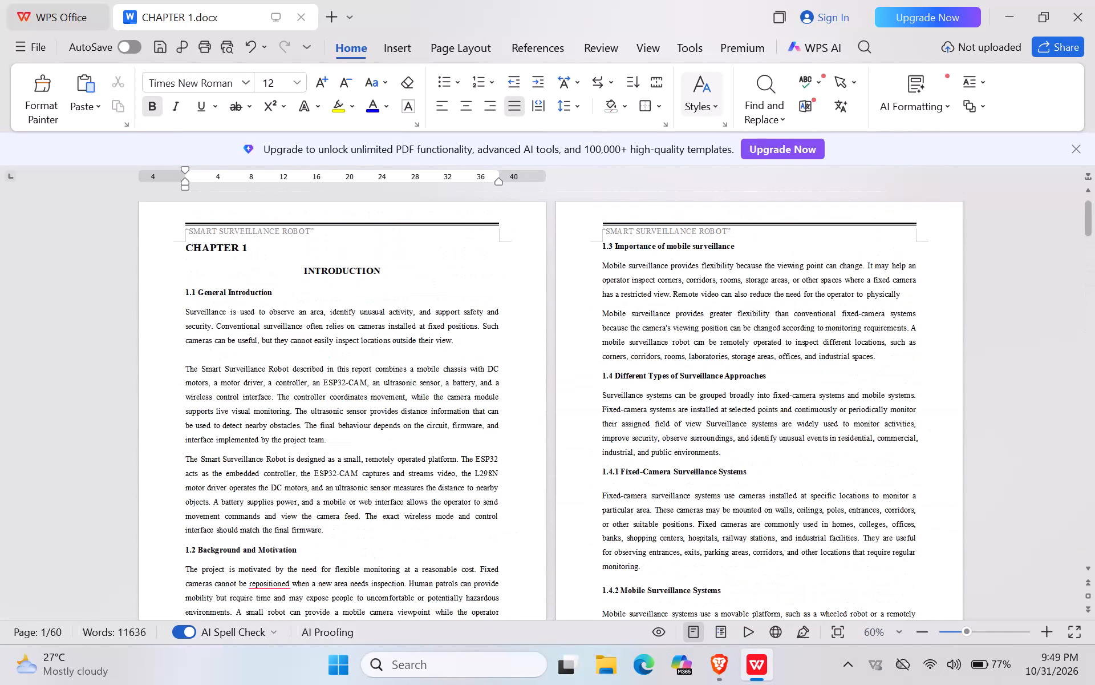
Review the text, comparison table and layout of Chapter 1 from 1.1 General Introduction through 1.10 Report Organization.
scroll(769, 398, "down", 2)
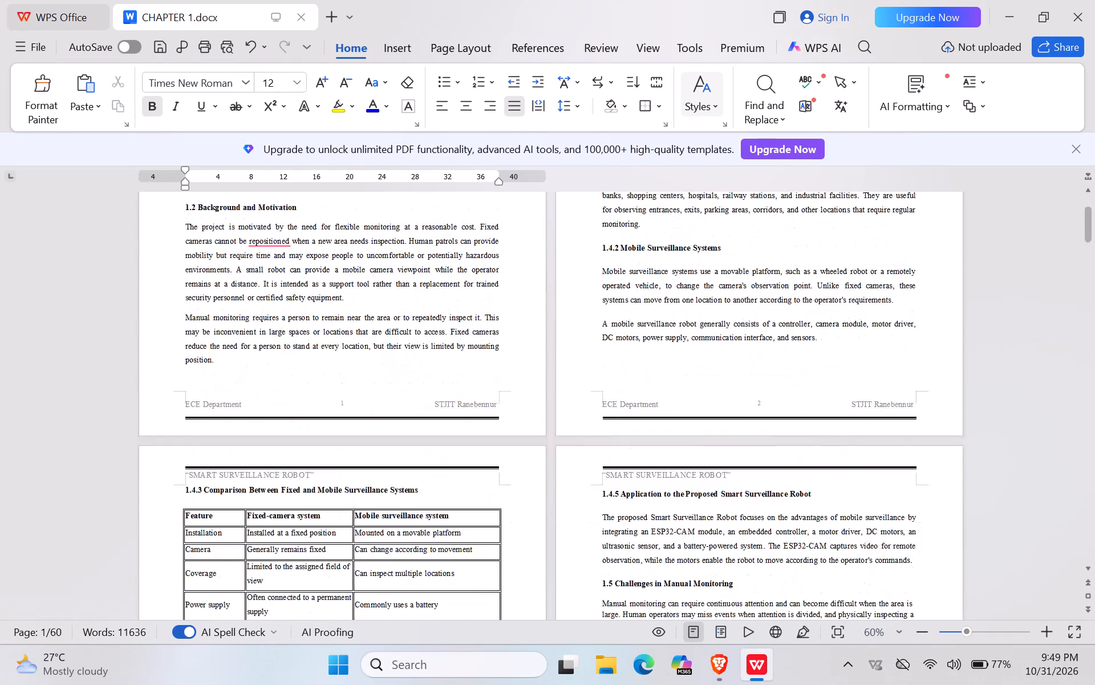
scroll(769, 398, "down", 2)
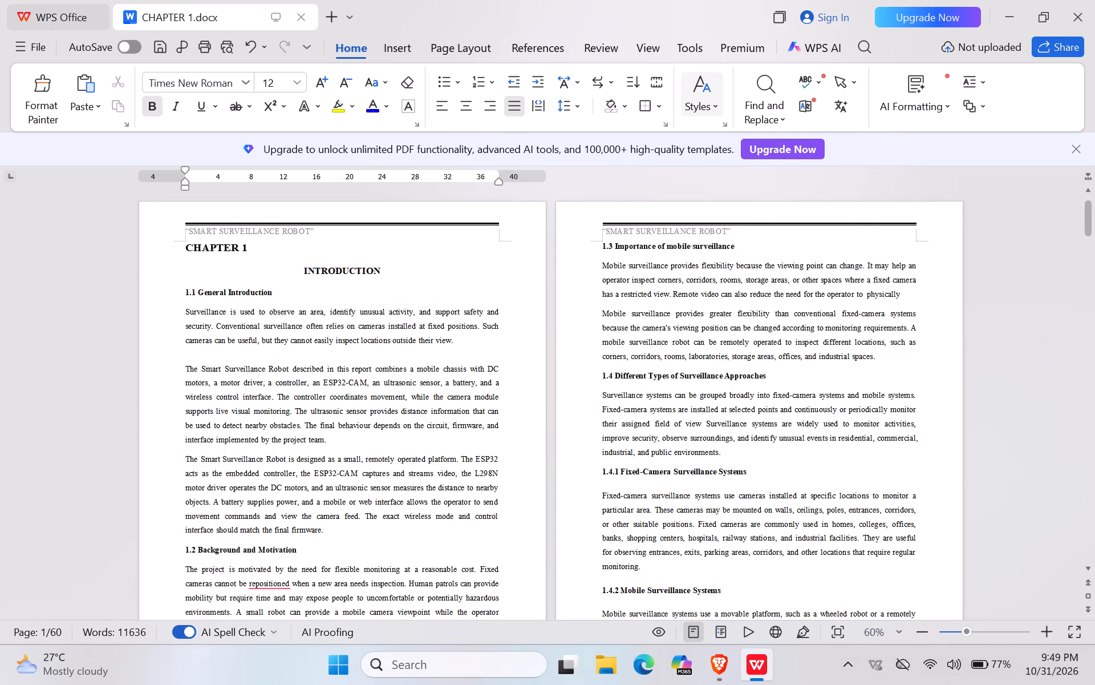
scroll(769, 398, "down", 1)
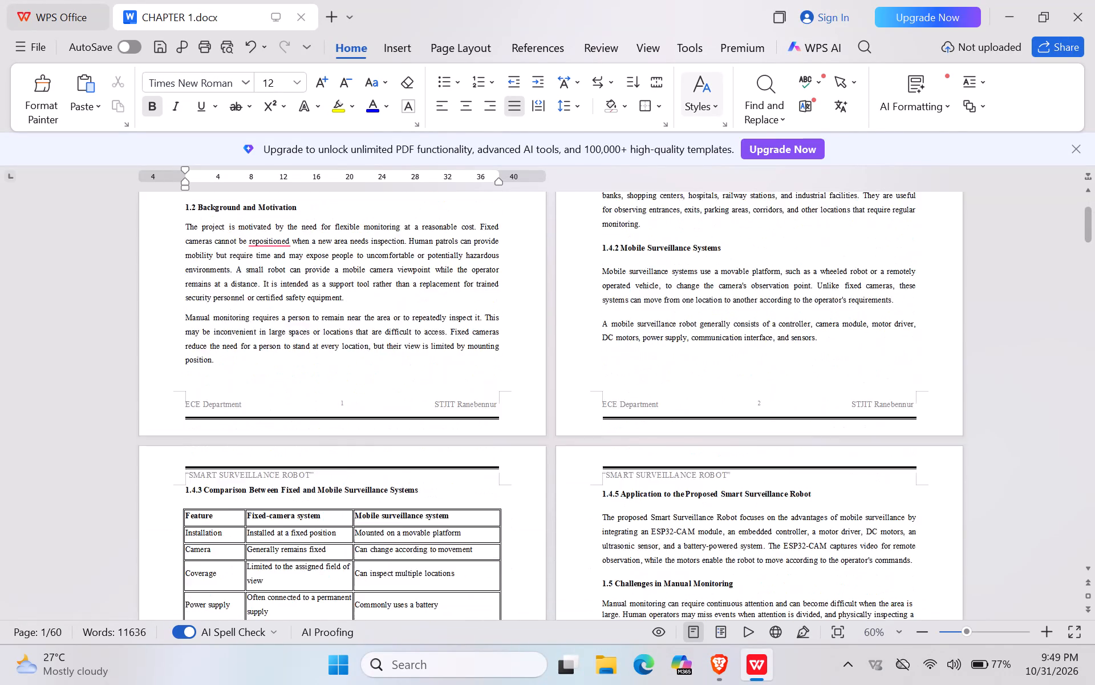
scroll(769, 398, "down", 1)
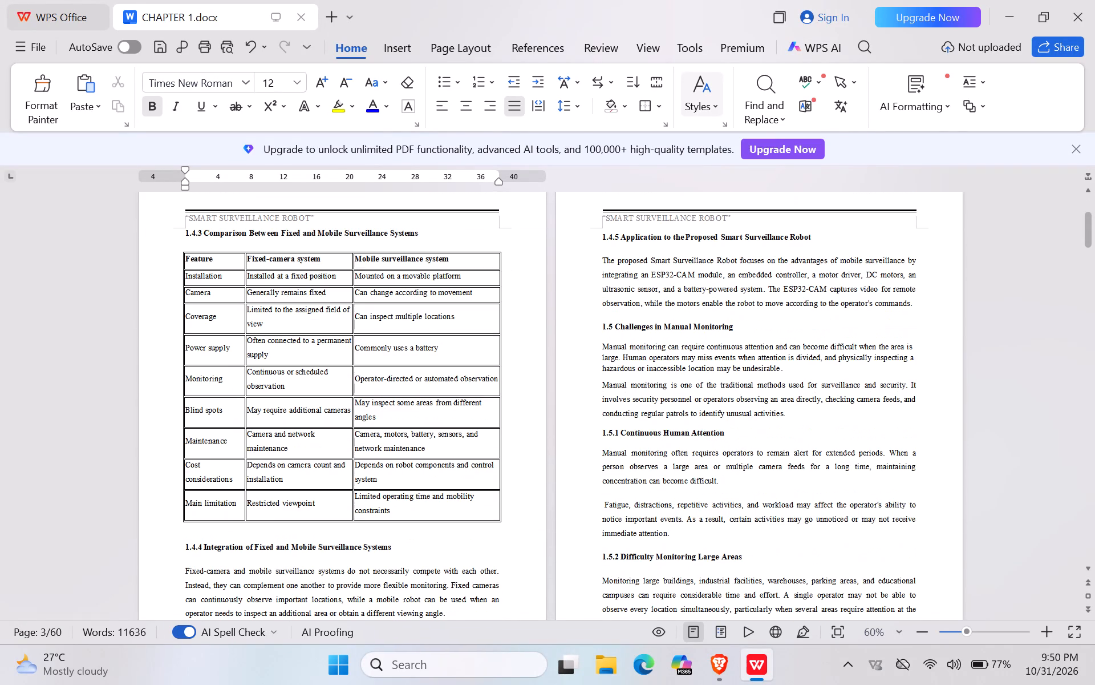
scroll(769, 398, "down", 2)
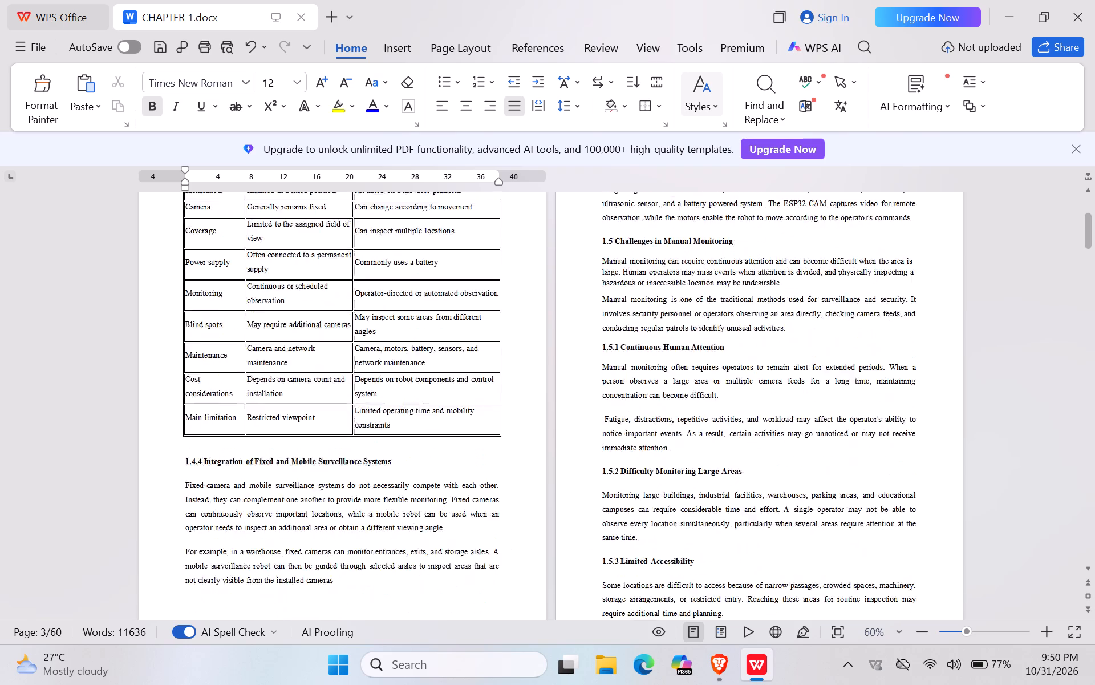
scroll(769, 398, "down", 2)
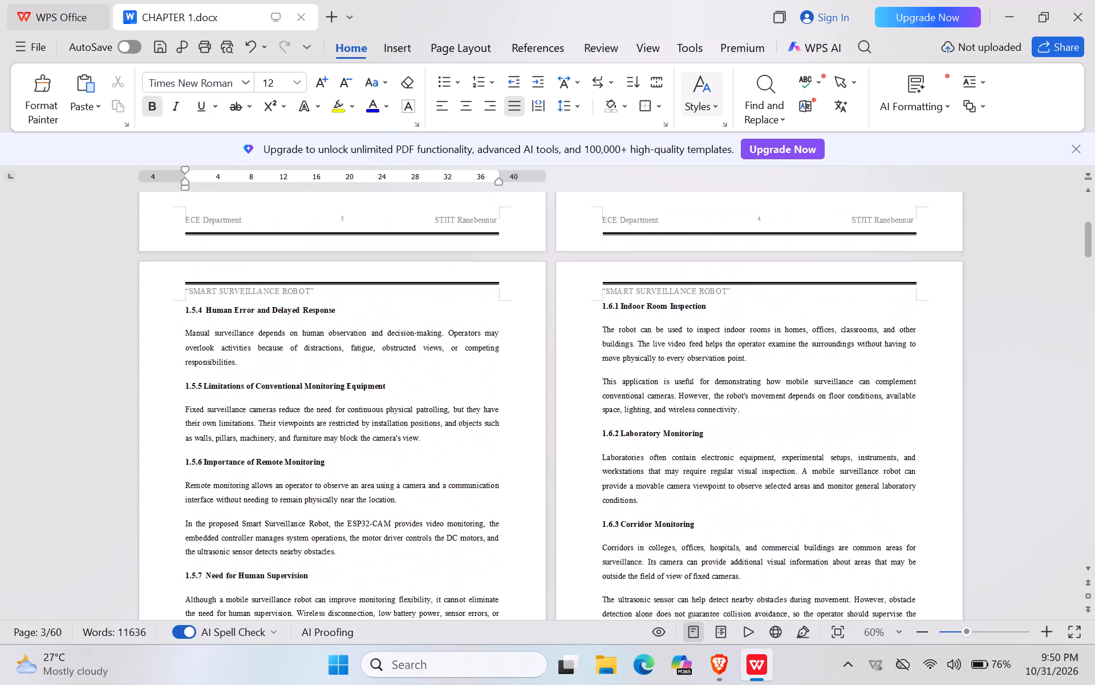
scroll(769, 398, "down", 1)
scroll(769, 398, "up", 3)
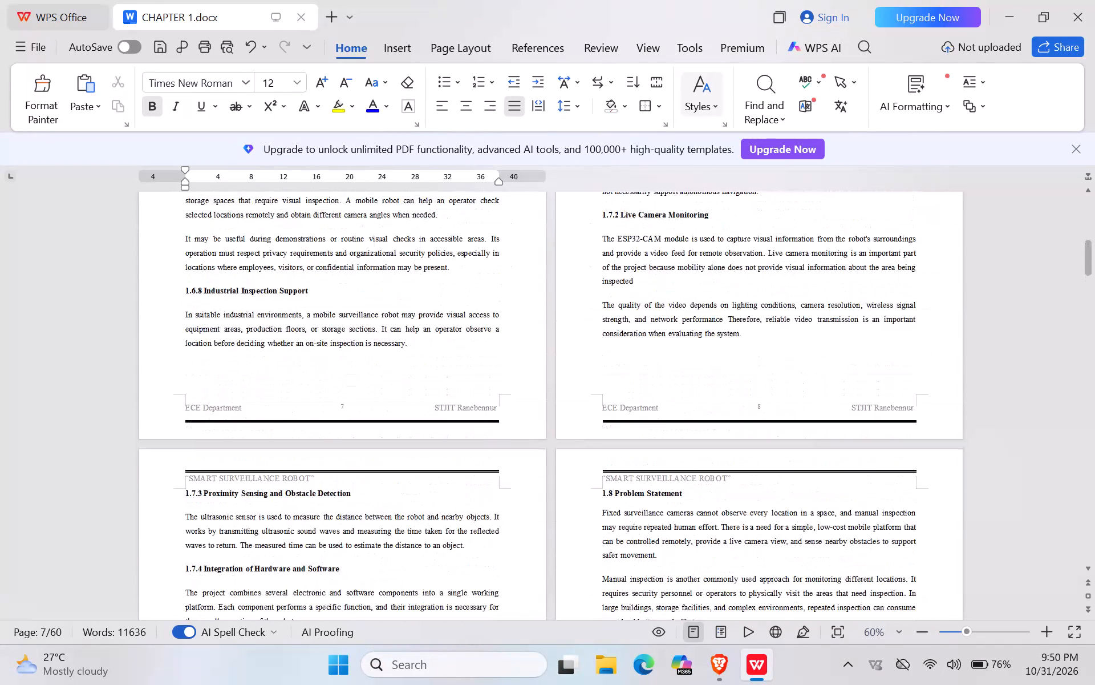
scroll(769, 398, "up", 2)
scroll(769, 398, "down", 1)
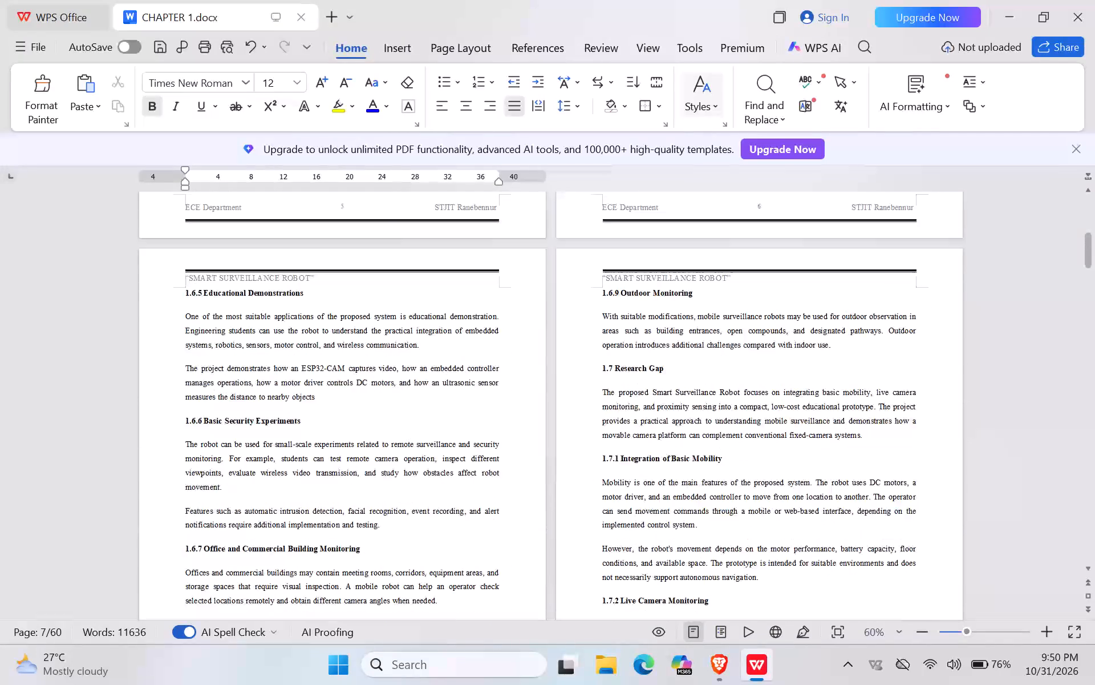
scroll(769, 398, "down", 3)
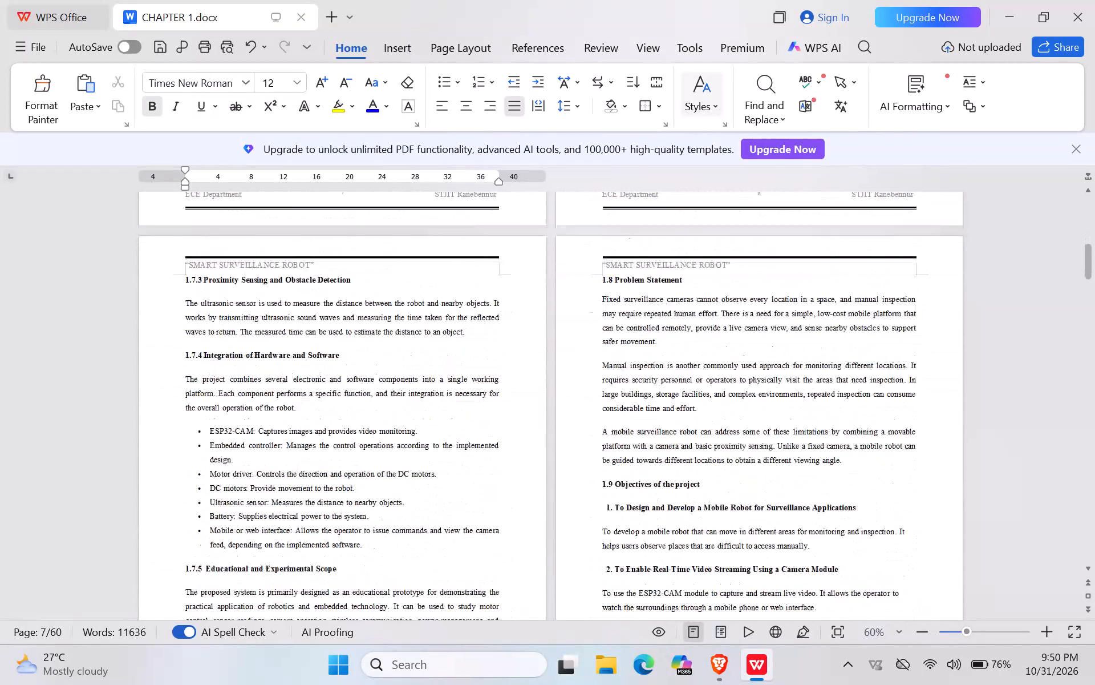
scroll(769, 398, "down", 4)
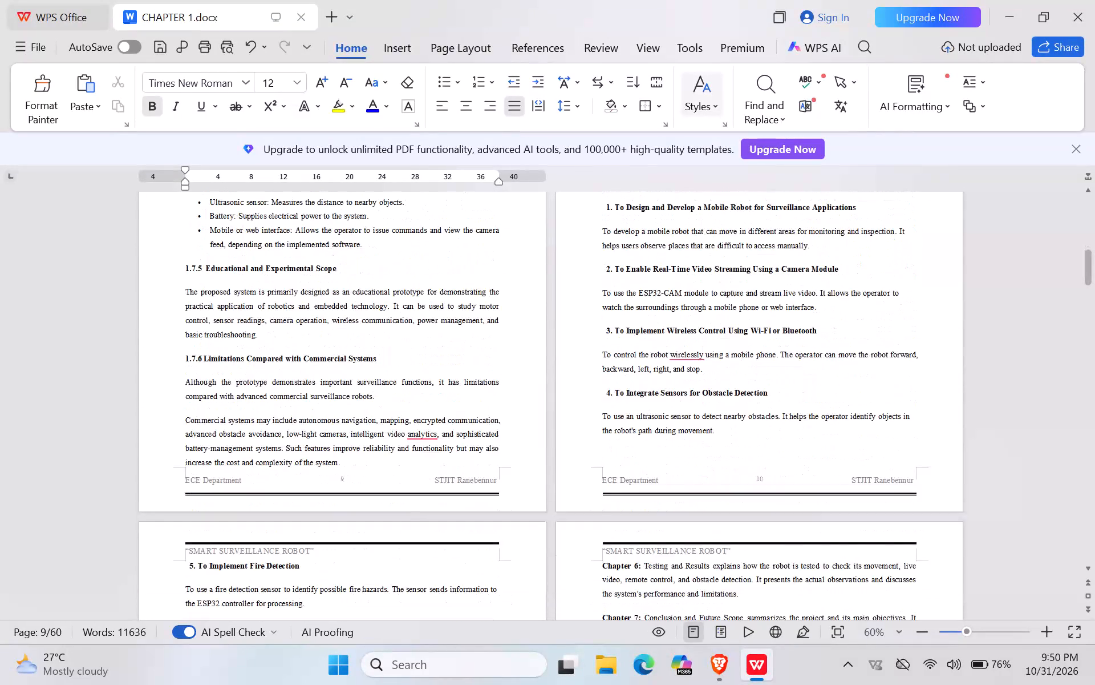
scroll(769, 398, "down", 4)
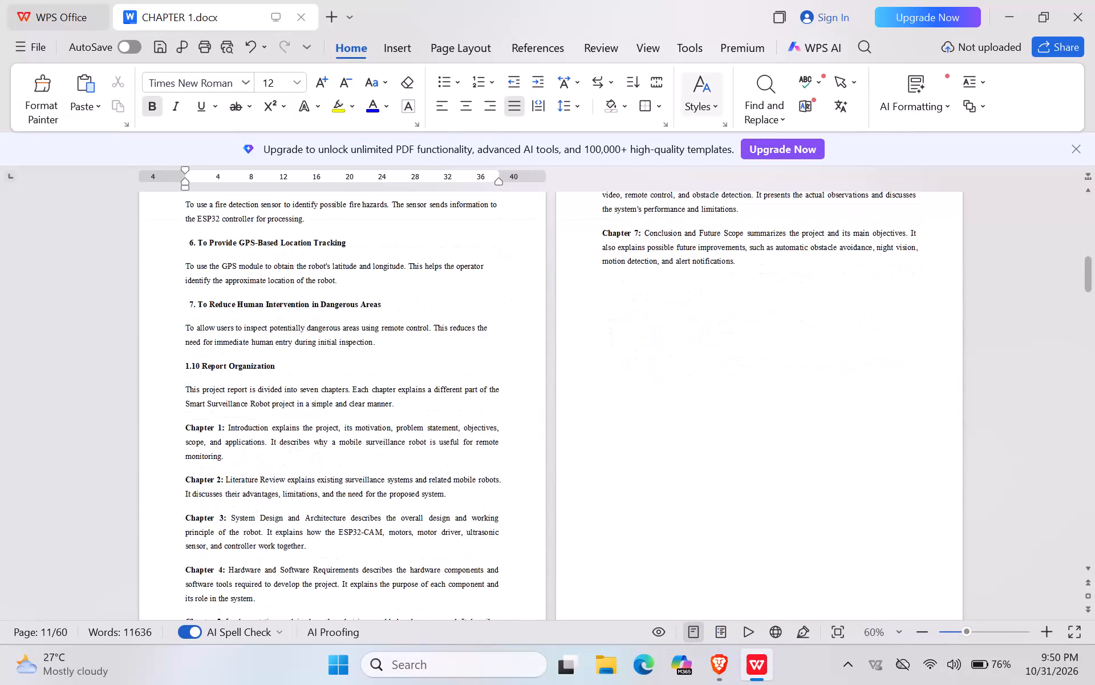
Review the Chapter 2 literature survey, its study comparison table and the page breaks up to section 2.6.
scroll(769, 398, "down", 2)
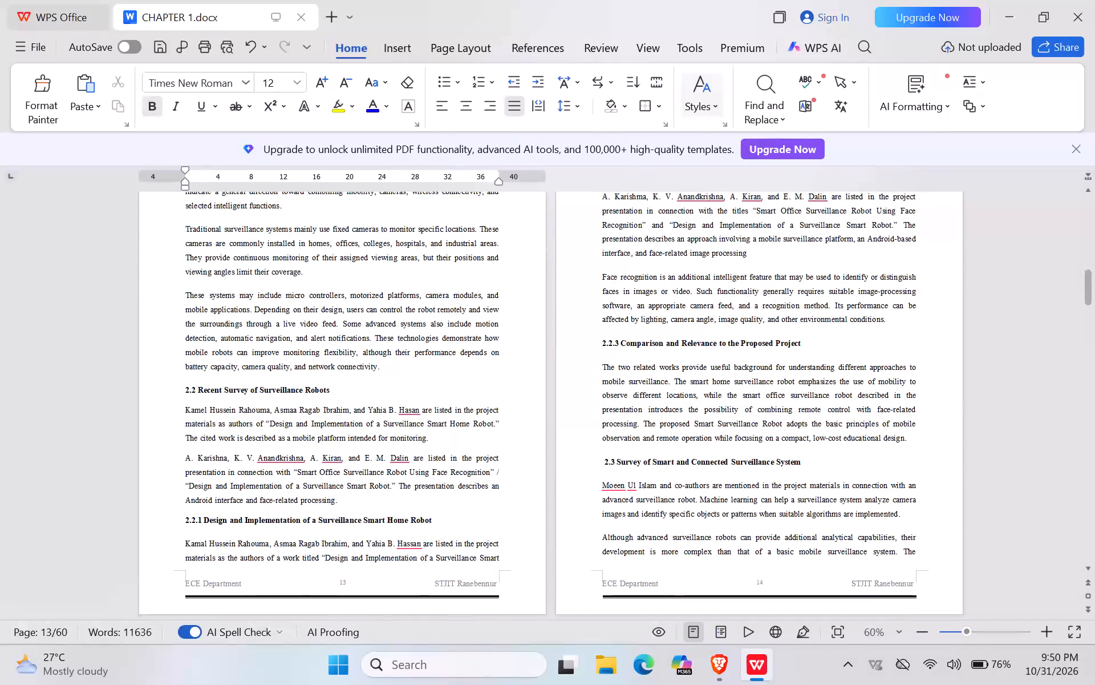
scroll(769, 398, "down", 1)
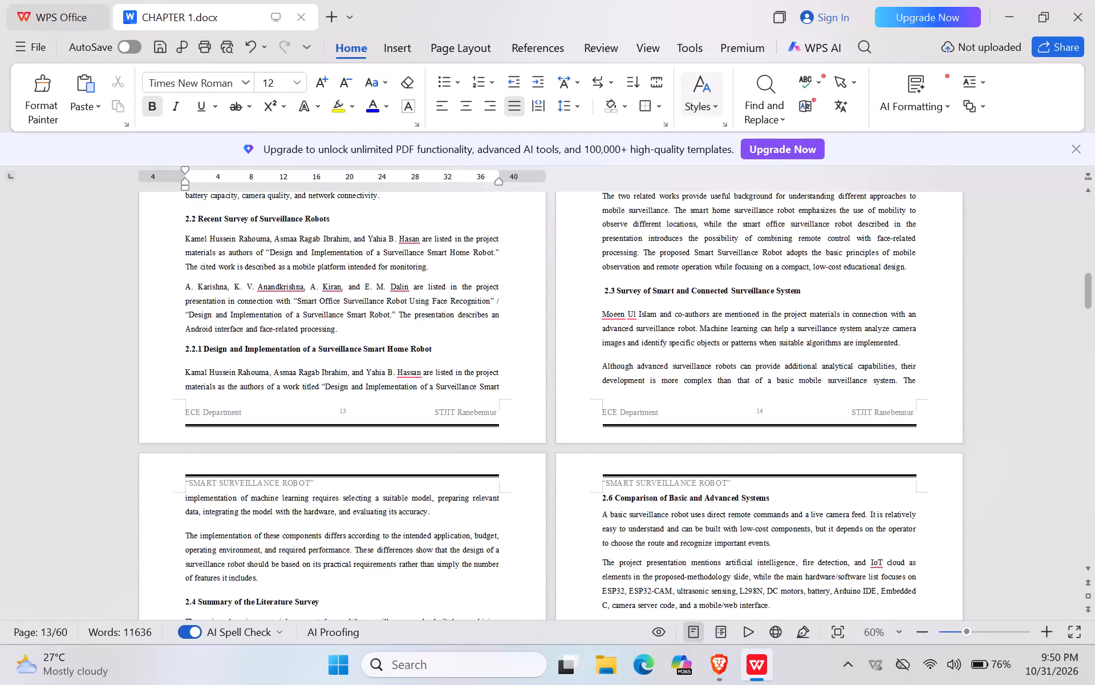
scroll(769, 398, "down", 2)
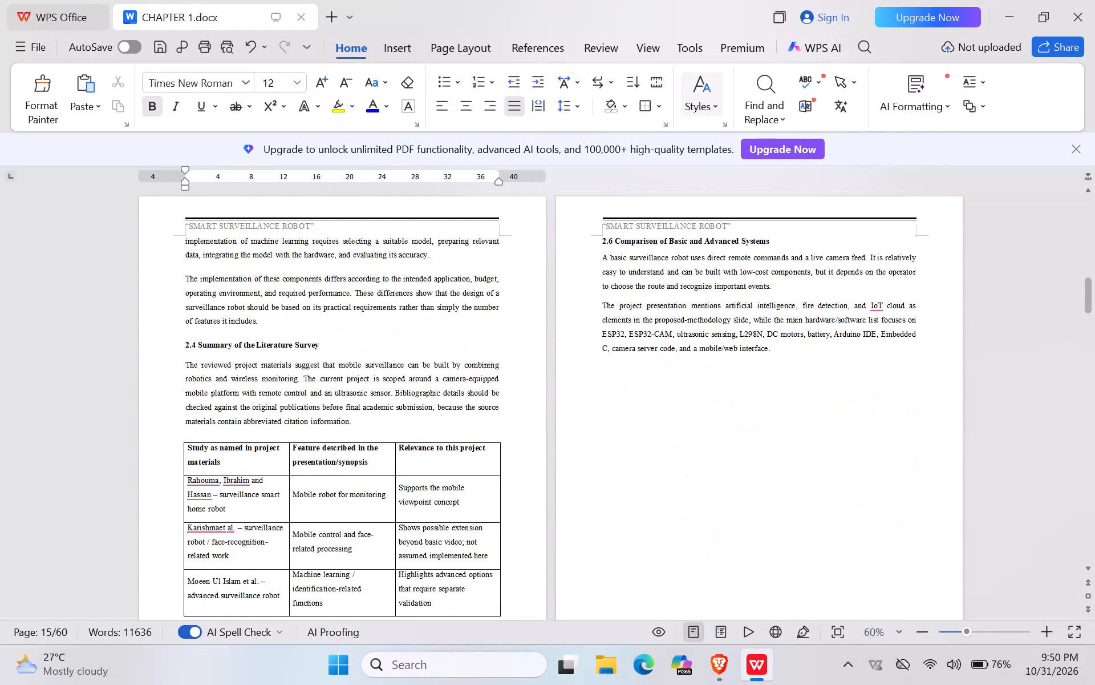
scroll(769, 398, "down", 3)
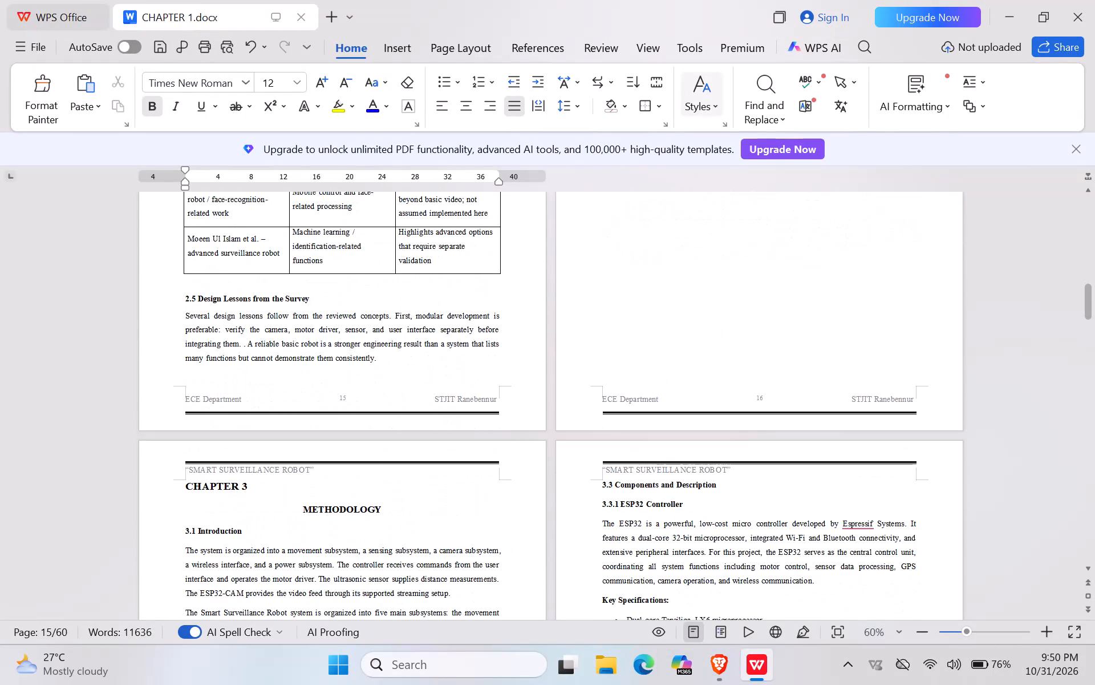
Review the Chapter 3 methodology pages, checking the block diagram, component pictures, captions and spacing through 3.3.8 Battery and Power Supply.
scroll(769, 398, "down", 3)
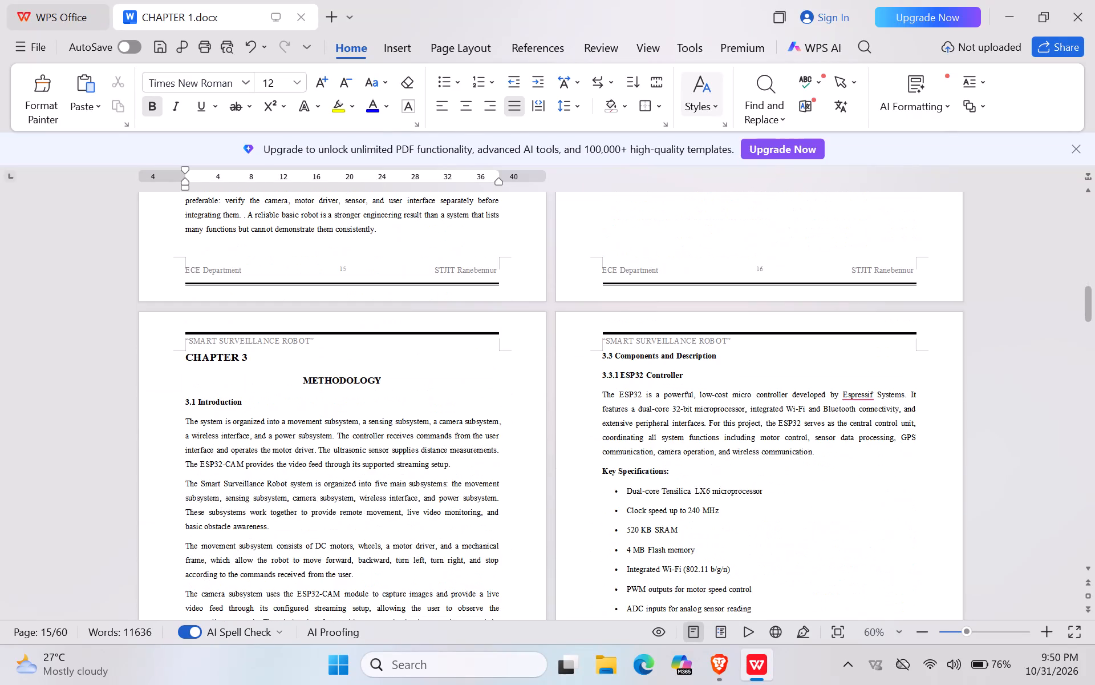
scroll(769, 398, "down", 3)
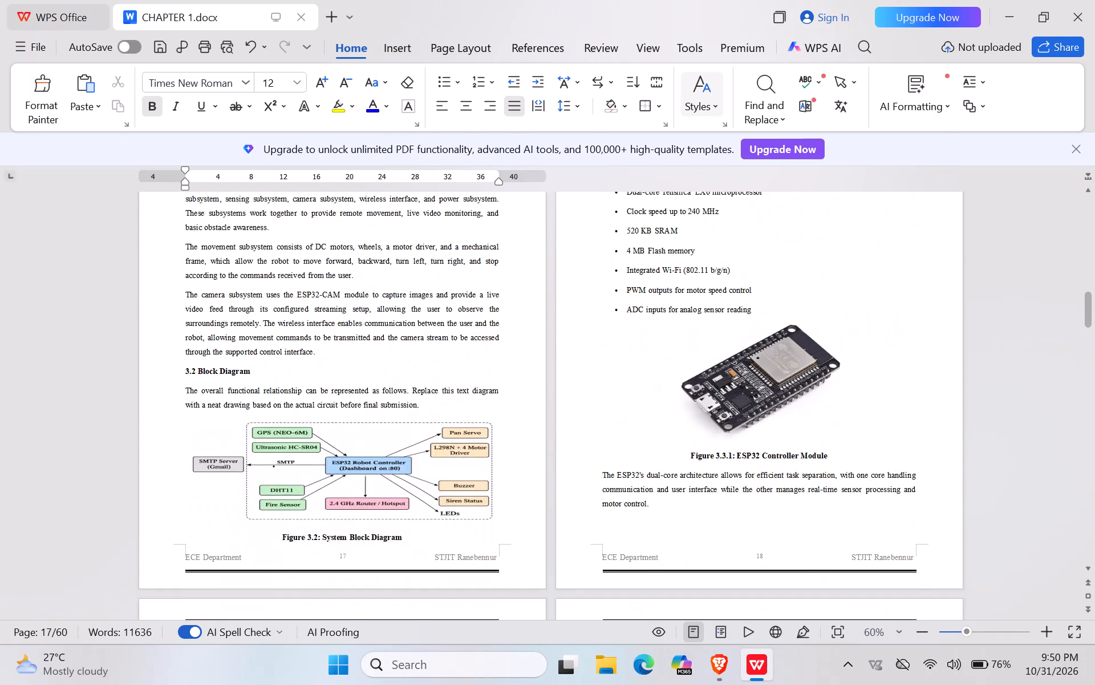
scroll(769, 398, "down", 4)
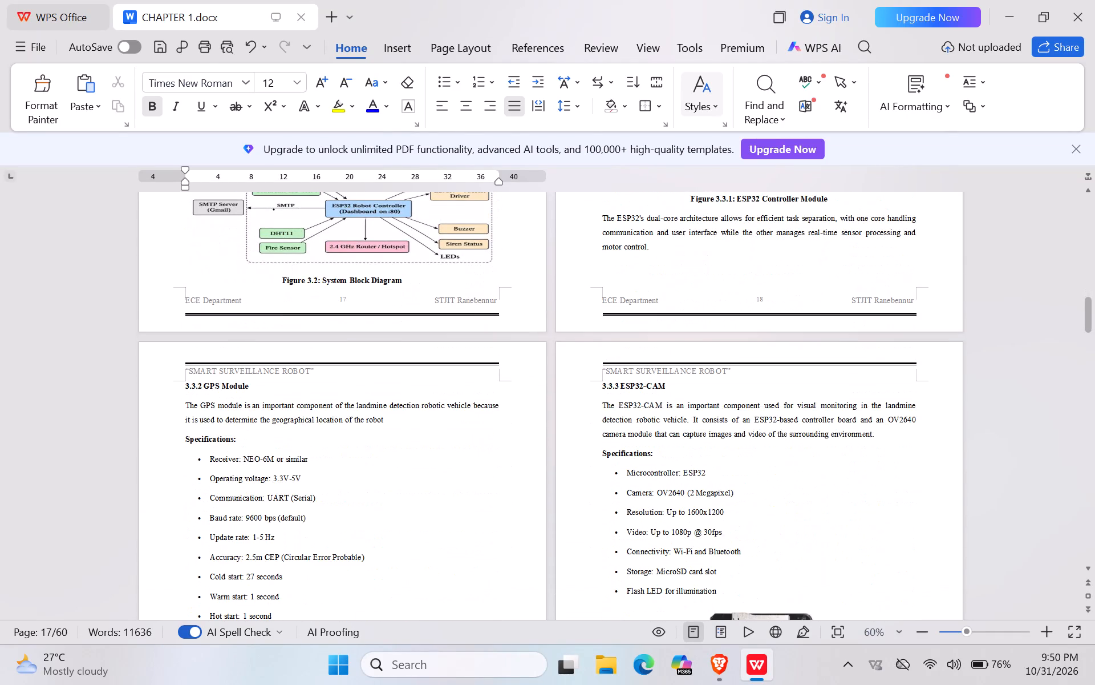
scroll(769, 398, "down", 4)
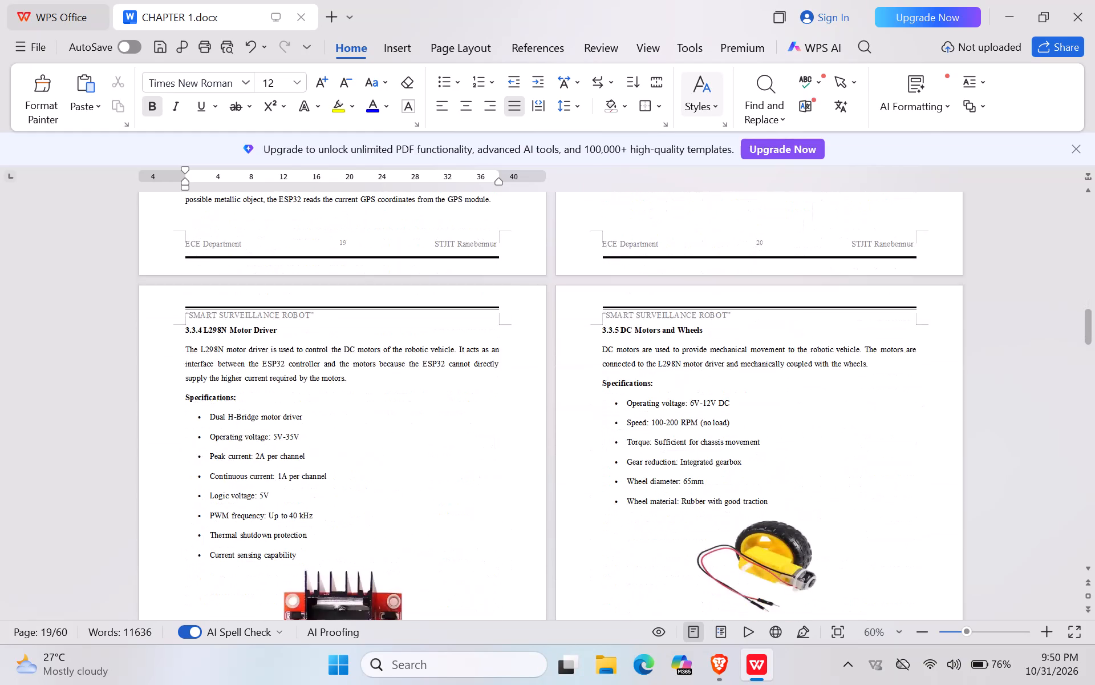
scroll(769, 398, "down", 5)
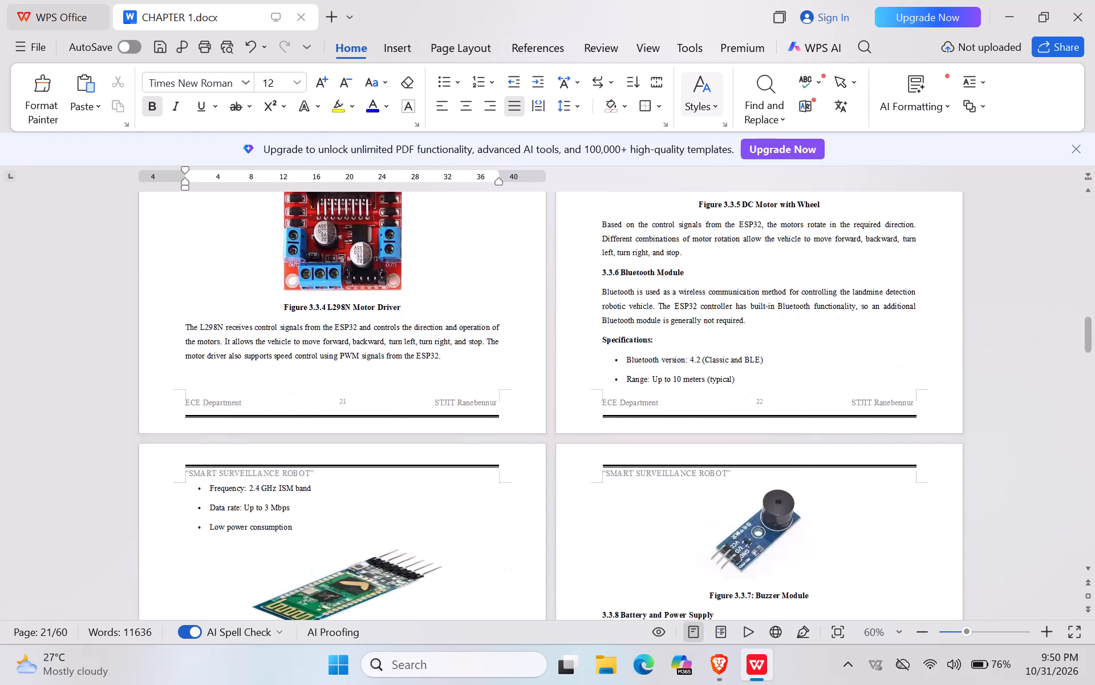
scroll(769, 398, "down", 3)
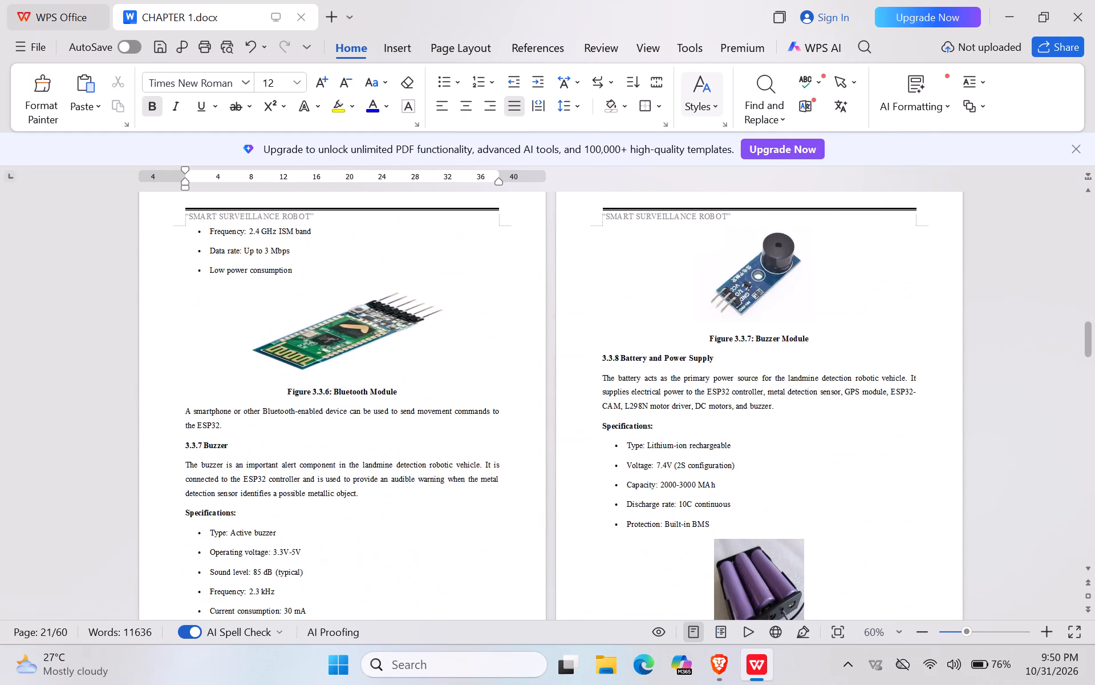
scroll(769, 398, "down", 1)
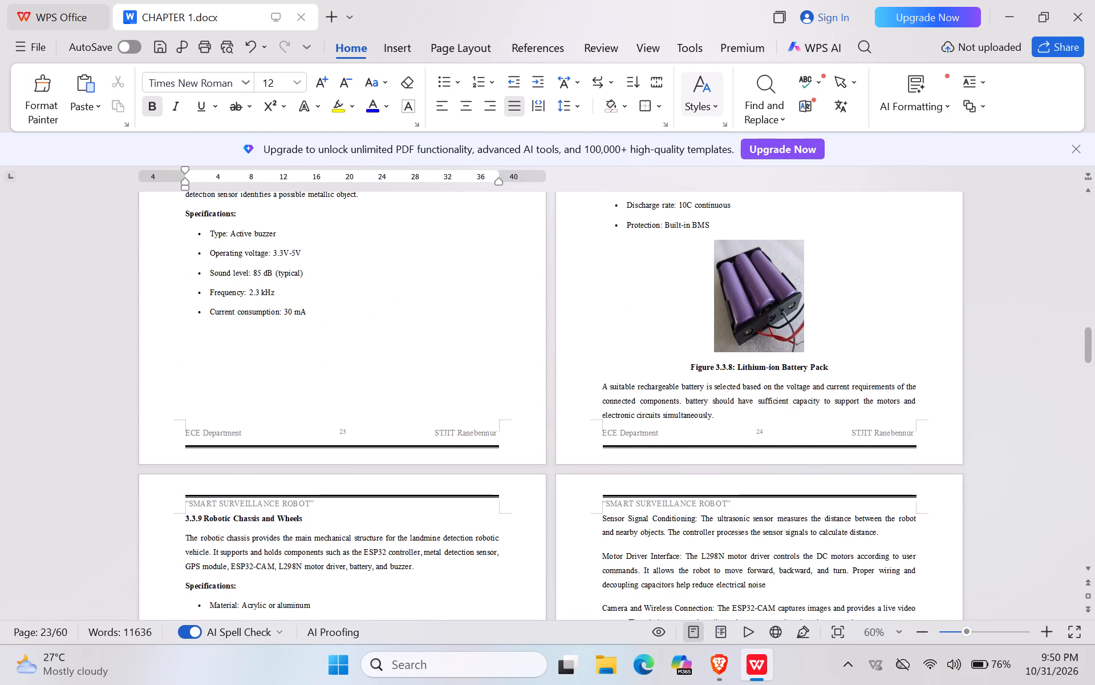
Reduce the height of the Figure 3.3.7 buzzer picture to about 1.38 in so it fits below the buzzer specifications on page 23.
scroll(769, 398, "up", 1)
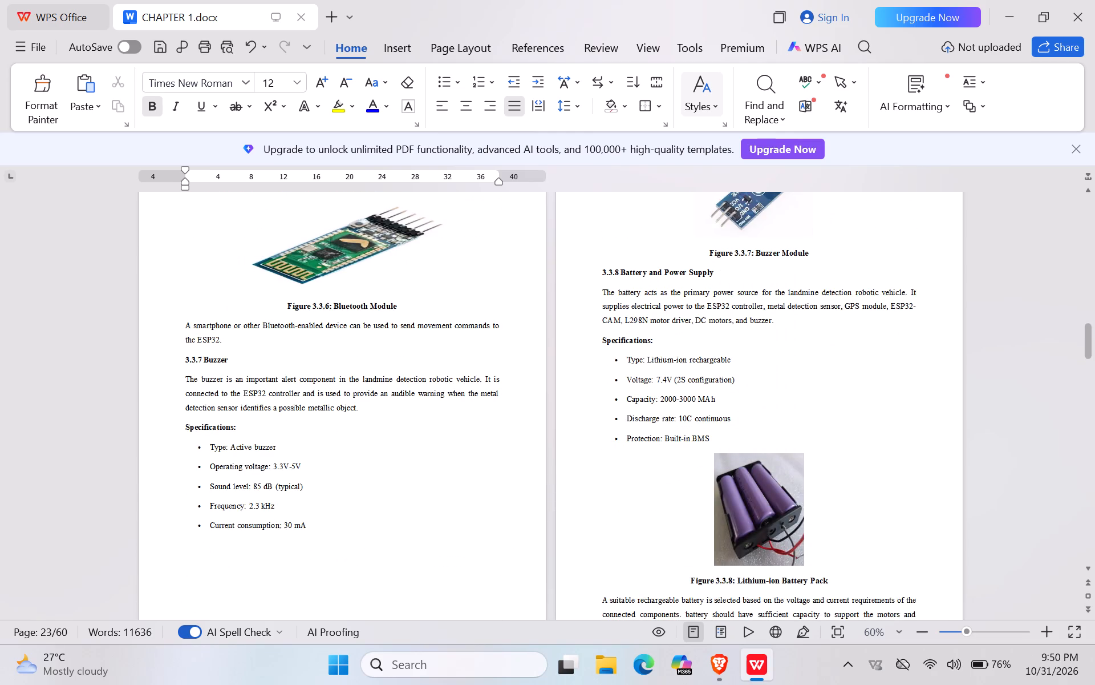
scroll(769, 398, "up", 1)
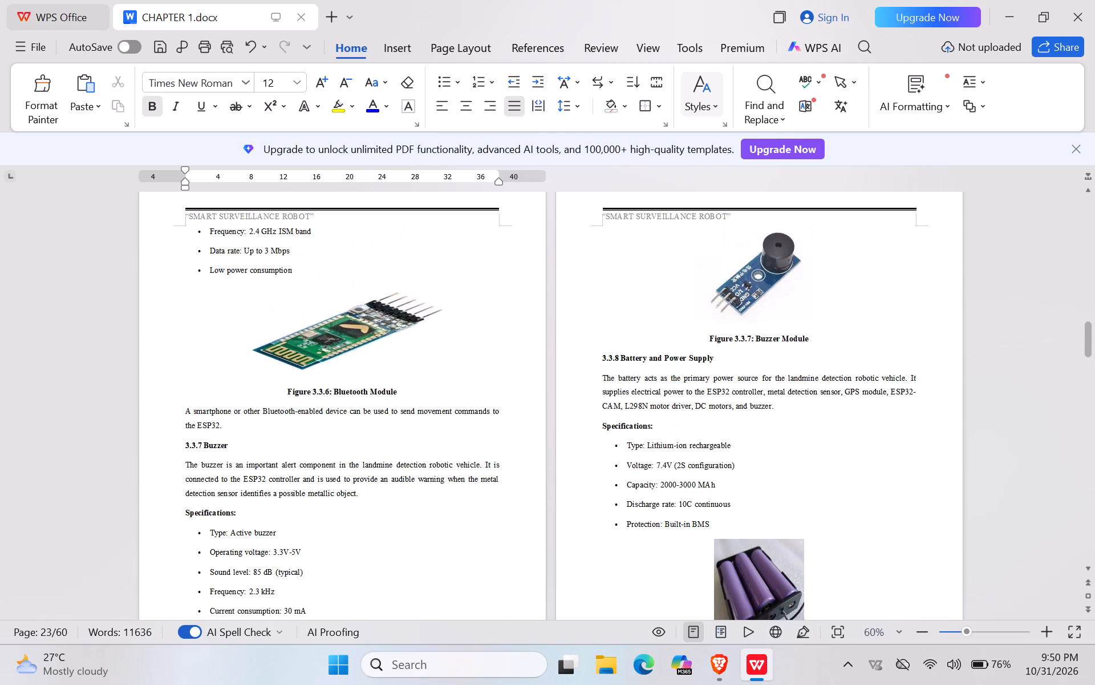
scroll(769, 398, "down", 4)
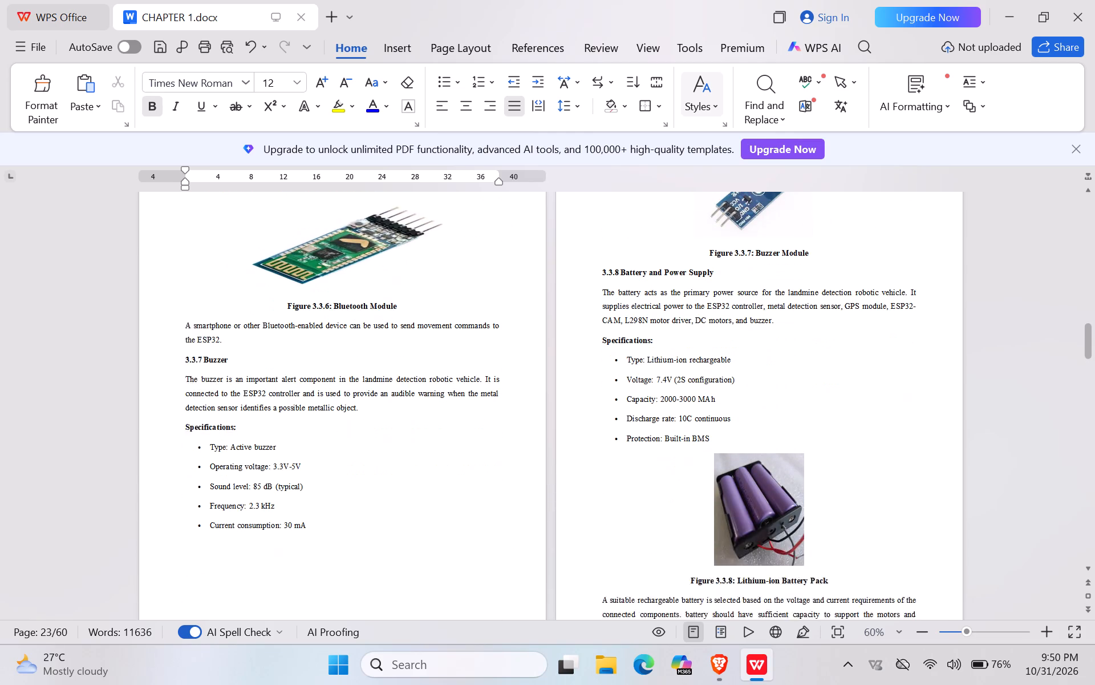
scroll(769, 398, "down", 1)
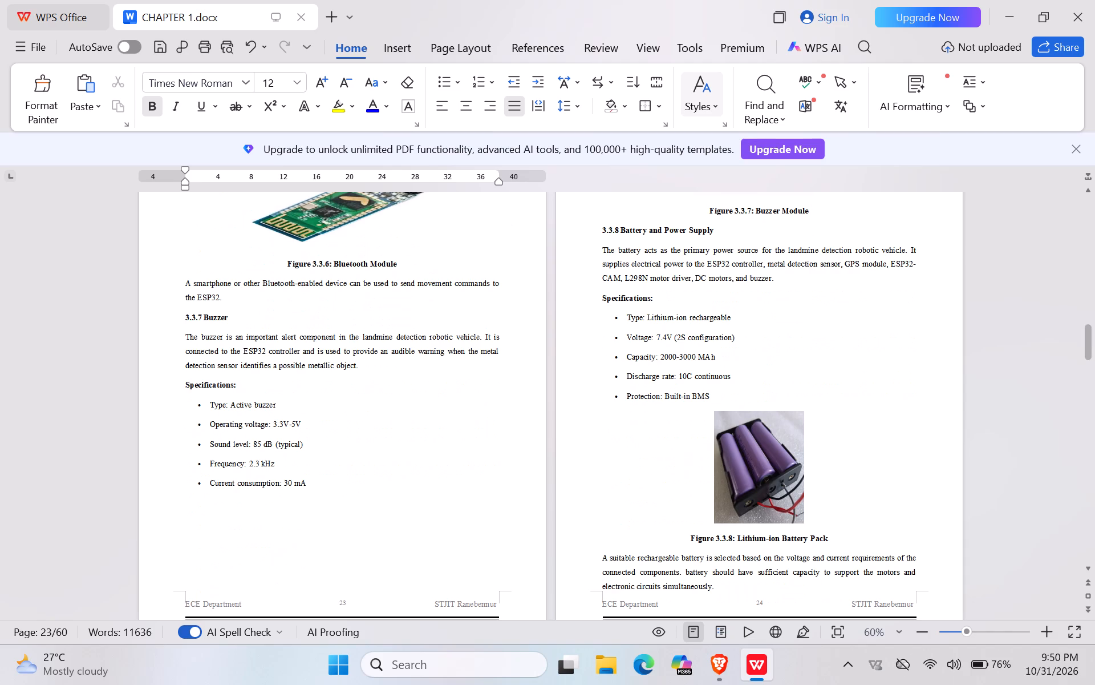
scroll(769, 407, "up", 1)
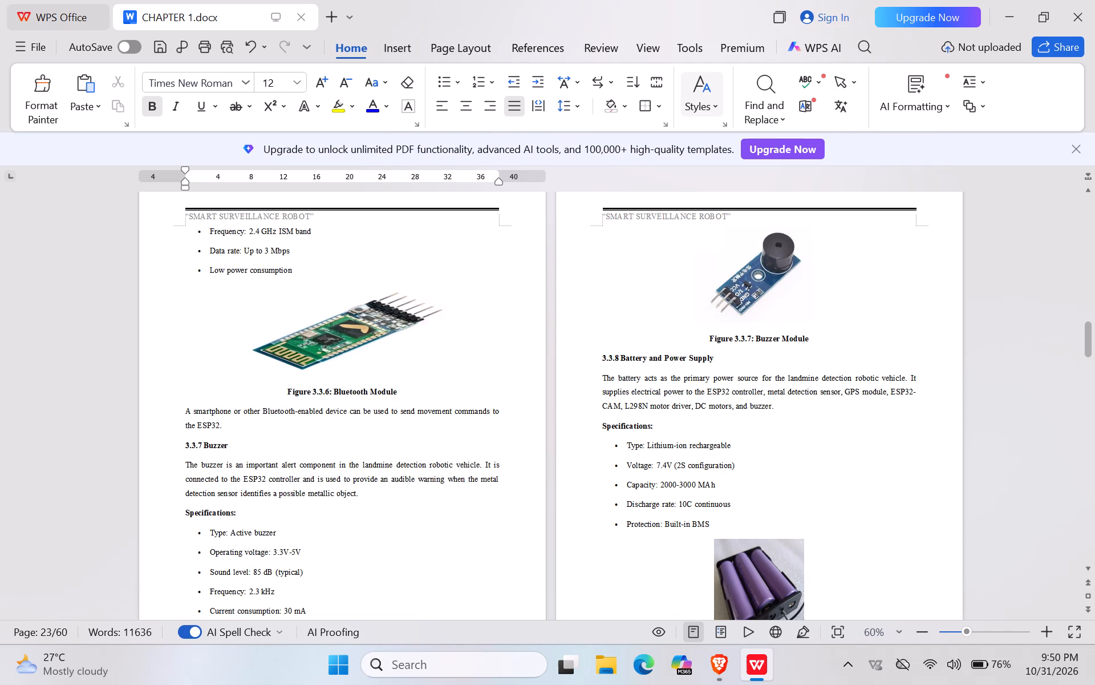
left_click(756, 310)
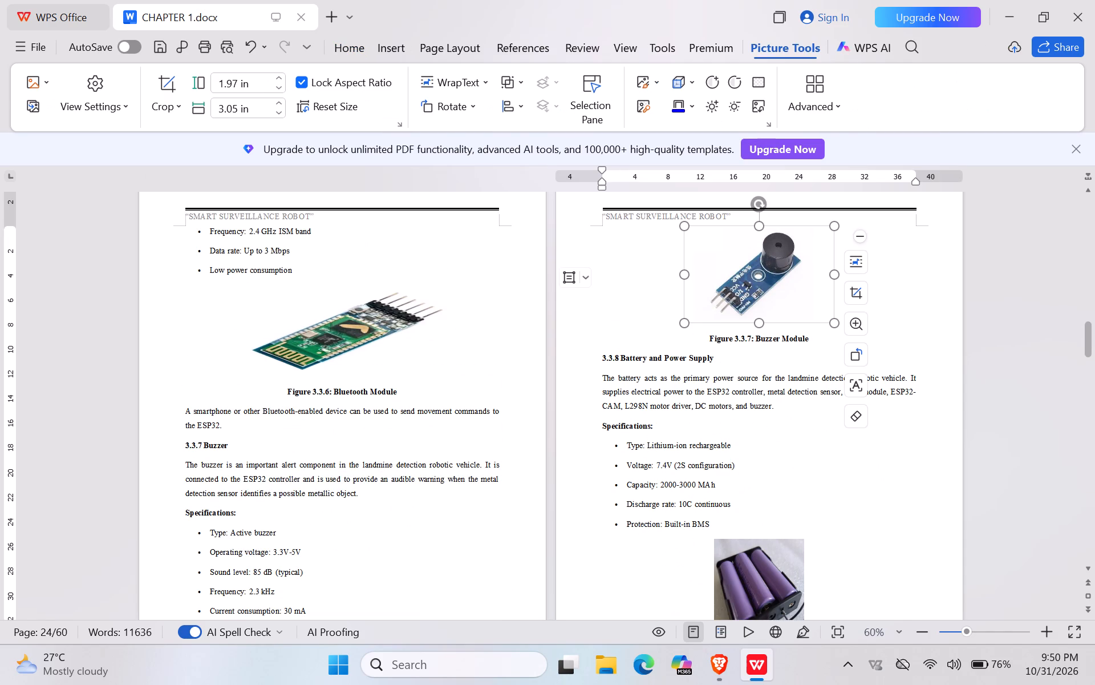
left_click_drag(757, 321, 758, 308)
left_click_drag(758, 308, 758, 301)
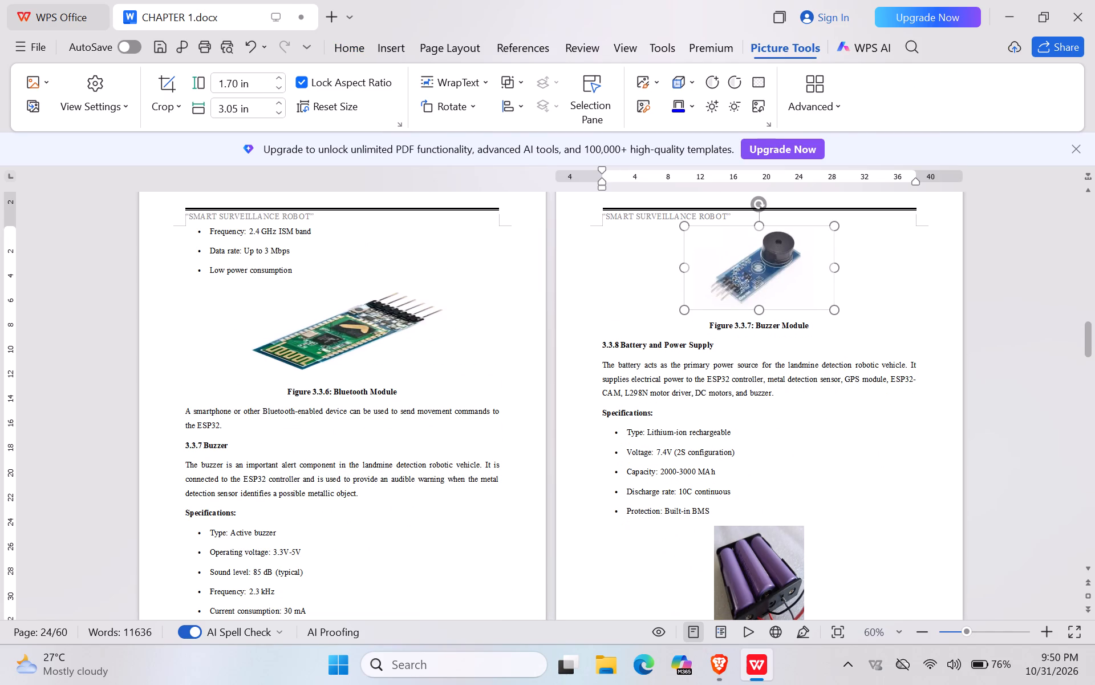
left_click_drag(758, 301, 758, 300)
left_click_drag(758, 300, 757, 292)
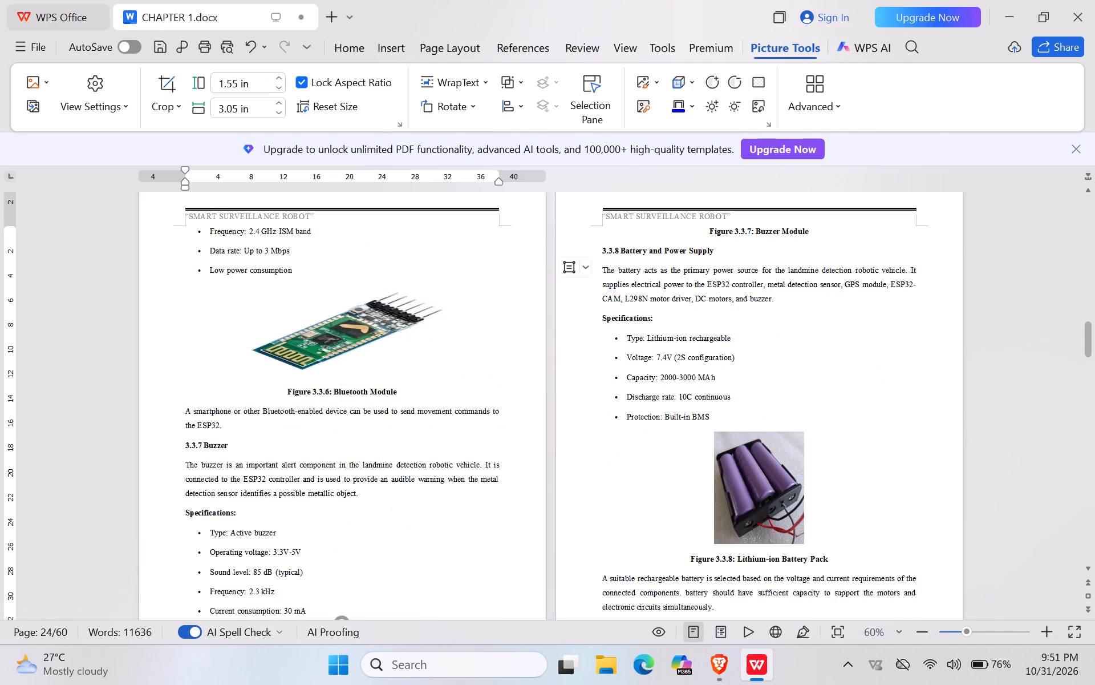
scroll(757, 292, "down", 1)
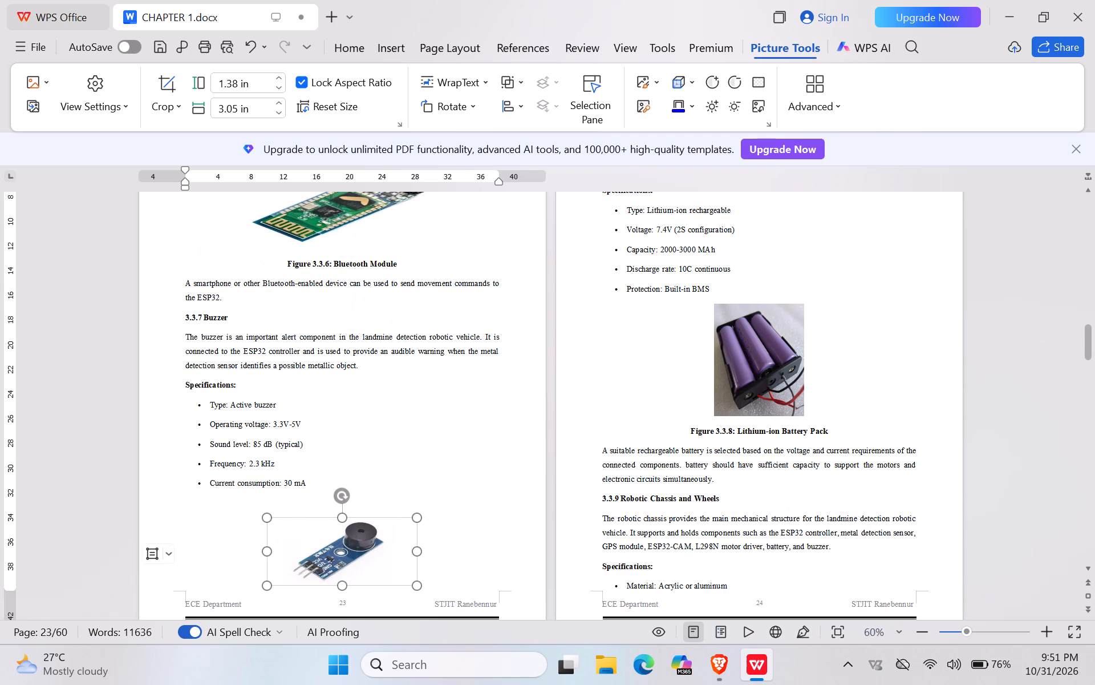
scroll(757, 292, "down", 1)
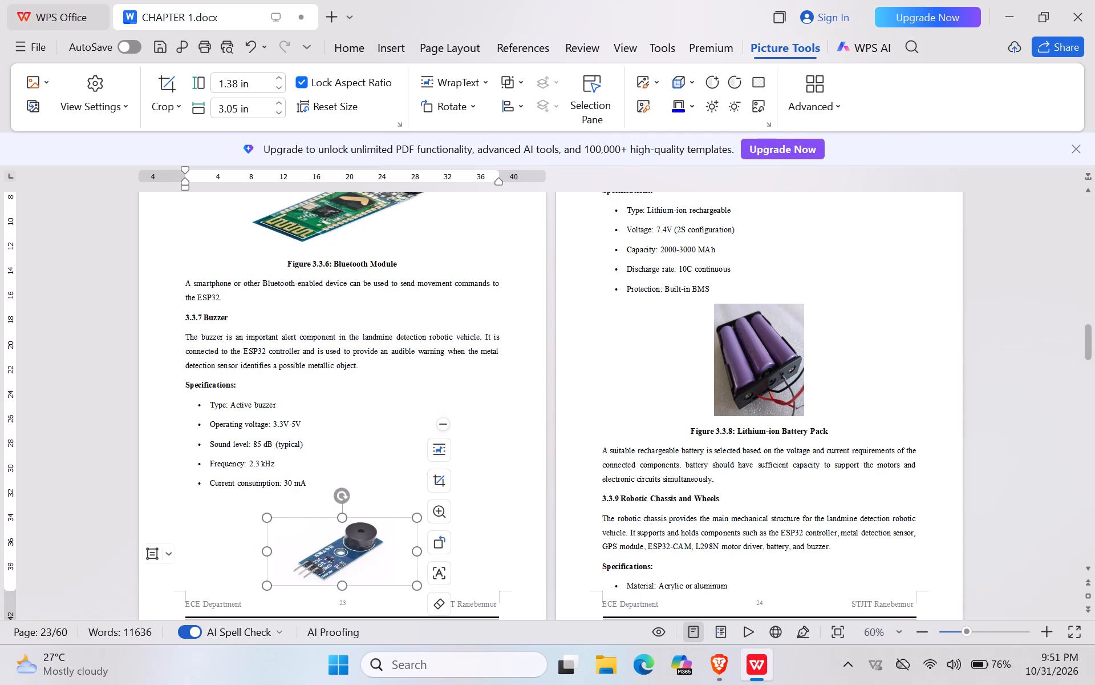
Delete the blank line above the Figure 3.3.7 buzzer picture so its caption fits on page 23.
left_click(307, 502)
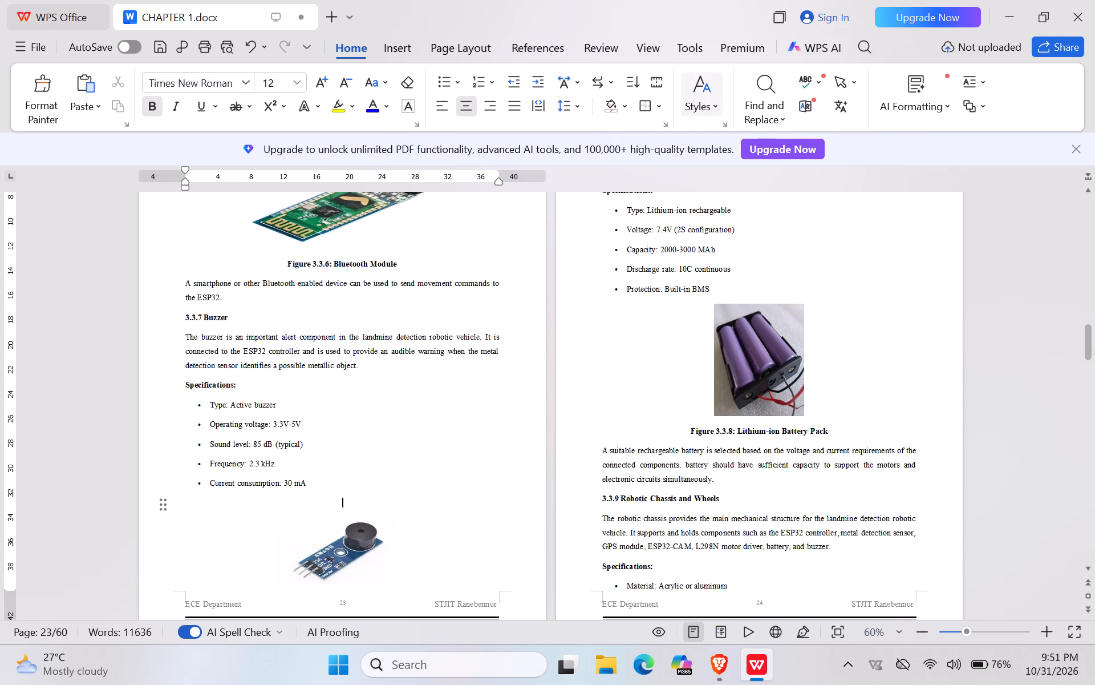
key("BackSpace")
key("BackSpace")
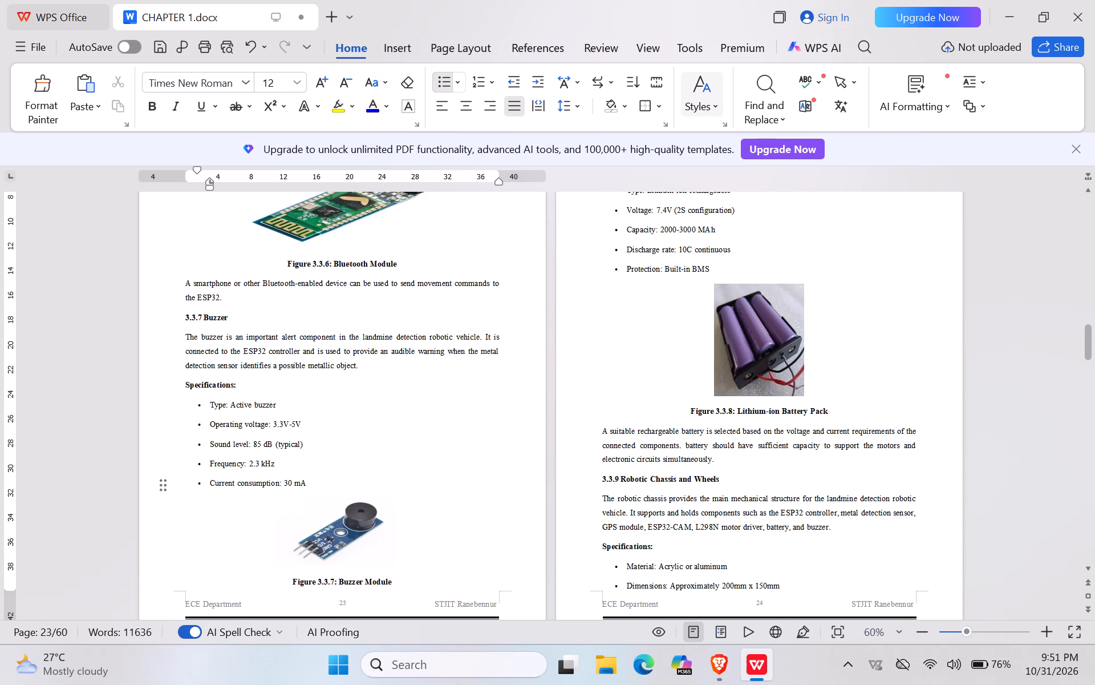
scroll(307, 502, "right", 1)
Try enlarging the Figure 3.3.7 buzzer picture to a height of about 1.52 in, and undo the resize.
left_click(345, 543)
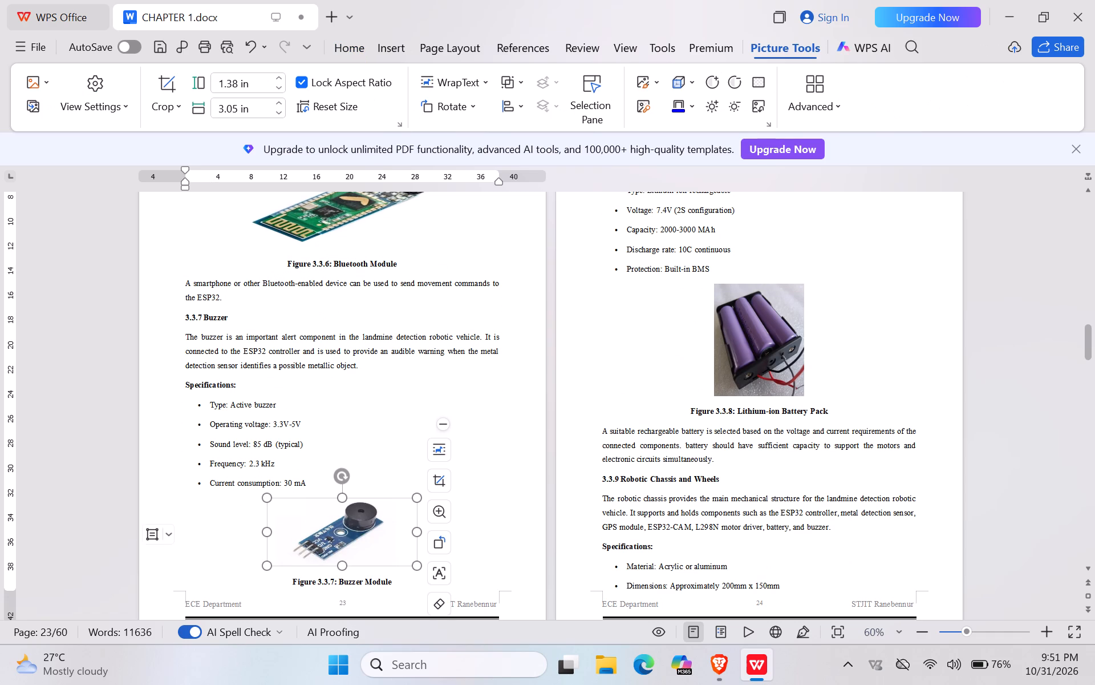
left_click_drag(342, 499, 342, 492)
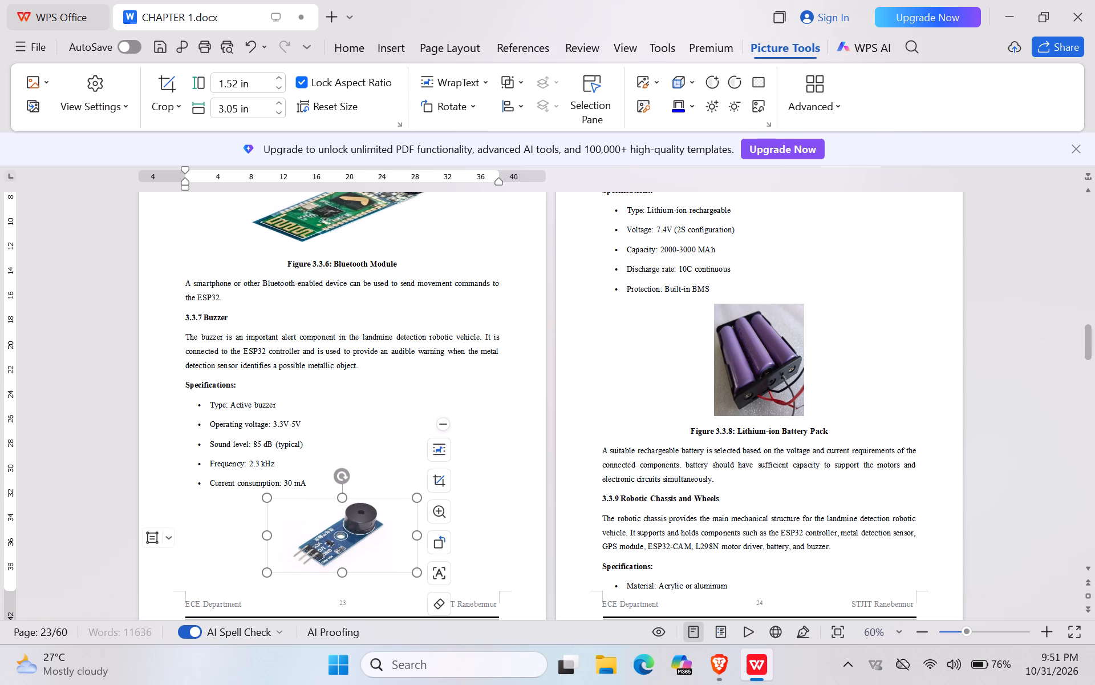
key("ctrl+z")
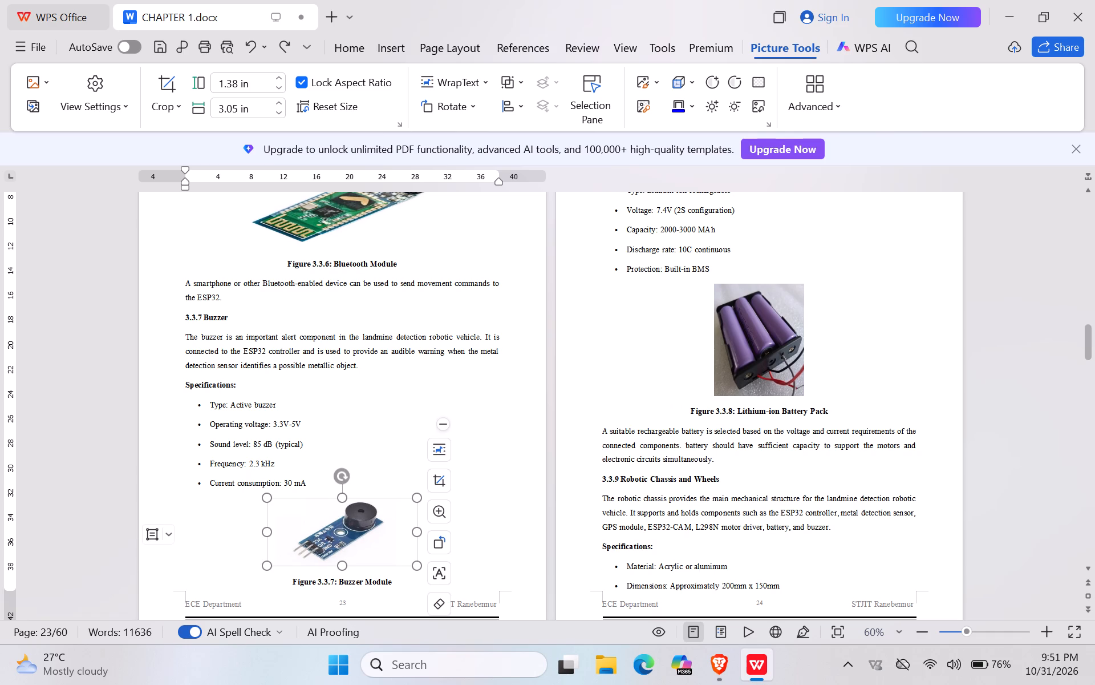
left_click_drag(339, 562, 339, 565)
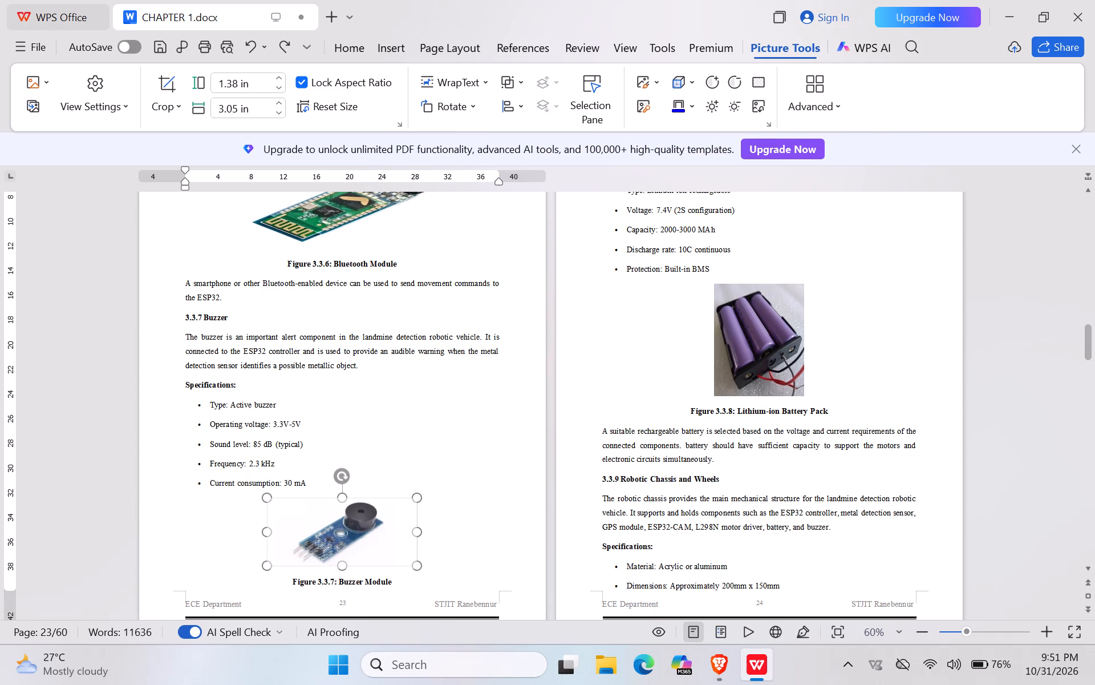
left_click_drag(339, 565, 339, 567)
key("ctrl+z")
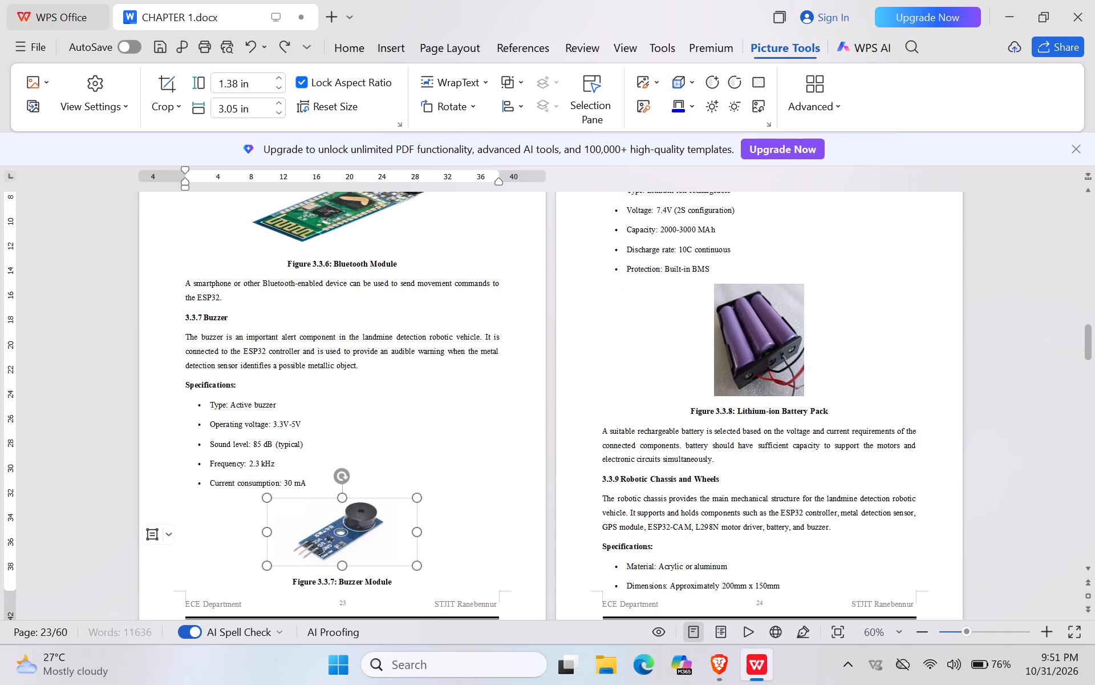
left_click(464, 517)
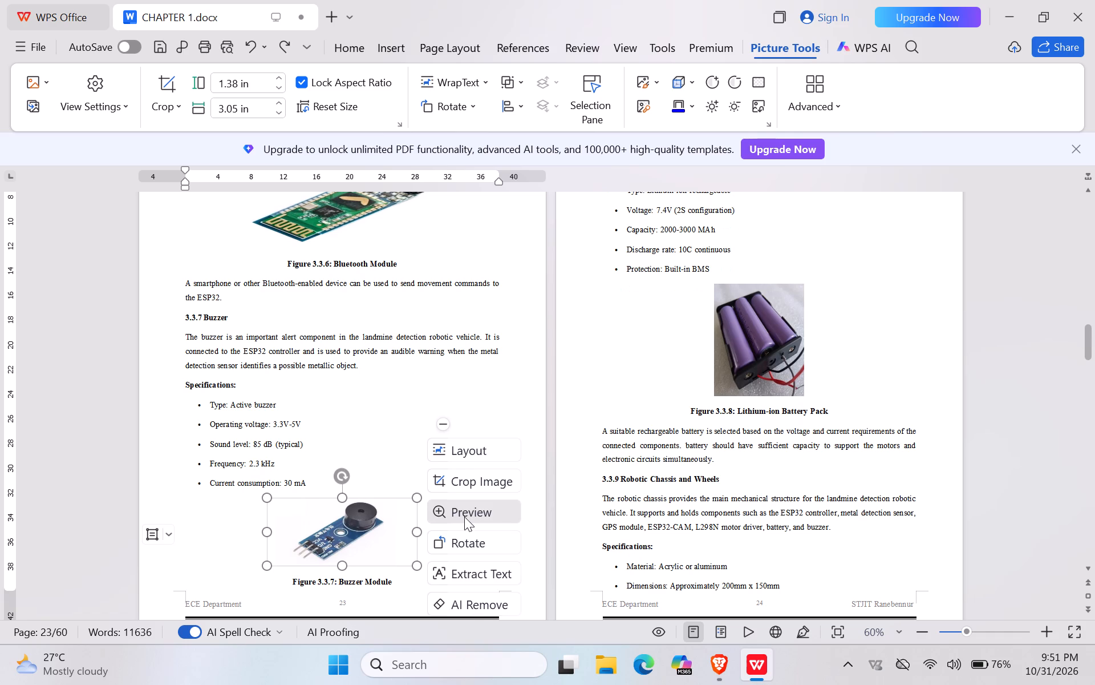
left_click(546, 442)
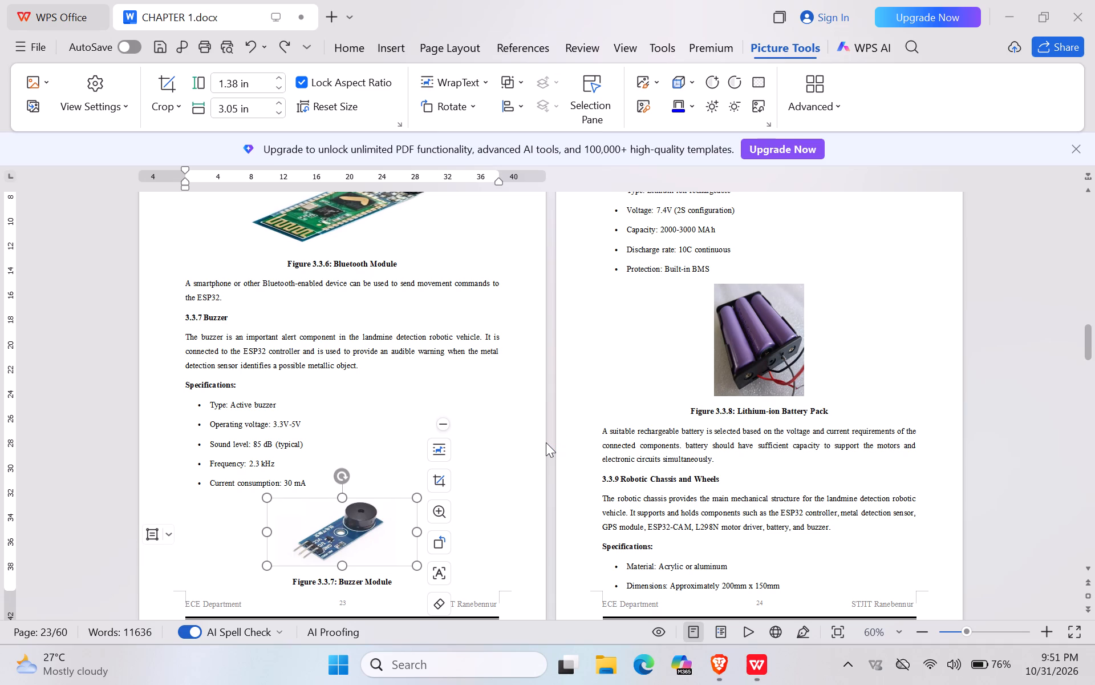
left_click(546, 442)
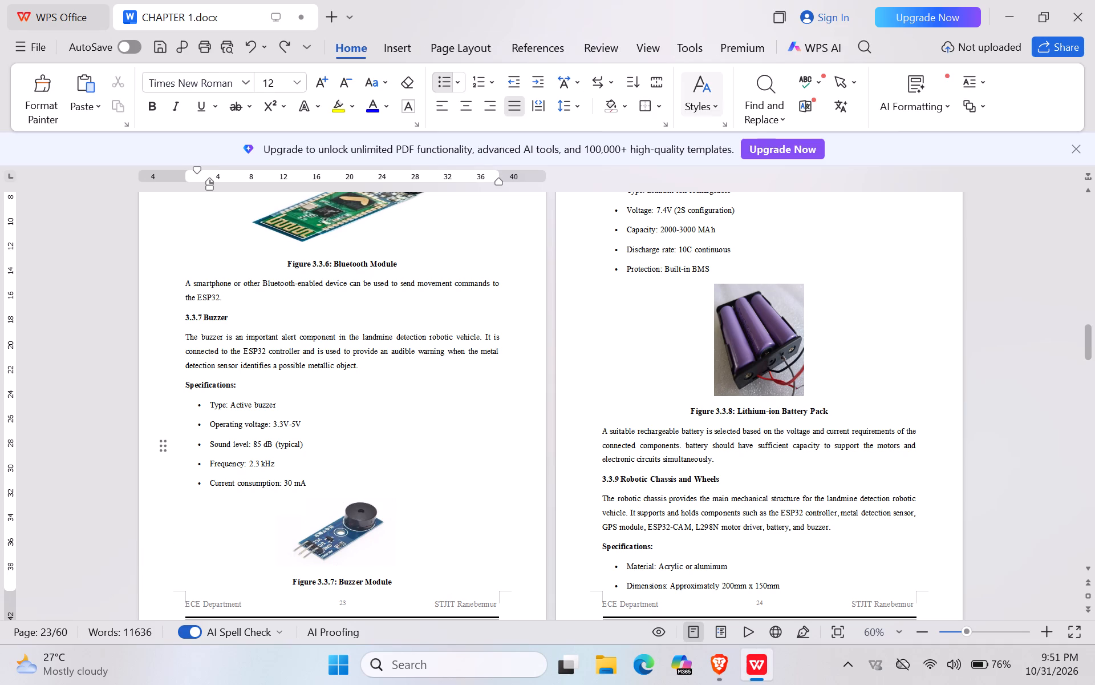
Save the report document.
key("ctrl+s")
key("ctrl+s")
key("ctrl+s")
Review the rest of Chapter 3 from 3.3.7 Buzzer through 3.7 Summary, checking figures, captions and where Chapter 4 begins.
scroll(543, 465, "up", 2)
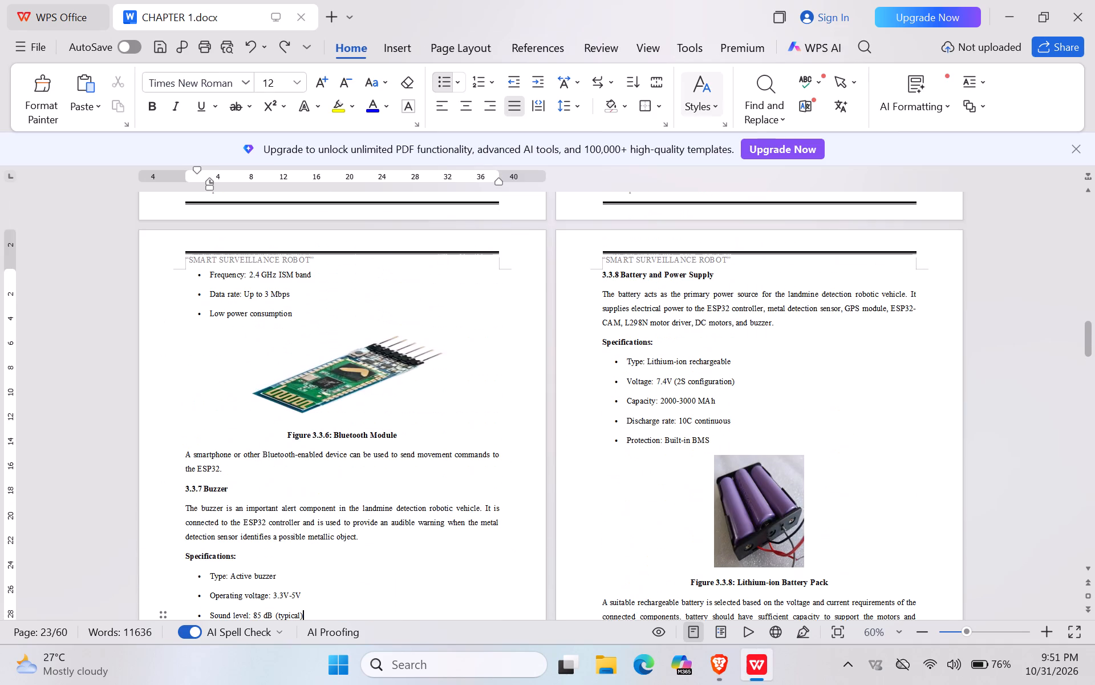
scroll(543, 465, "down", 2)
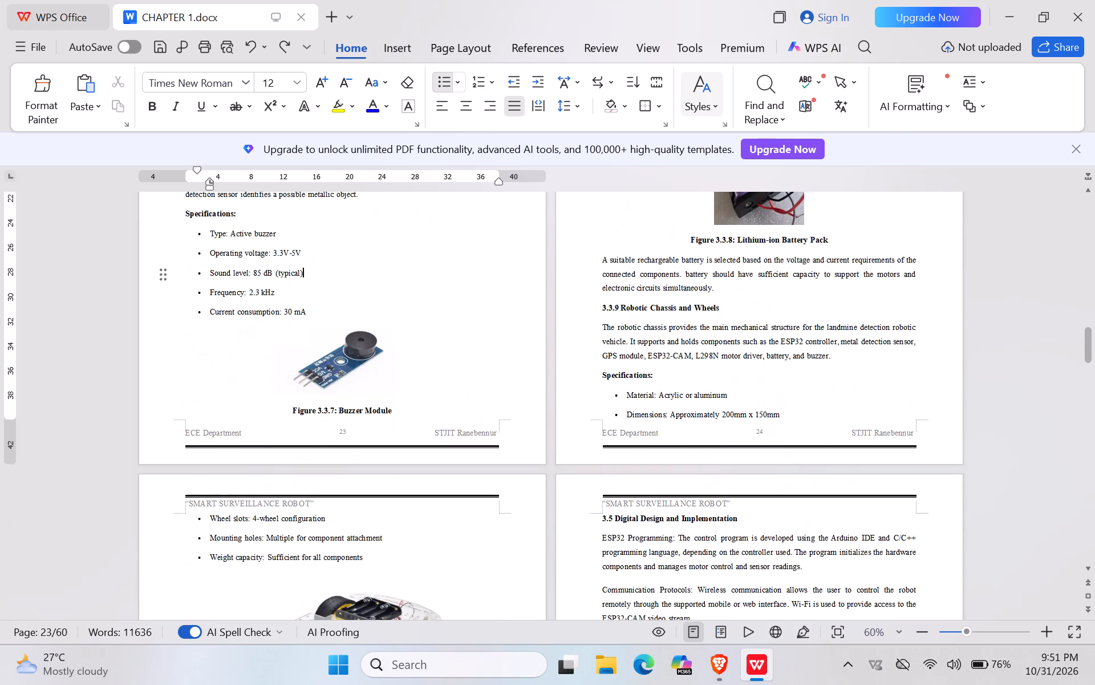
scroll(543, 465, "down", 3)
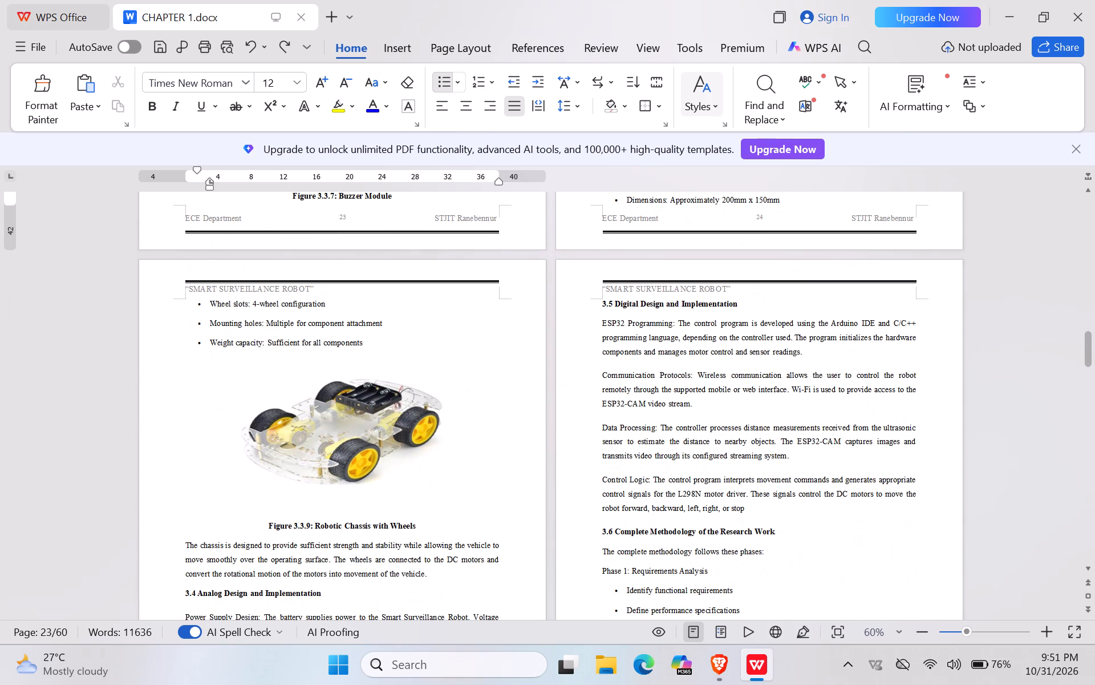
scroll(543, 465, "down", 2)
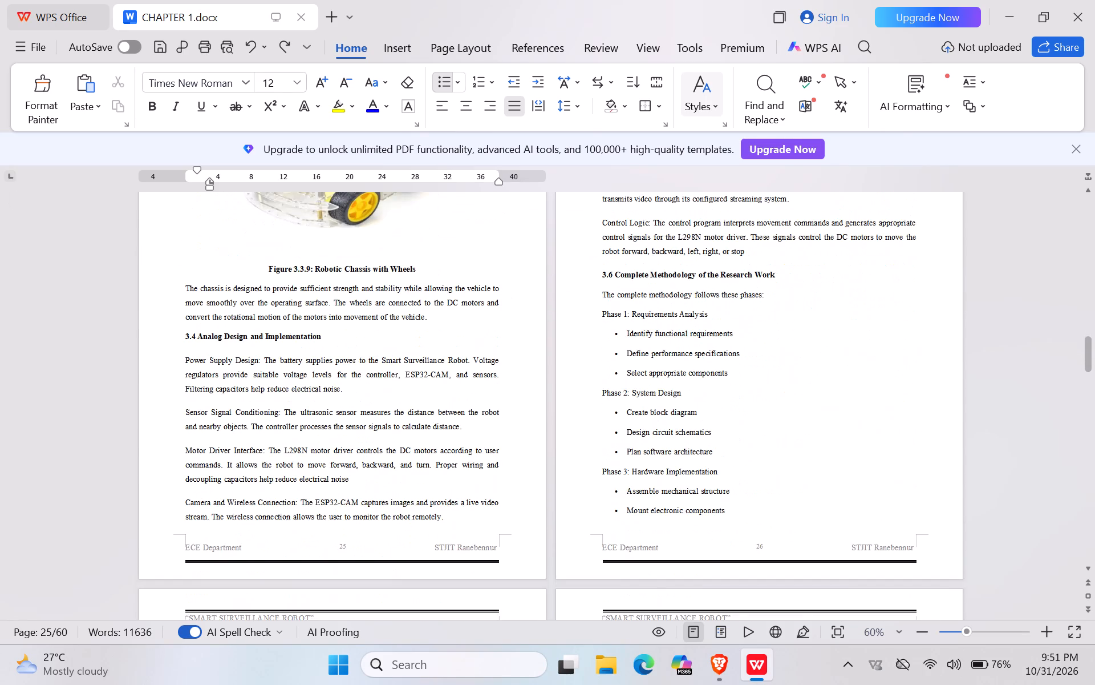
scroll(543, 465, "up", 2)
scroll(543, 465, "down", 3)
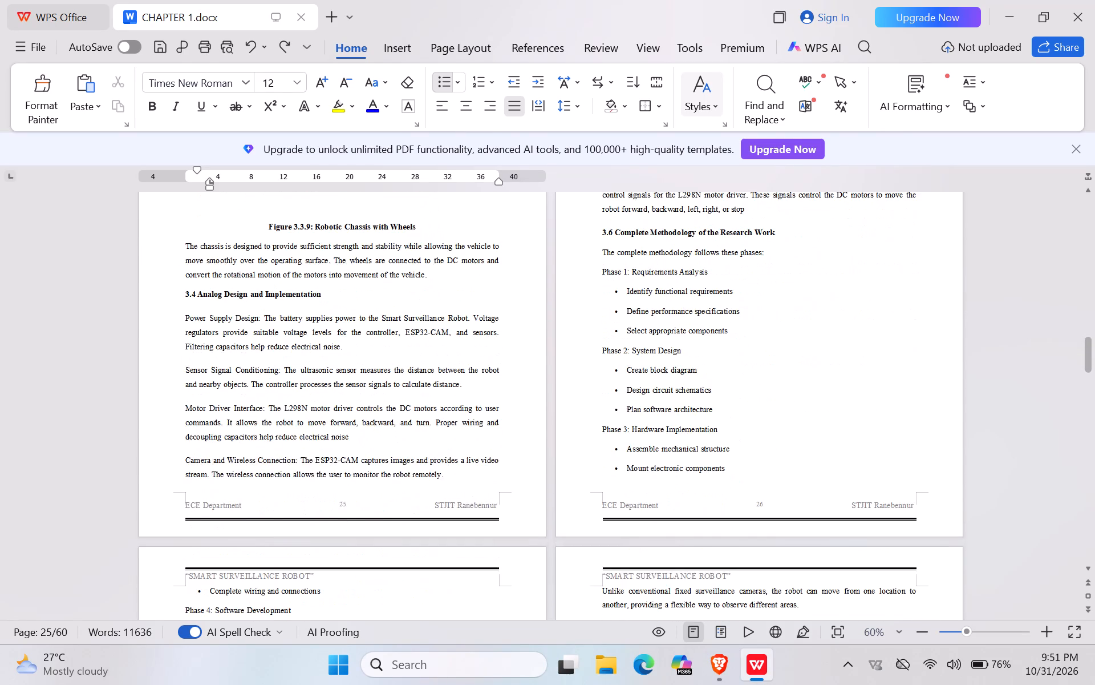
scroll(543, 465, "down", 3)
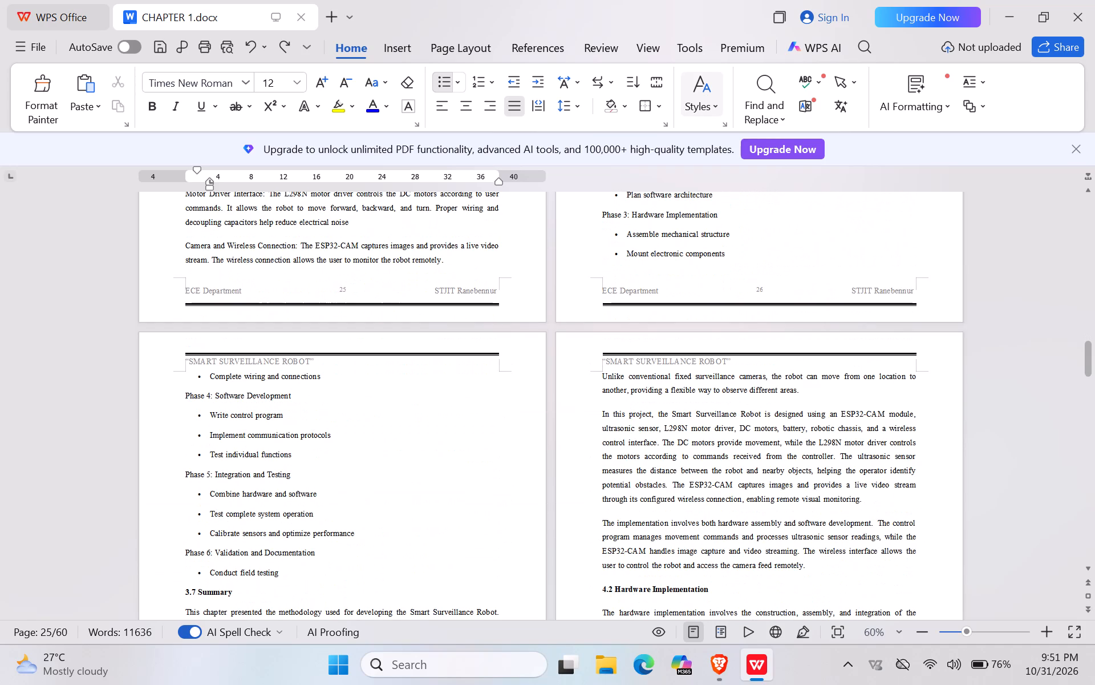
left_click(543, 465)
scroll(543, 465, "down", 1)
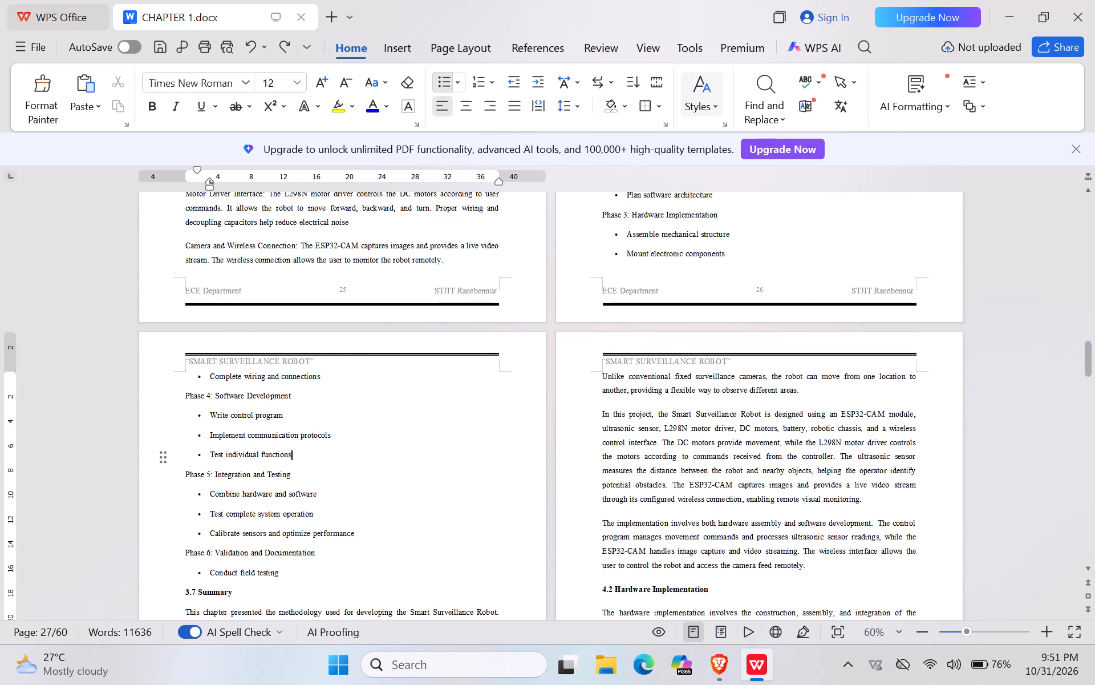
scroll(543, 465, "down", 2)
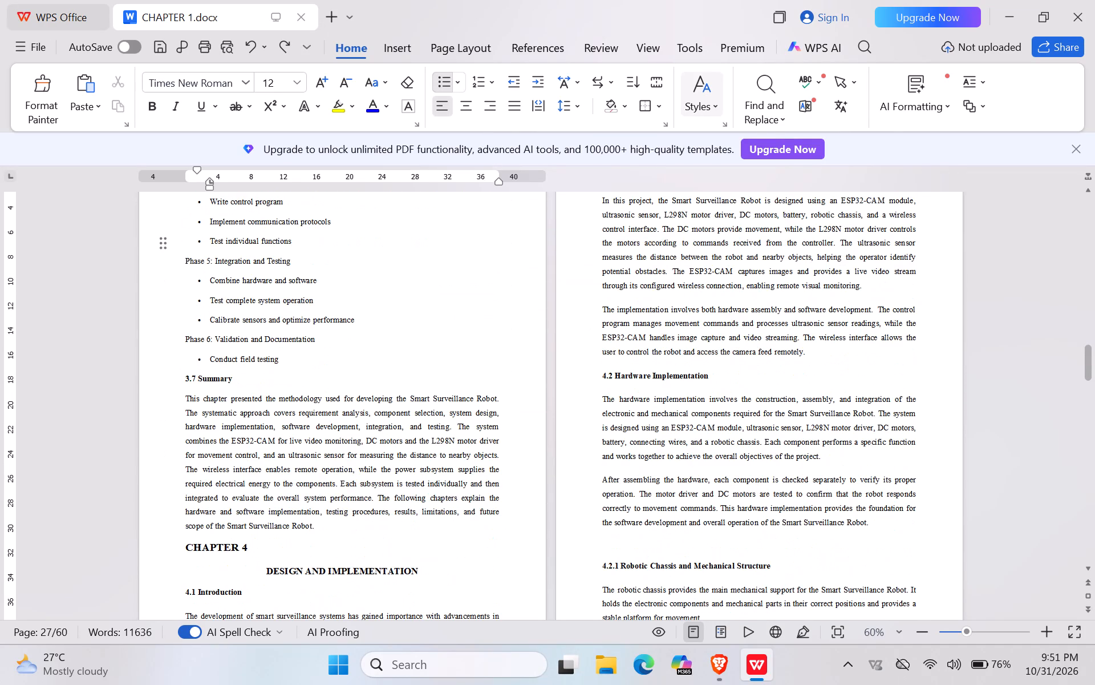
scroll(543, 465, "up", 2)
scroll(543, 465, "down", 1)
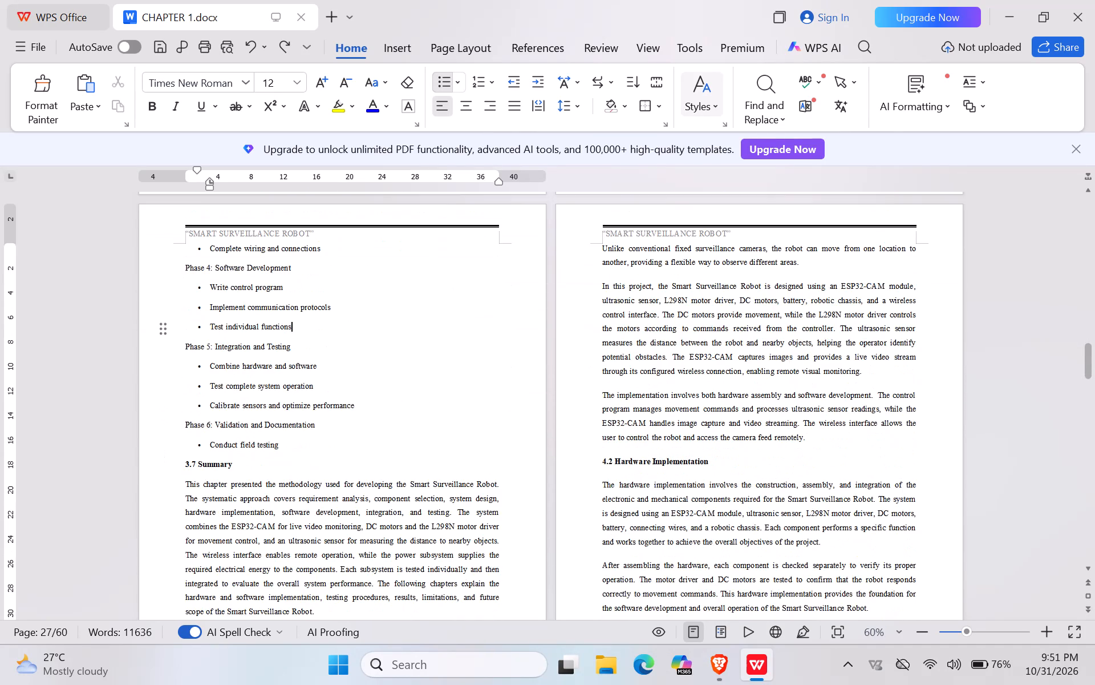
scroll(543, 465, "down", 1)
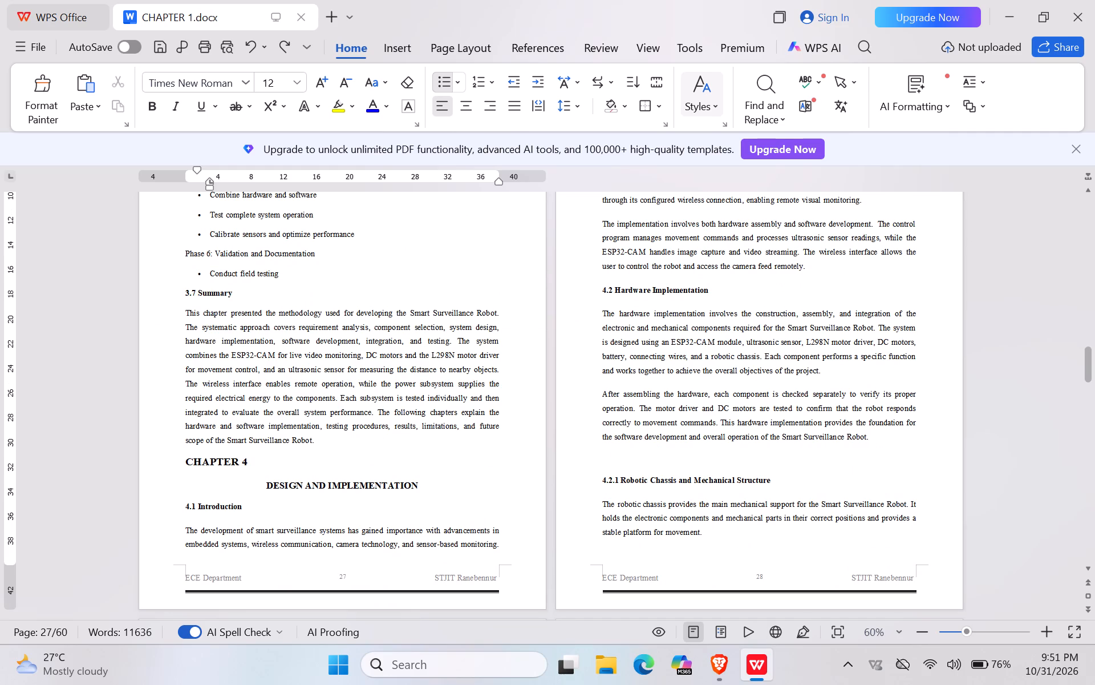
Insert four blank lines before the CHAPTER 4 heading on page 27 so the chapter starts at the top of page 28.
left_click(186, 459)
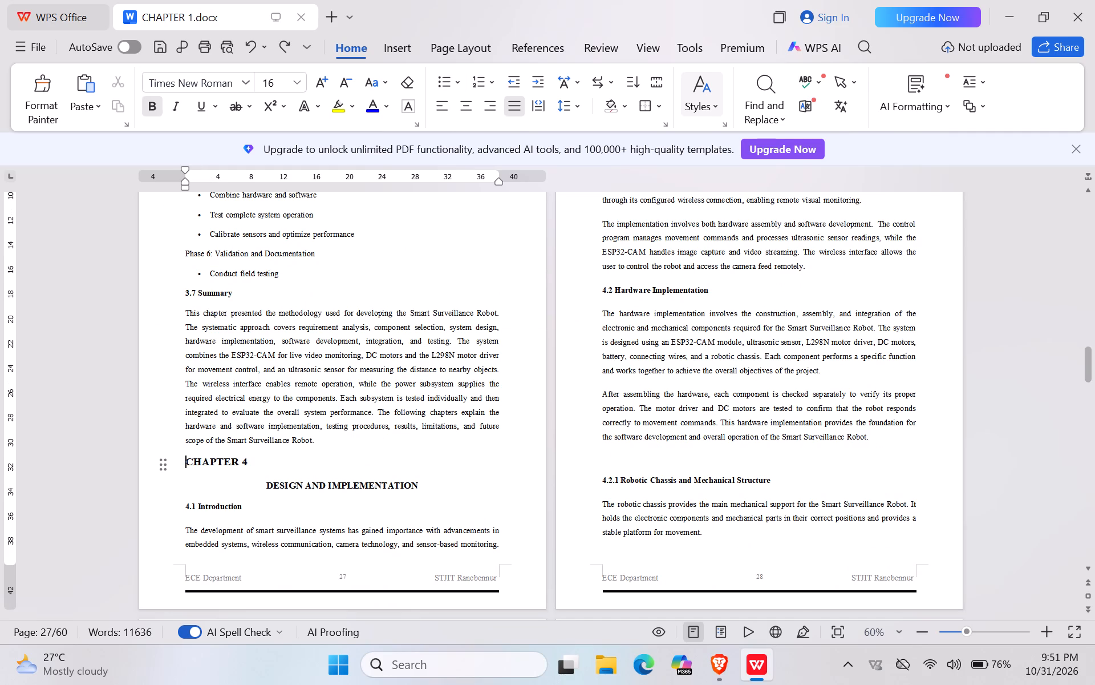
key("Return")
key("Return")
key("Return")
key("Return")
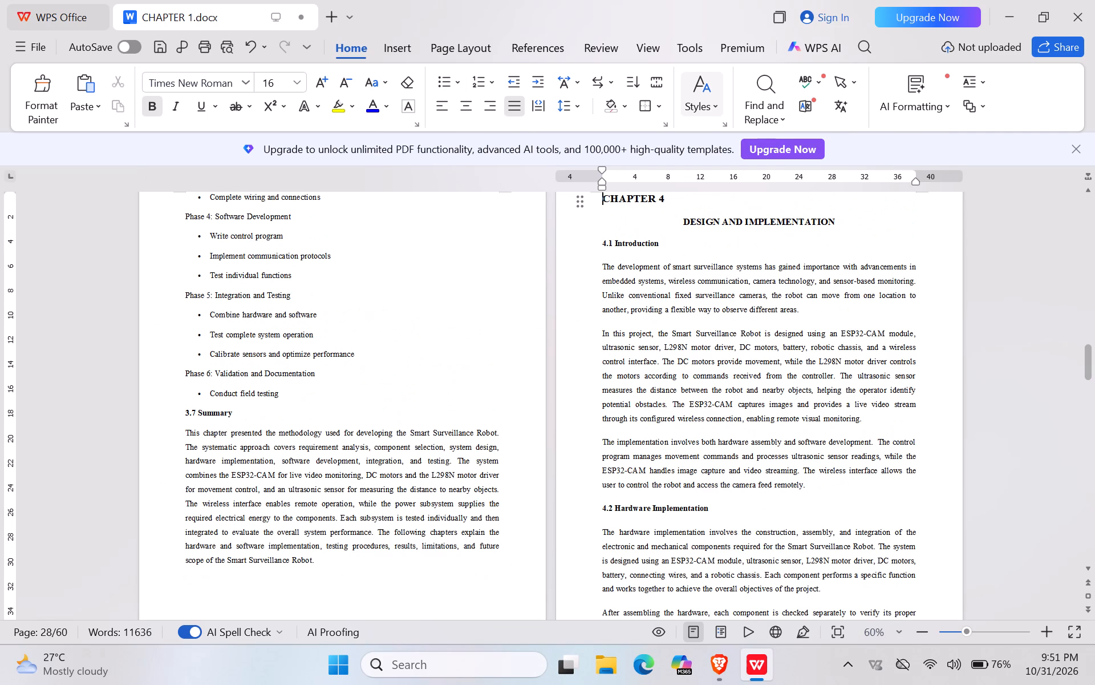
scroll(186, 459, "up", 1)
scroll(186, 459, "down", 1)
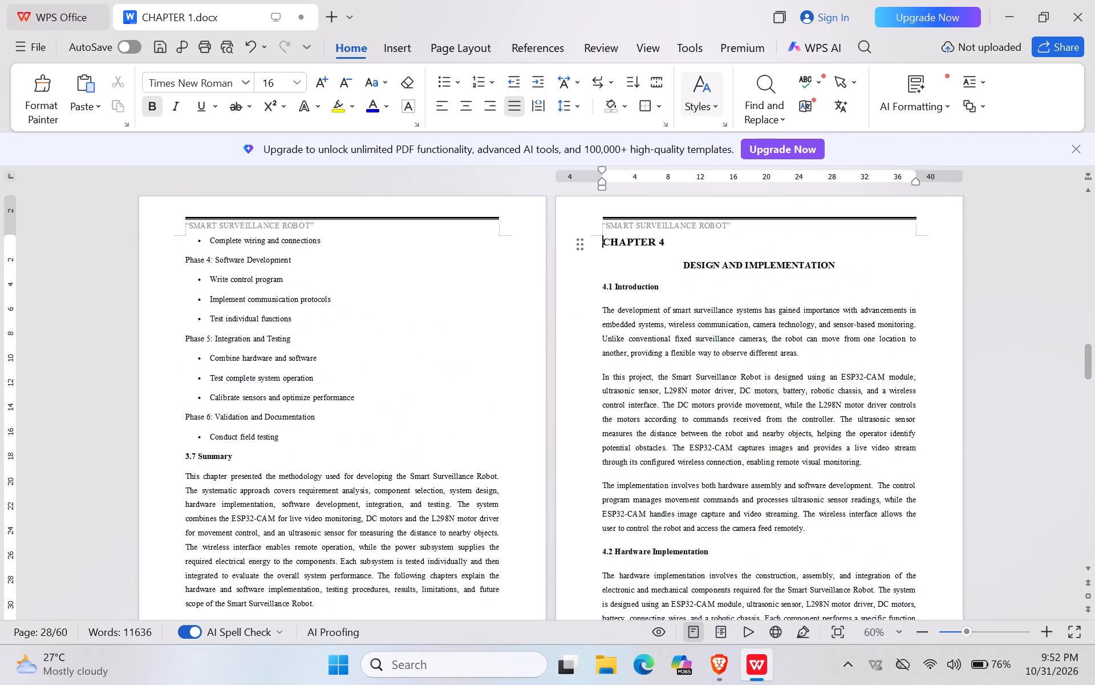
Save the report document with the new Chapter 4 page start.
scroll(186, 459, "down", 1)
key("ctrl+s")
key("ctrl+s")
key("ctrl+s")
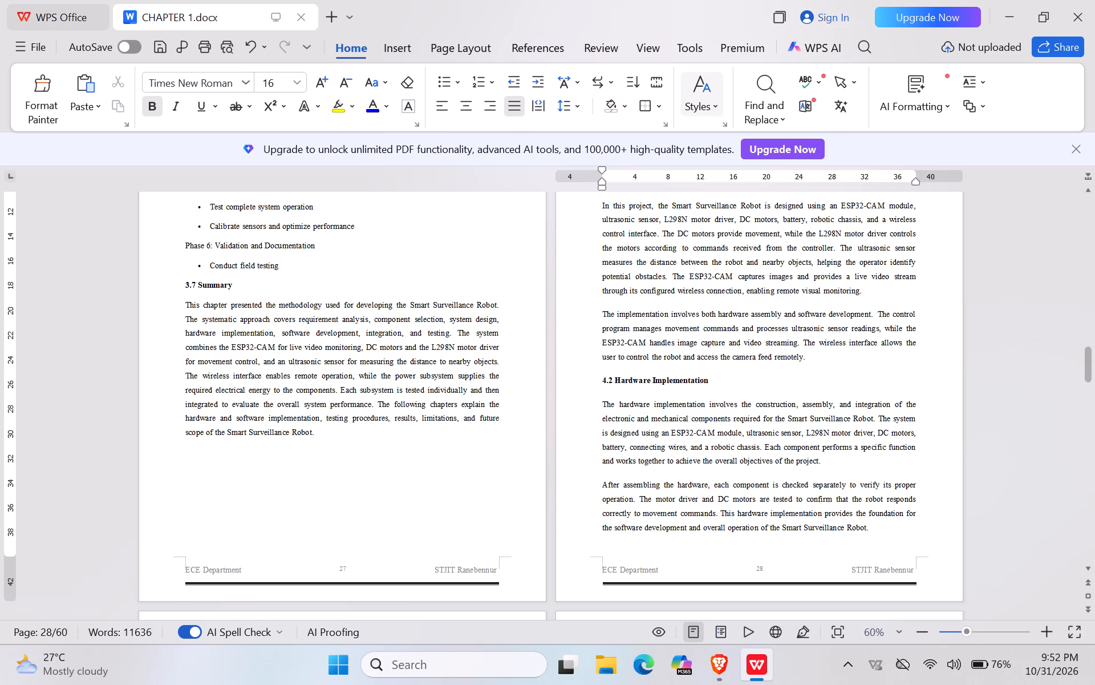
Review Chapter 4's hardware implementation pages, checking the chassis and ESP32 figures, wiring diagram, motor control table and page breaks through 4.2.8.
scroll(186, 459, "down", 3)
scroll(186, 459, "up", 1)
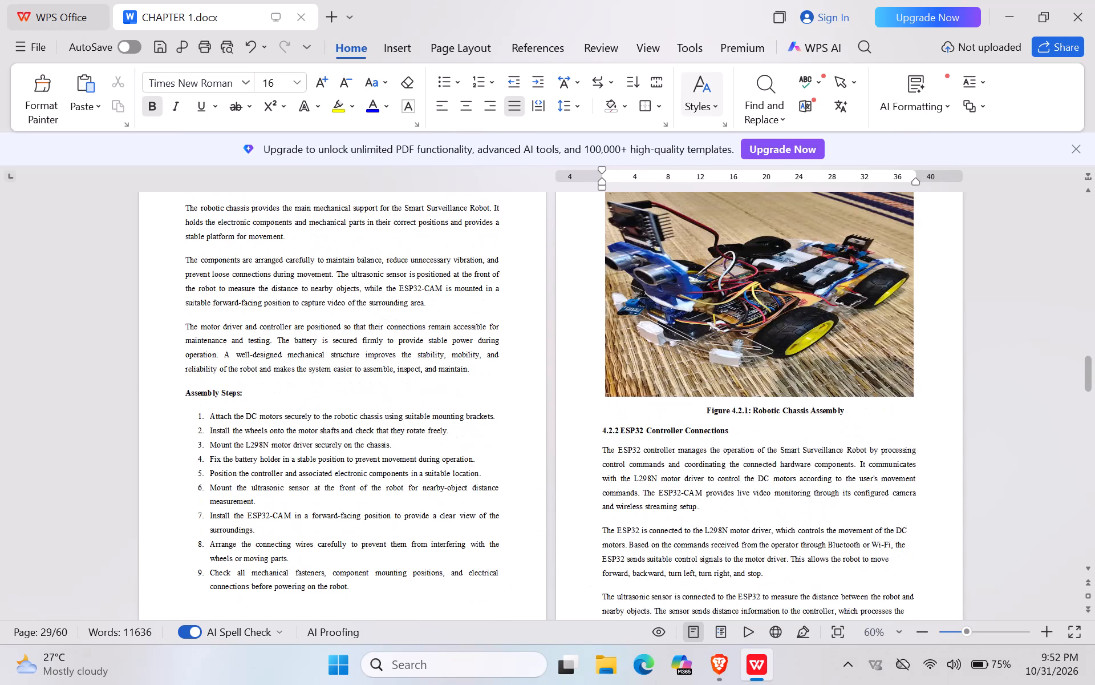
scroll(186, 459, "up", 1)
scroll(186, 459, "down", 3)
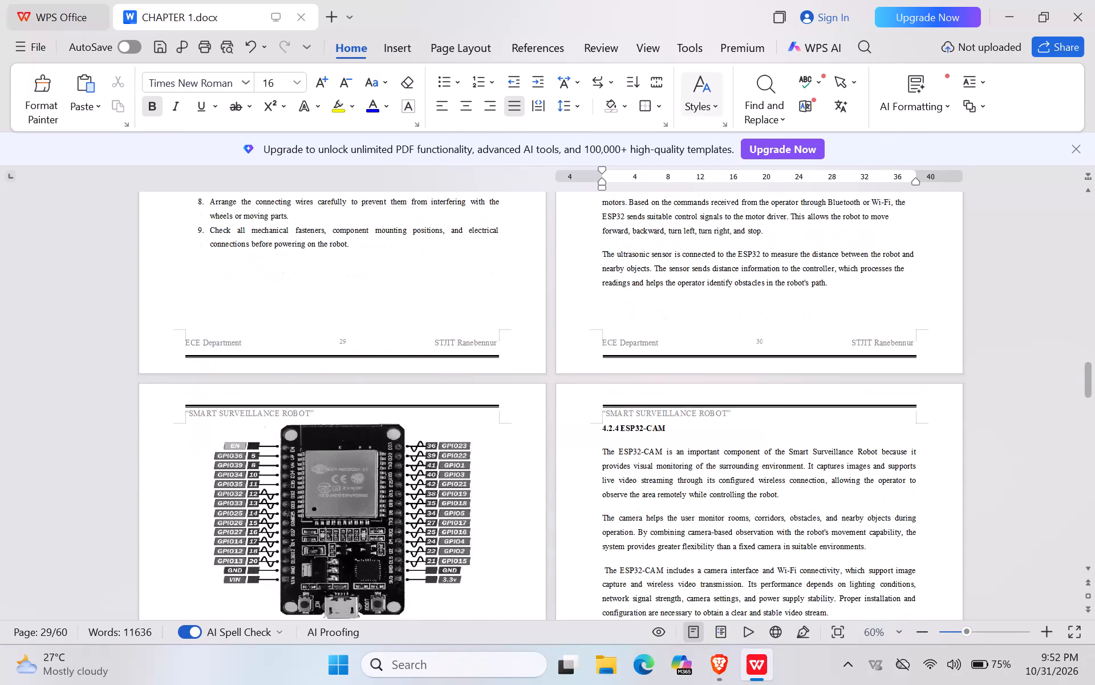
scroll(186, 459, "up", 1)
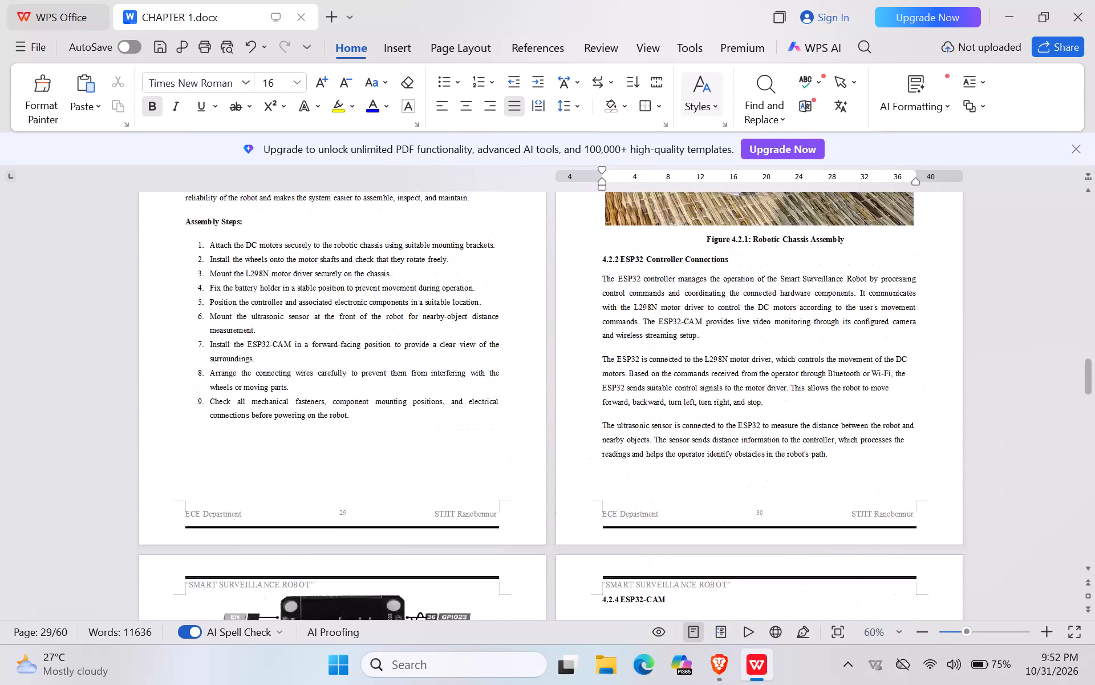
scroll(186, 459, "up", 2)
scroll(186, 459, "down", 1)
scroll(186, 459, "up", 1)
scroll(186, 459, "down", 1)
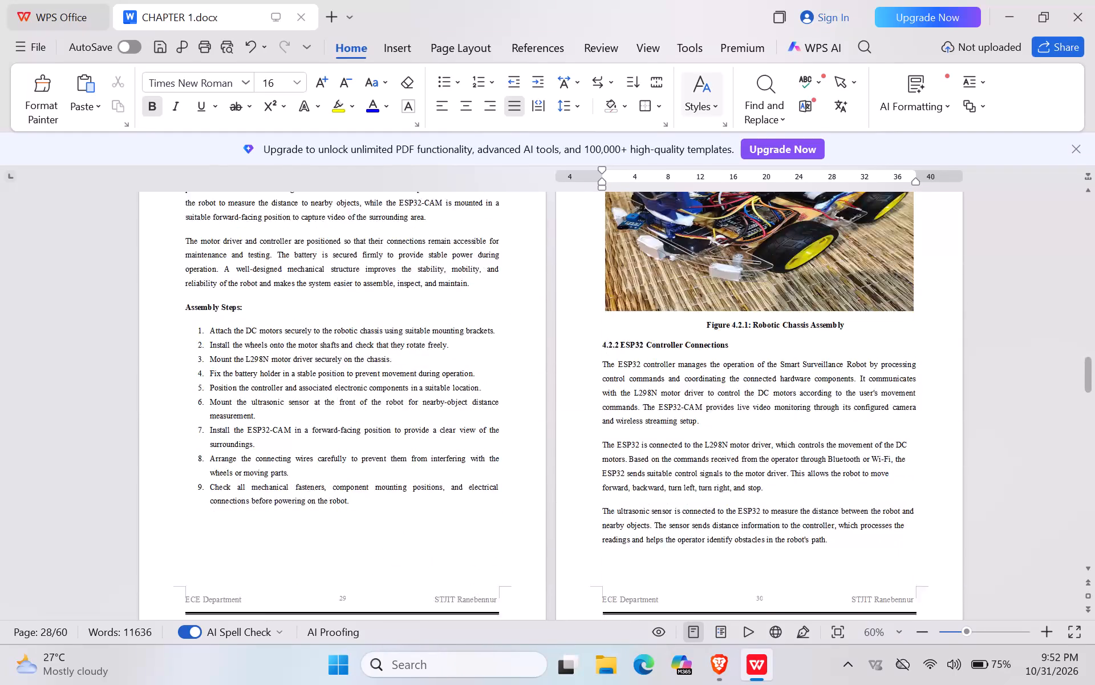
scroll(186, 459, "down", 1)
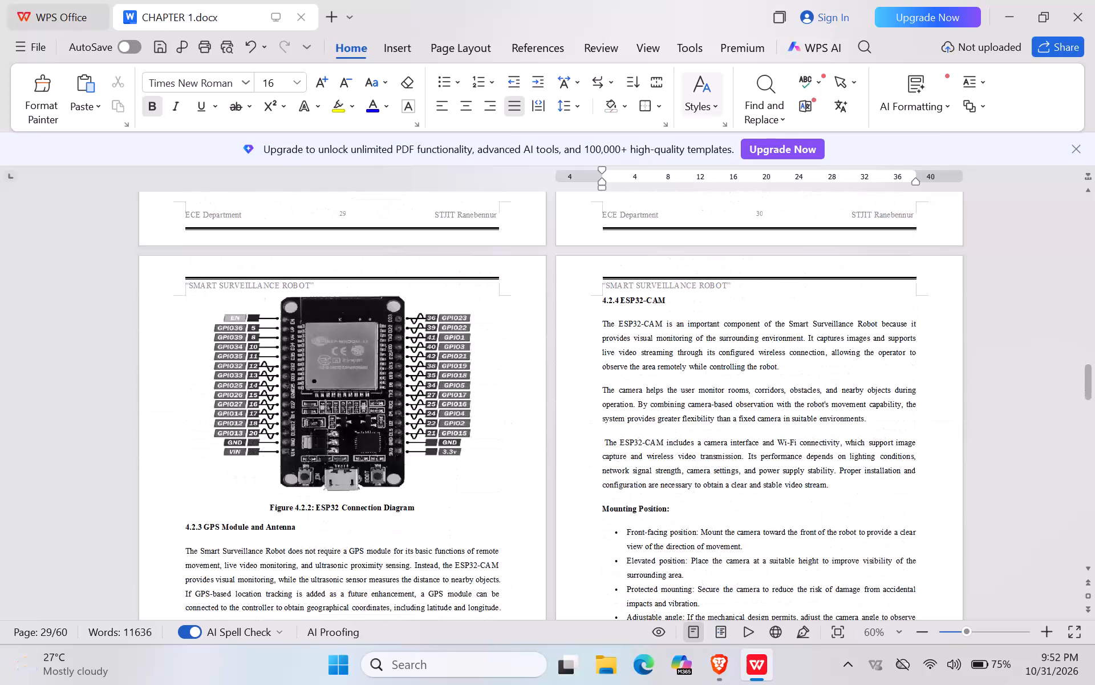
scroll(186, 459, "down", 4)
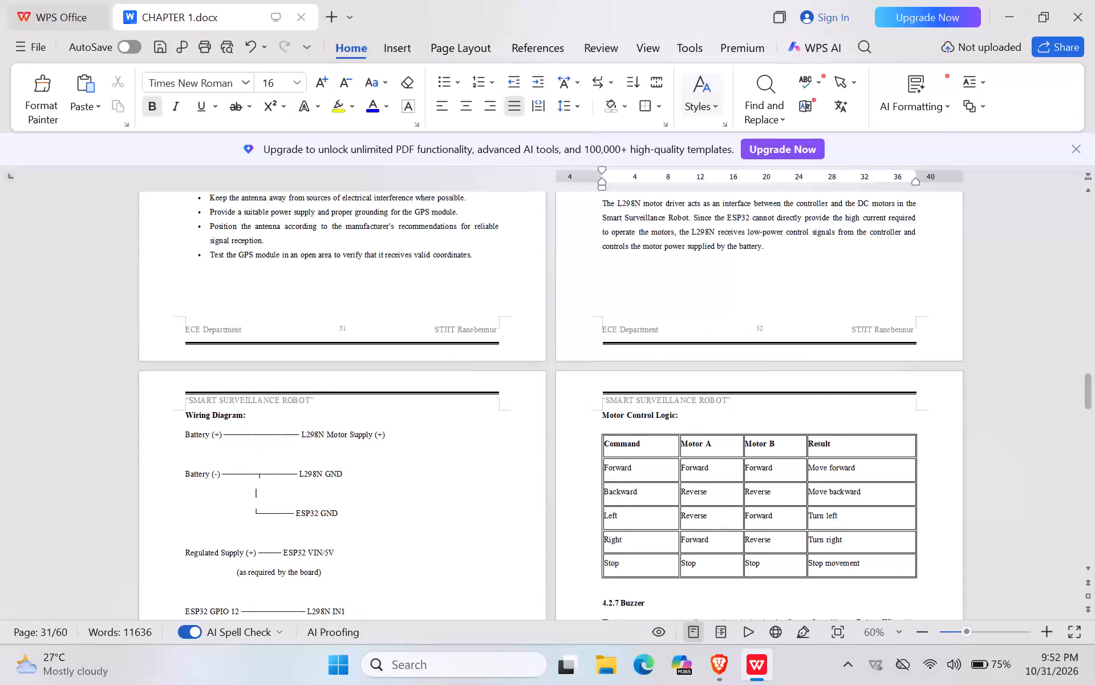
scroll(186, 459, "down", 3)
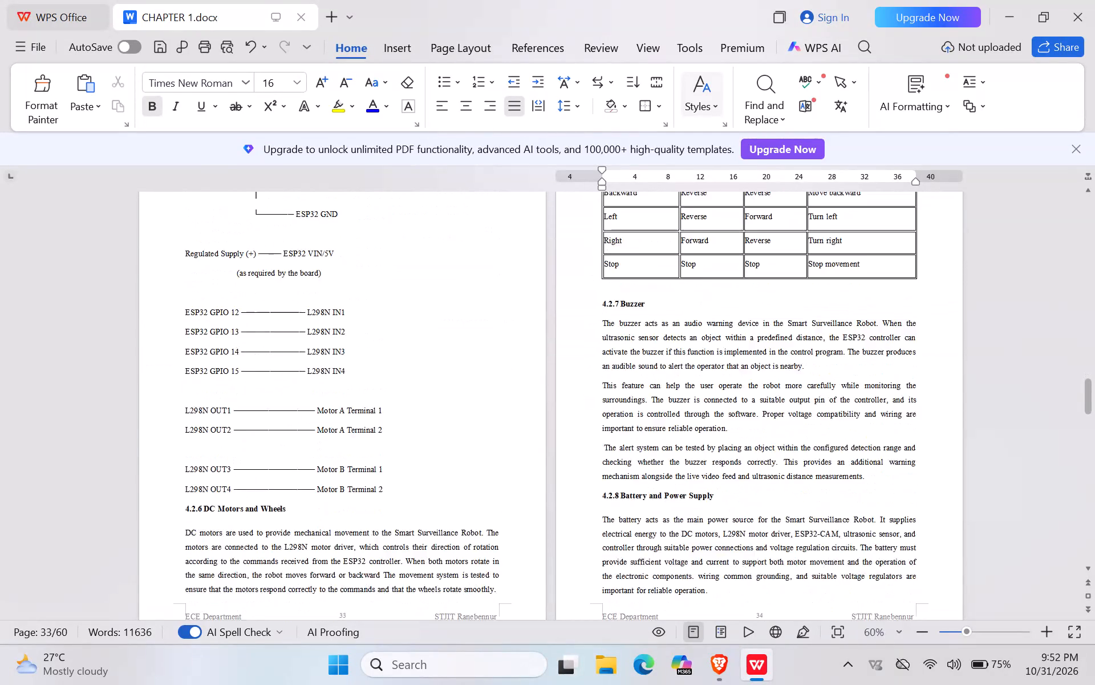
Review the rest of Chapter 4 from 4.2.8 through software implementation, flowchart, testing, calibration and prototype overview, up to where Chapter 5 begins.
scroll(186, 459, "down", 4)
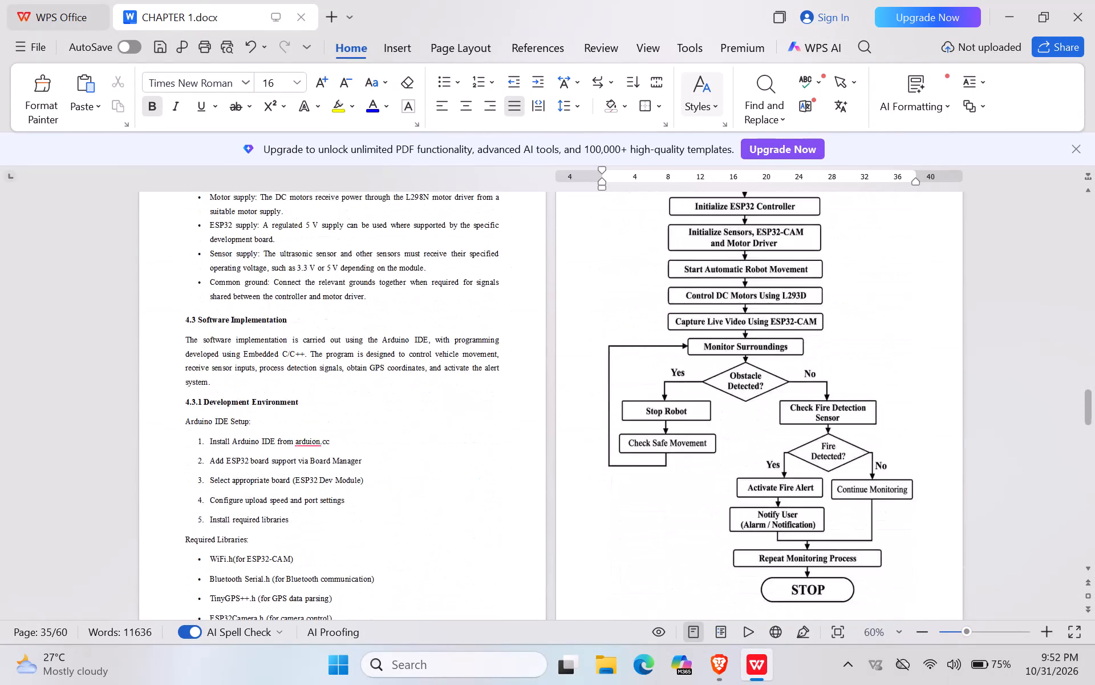
scroll(186, 459, "down", 9)
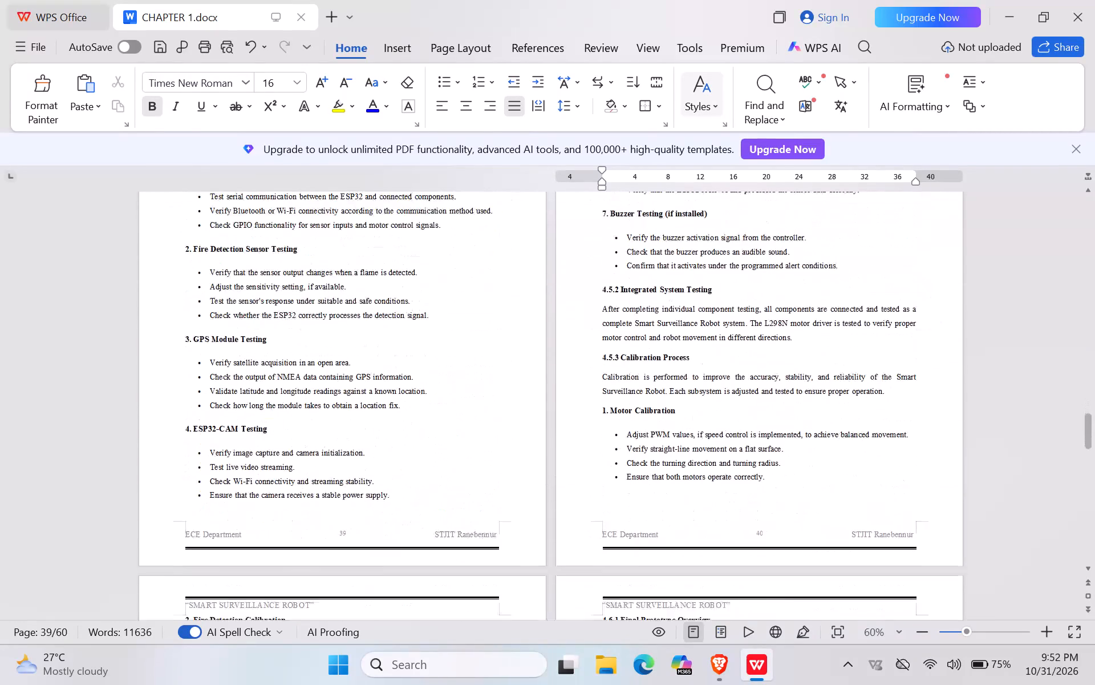
scroll(186, 459, "down", 10)
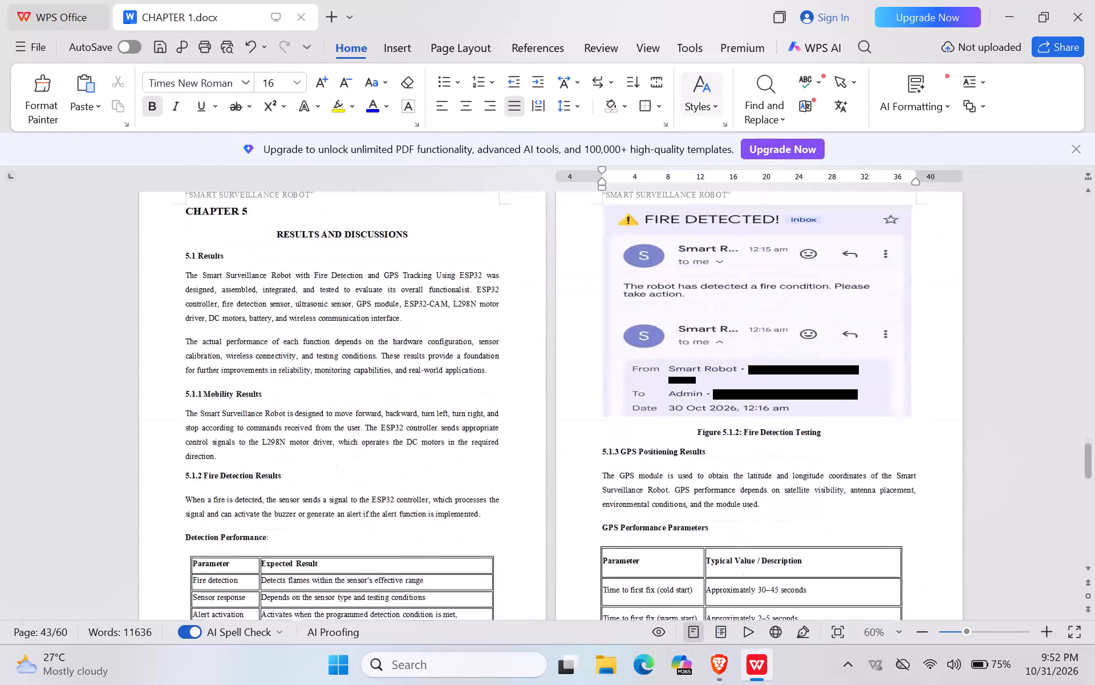
Review Chapter 5's results pages from 5.1.2 to 5.1.4, checking the detection and GPS tables, figures, captions and page-end spacing.
scroll(186, 459, "down", 4)
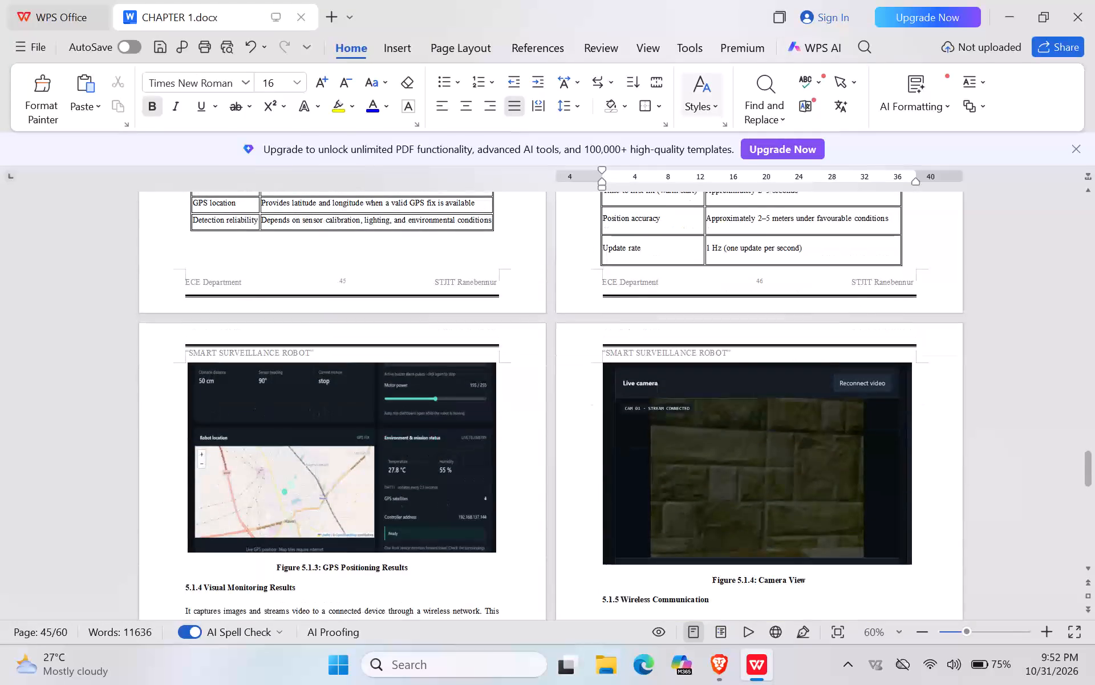
scroll(186, 459, "down", 1)
scroll(186, 459, "up", 3)
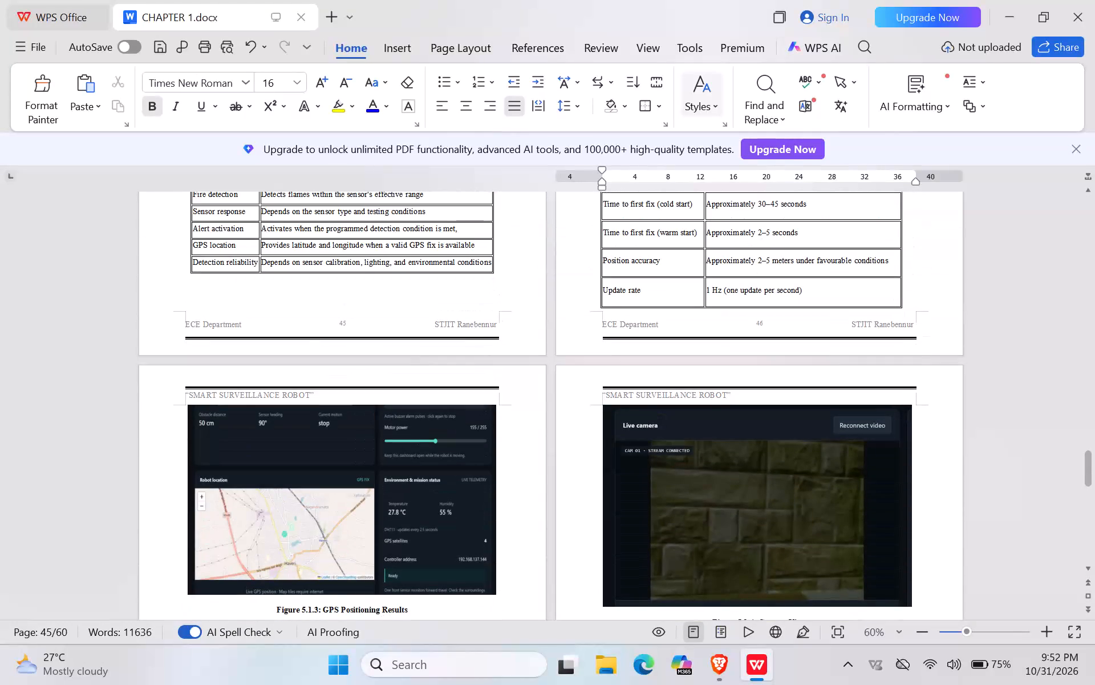
scroll(186, 459, "up", 1)
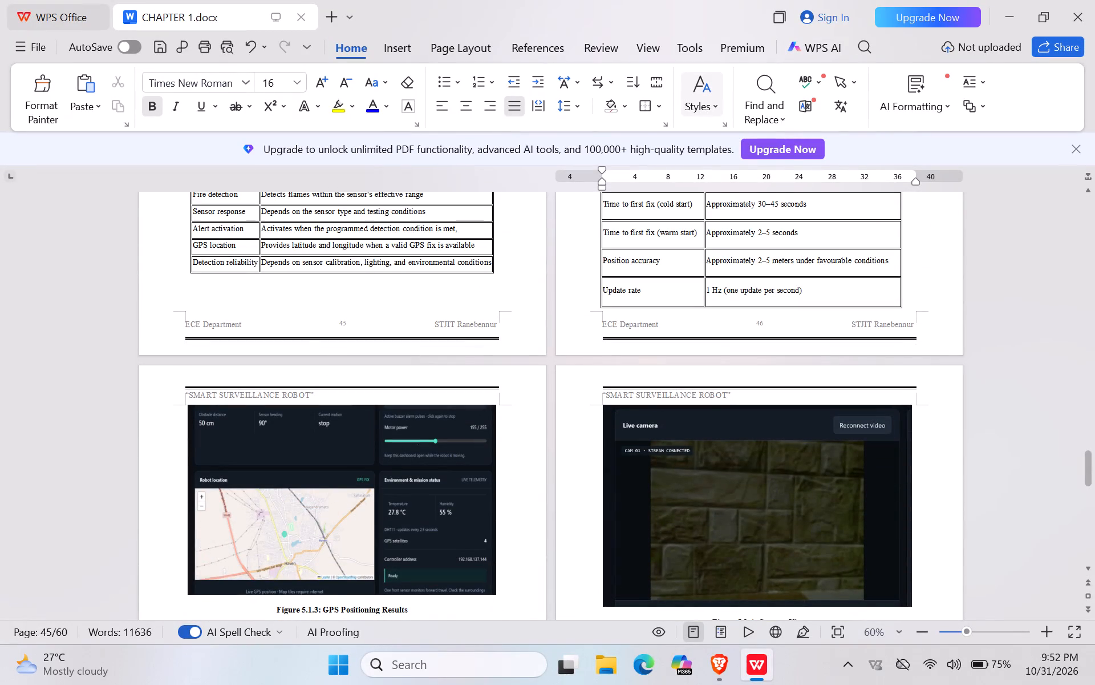
left_click(201, 313)
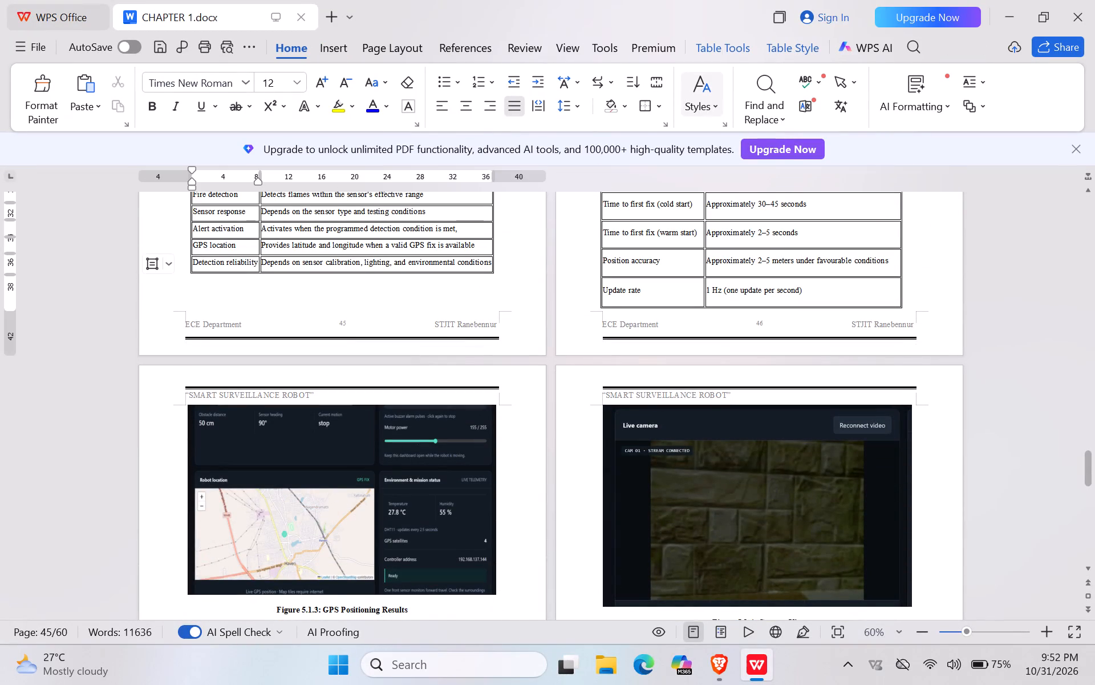
left_click(225, 300)
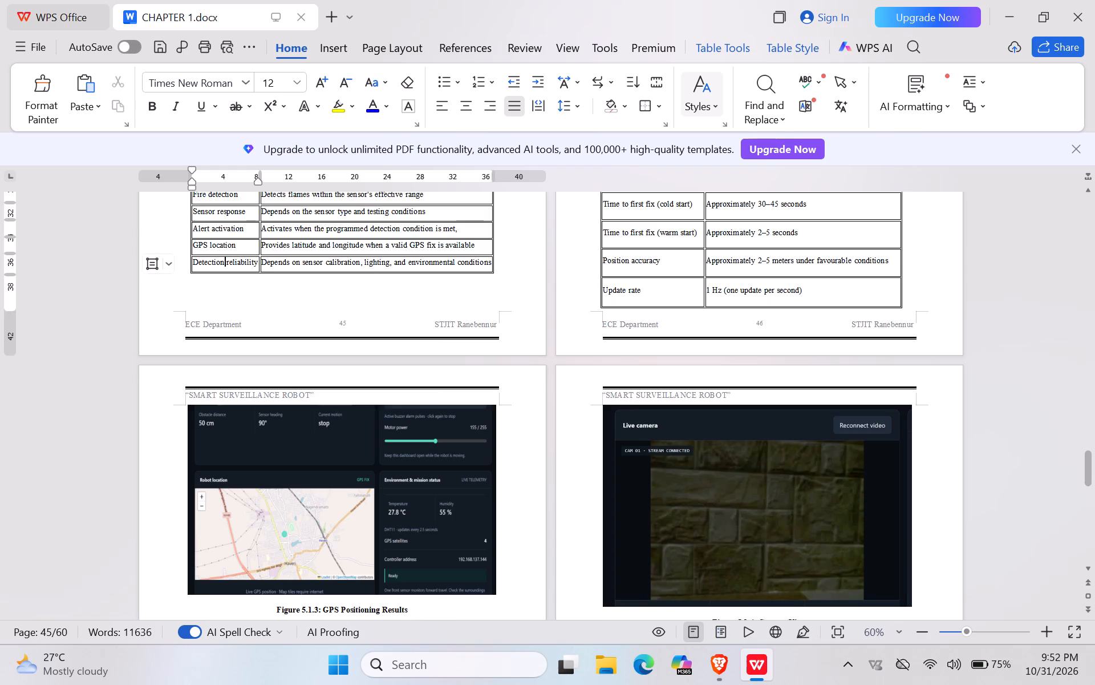
Select the entire Communication Performance Parameters table in section 5.1.5 Wireless Communication on page 48.
scroll(290, 372, "down", 3)
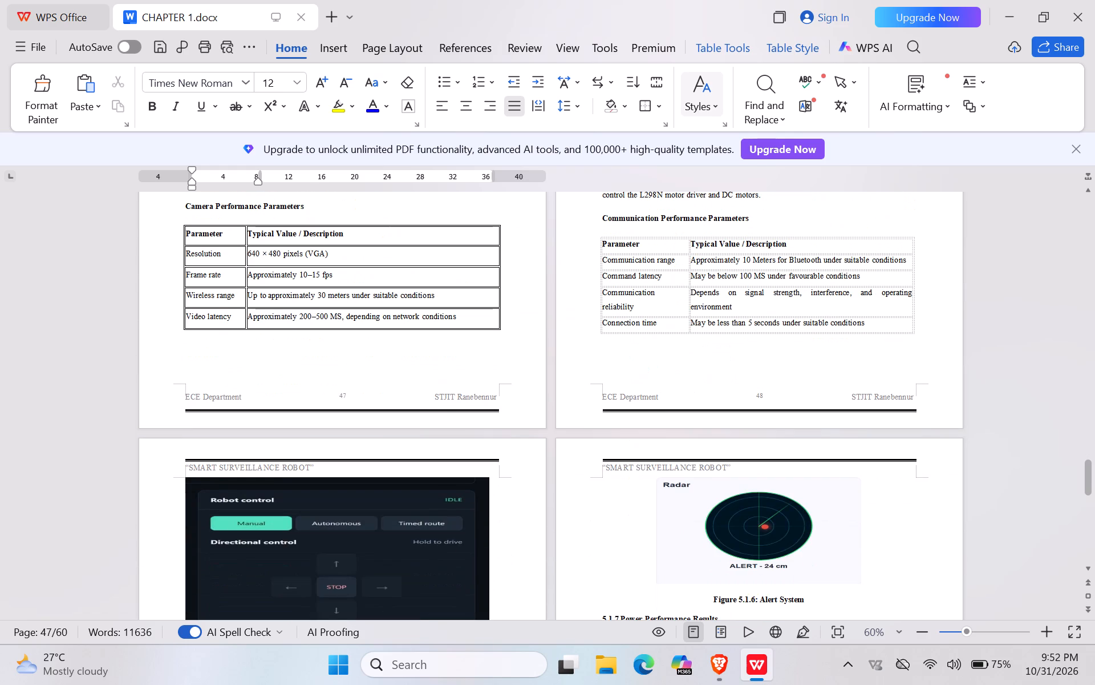
scroll(290, 372, "down", 1)
scroll(290, 372, "up", 2)
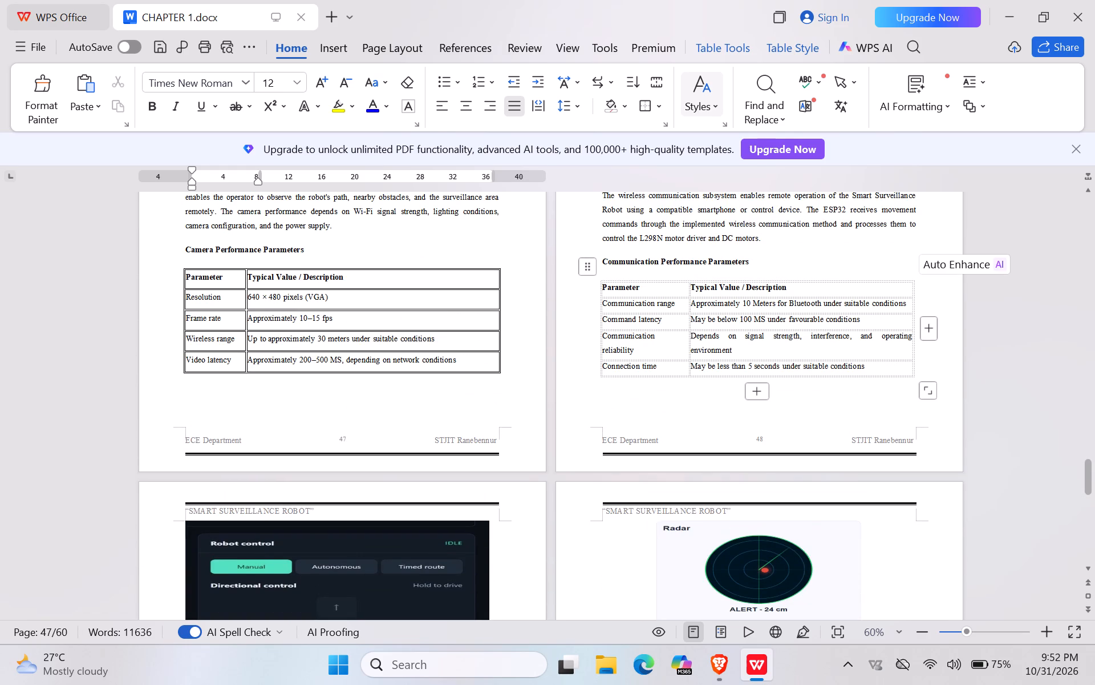
left_click(585, 265)
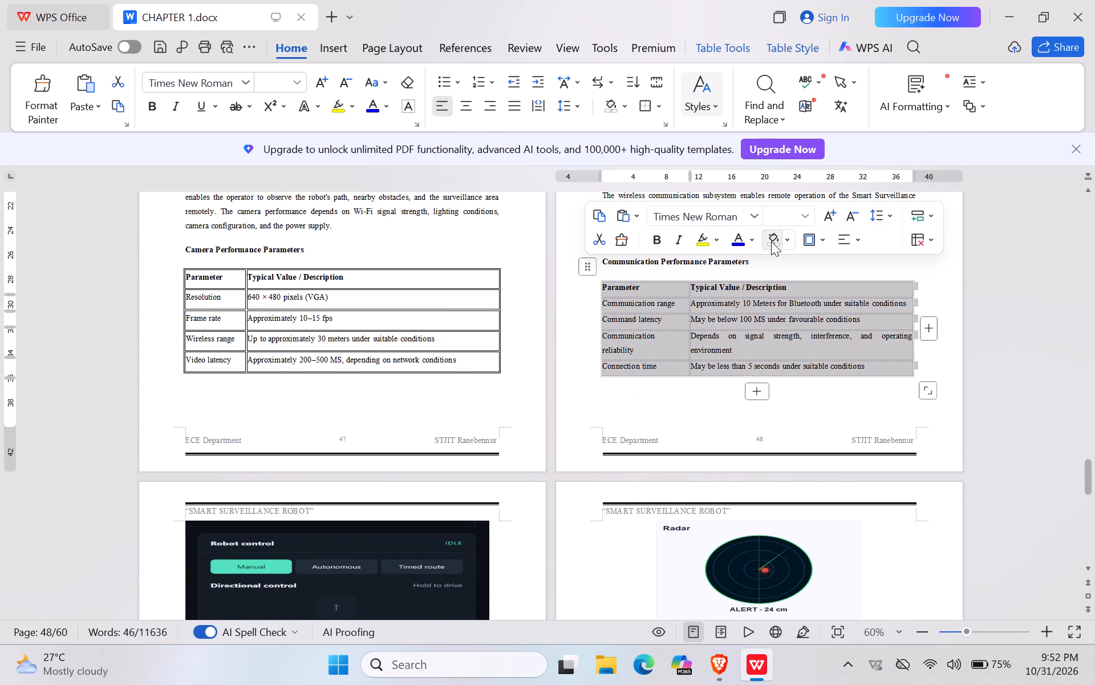
Apply the All borders setting in black to the whole Communication Performance Parameters table.
left_click(820, 245)
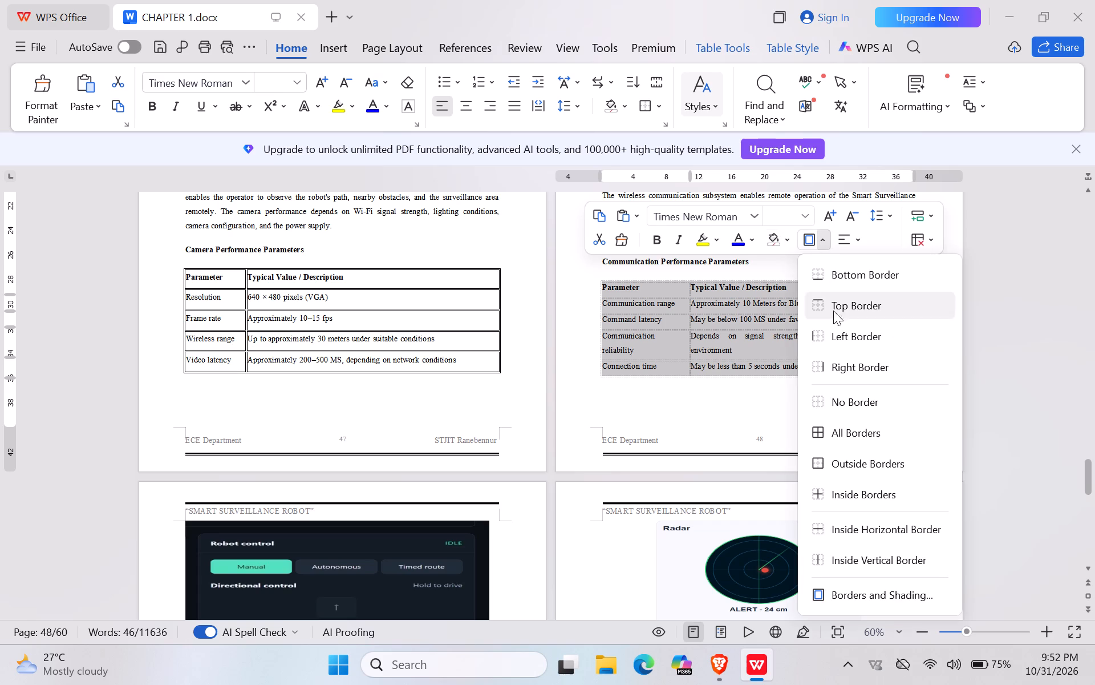
left_click(857, 587)
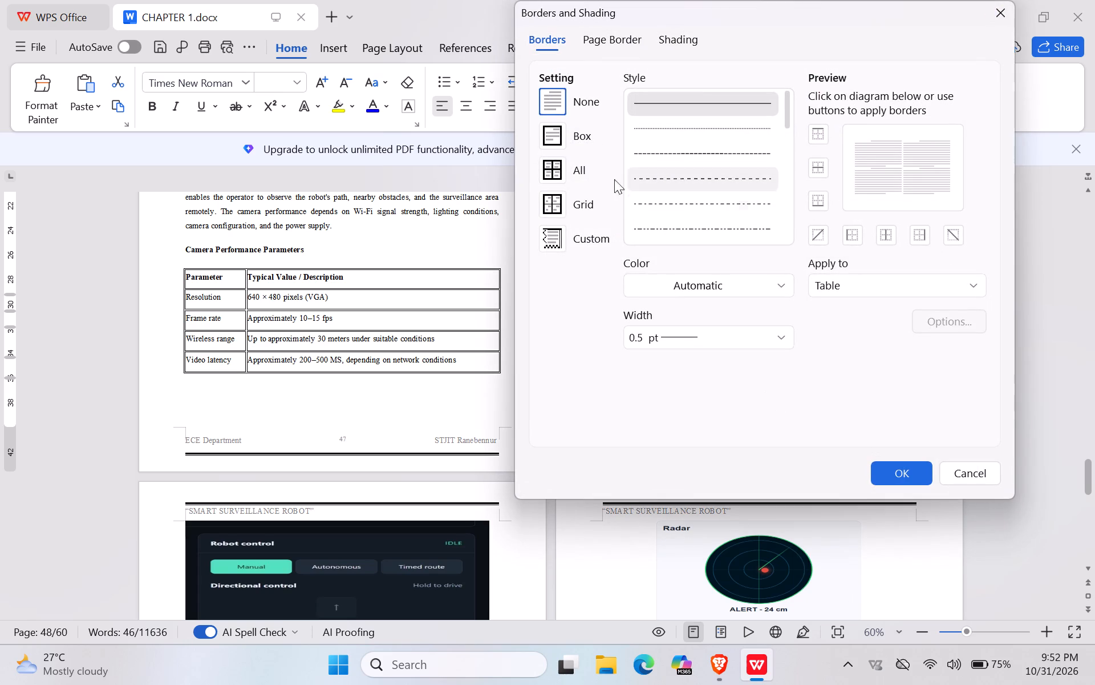
left_click(567, 170)
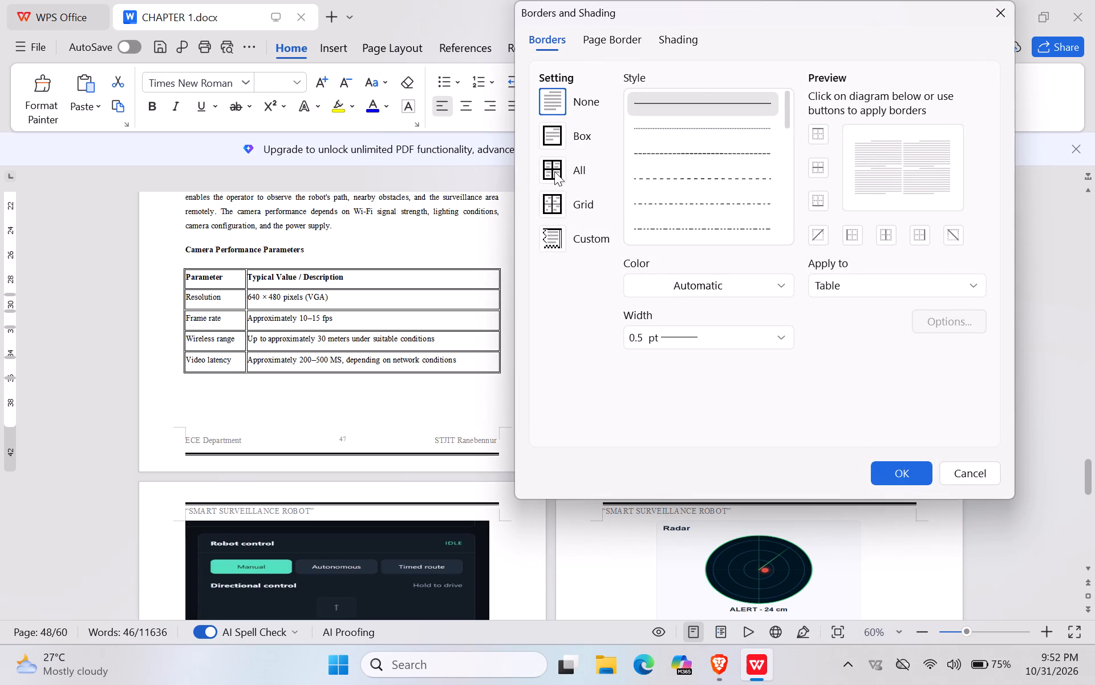
left_click(554, 171)
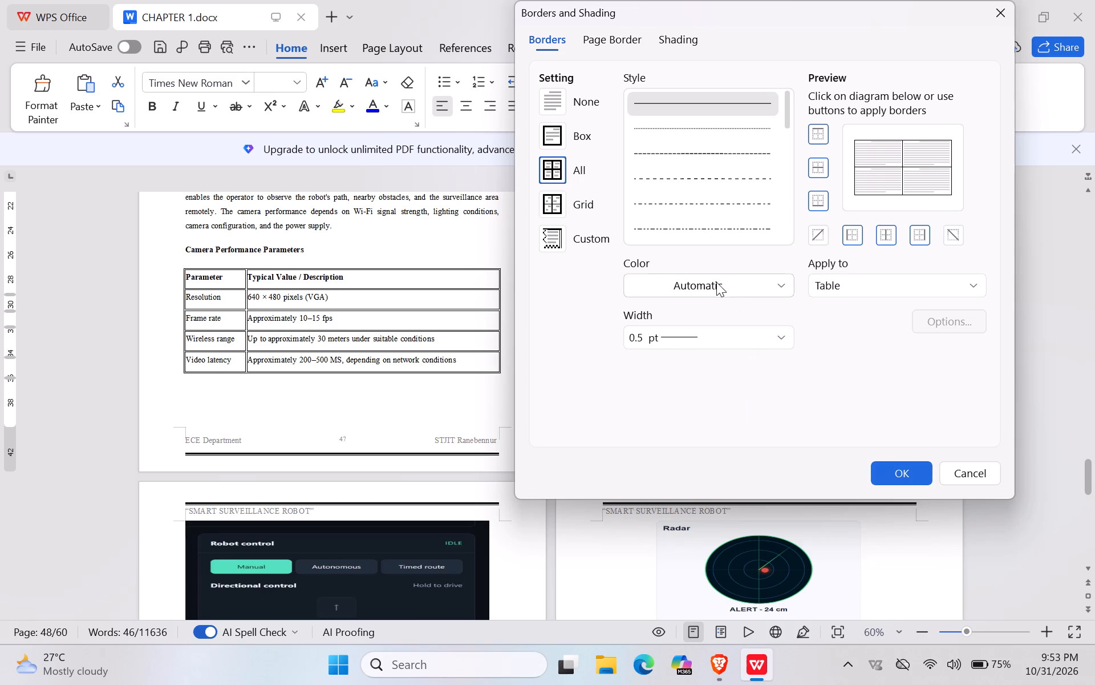
left_click(715, 276)
left_click(653, 331)
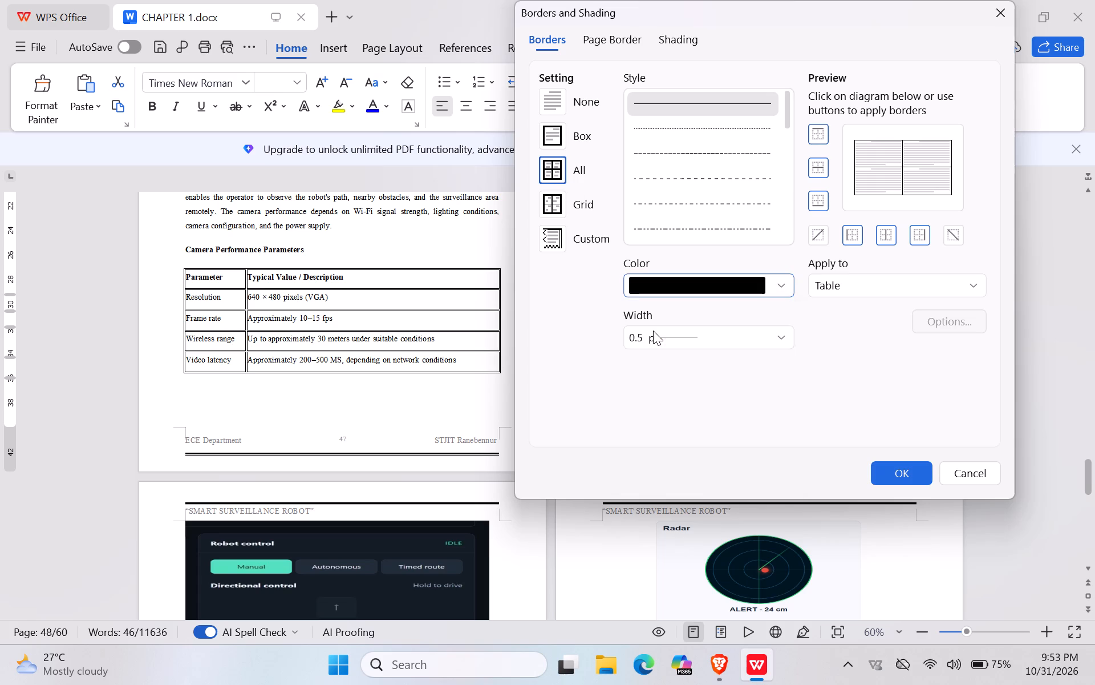
left_click(886, 478)
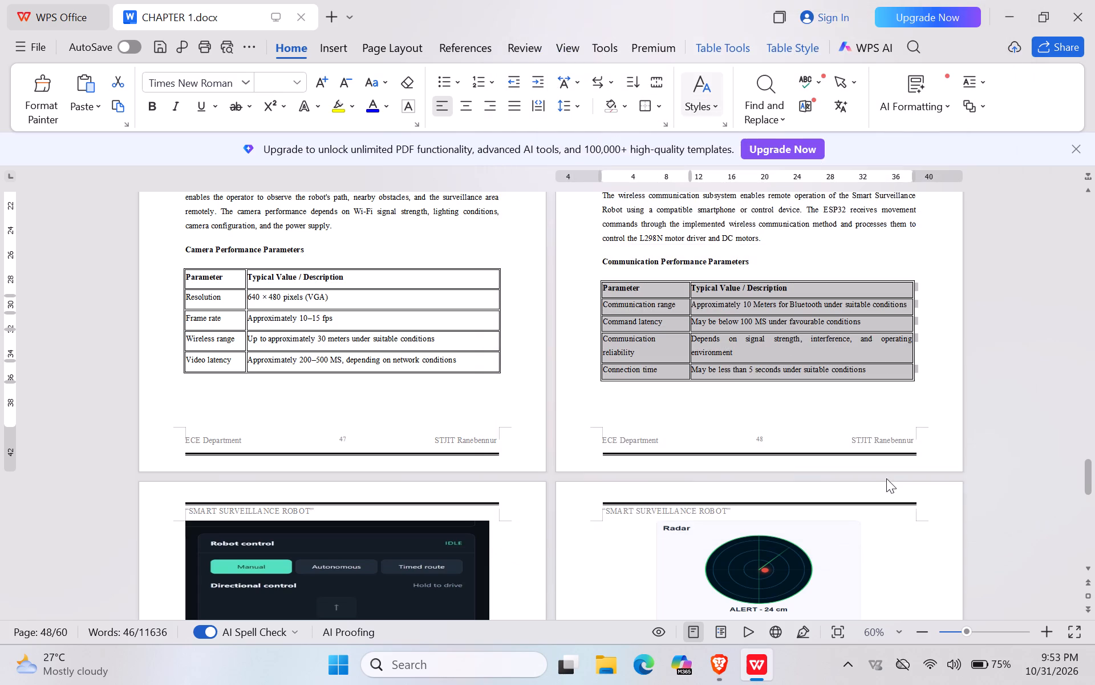
left_click(946, 392)
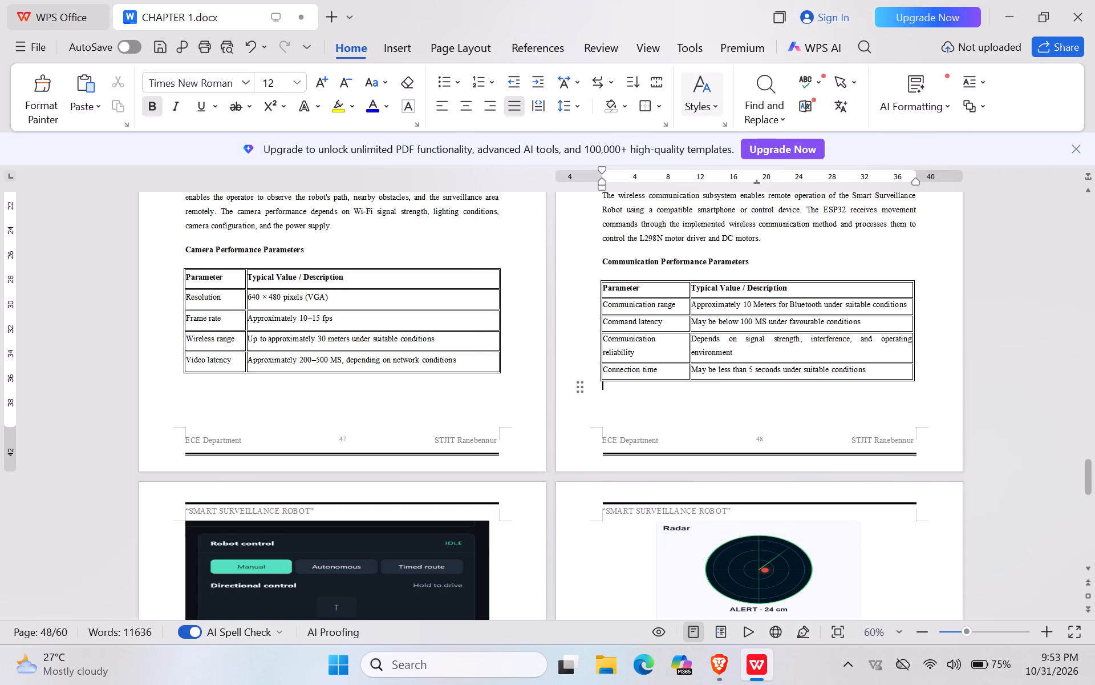
Save the report.
key("ctrl+s")
key("ctrl+s")
Review the rest of Chapter 5 from the Wireless Communication figure through 5.2, 5.3 and Future Improvements, checking table borders, figures and page breaks.
scroll(946, 392, "down", 3)
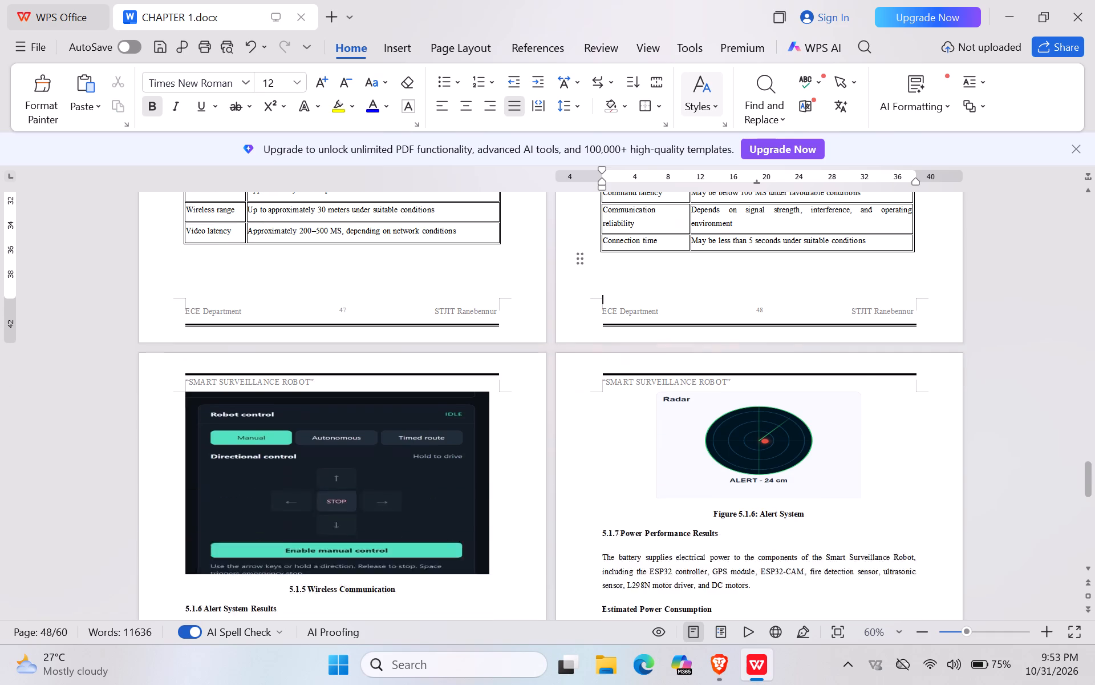
scroll(946, 392, "down", 5)
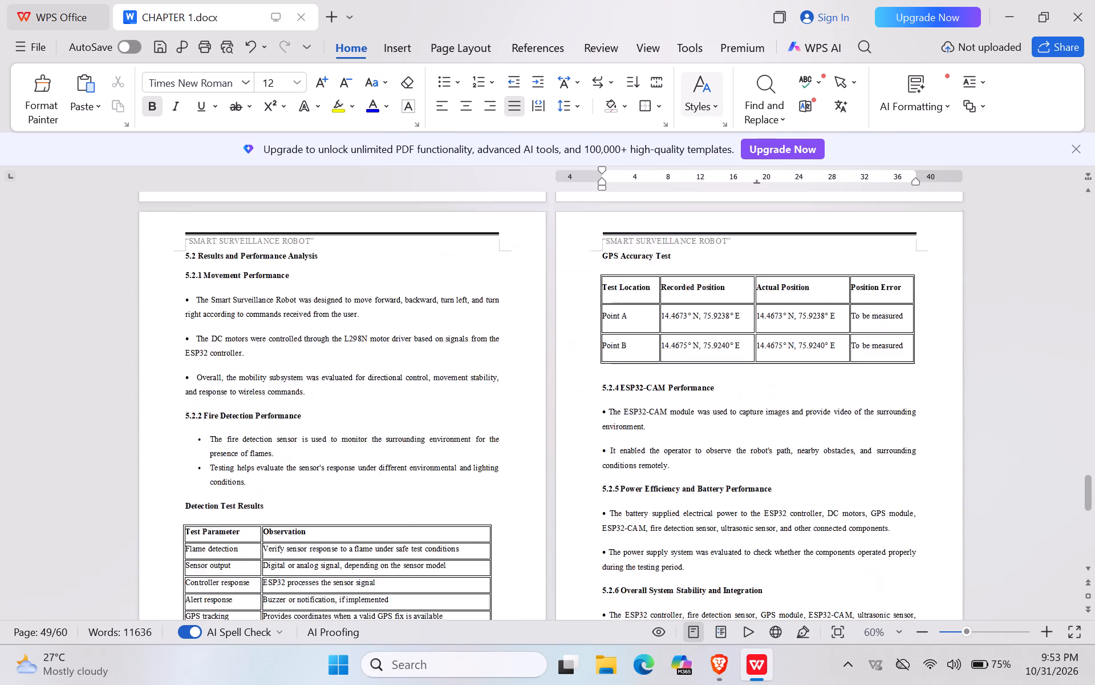
scroll(946, 392, "down", 3)
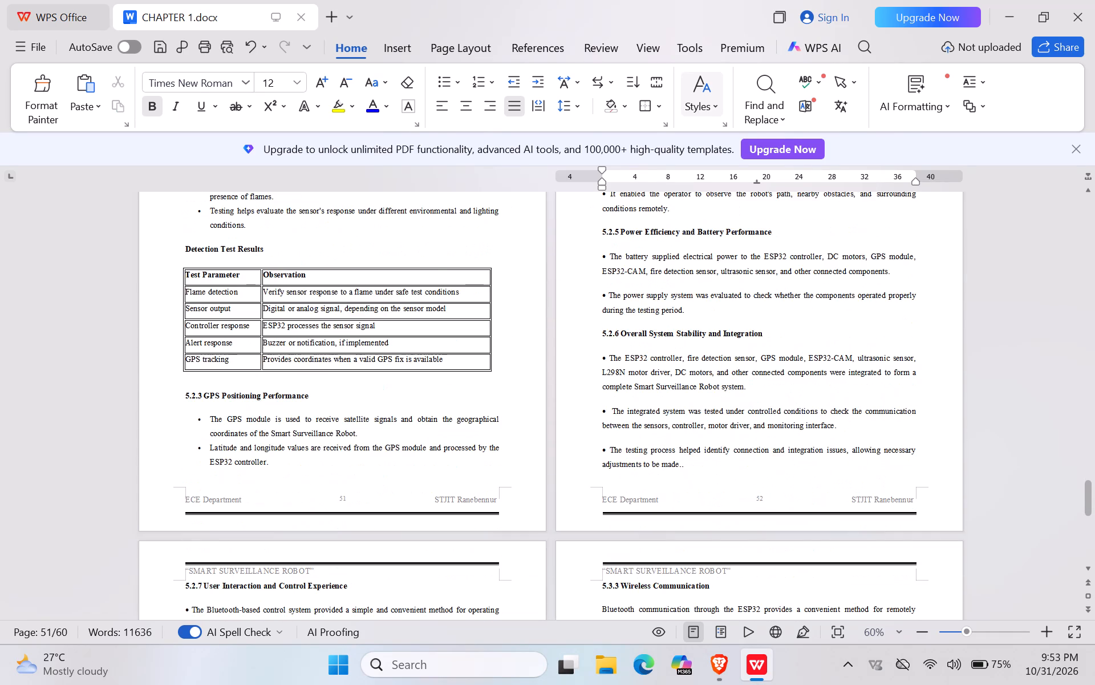
scroll(946, 392, "down", 4)
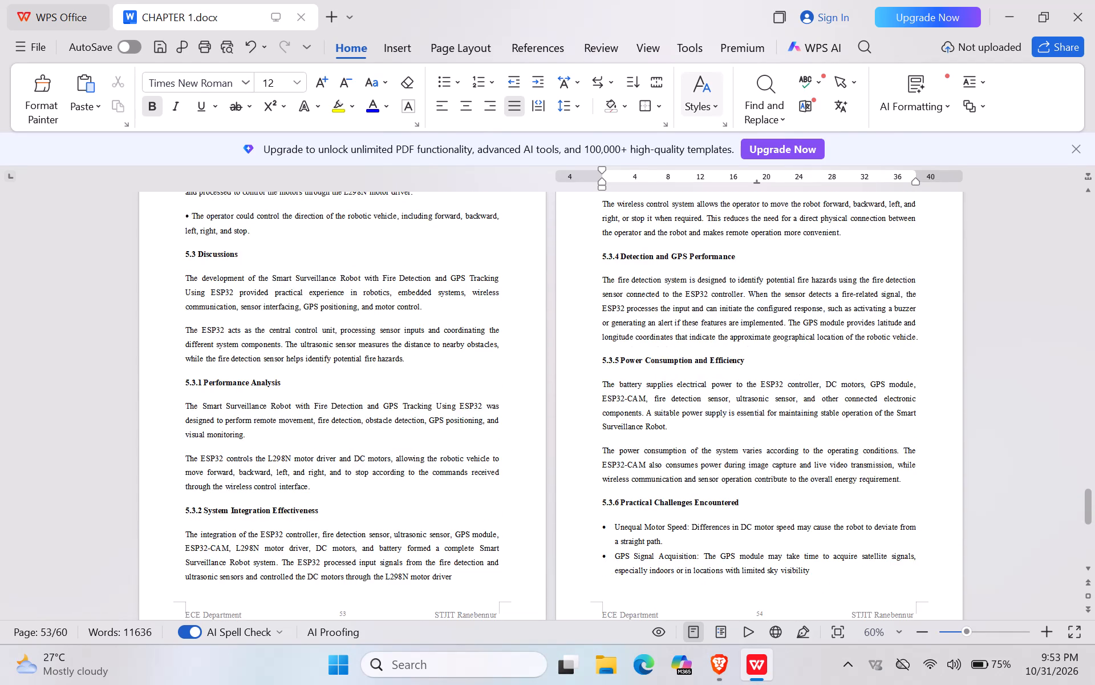
scroll(946, 392, "down", 2)
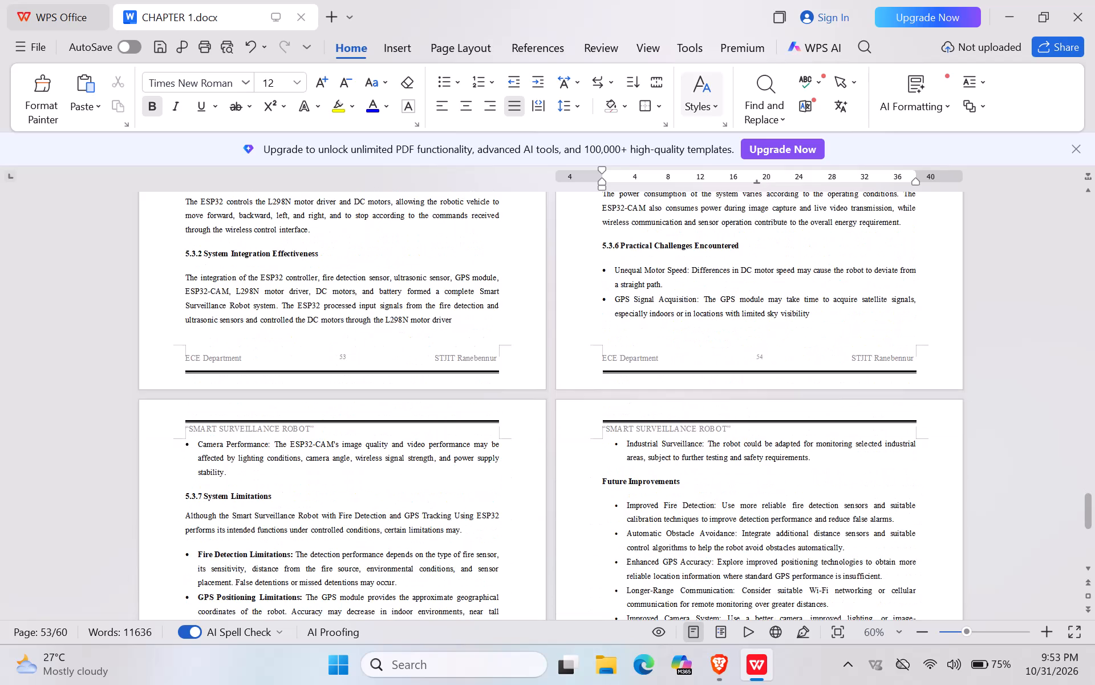
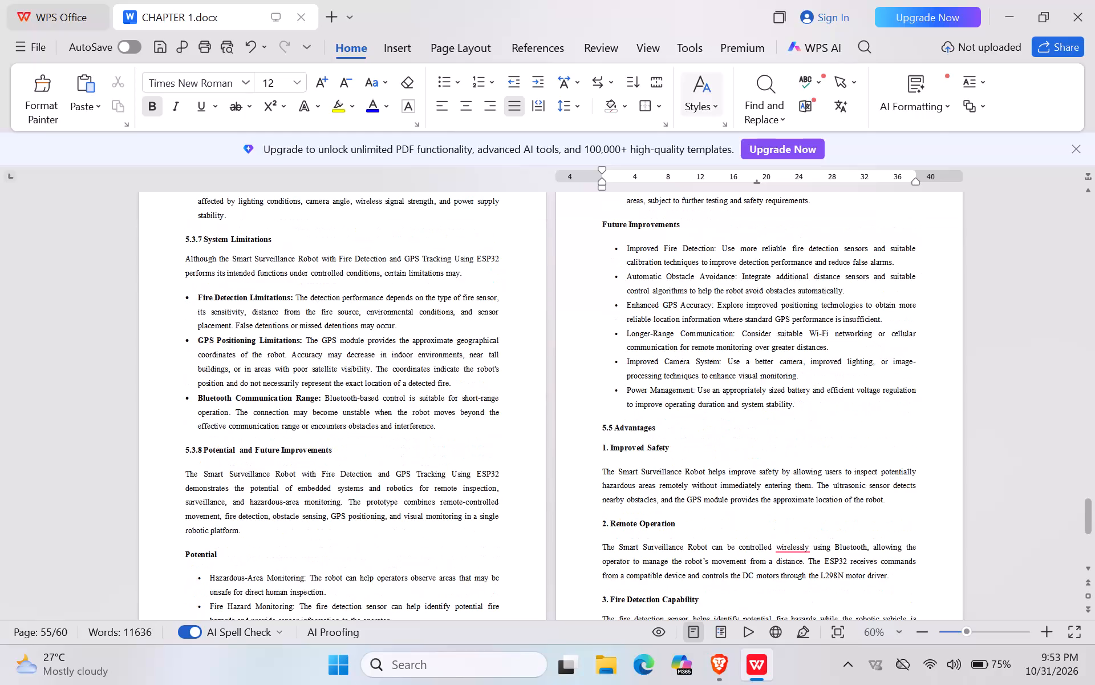
Review the report's final pages from section 5.3.8 through Advantages, Disadvantages, Applications, Future Scope and Conclusion, checking headings, numbering and page-end spacing.
scroll(946, 392, "down", 2)
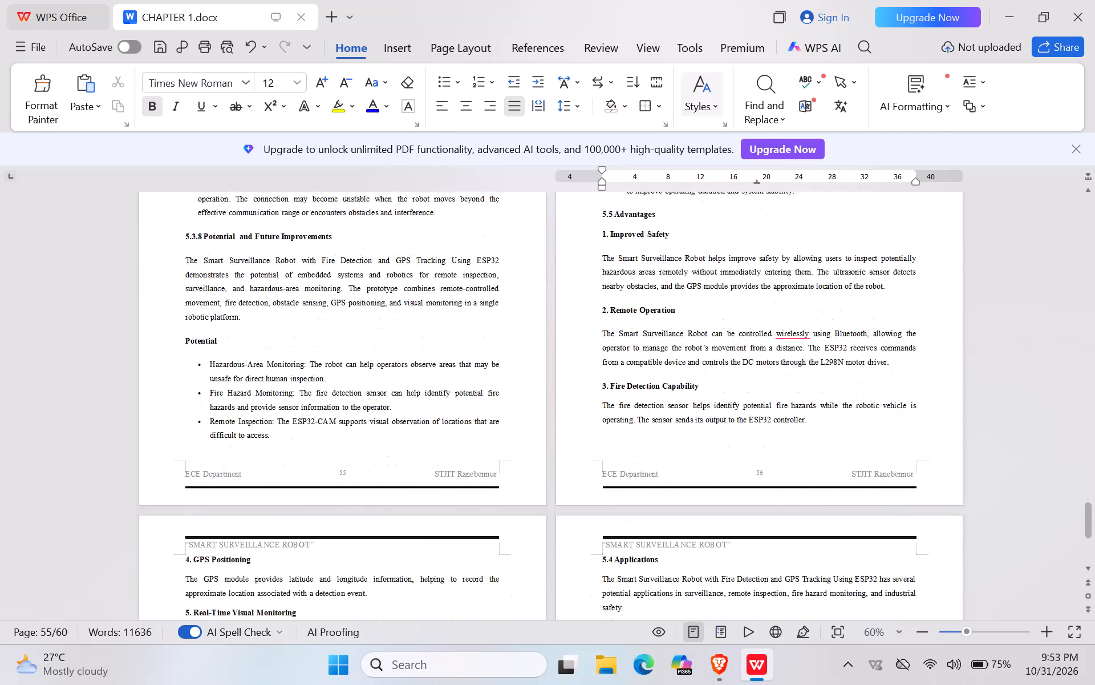
scroll(946, 392, "down", 2)
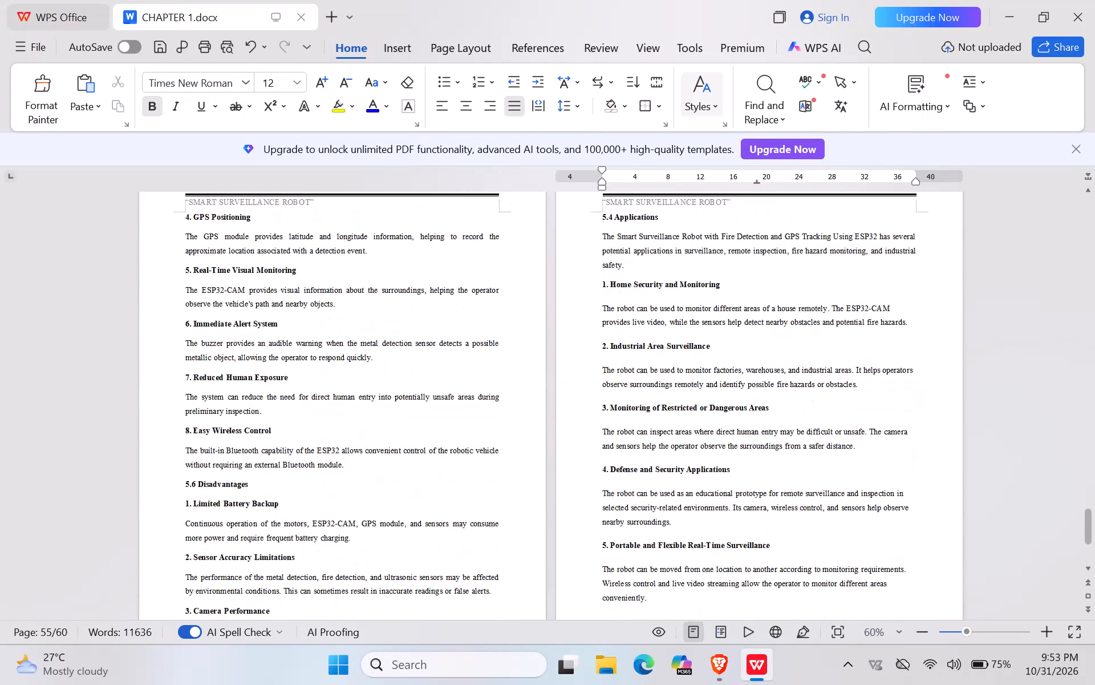
scroll(946, 392, "down", 1)
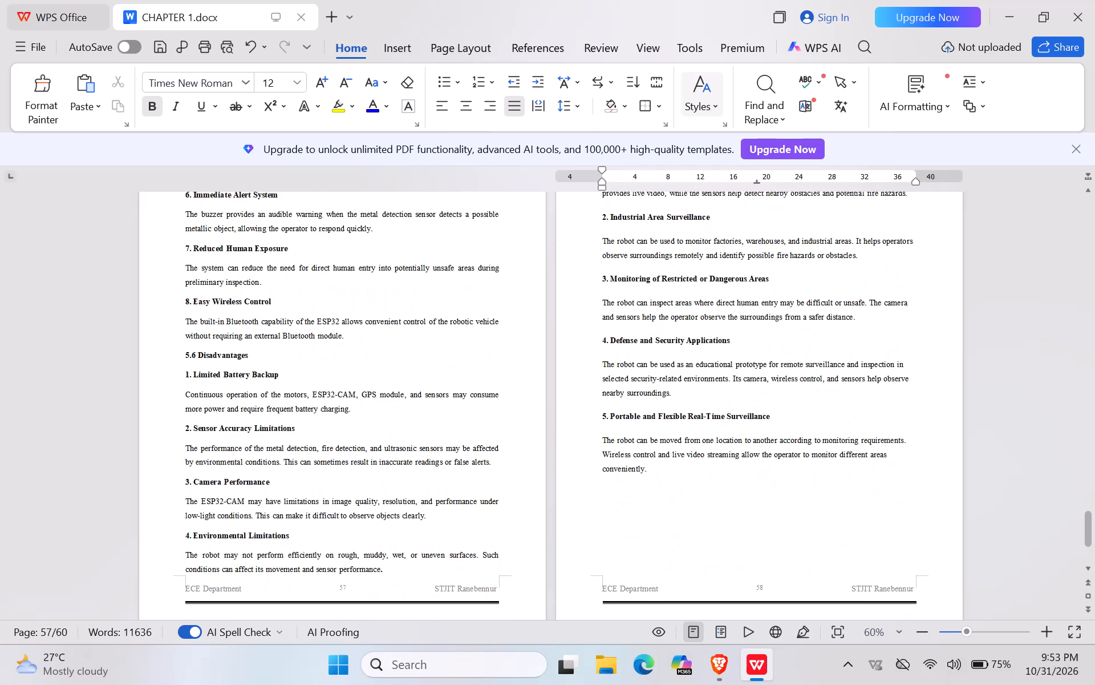
scroll(946, 392, "down", 2)
scroll(946, 392, "up", 1)
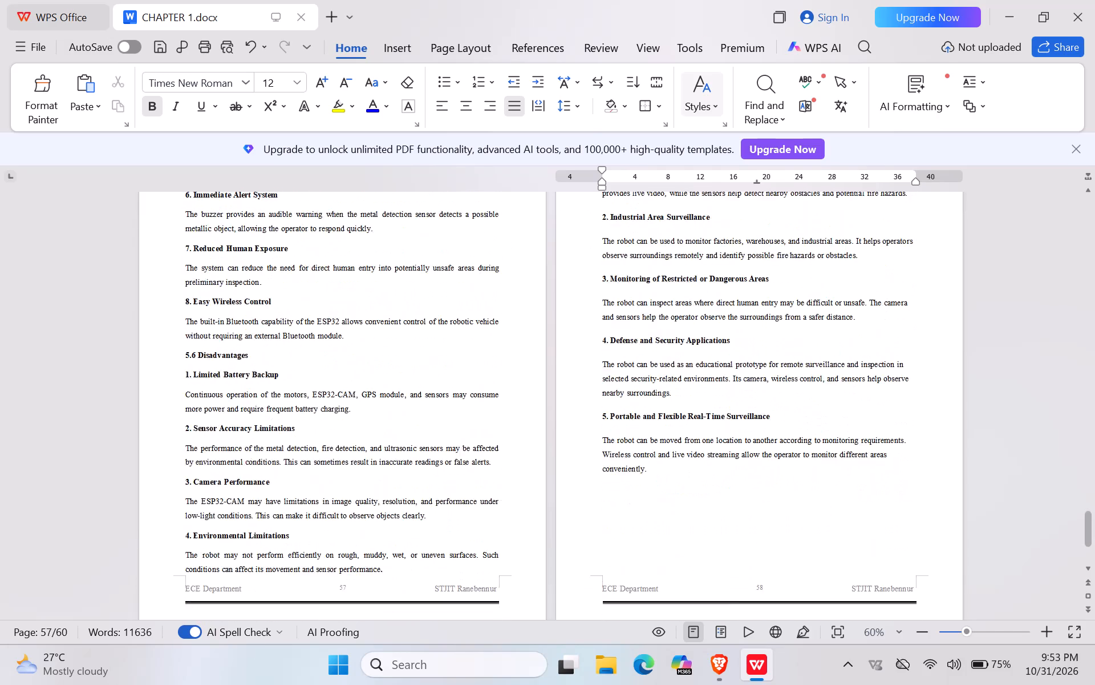
scroll(946, 392, "up", 1)
scroll(946, 392, "down", 1)
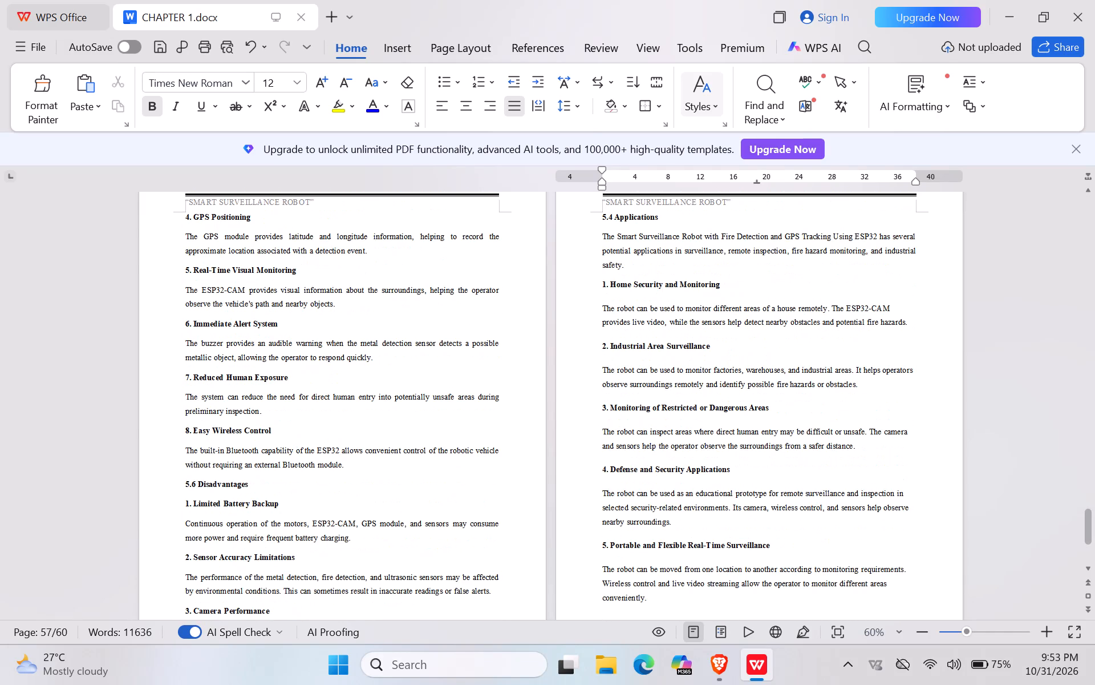
scroll(946, 392, "down", 3)
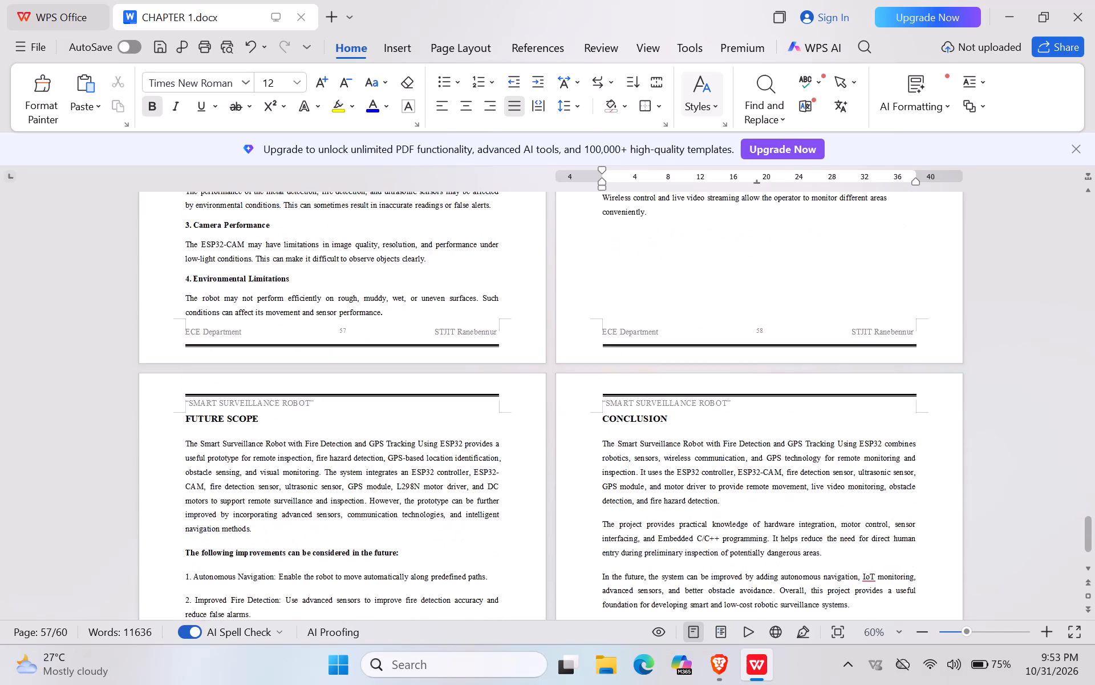
scroll(946, 392, "down", 2)
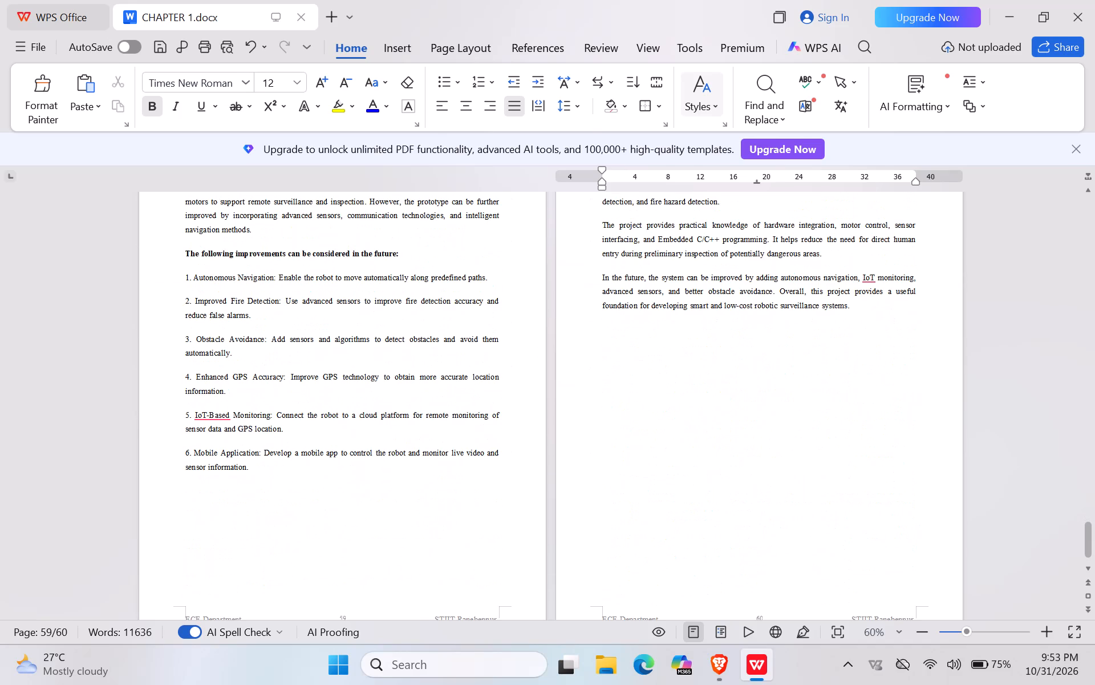
Save the report document.
key("ctrl+s")
key("ctrl+s")
key("ctrl+s")
key("ctrl+s")
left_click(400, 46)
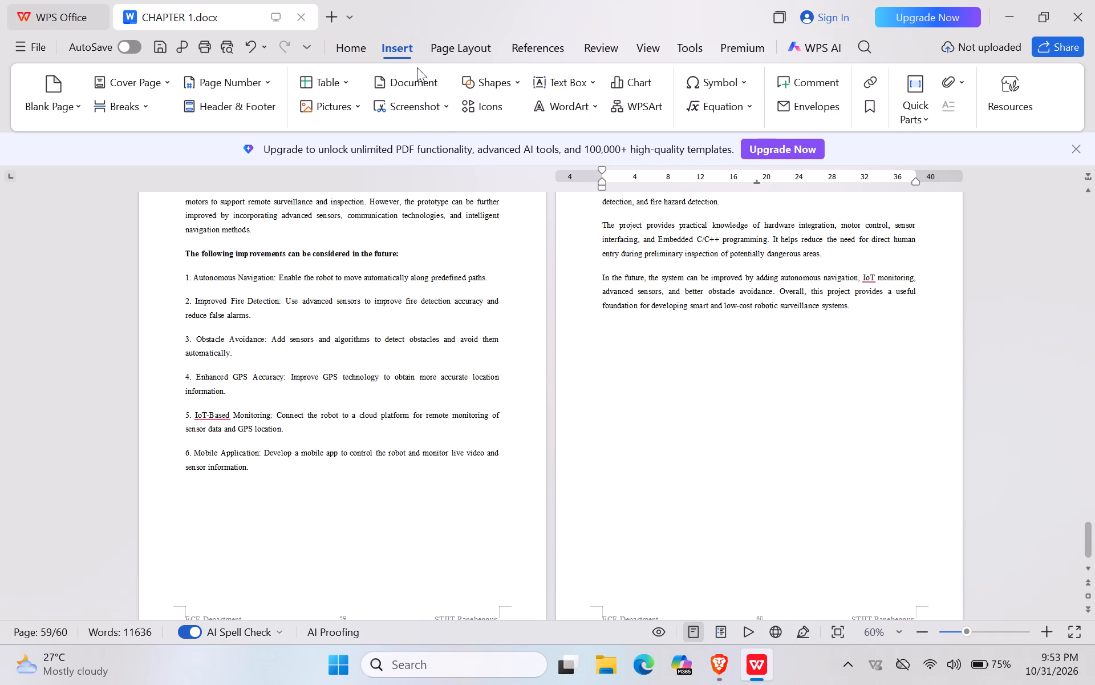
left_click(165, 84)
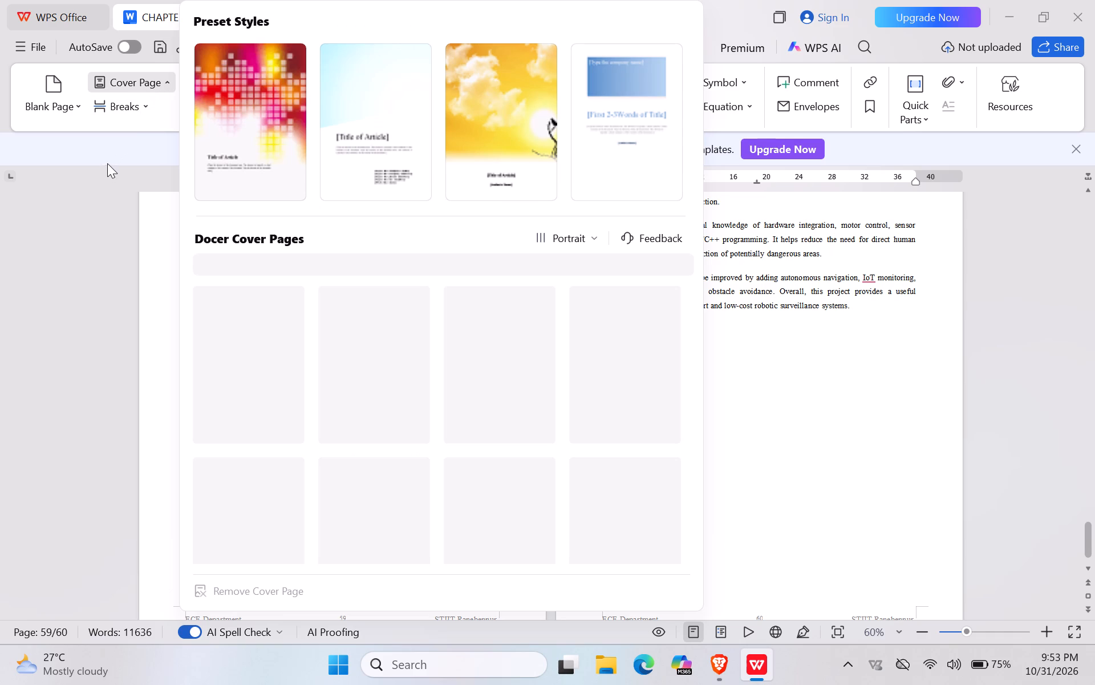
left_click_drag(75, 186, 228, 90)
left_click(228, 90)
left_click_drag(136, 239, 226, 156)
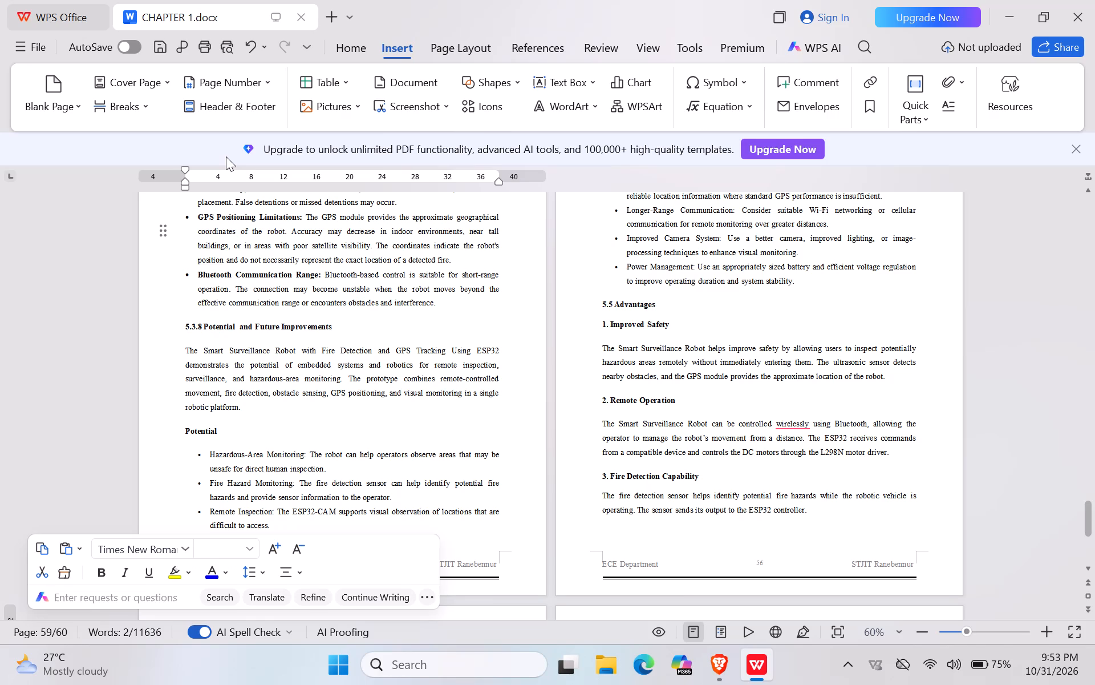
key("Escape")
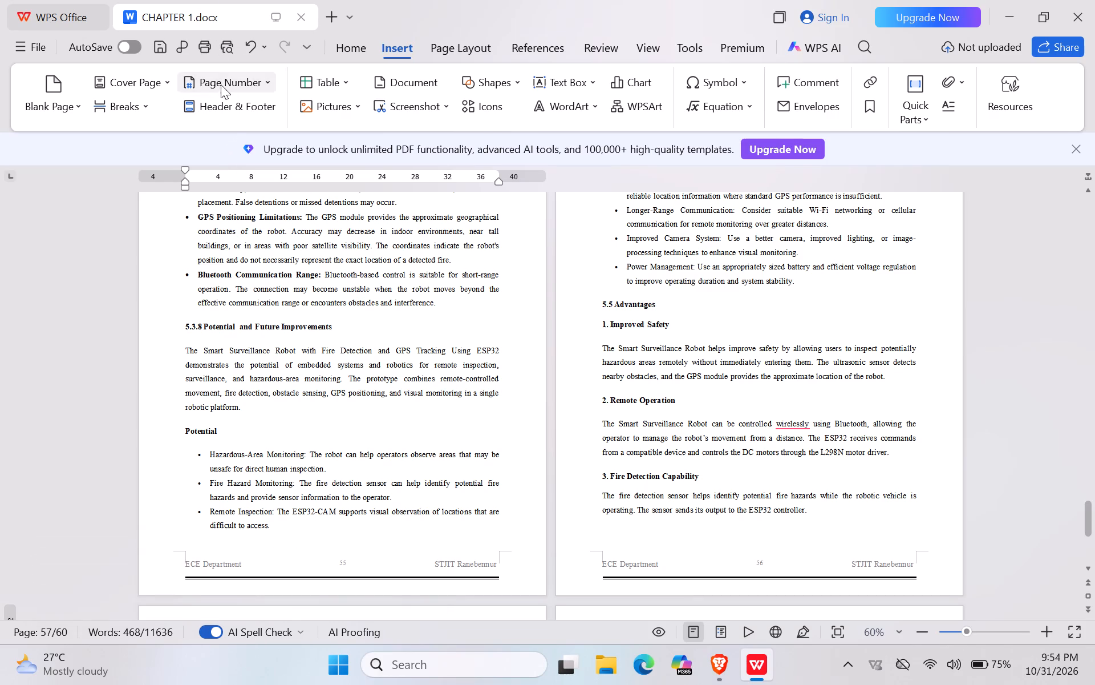
Open the headers and footers for editing and go back through the sections to Section 1's header on page 1.
left_click(229, 106)
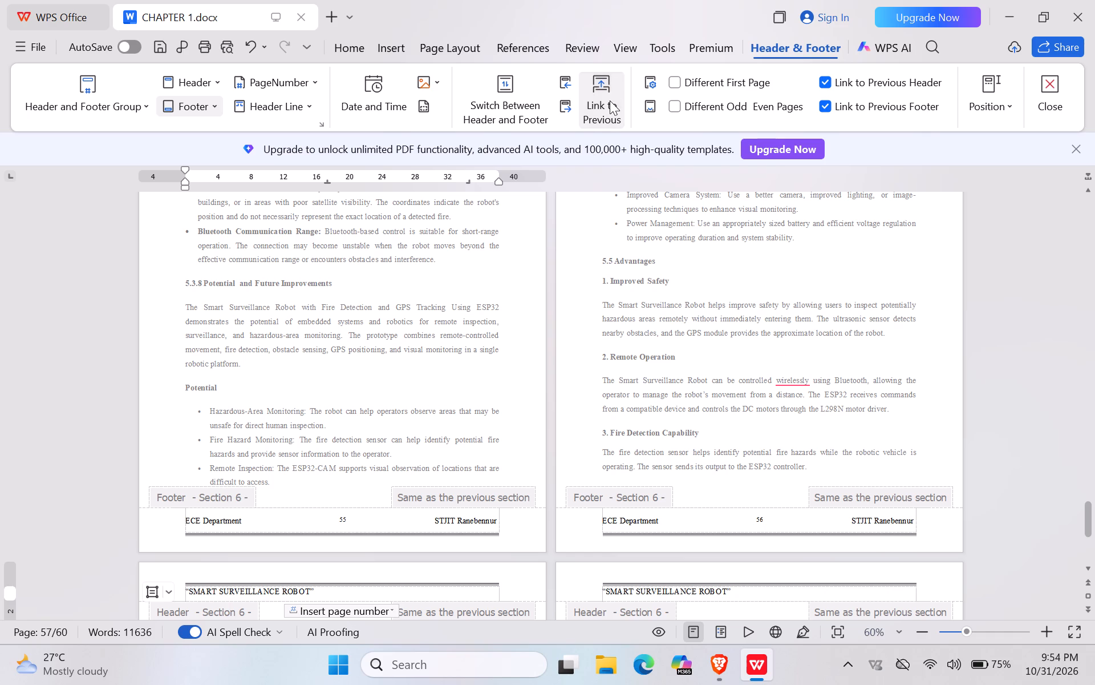
left_click(561, 100)
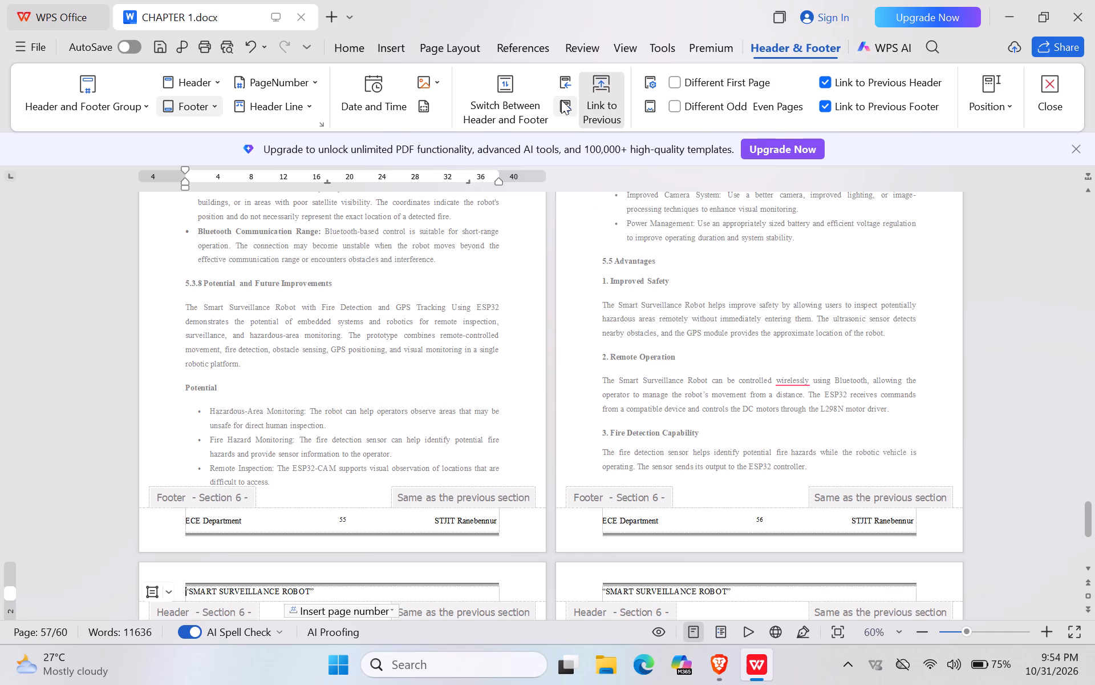
double_click(561, 100)
double_click(561, 100)
left_click(568, 82)
left_click(568, 82)
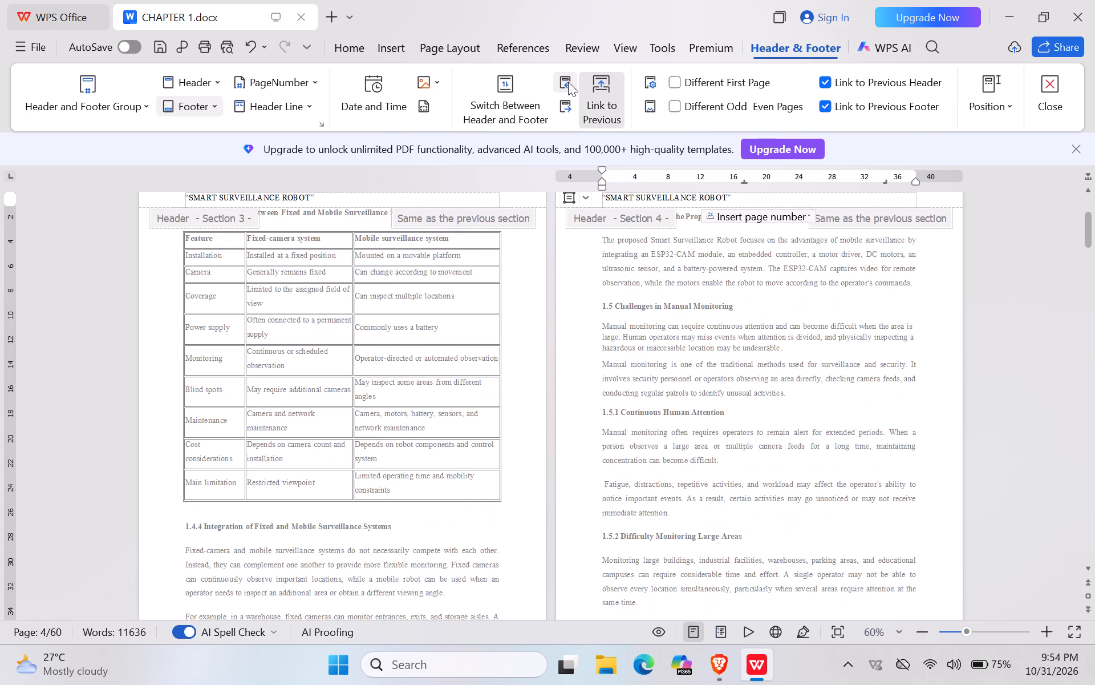
left_click(568, 82)
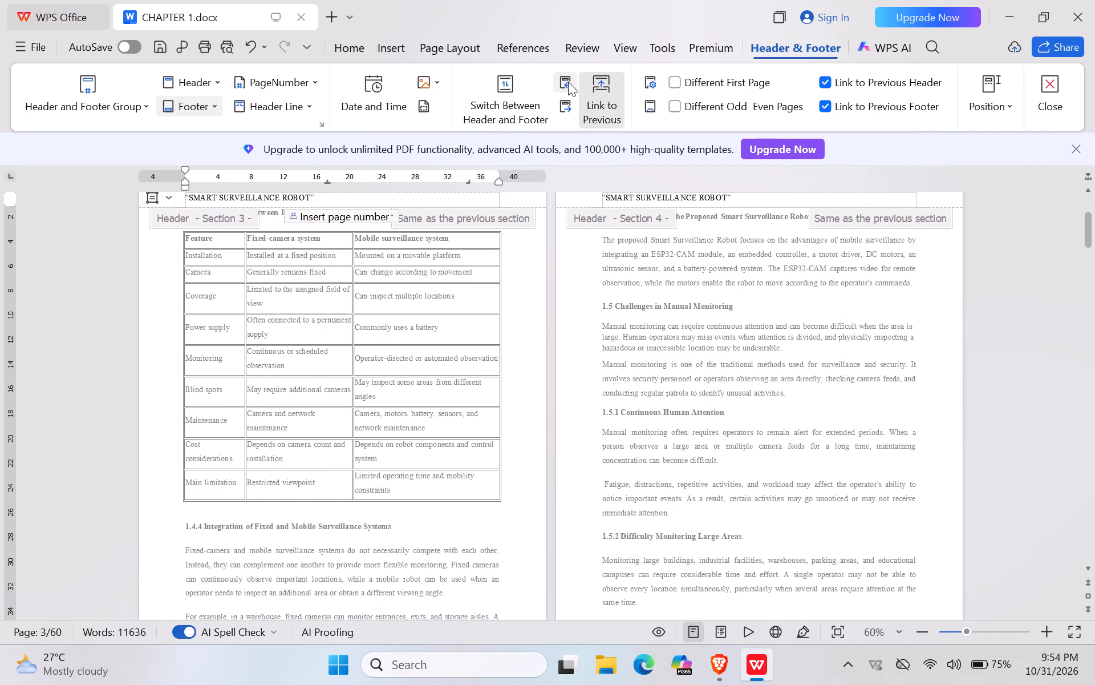
left_click(568, 82)
left_click(568, 82)
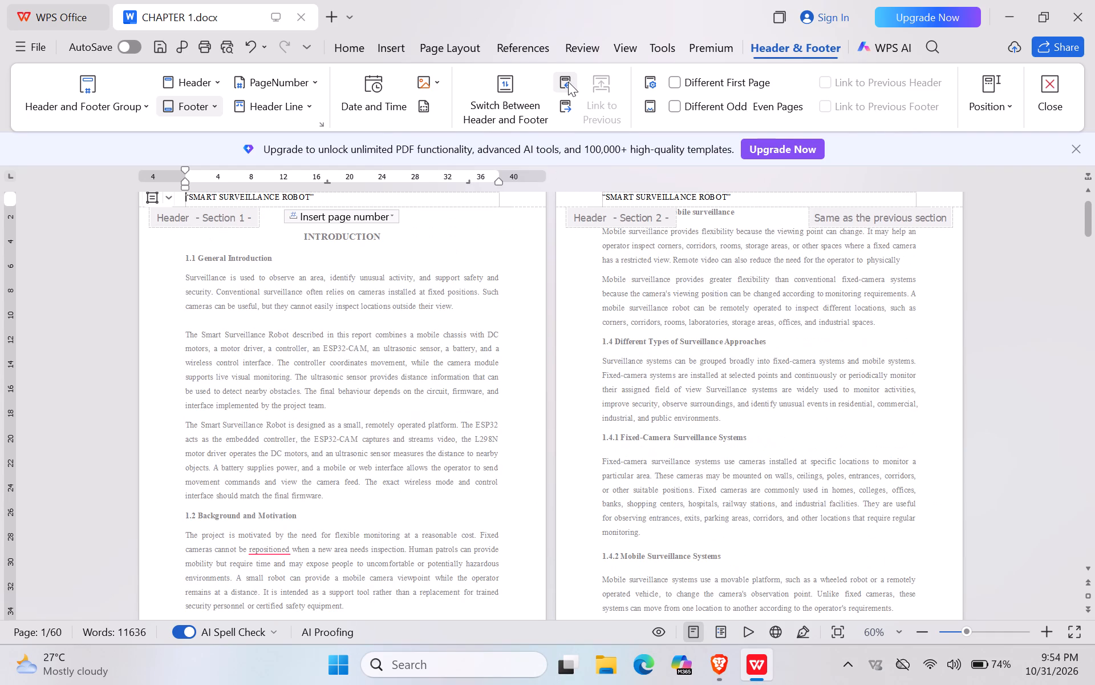
left_click(568, 82)
Step forward through the section headers from Section 1 to Section 6, examining each section's header and footer.
left_click(562, 104)
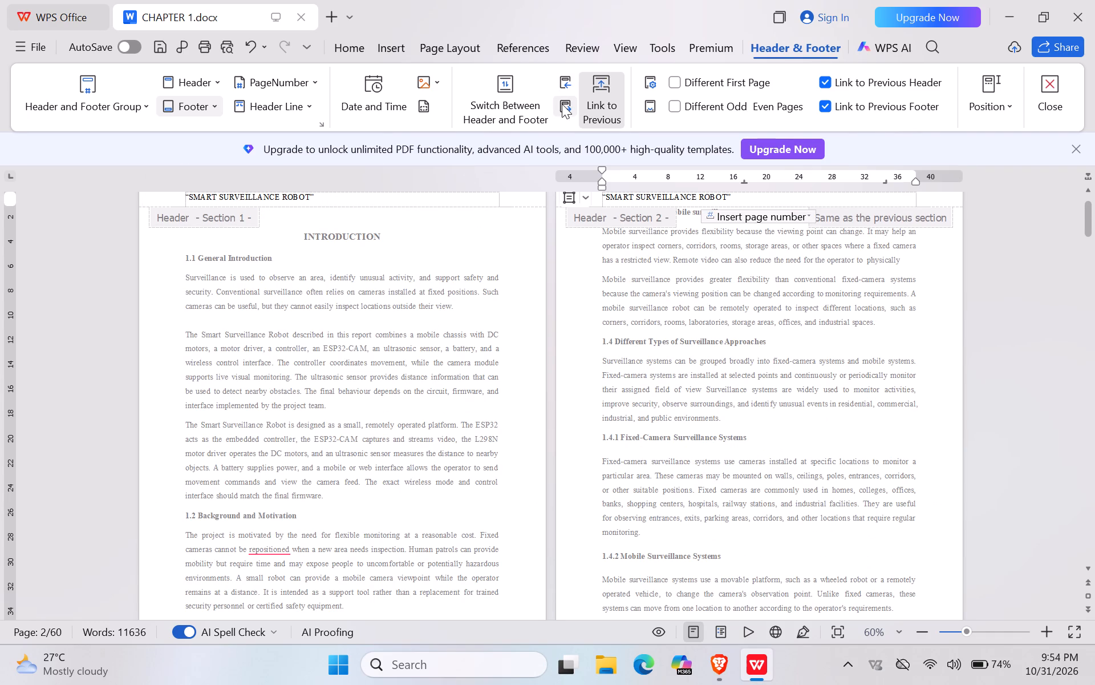
left_click(562, 104)
left_click(562, 104)
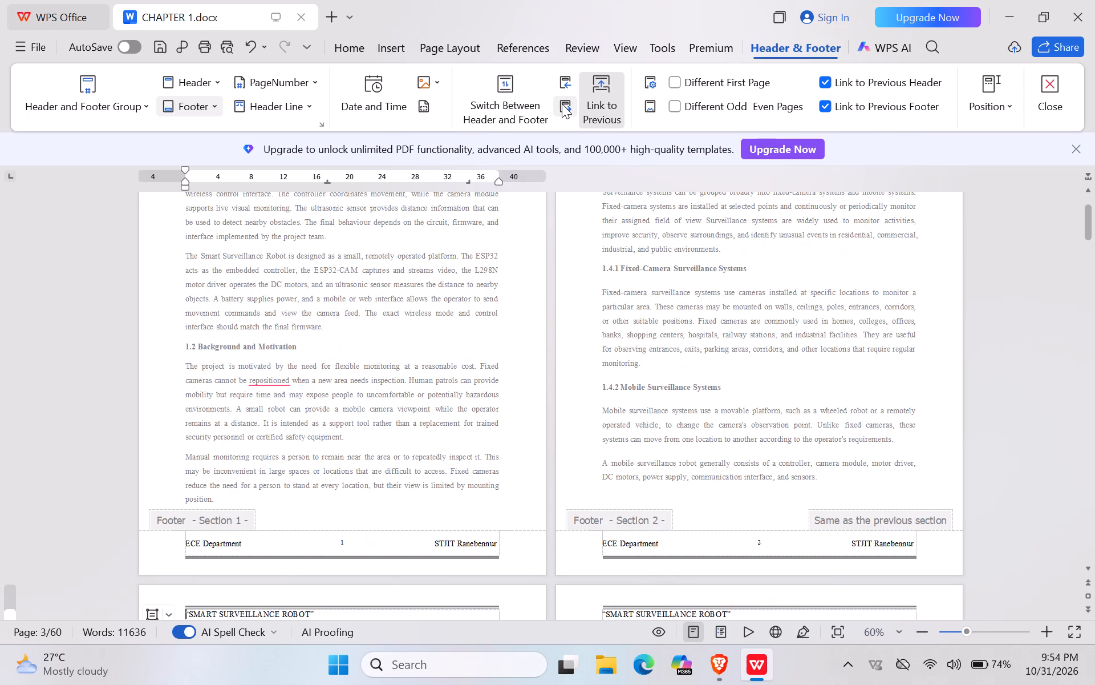
left_click(562, 104)
left_click(562, 104)
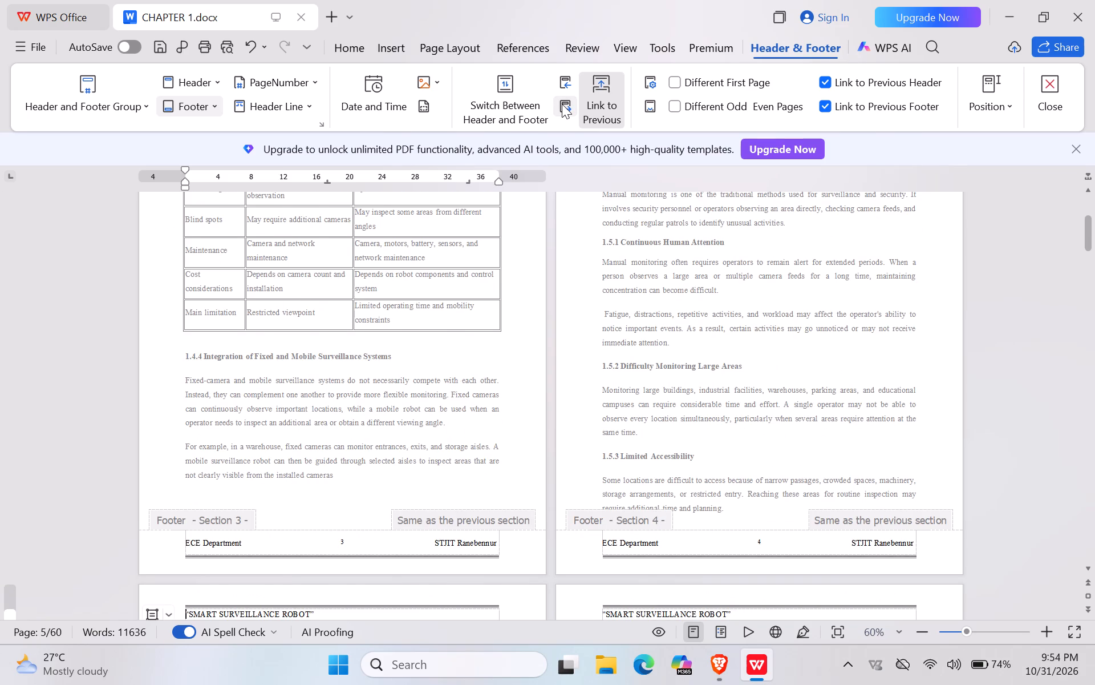
left_click(562, 104)
left_click(562, 104)
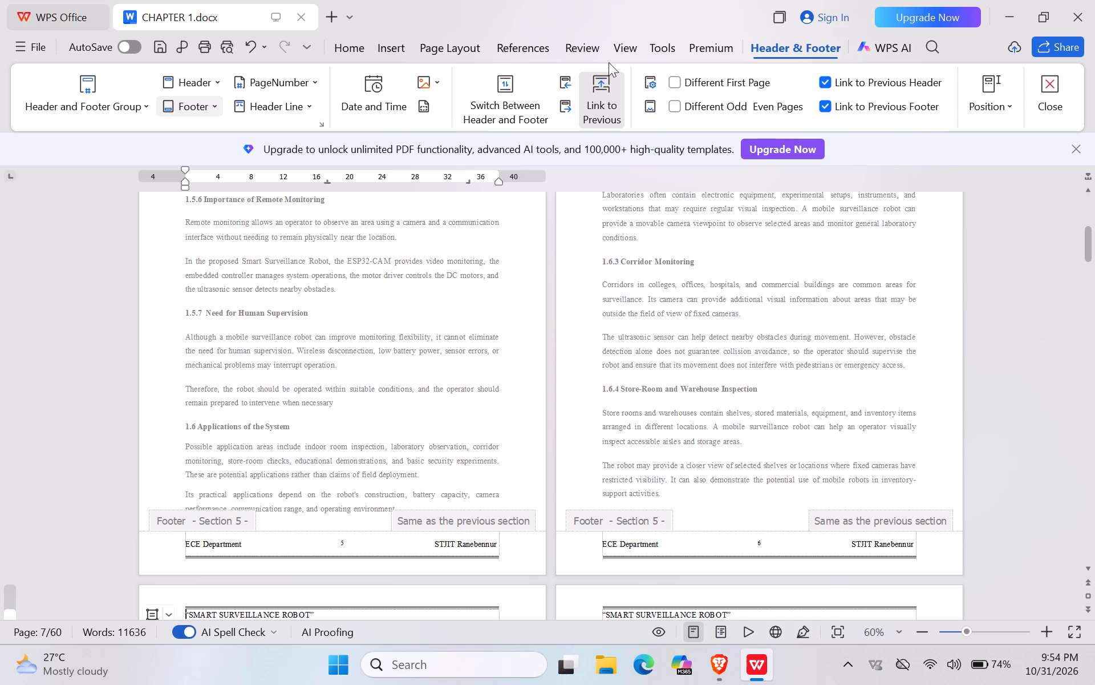
Remove the "SMART SURVEILLANCE ROBOT" header from the report's pages using Remove Header.
left_click(498, 118)
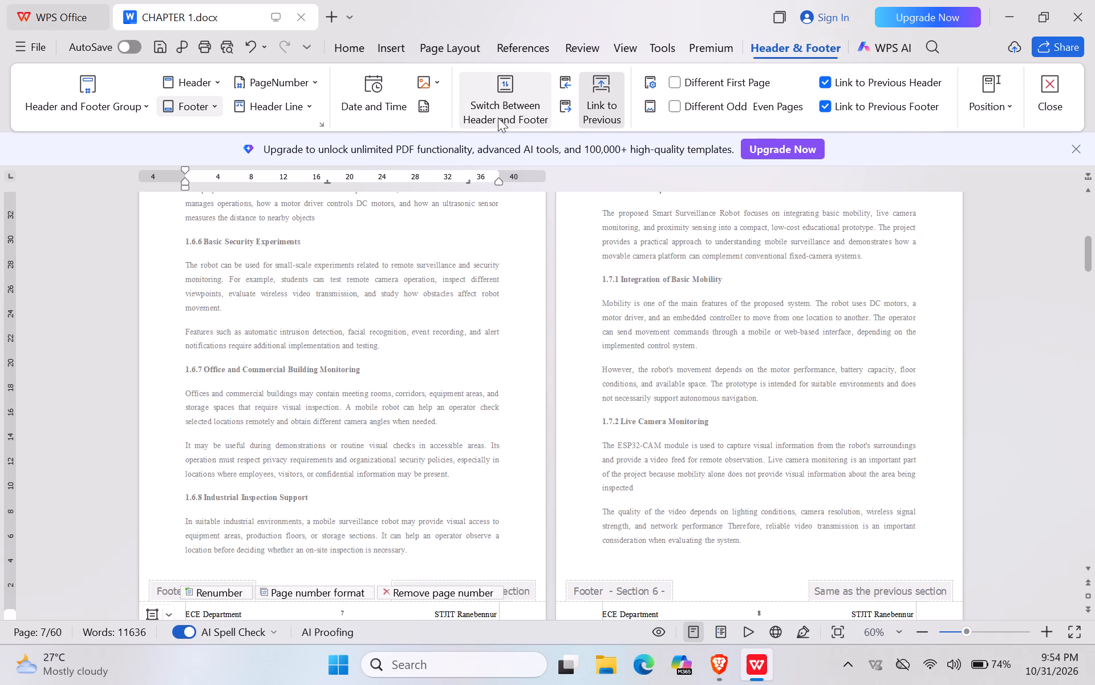
double_click(549, 225)
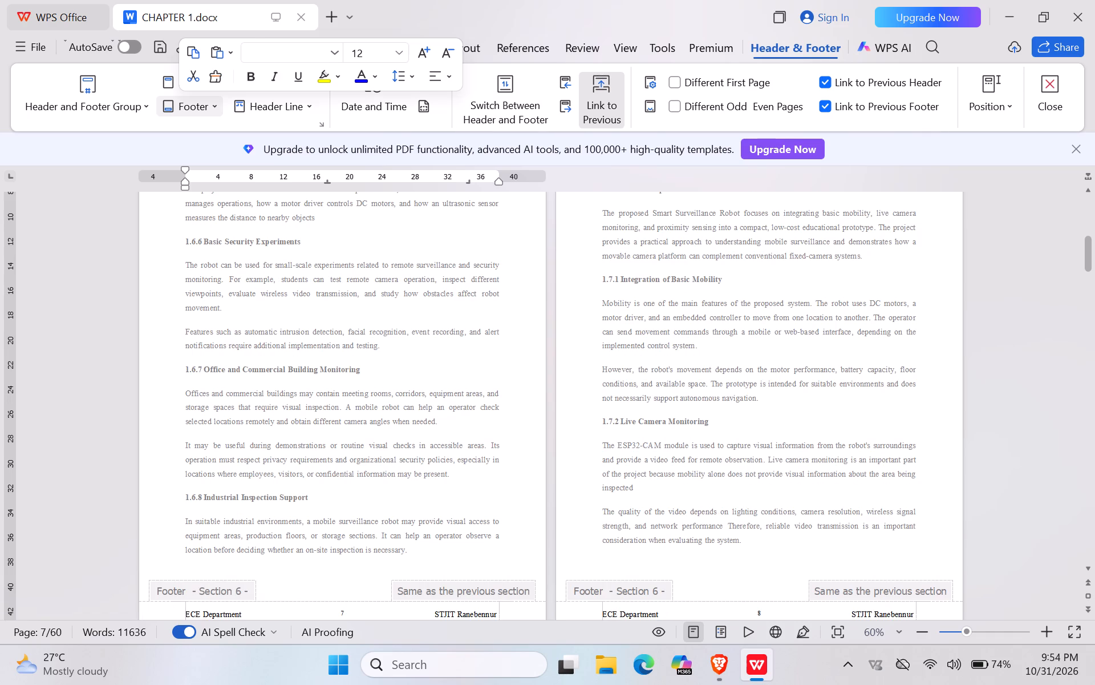
left_click(551, 239)
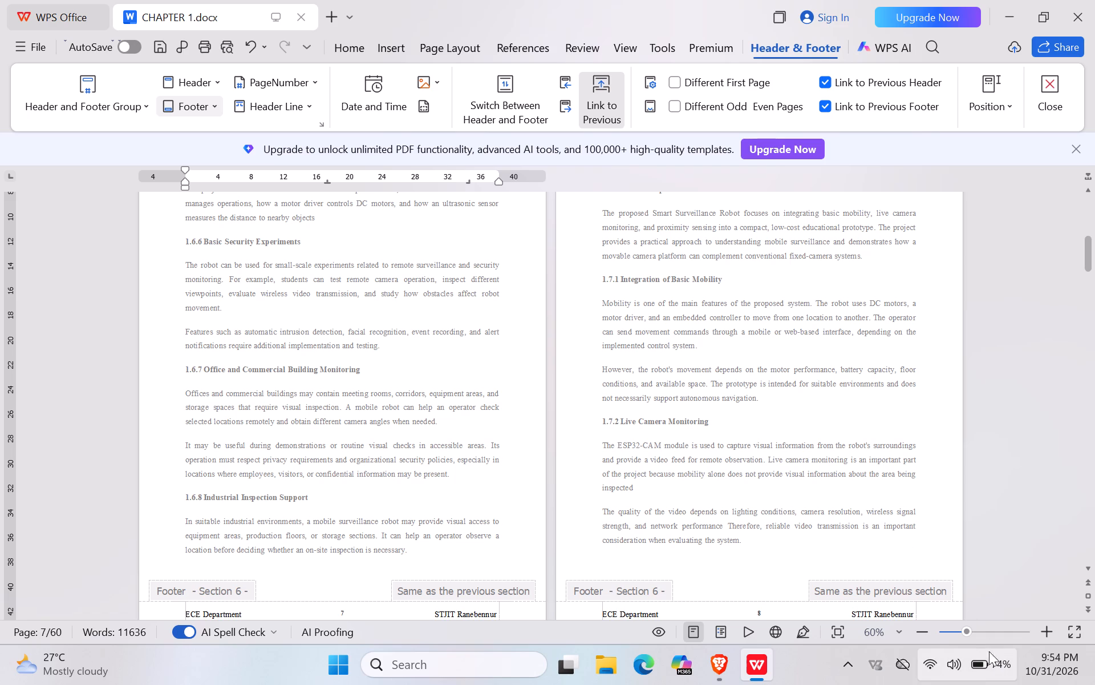
left_click(1041, 634)
left_click(1041, 634)
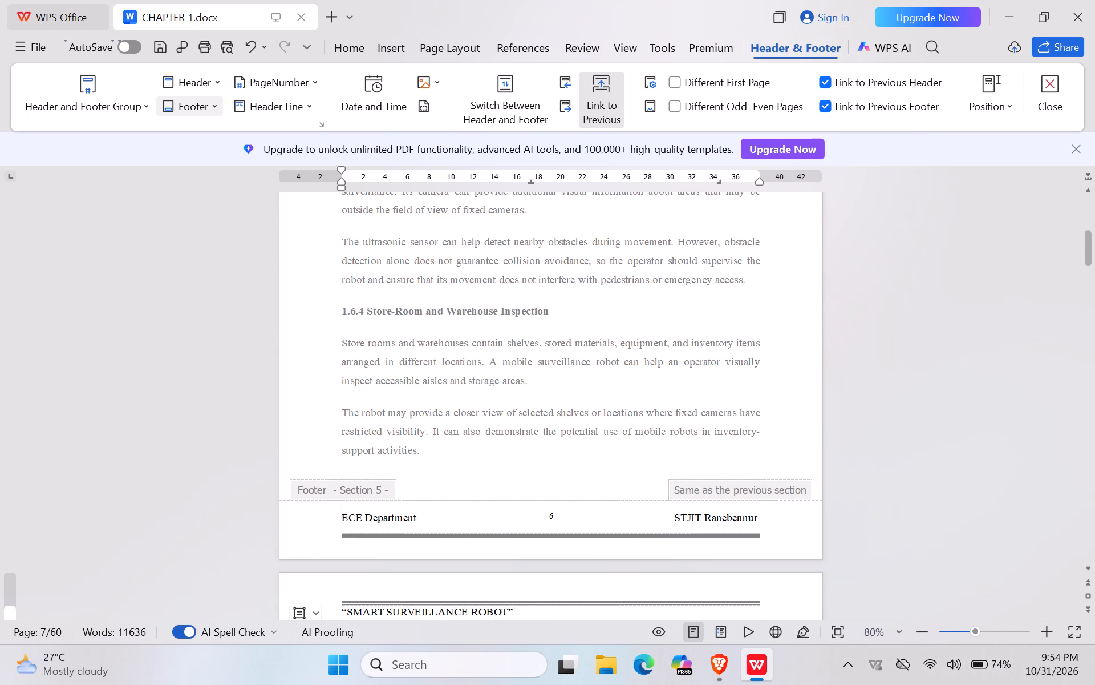
scroll(845, 436, "up", 12)
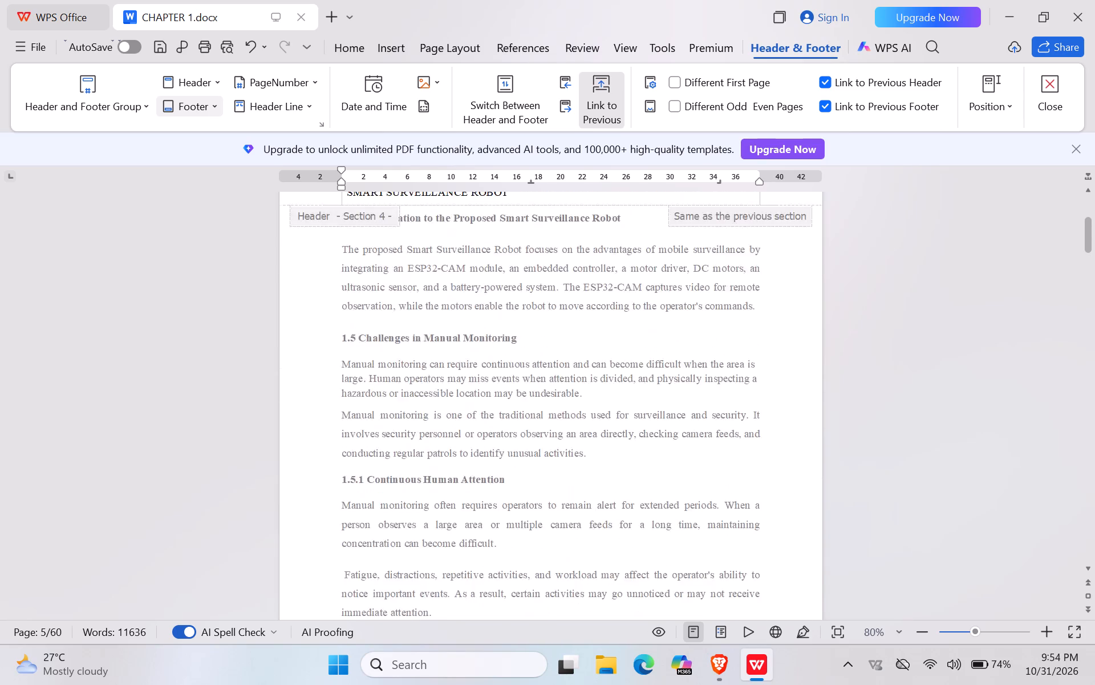
scroll(845, 436, "up", 2)
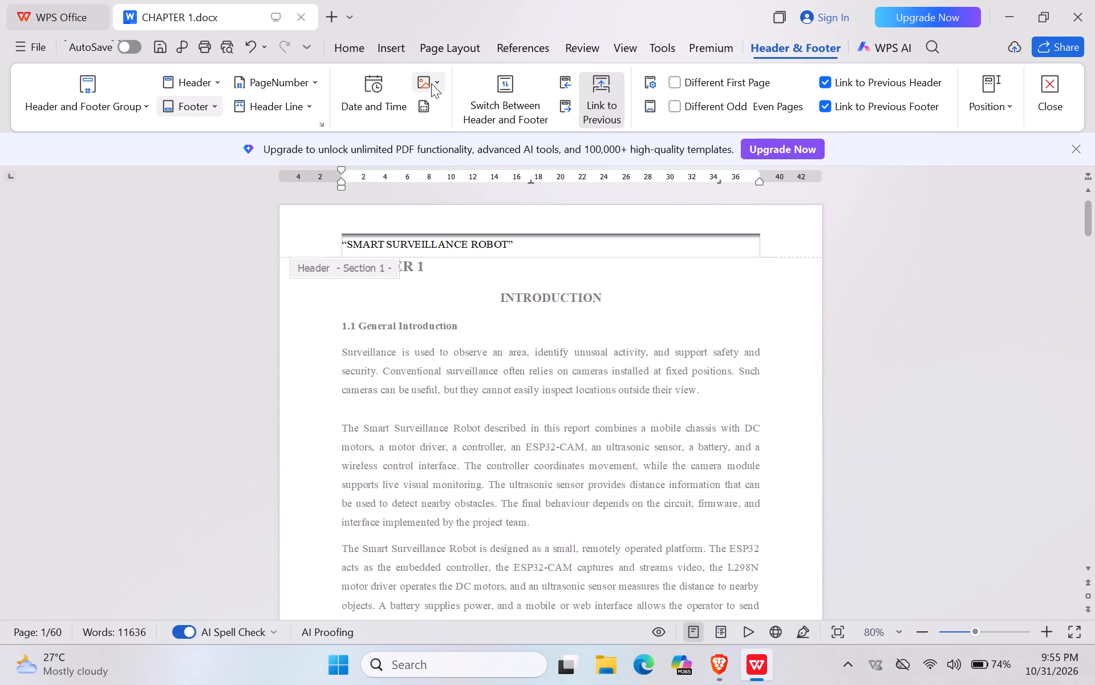
left_click(222, 87)
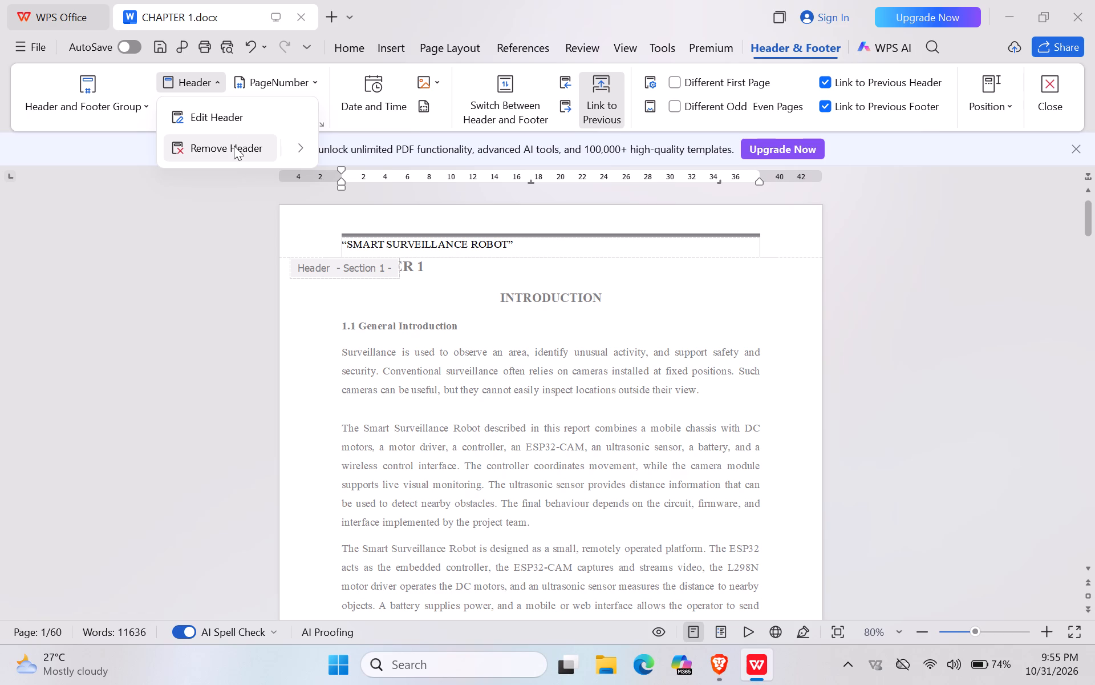
left_click(233, 150)
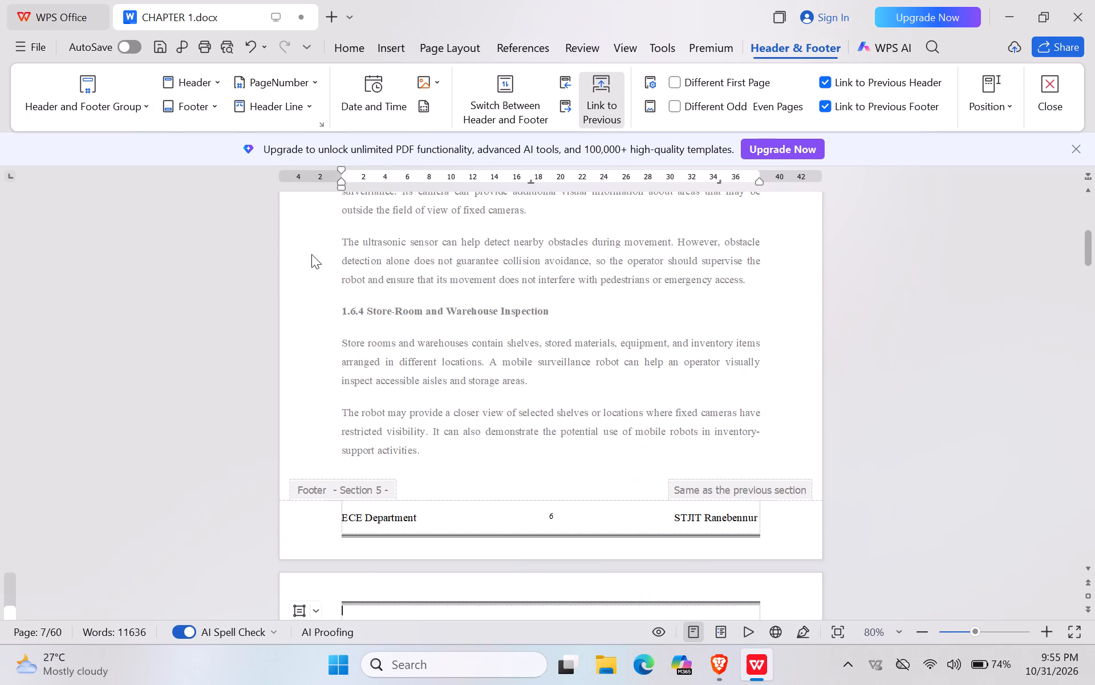
Remove the headers and footers together with the header and footer group command, working from Section 1's header on page 1.
scroll(449, 398, "up", 3)
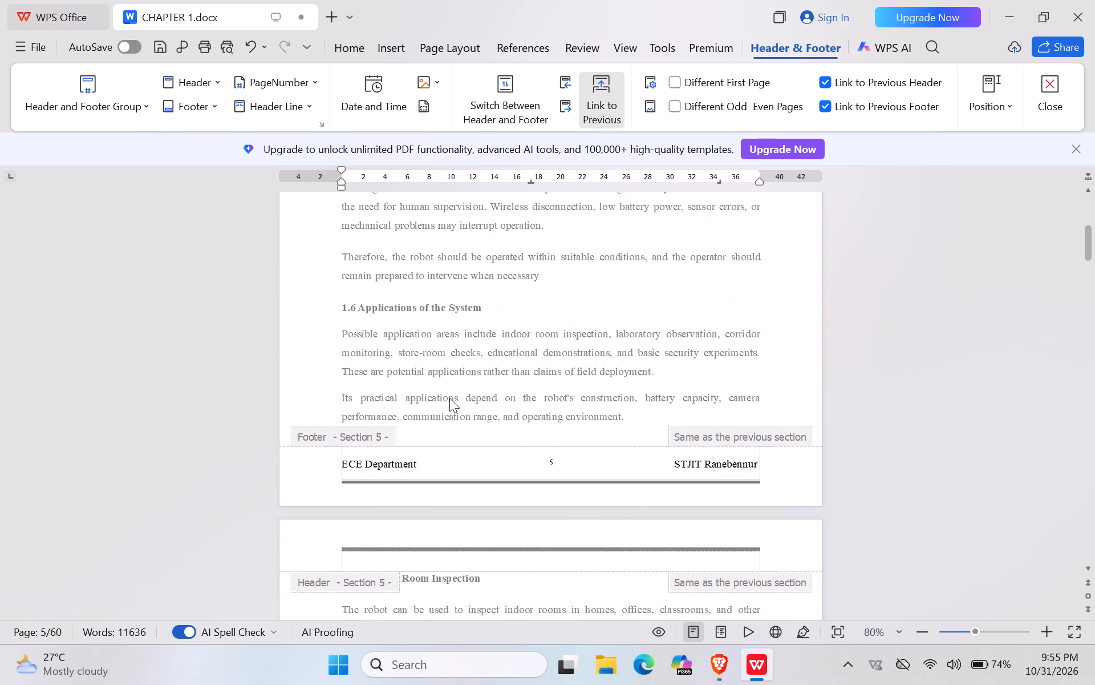
scroll(449, 398, "up", 10)
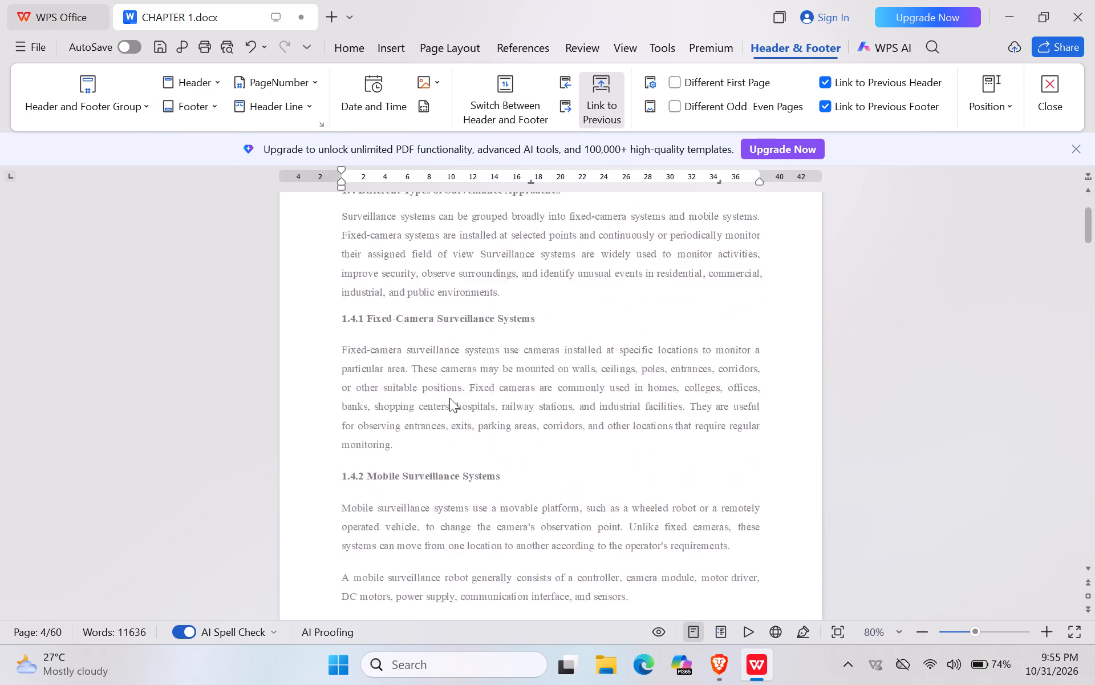
scroll(449, 398, "up", 5)
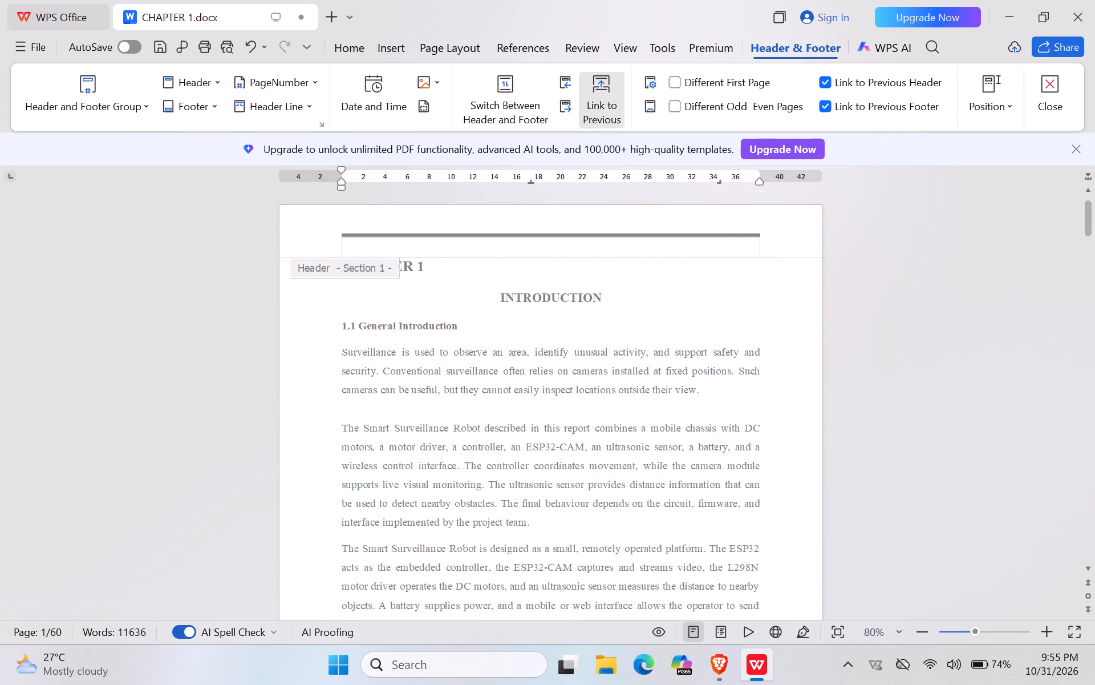
left_click(408, 237)
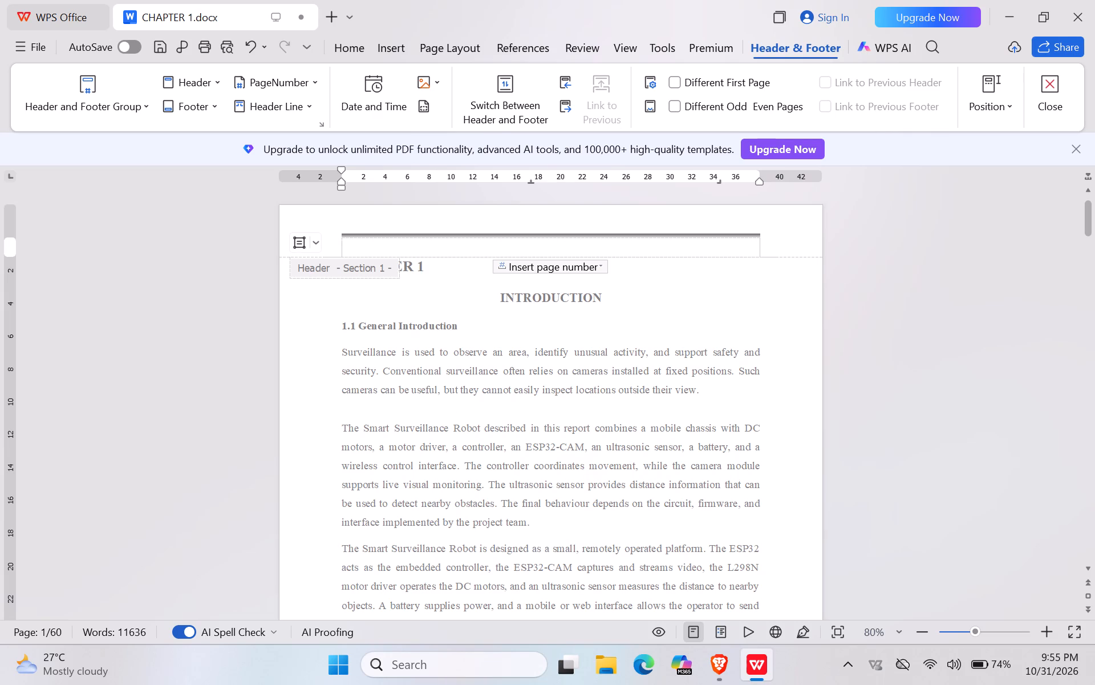
left_click(395, 233)
left_click(104, 93)
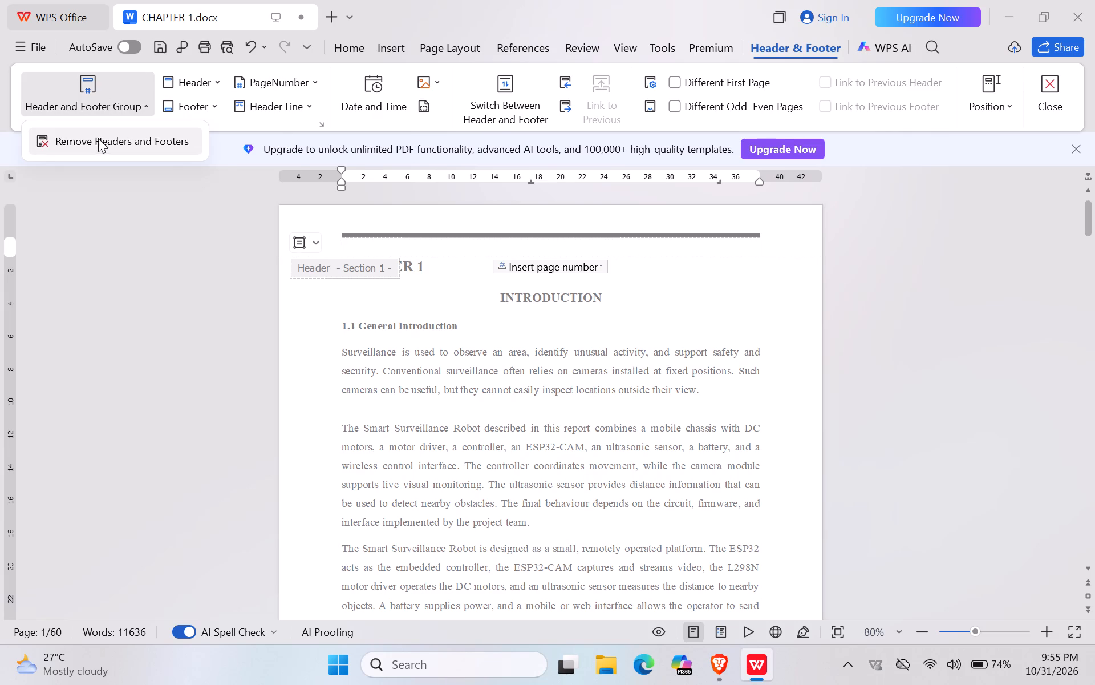
left_click(98, 139)
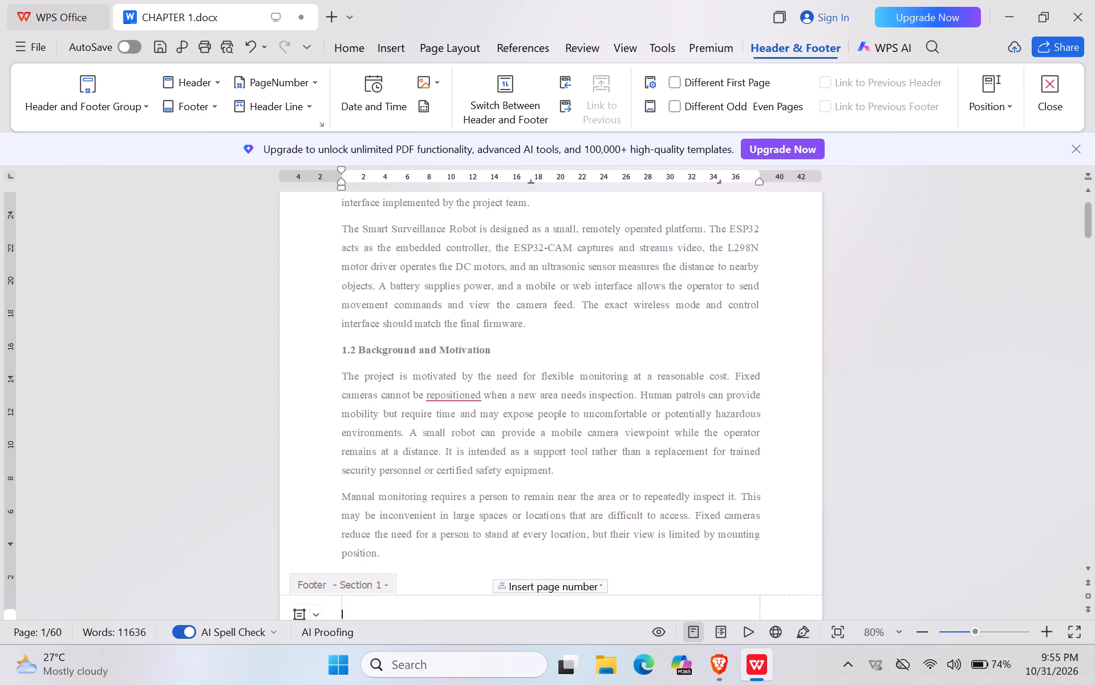
Lower the bottom edge of Section 1's header area on page 1 slightly, enlarging the top margin.
scroll(405, 336, "up", 2)
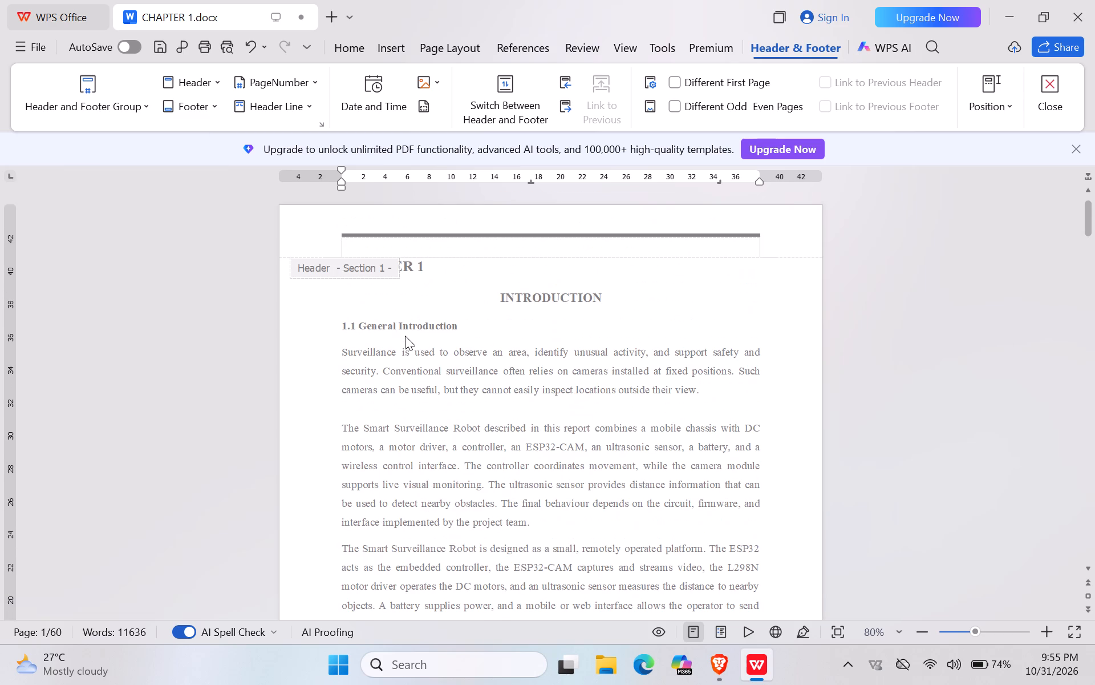
left_click(402, 219)
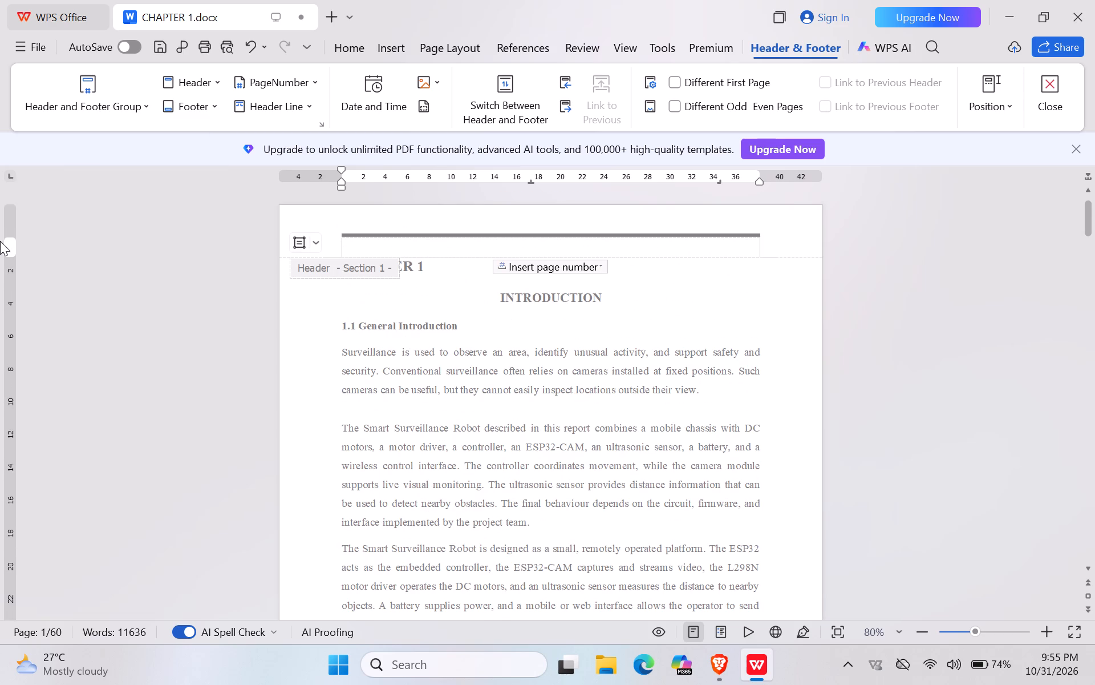
left_click_drag(10, 238, 26, 239)
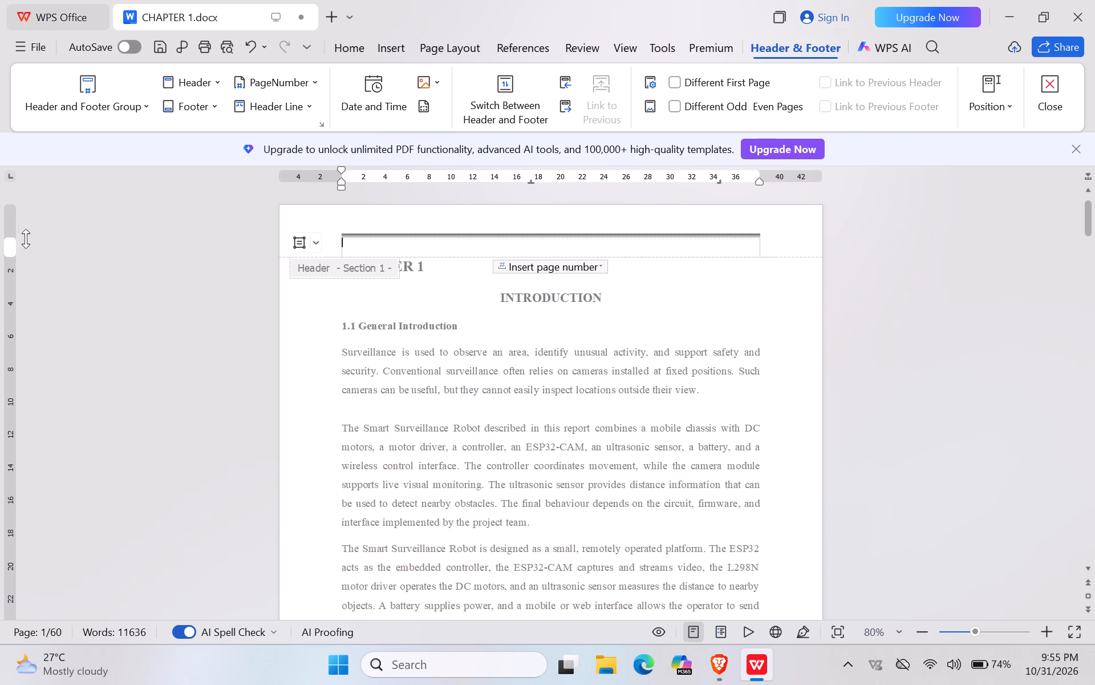
left_click_drag(26, 239, 27, 237)
left_click(28, 235)
left_click(5, 231)
left_click_drag(2, 231, 11, 245)
left_click_drag(6, 238, 8, 252)
left_click_drag(8, 252, 5, 262)
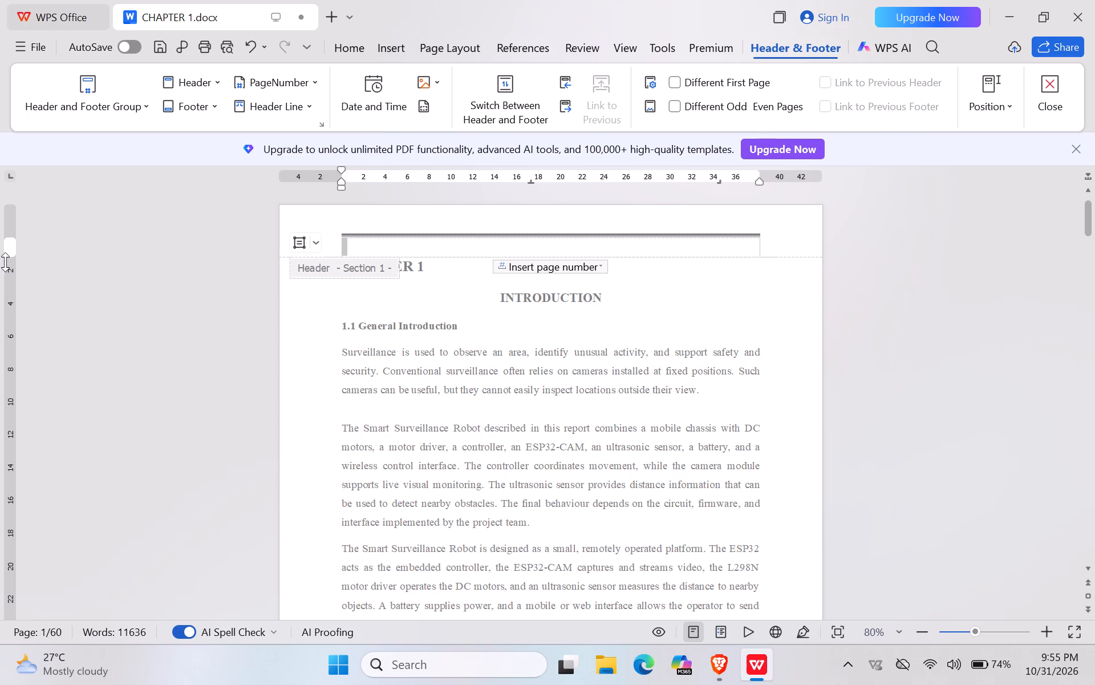
left_click_drag(5, 262, 5, 265)
left_click_drag(9, 257, 9, 275)
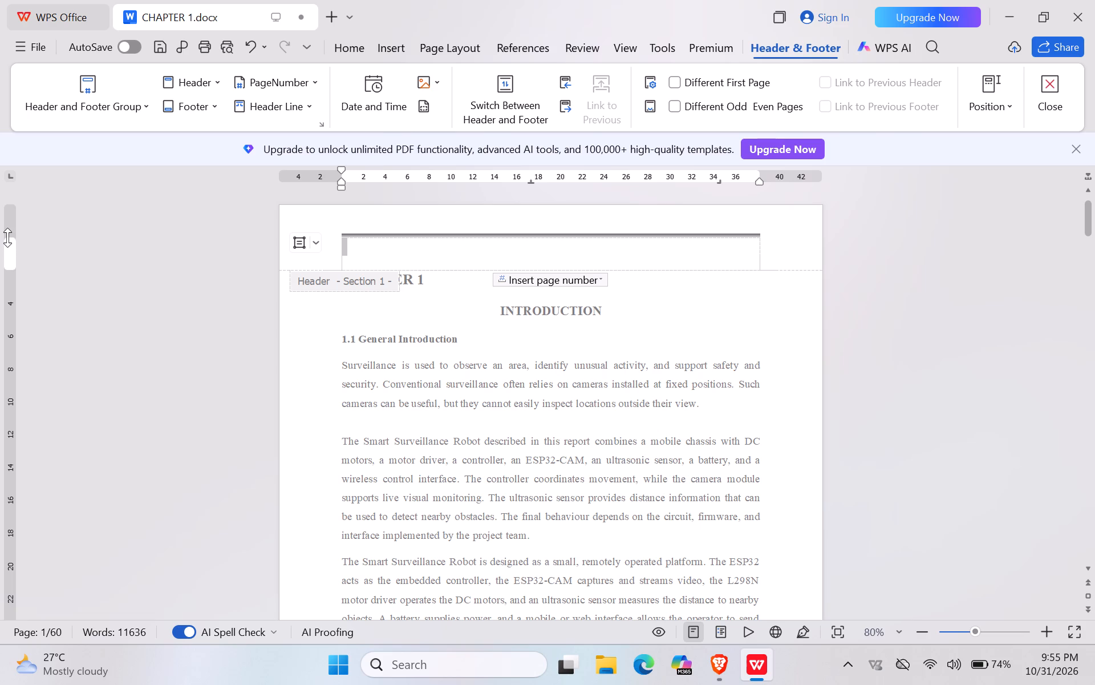
Move Section 1's header and its border line down to about 1.00 in from the page top, lowering the header area's bottom edge to make room.
left_click_drag(7, 237, 7, 264)
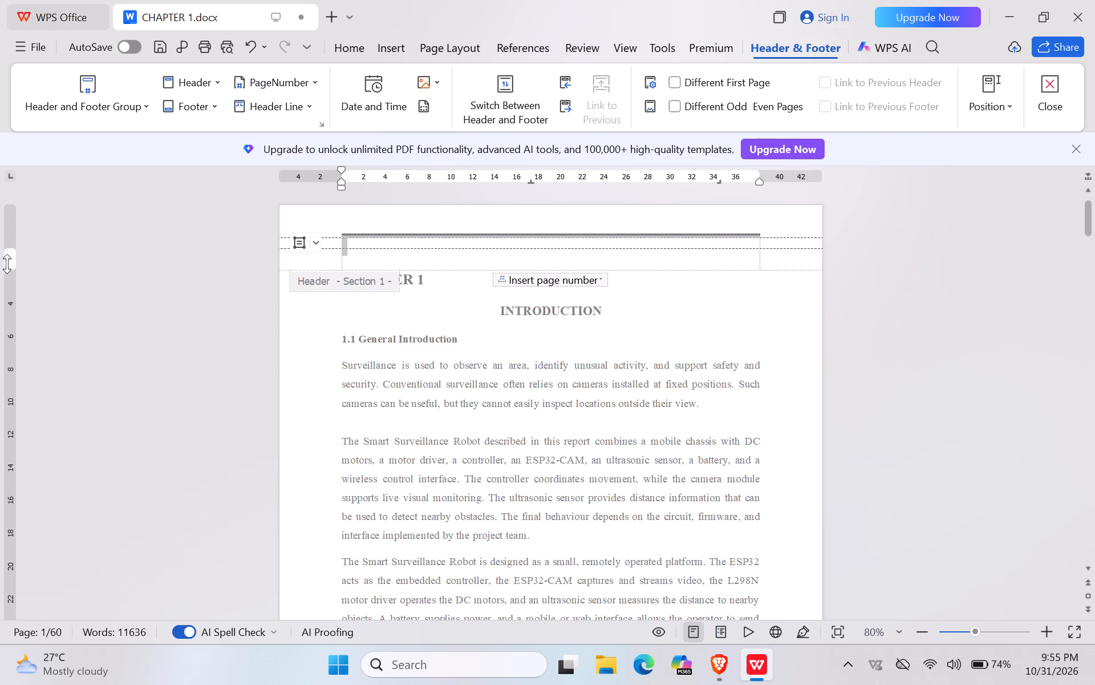
left_click_drag(7, 264, 16, 275)
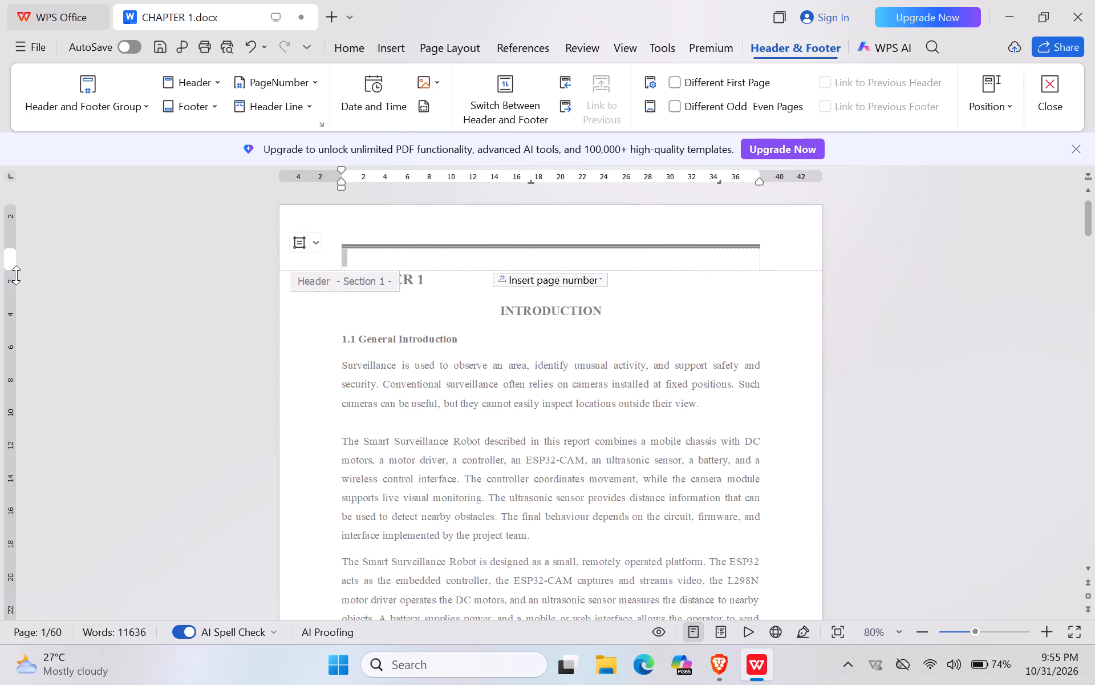
left_click_drag(9, 262, 9, 272)
left_click_drag(9, 272, 9, 281)
left_click_drag(8, 271, 9, 324)
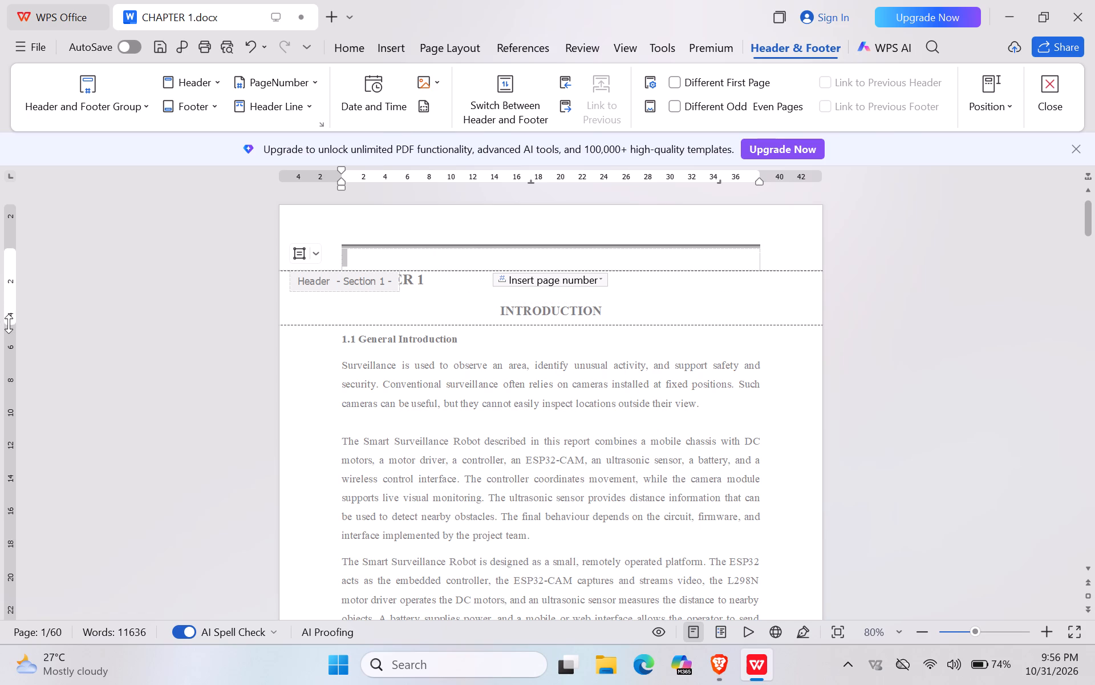
left_click_drag(9, 324, 11, 291)
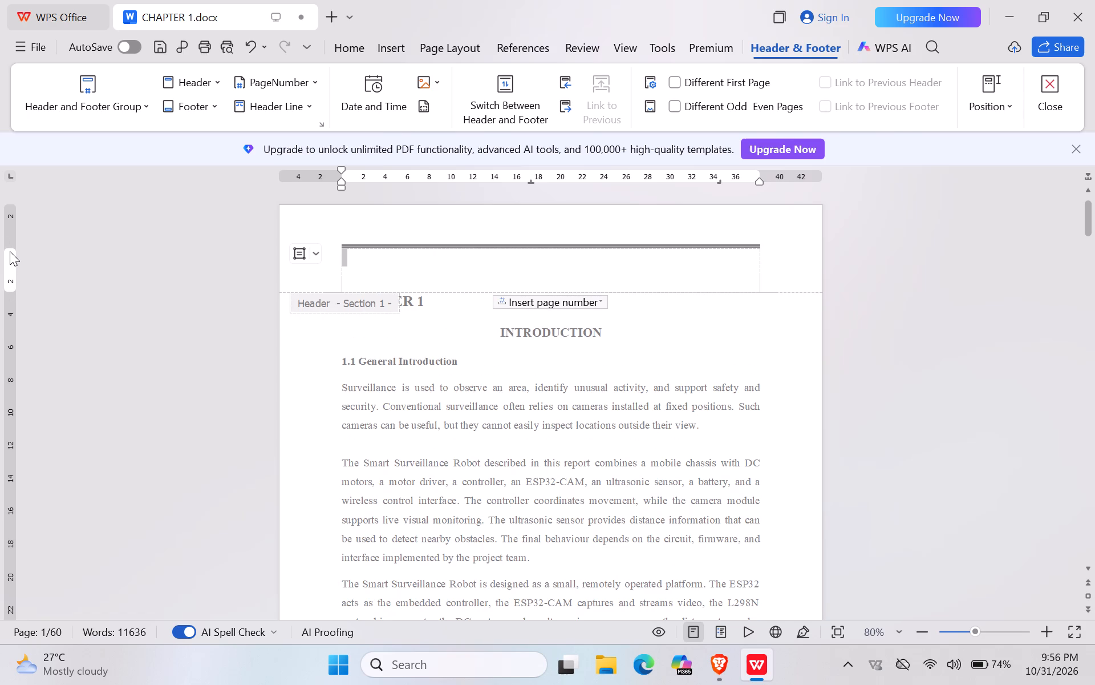
left_click_drag(10, 248, 12, 268)
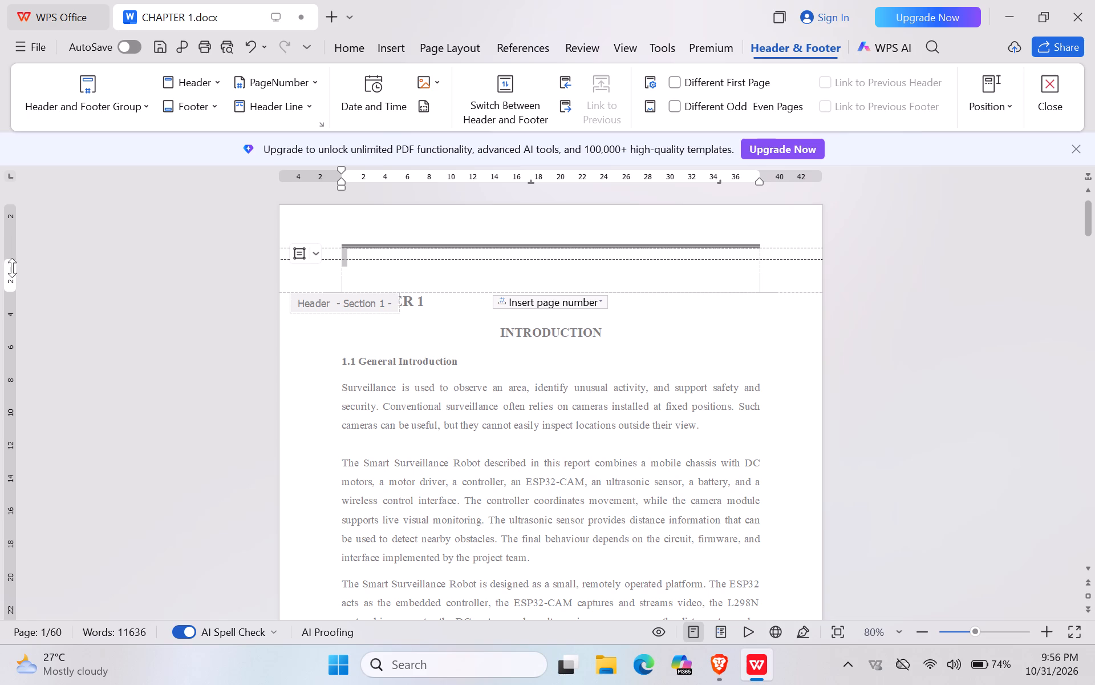
left_click_drag(12, 268, 14, 283)
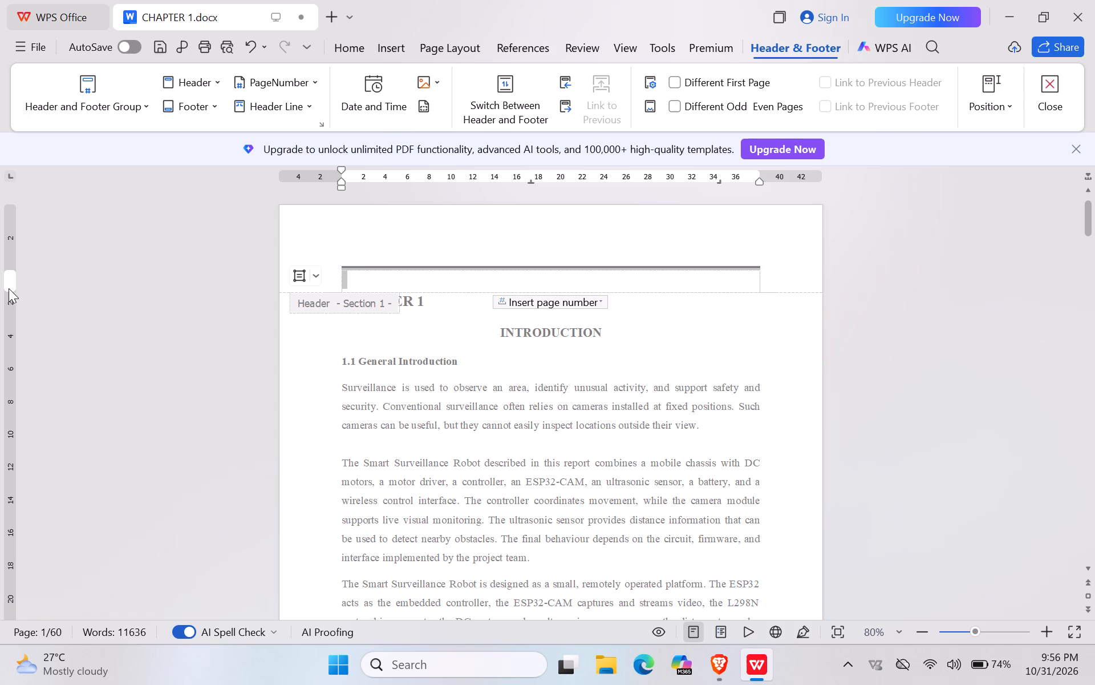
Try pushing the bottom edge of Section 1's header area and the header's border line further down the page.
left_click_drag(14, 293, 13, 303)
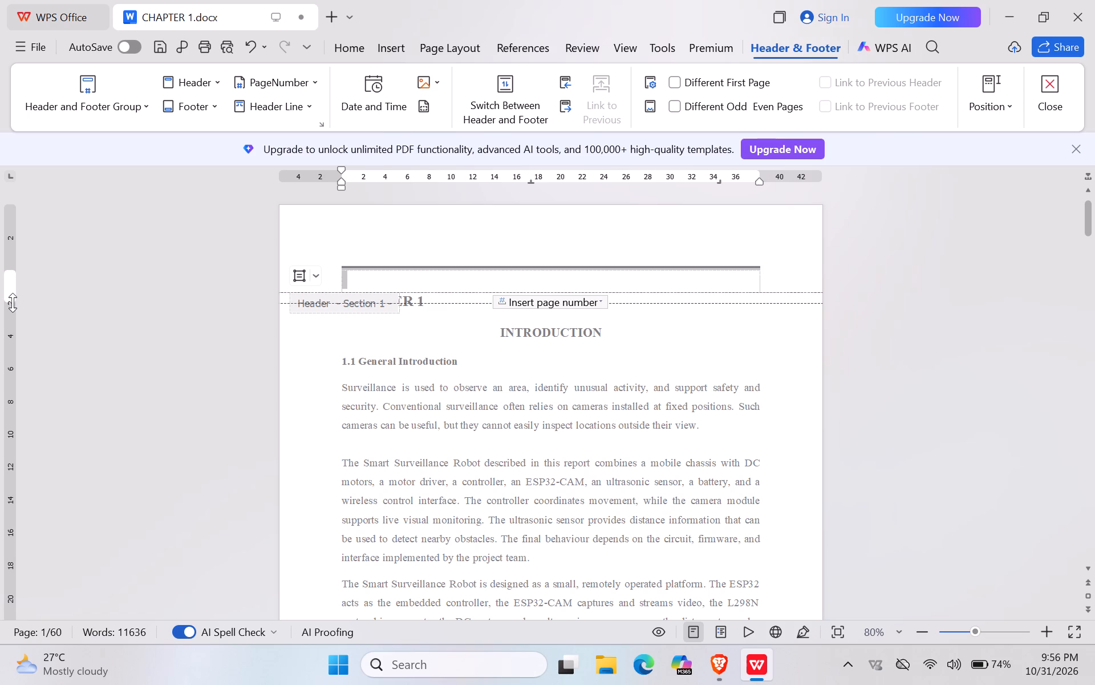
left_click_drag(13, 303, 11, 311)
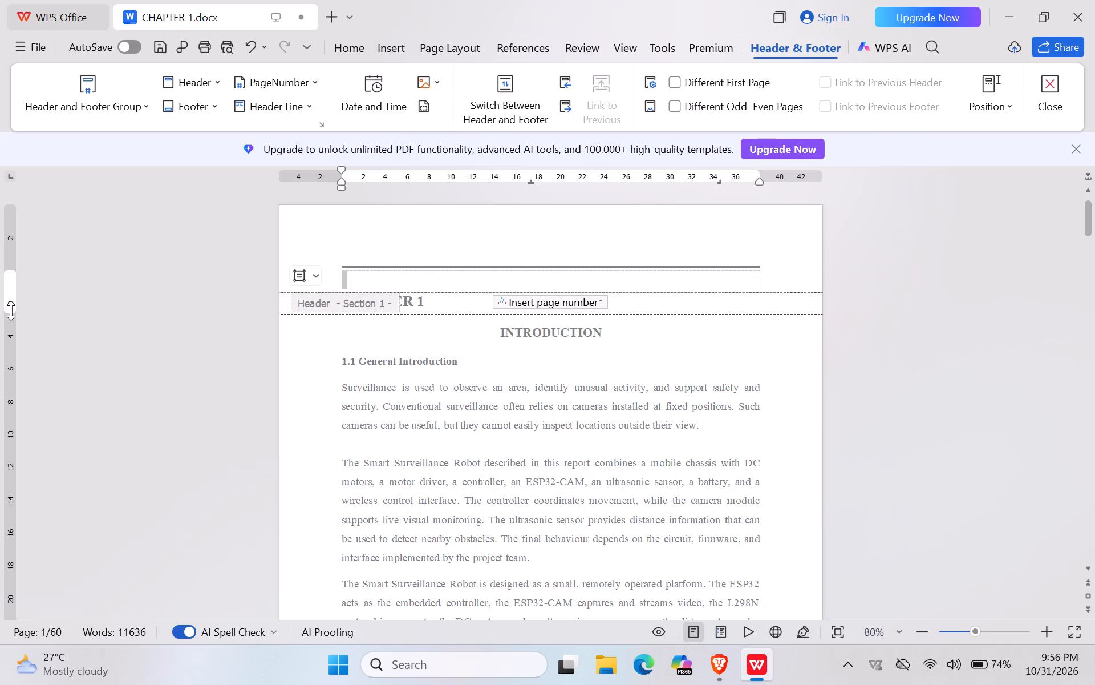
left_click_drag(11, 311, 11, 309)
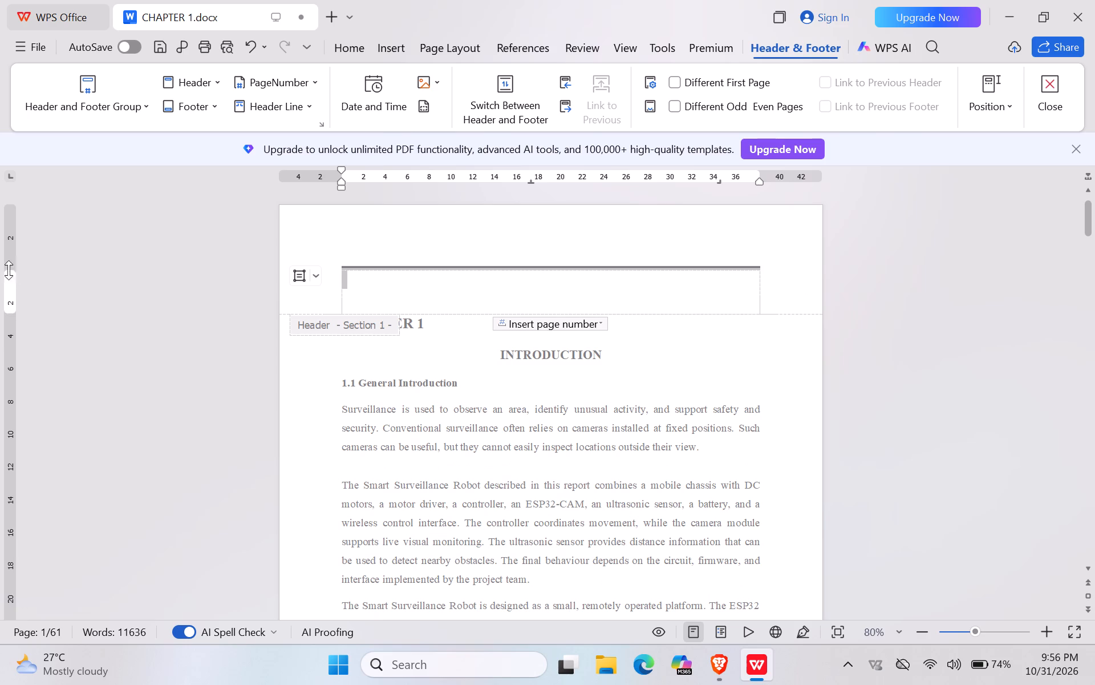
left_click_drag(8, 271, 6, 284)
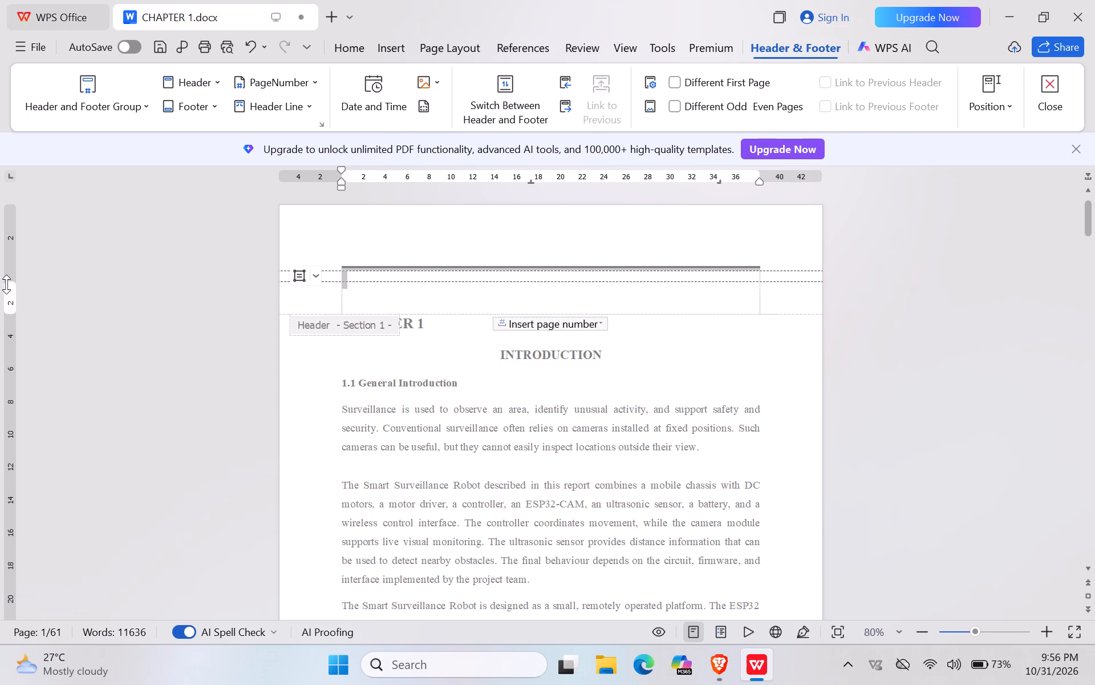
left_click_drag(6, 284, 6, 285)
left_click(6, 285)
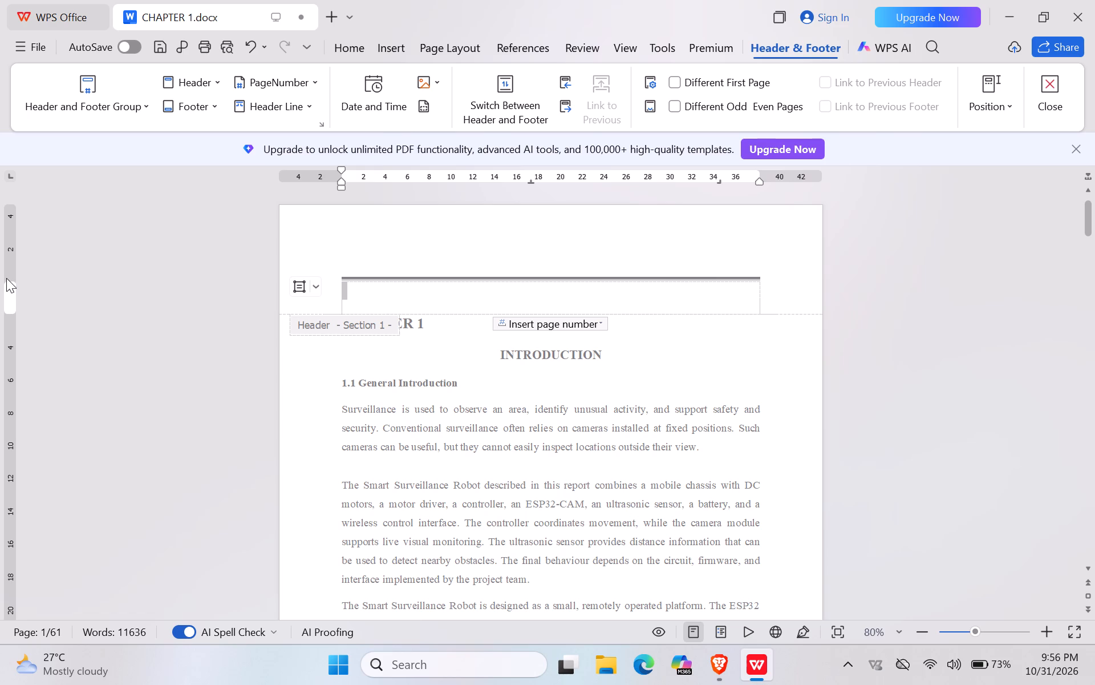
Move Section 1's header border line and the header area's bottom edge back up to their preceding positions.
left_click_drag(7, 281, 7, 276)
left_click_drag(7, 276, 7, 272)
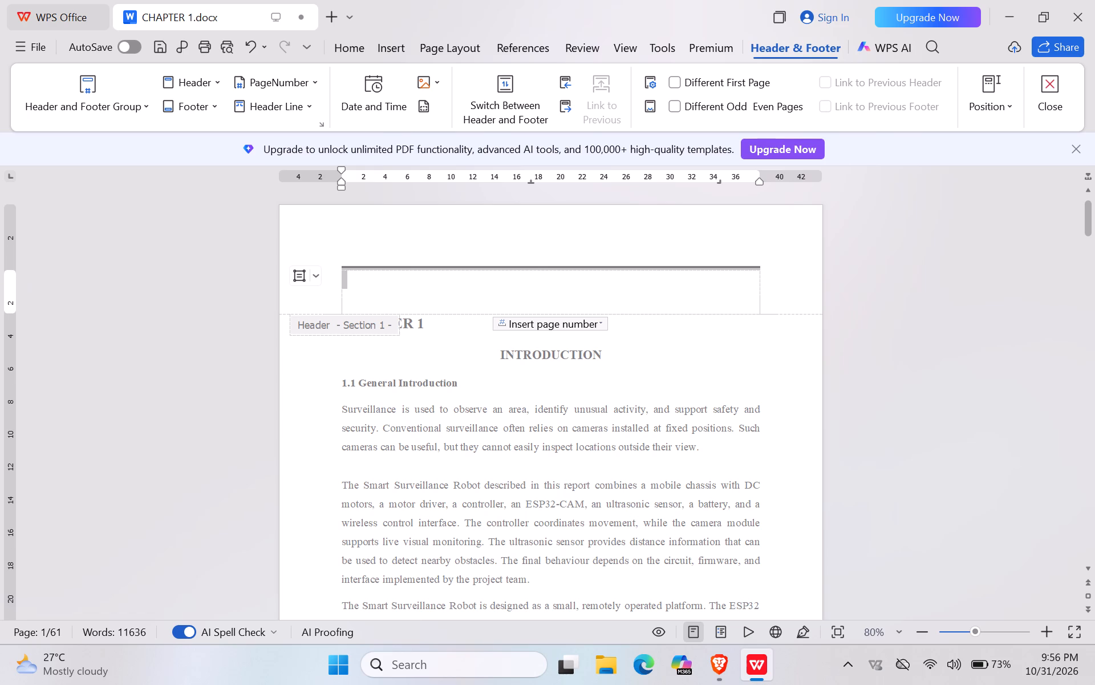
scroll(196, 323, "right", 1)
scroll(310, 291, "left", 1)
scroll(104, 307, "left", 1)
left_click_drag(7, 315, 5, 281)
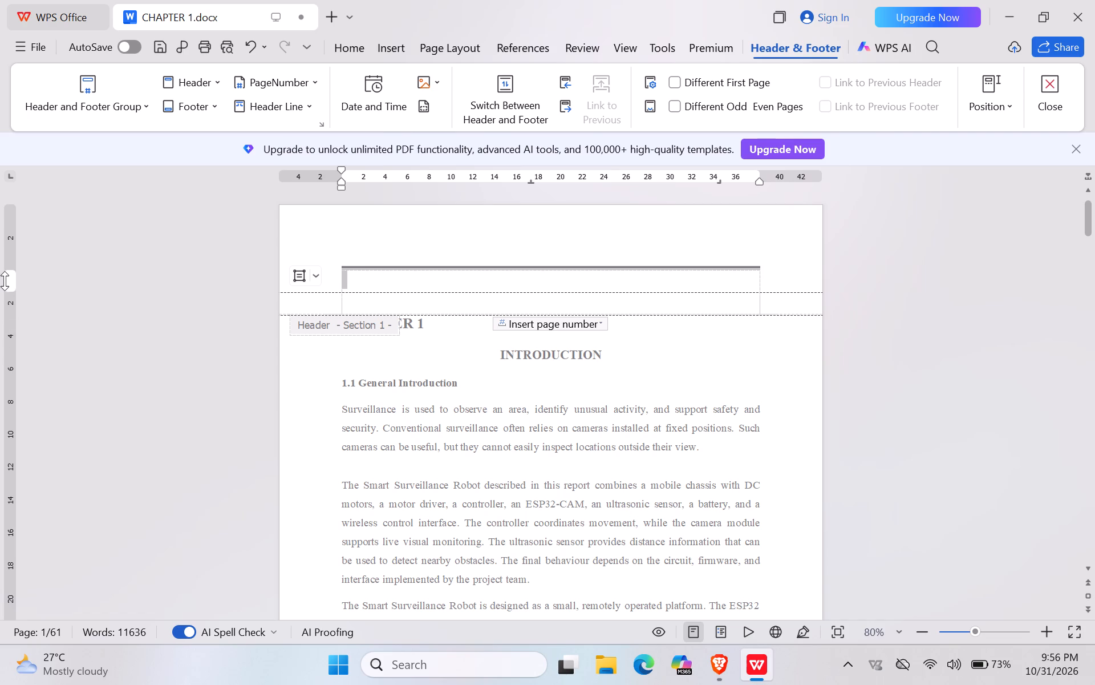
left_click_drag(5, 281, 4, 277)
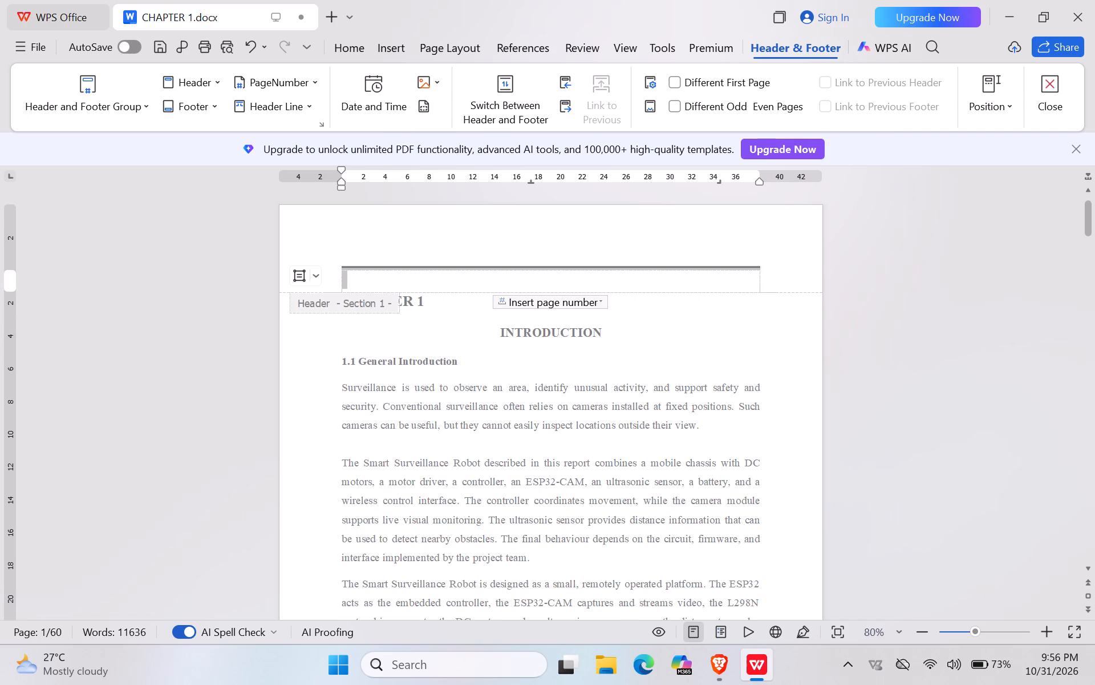
Examine the border lines in Section 1's header and footer and in Section 2's header on the following page.
left_click(358, 244)
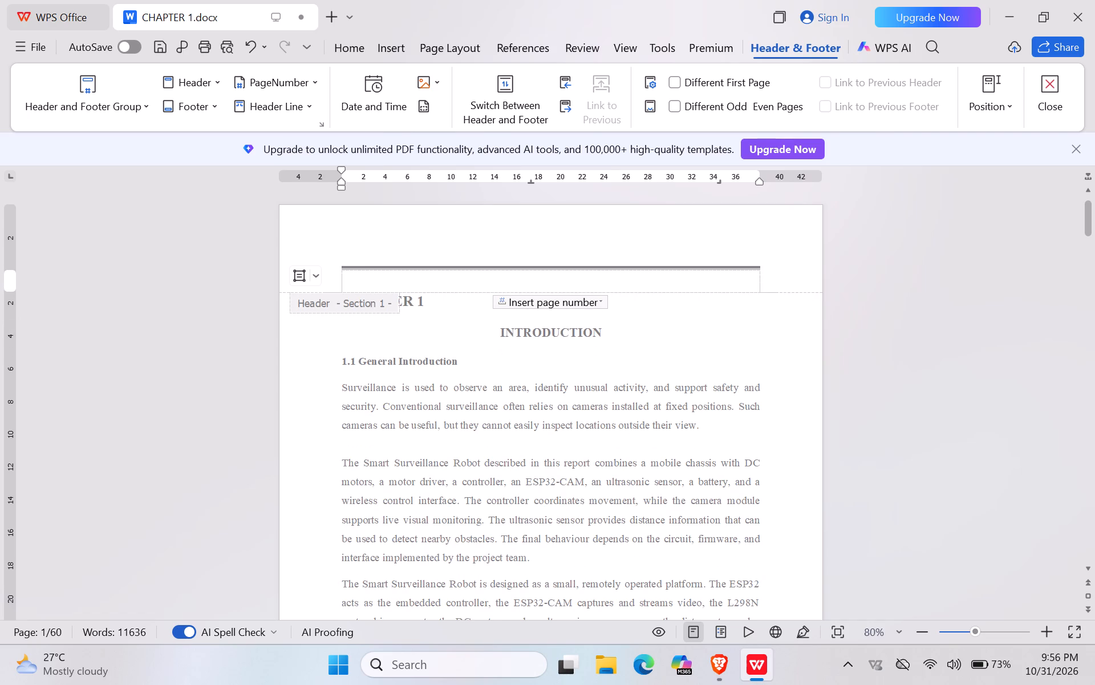
left_click(360, 256)
scroll(584, 396, "down", 3)
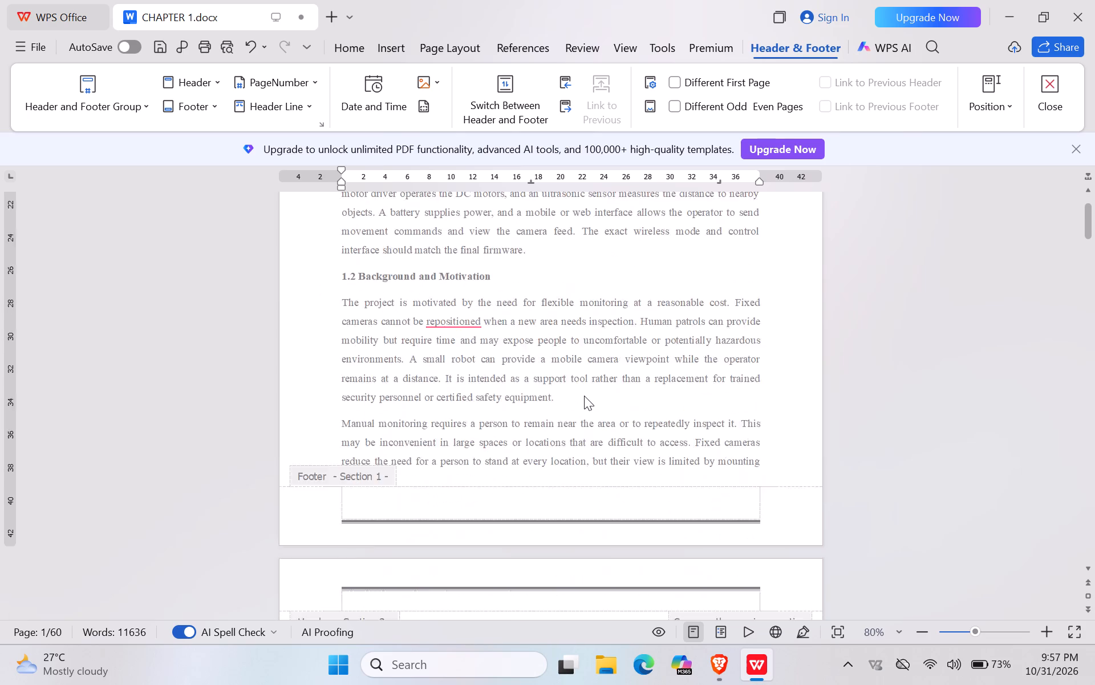
scroll(584, 396, "down", 1)
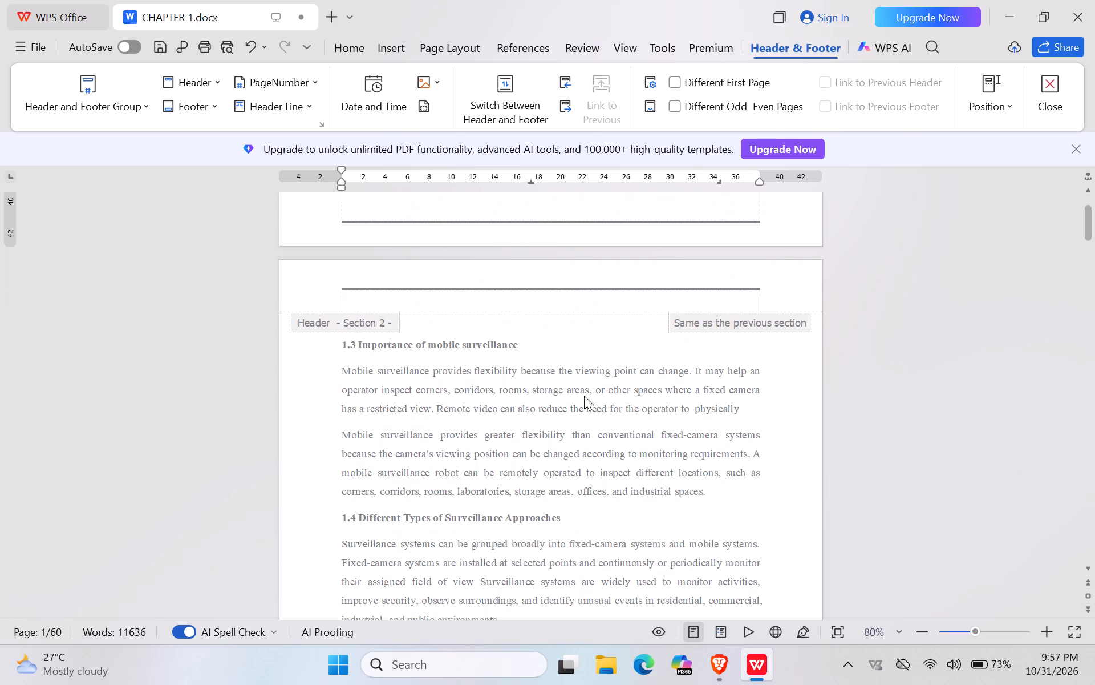
scroll(584, 396, "up", 3)
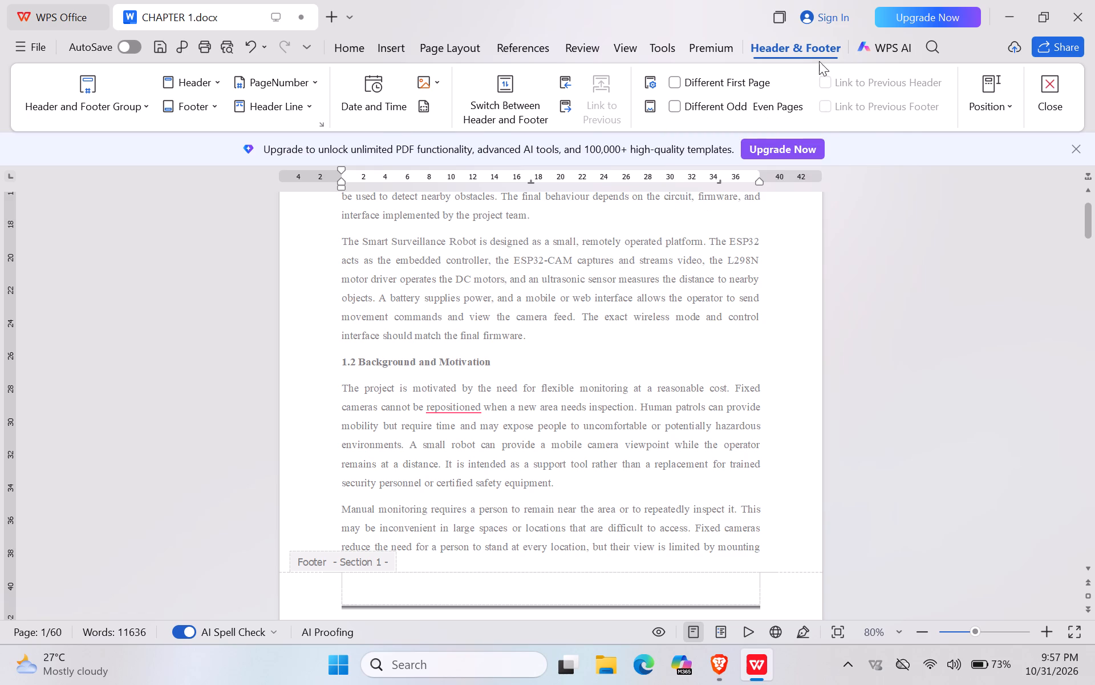
Open the header and footer position settings and check the header's distance from the top and the footer's from the bottom.
left_click(820, 78)
left_click(990, 103)
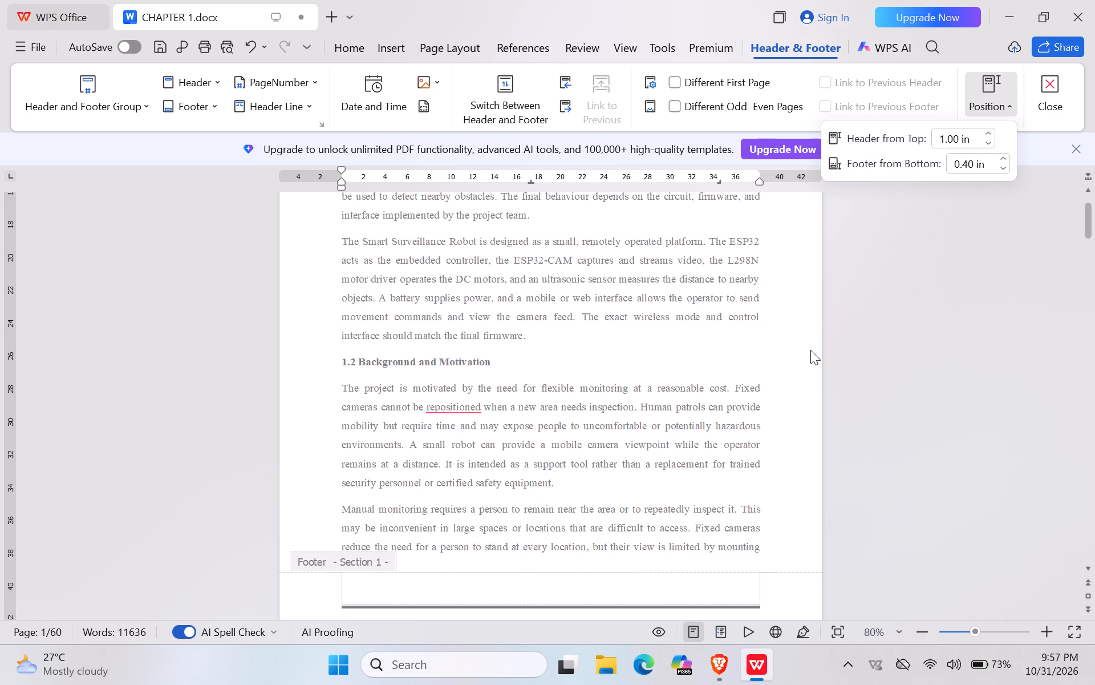
scroll(810, 350, "down", 1)
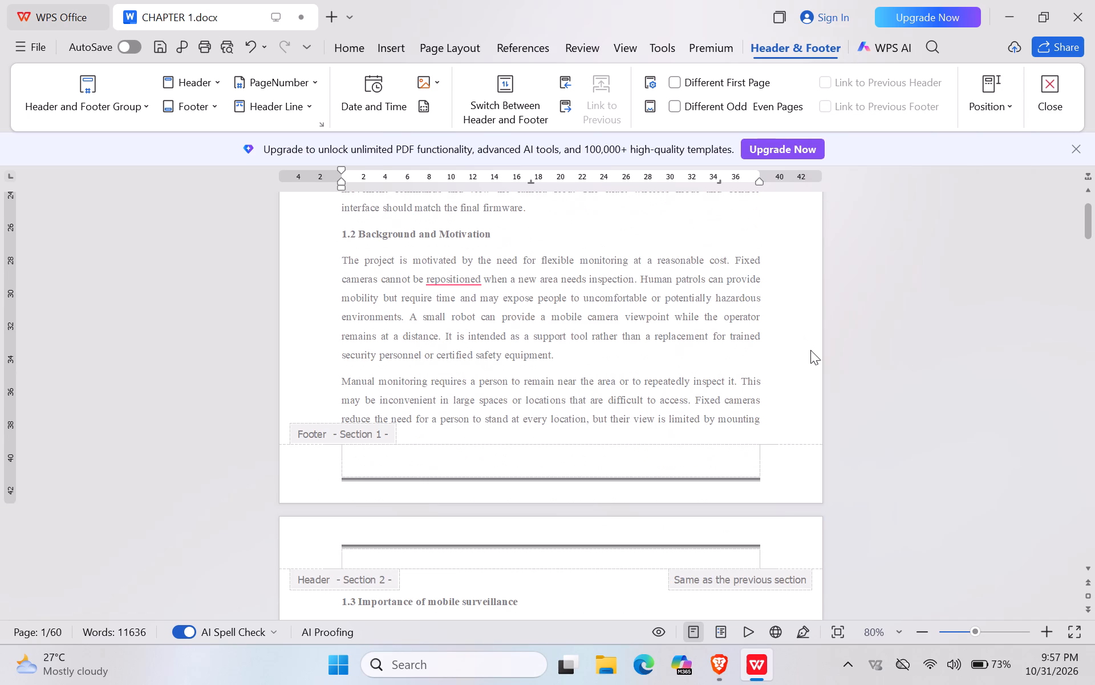
Raise the top edge of Section 1's footer area and its border line slightly above the page's bottom margin corners.
scroll(810, 350, "down", 1)
left_click(383, 482)
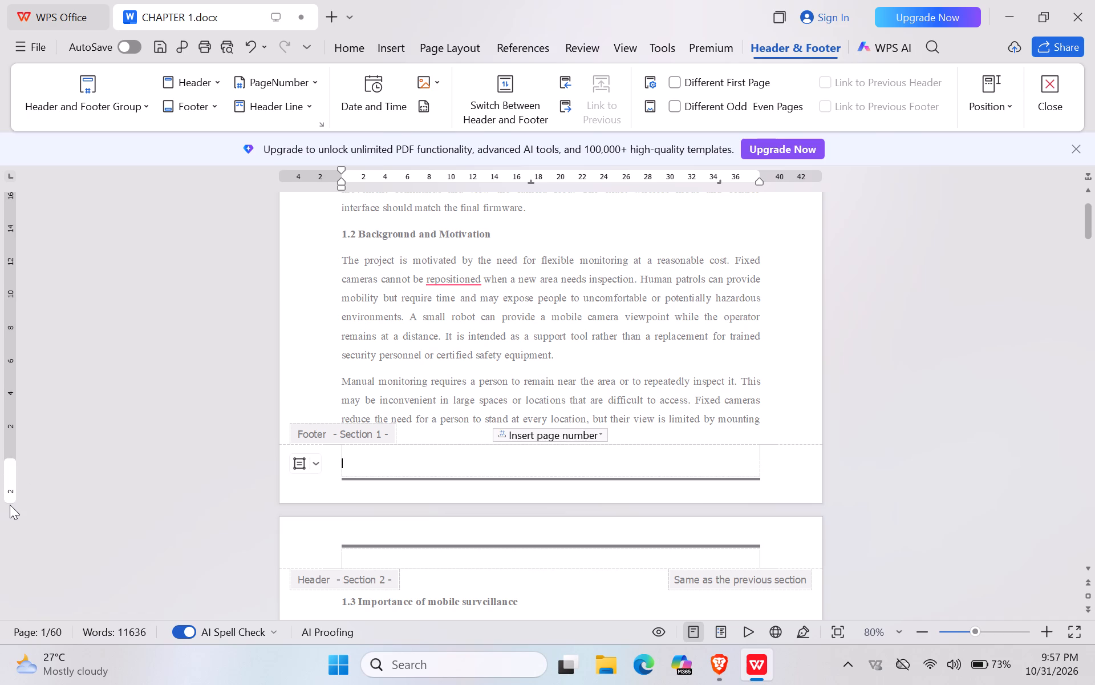
left_click_drag(9, 503, 7, 465)
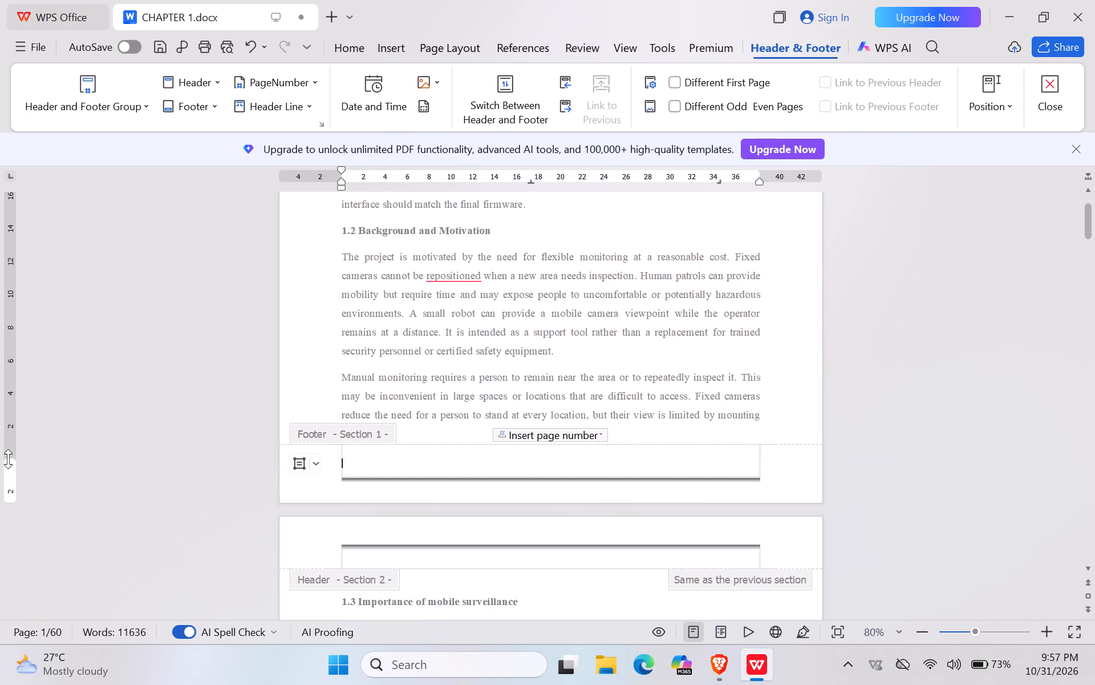
left_click_drag(7, 458, 7, 441)
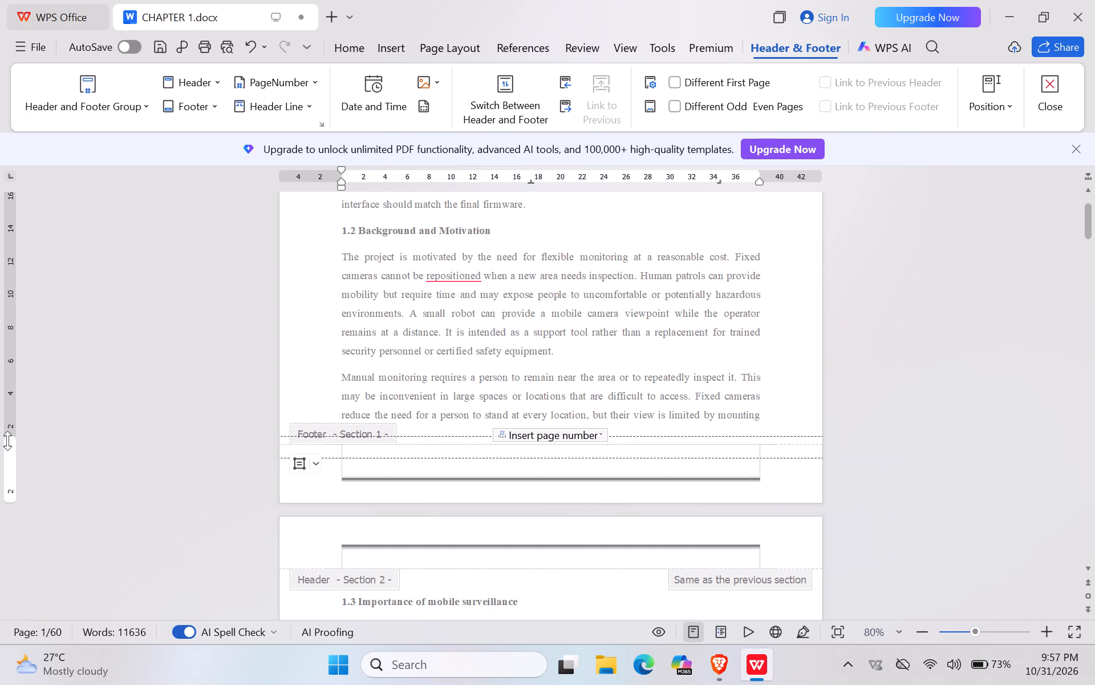
left_click_drag(7, 441, 9, 428)
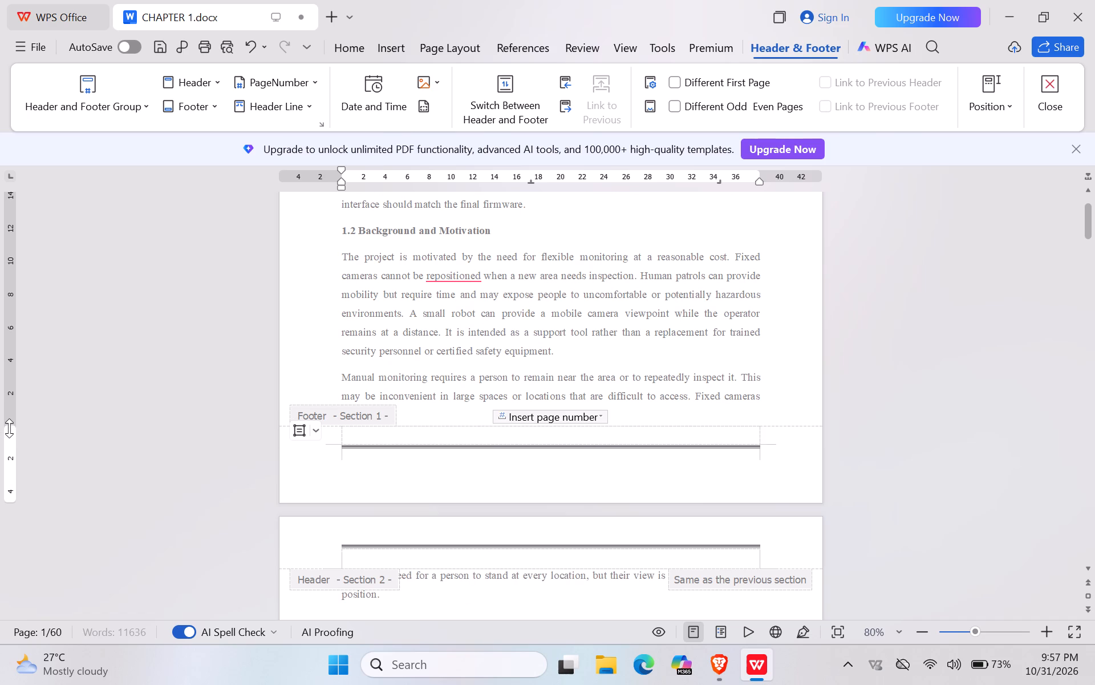
left_click(9, 428)
left_click_drag(8, 426, 6, 411)
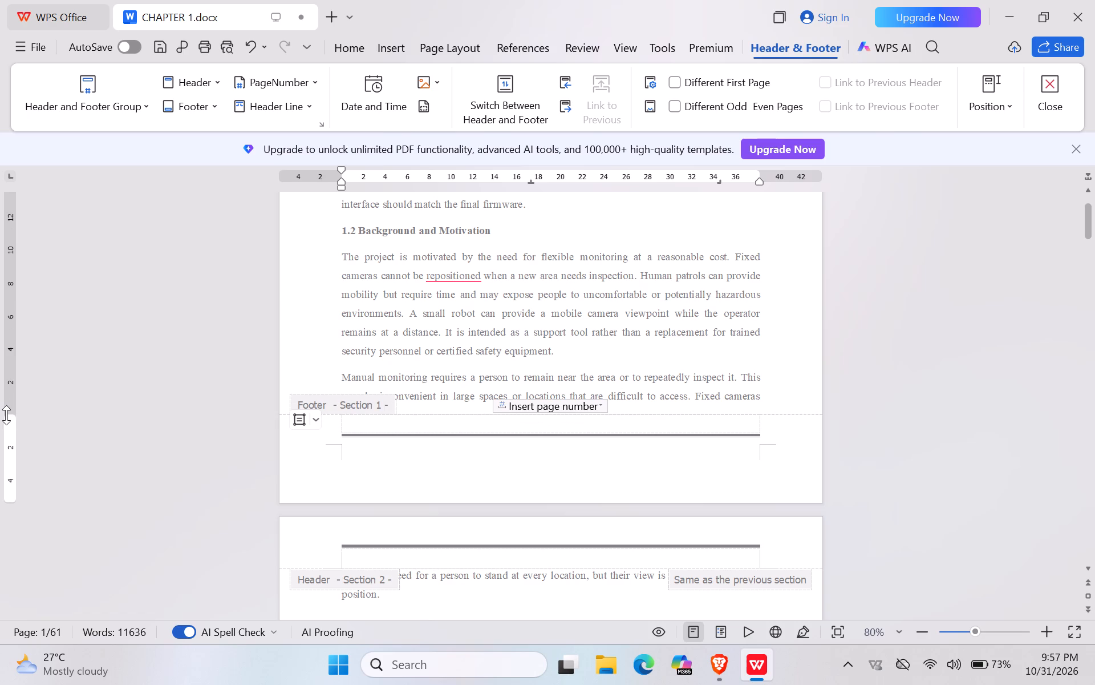
left_click_drag(6, 415, 6, 425)
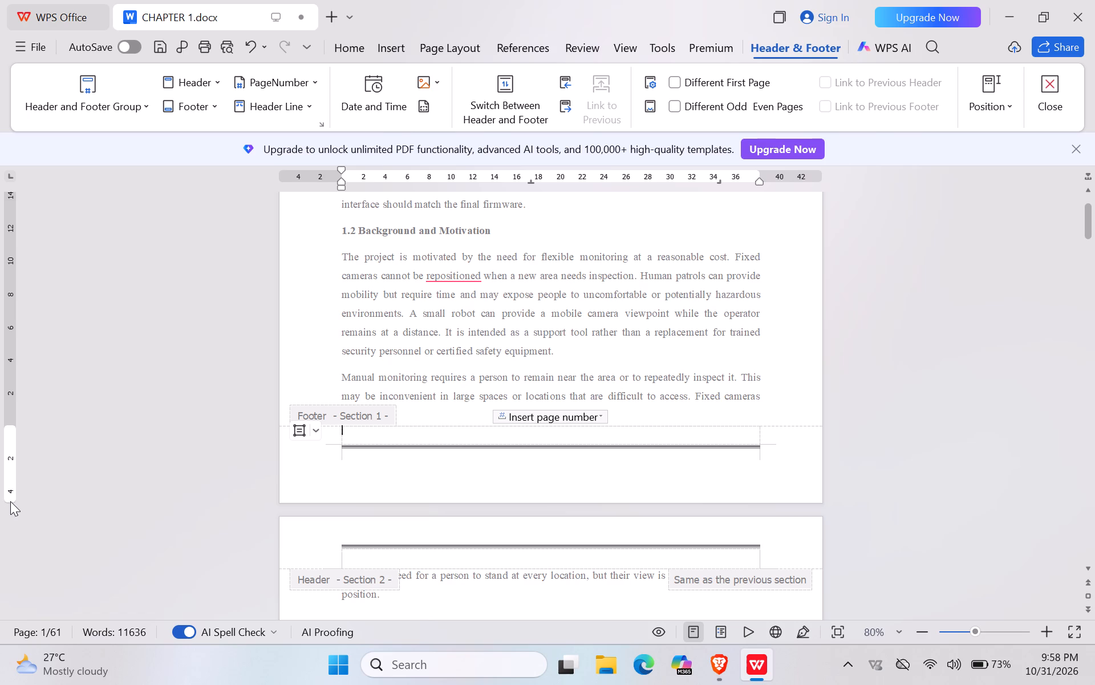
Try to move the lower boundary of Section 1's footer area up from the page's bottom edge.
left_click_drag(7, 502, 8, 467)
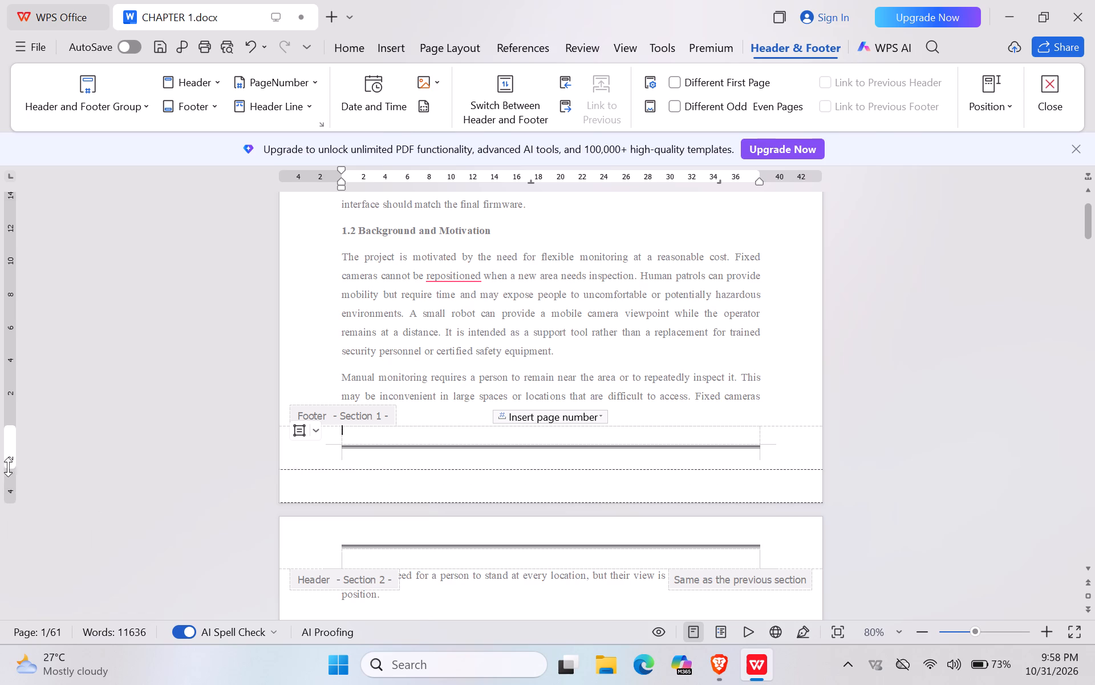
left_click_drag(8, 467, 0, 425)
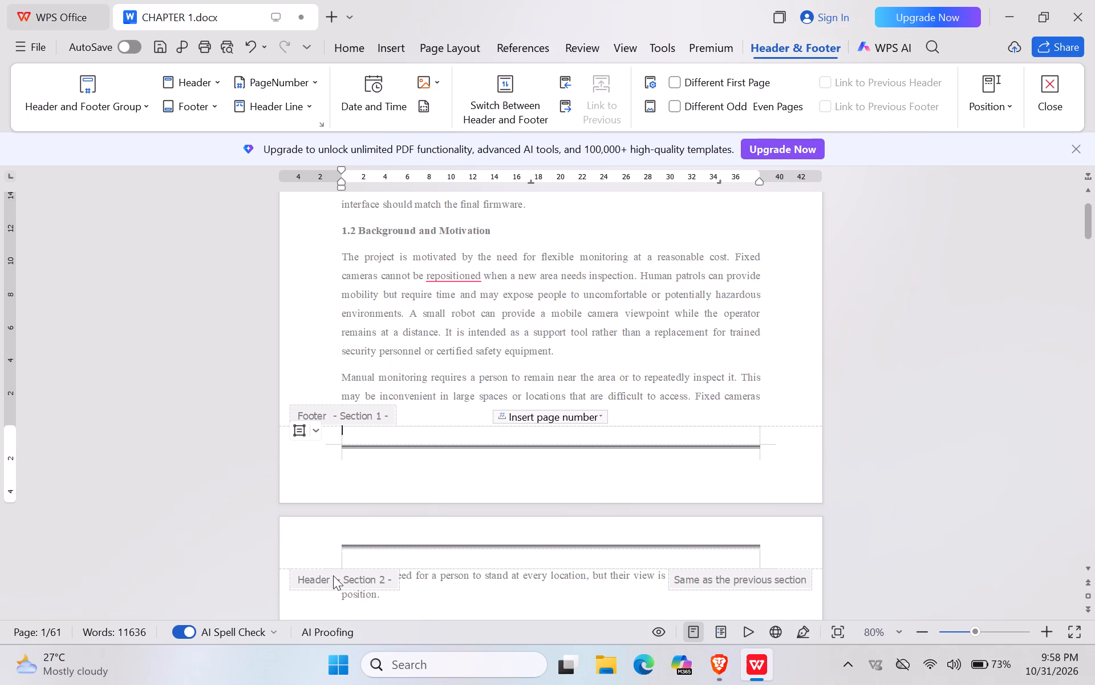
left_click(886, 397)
Compare the header and footer border line positions on Section 1's page with those on Section 2's page.
scroll(886, 397, "up", 2)
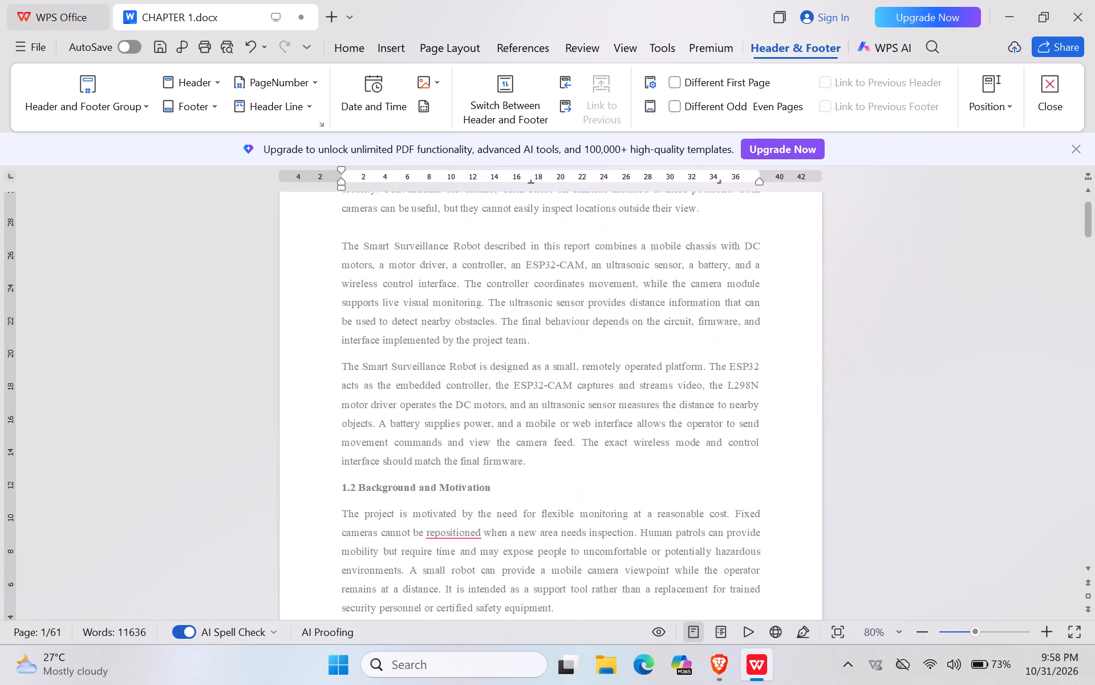
scroll(886, 397, "up", 2)
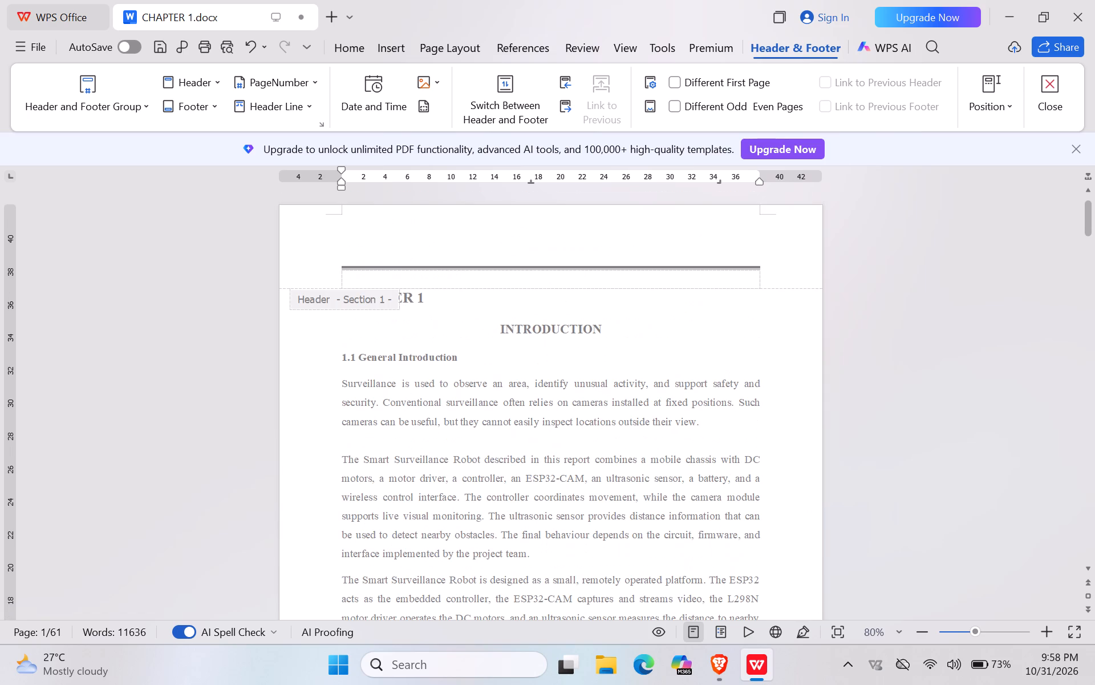
scroll(886, 397, "down", 3)
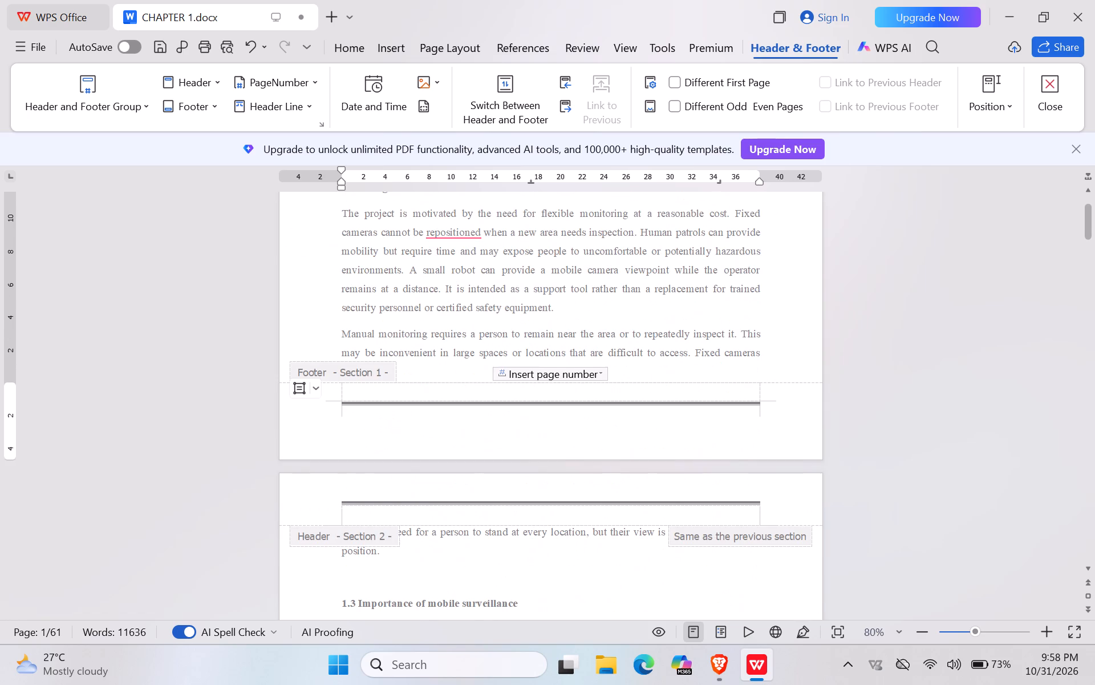
scroll(886, 397, "down", 3)
scroll(886, 397, "up", 1)
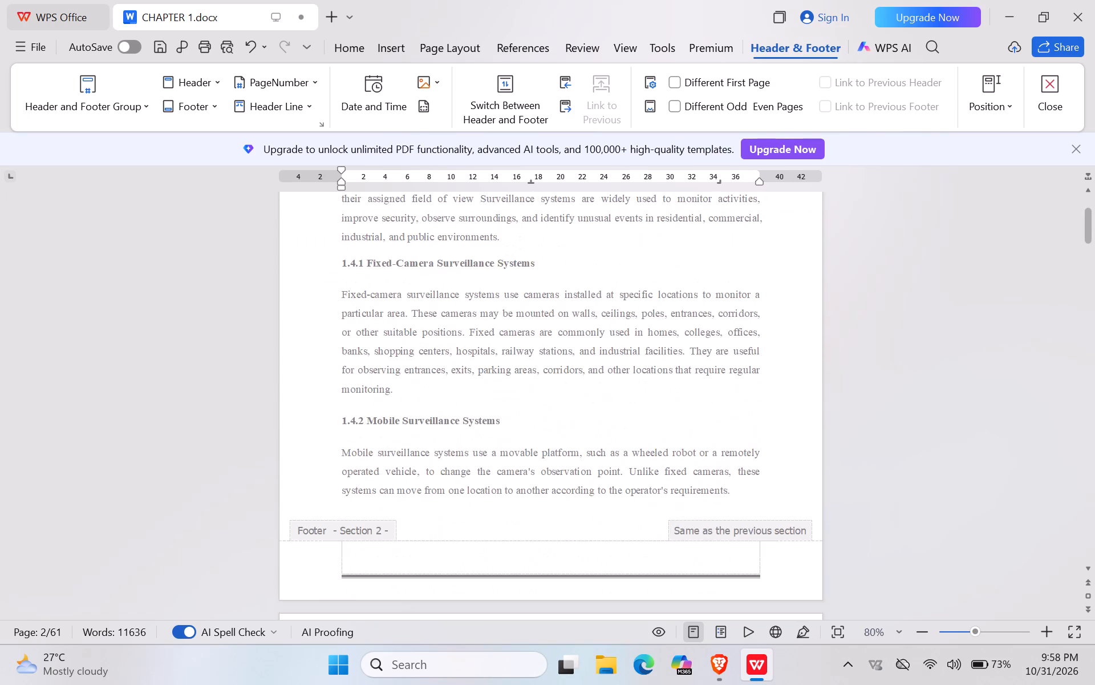
scroll(886, 397, "up", 1)
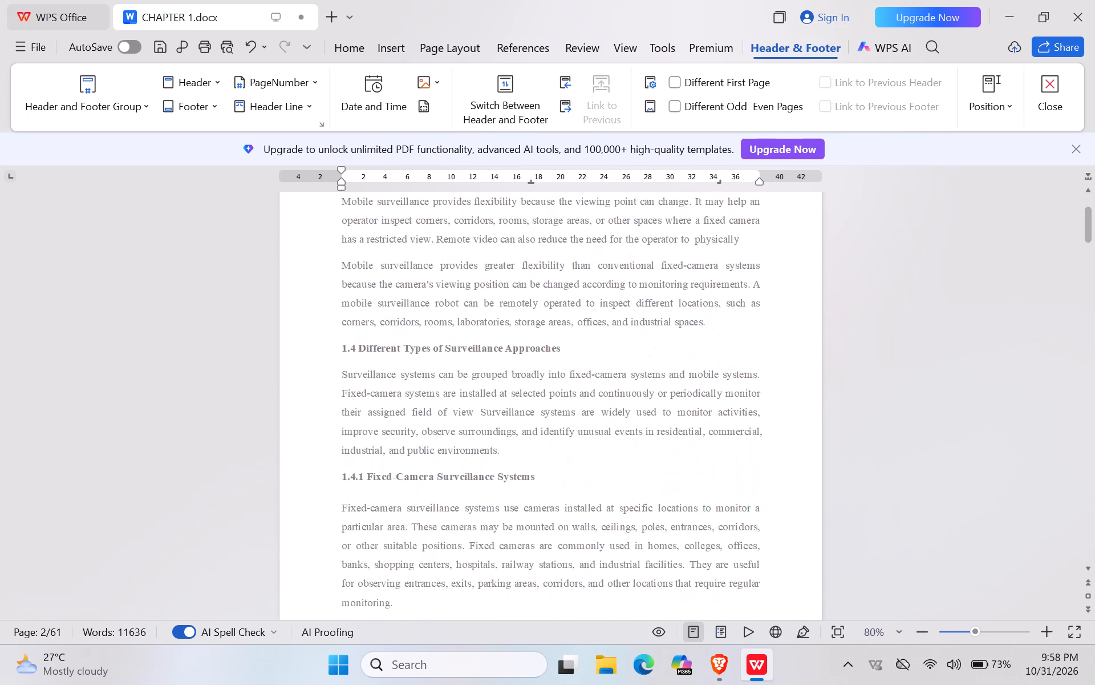
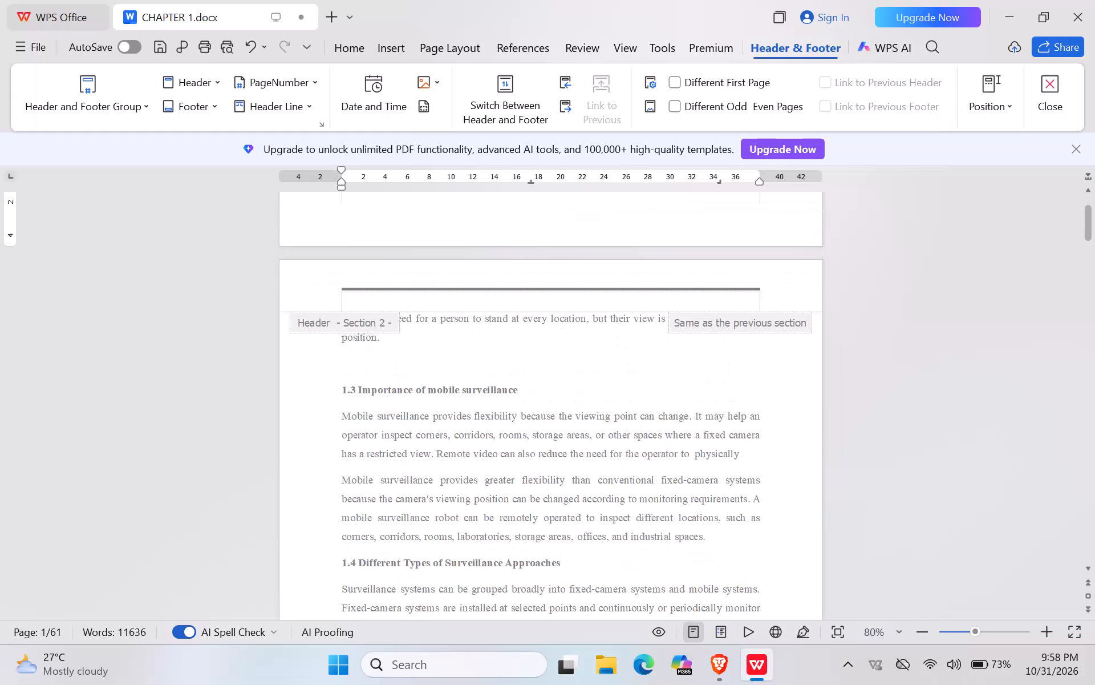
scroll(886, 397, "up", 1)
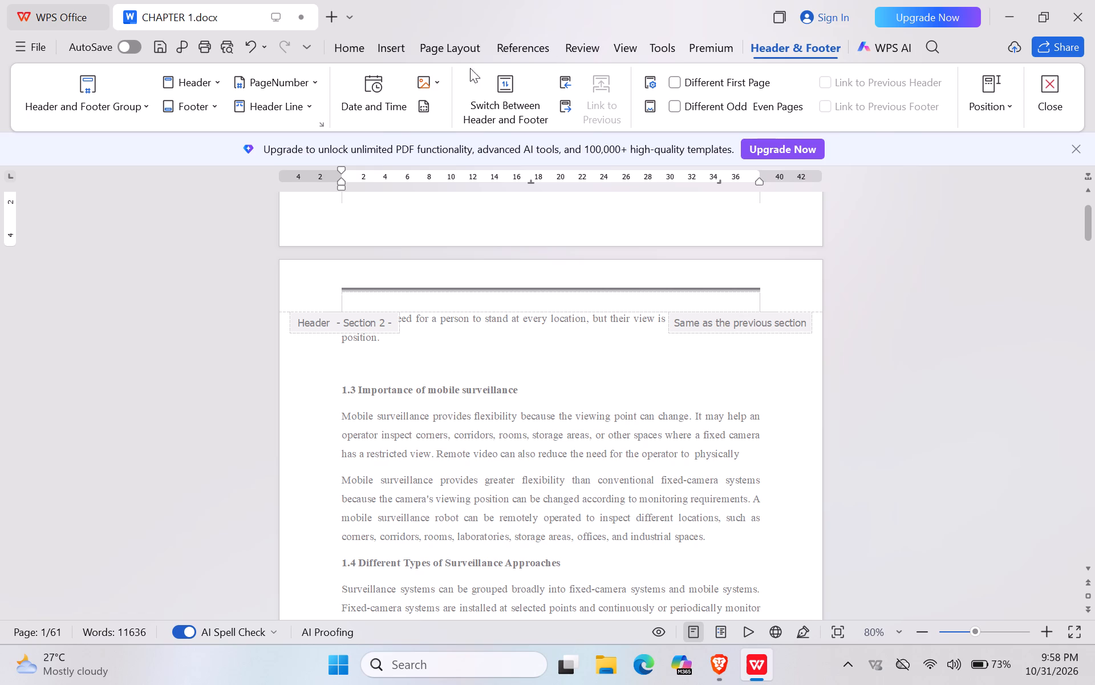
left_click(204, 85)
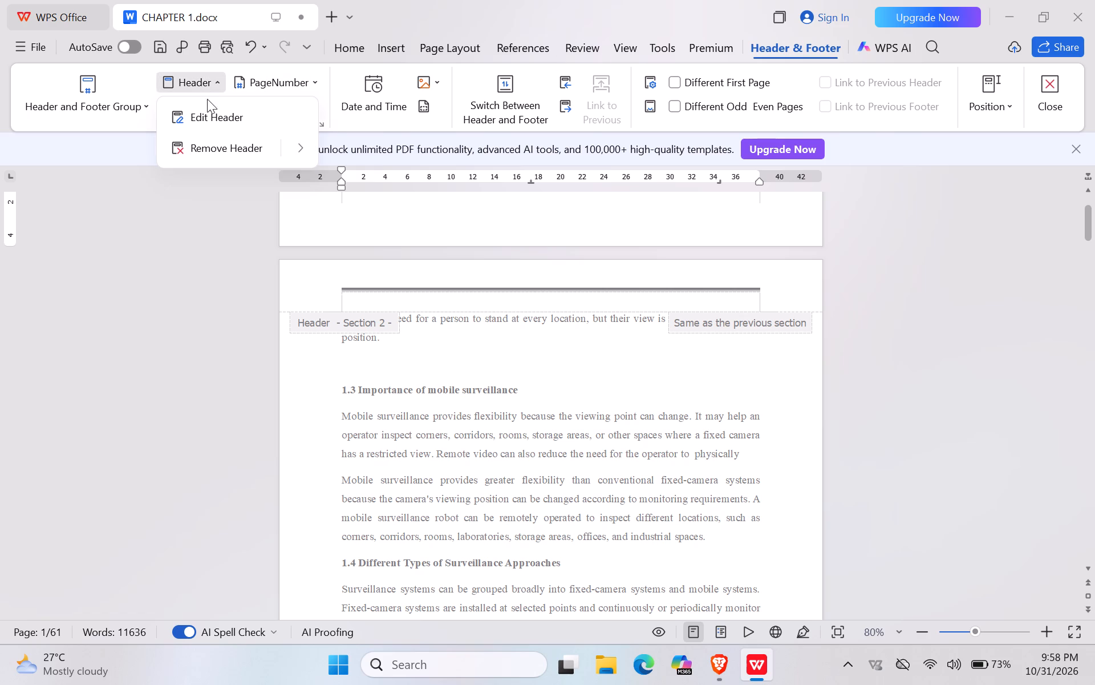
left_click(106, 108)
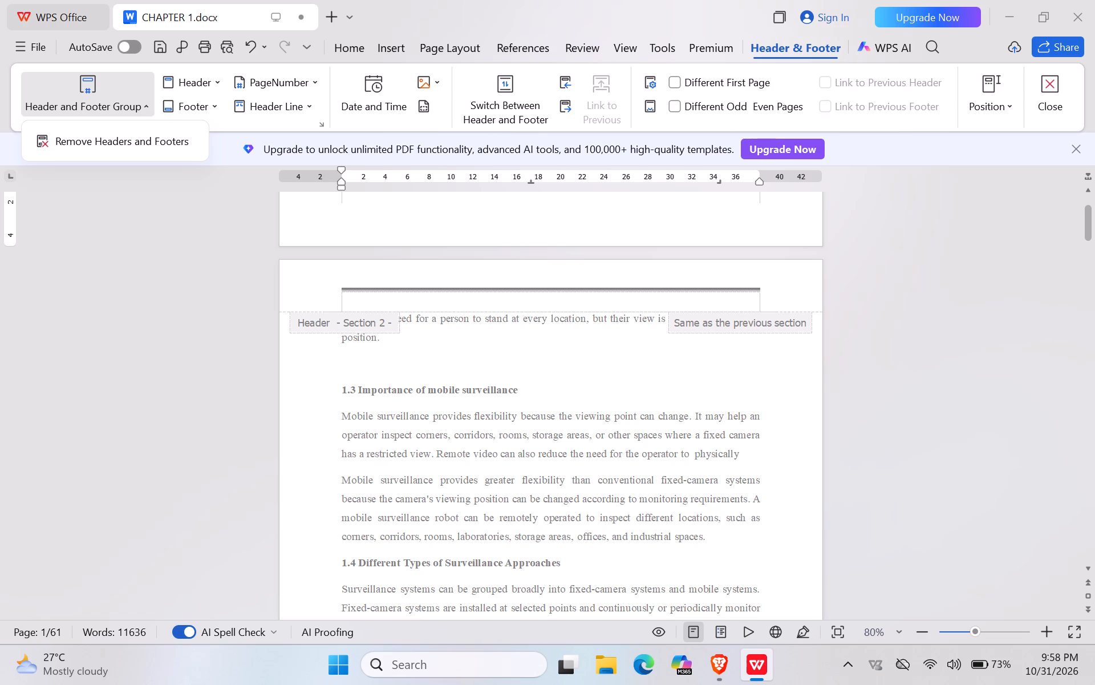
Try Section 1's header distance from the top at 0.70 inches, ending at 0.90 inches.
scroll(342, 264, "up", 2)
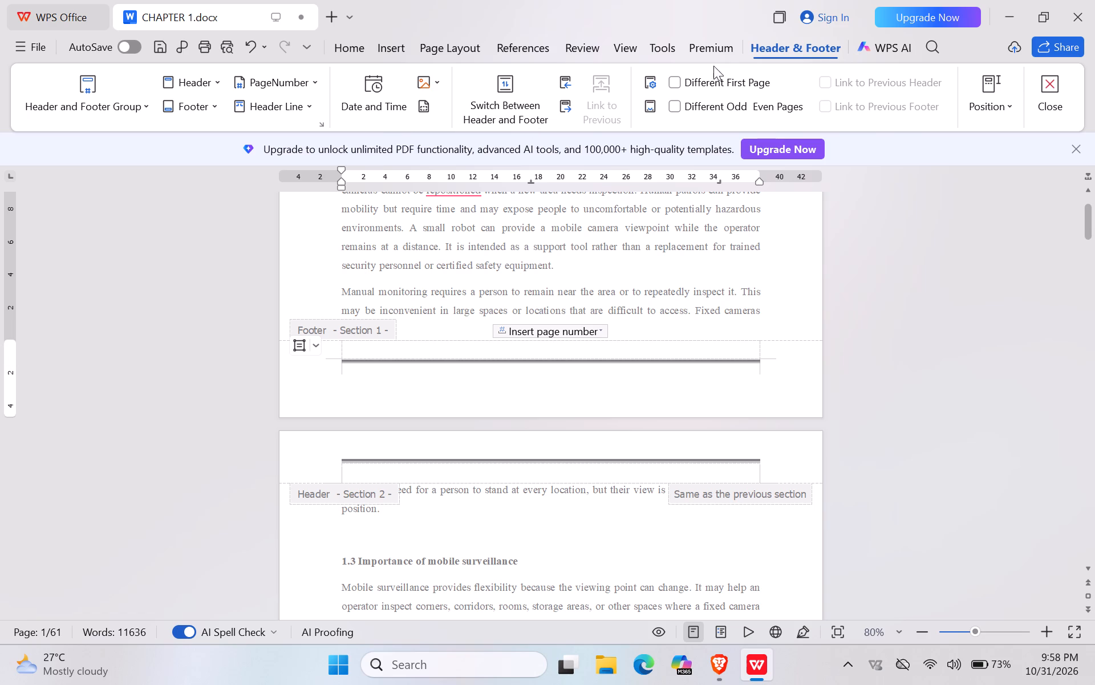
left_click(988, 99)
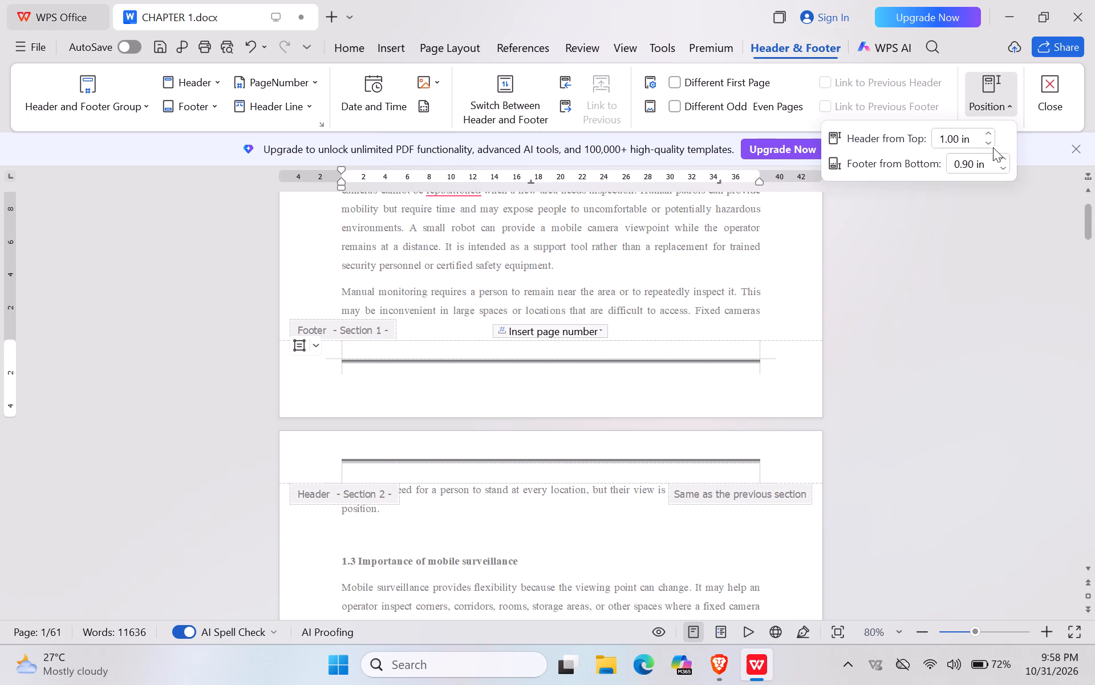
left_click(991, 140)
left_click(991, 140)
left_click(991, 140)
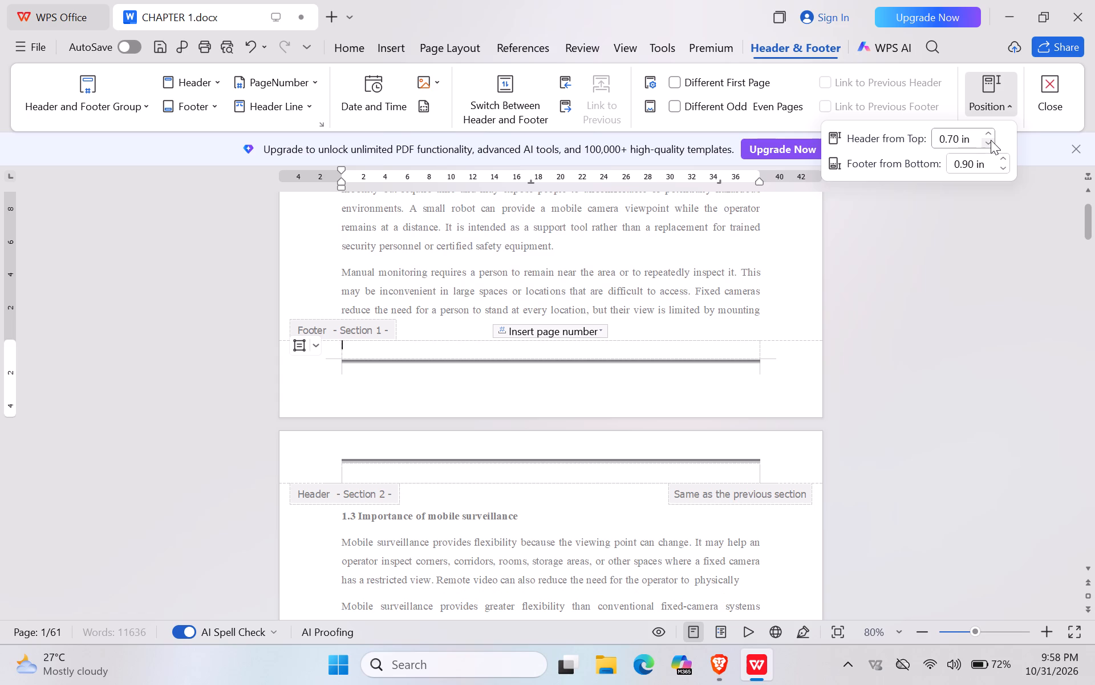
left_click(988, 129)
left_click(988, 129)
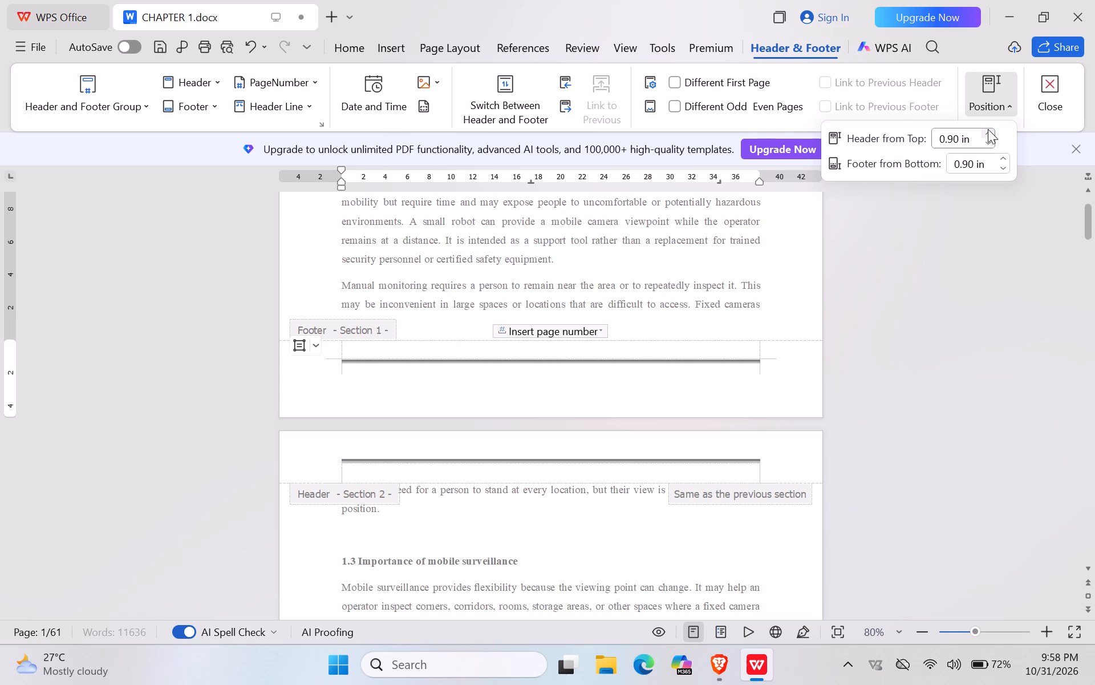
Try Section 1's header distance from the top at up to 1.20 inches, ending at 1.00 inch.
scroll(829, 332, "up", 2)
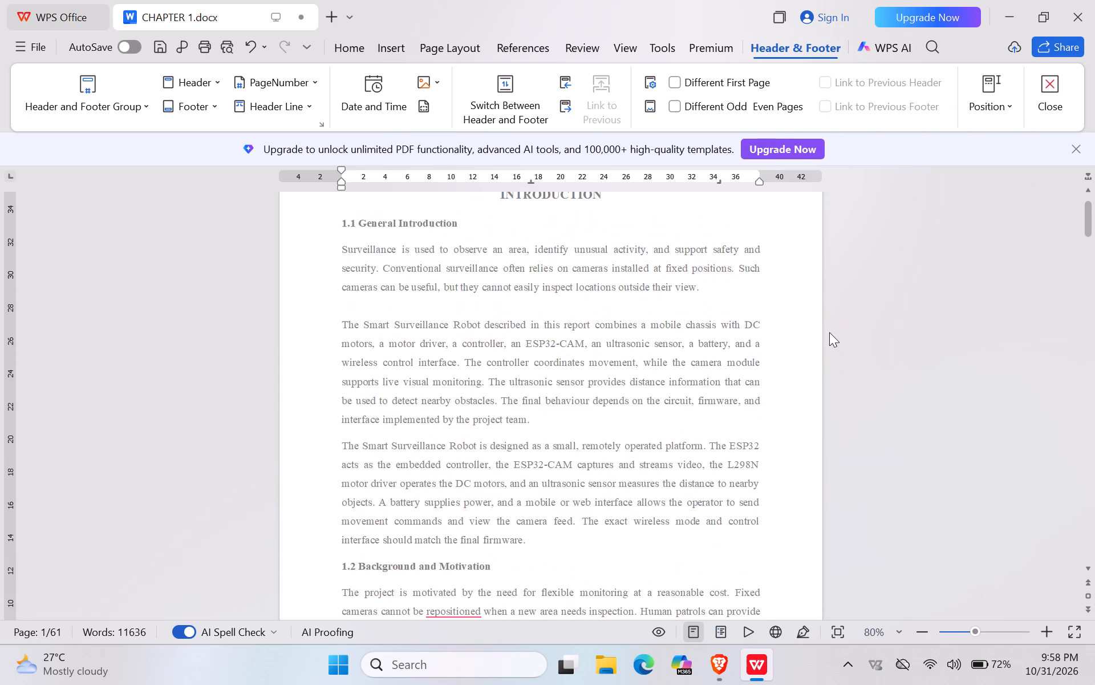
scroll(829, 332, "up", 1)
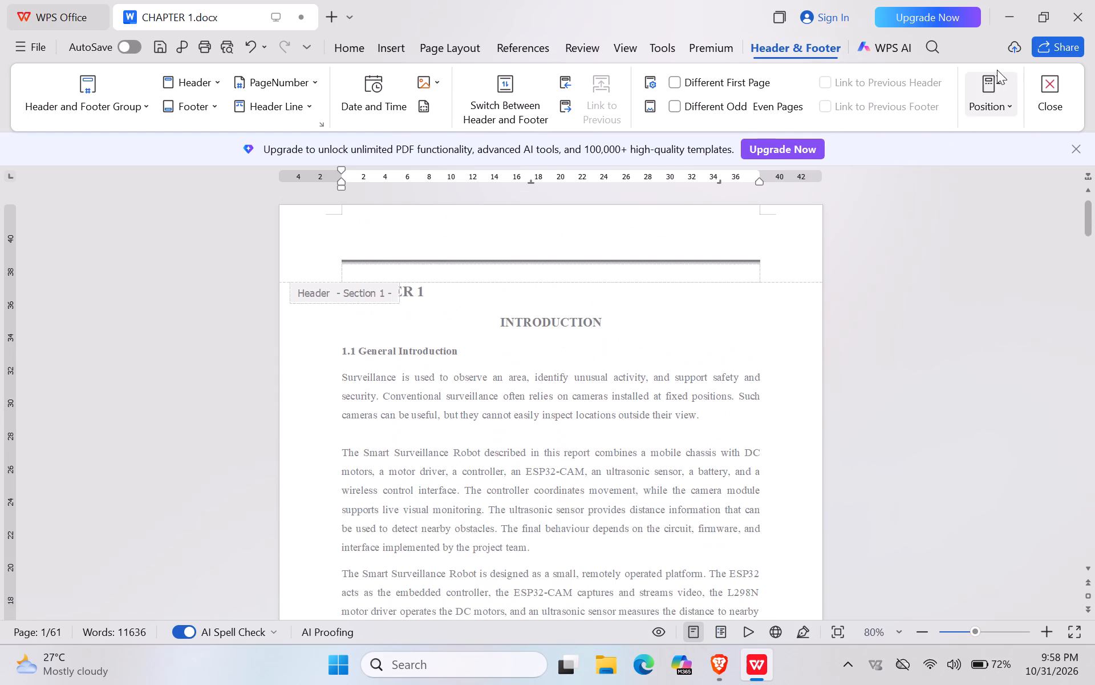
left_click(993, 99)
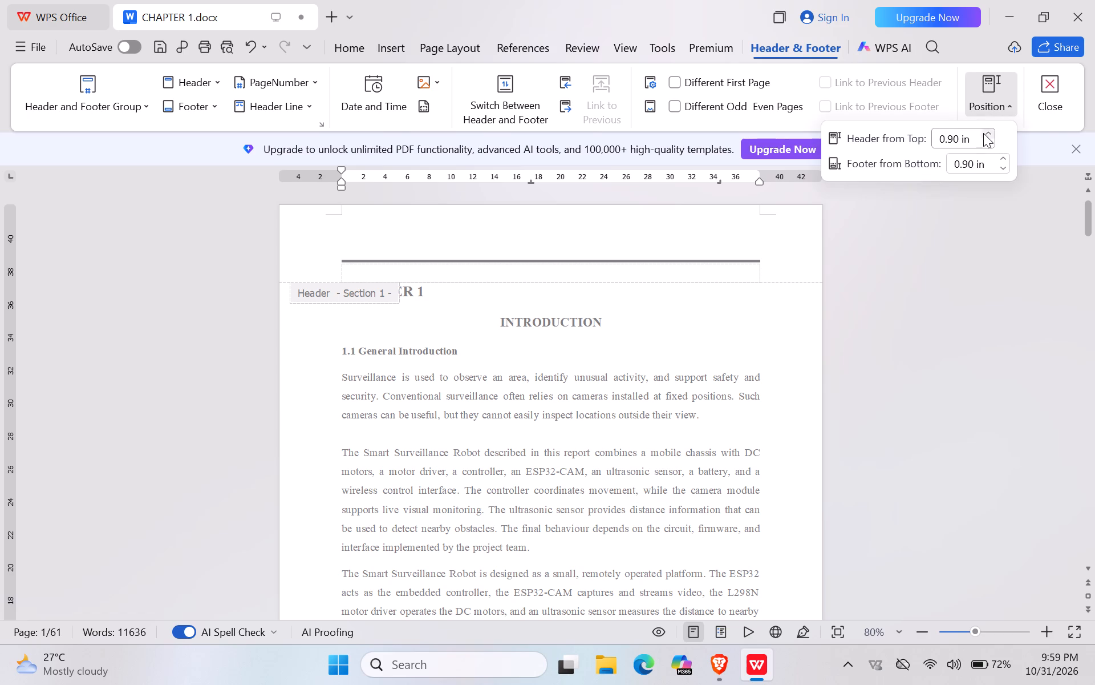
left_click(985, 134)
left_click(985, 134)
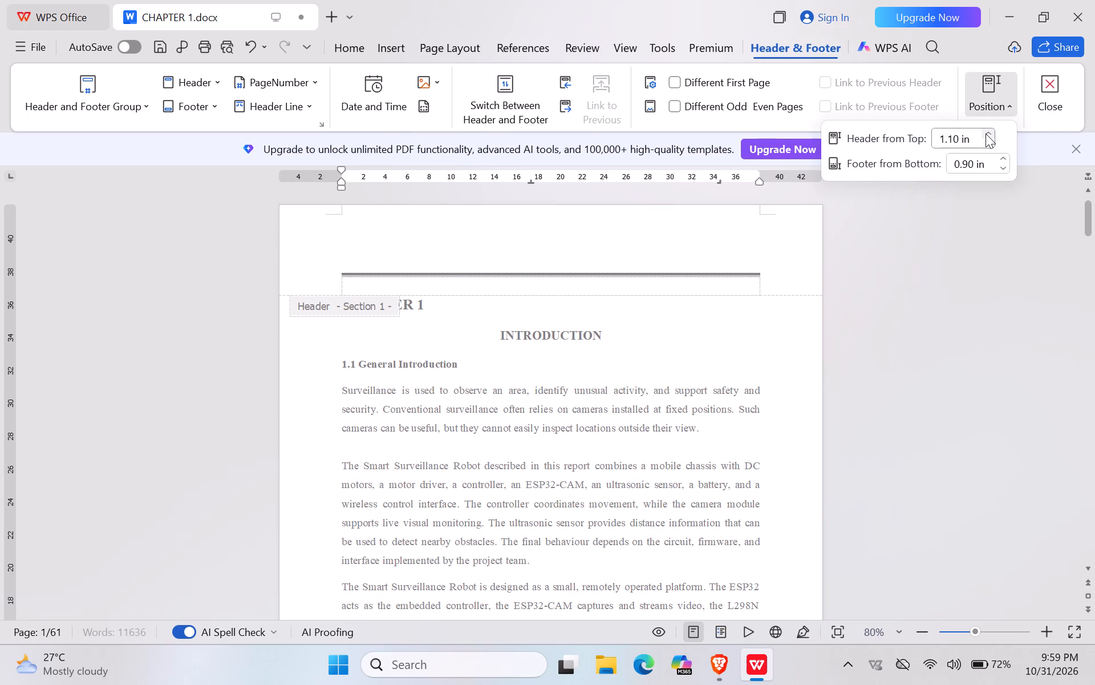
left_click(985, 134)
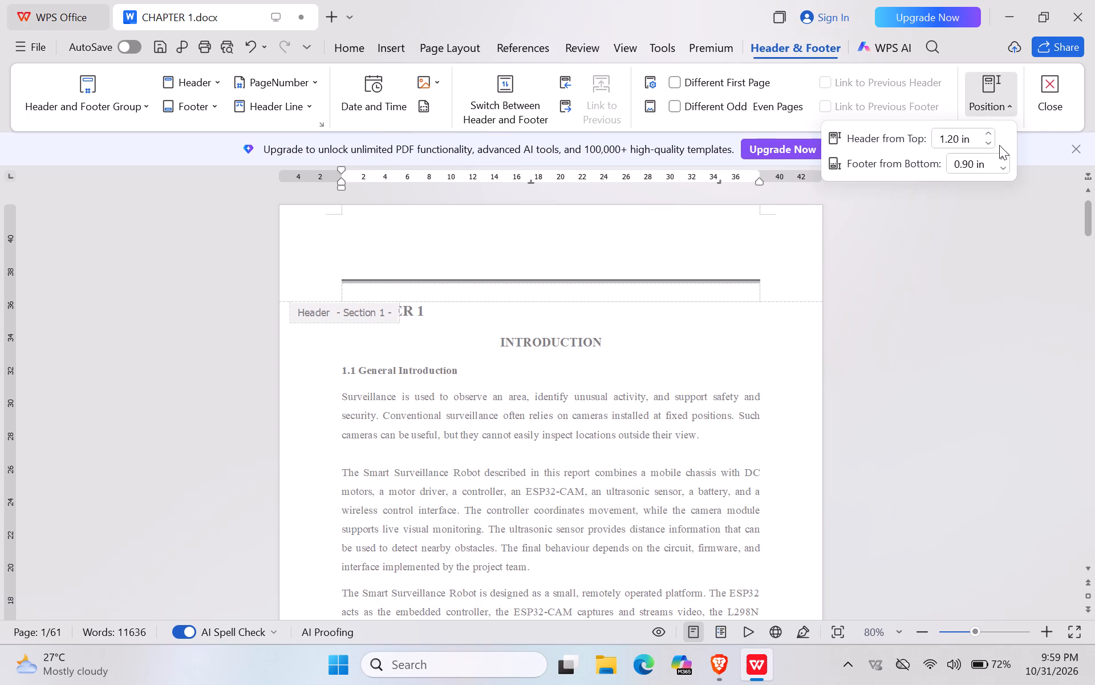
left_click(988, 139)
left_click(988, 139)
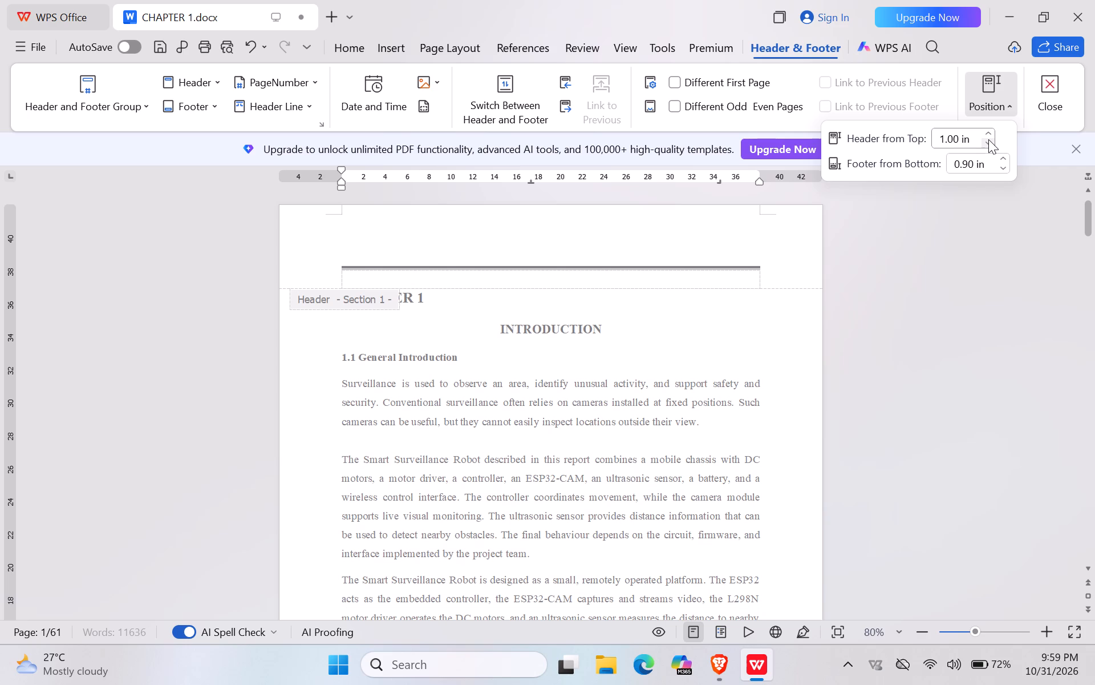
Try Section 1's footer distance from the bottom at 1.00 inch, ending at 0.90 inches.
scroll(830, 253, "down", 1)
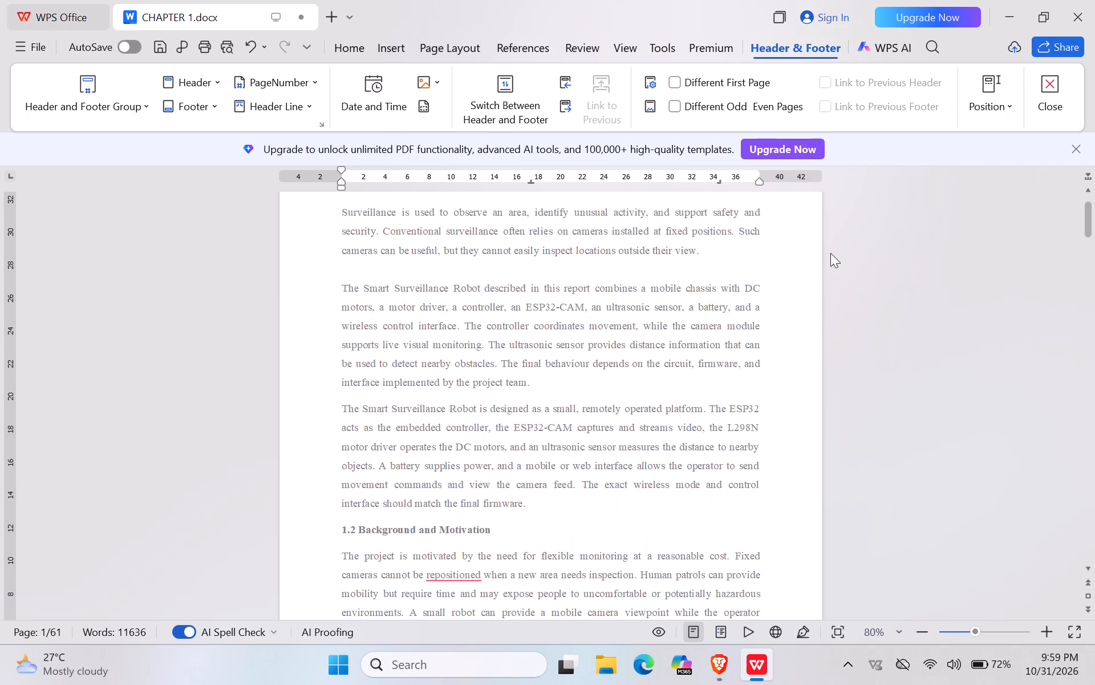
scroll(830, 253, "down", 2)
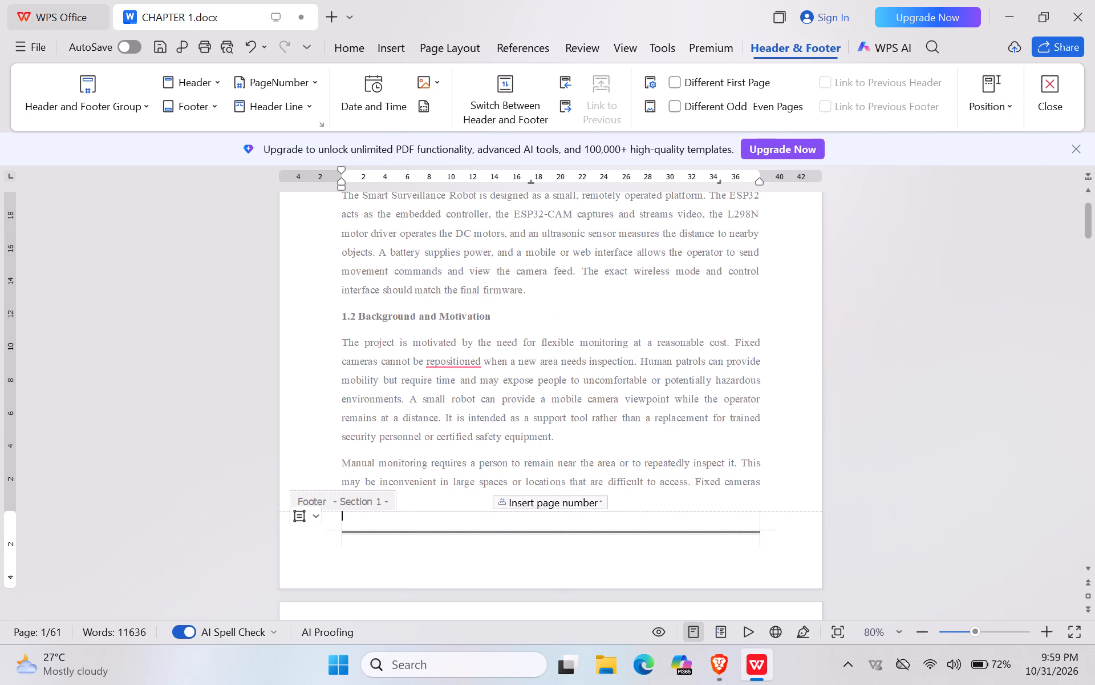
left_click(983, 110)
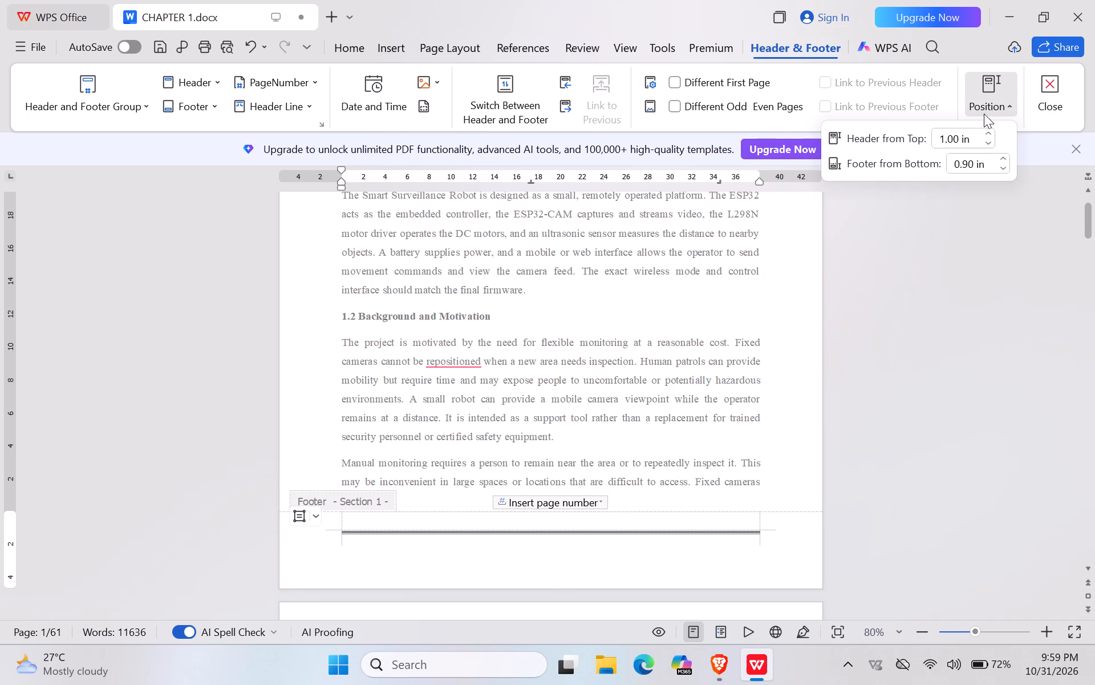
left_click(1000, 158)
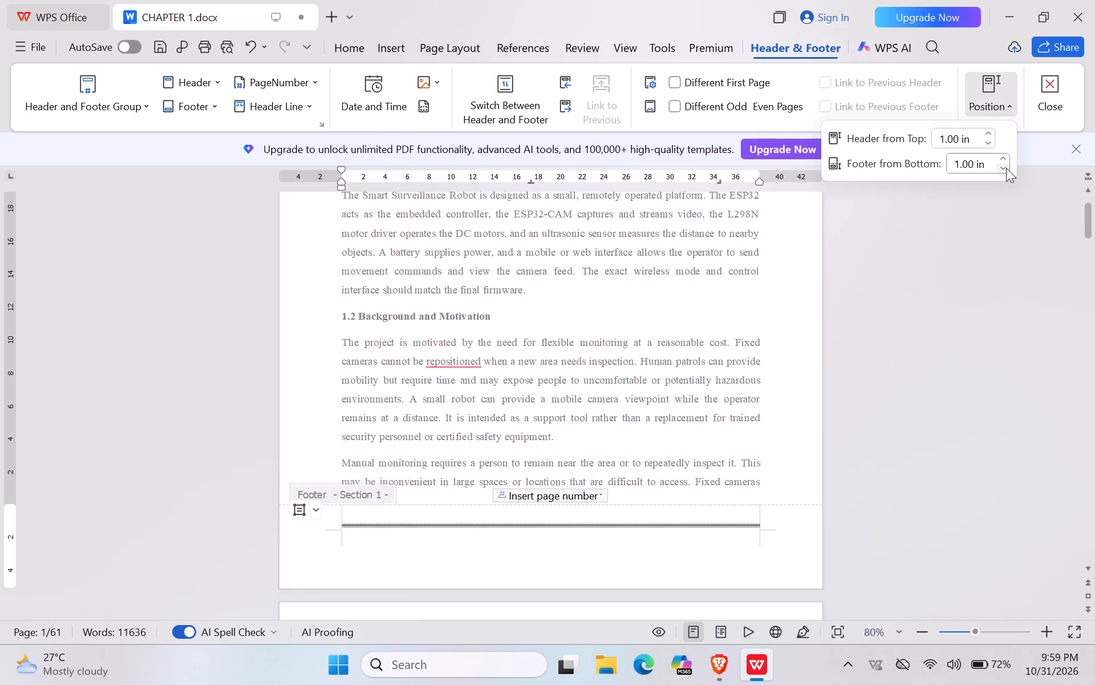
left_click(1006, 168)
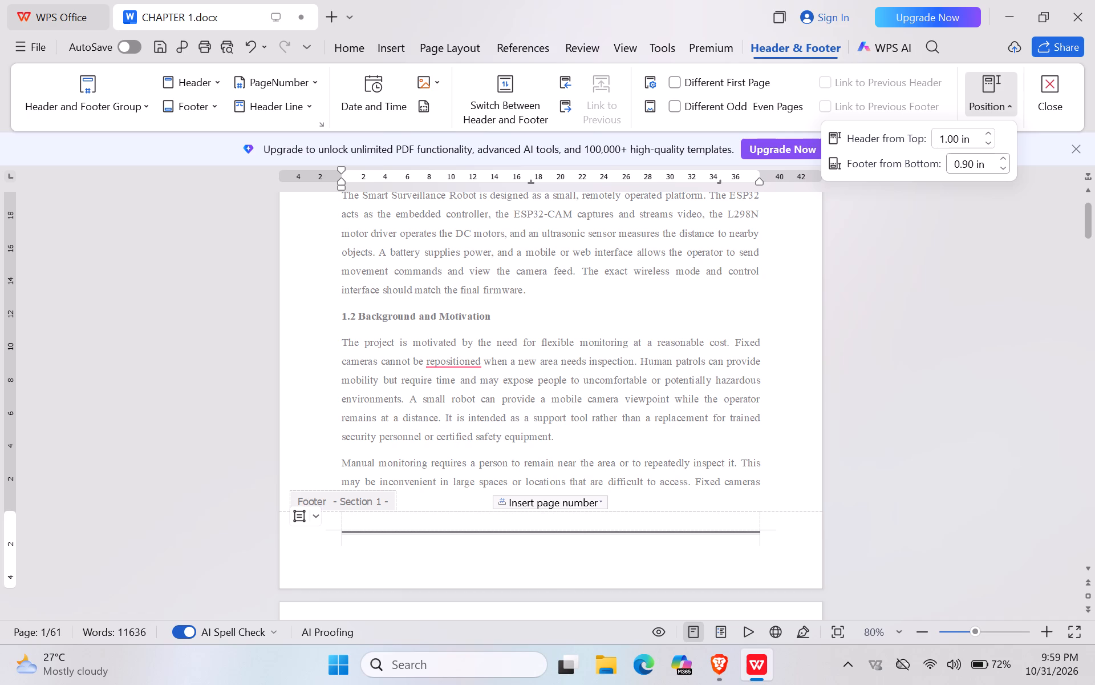
Try Section 1's header at 1.20 inches from the top, settle on 0.90 inches, and return to the body text.
scroll(807, 282, "up", 3)
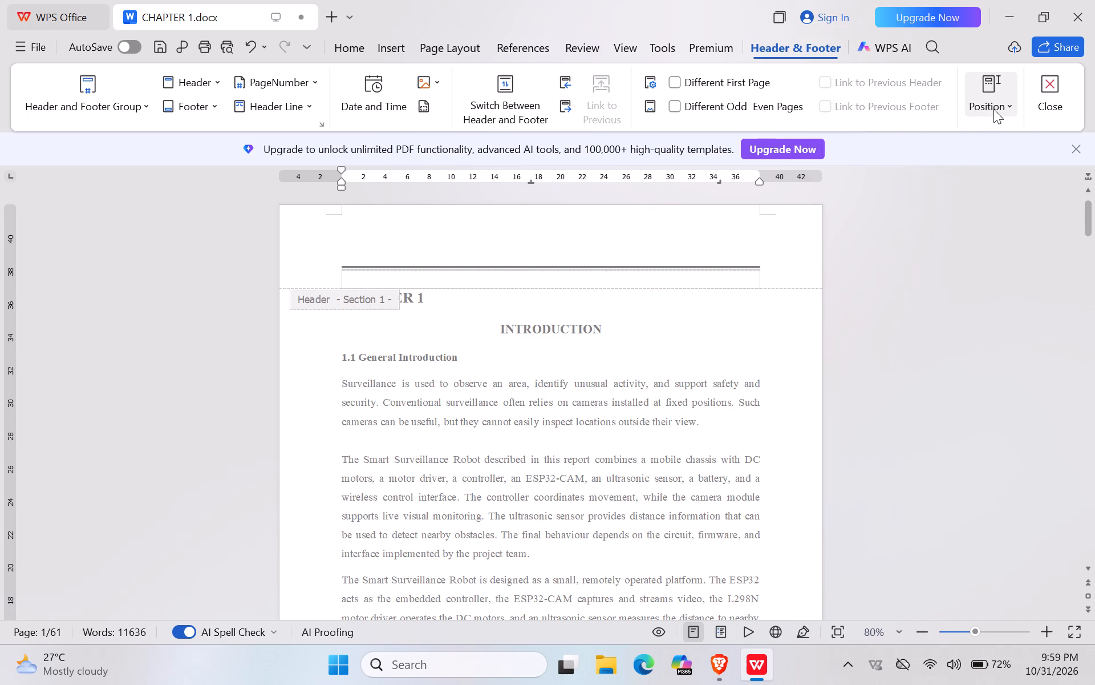
left_click(993, 109)
double_click(987, 129)
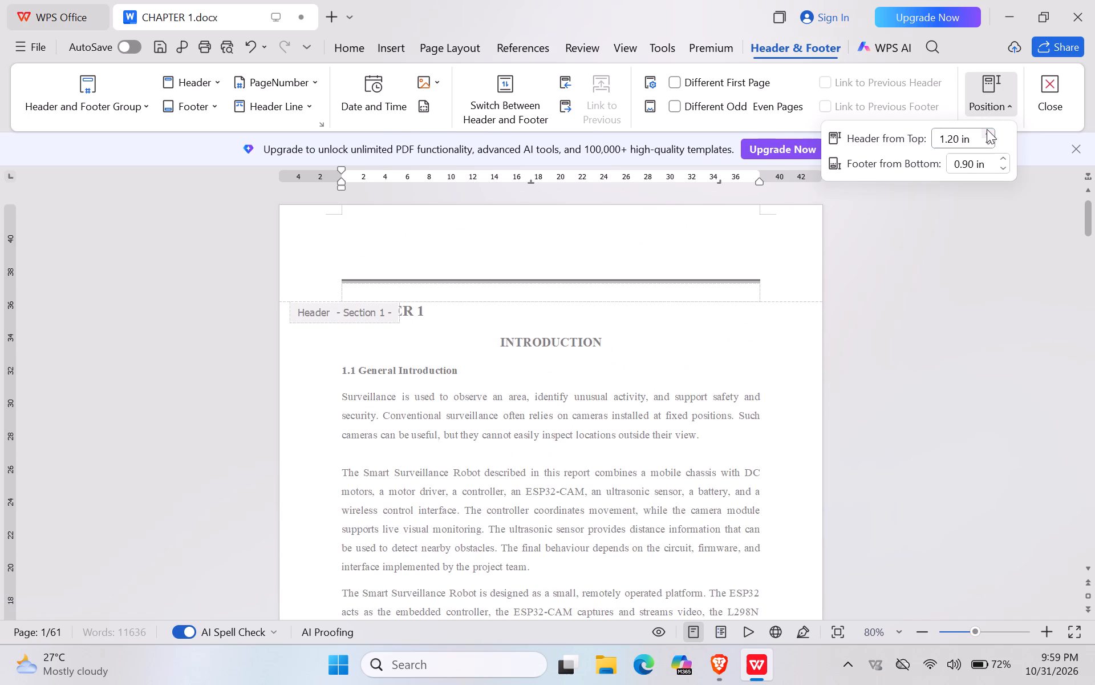
left_click(986, 142)
left_click(986, 142)
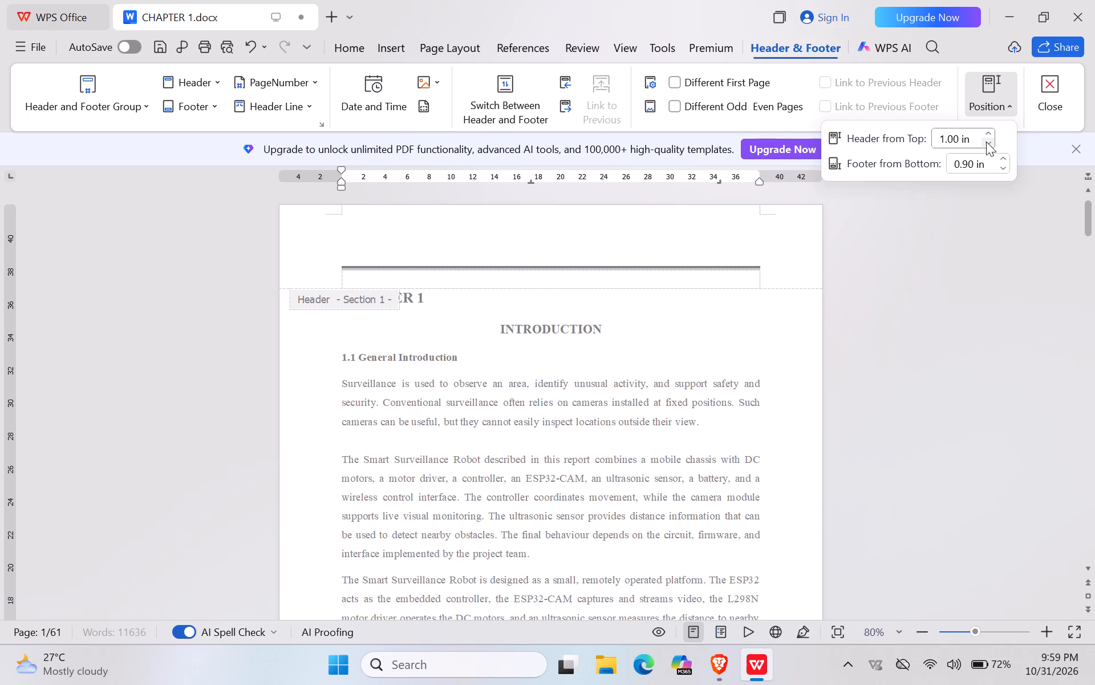
left_click(986, 142)
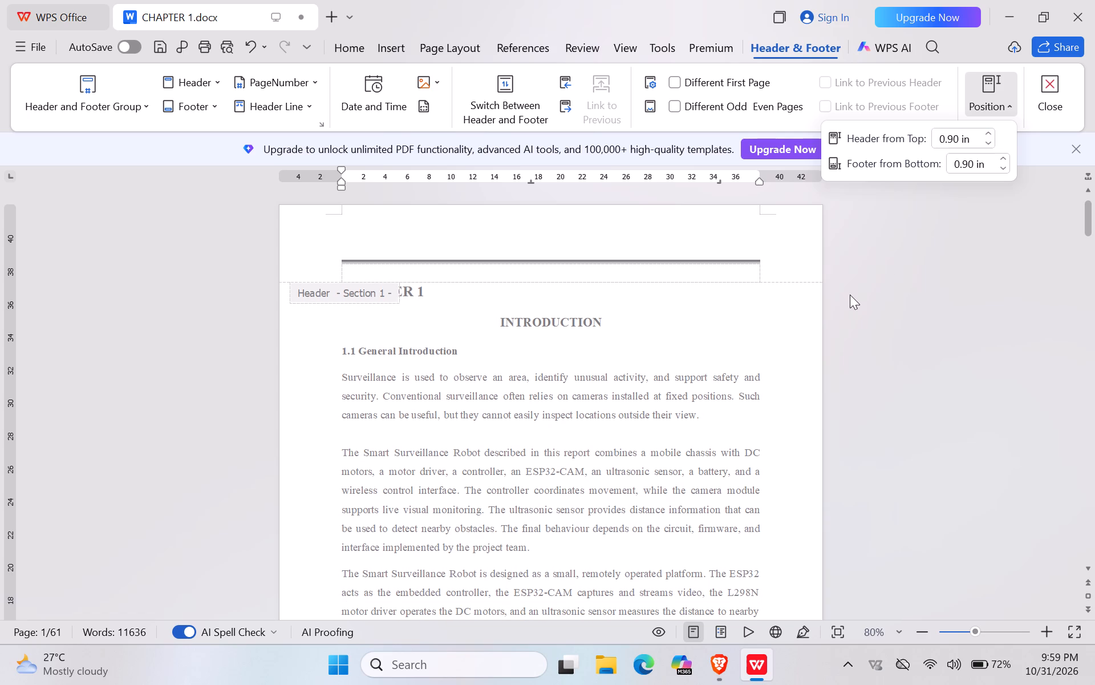
left_click(850, 295)
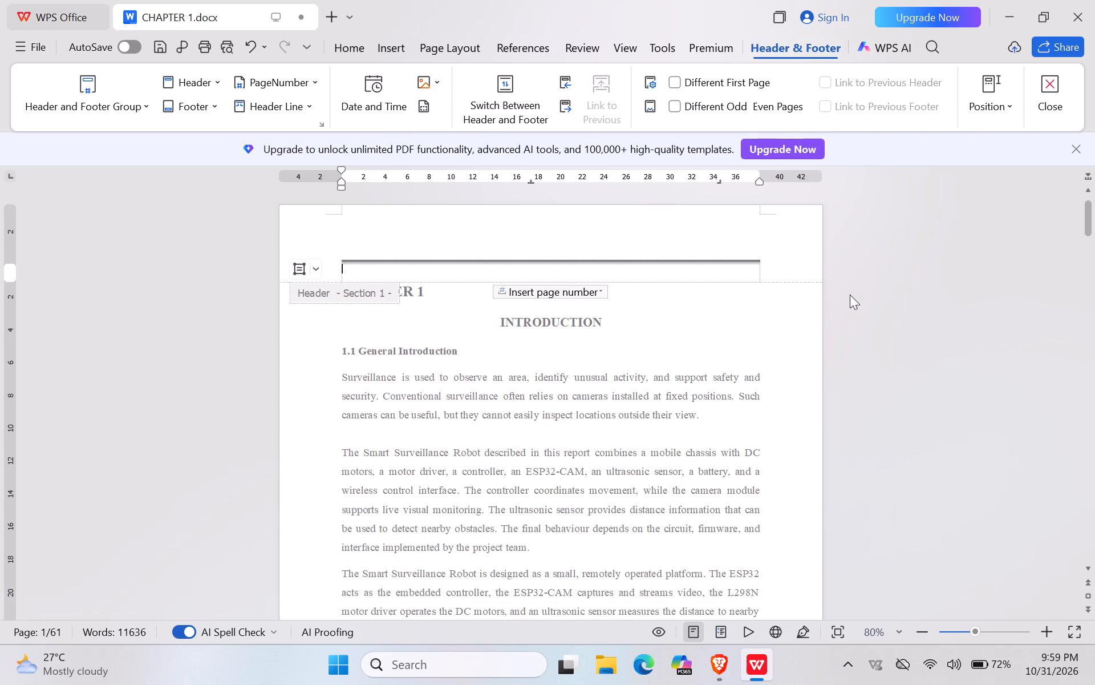
double_click(865, 321)
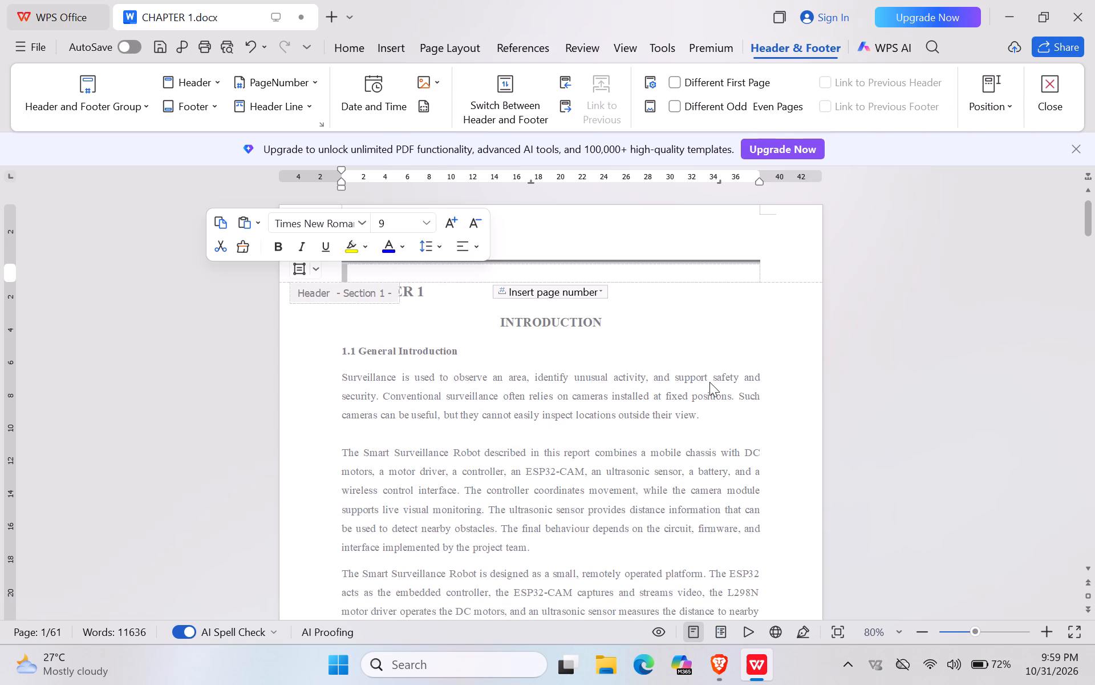
double_click(709, 382)
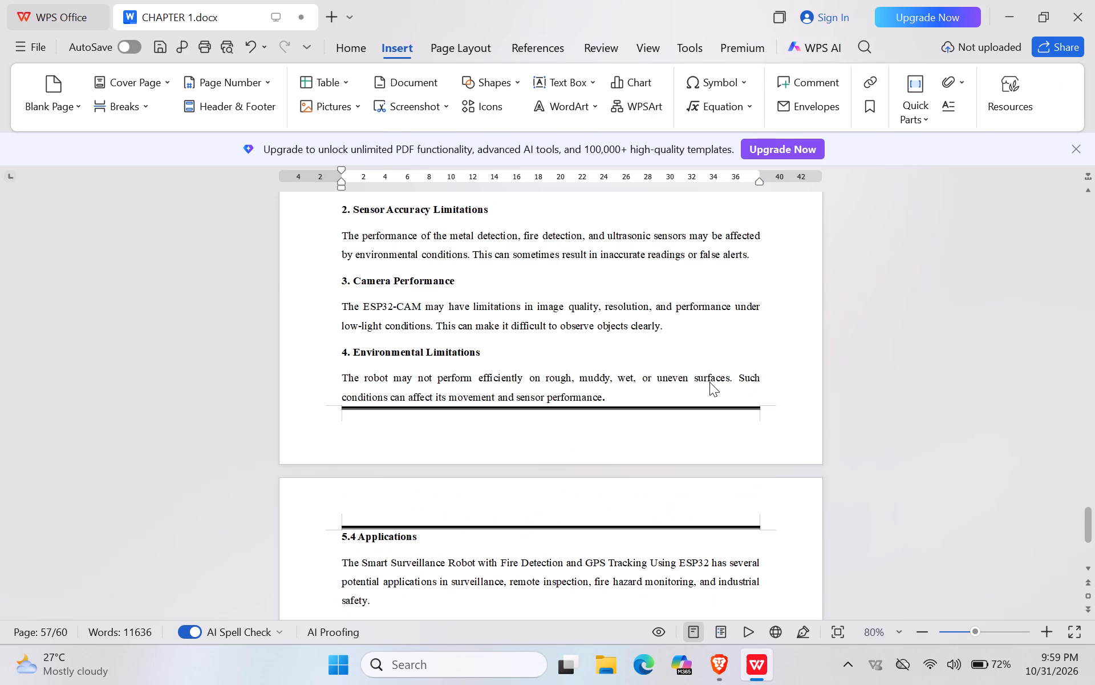
Examine the header and footer border lines on pages from Chapter 5 back through Chapter 3 to the first page.
scroll(709, 382, "up", 5)
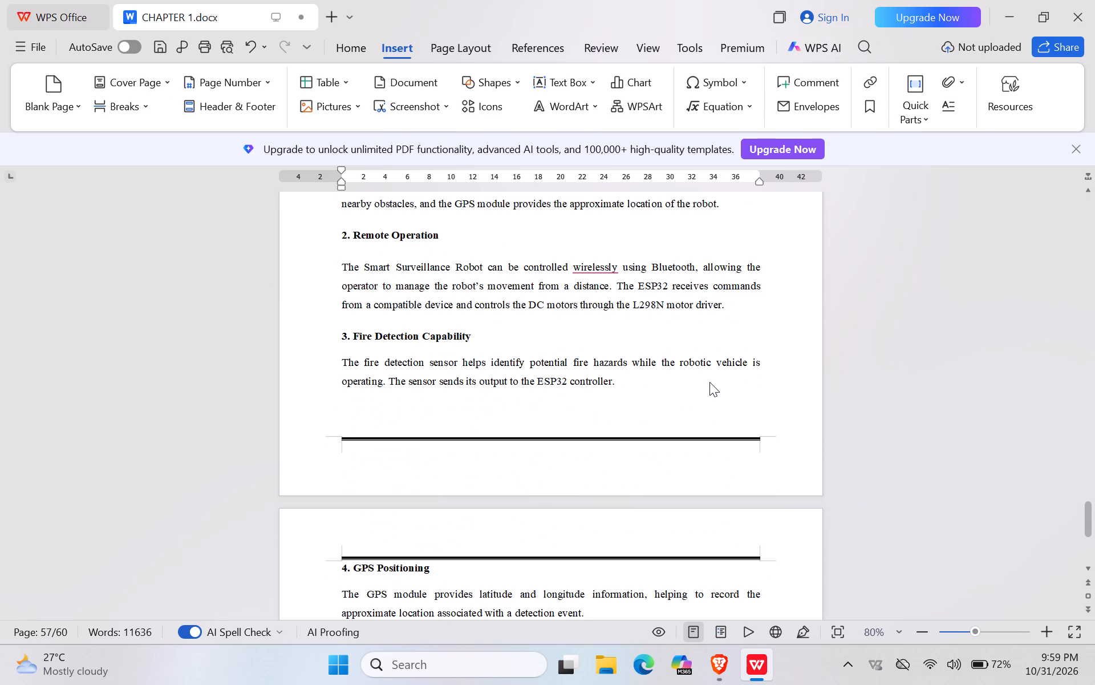
scroll(709, 382, "up", 4)
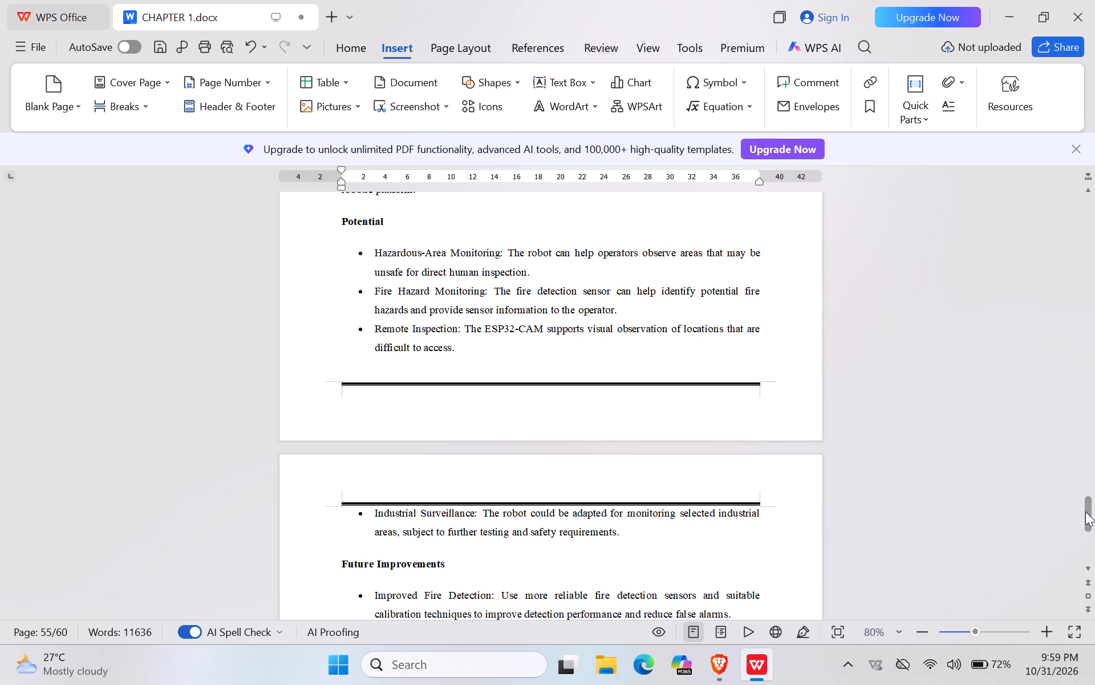
left_click_drag(1085, 511, 1068, 301)
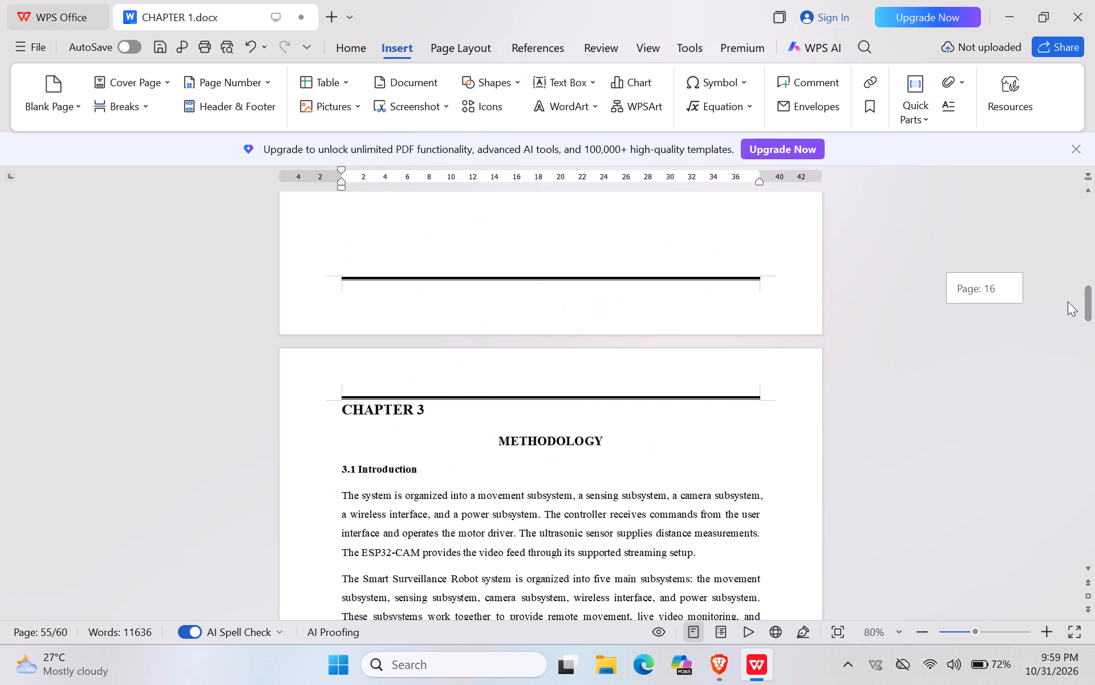
left_click_drag(1068, 301, 1053, 170)
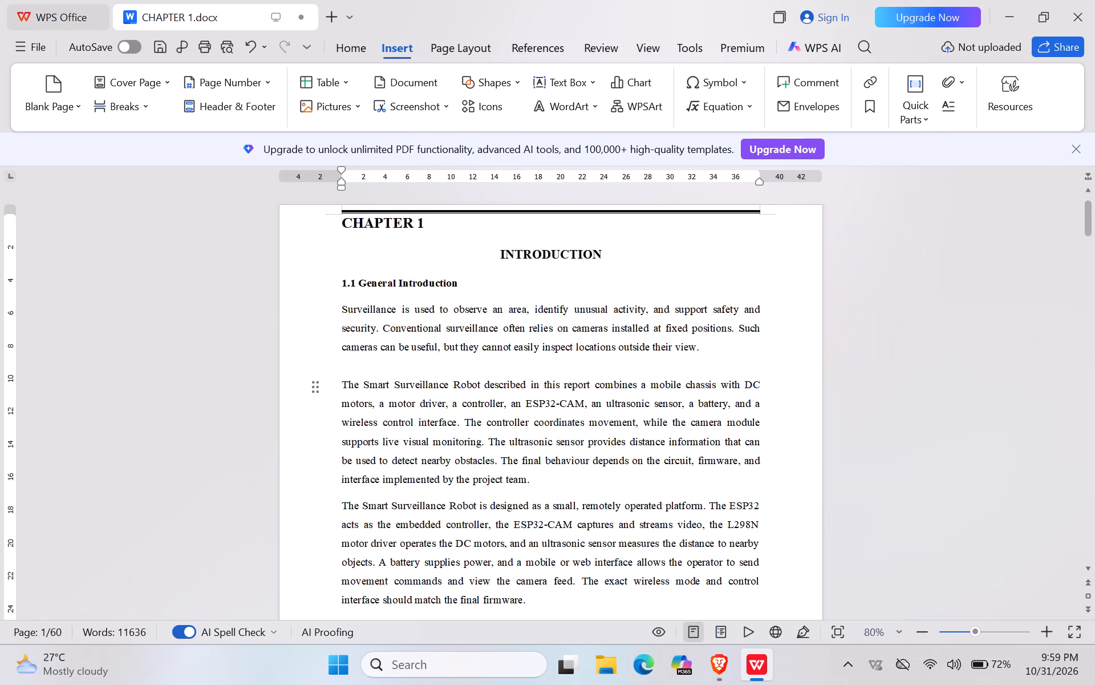
scroll(704, 330, "up", 1)
scroll(636, 305, "up", 4)
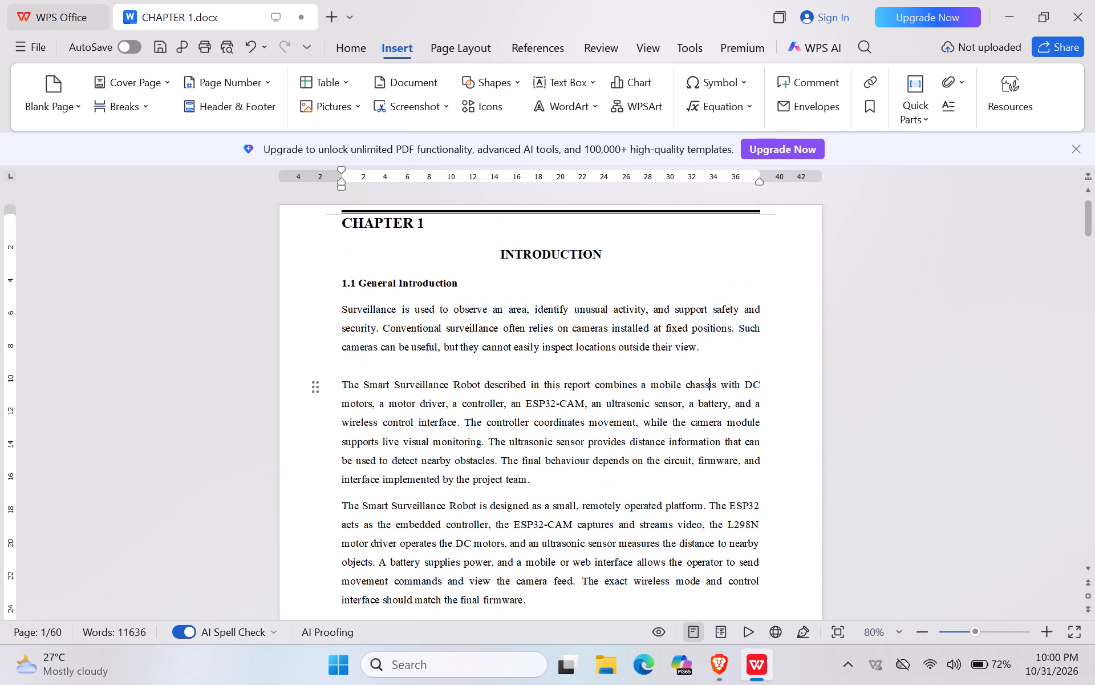
Reopen header editing on the first page, check the header and footer position settings, and return to the body text.
left_click_drag(271, 117, 263, 110)
left_click(263, 110)
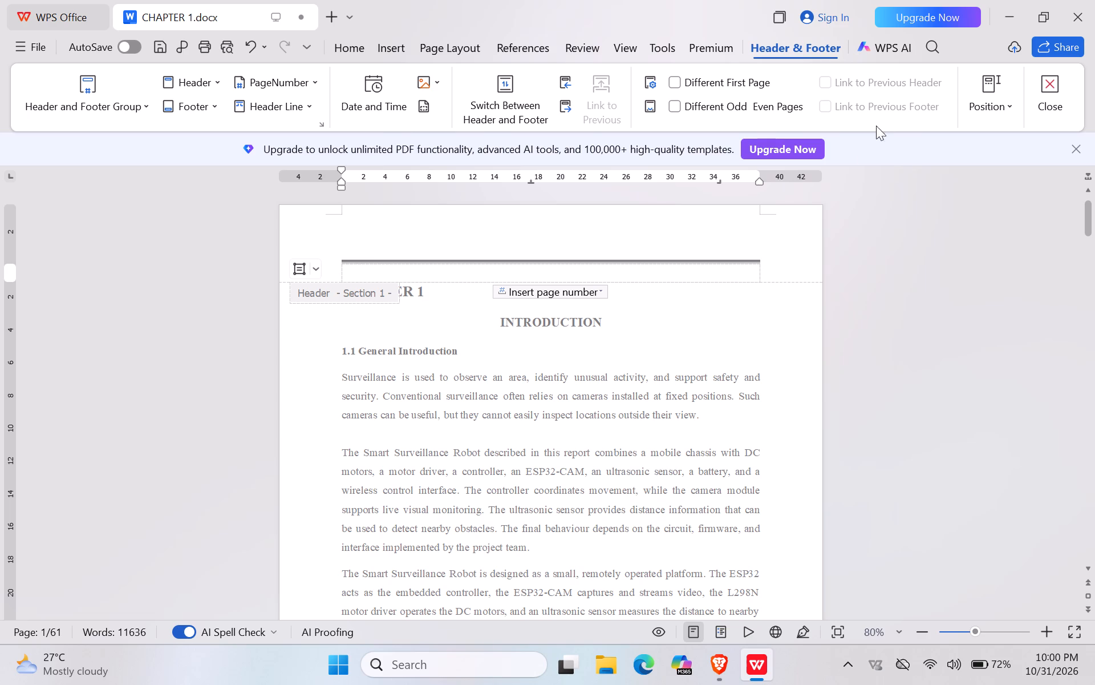
left_click(995, 90)
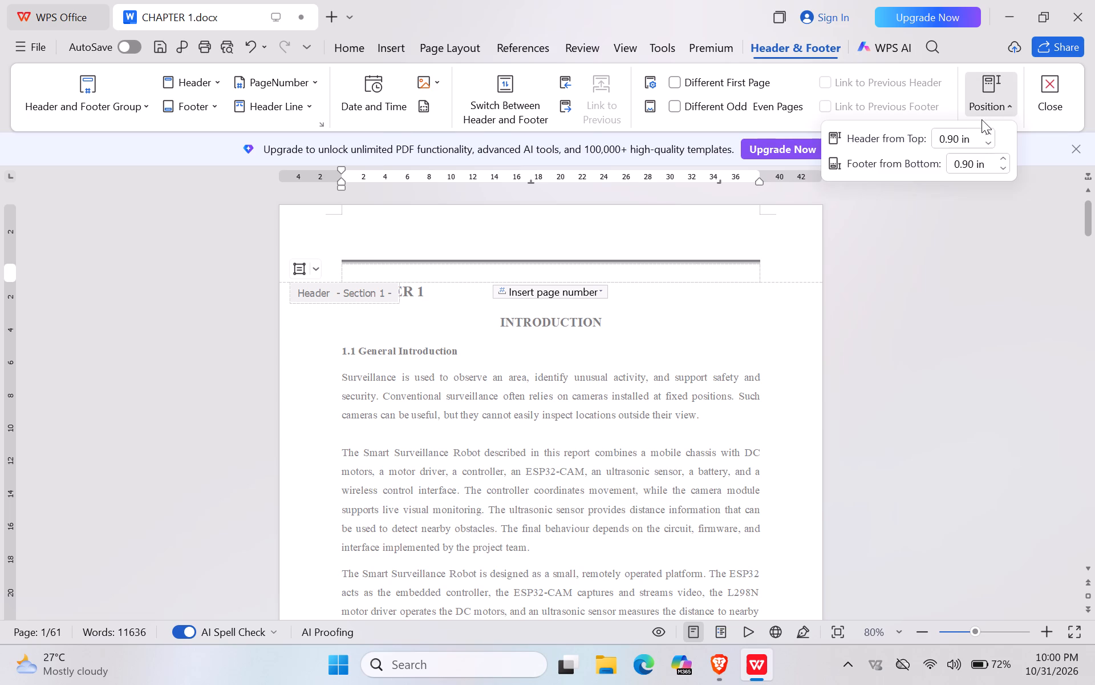
left_click(882, 292)
double_click(882, 292)
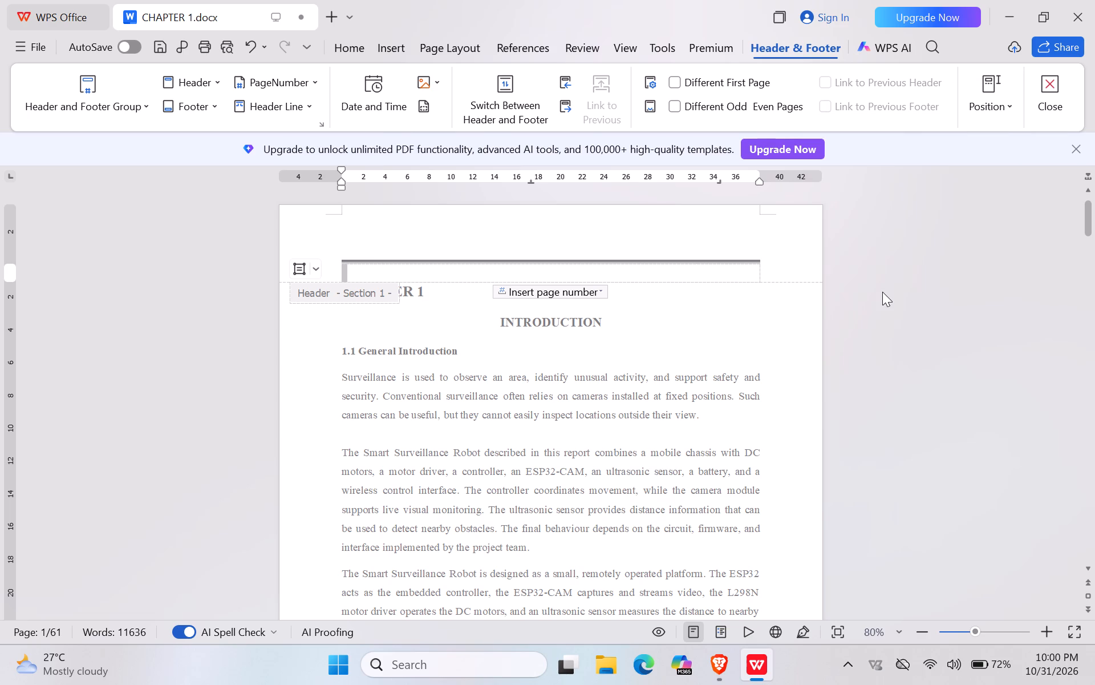
left_click(665, 417)
double_click(665, 417)
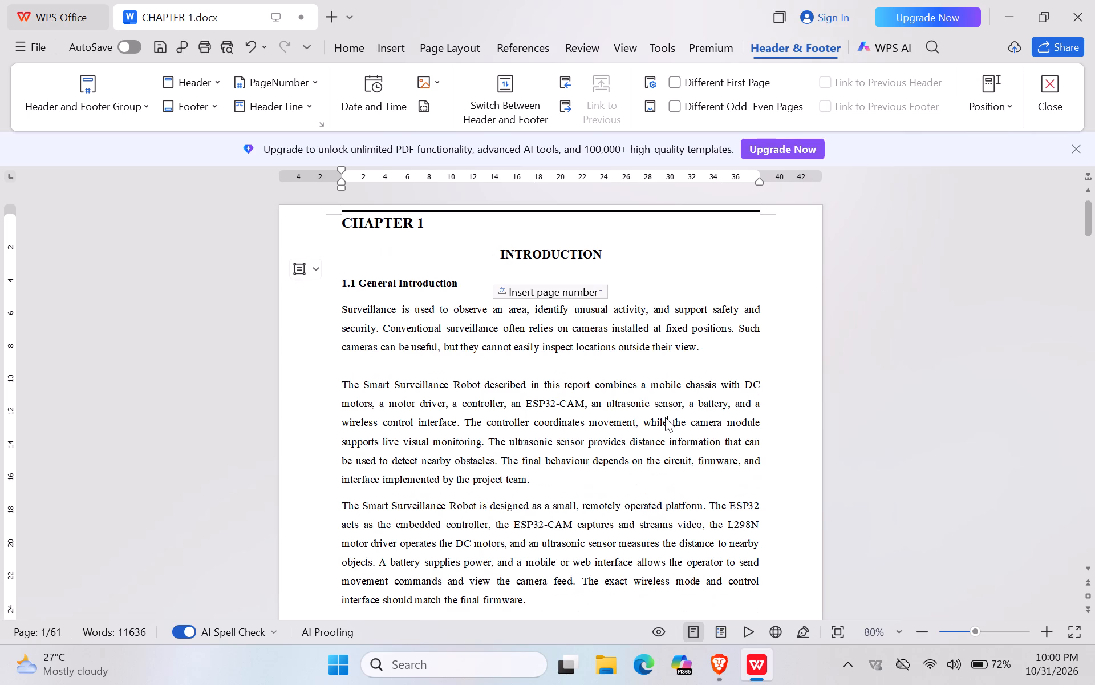
Increase the first page's top margin so the header border line and CHAPTER 1 heading sit lower on the page.
scroll(638, 392, "up", 1)
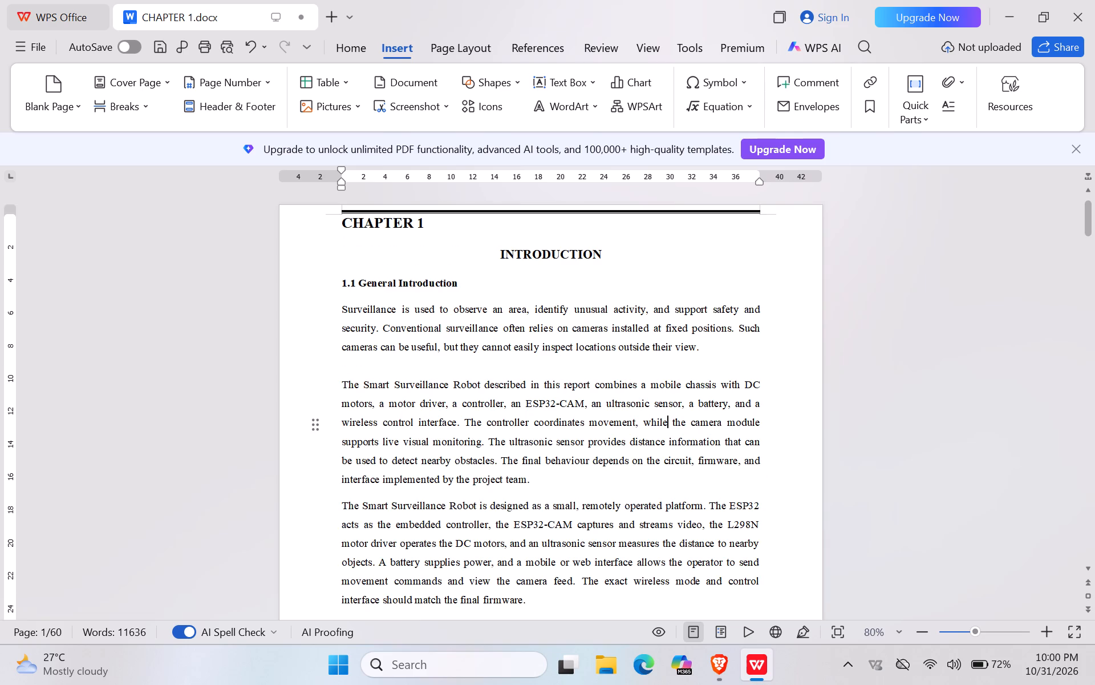
scroll(638, 392, "down", 4)
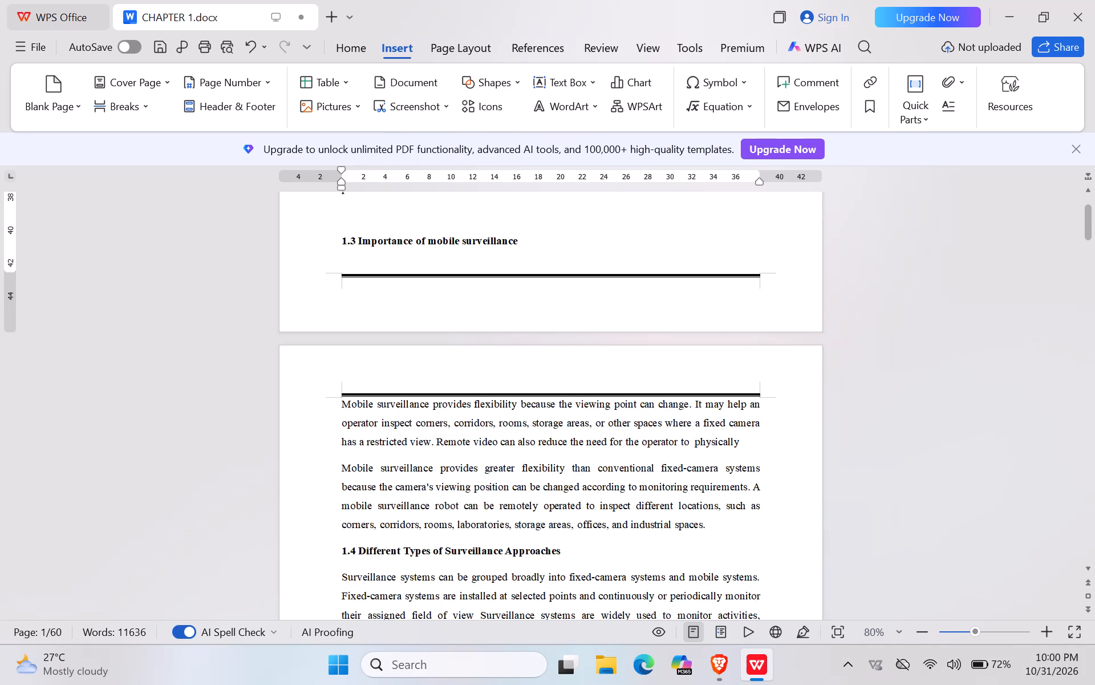
scroll(638, 392, "up", 5)
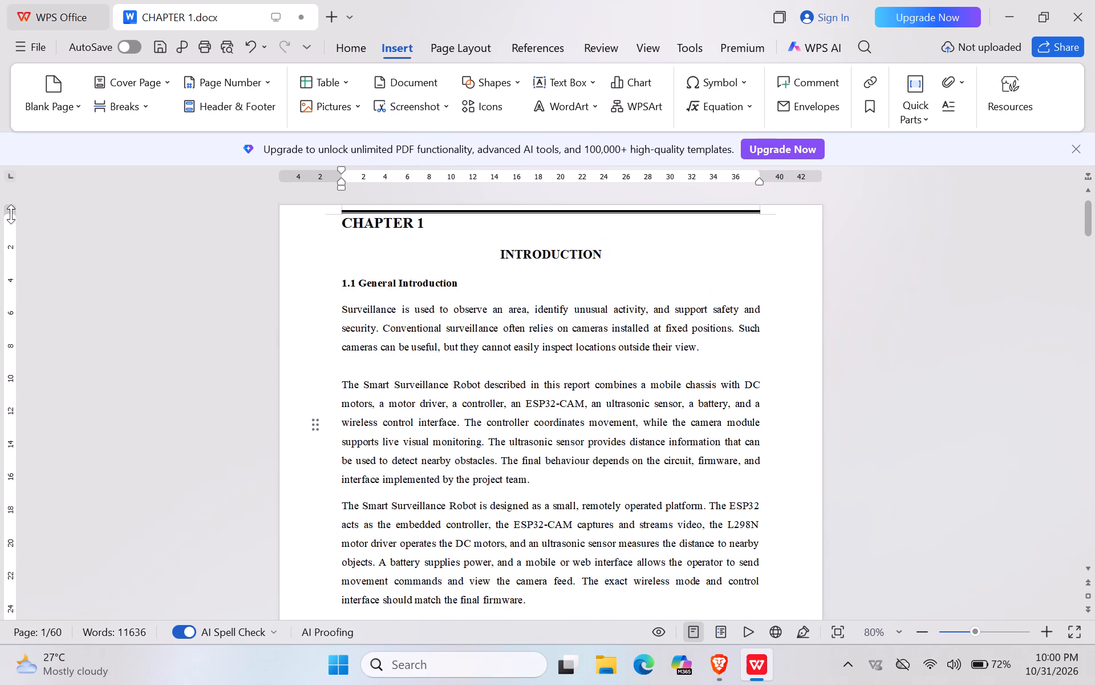
left_click_drag(11, 214, 11, 261)
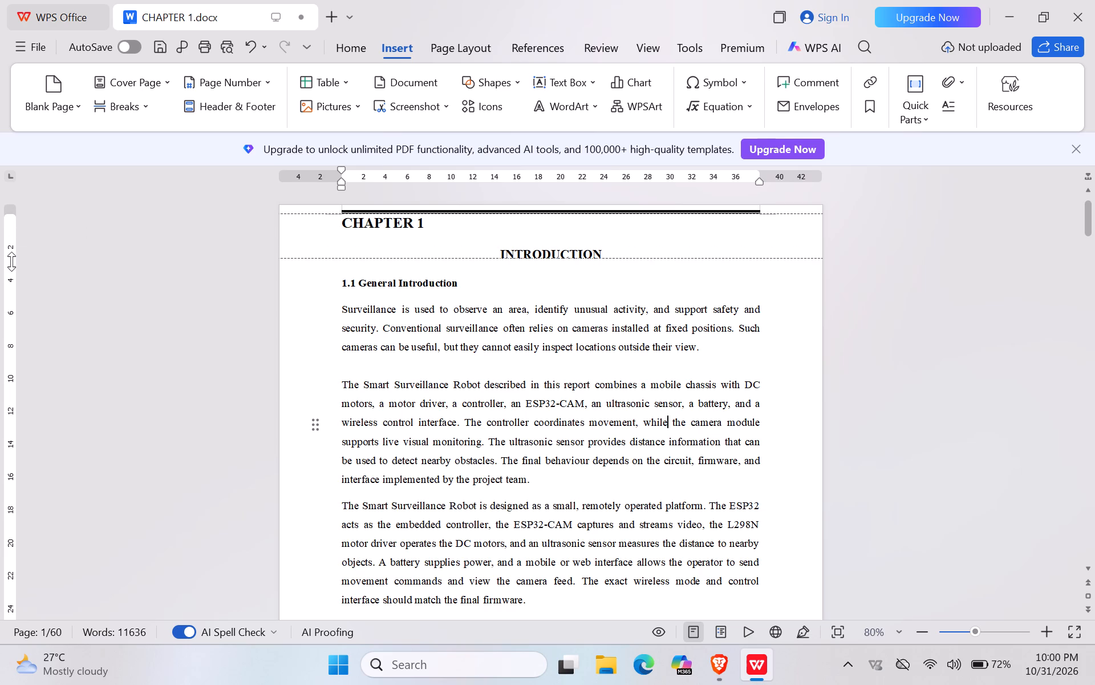
left_click_drag(11, 261, 11, 264)
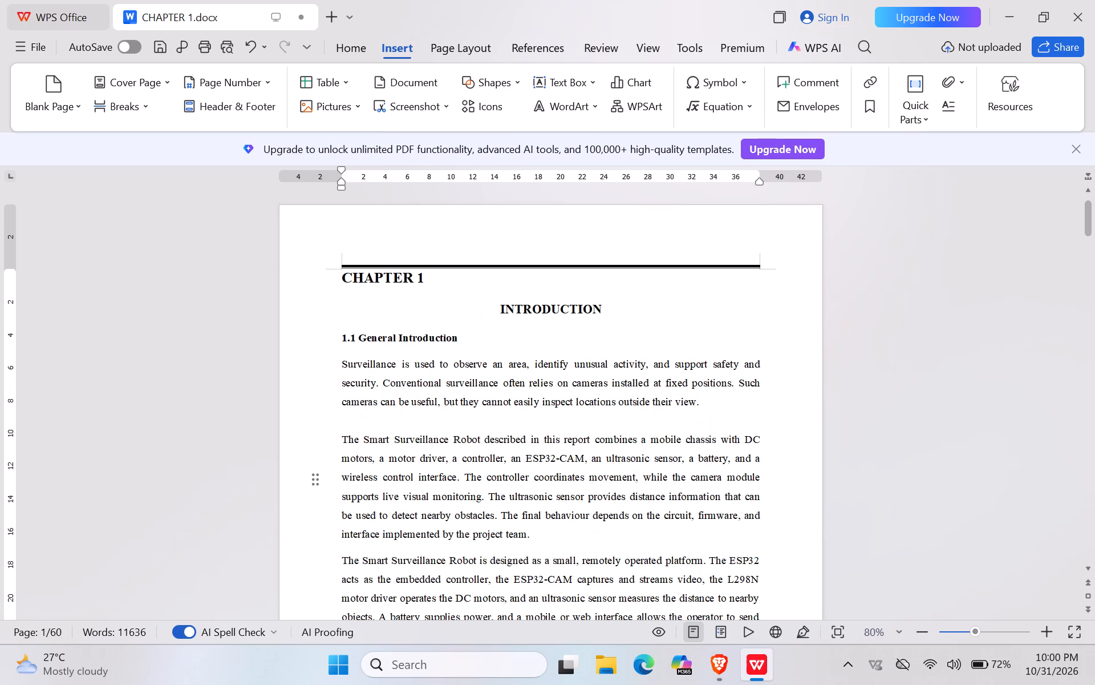
Remove the blank line above the heading "1.3 Importance of mobile surveillance" on the second page.
scroll(381, 336, "down", 3)
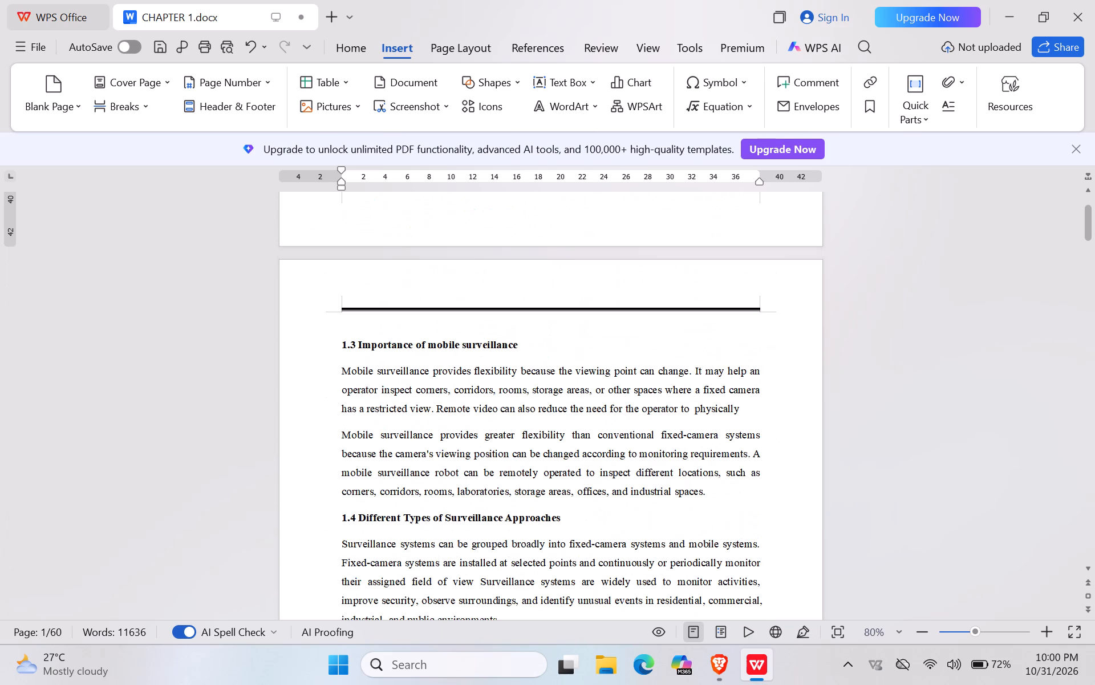
left_click(342, 307)
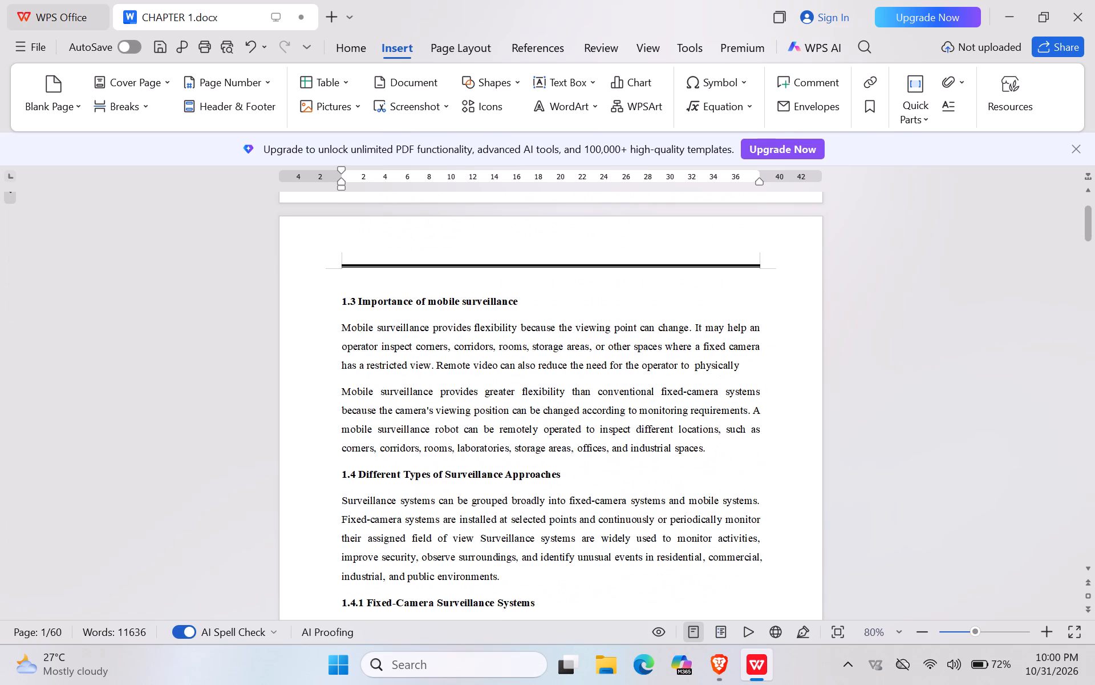
left_click(342, 307)
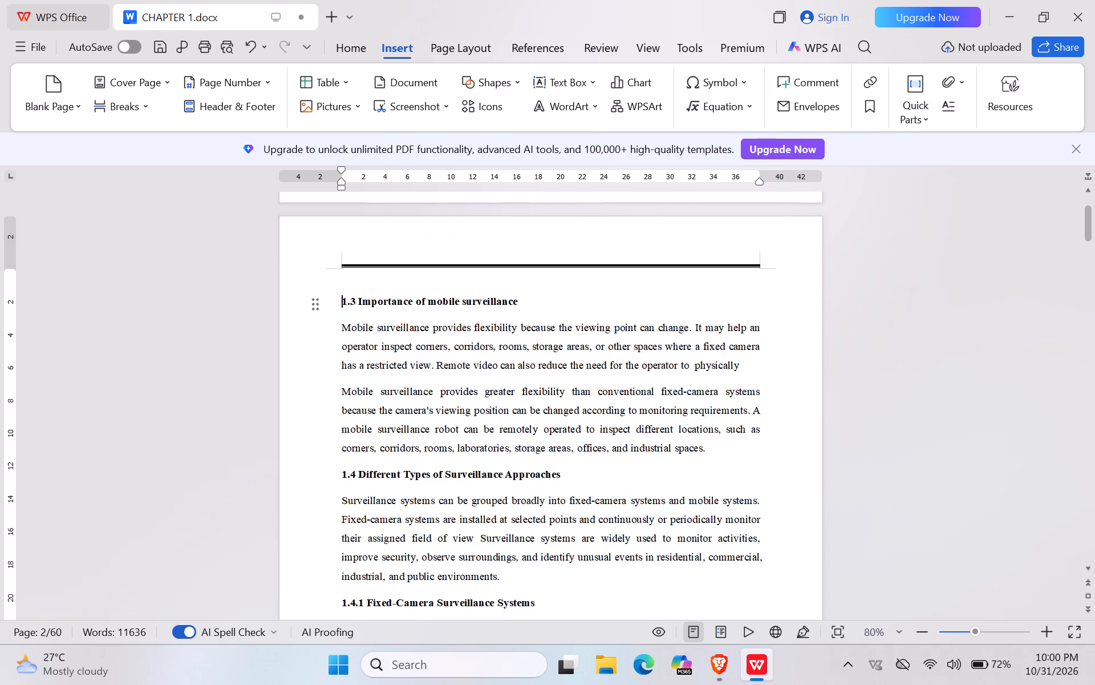
key("BackSpace")
Examine the header and footer border lines and heading spacing from section 1.3 through section 1.5.4, back to the first page.
scroll(545, 437, "down", 1)
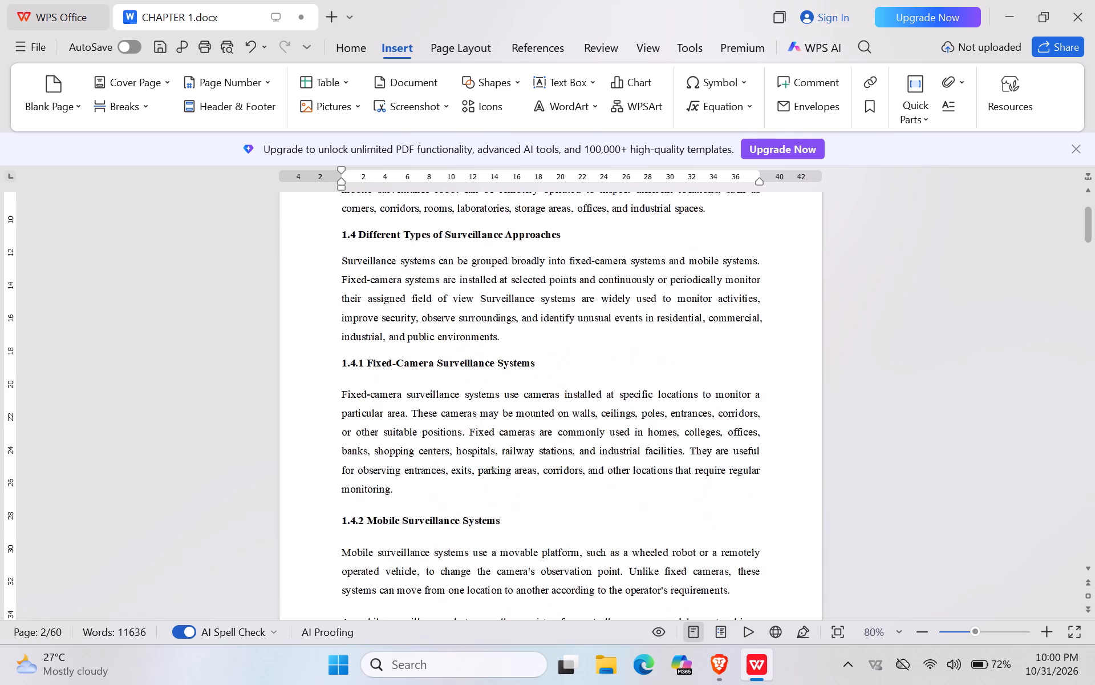
scroll(545, 437, "down", 3)
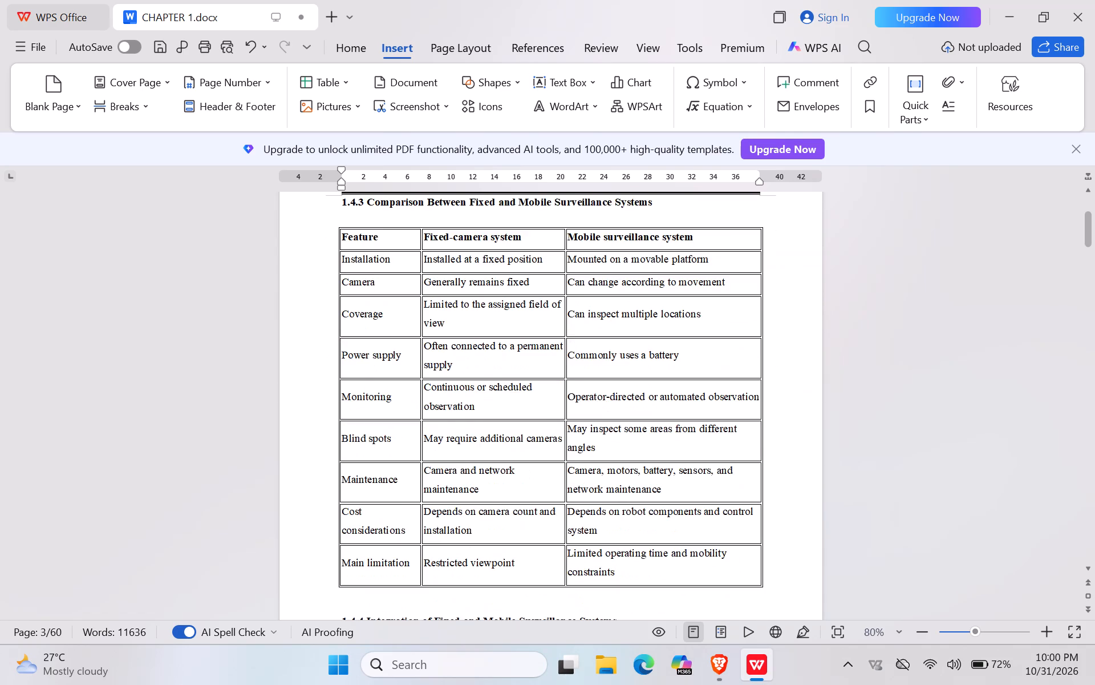
scroll(545, 437, "down", 4)
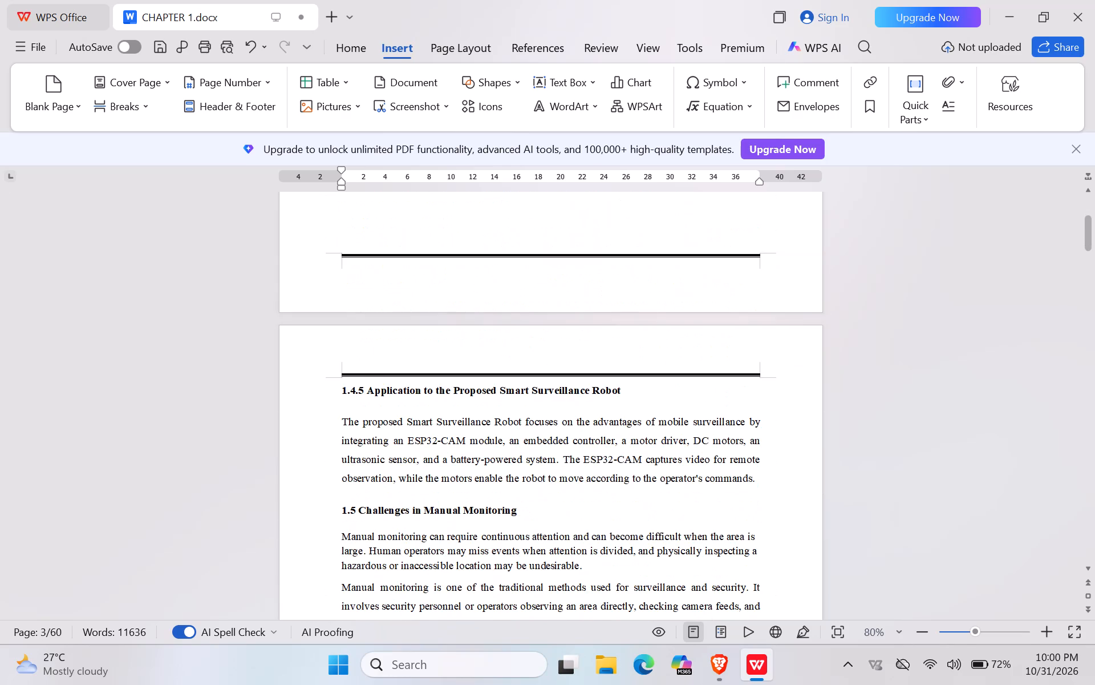
scroll(545, 437, "down", 3)
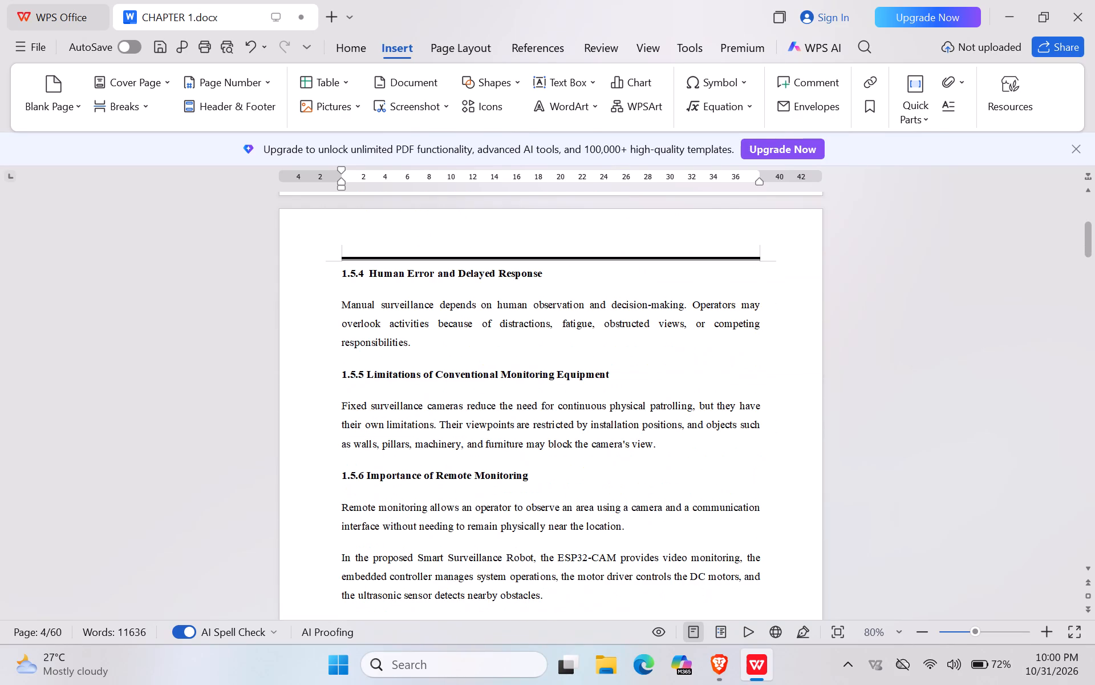
scroll(545, 437, "down", 4)
scroll(545, 437, "up", 5)
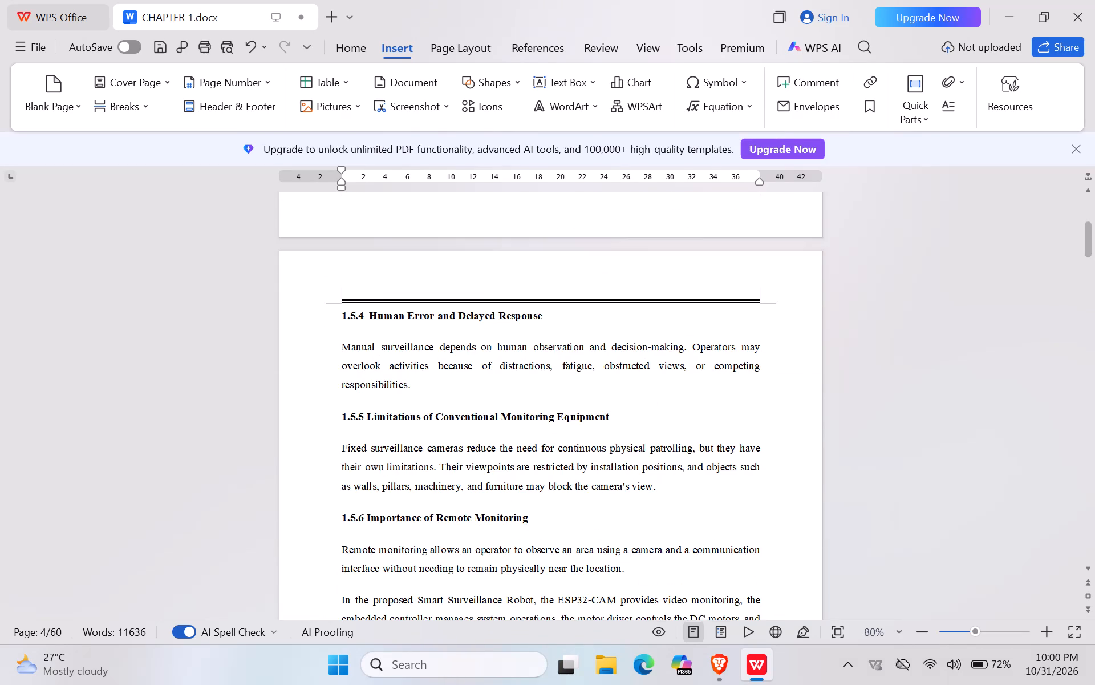
scroll(545, 437, "up", 12)
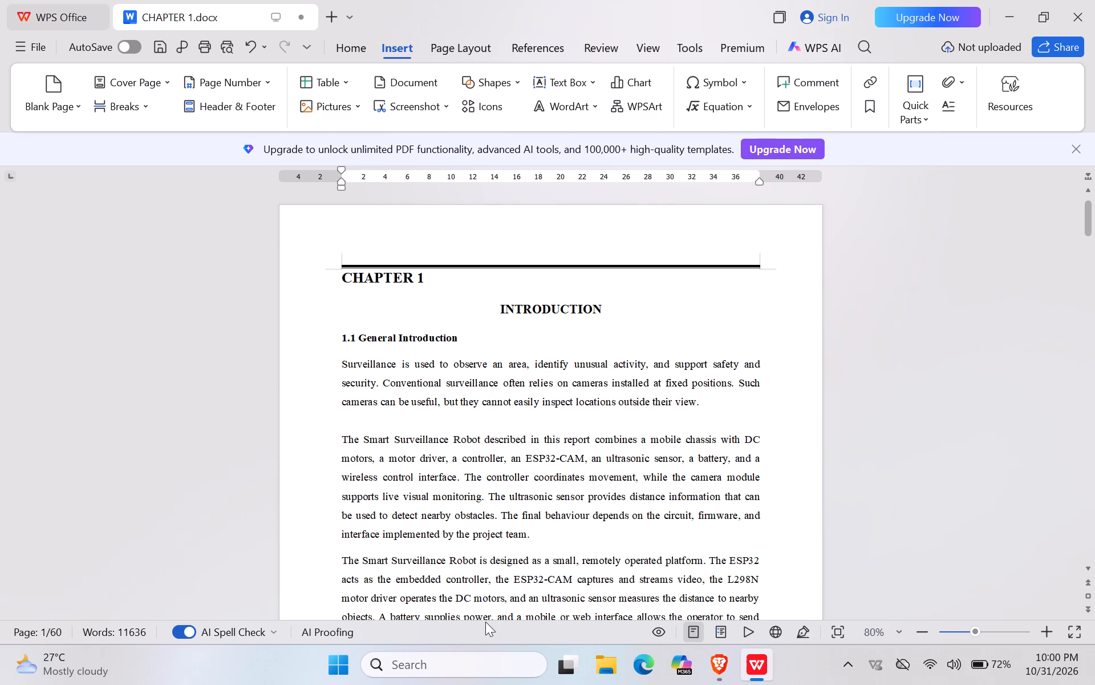
scroll(508, 566, "down", 4)
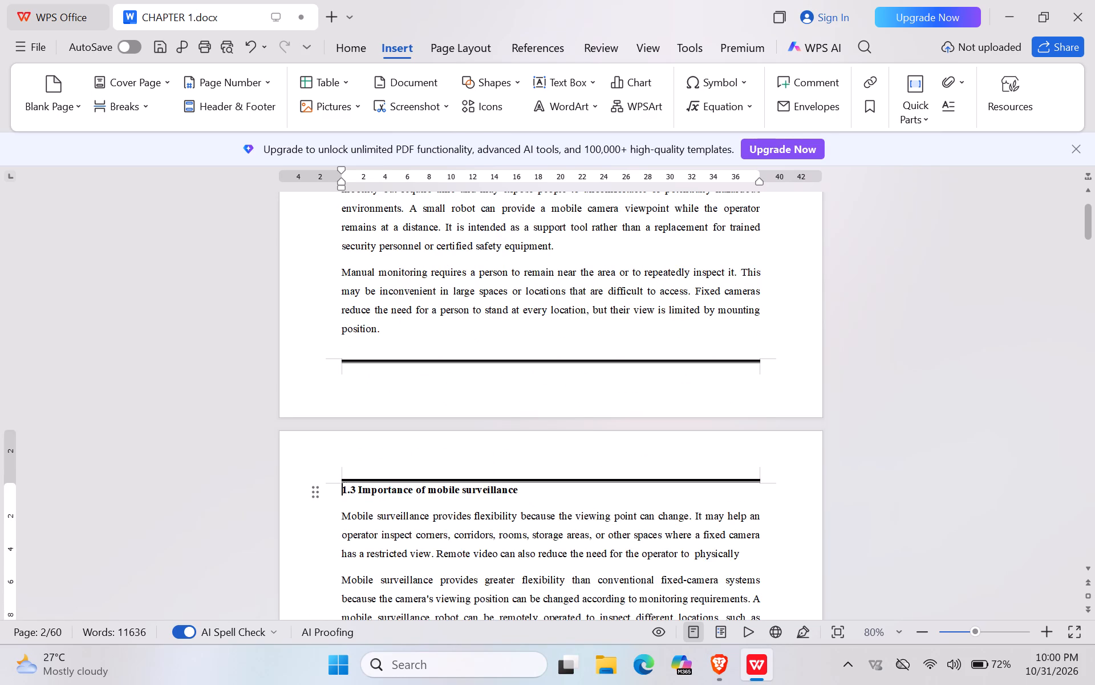
scroll(428, 377, "up", 5)
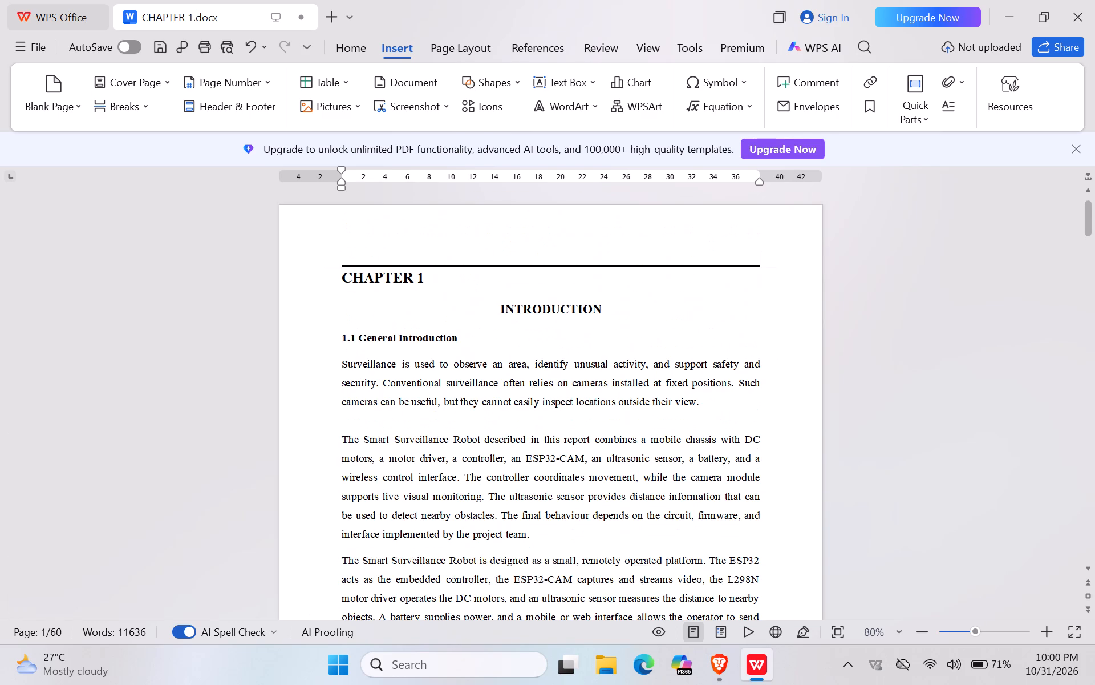
left_click(339, 268)
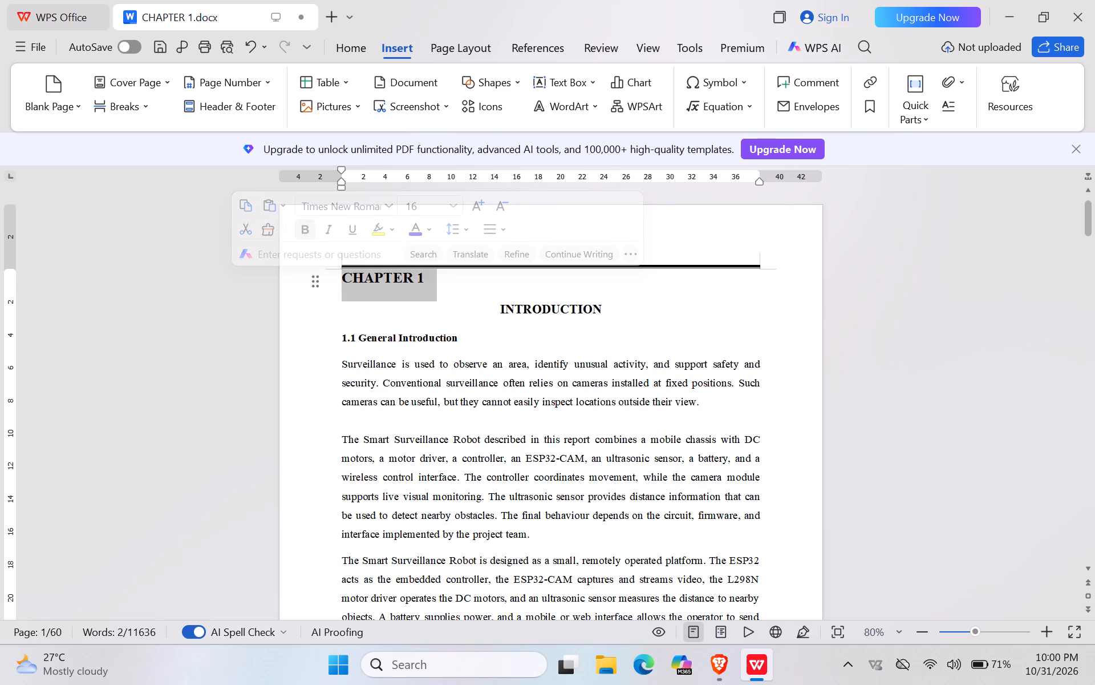
left_click(452, 315)
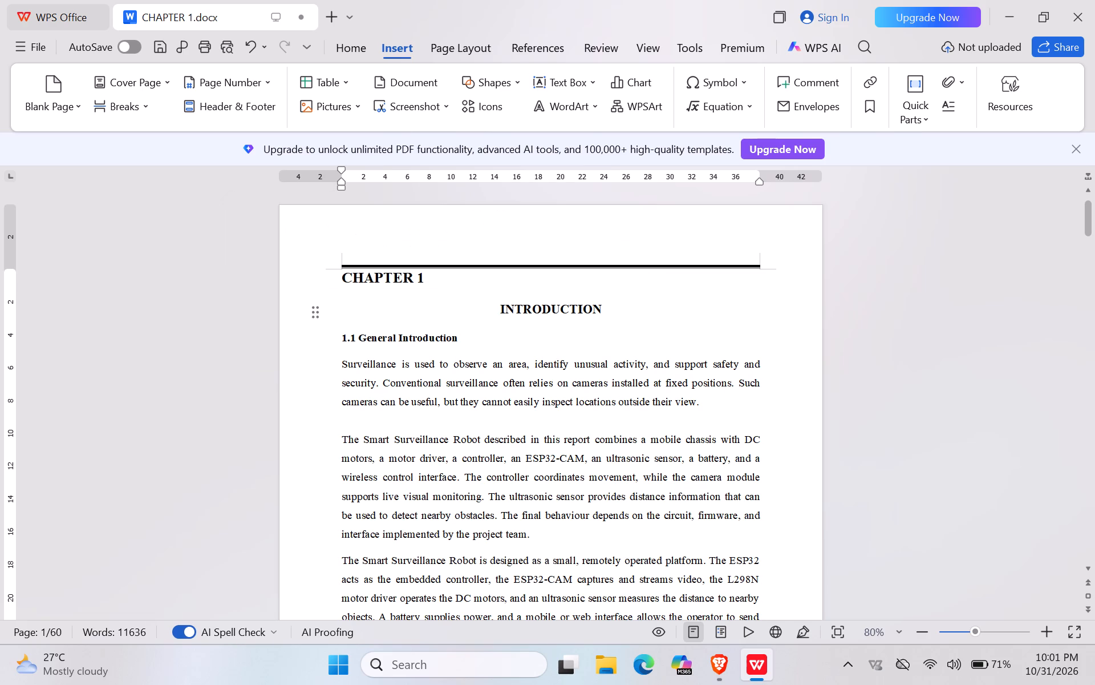
Save the document.
key("ctrl+s")
key("ctrl+s")
key("ctrl+s")
Review the page layout and header and footer border lines across Chapter 1, from section 1.3 through the objectives in section 1.9.
scroll(452, 315, "down", 4)
scroll(452, 315, "up", 1)
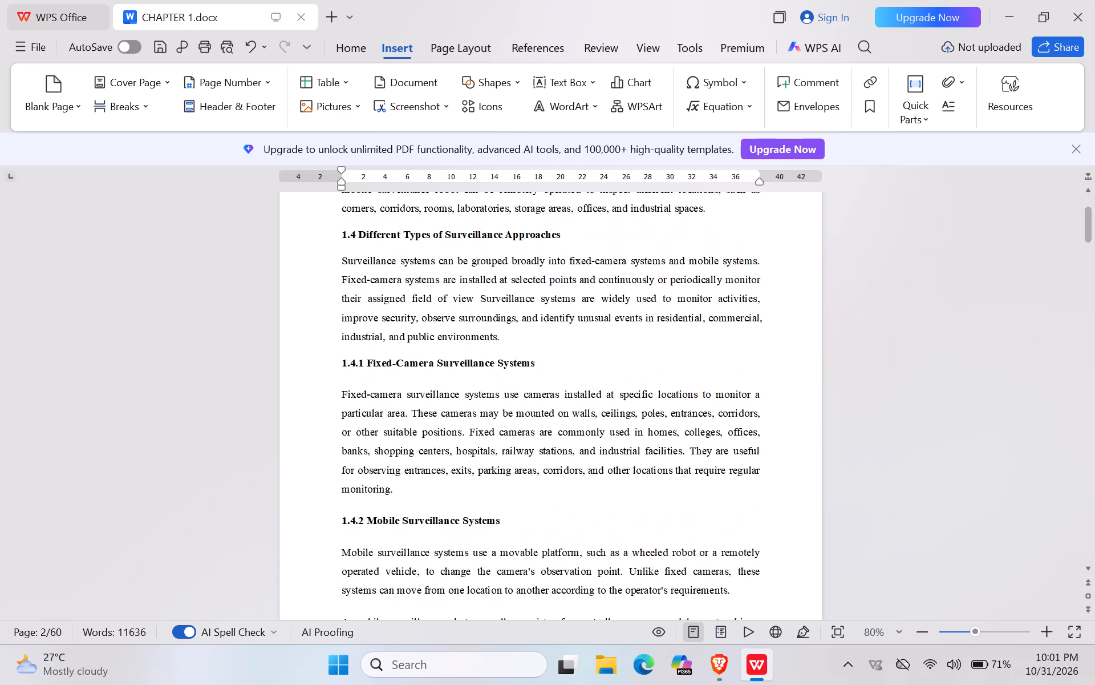
scroll(452, 315, "down", 2)
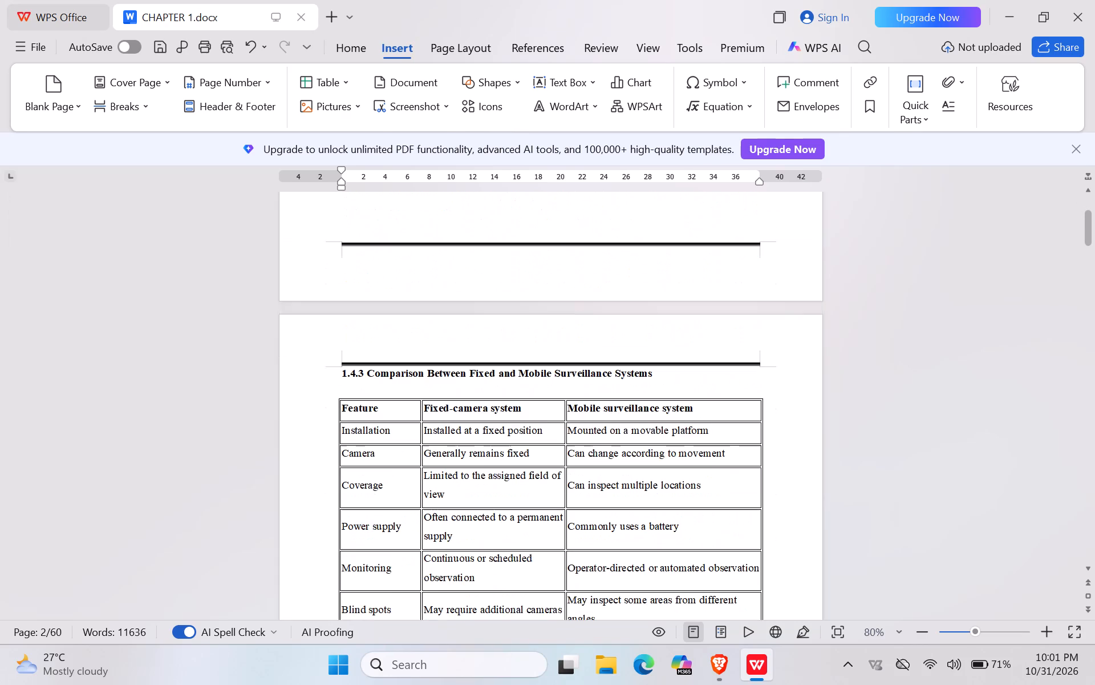
scroll(452, 315, "down", 2)
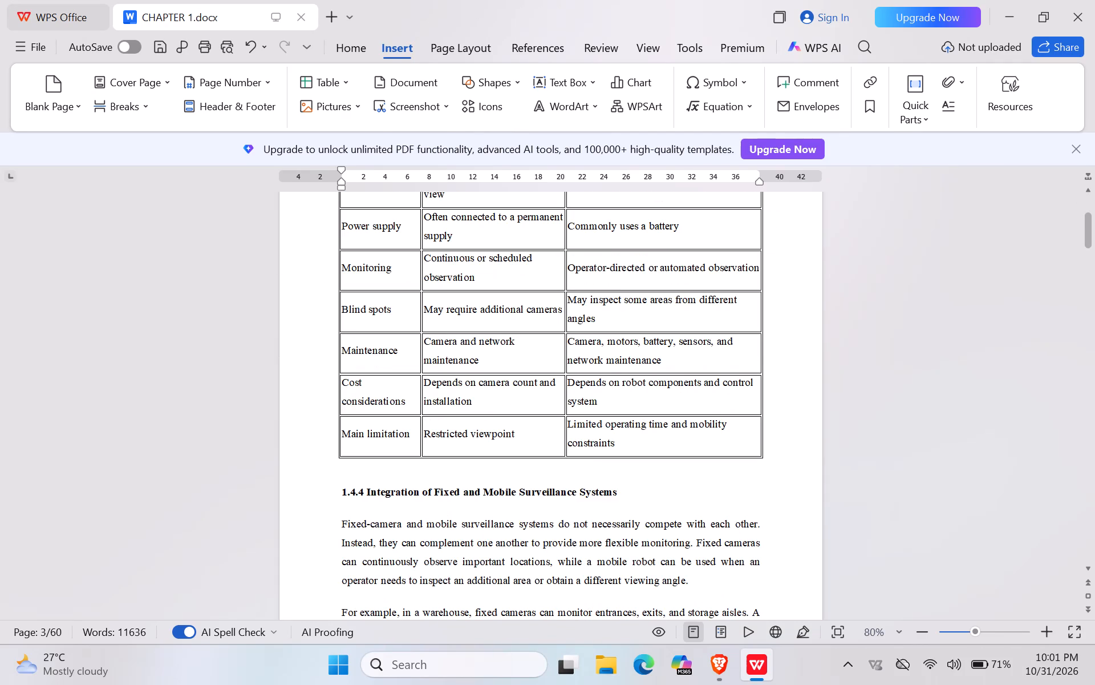
scroll(452, 315, "down", 2)
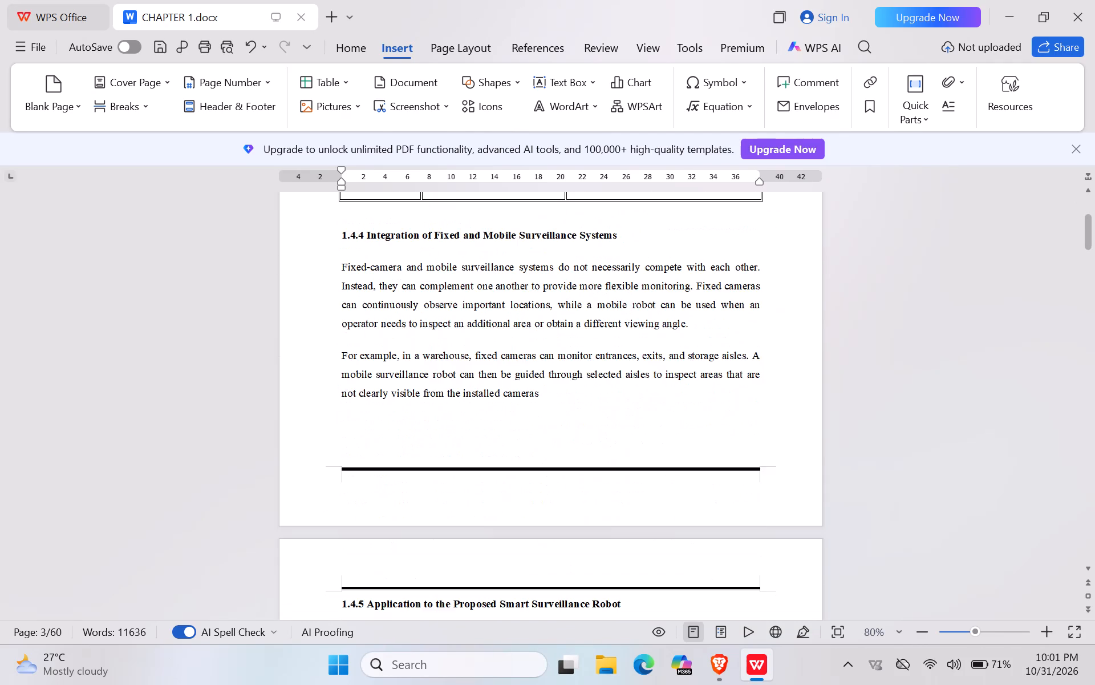
scroll(452, 315, "down", 4)
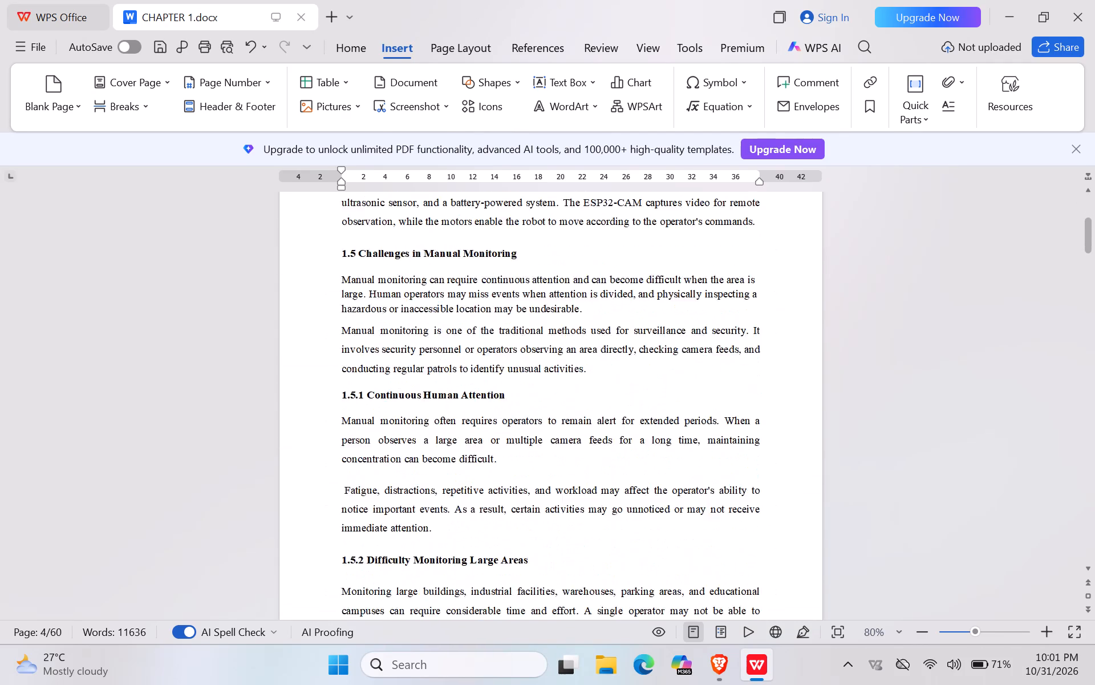
scroll(452, 315, "down", 4)
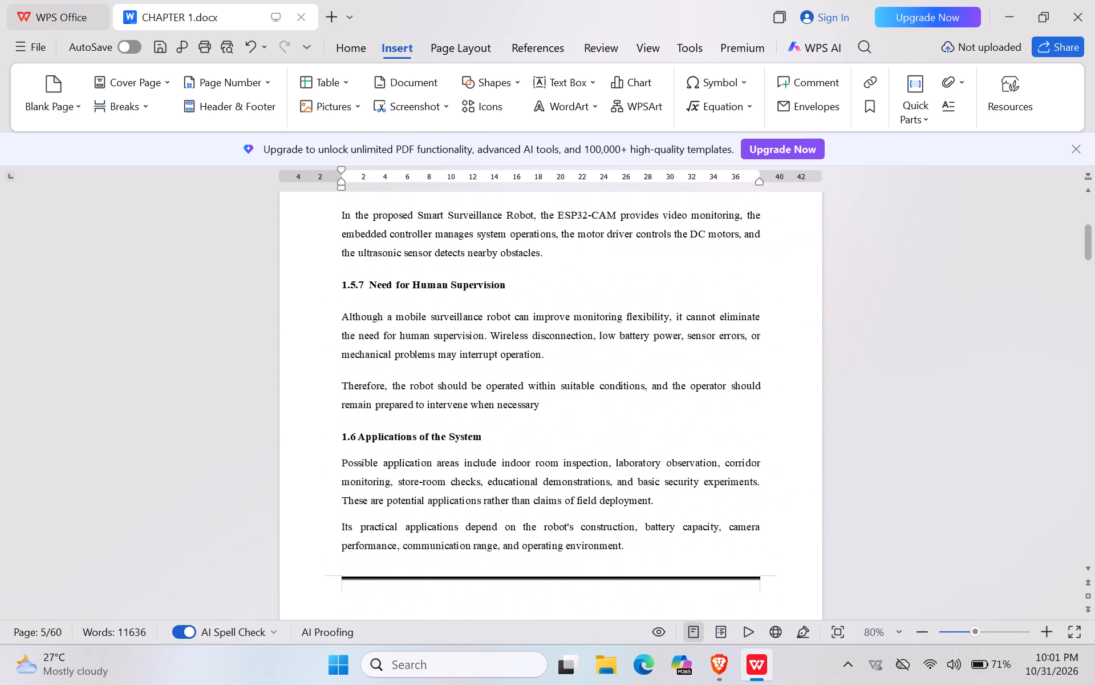
scroll(452, 315, "down", 3)
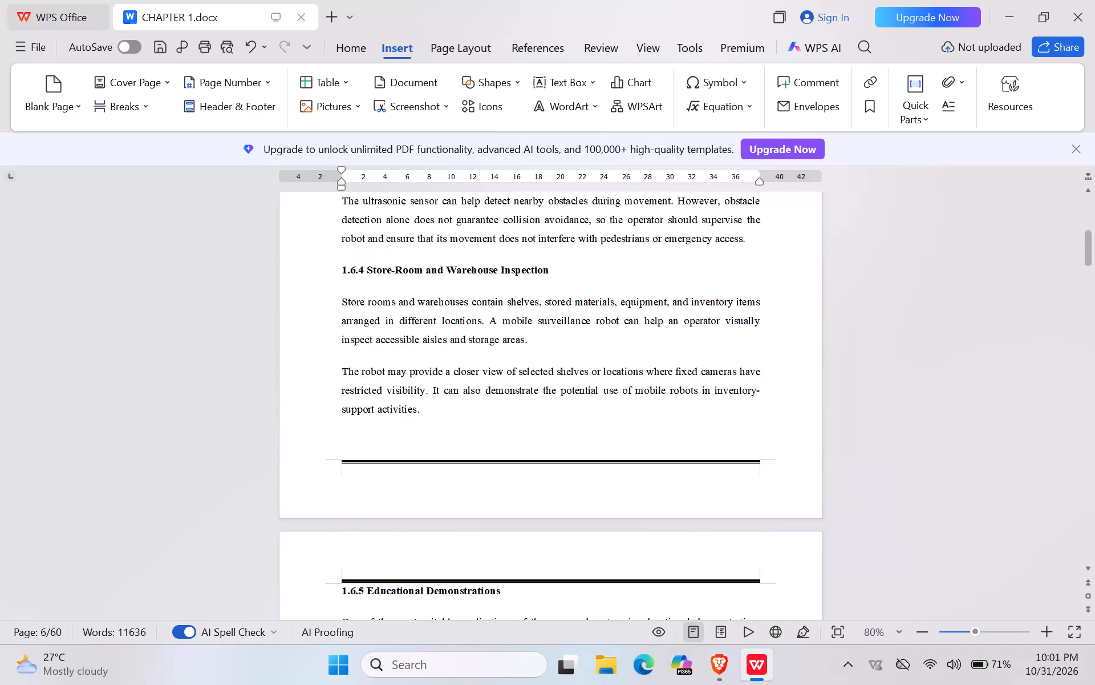
scroll(452, 315, "down", 3)
scroll(452, 315, "up", 1)
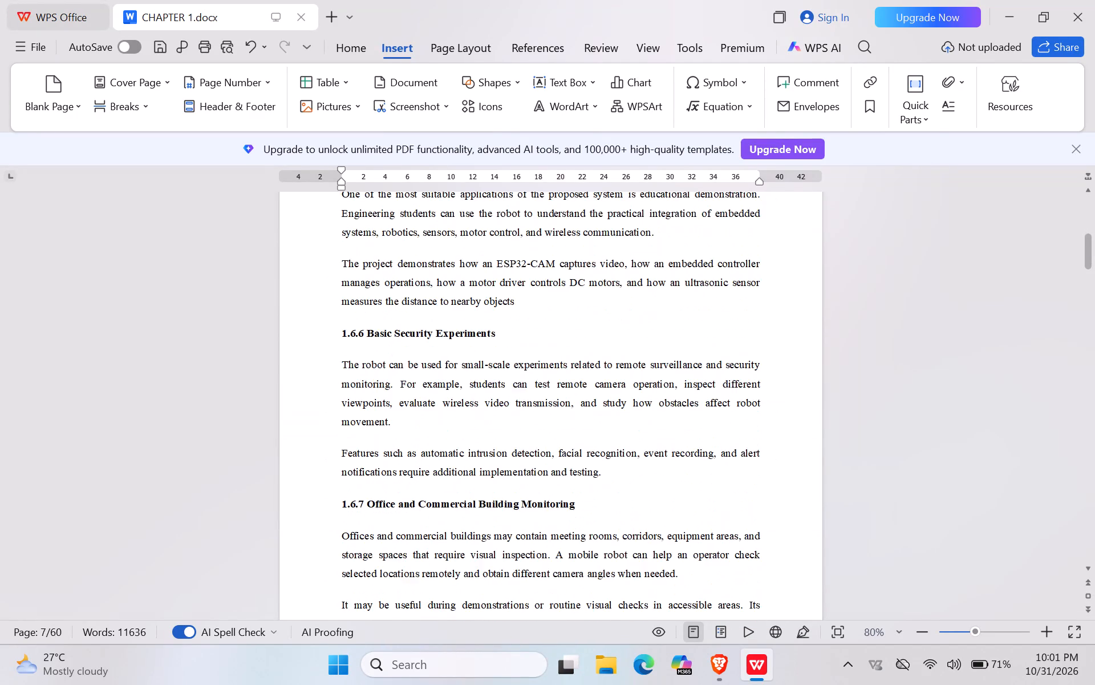
scroll(452, 315, "up", 2)
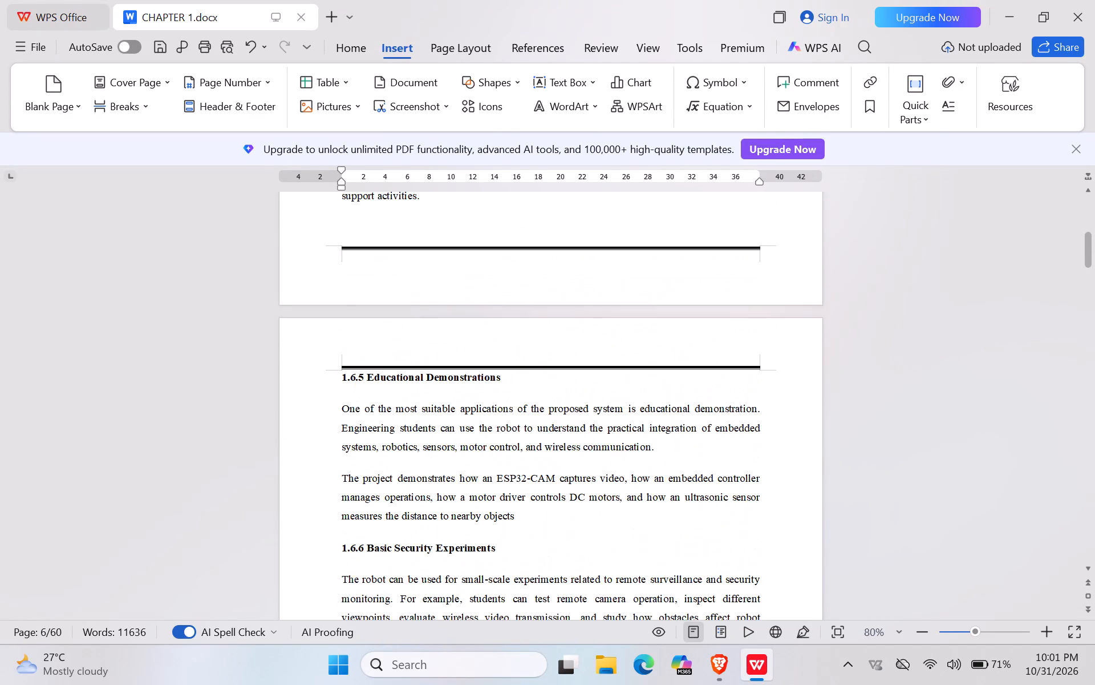
scroll(452, 315, "up", 4)
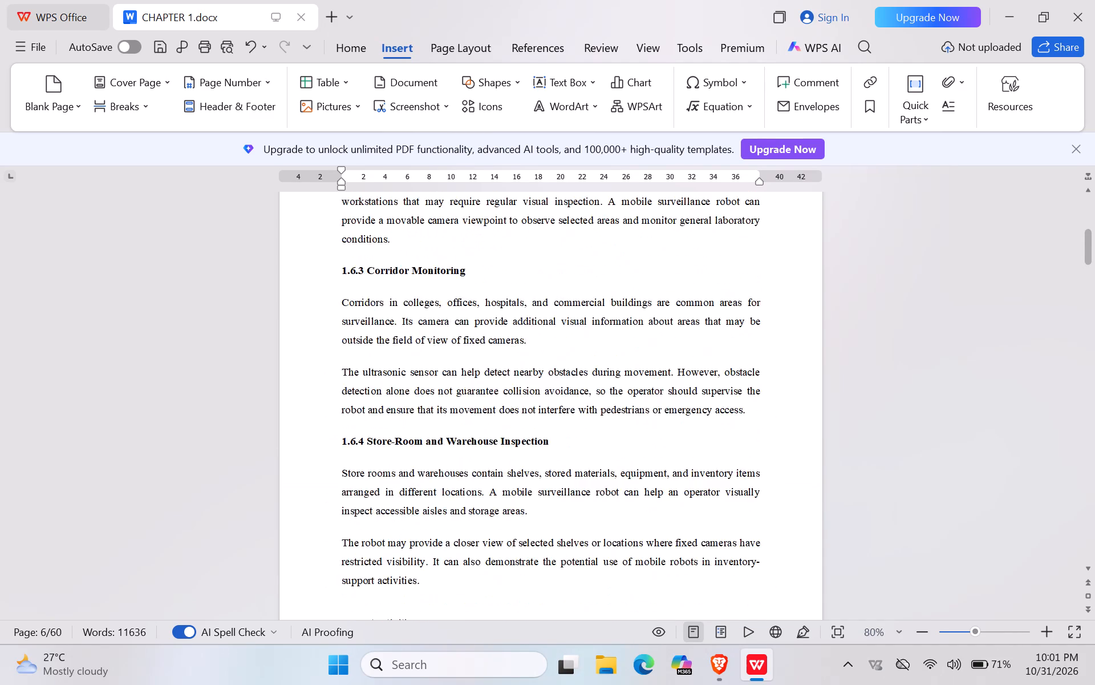
scroll(452, 315, "down", 3)
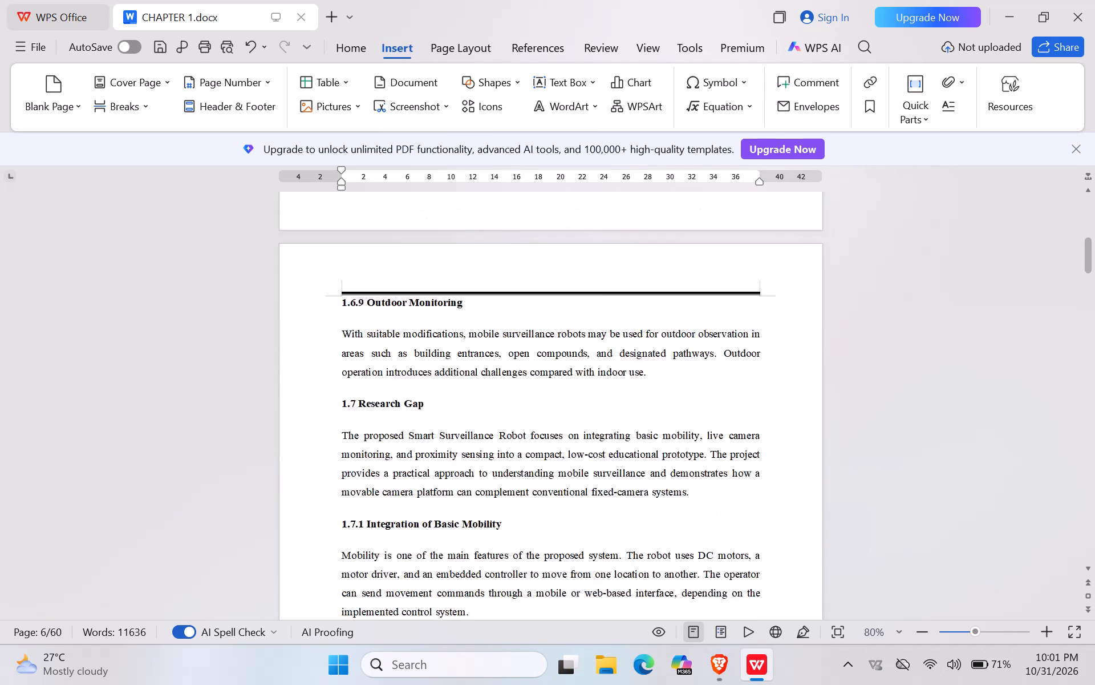
scroll(452, 315, "down", 4)
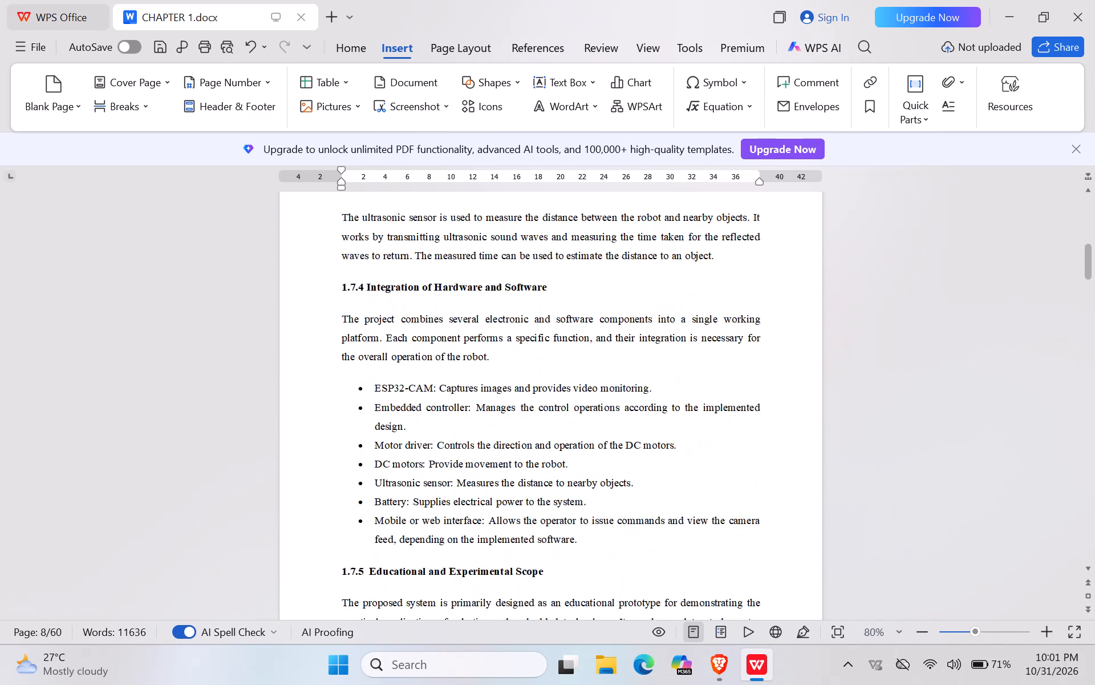
scroll(452, 315, "down", 4)
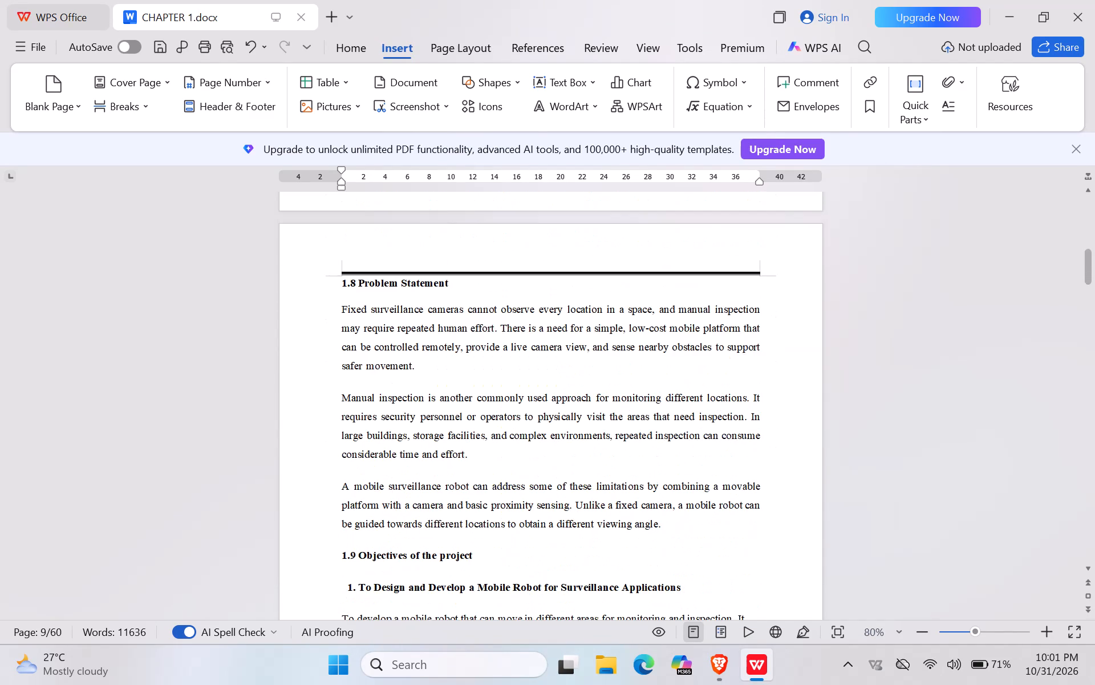
scroll(452, 315, "down", 5)
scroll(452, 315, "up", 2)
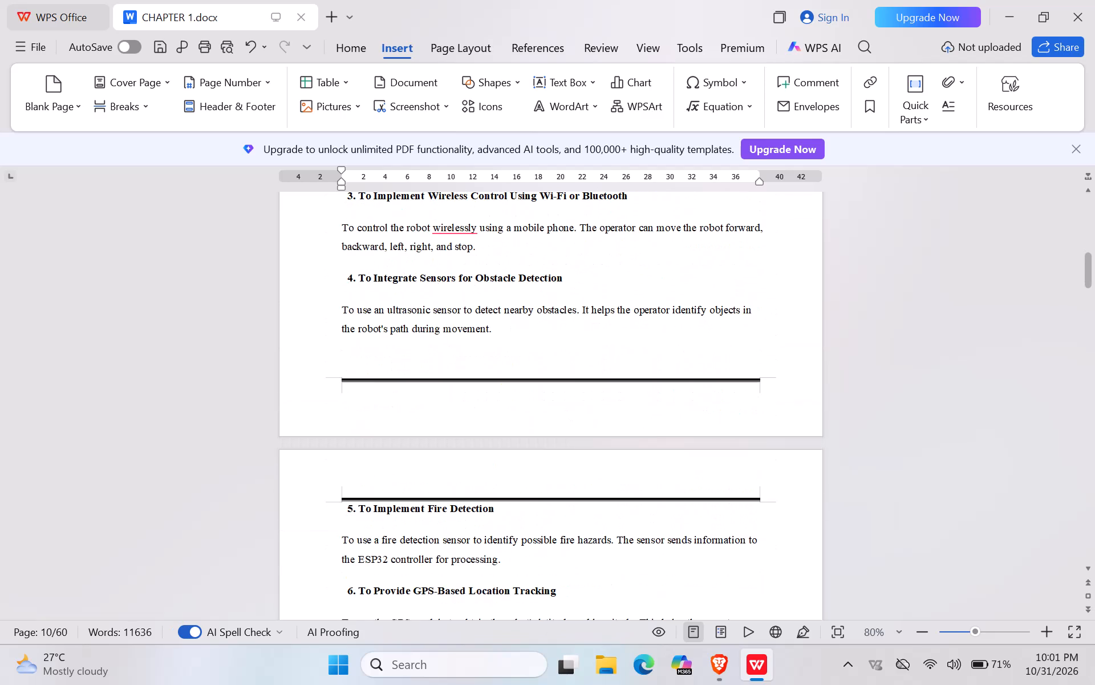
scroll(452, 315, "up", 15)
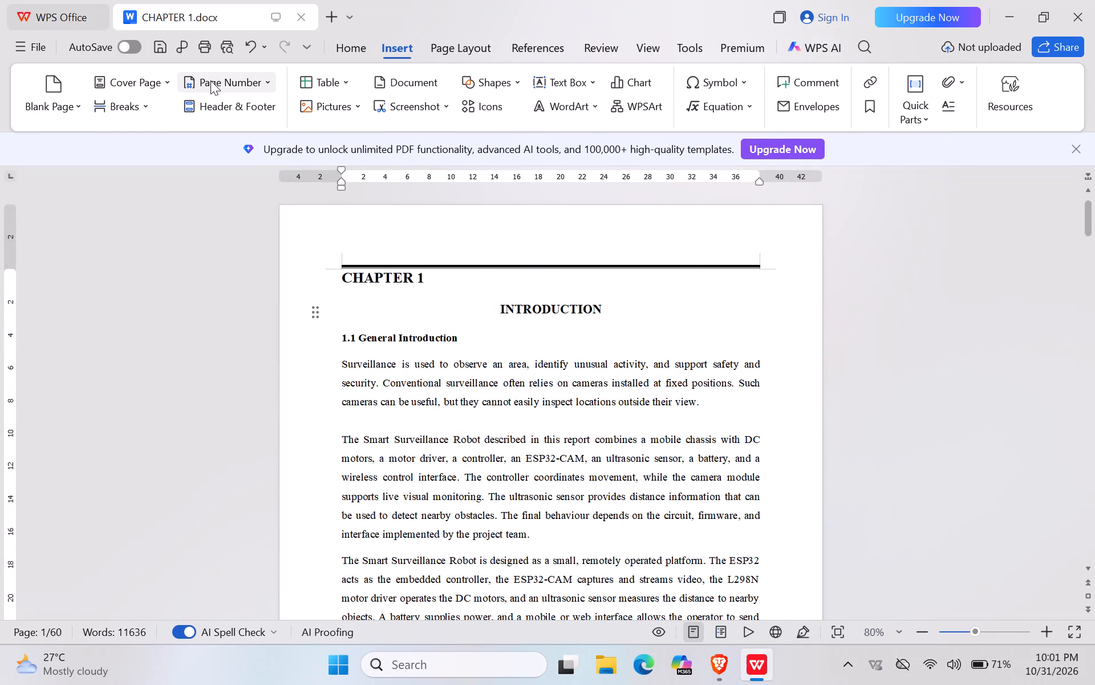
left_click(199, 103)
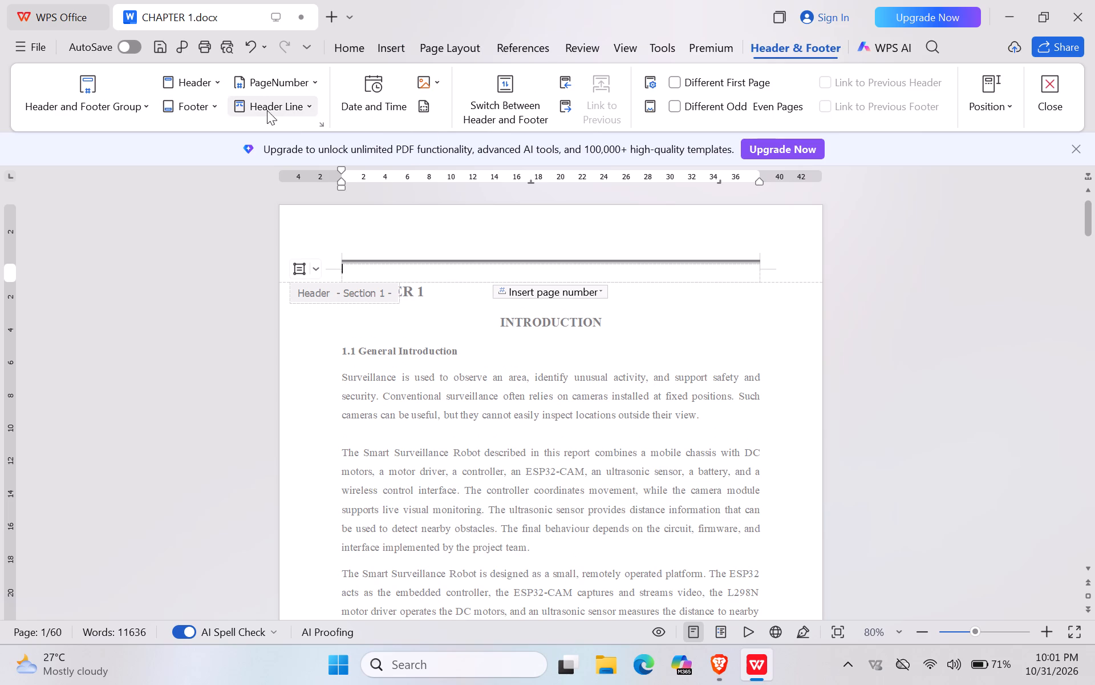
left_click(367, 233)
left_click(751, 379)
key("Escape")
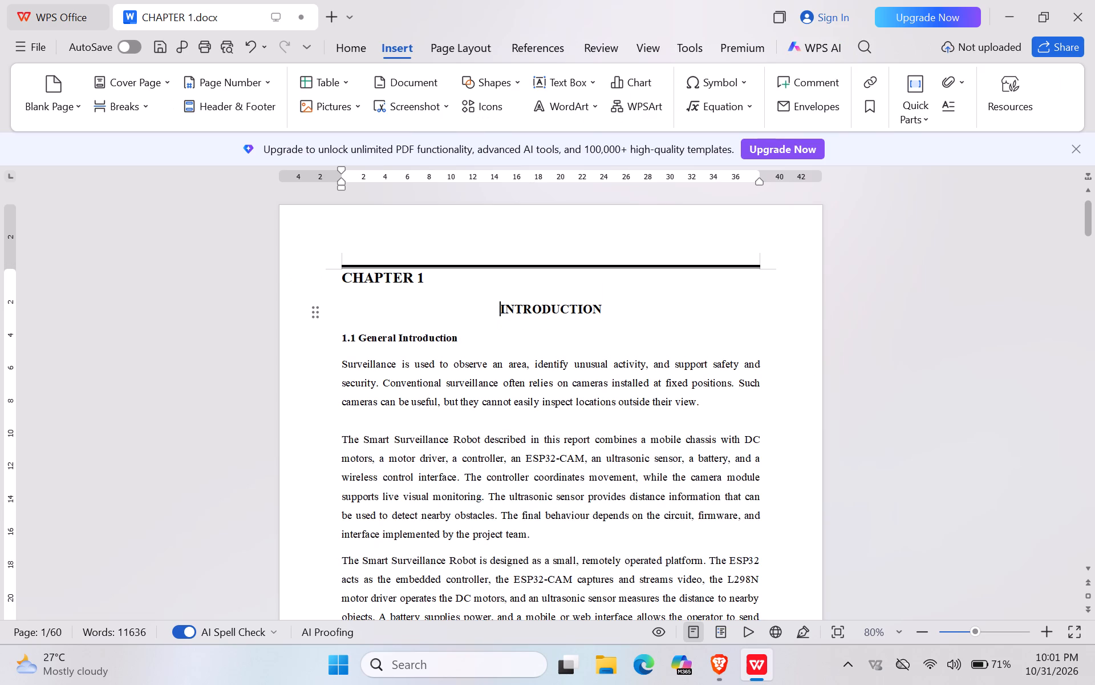
Save the document.
key("ctrl+s")
key("ctrl+s")
key("ctrl+s")
key("ctrl+s")
key("ctrl+s")
key("ctrl+s")
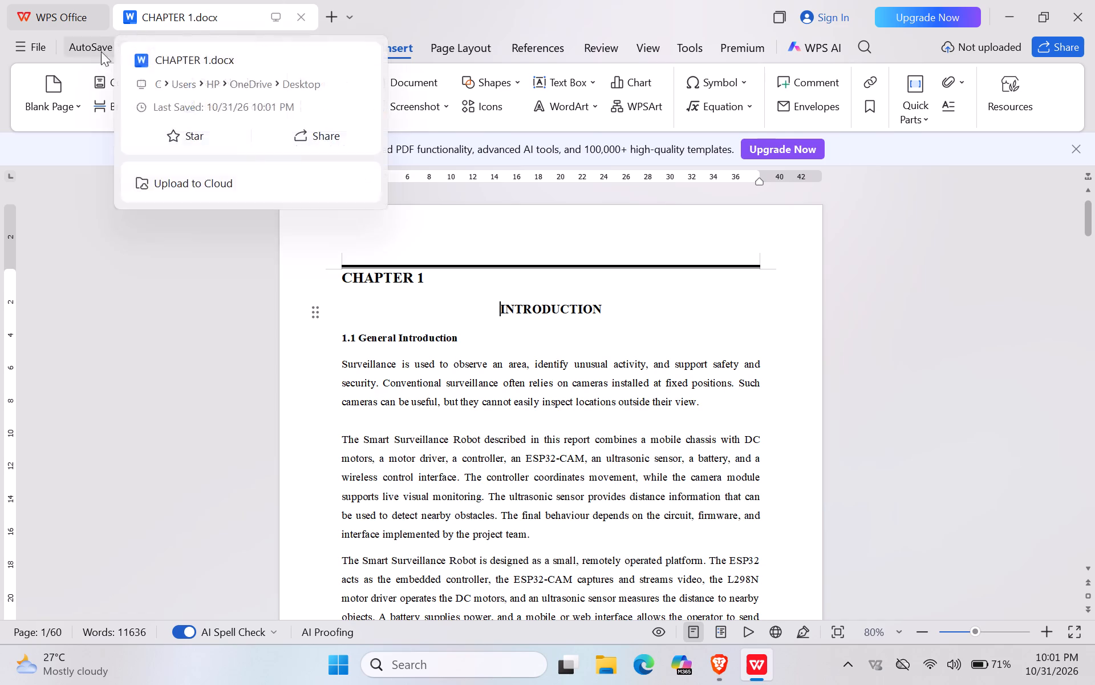
Start saving a copy of the Chapter 1 document with PDF Format (*.pdf) as its file type.
left_click(28, 47)
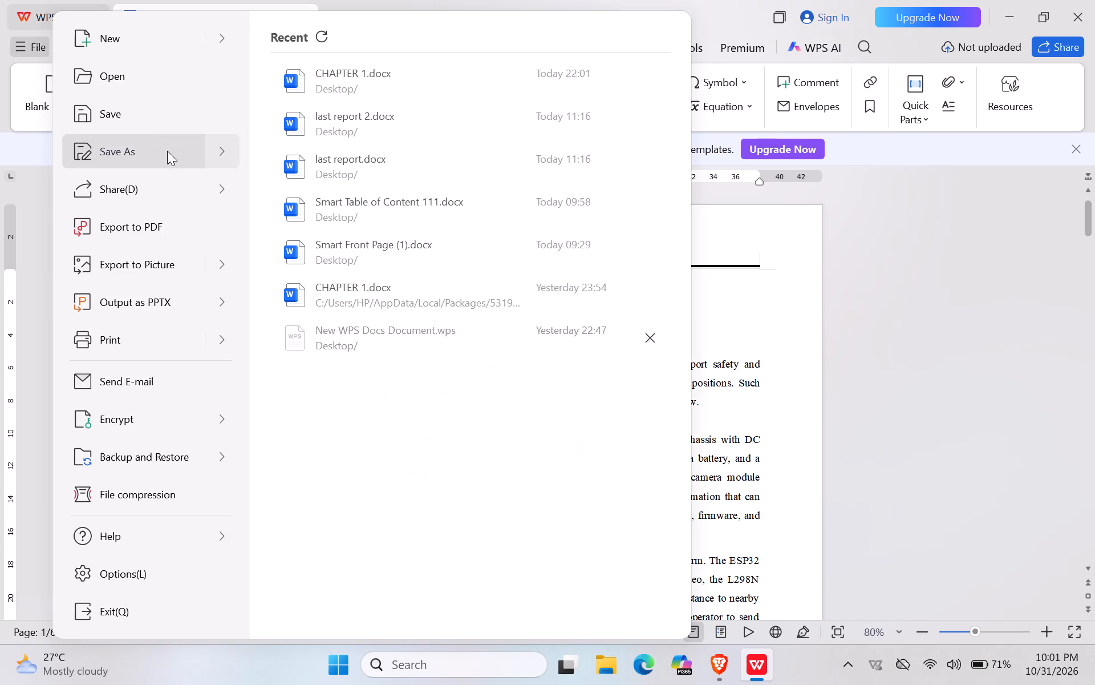
left_click(168, 152)
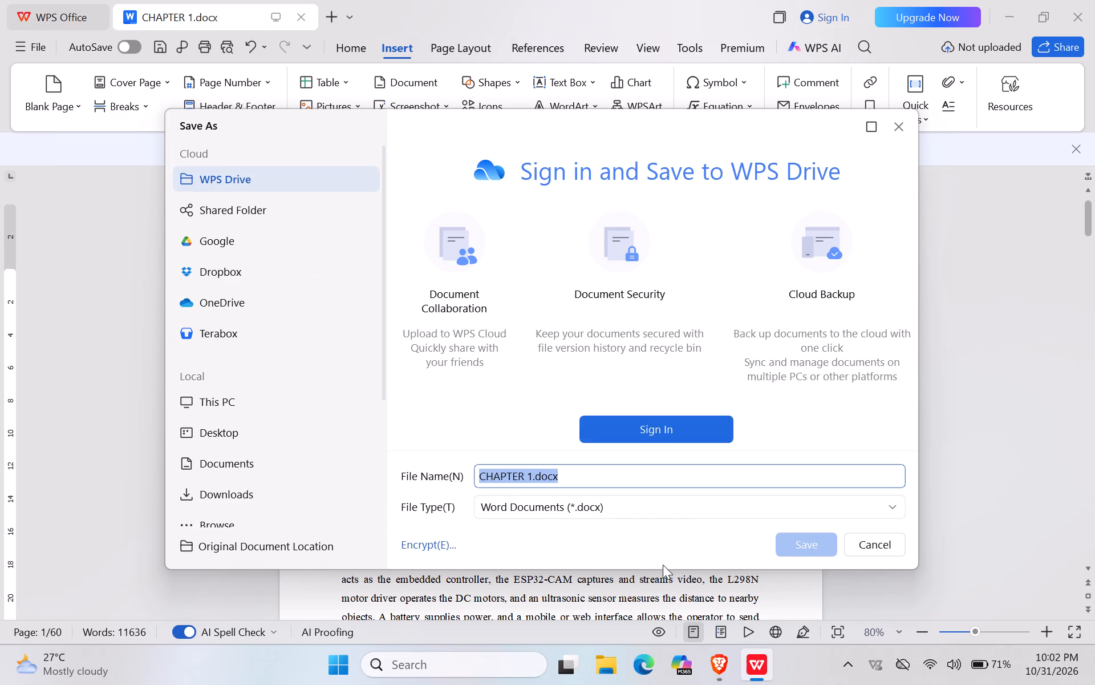
left_click(691, 511)
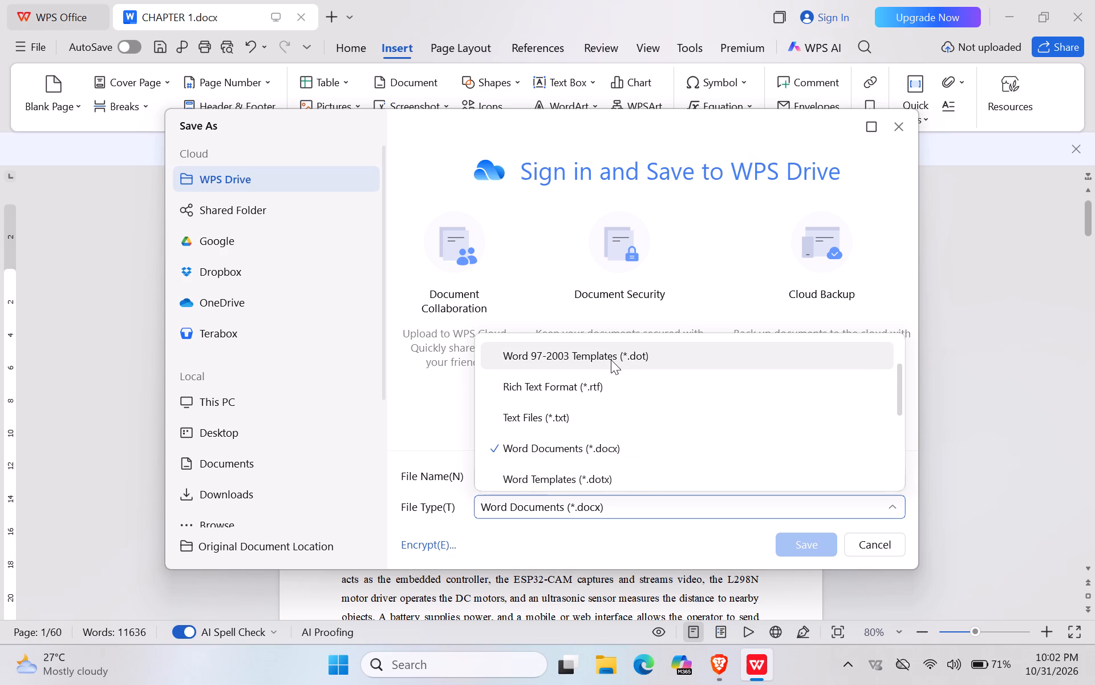
scroll(611, 360, "down", 1)
scroll(611, 360, "up", 1)
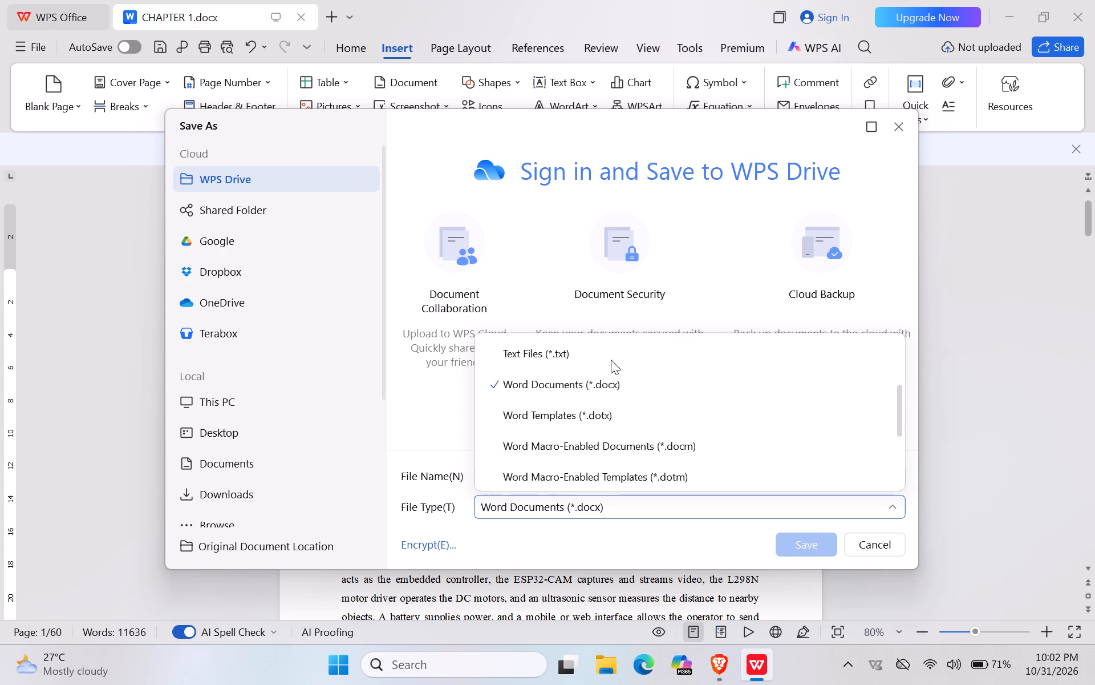
scroll(611, 360, "up", 1)
scroll(611, 360, "right", 1)
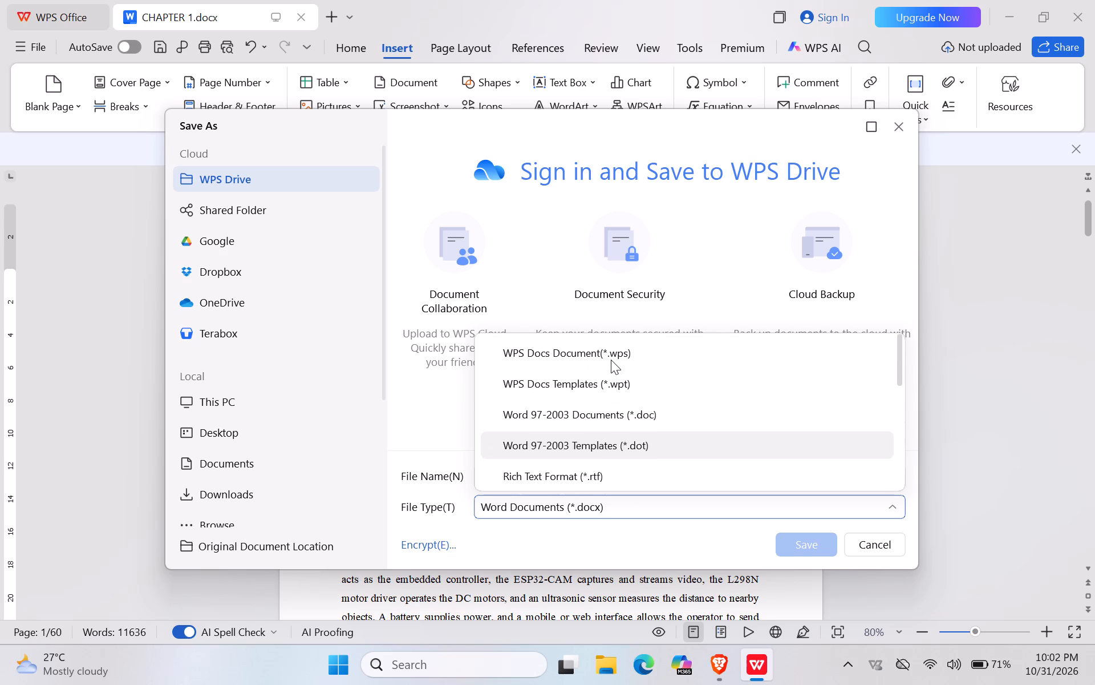
scroll(611, 360, "right", 2)
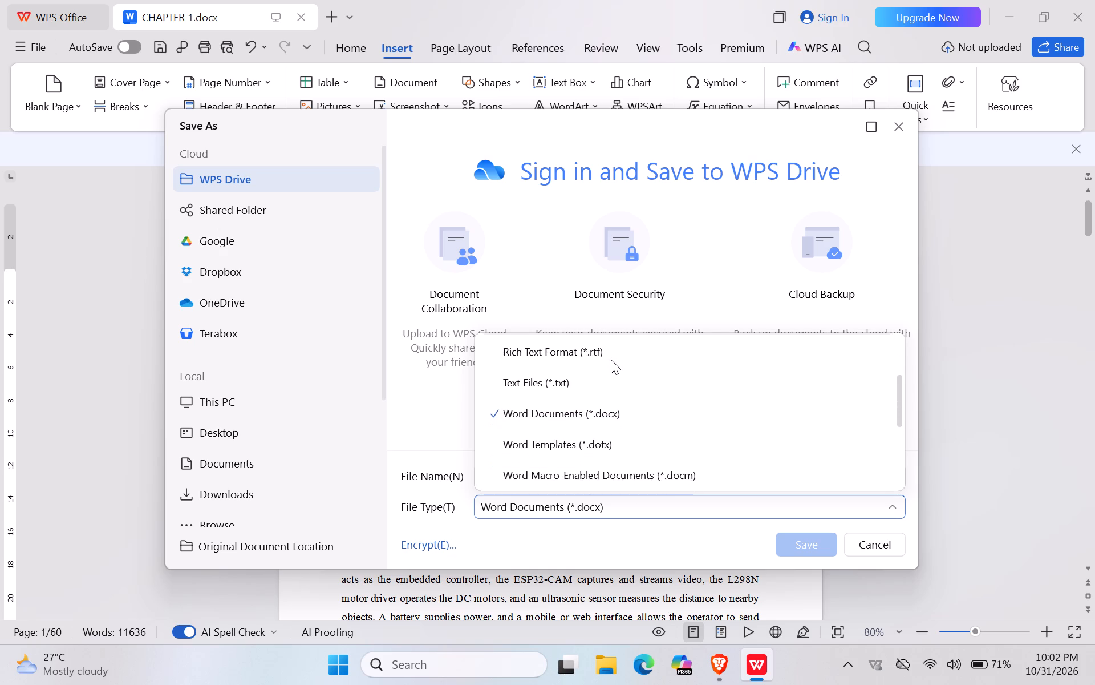
scroll(611, 360, "down", 2)
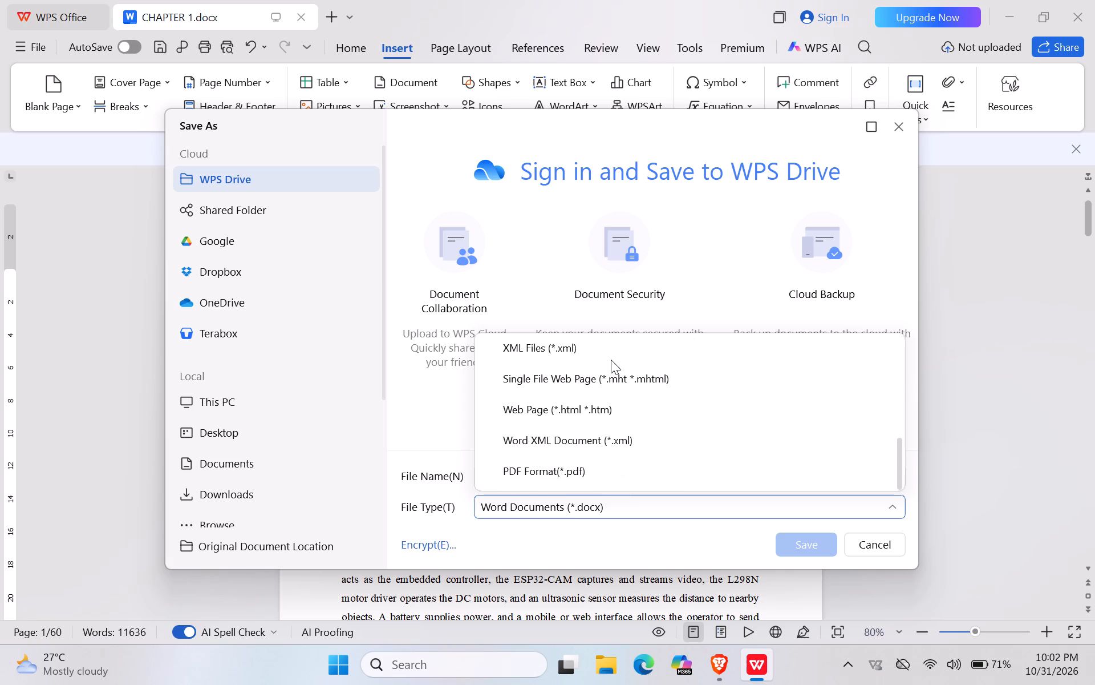
scroll(611, 360, "down", 1)
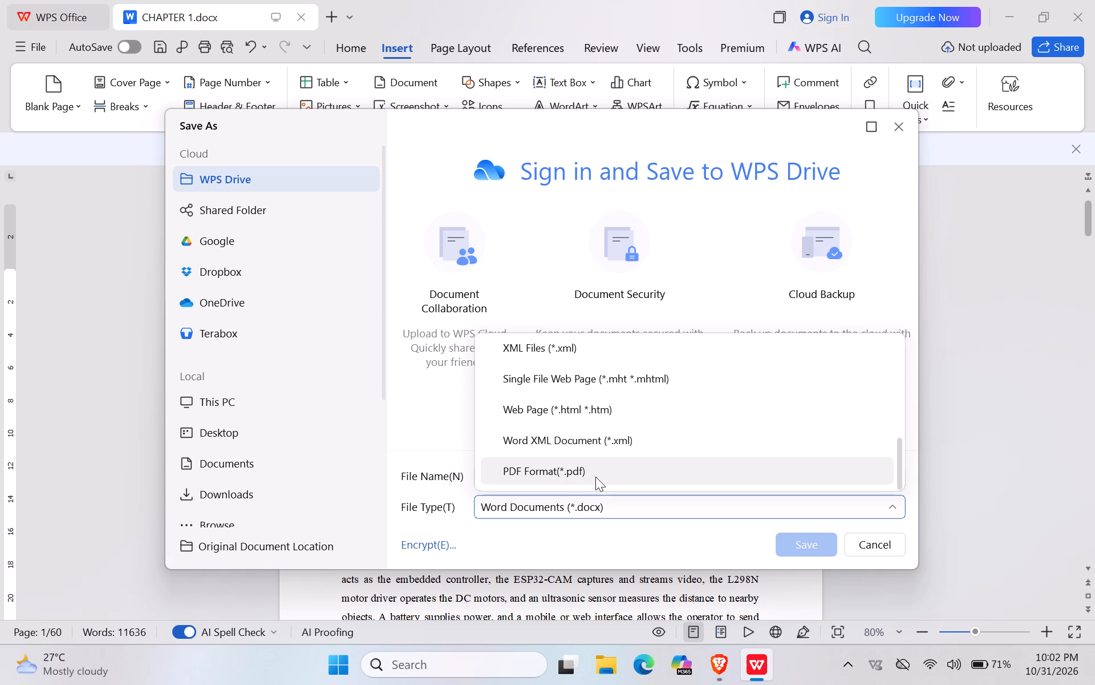
left_click(595, 477)
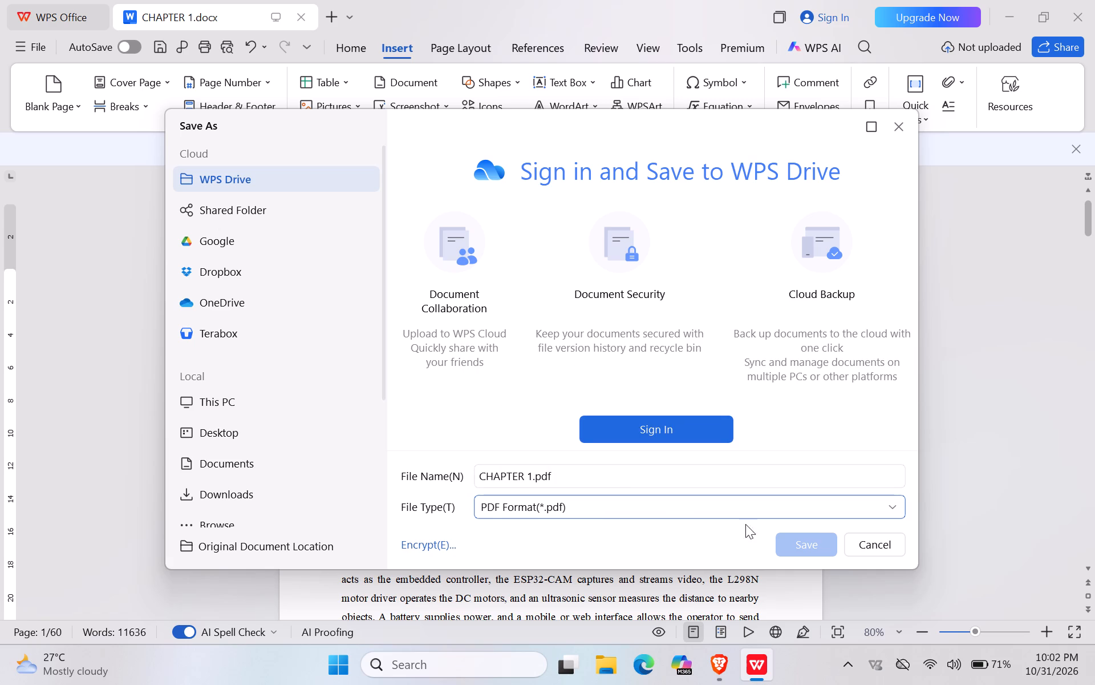
Replace the proposed file name of the PDF copy with stjit.
left_click(682, 478)
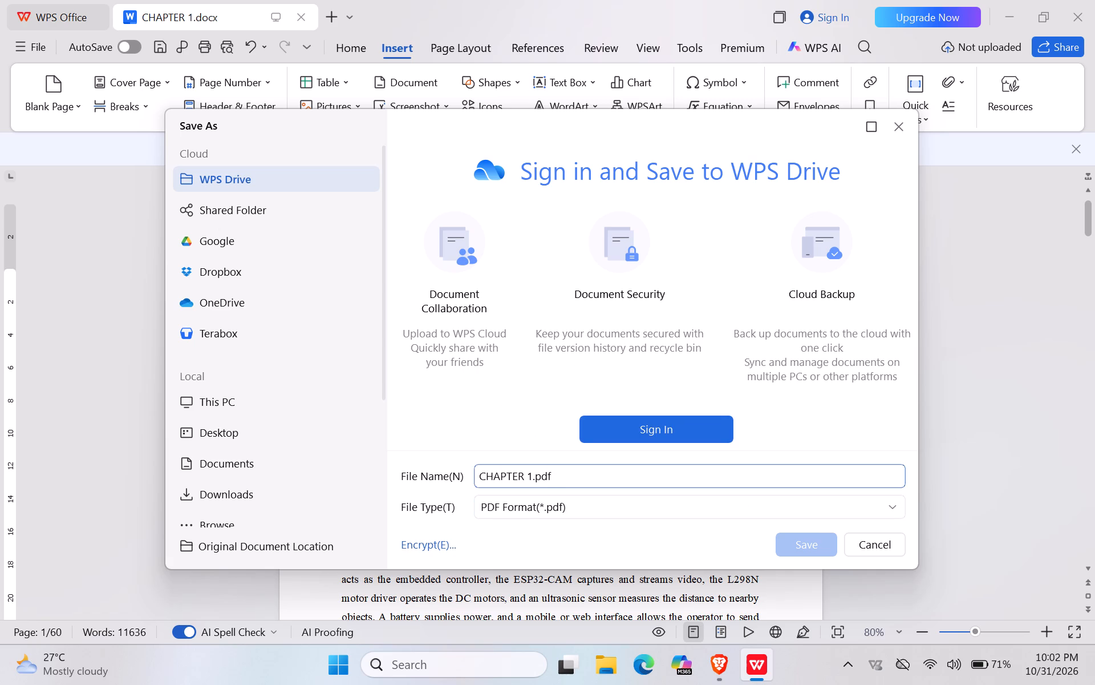
key("BackSpace")
key("BackSpace")
key("BackSpace")
key("BackSpace")
key("BackSpace")
key("BackSpace")
key("BackSpace")
key("BackSpace")
key("BackSpace")
key("BackSpace")
key("BackSpace")
key("BackSpace")
key("BackSpace")
key("BackSpace")
key("BackSpace")
key("BackSpace")
key("BackSpace")
key("BackSpace")
key("BackSpace")
key("BackSpace")
type("st")
type("jit")
Keep the PDF format, try to save the stjit file to WPS Drive, and start signing in.
left_click(792, 511)
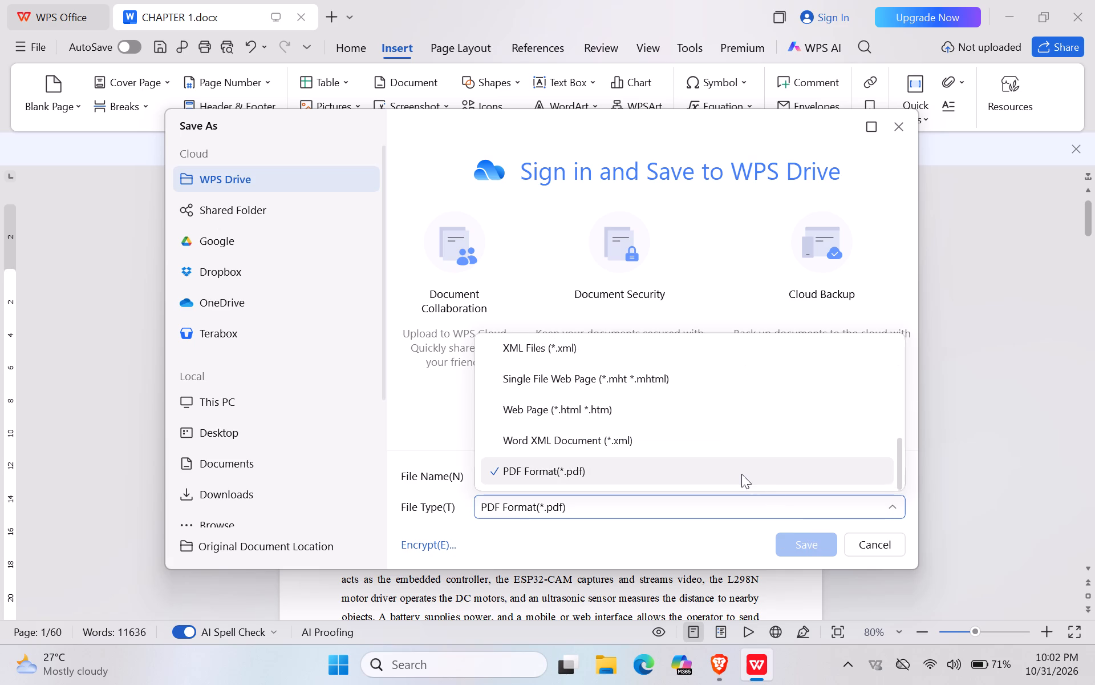
left_click(737, 472)
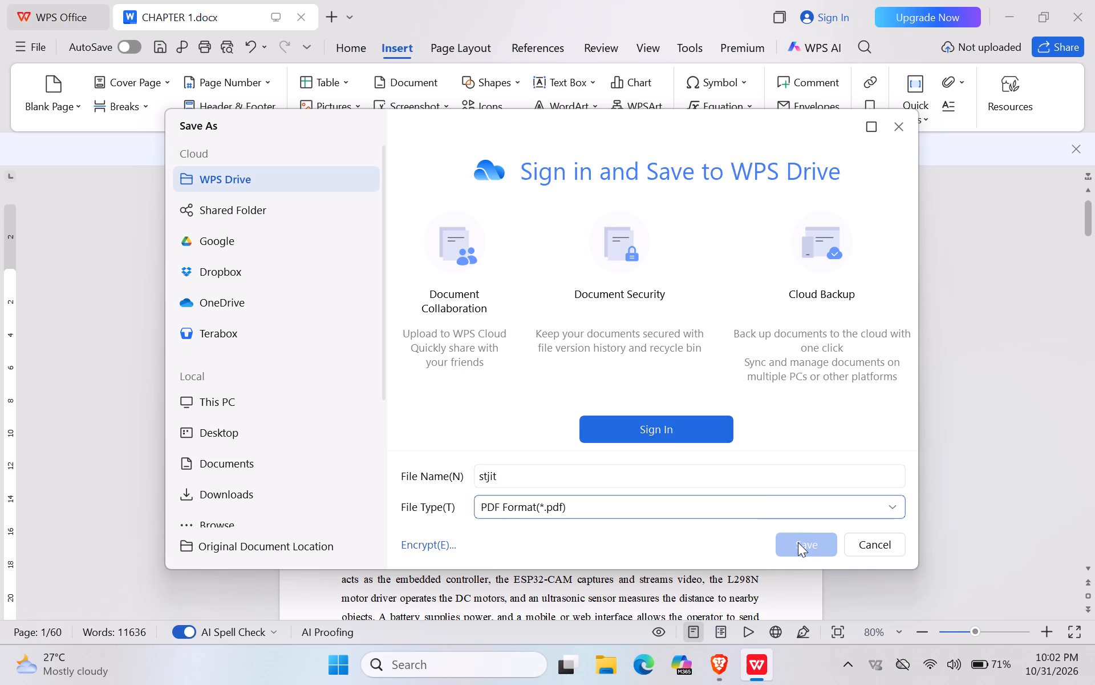
left_click(798, 542)
left_click(654, 422)
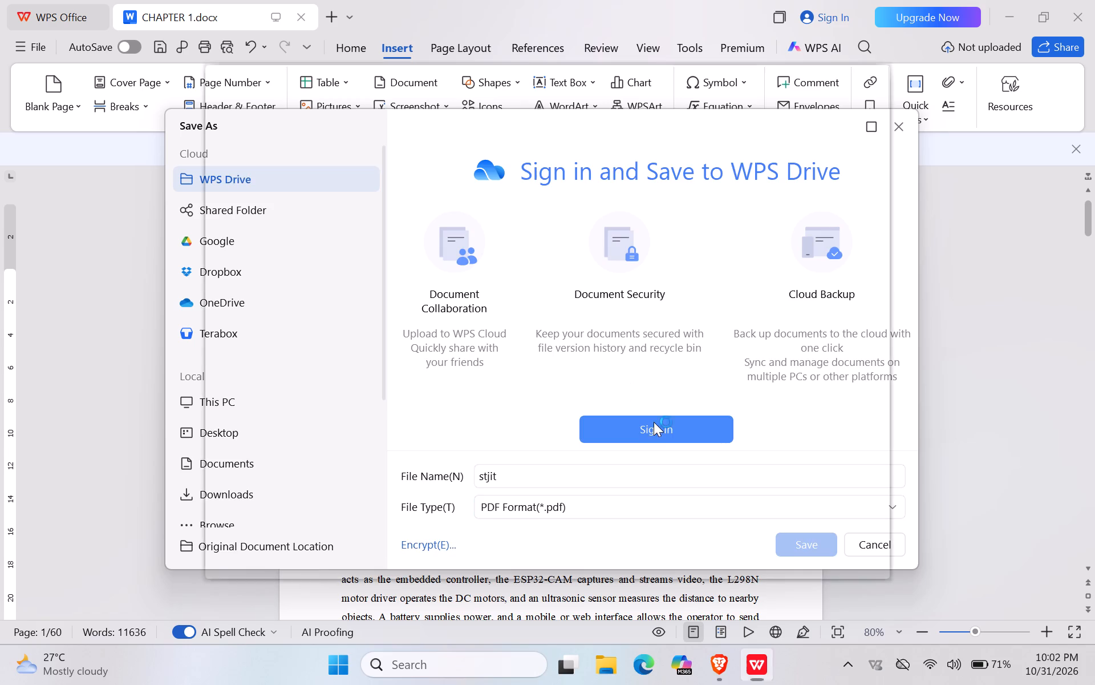
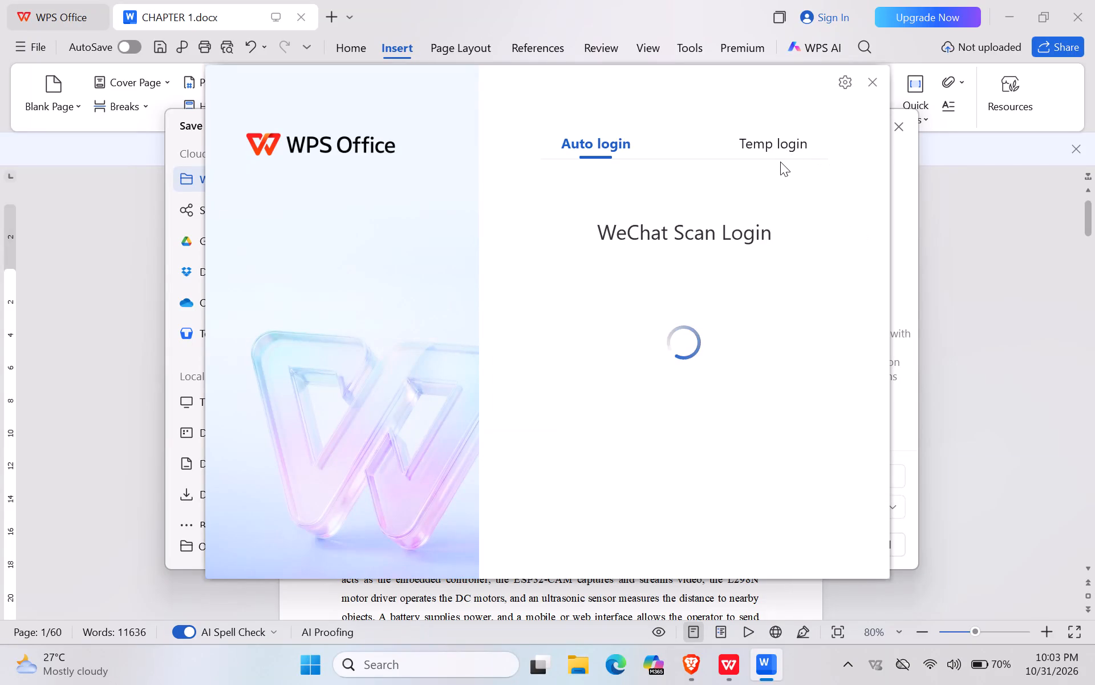
Switch the WPS Office sign-in from WeChat scanning to the Temp login method.
left_click(780, 162)
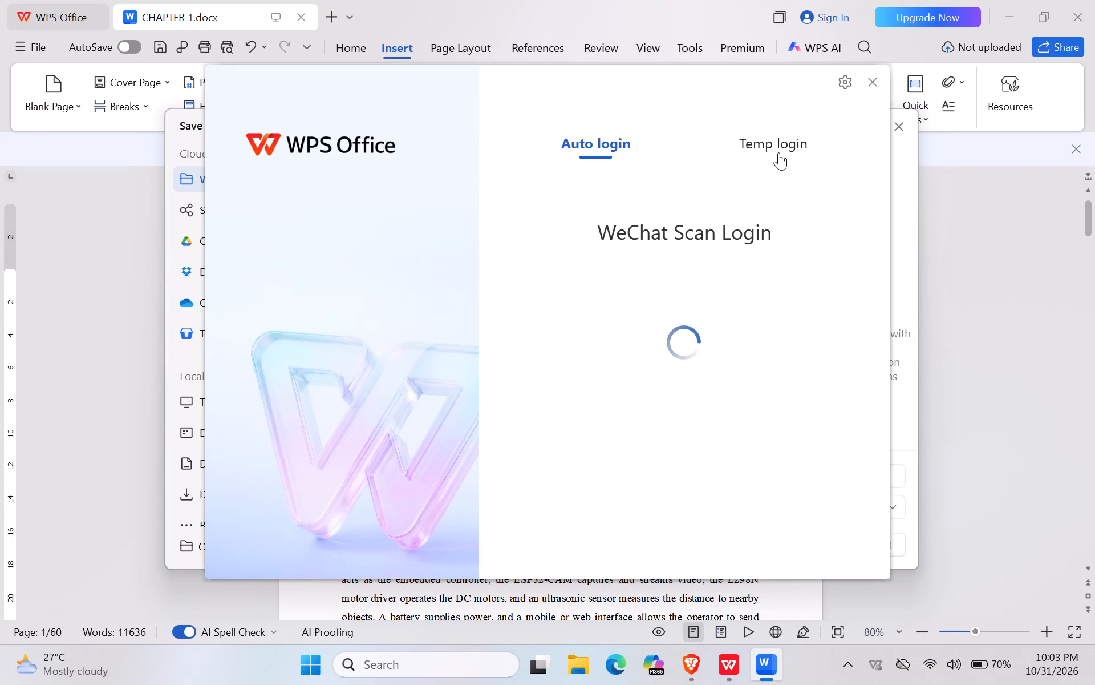
left_click(779, 152)
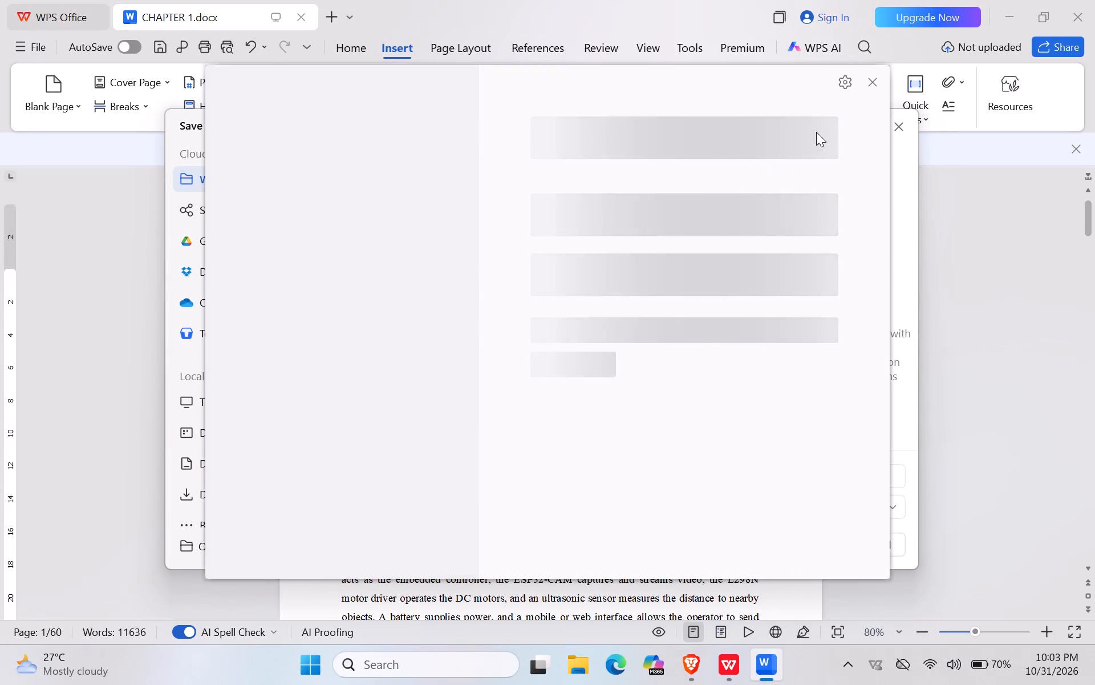
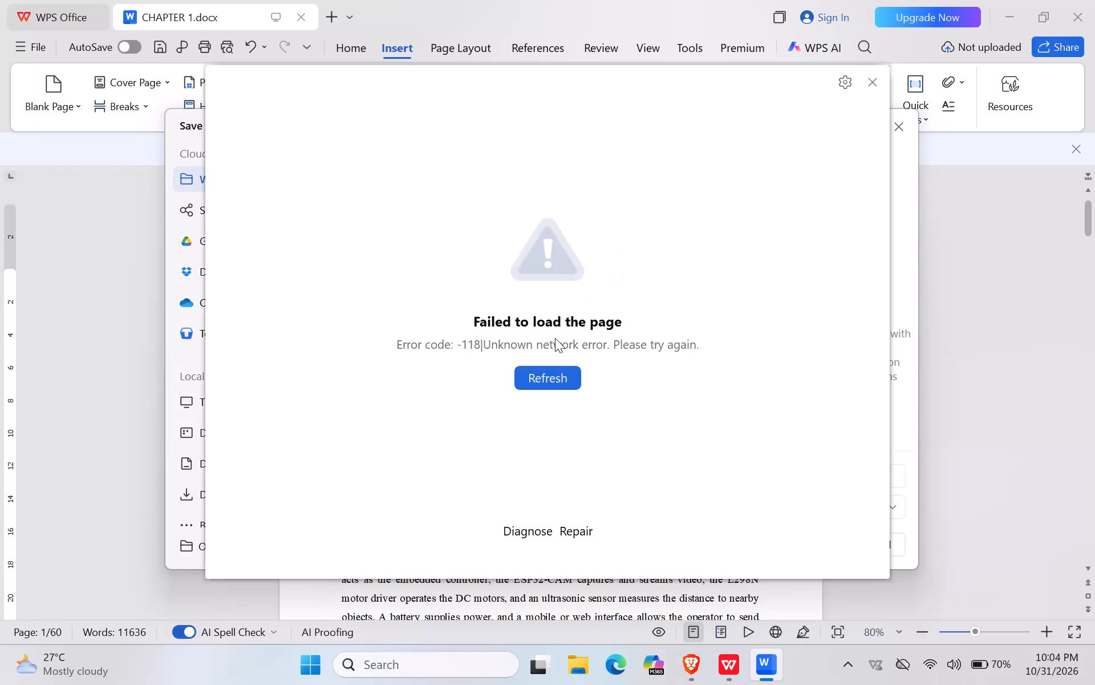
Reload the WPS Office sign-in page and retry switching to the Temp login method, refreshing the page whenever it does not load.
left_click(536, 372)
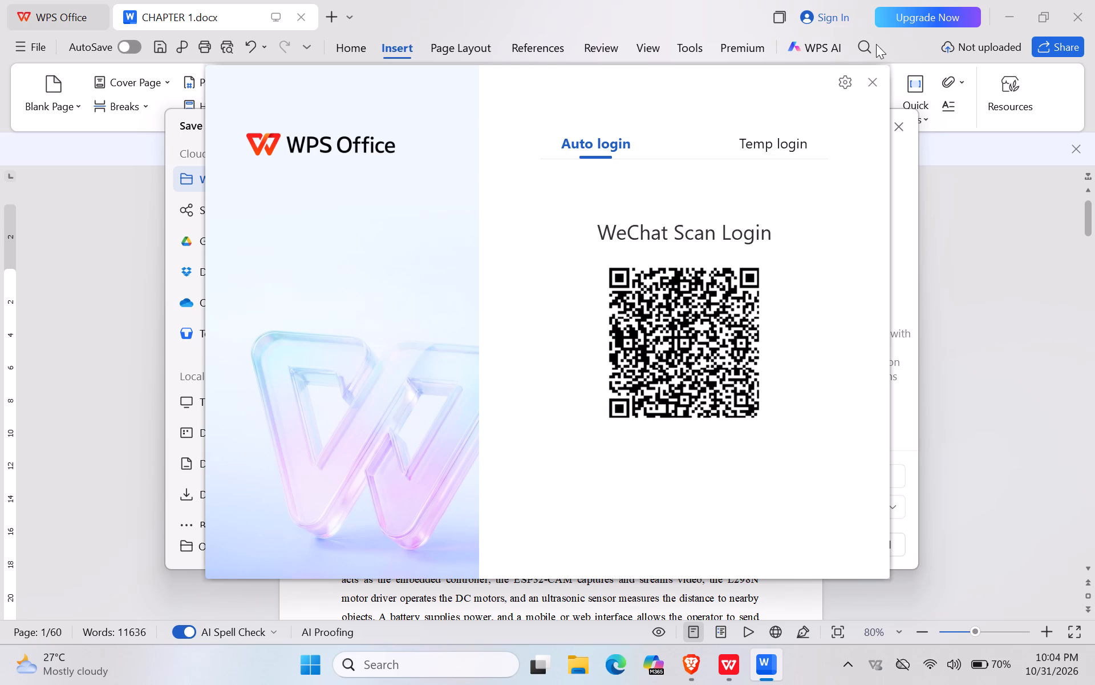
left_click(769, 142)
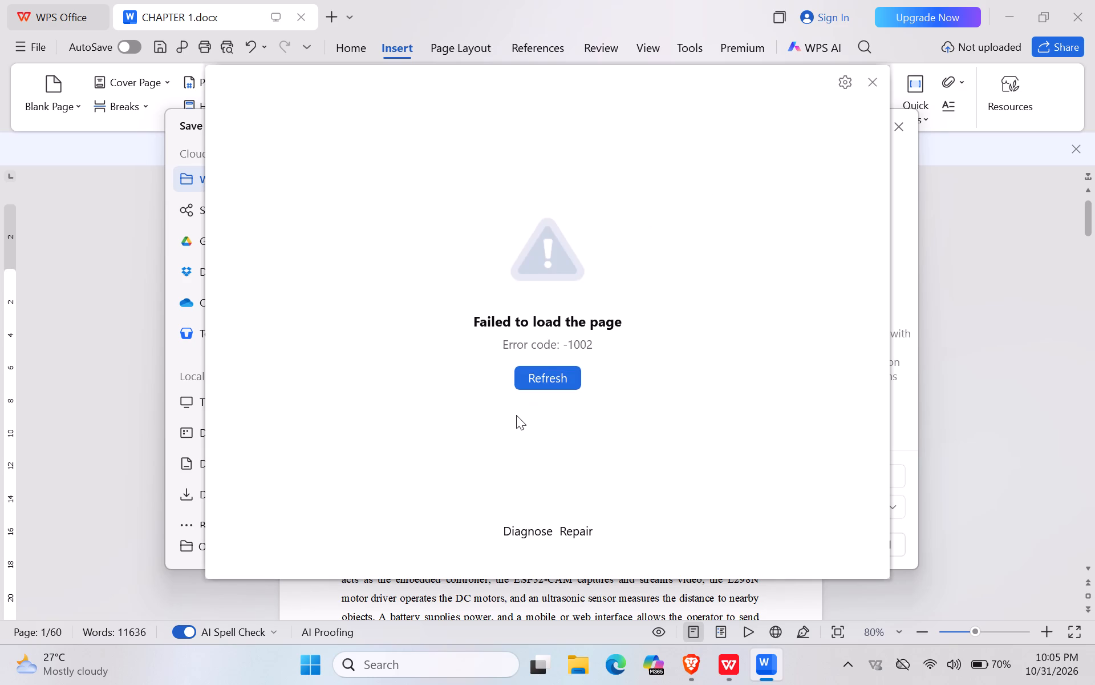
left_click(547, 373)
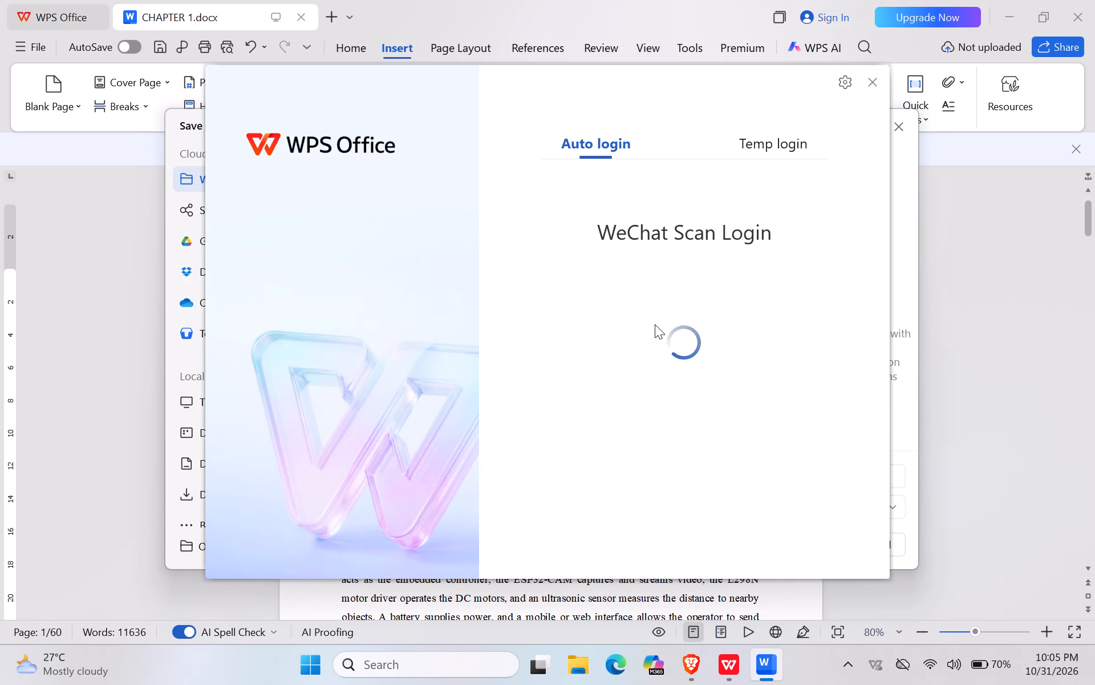
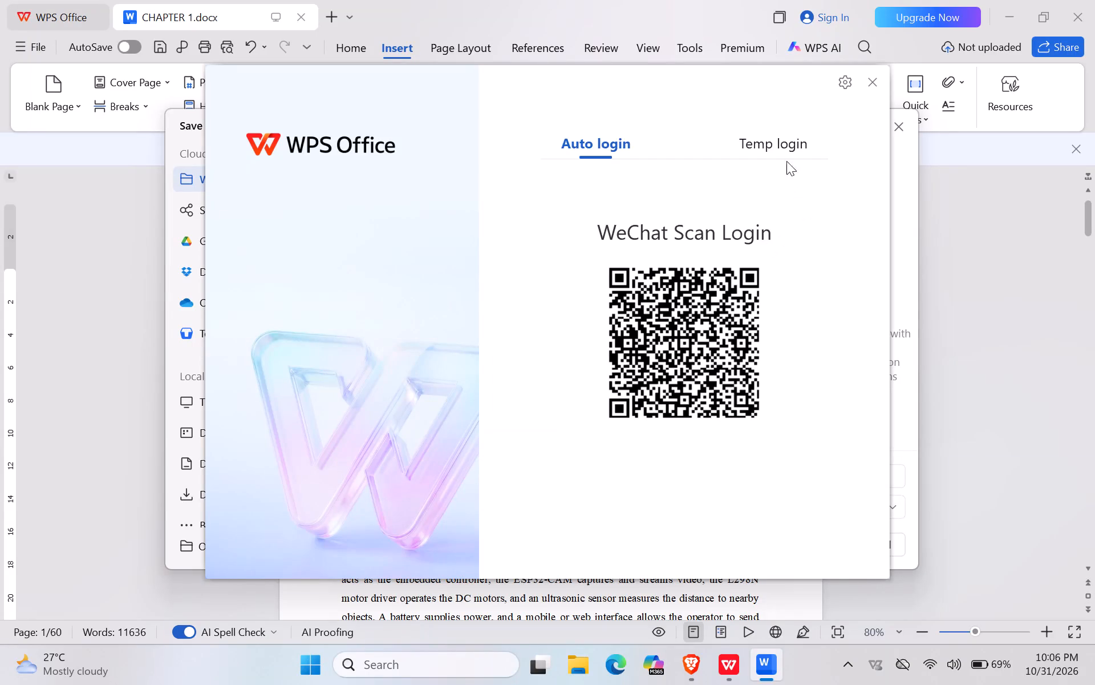
Switch to the Temp login method and start signing in to WPS Office with Google.
left_click(784, 152)
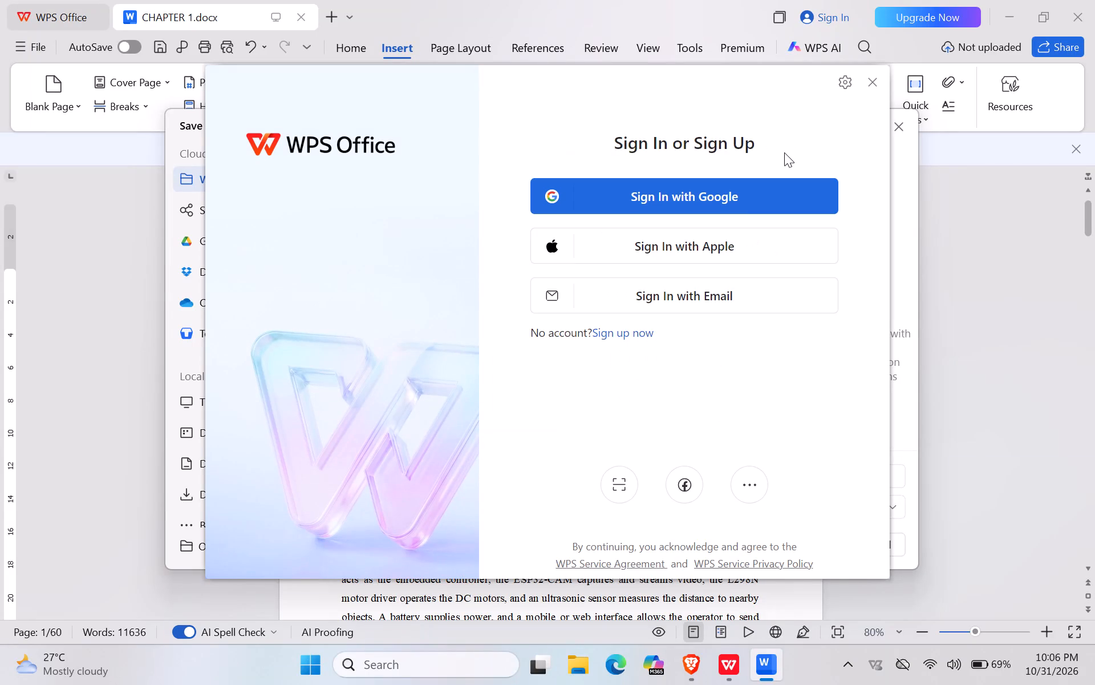
left_click(707, 203)
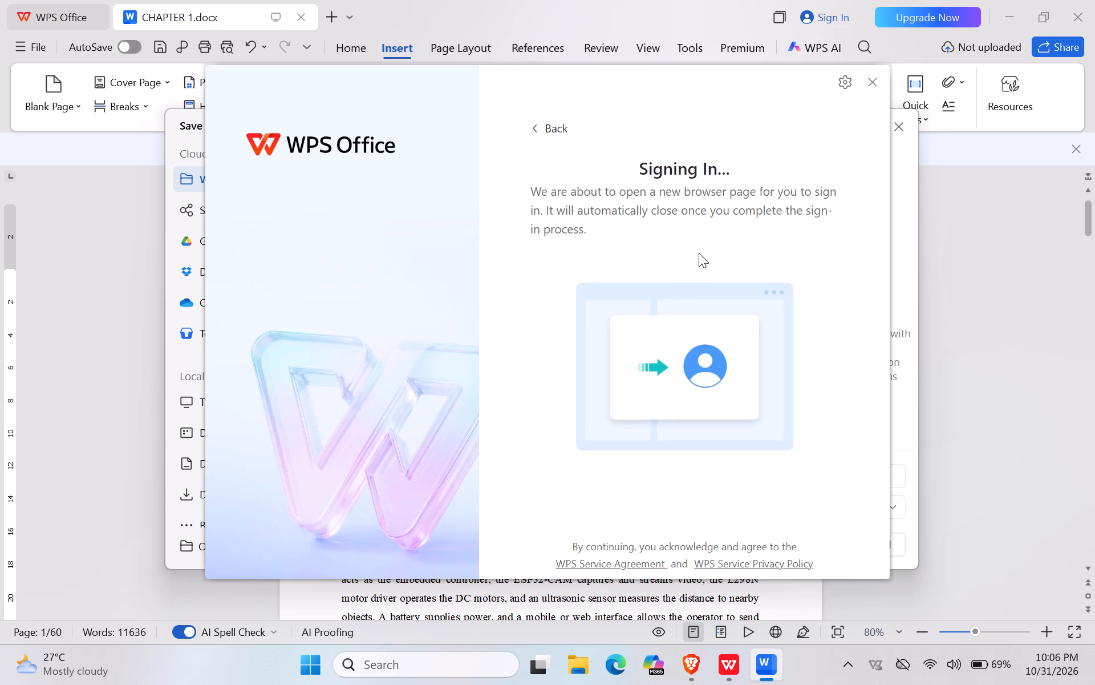
scroll(699, 253, "down", 1)
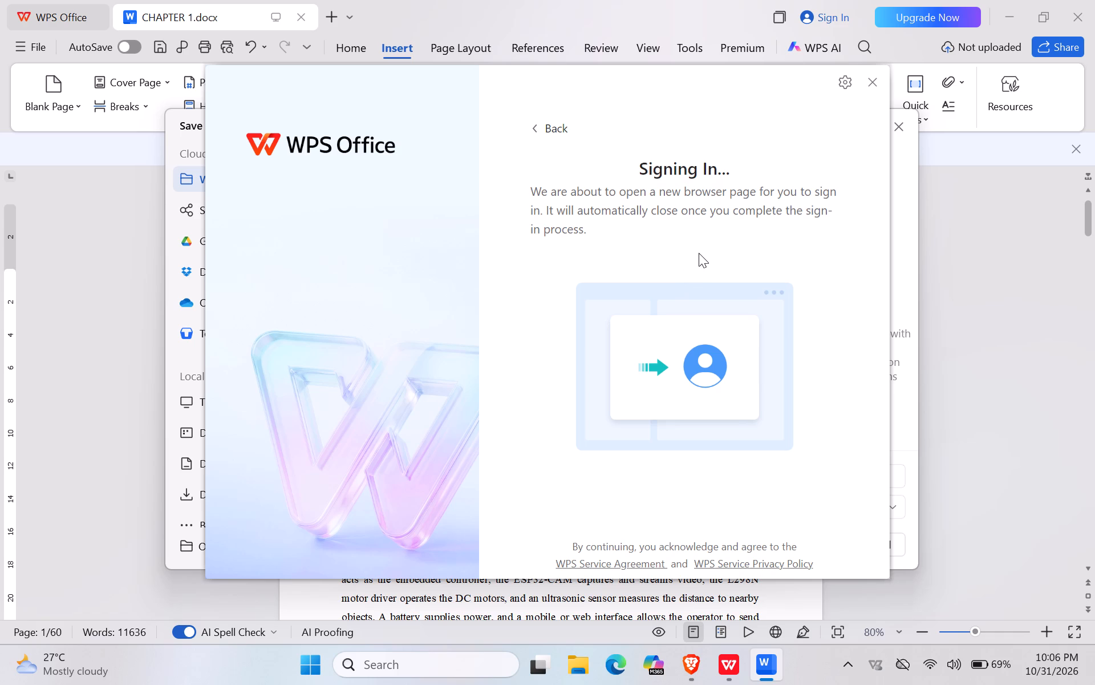
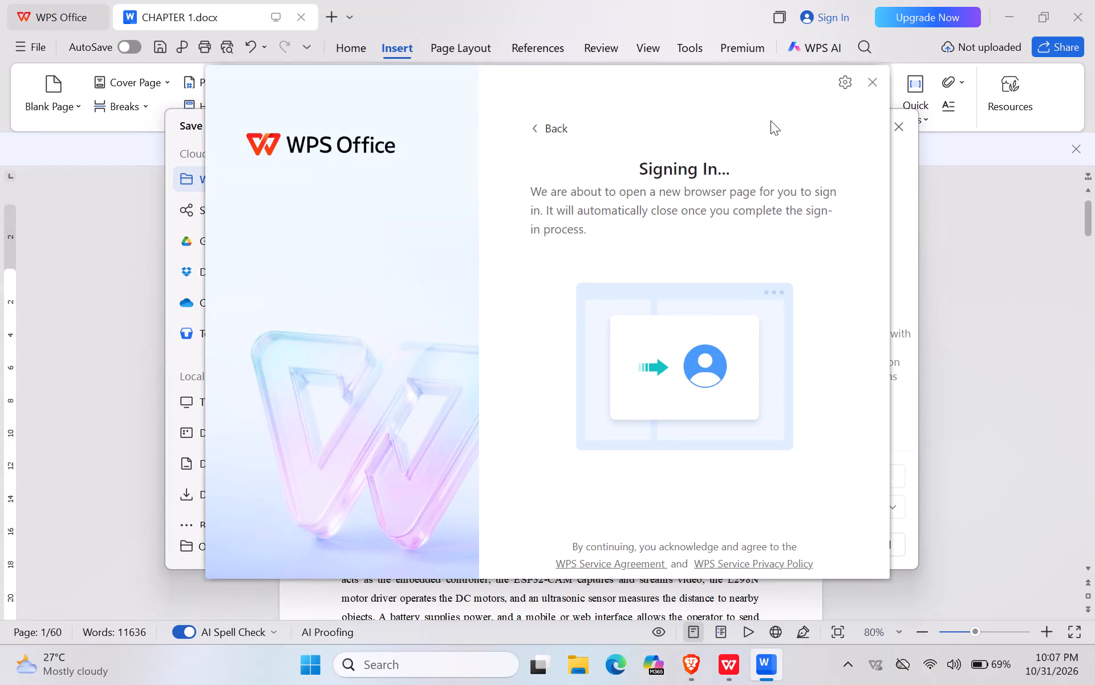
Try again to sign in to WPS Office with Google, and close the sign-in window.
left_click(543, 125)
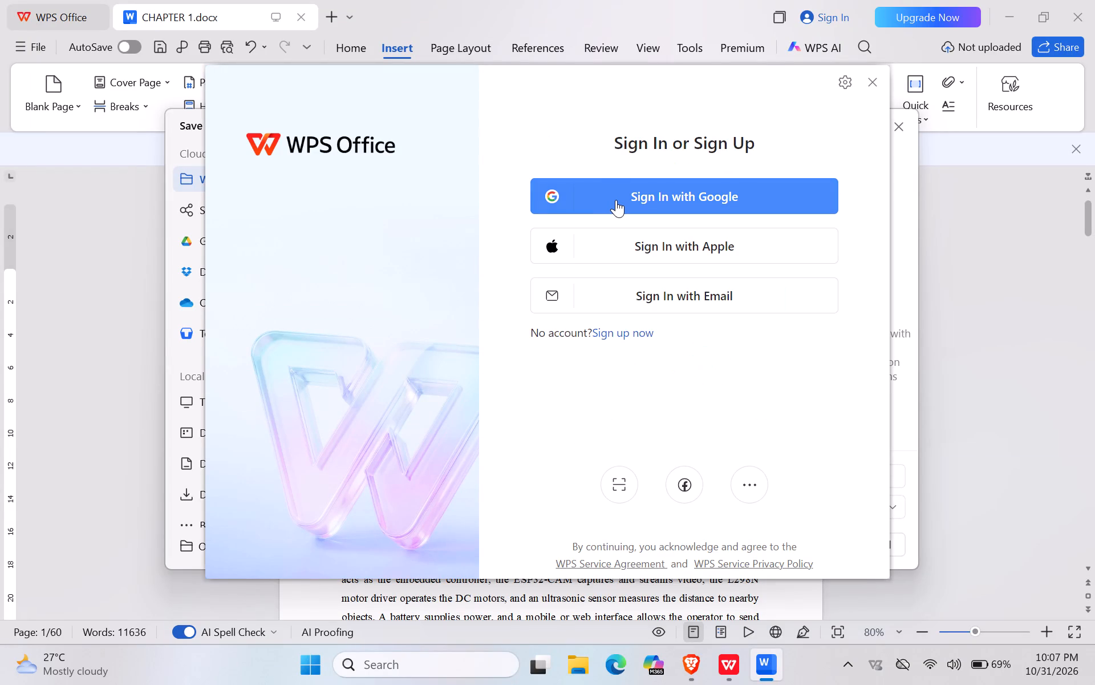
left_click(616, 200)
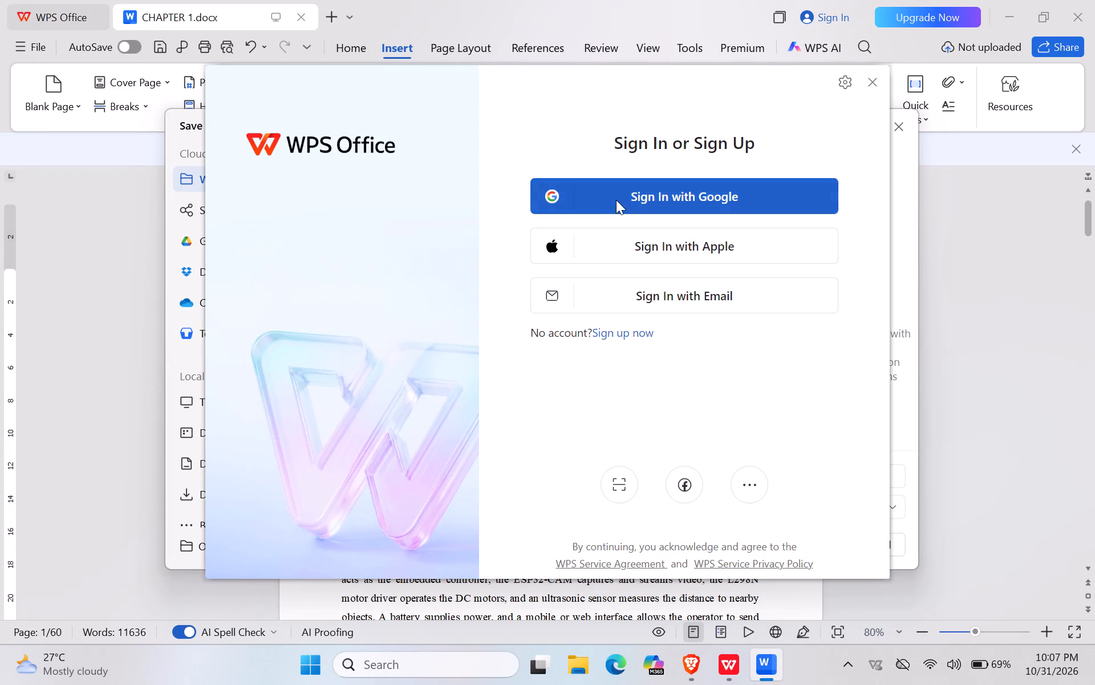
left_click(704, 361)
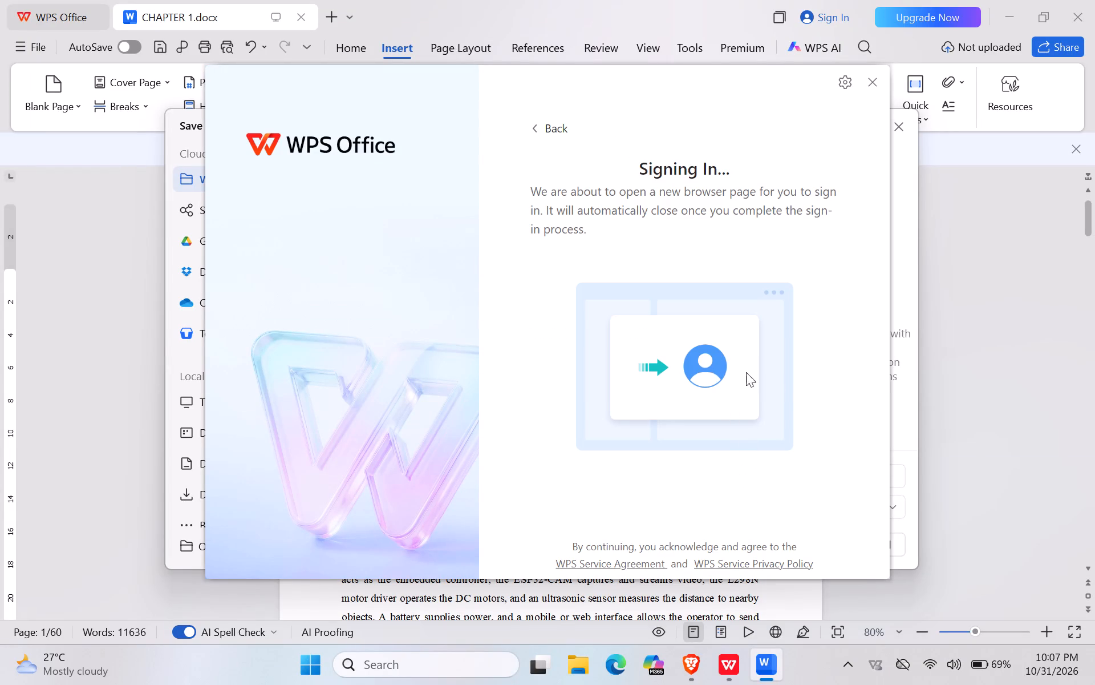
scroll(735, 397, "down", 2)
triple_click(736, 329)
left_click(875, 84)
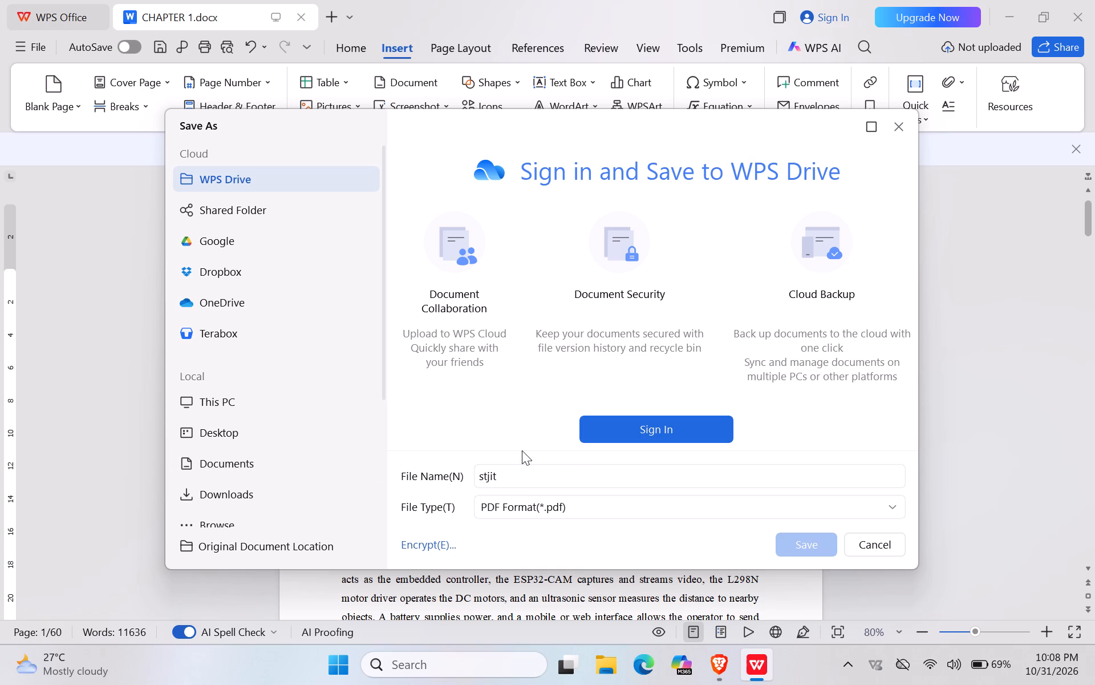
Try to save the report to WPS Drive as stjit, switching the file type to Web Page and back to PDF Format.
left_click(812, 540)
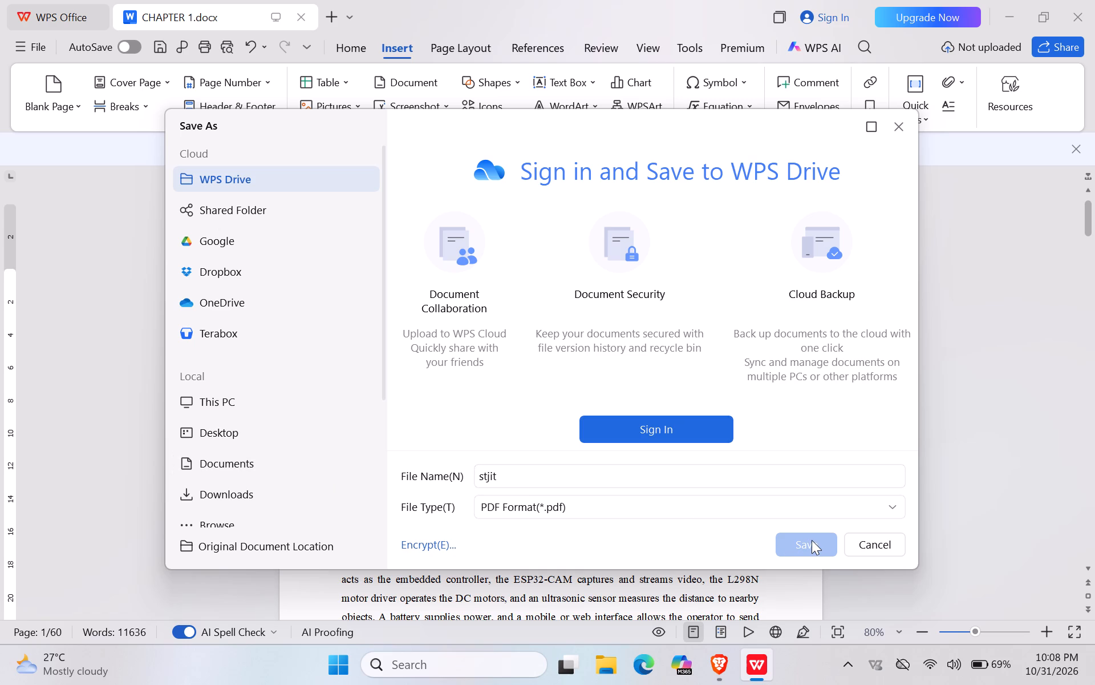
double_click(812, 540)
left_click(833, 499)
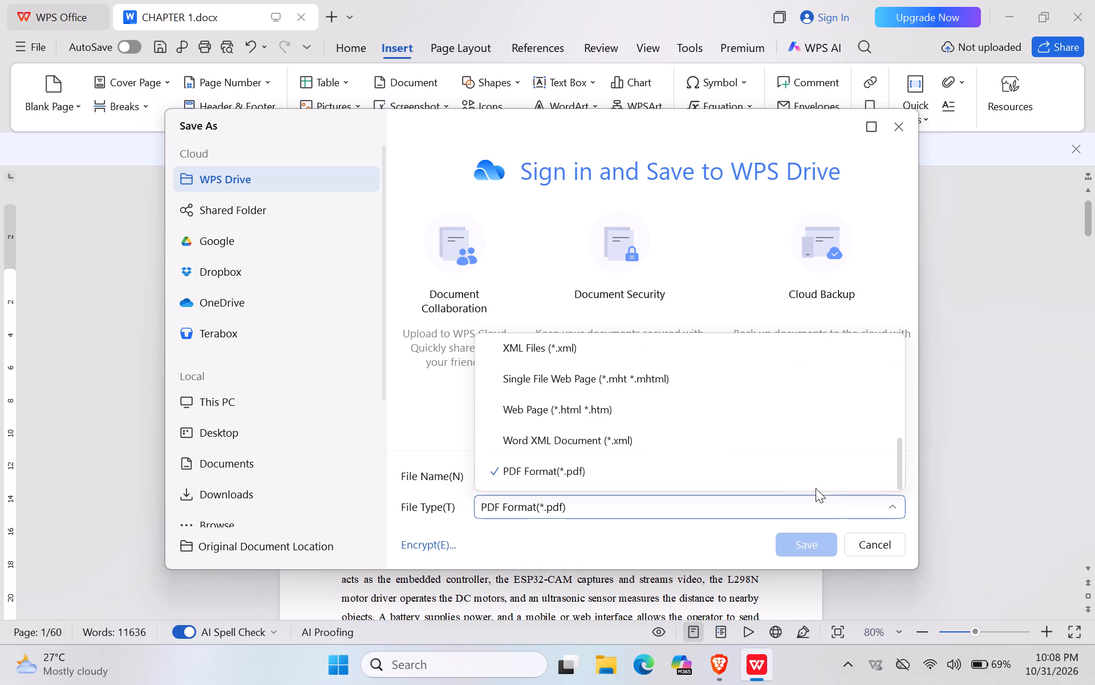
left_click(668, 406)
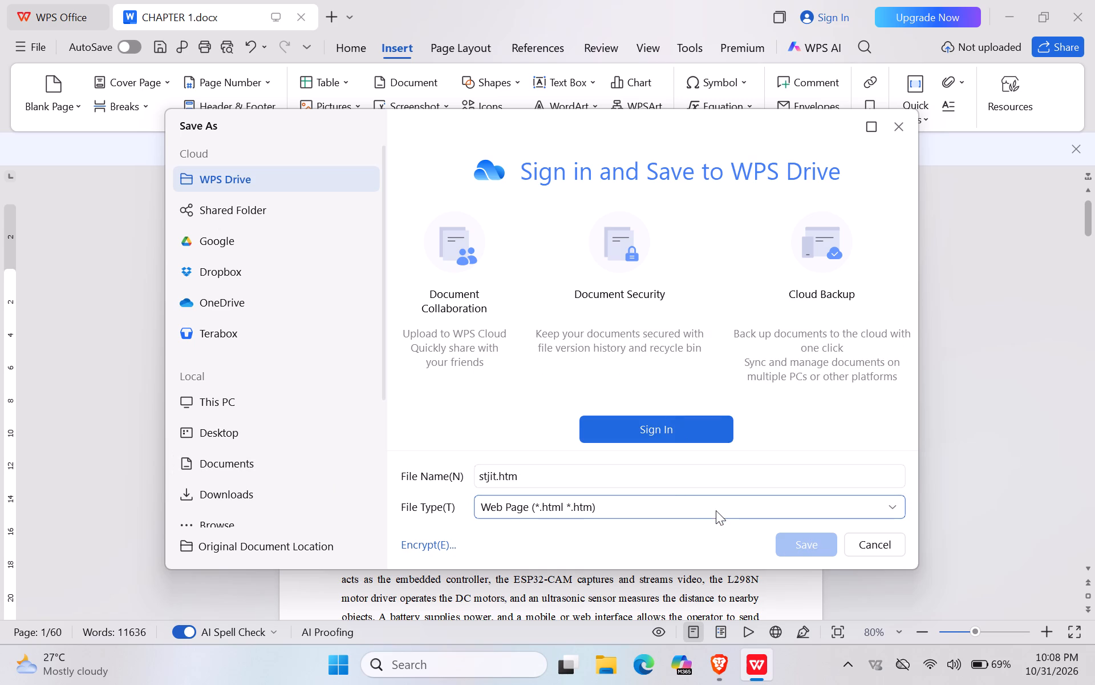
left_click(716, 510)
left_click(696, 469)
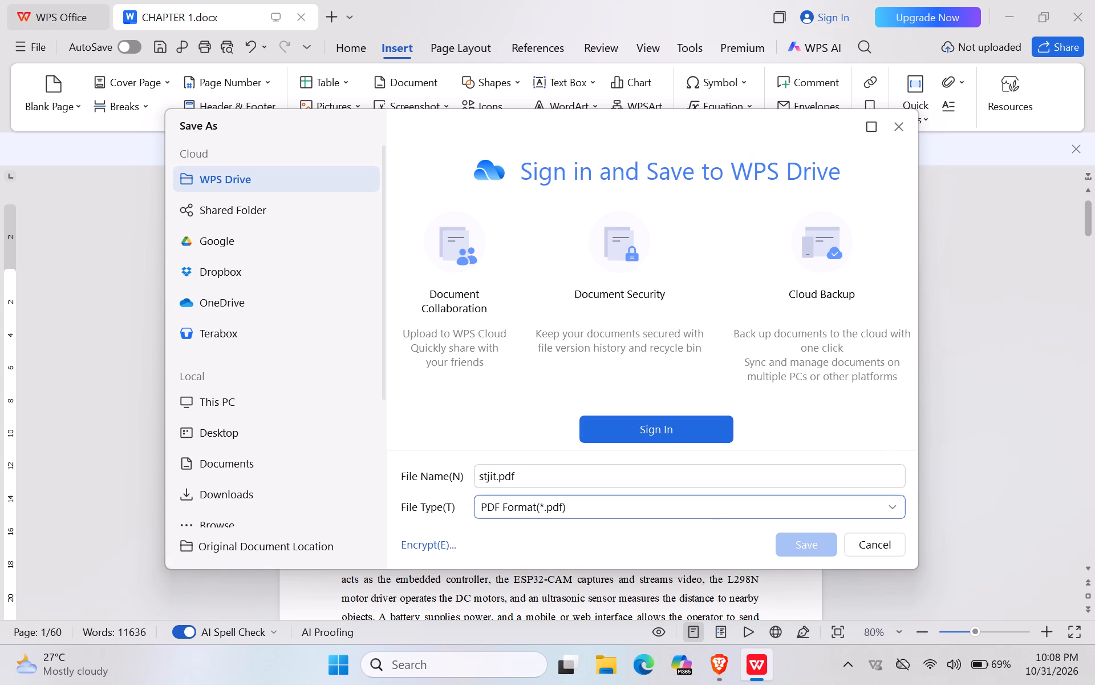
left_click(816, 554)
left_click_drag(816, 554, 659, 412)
Start signing in to WPS Drive again from the Save As dialog.
left_click(643, 420)
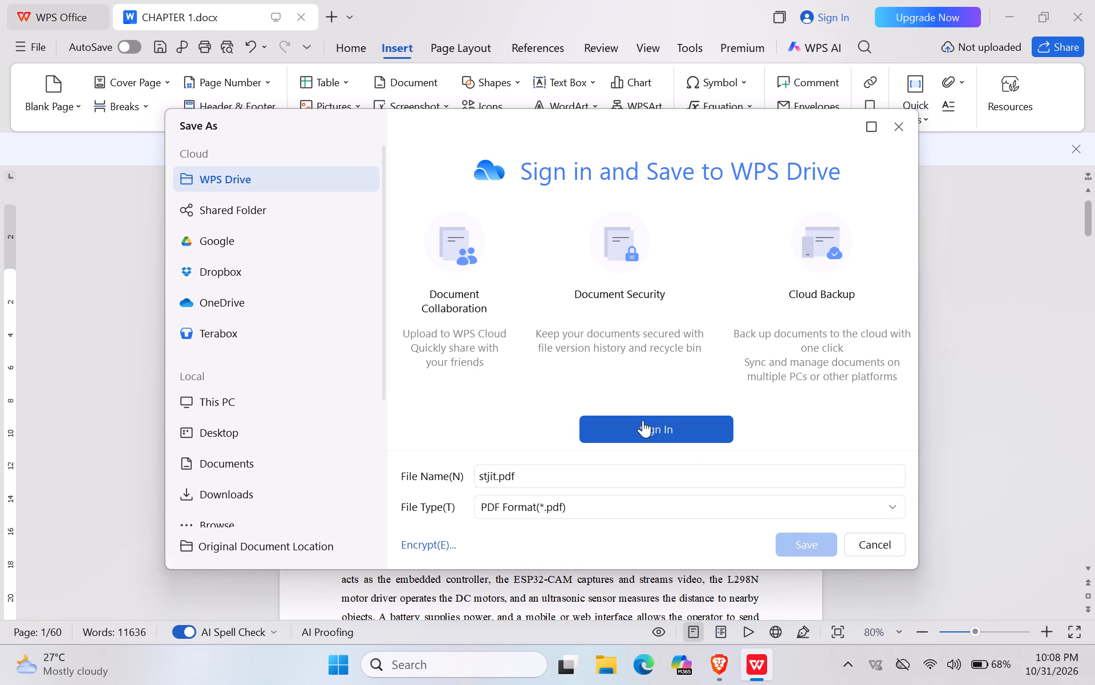
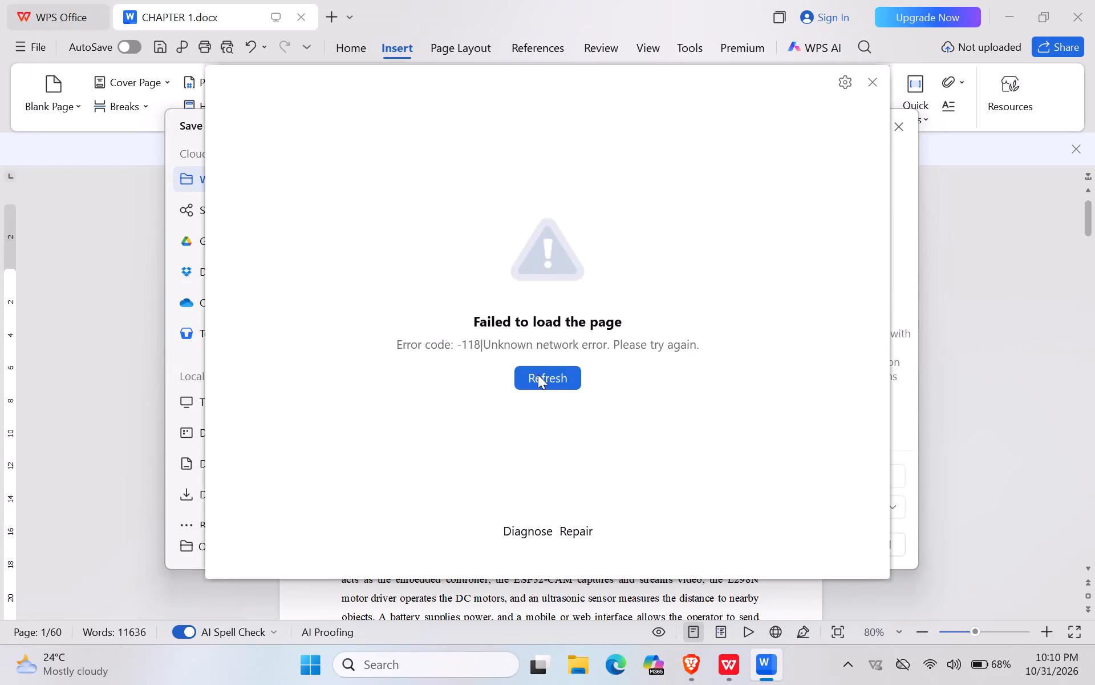
Reload the WPS Office sign-in page.
left_click(541, 373)
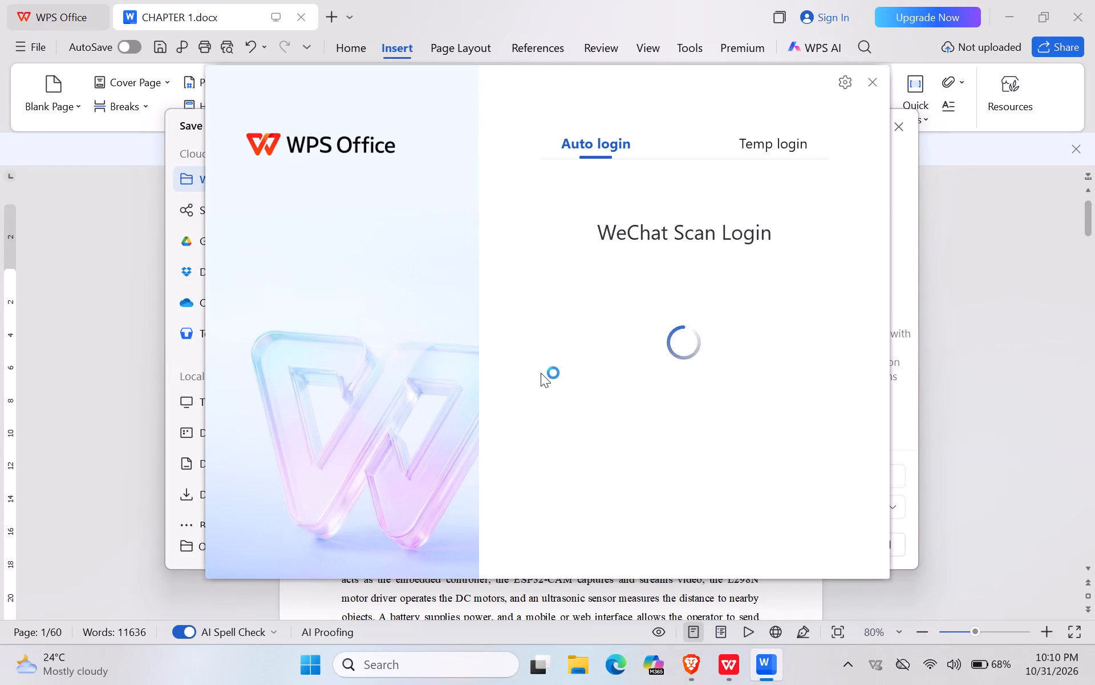
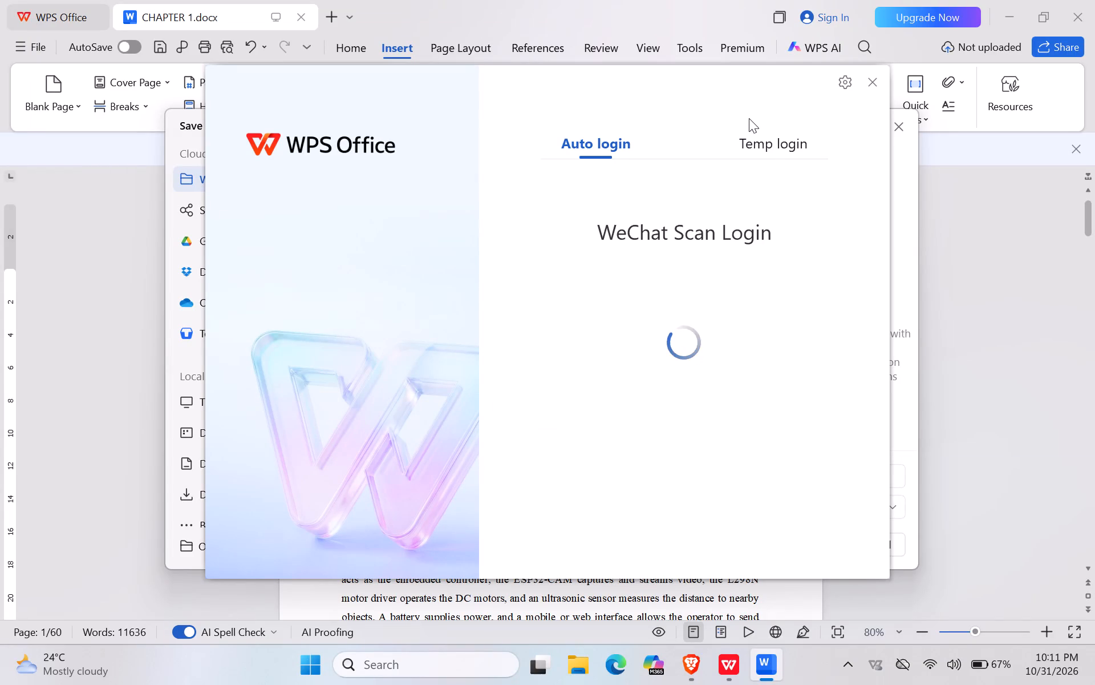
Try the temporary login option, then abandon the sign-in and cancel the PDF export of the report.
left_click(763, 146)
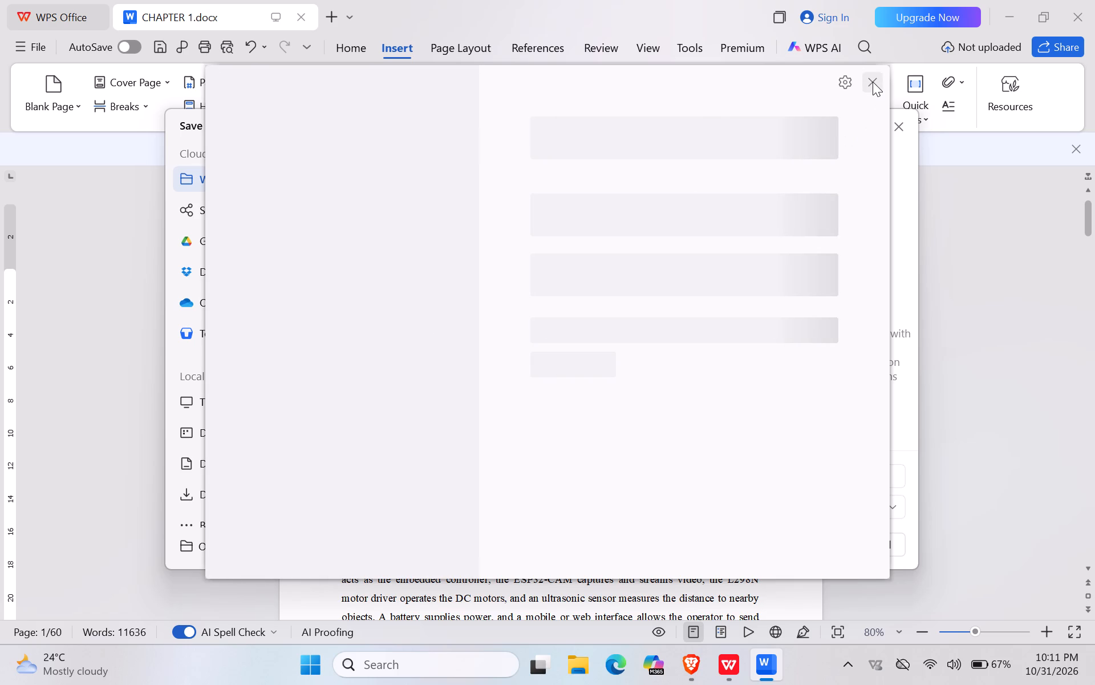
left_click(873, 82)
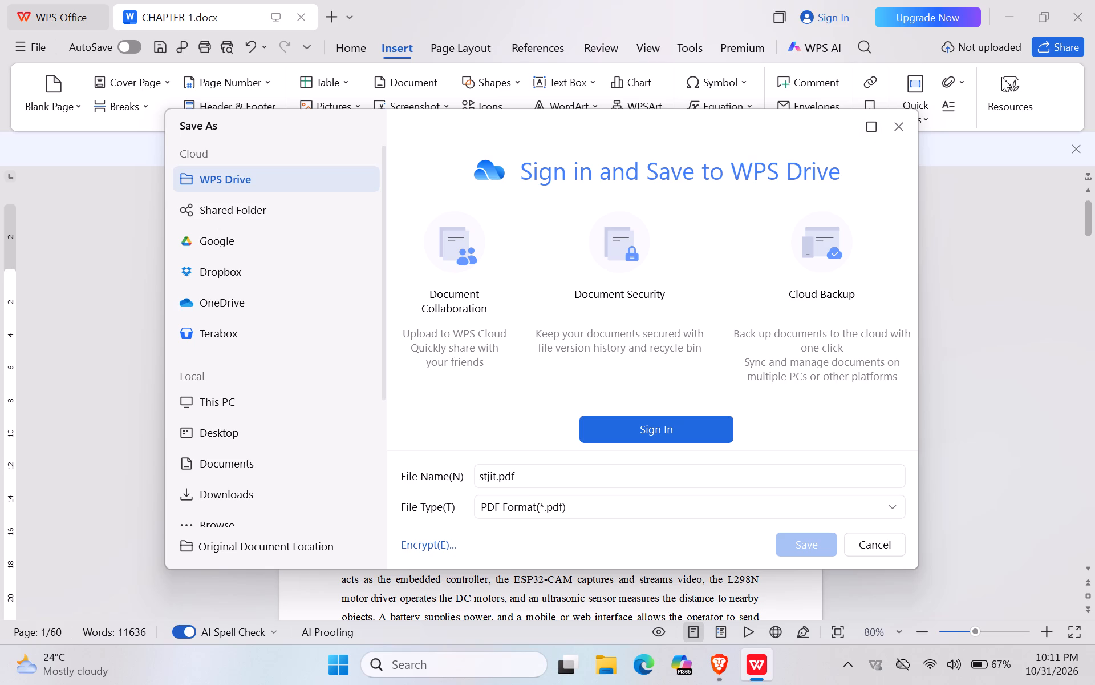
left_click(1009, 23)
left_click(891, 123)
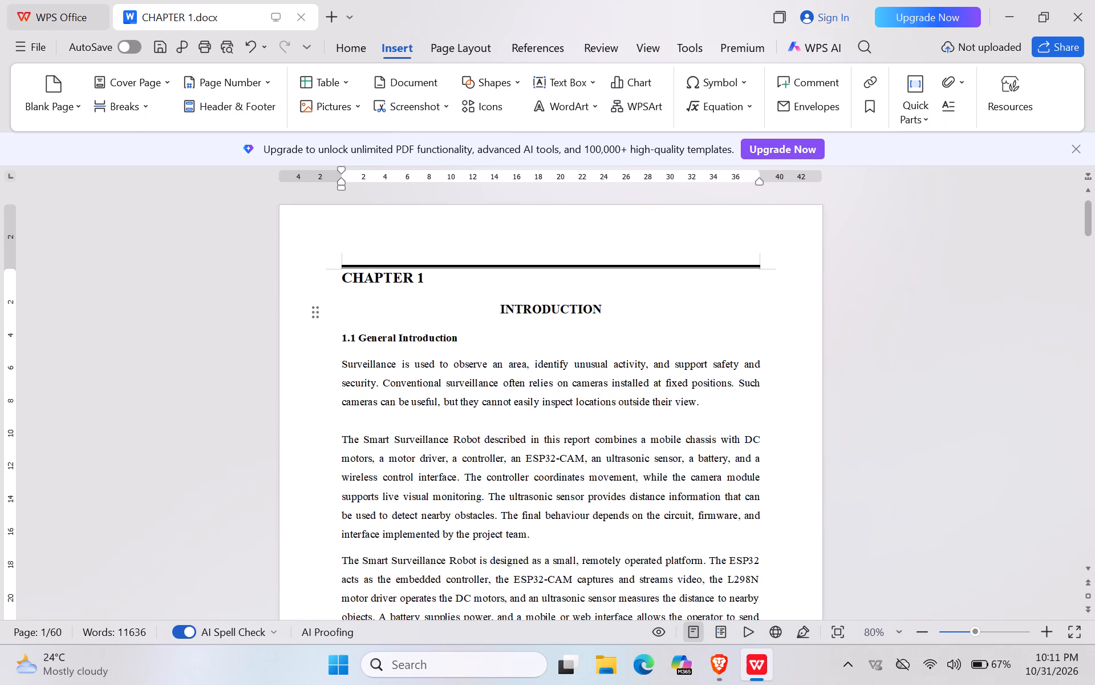
Save the CHAPTER 1.docx report and minimize the document window.
key("ctrl+s")
key("ctrl+s")
key("ctrl+s")
key("ctrl+s")
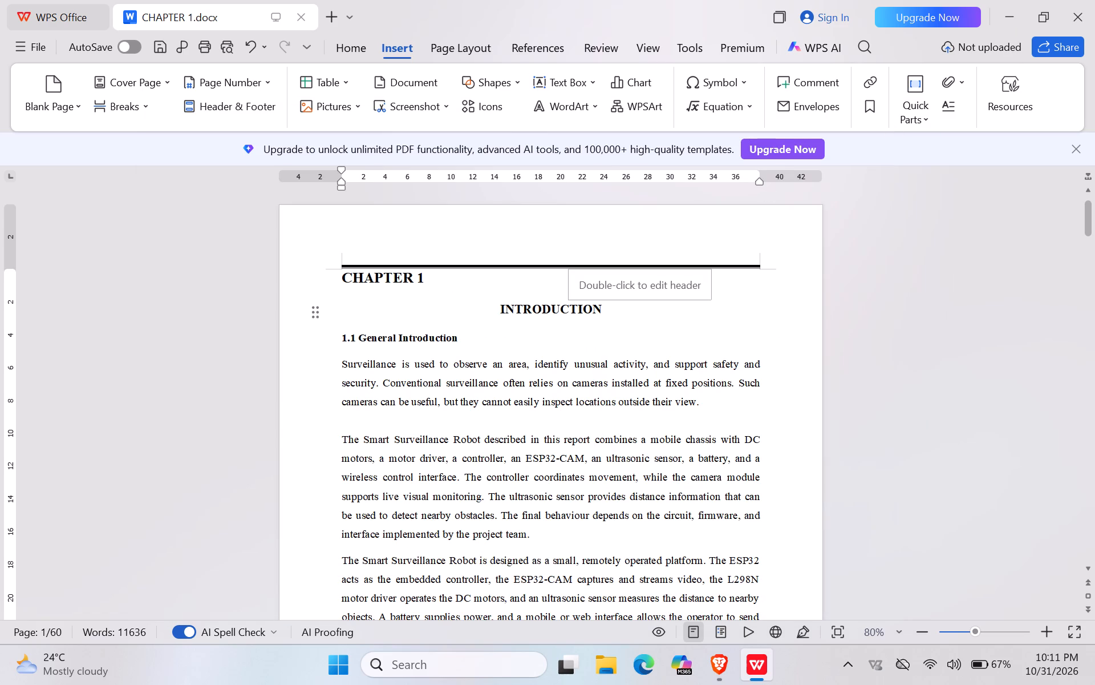
key("ctrl+s")
left_click(1019, 17)
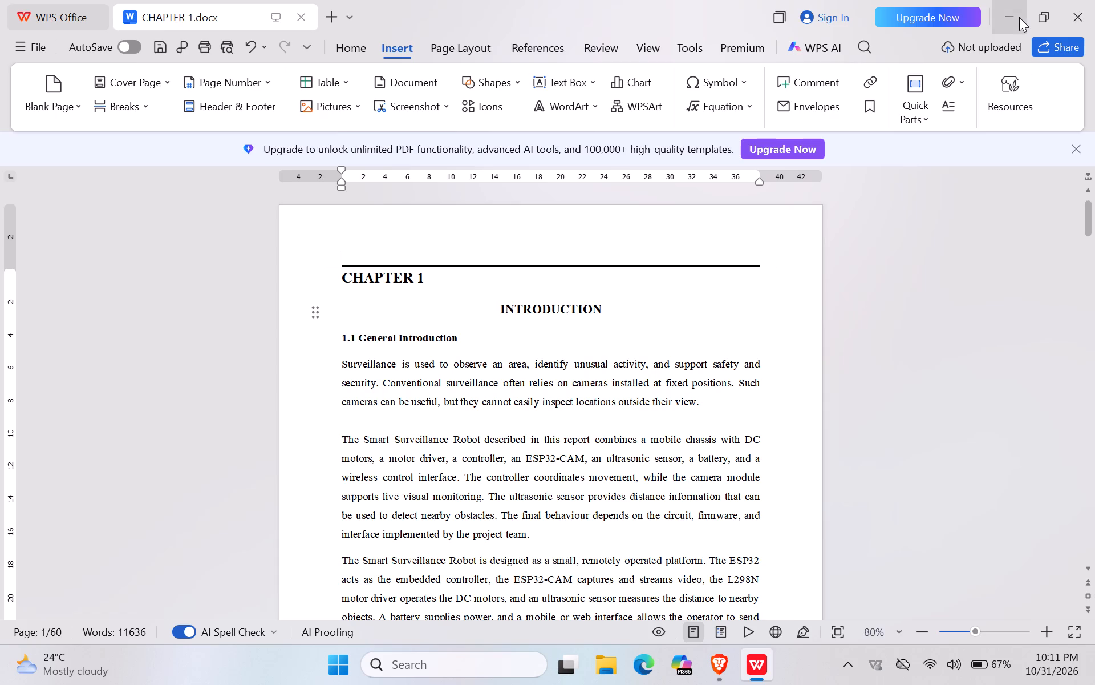
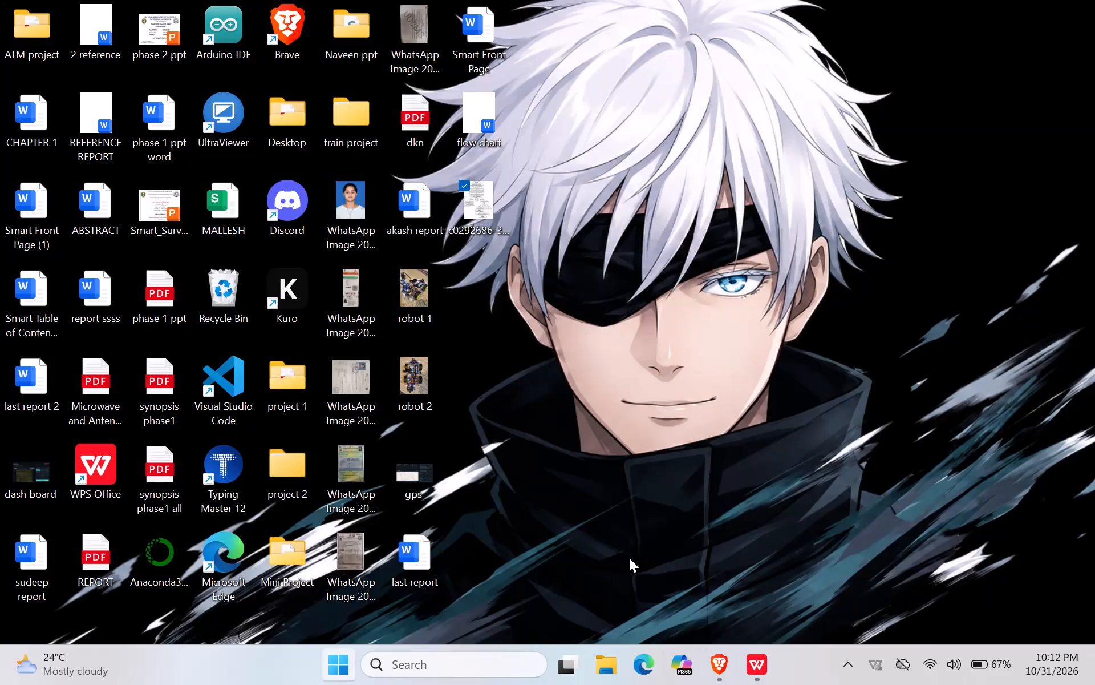
Put the computer to sleep.
left_click(662, 599)
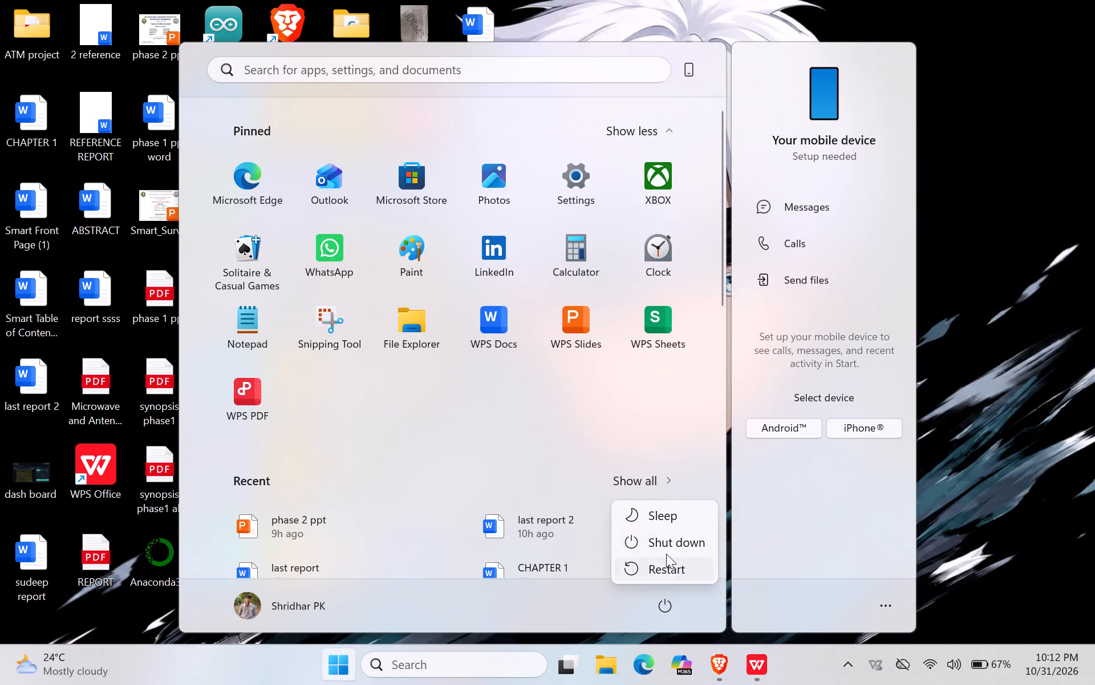
left_click(671, 521)
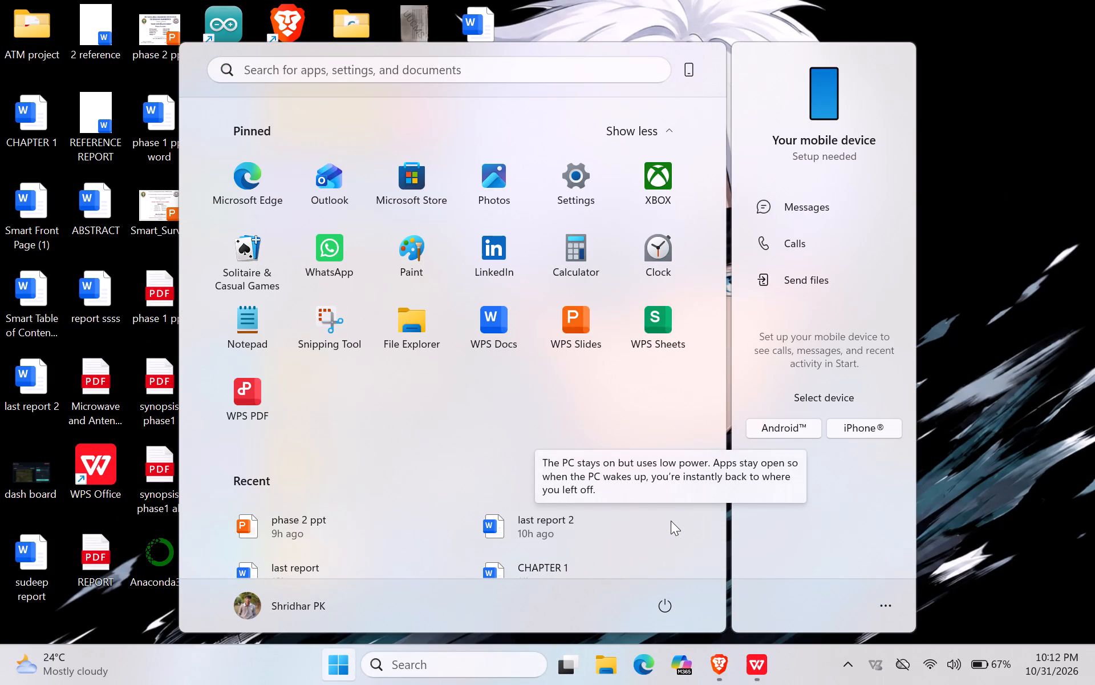
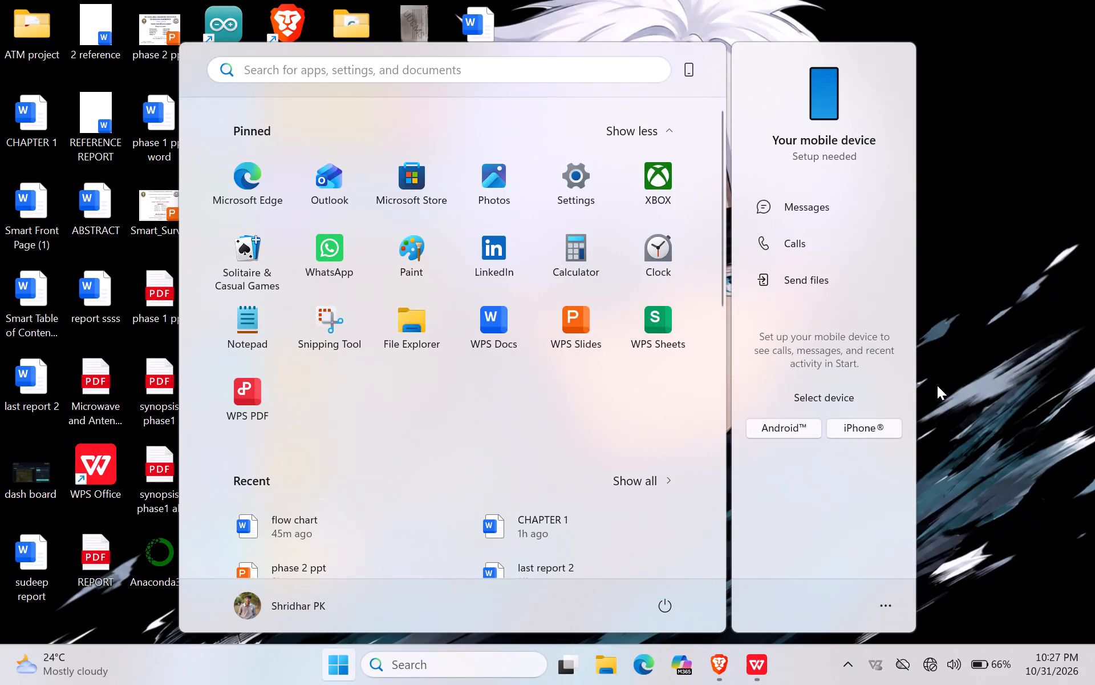
Dismiss the Start menu and bring up the list of available Wi-Fi networks.
left_click(972, 390)
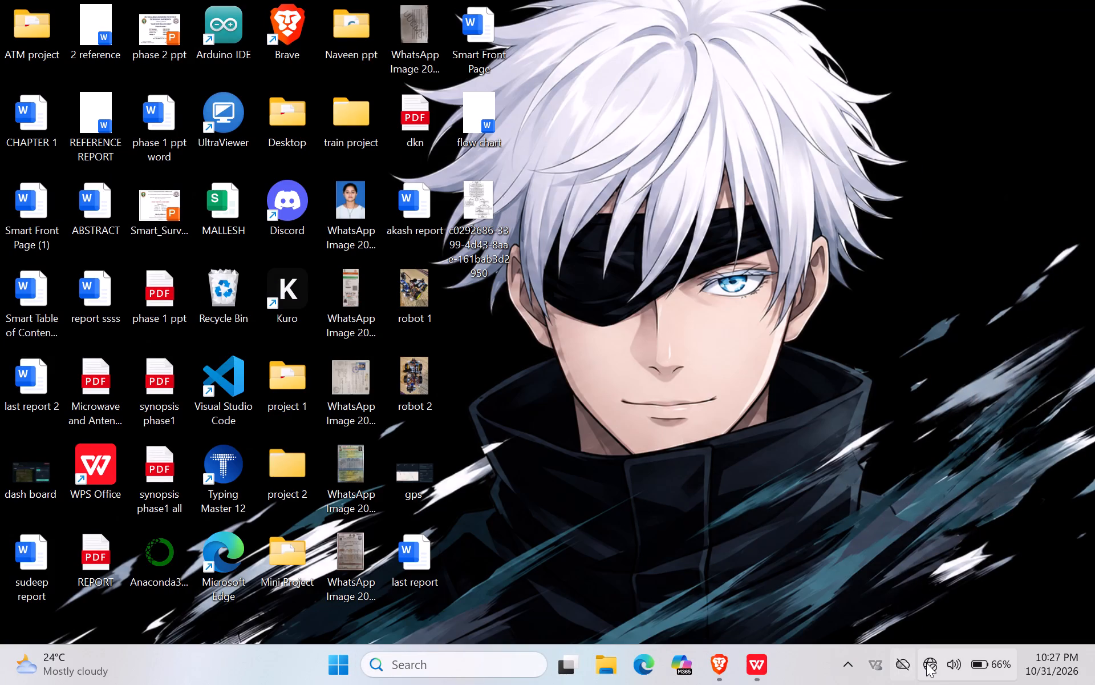
left_click(926, 663)
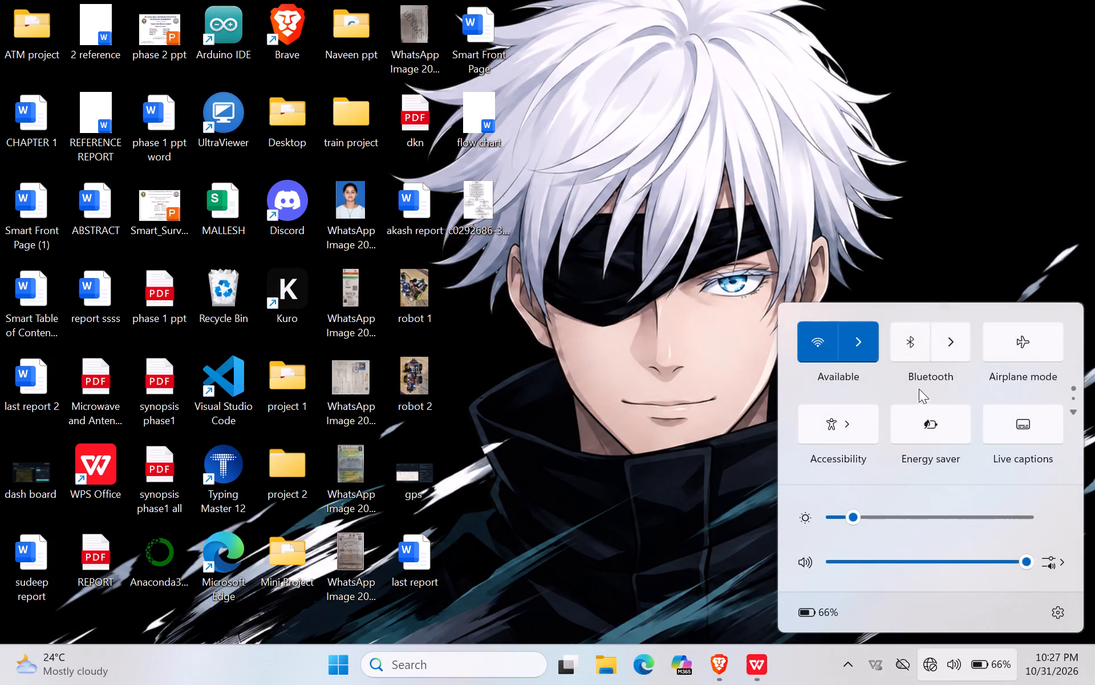
left_click(871, 351)
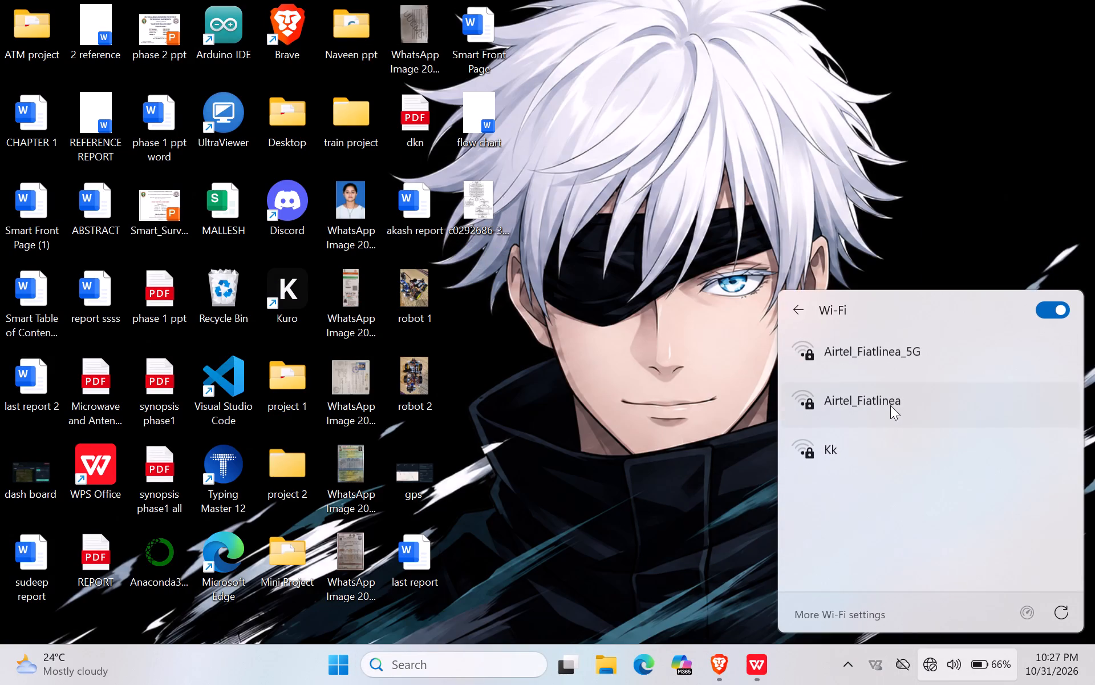
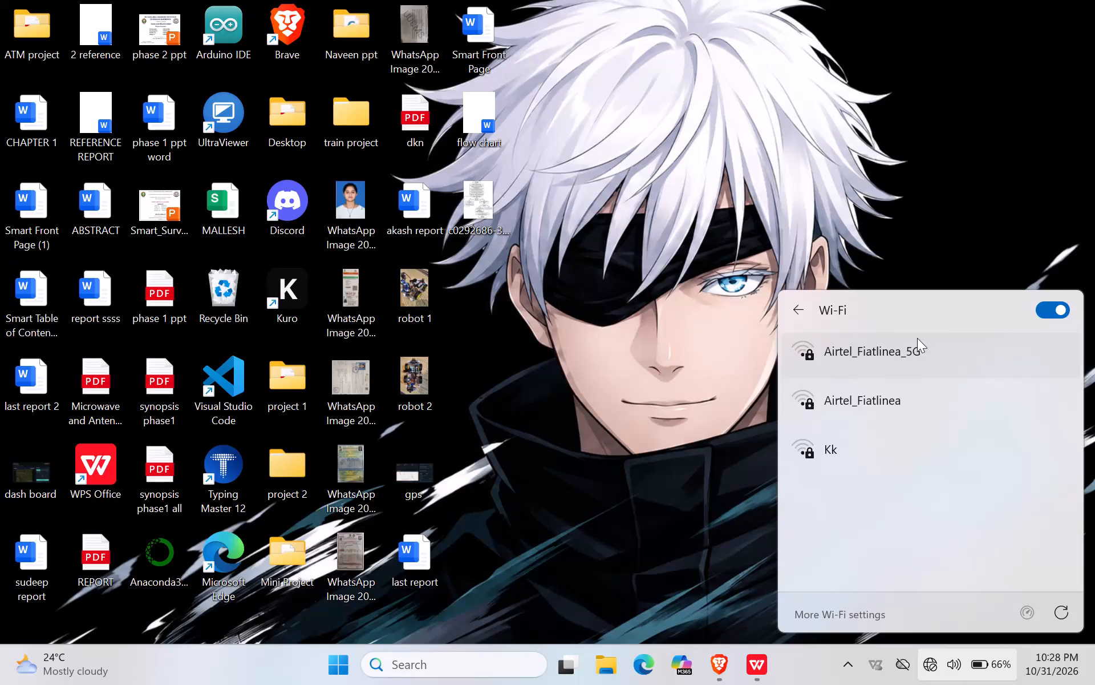
Turn the computer's Wi-Fi off and back on to refresh its connection, and close the network list.
left_click(1044, 306)
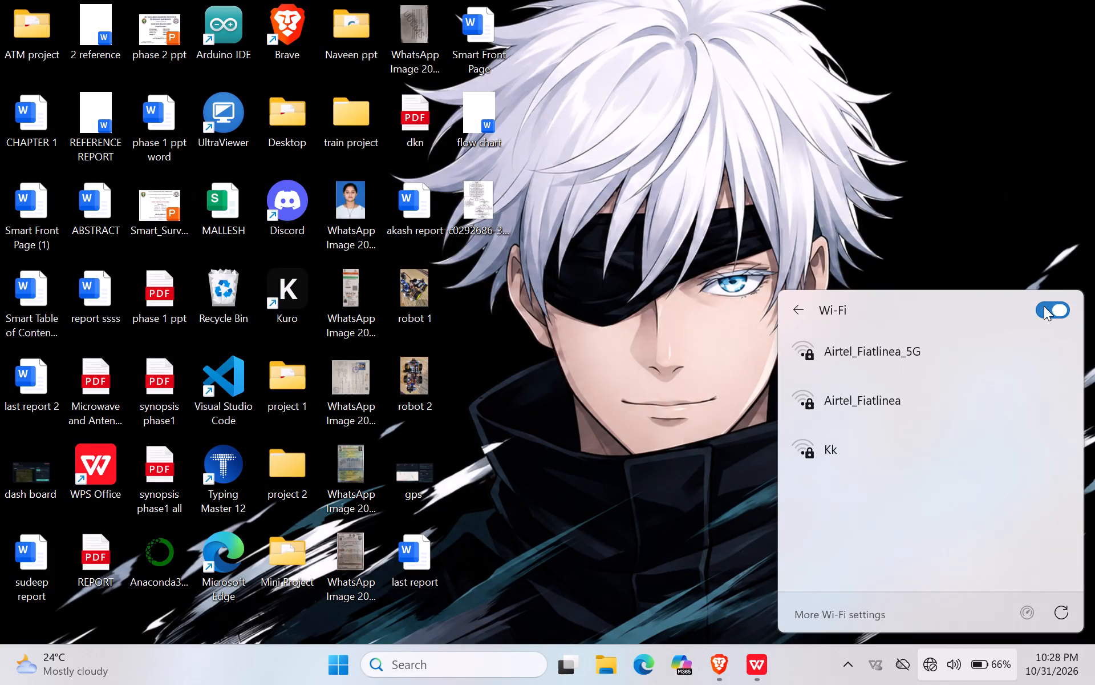
left_click(1044, 306)
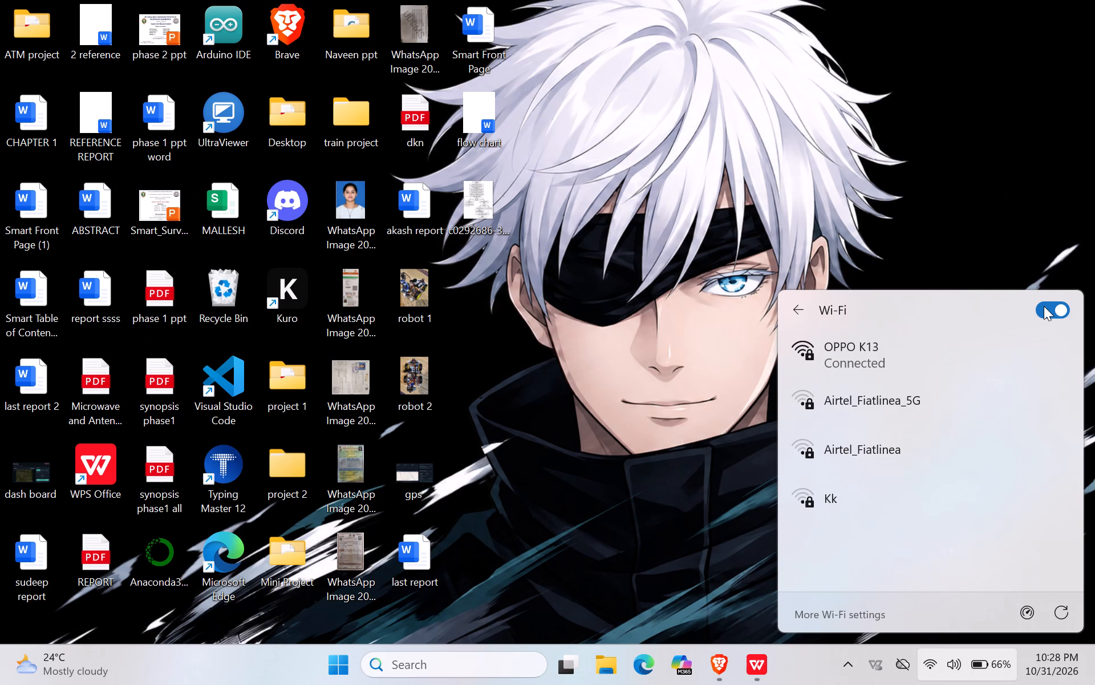
left_click(808, 219)
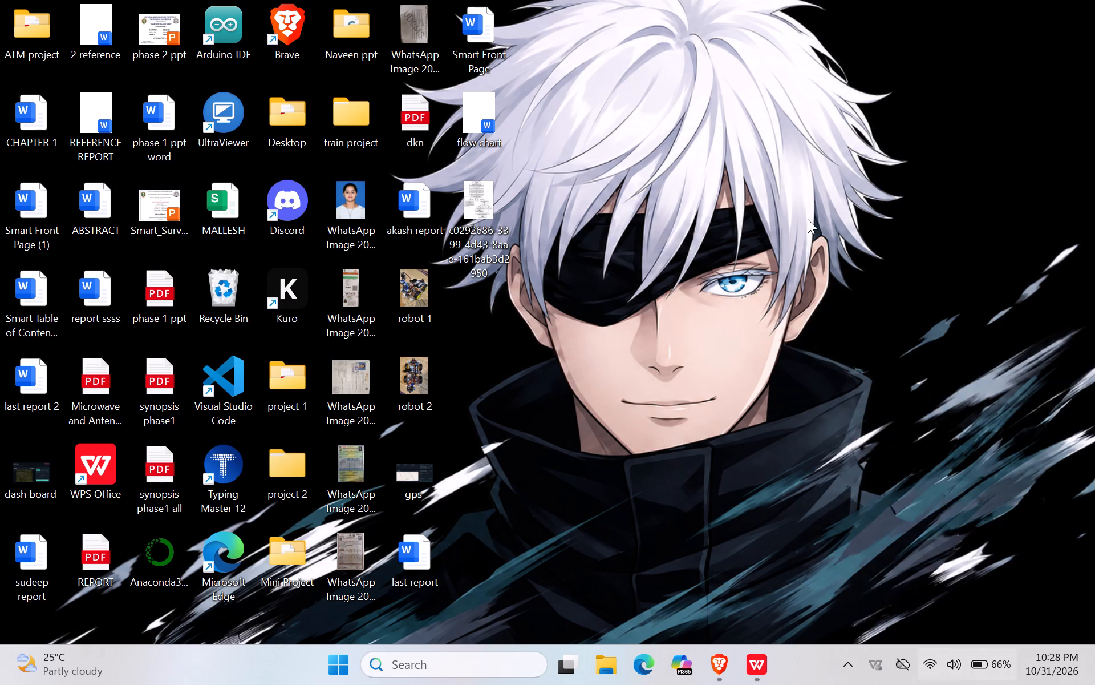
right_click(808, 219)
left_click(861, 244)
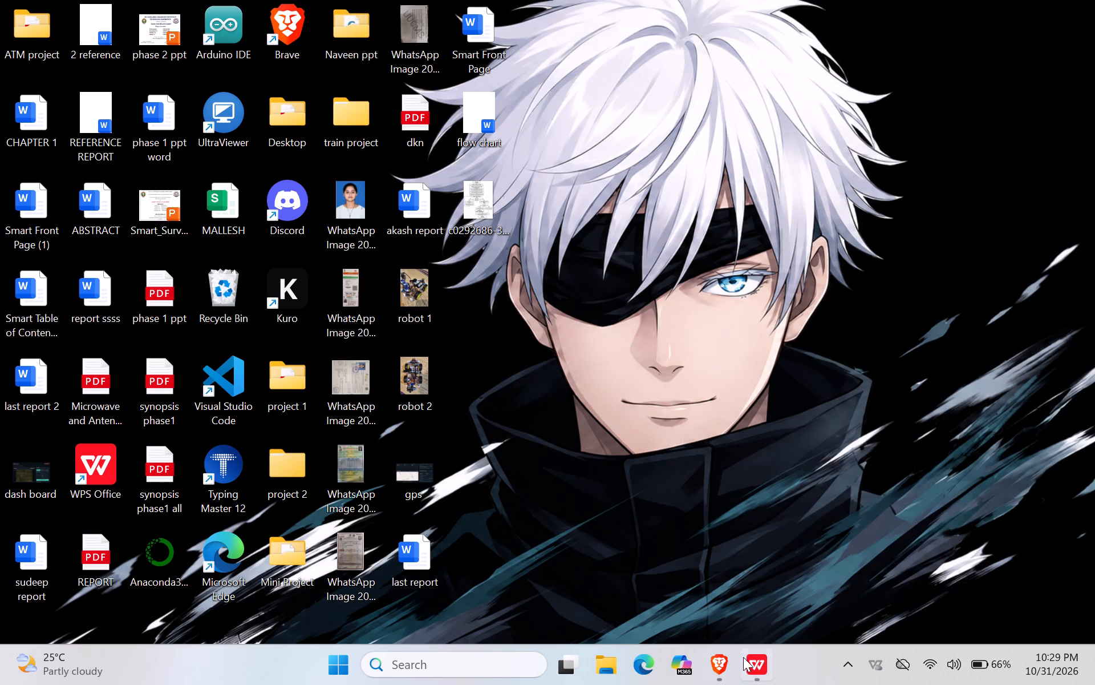
Switch back to the CHAPTER 1.docx report in WPS Office and open the account sign-in prompt.
left_click(745, 597)
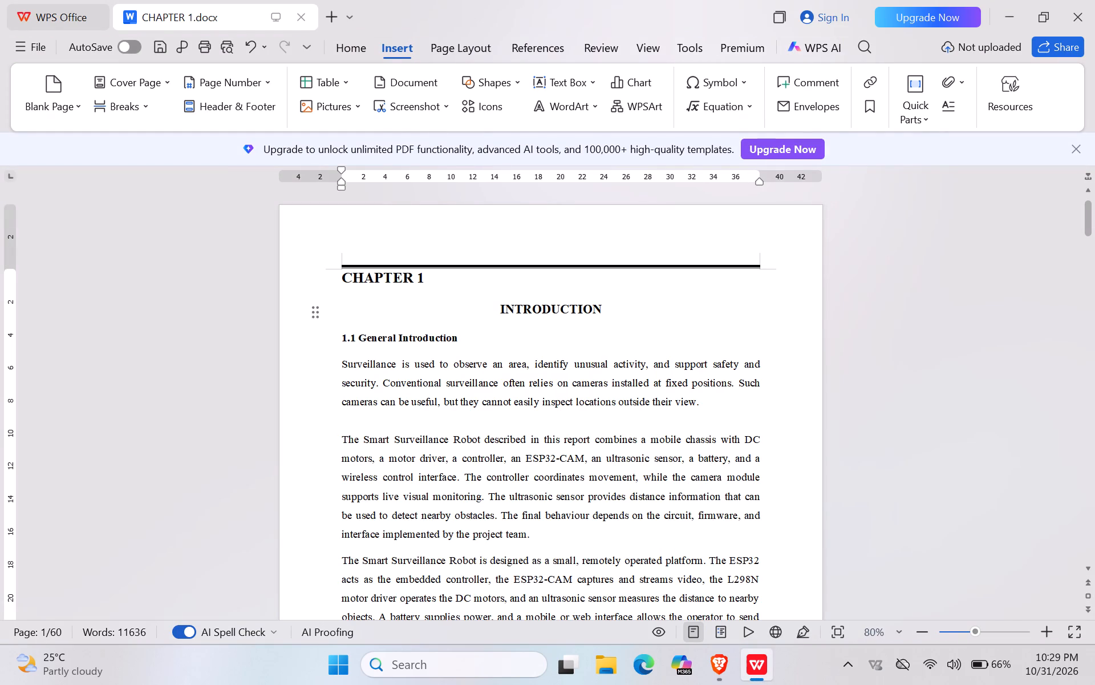
left_click(822, 13)
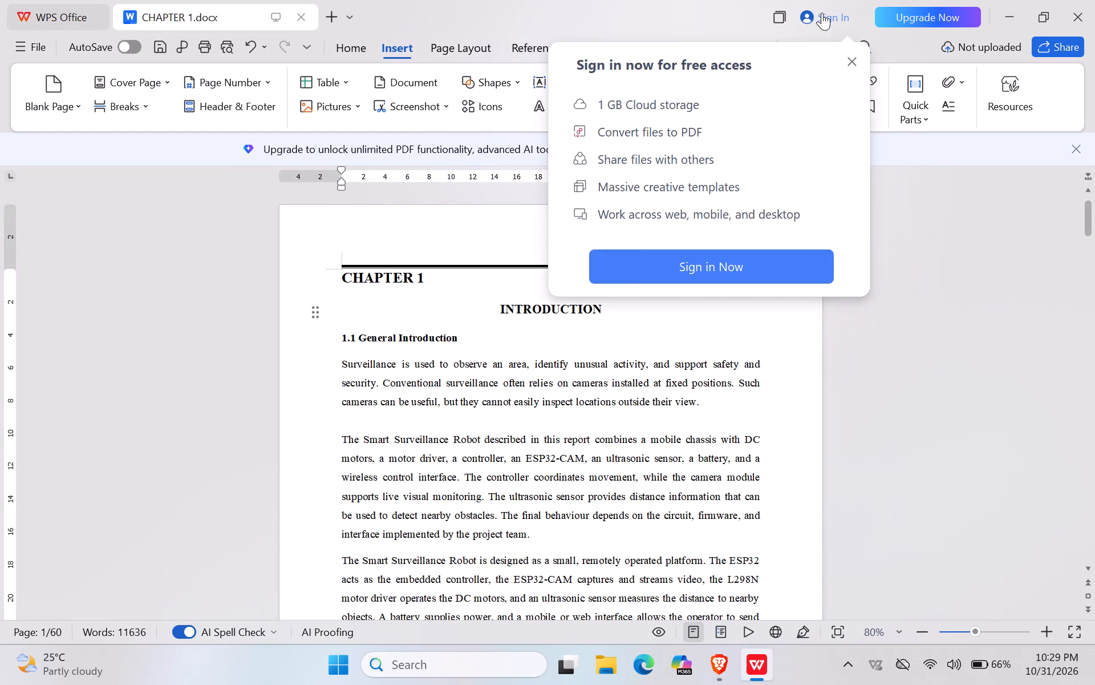
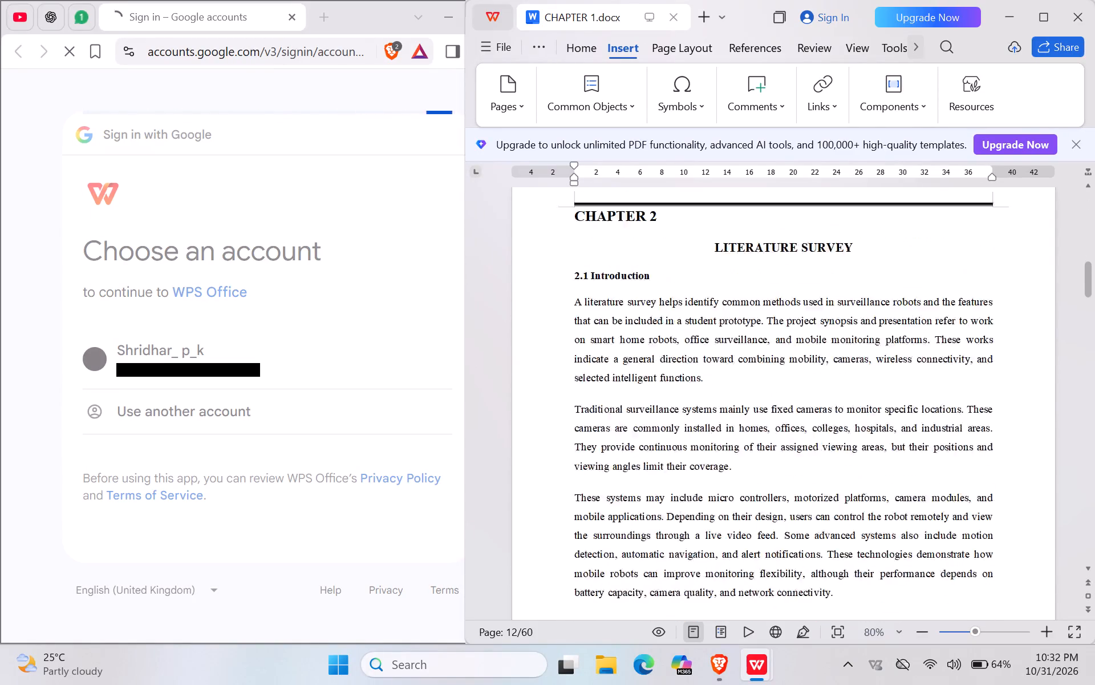
Review Chapter 2, the literature survey, including its summary table of studies and the design lessons section.
scroll(711, 341, "down", 10)
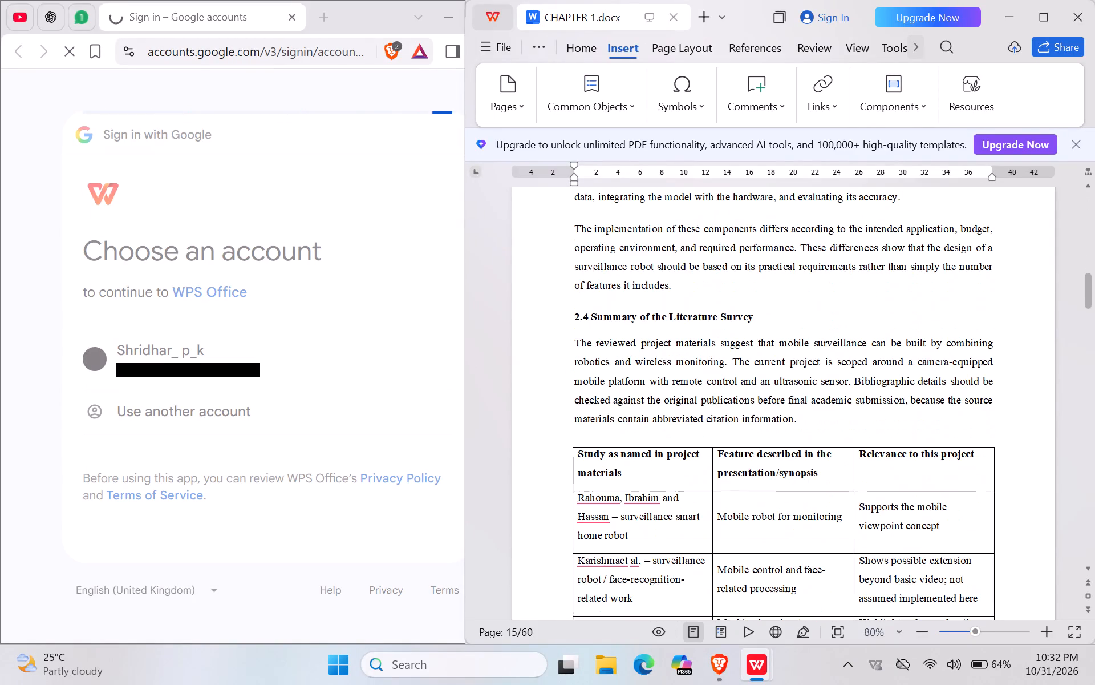
scroll(711, 341, "down", 2)
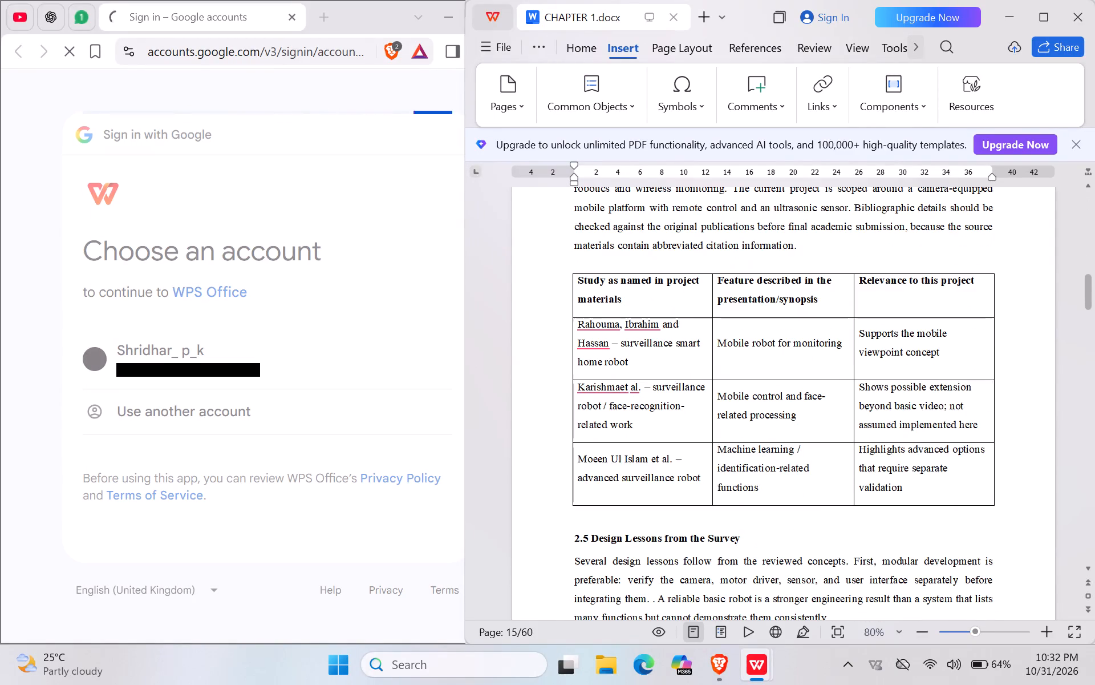
scroll(711, 341, "down", 8)
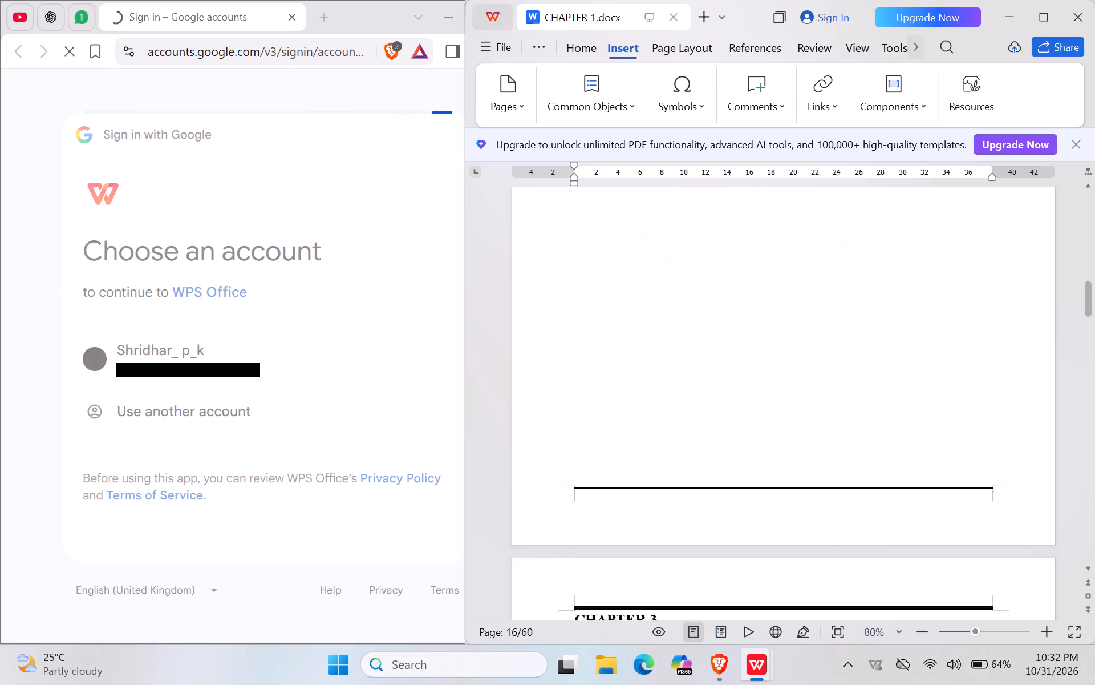
Review the Chapter 3 component descriptions and continue to the ESP32-CAM mounting position in section 4.2.4.
scroll(711, 341, "down", 8)
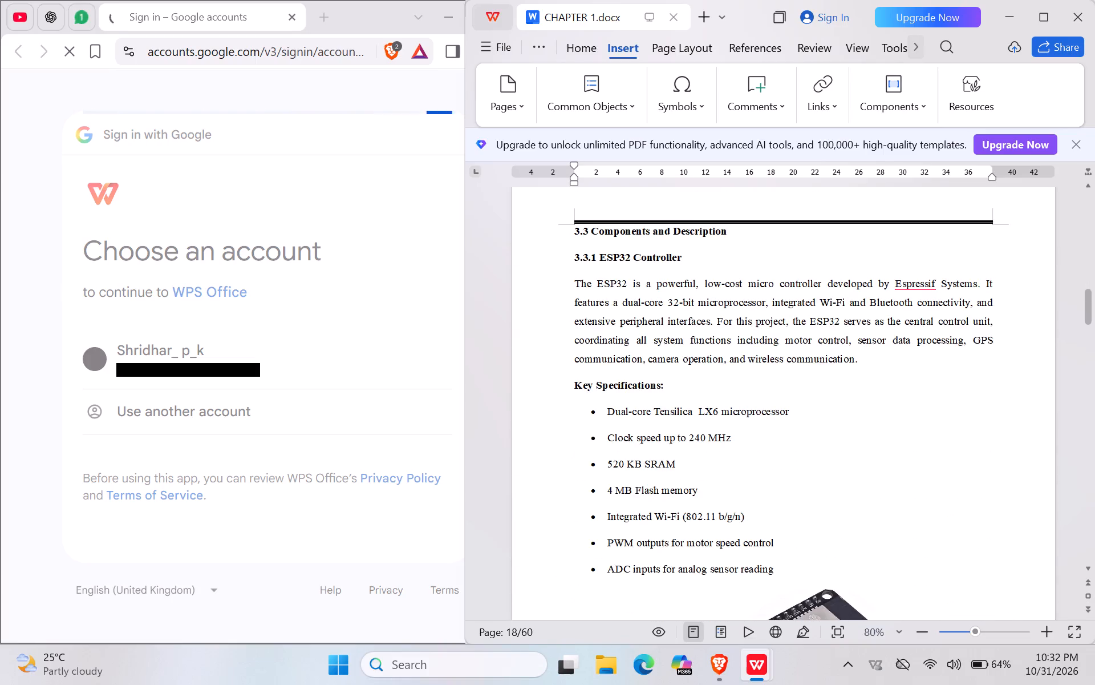
scroll(711, 341, "down", 11)
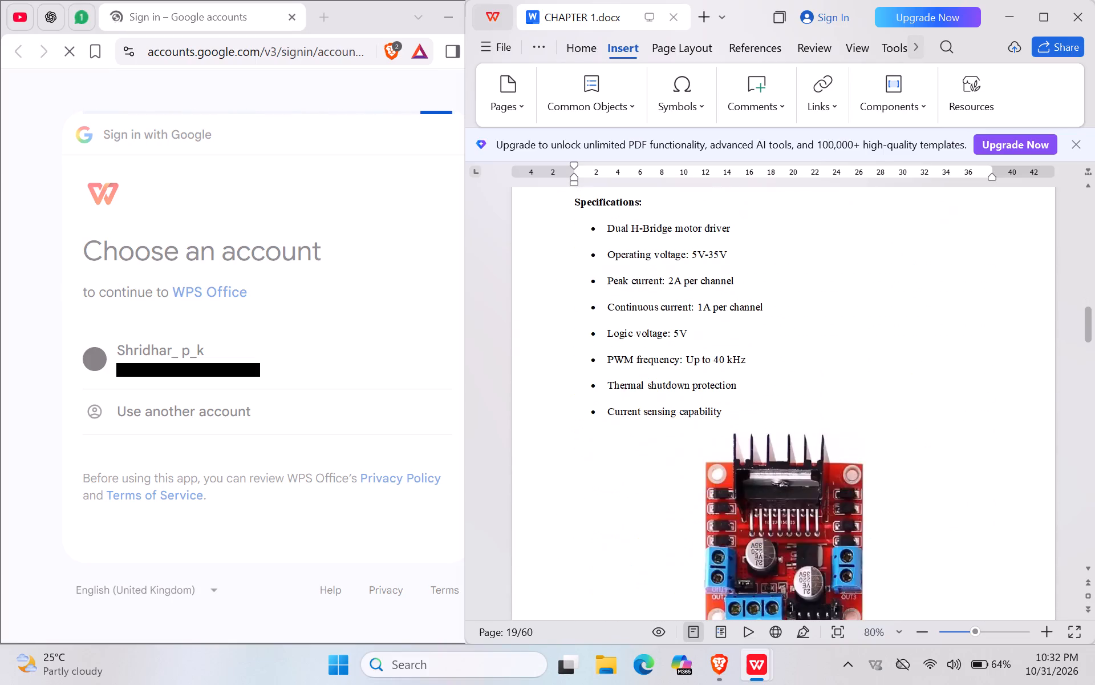
scroll(711, 341, "down", 20)
scroll(711, 341, "down", 11)
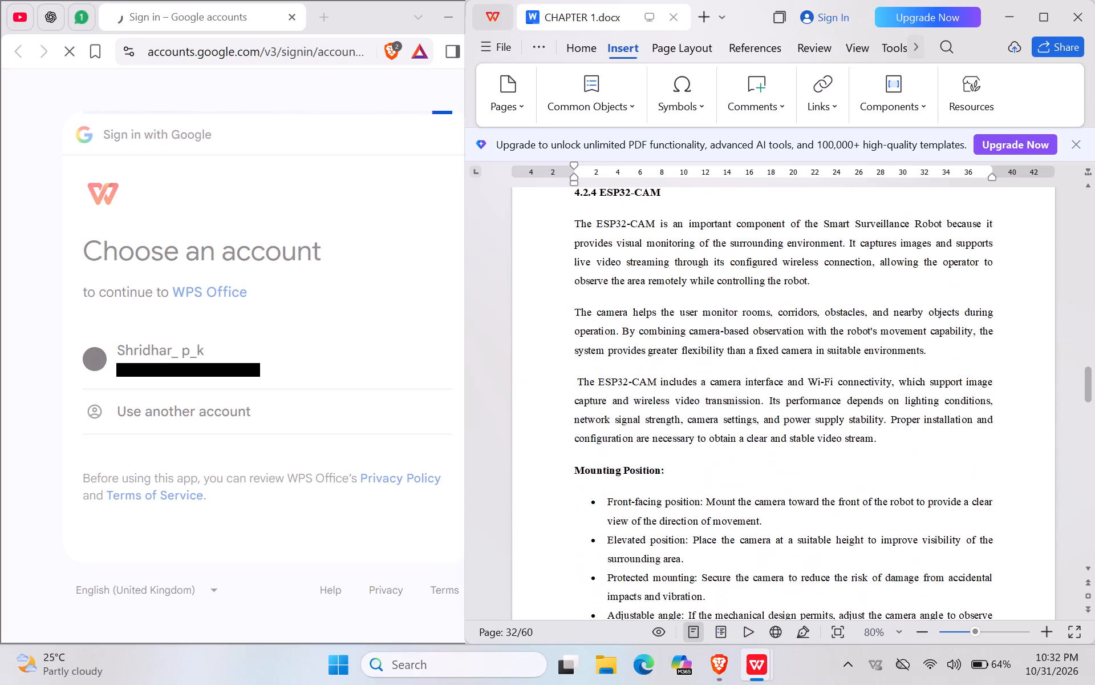
scroll(711, 341, "down", 3)
scroll(711, 341, "up", 1)
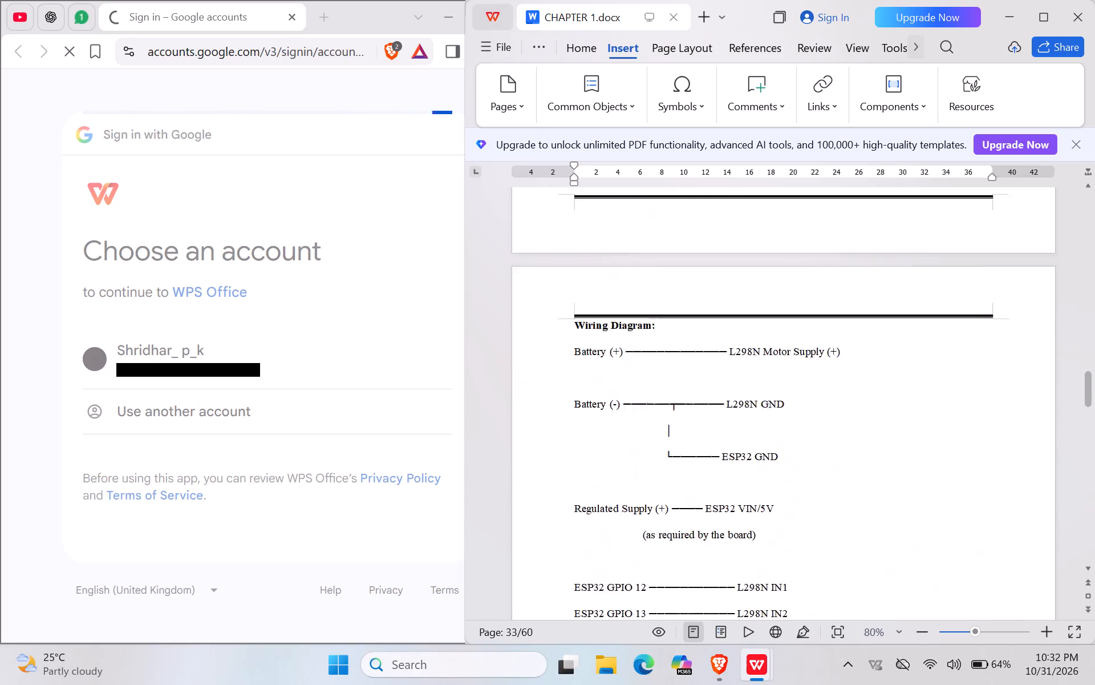
right_click(711, 341)
scroll(711, 341, "left", 1)
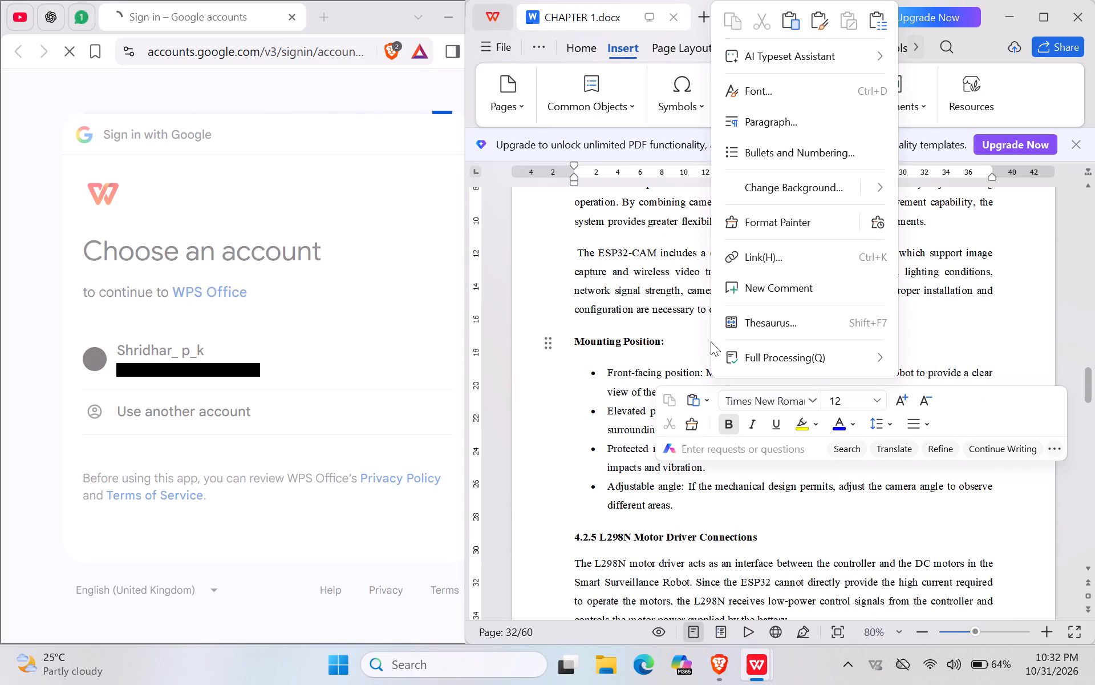
left_click(524, 399)
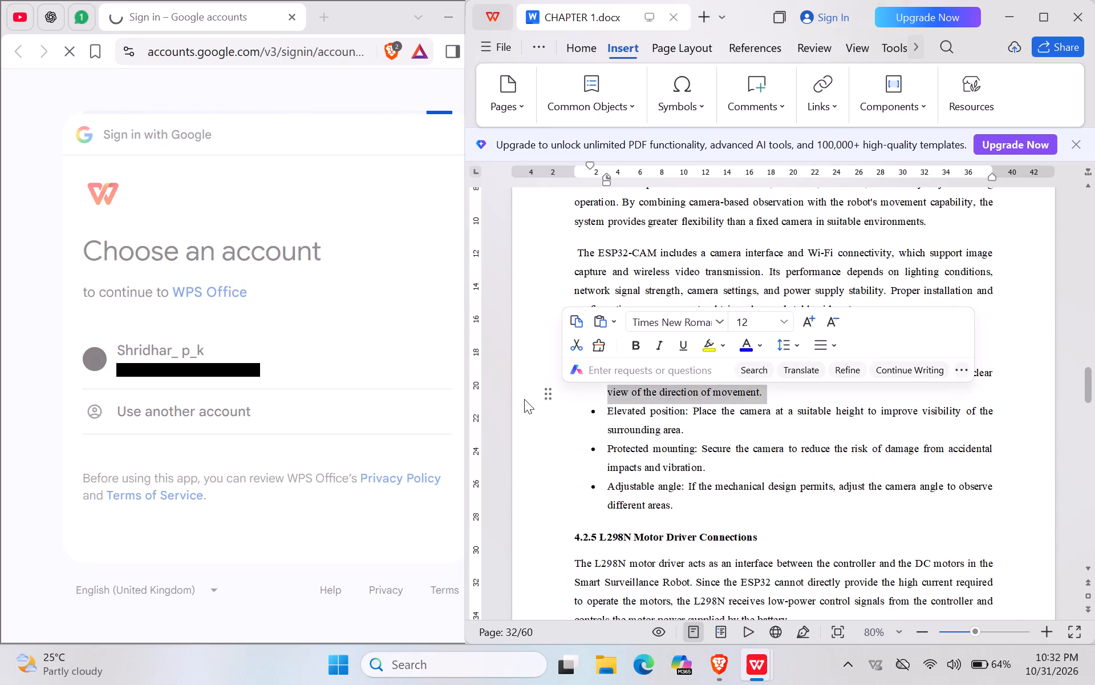
Review the Chapter 4 motor driver wiring, motor control logic, buzzer and power distribution sections through the Figure 4.3 flowchart.
scroll(524, 398, "right", 1)
scroll(677, 498, "down", 1)
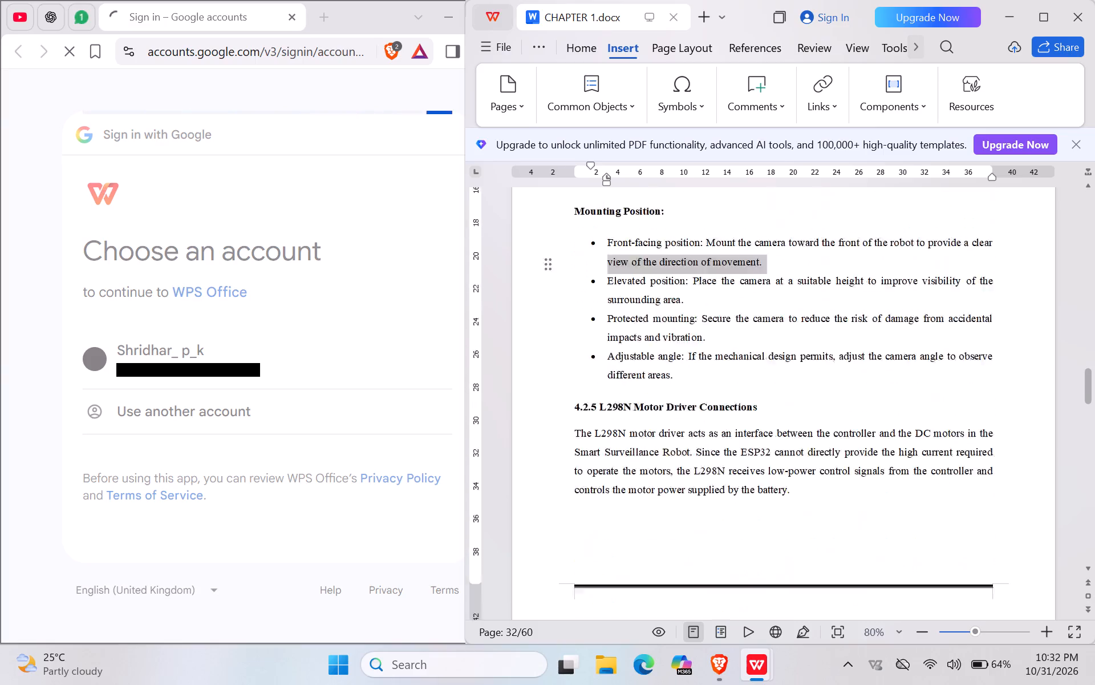
scroll(677, 498, "down", 6)
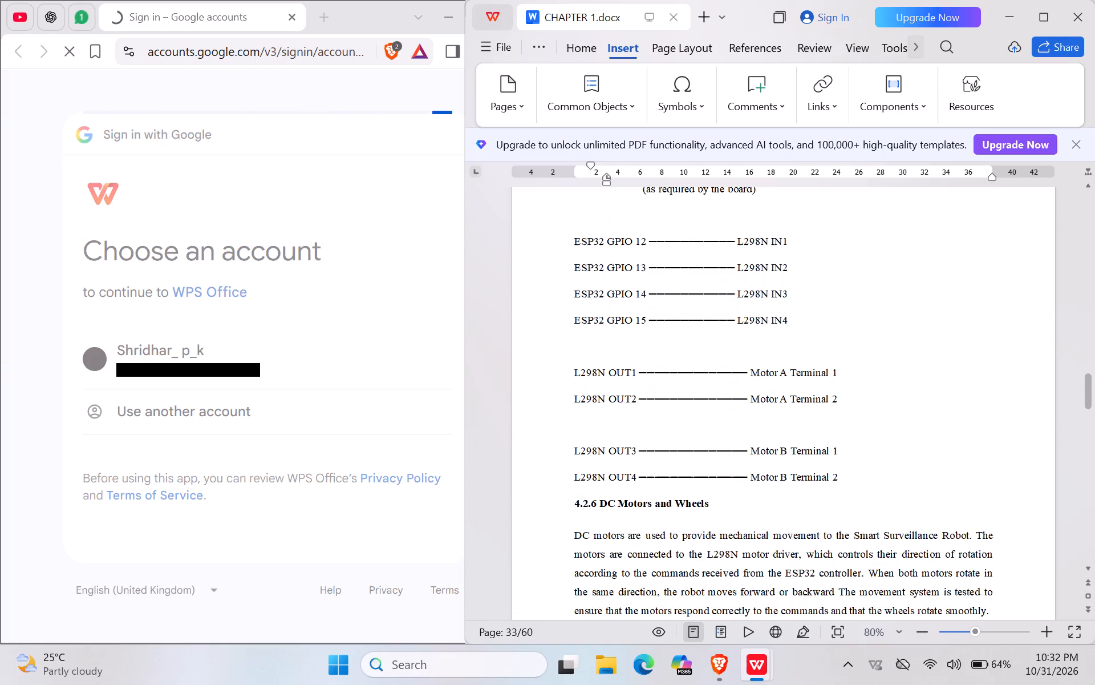
scroll(677, 498, "down", 3)
scroll(677, 498, "up", 1)
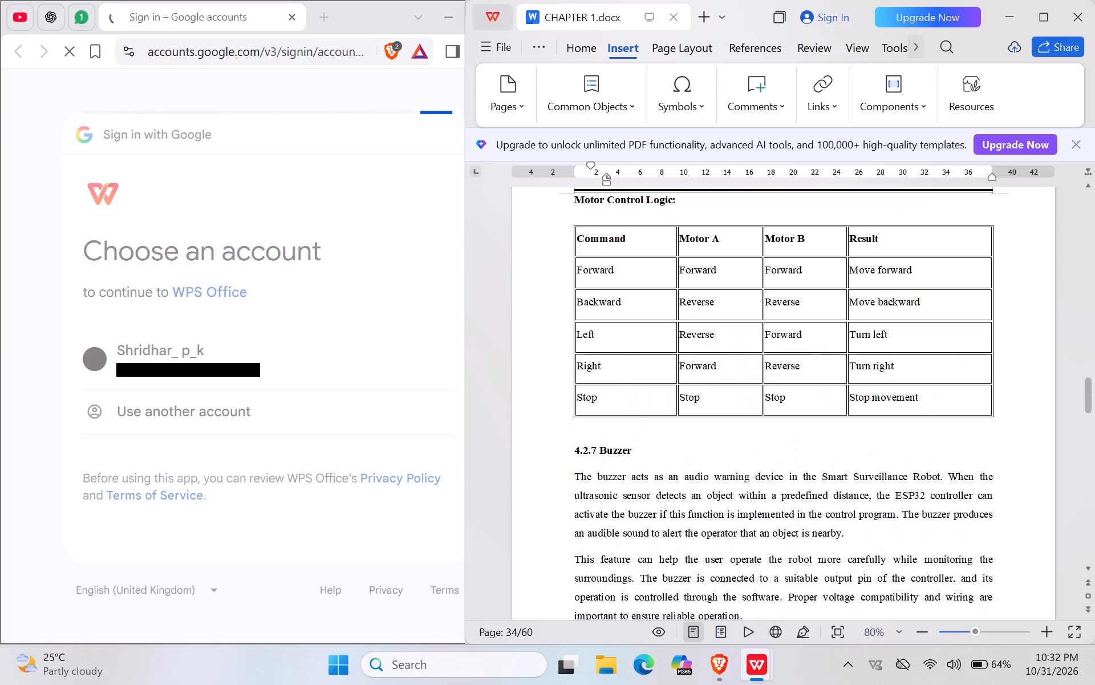
scroll(677, 498, "up", 1)
scroll(677, 498, "down", 2)
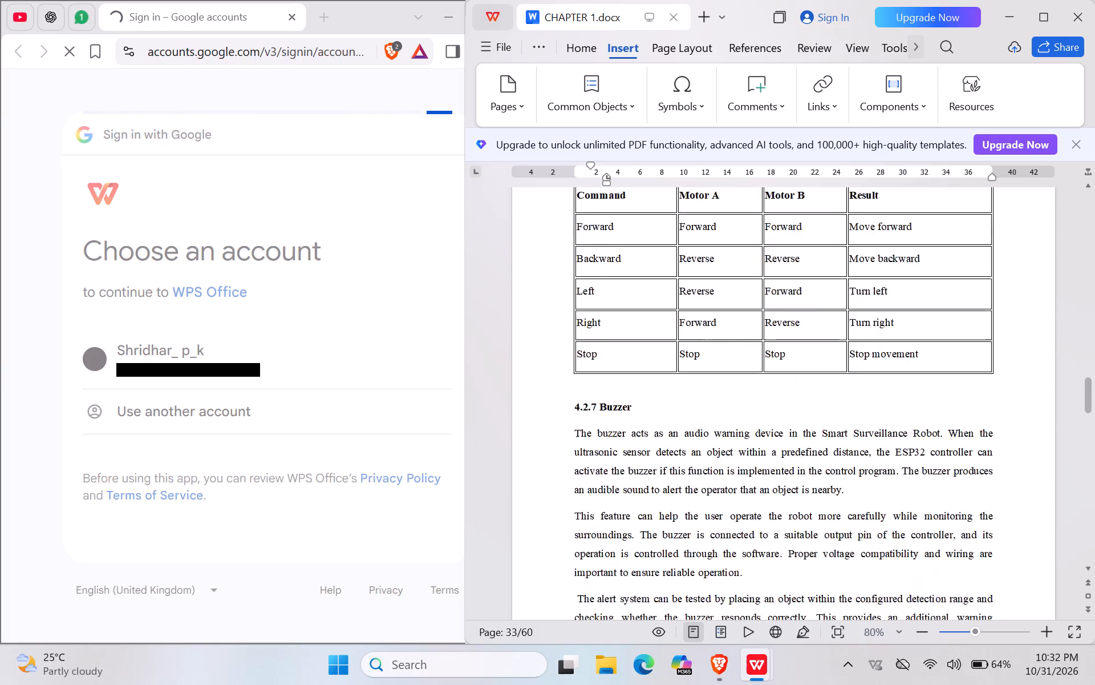
scroll(677, 498, "down", 4)
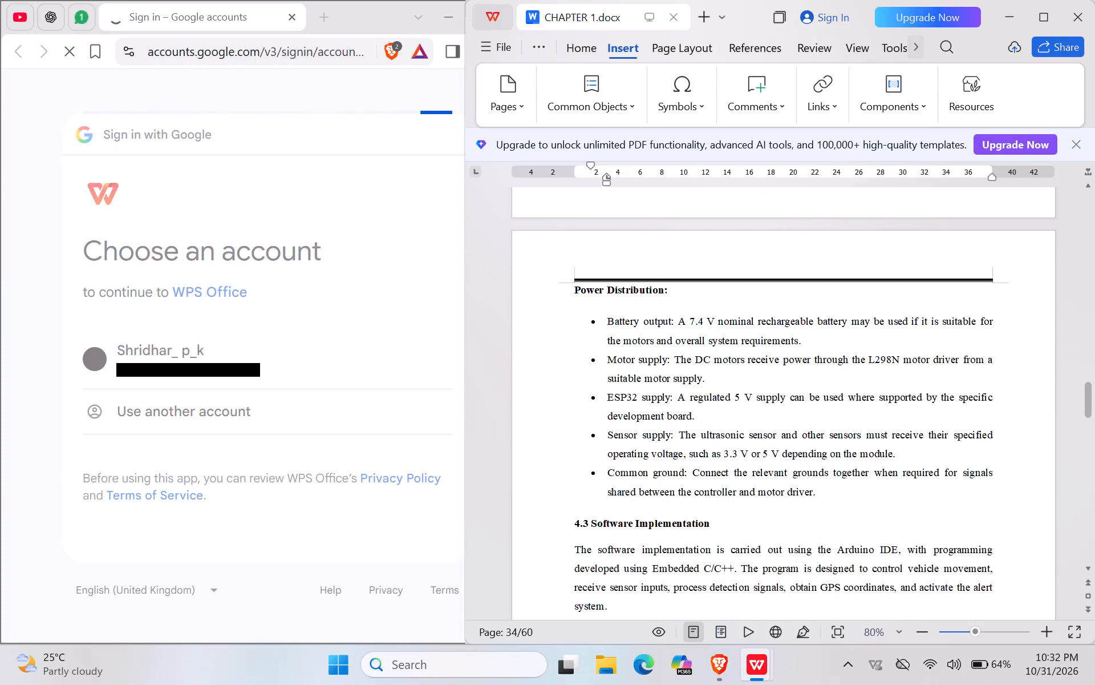
scroll(677, 498, "down", 6)
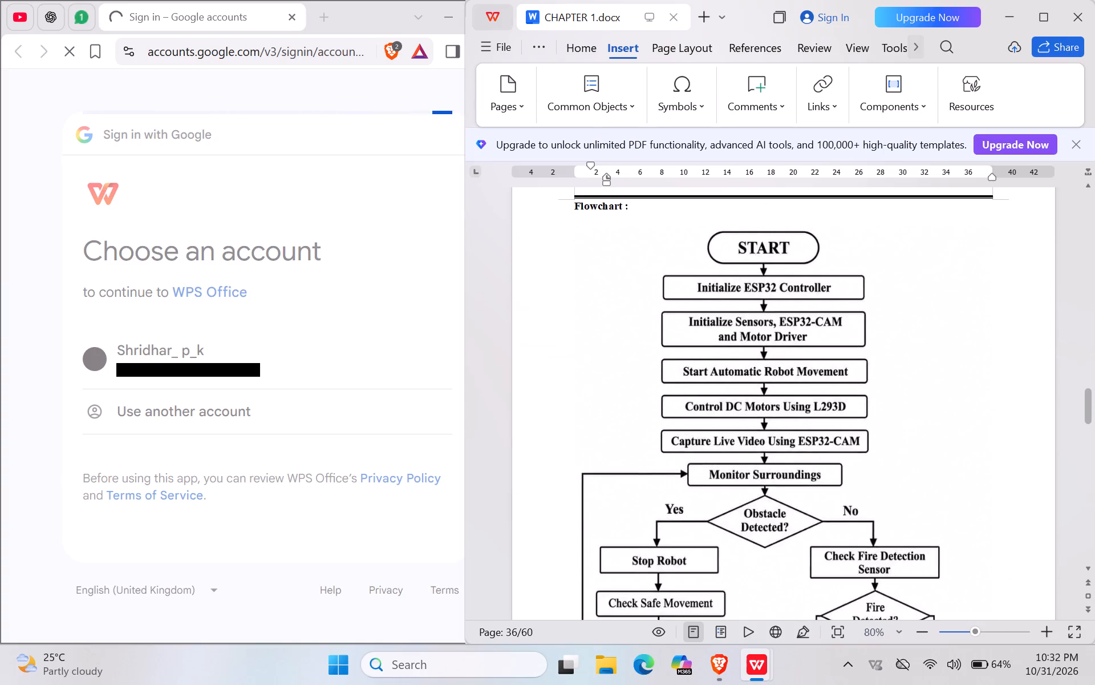
scroll(677, 498, "down", 4)
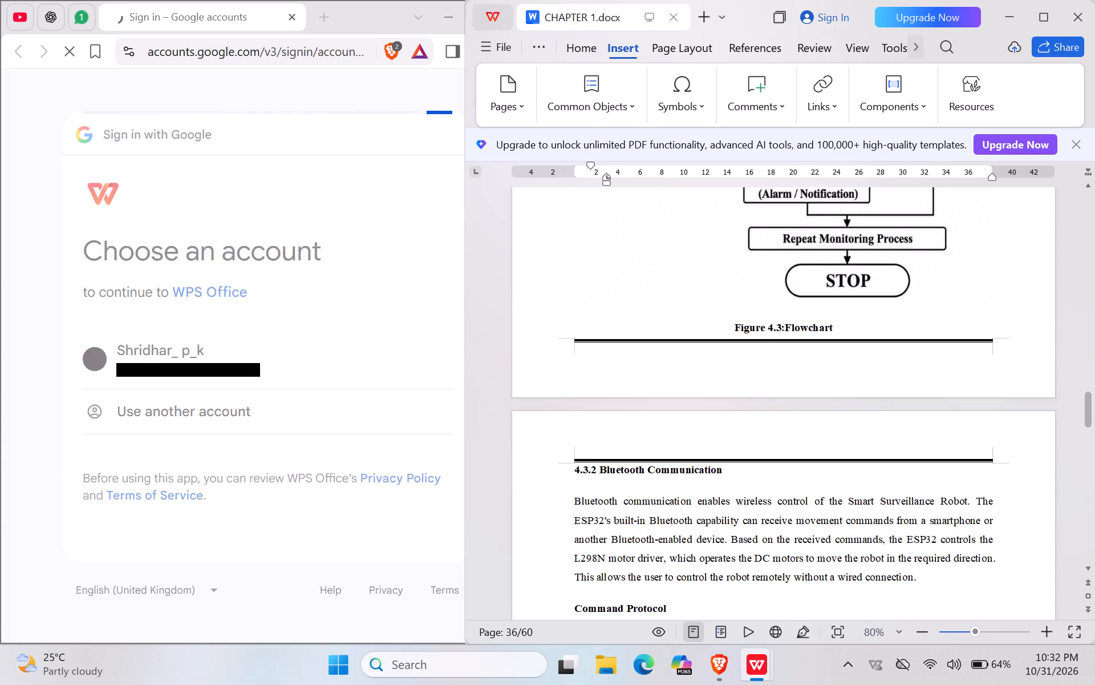
Review the rest of Chapter 4: Bluetooth communication, the subsystems, component testing, calibration and the final prototype with its photo.
scroll(677, 498, "down", 7)
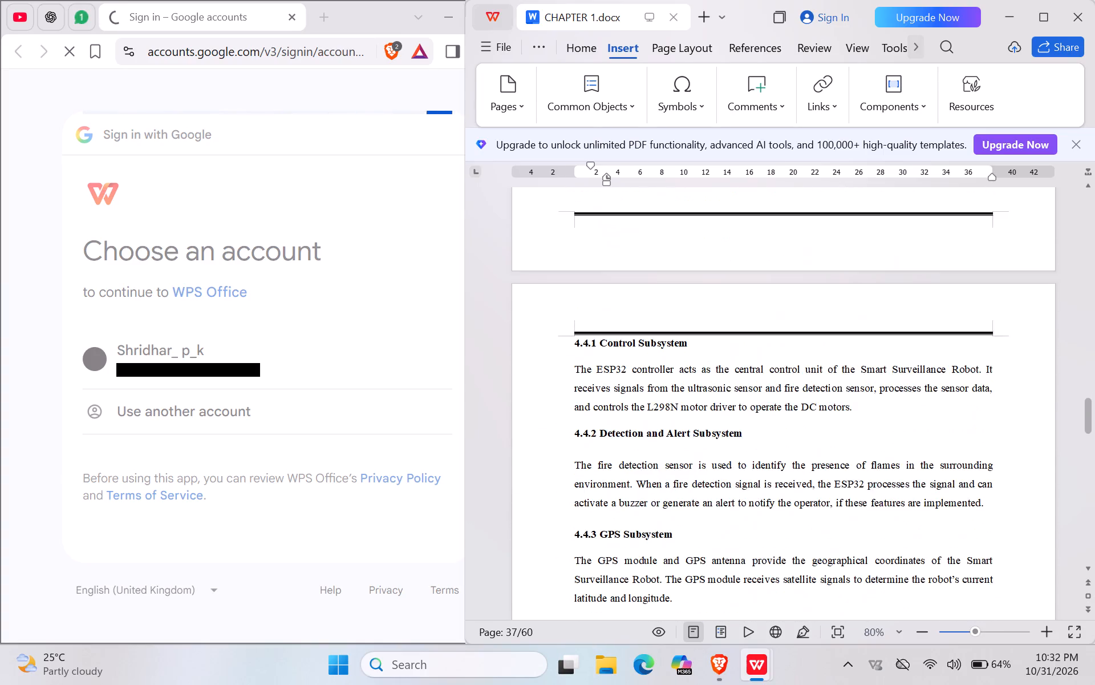
scroll(677, 498, "down", 2)
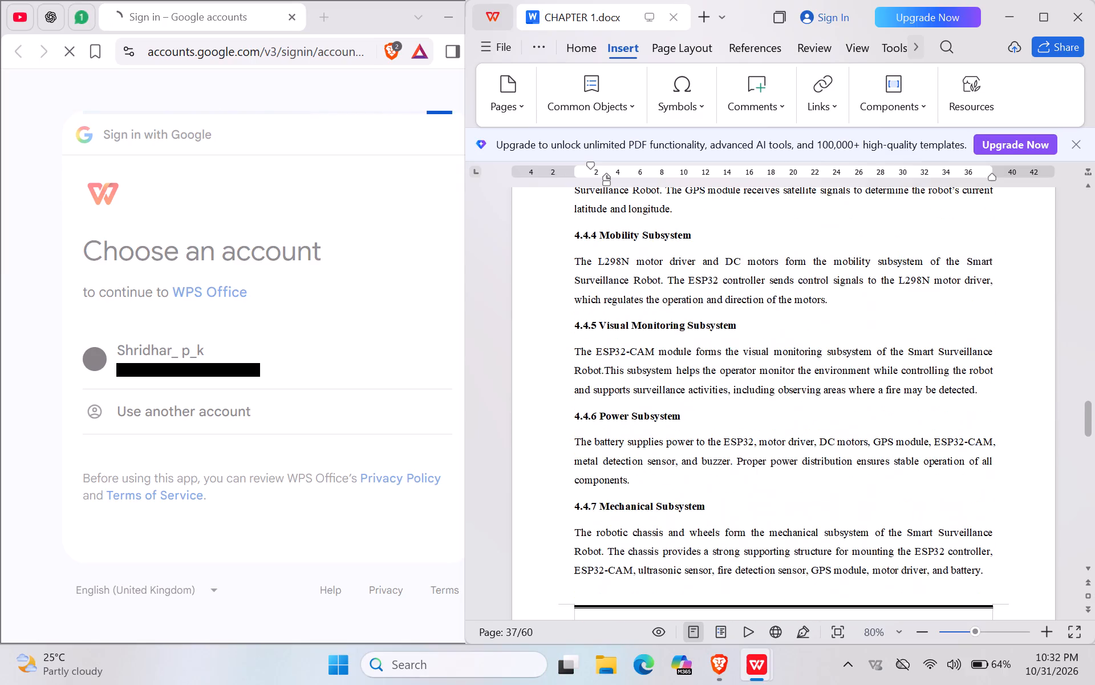
scroll(677, 498, "down", 6)
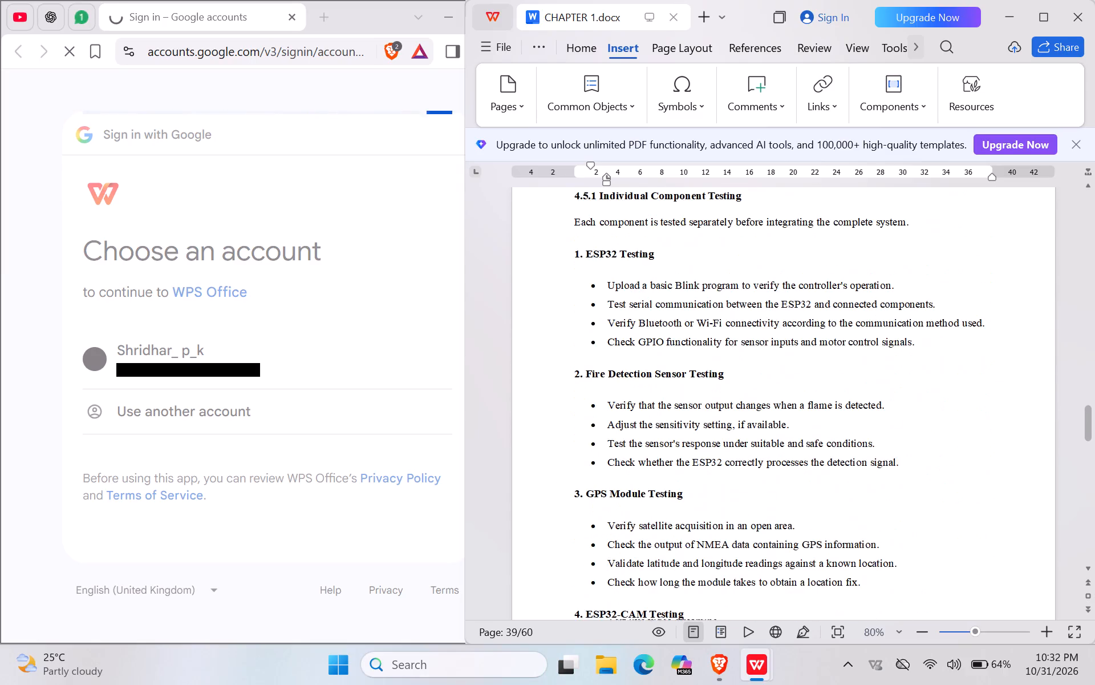
scroll(677, 498, "down", 6)
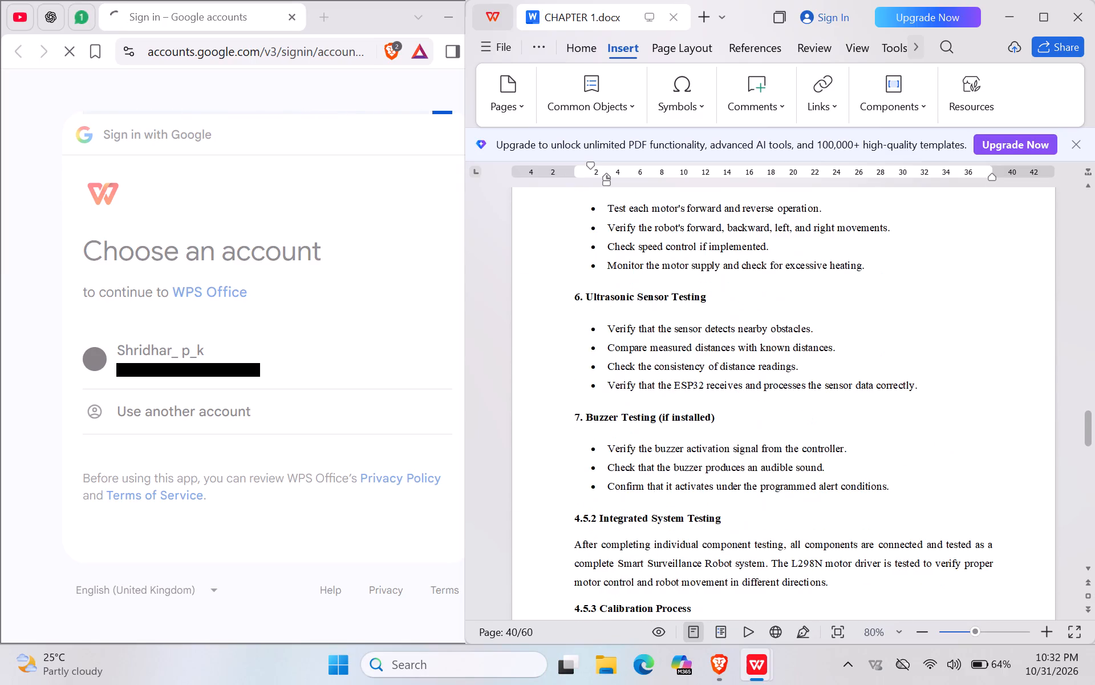
scroll(677, 498, "down", 5)
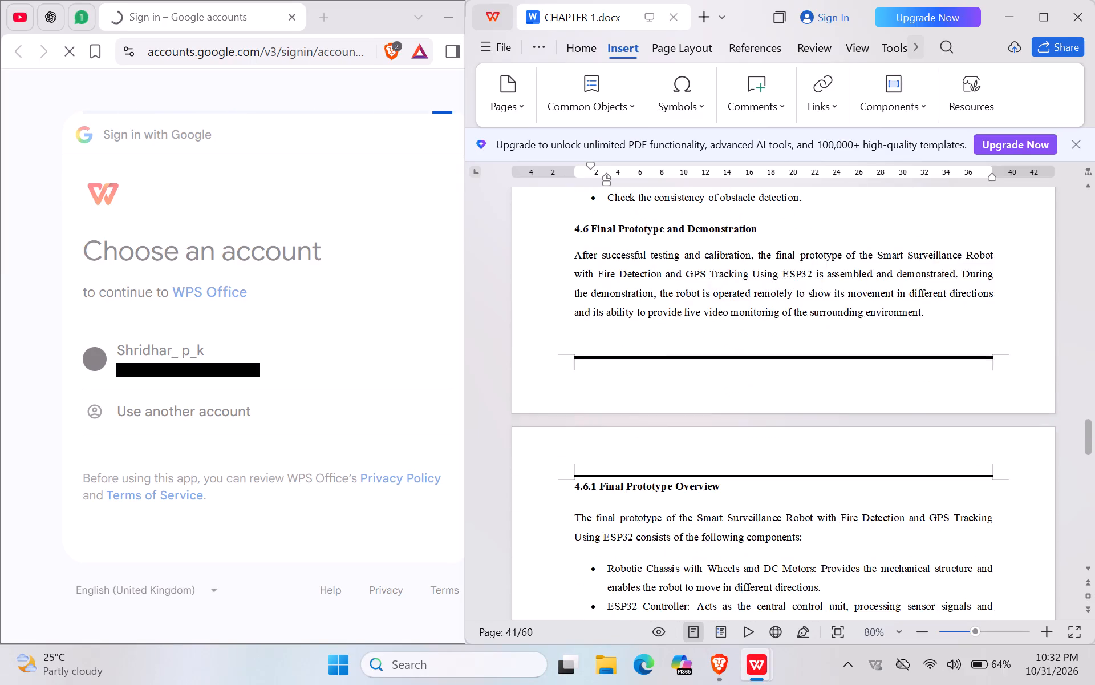
scroll(677, 498, "down", 5)
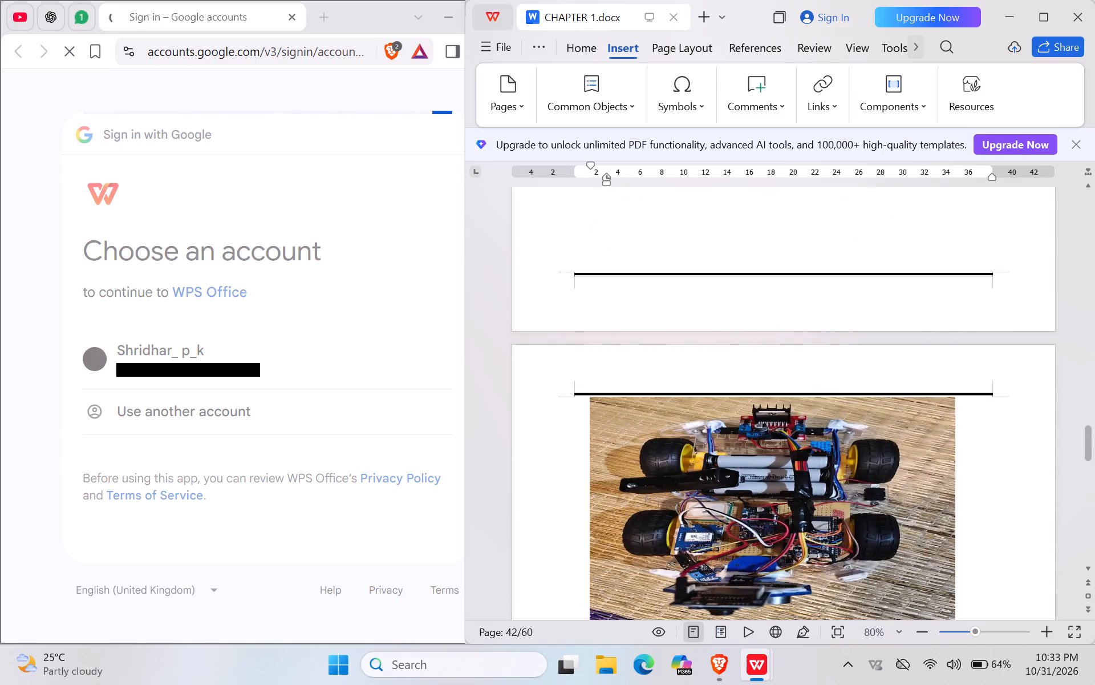
Review the Chapter 5 results, from fire detection and GPS positioning to wireless communication, alerts and estimated power consumption.
scroll(677, 498, "down", 7)
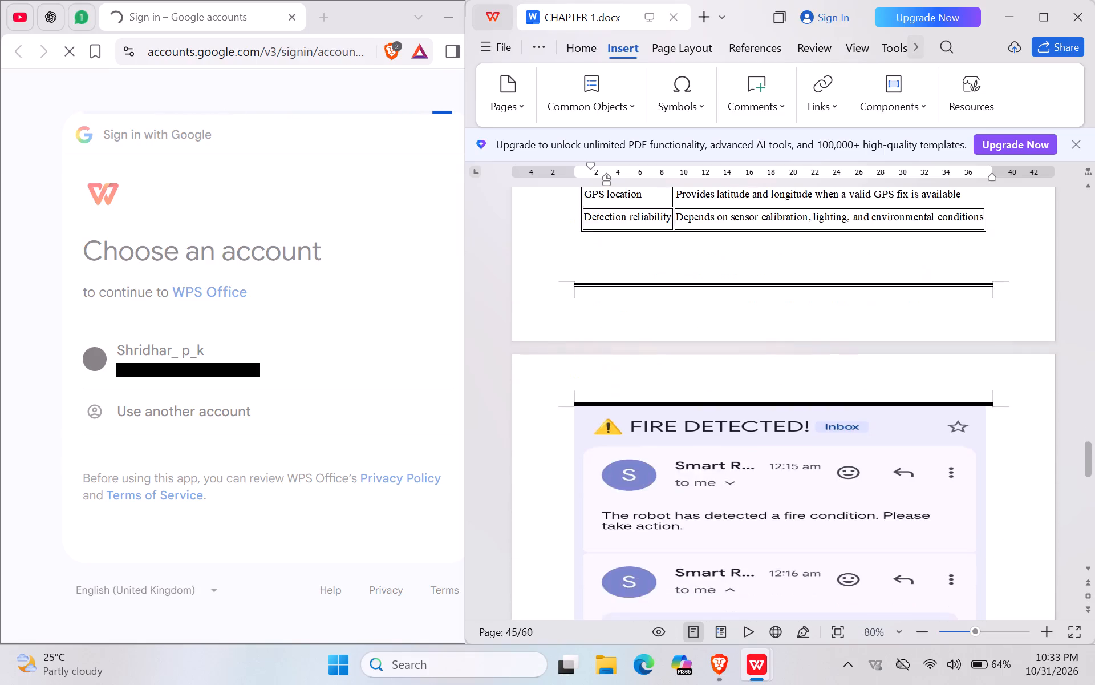
scroll(677, 498, "up", 1)
scroll(677, 498, "down", 2)
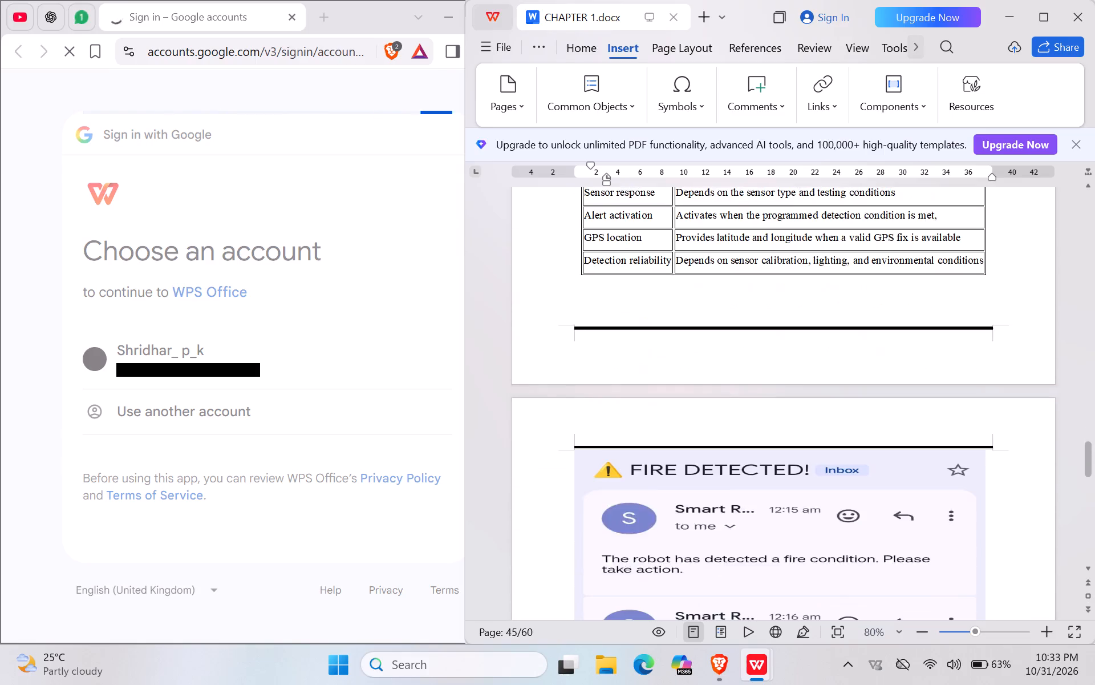
scroll(677, 498, "down", 3)
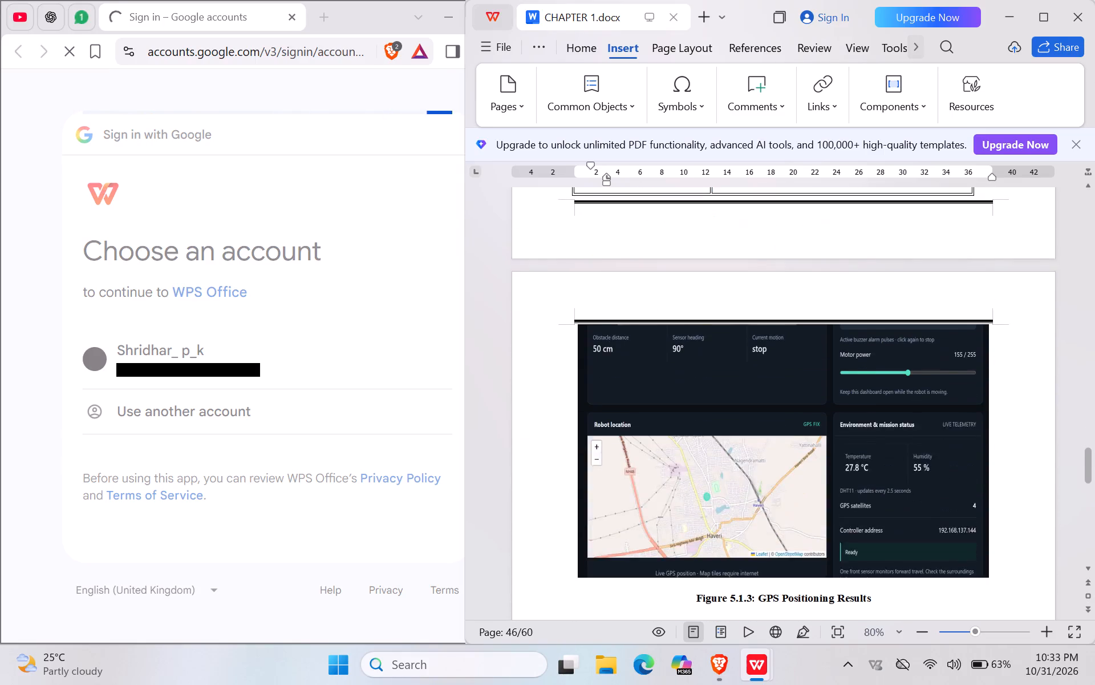
scroll(677, 498, "down", 3)
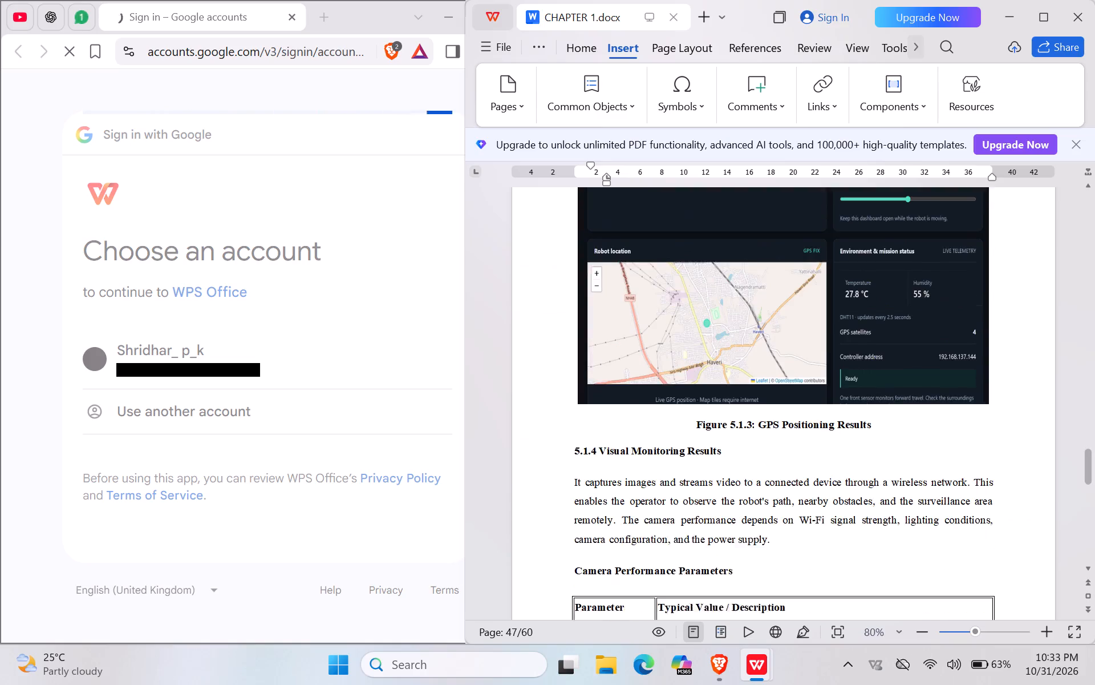
scroll(677, 498, "down", 4)
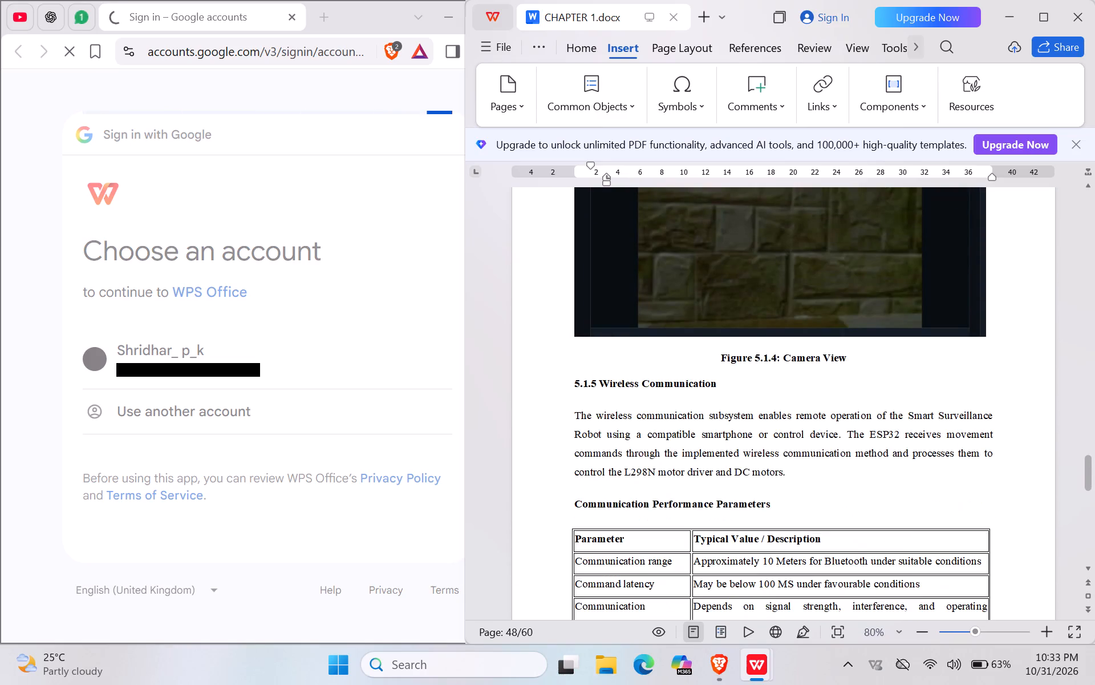
scroll(677, 498, "down", 4)
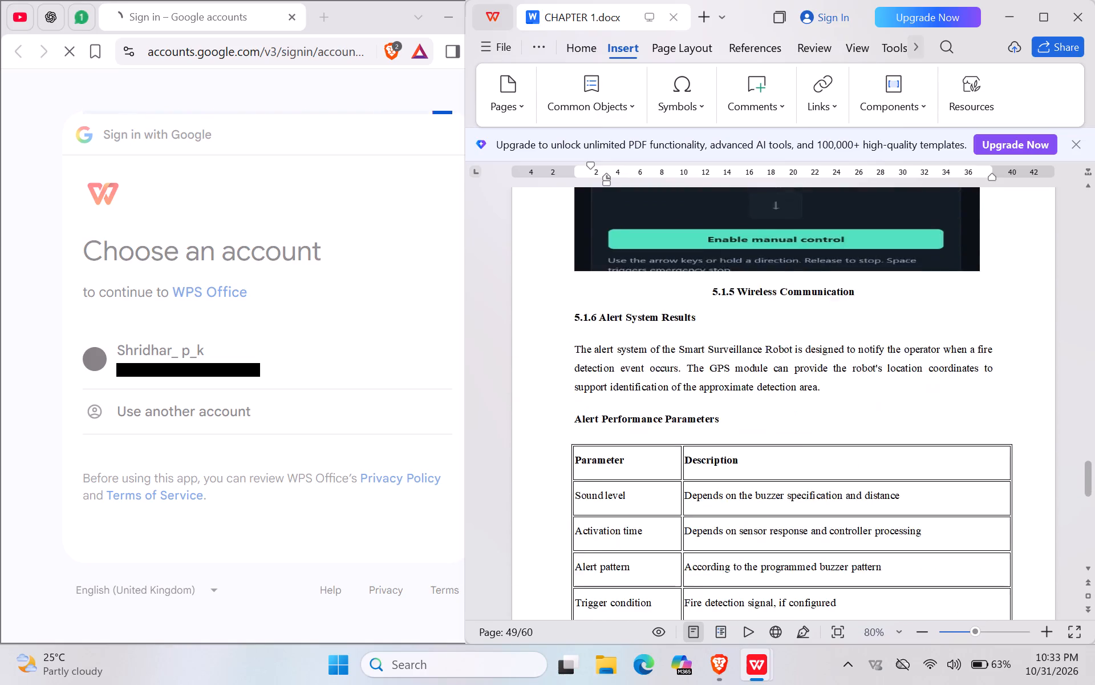
scroll(677, 498, "down", 6)
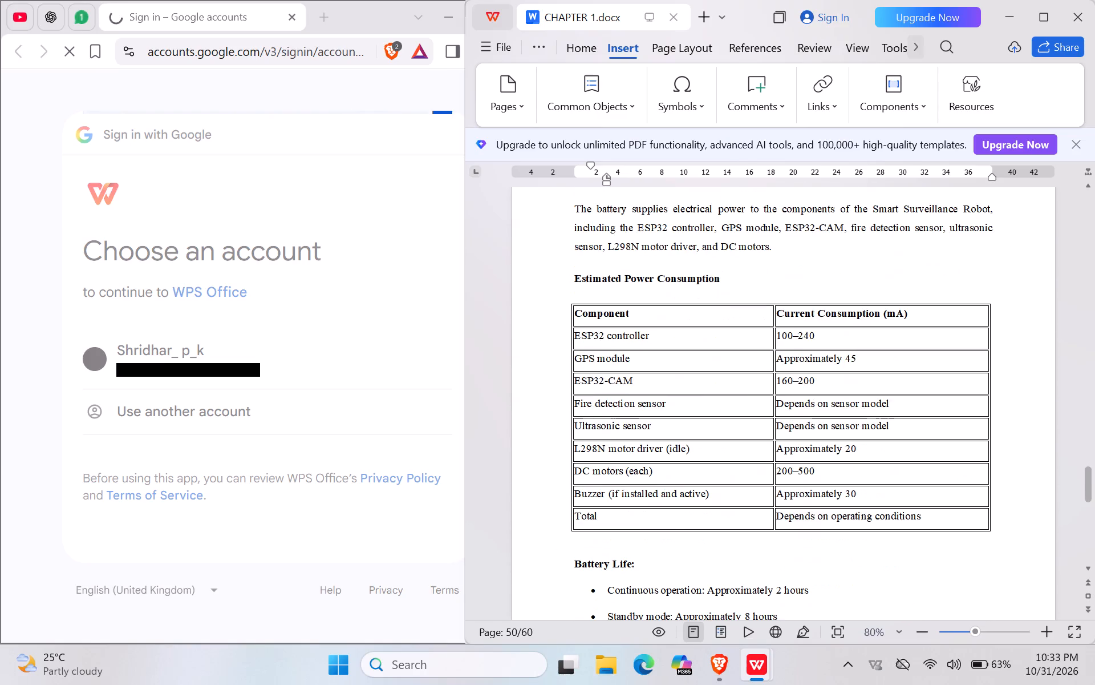
Review the closing pages of the report, covering its potential, future improvements, advantages and future scope.
scroll(677, 498, "down", 12)
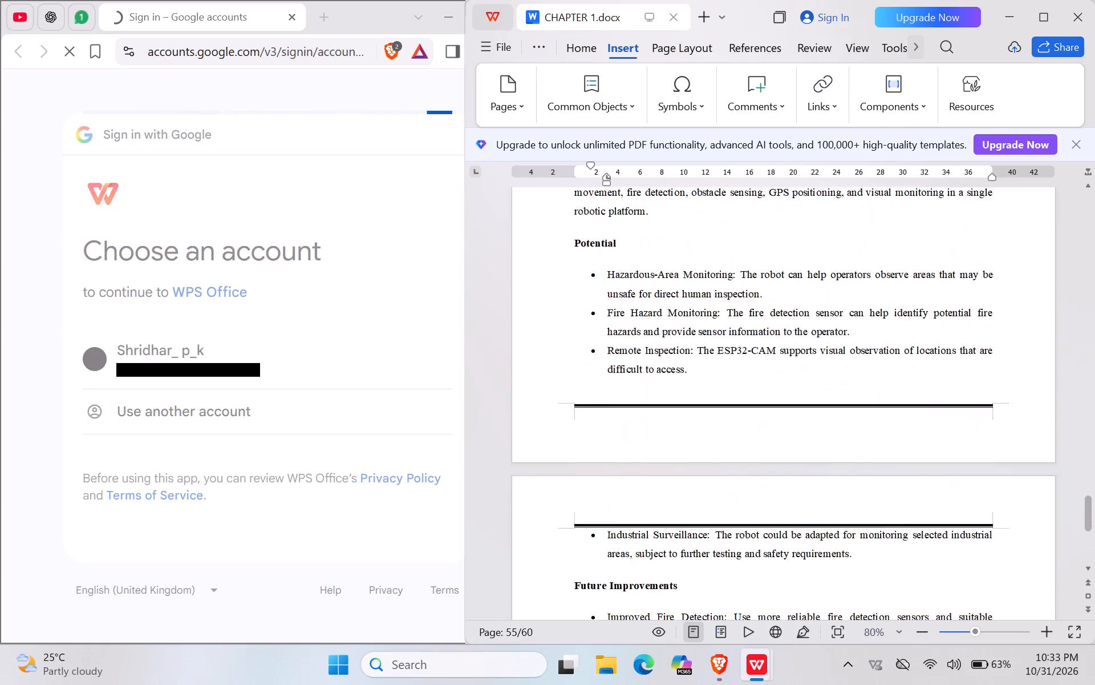
scroll(677, 498, "down", 4)
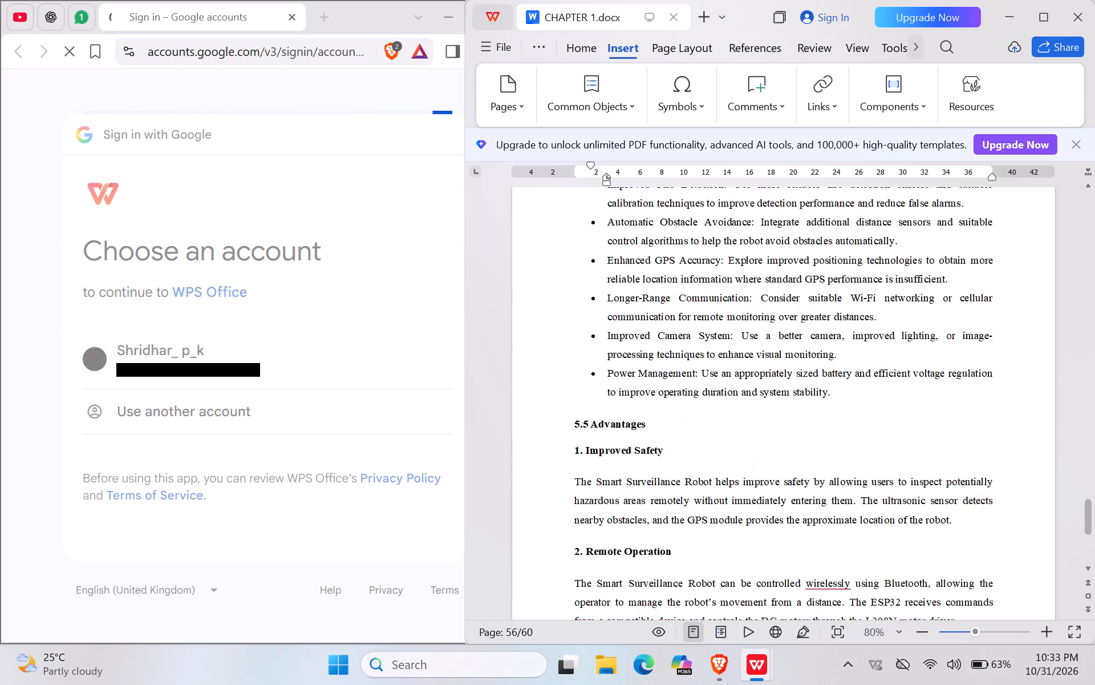
scroll(677, 498, "down", 11)
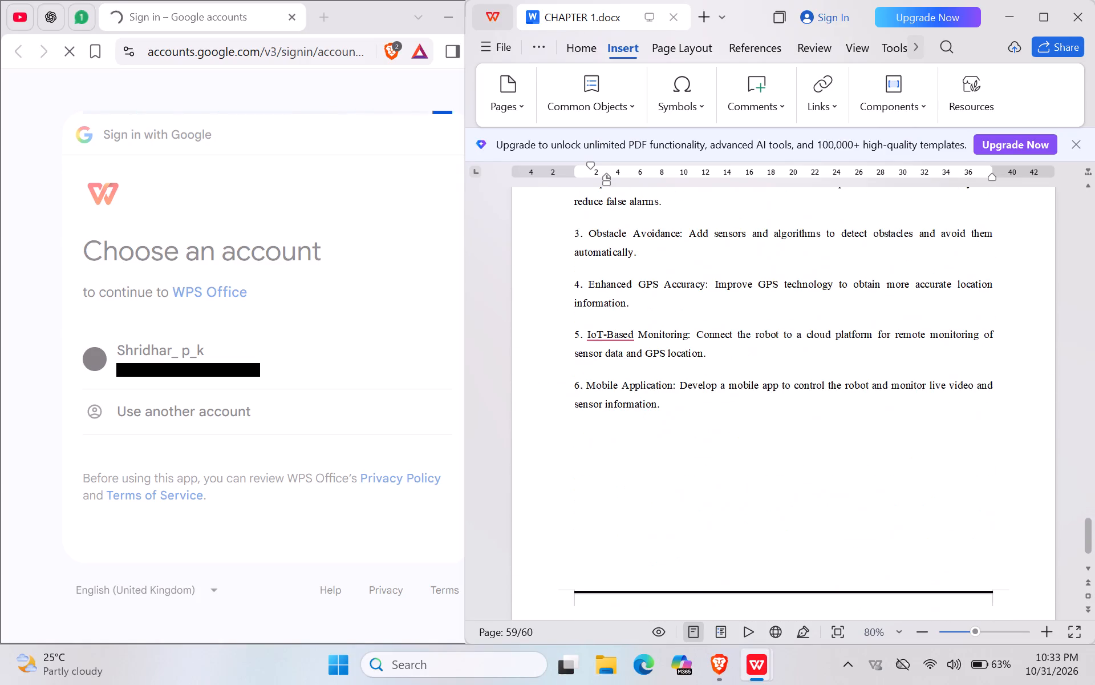
scroll(677, 498, "down", 3)
scroll(677, 498, "up", 2)
left_click(677, 498)
scroll(677, 498, "up", 4)
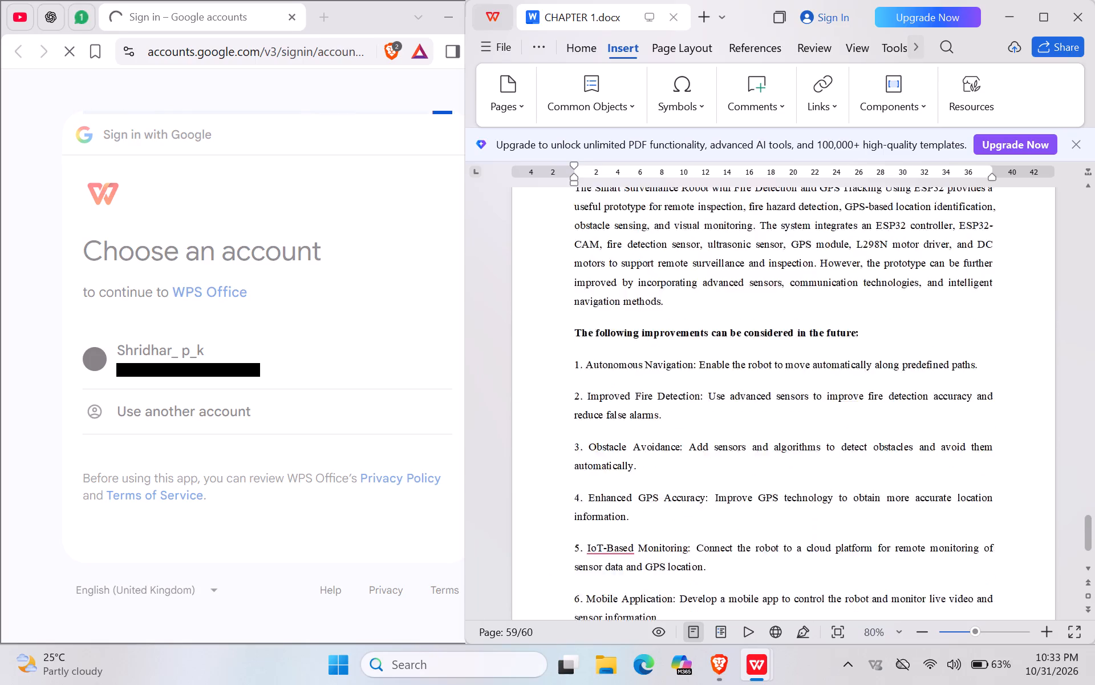
scroll(677, 498, "up", 1)
Place the cursor at the end of the FUTURE SCOPE heading and save the report.
left_click(734, 272)
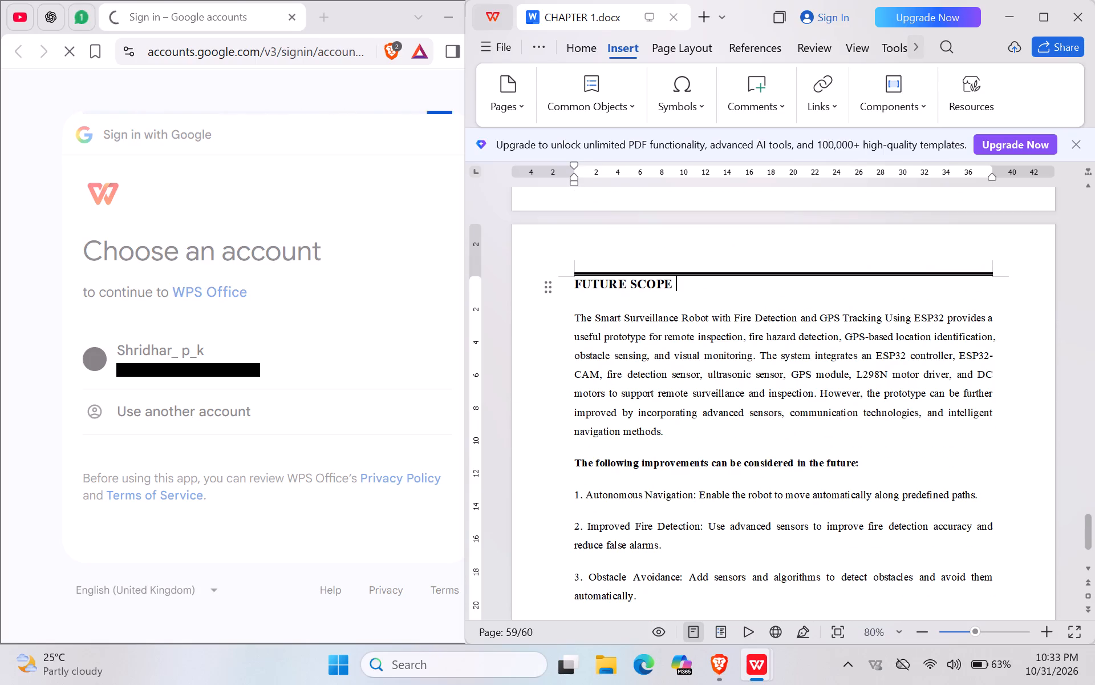
key("ctrl+s")
key("ctrl+s")
key("ctrl+s")
key("ctrl+s")
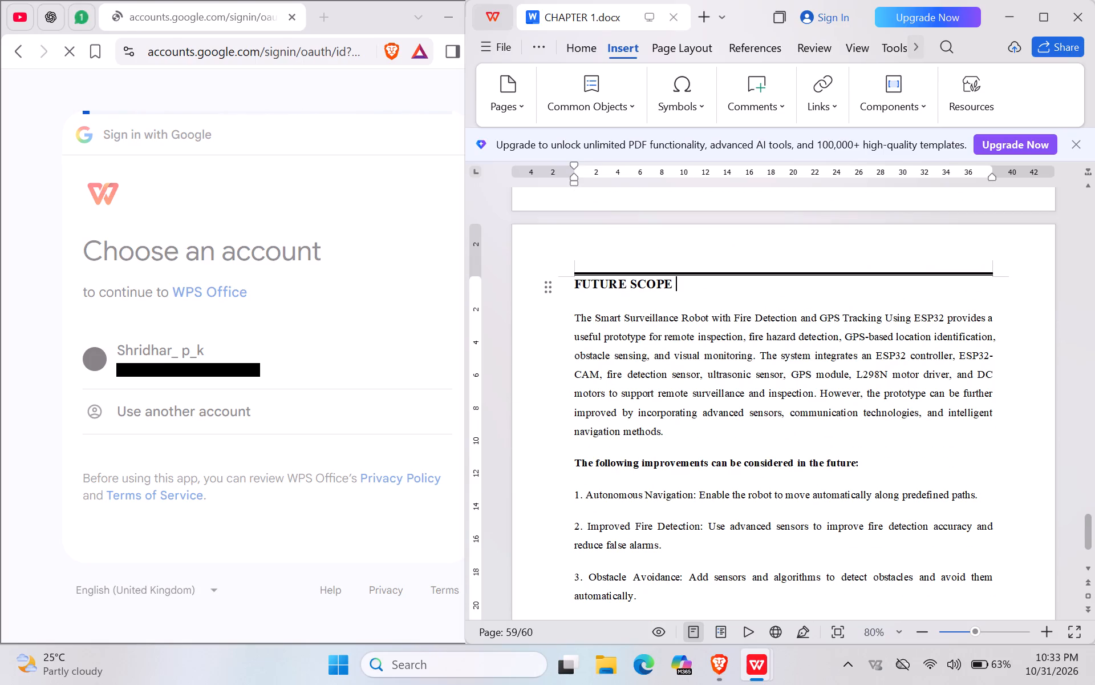
key("ctrl+s")
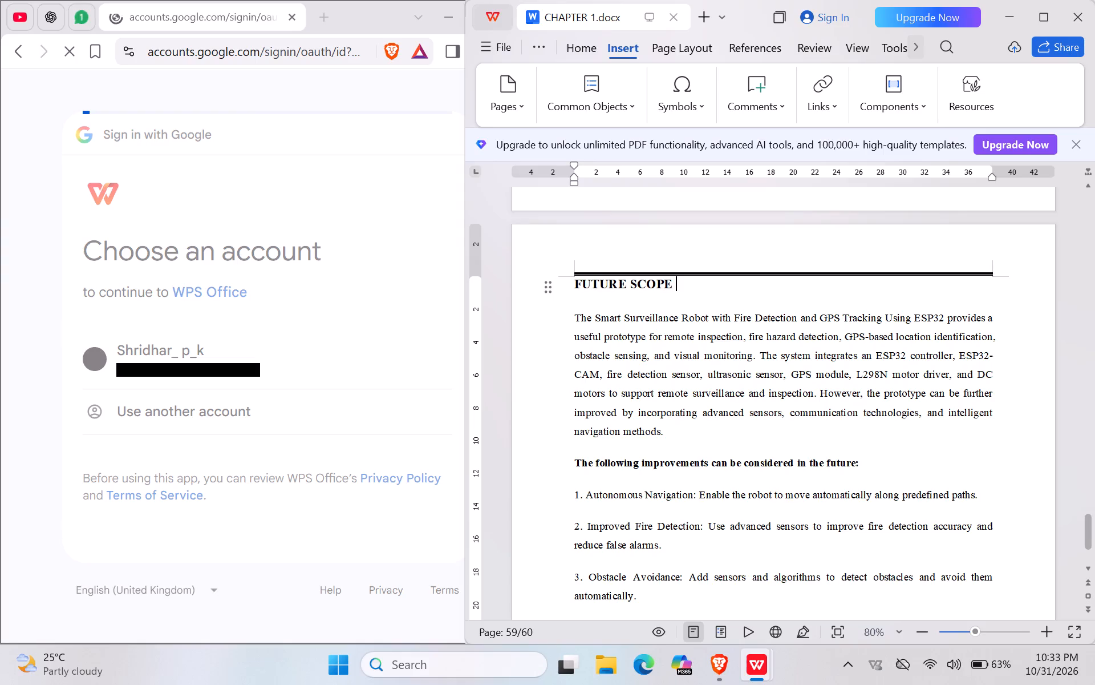
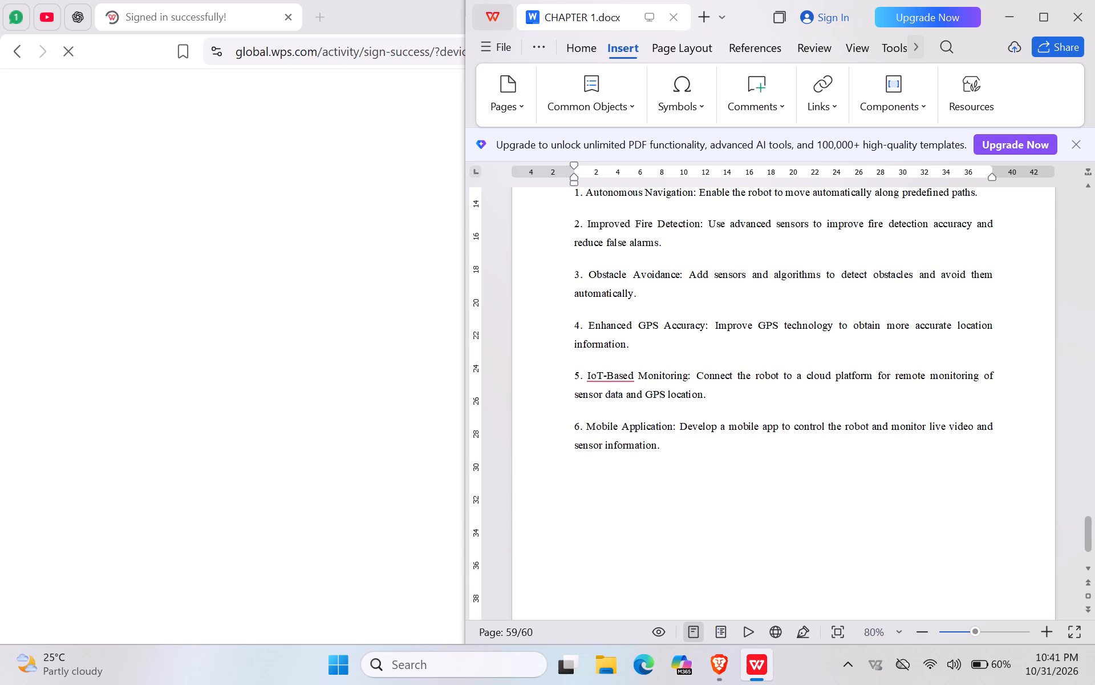
Save CHAPTER 1.docx with the cursor placed on the empty line below the Mobile Application item.
key("ctrl+s")
left_click(619, 483)
key("ctrl+s")
key("ctrl+s")
key("ctrl+s")
key("ctrl+s")
Minimize the CHAPTER 1.docx window and switch to the WPS sign-in page in the Brave browser.
left_click(1014, 22)
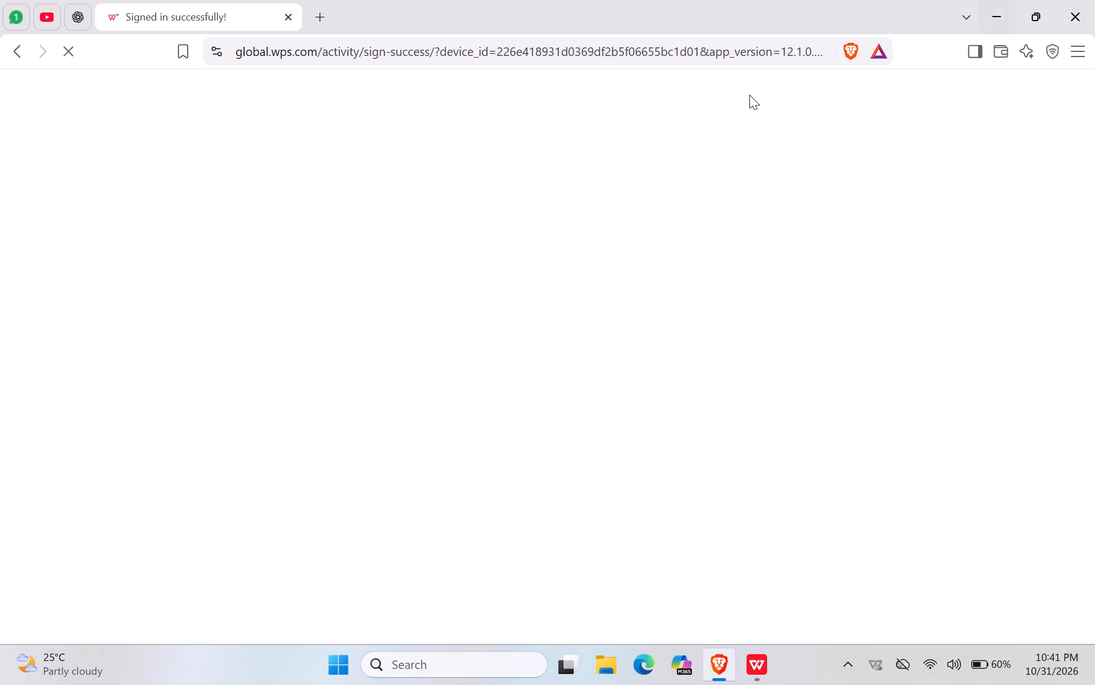
double_click(485, 315)
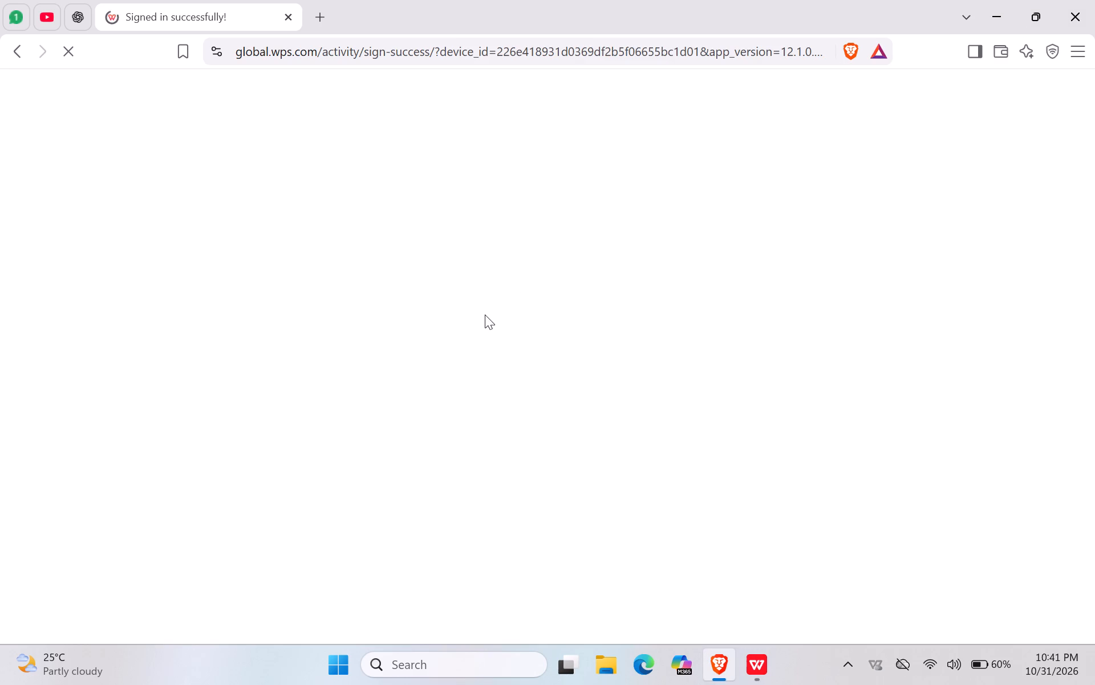
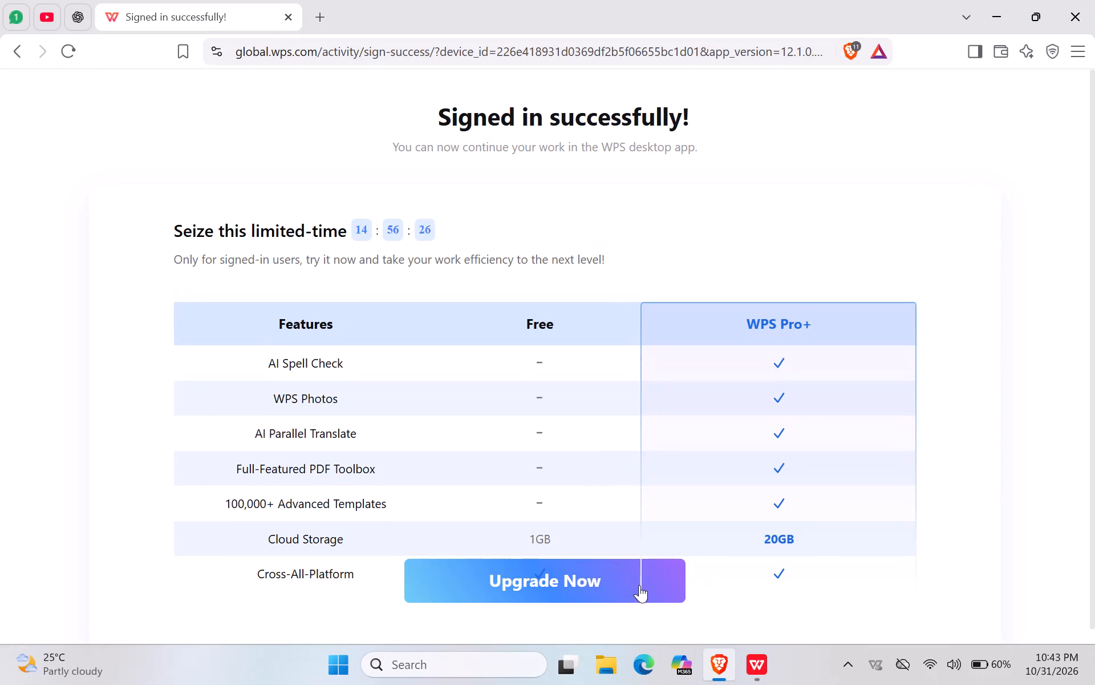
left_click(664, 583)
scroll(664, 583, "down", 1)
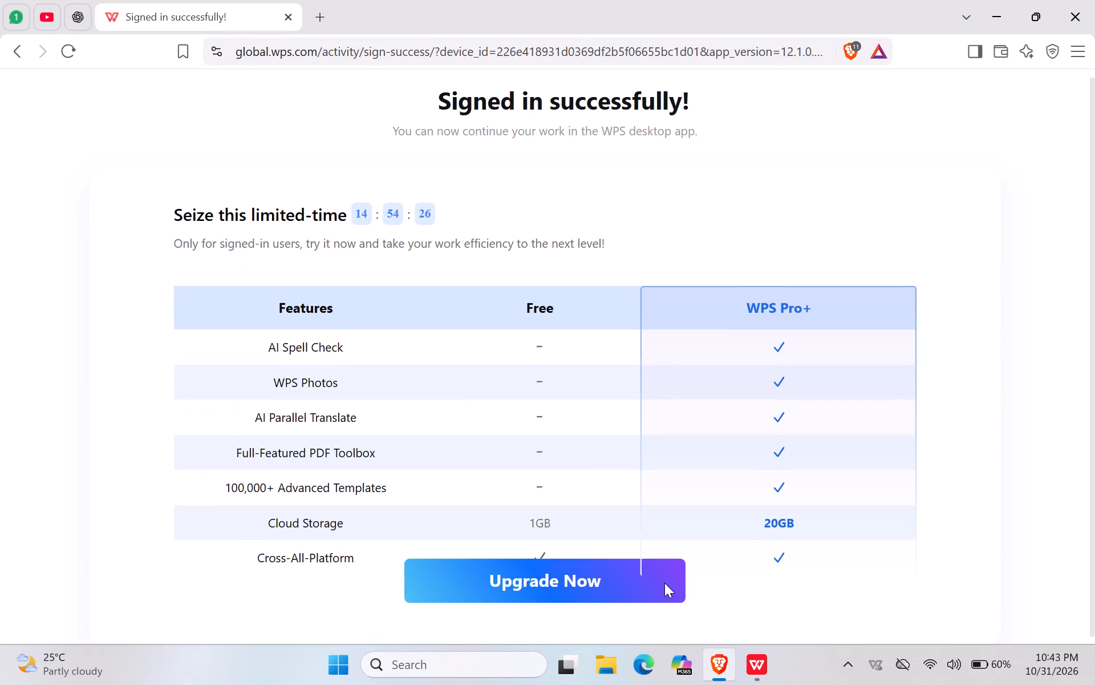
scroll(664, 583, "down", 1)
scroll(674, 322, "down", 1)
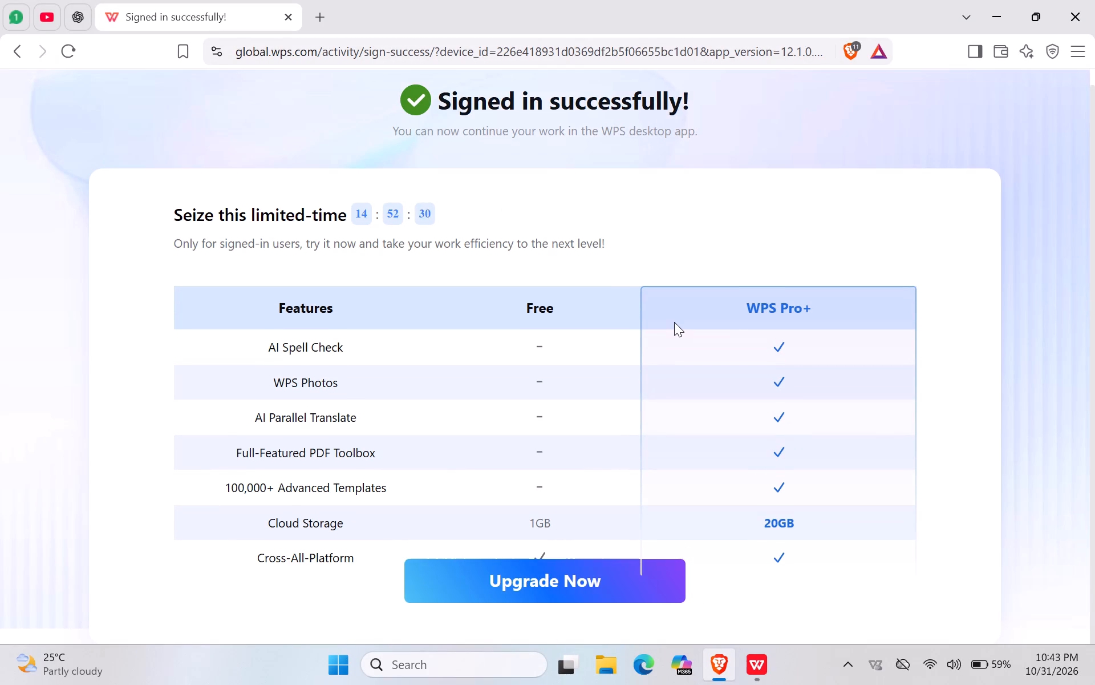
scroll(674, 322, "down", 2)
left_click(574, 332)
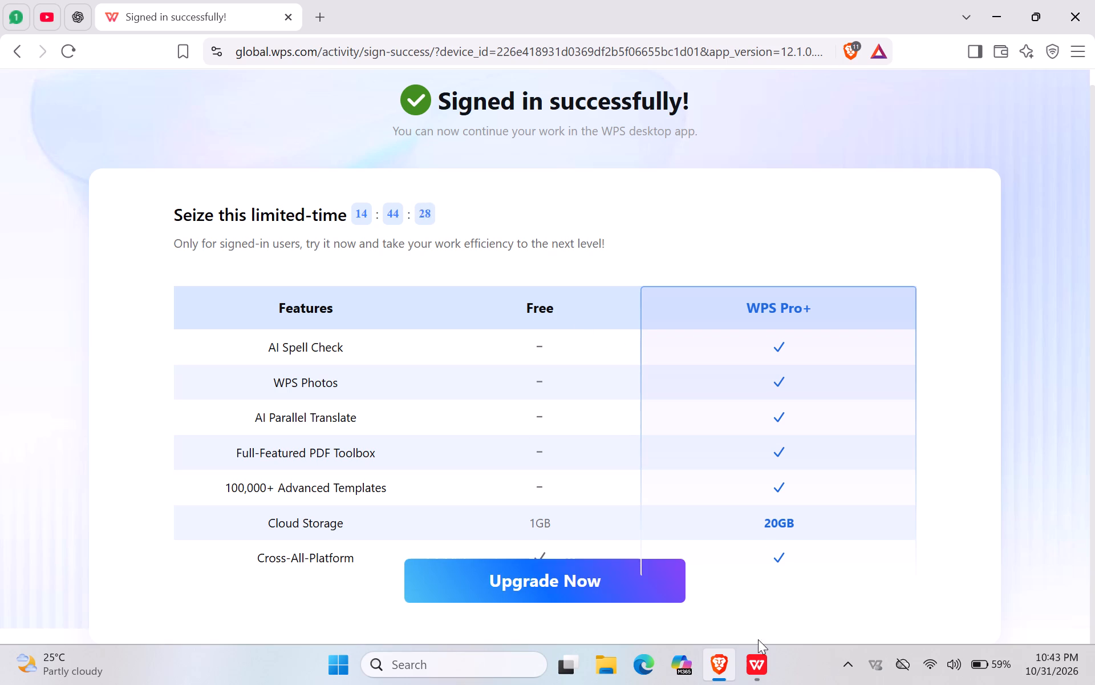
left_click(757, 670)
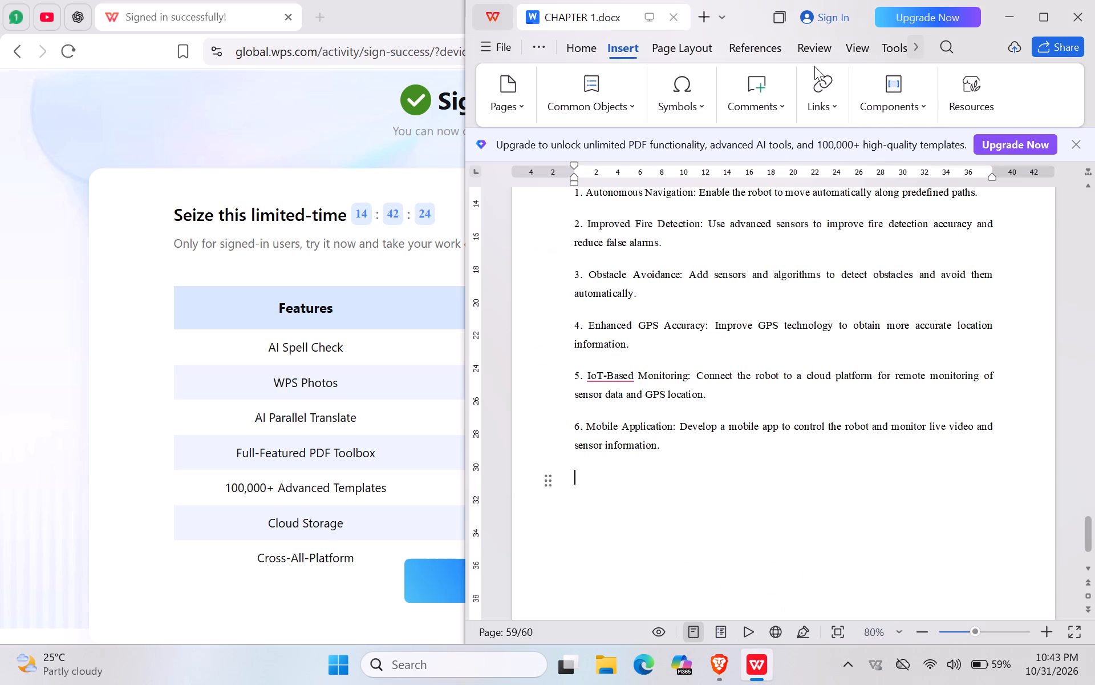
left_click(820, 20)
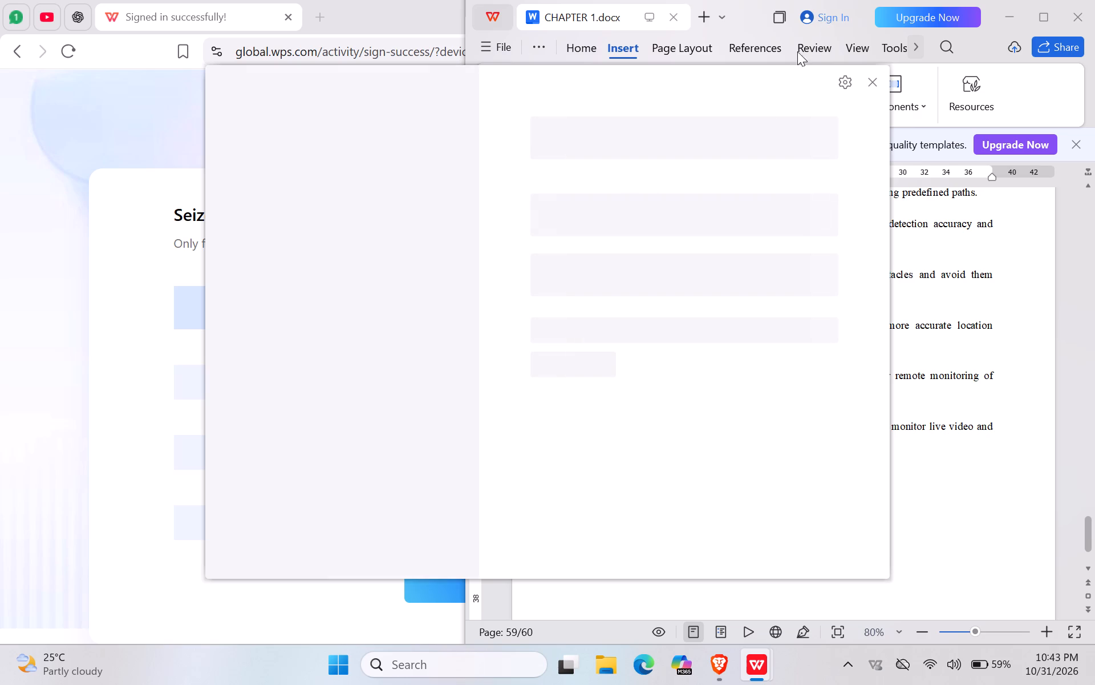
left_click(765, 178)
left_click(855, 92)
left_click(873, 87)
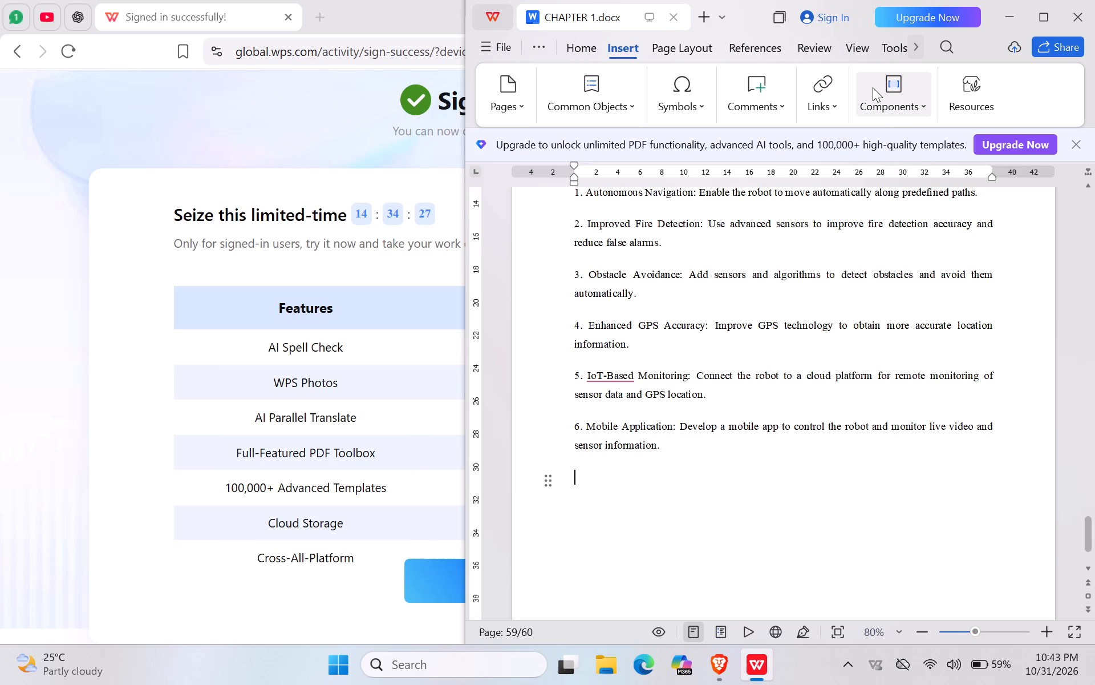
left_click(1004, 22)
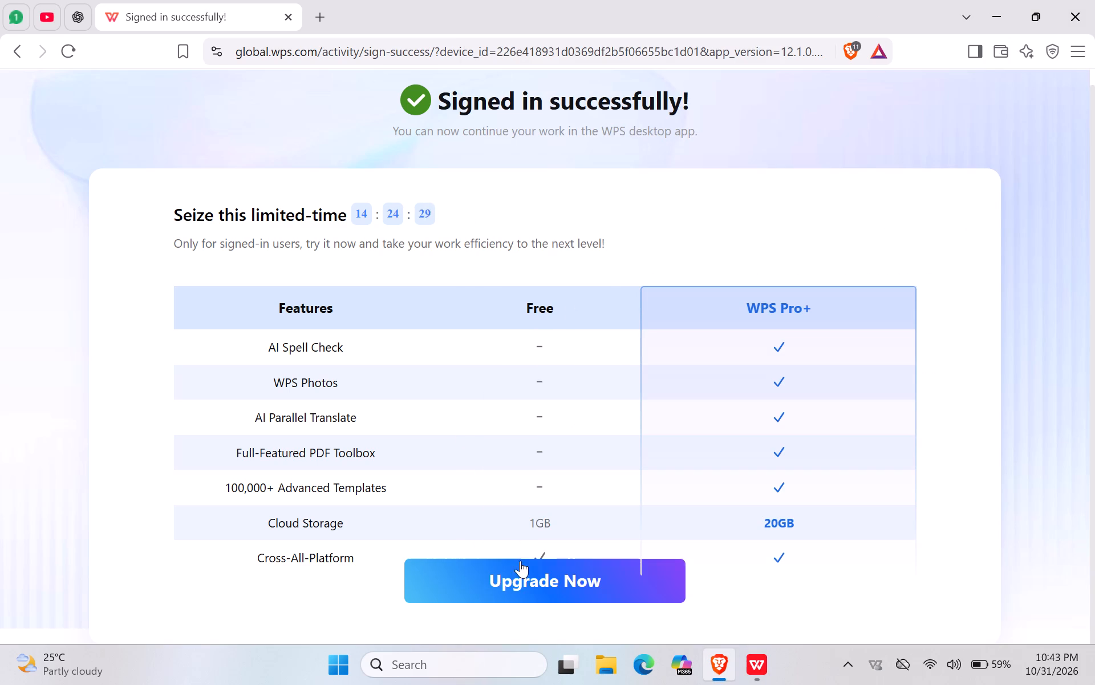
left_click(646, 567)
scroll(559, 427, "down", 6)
Minimize the Brave browser and close the CHAPTER 1.docx window.
left_click(991, 27)
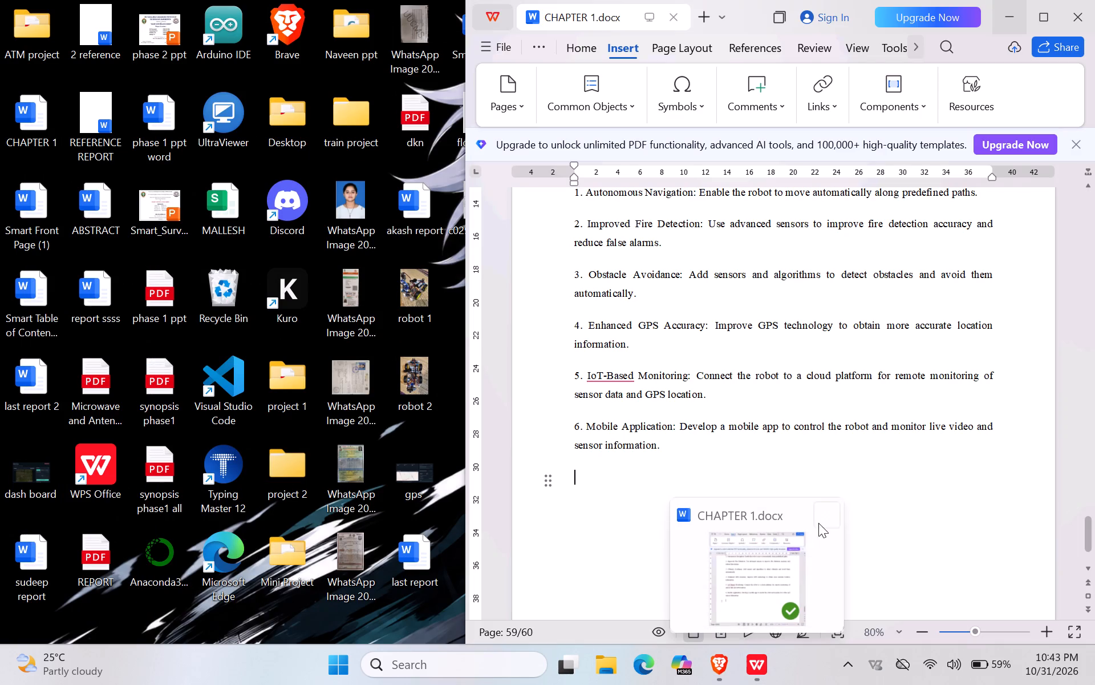
left_click(822, 515)
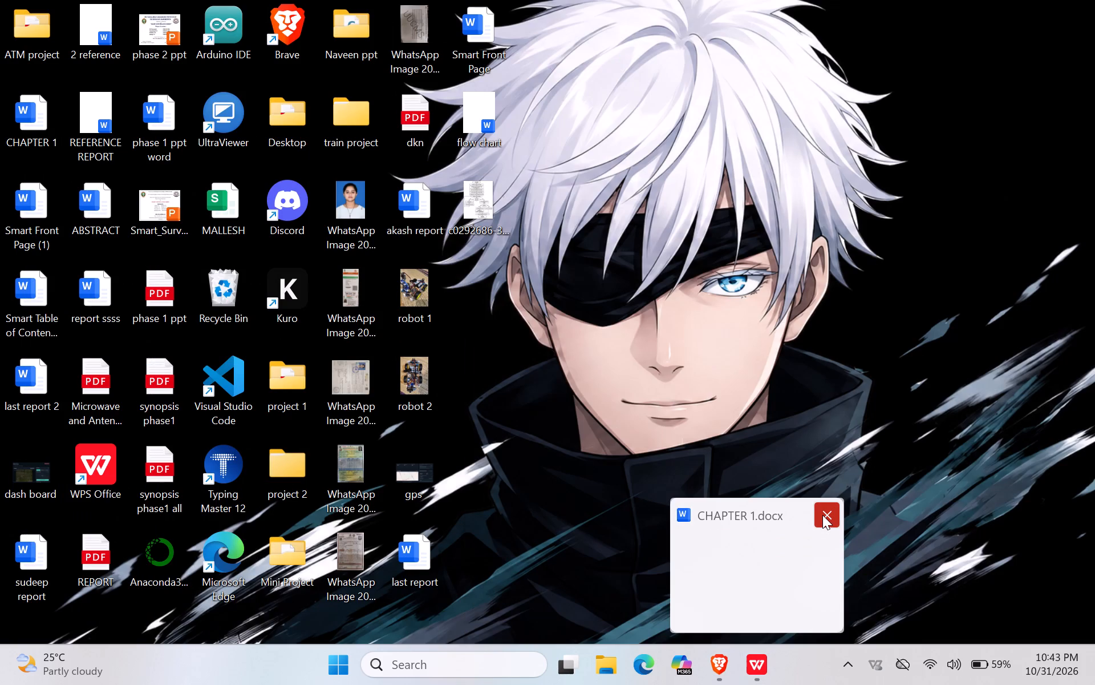
left_click(822, 515)
left_click(822, 515)
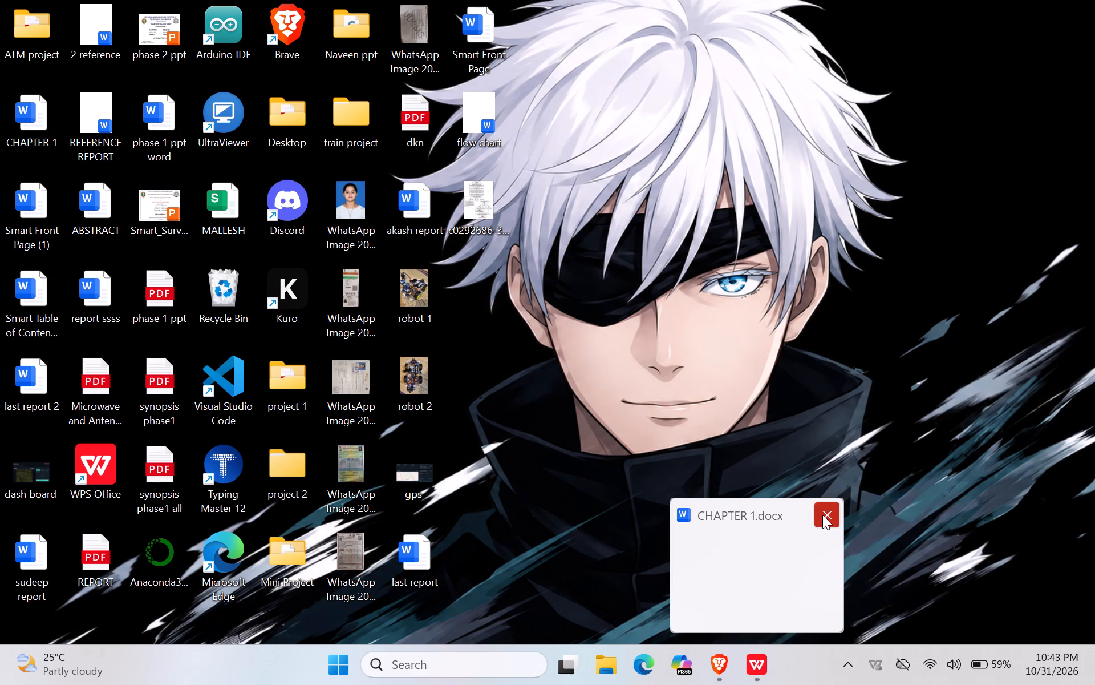
triple_click(822, 515)
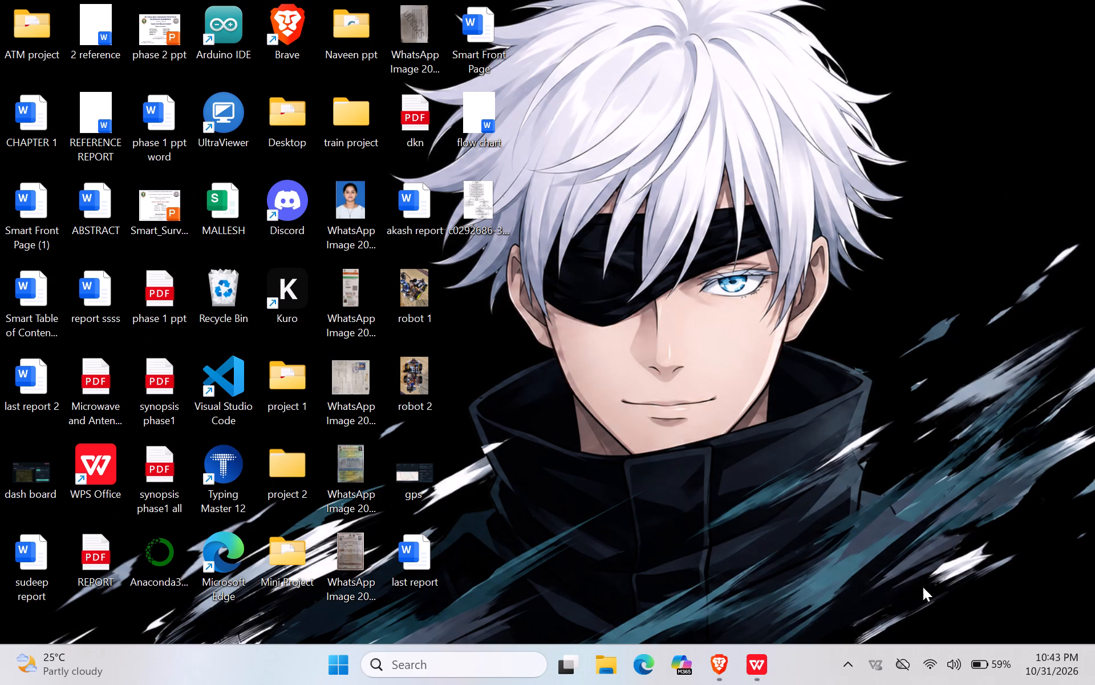
Refresh the desktop and reopen the CHAPTER 1 document from it in WPS Office.
right_click(709, 448)
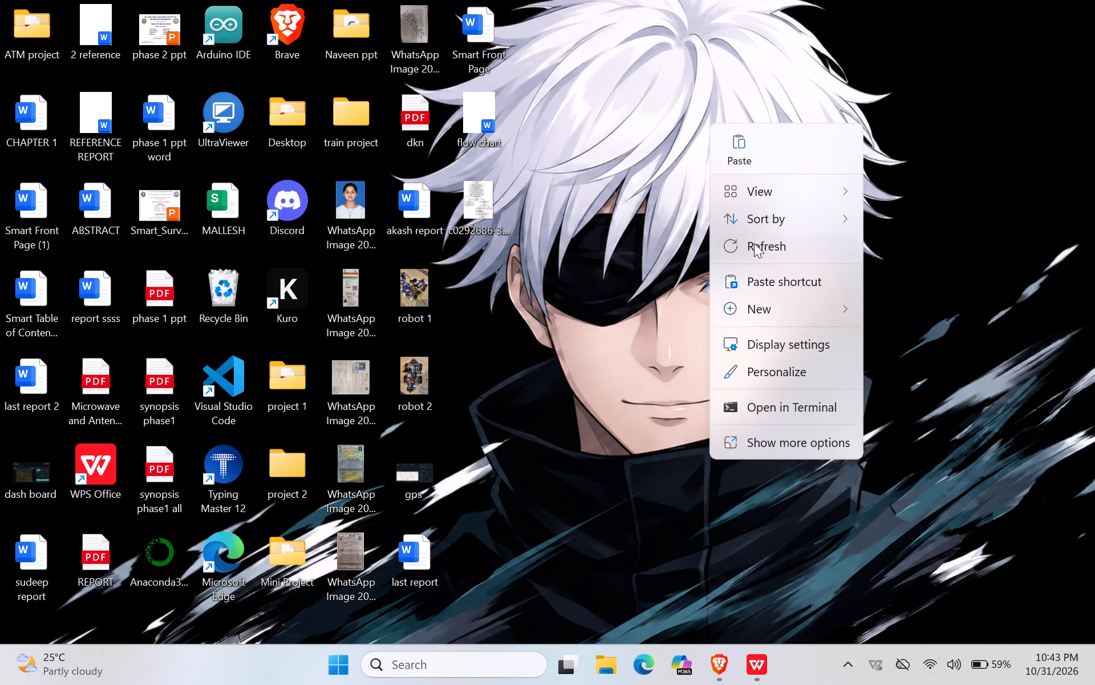
left_click(754, 243)
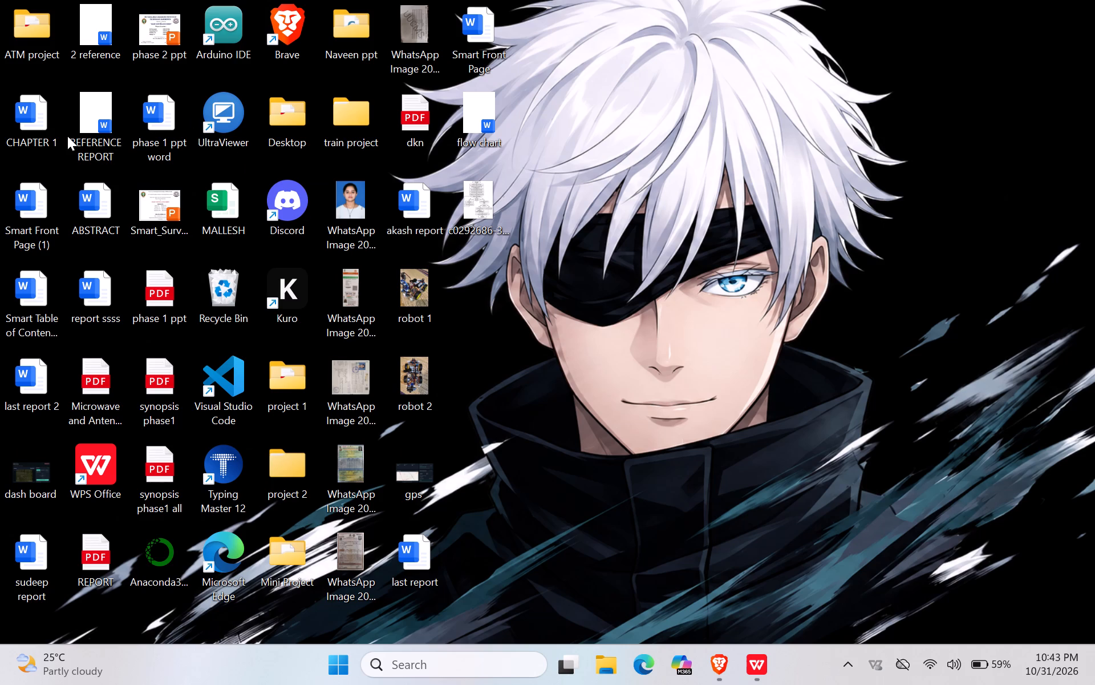
double_click(50, 132)
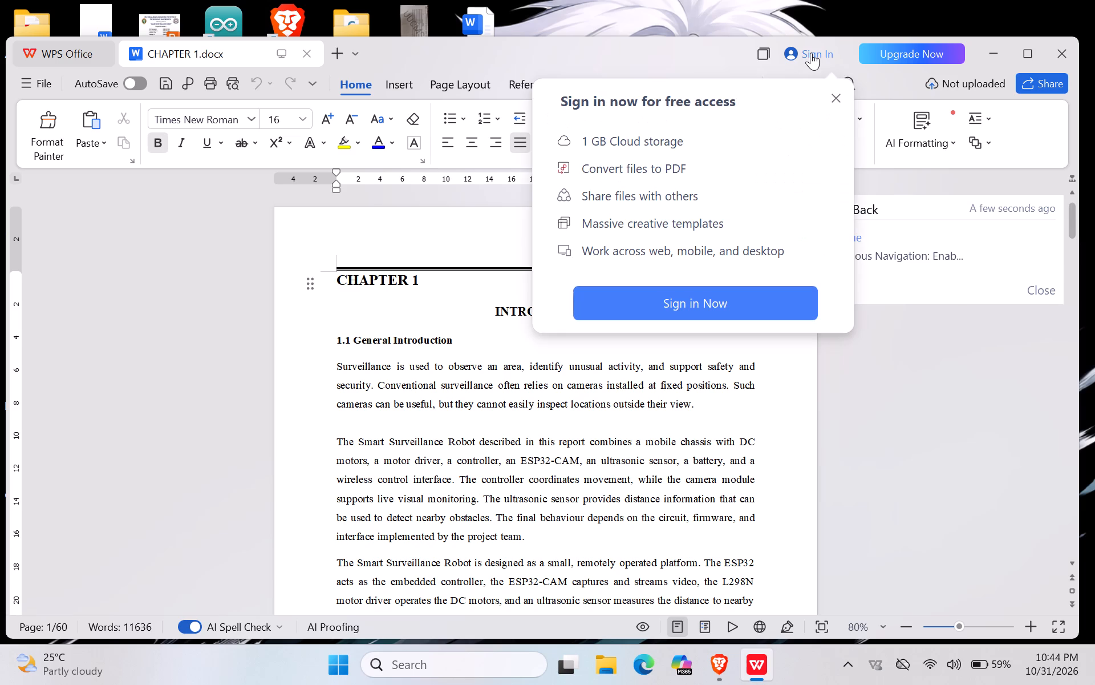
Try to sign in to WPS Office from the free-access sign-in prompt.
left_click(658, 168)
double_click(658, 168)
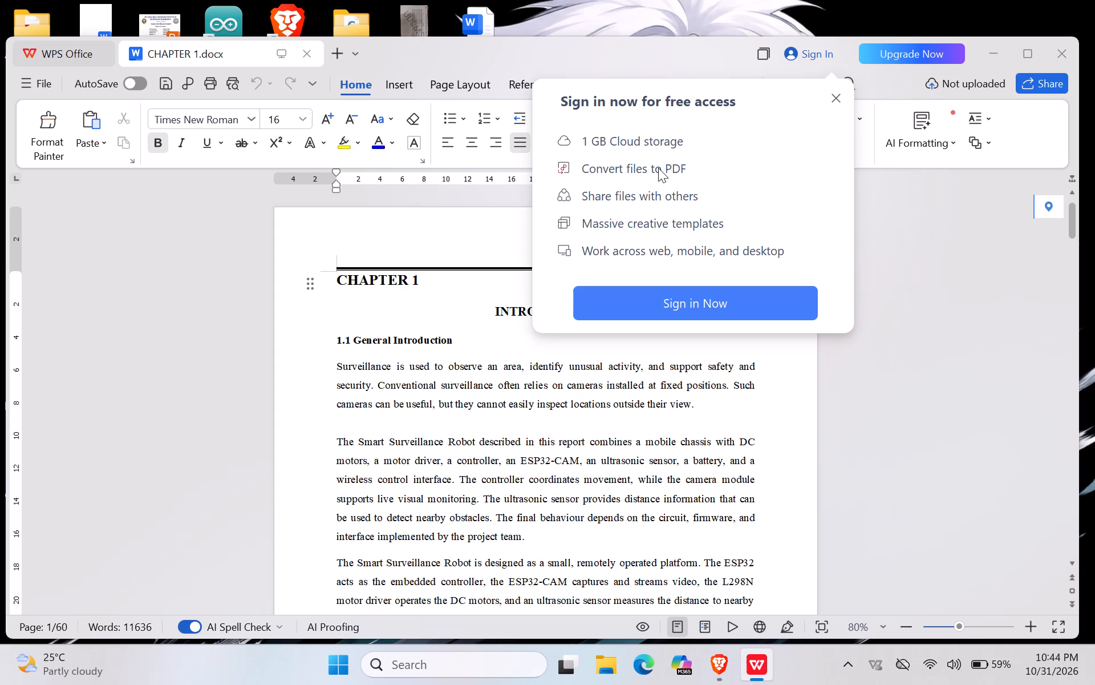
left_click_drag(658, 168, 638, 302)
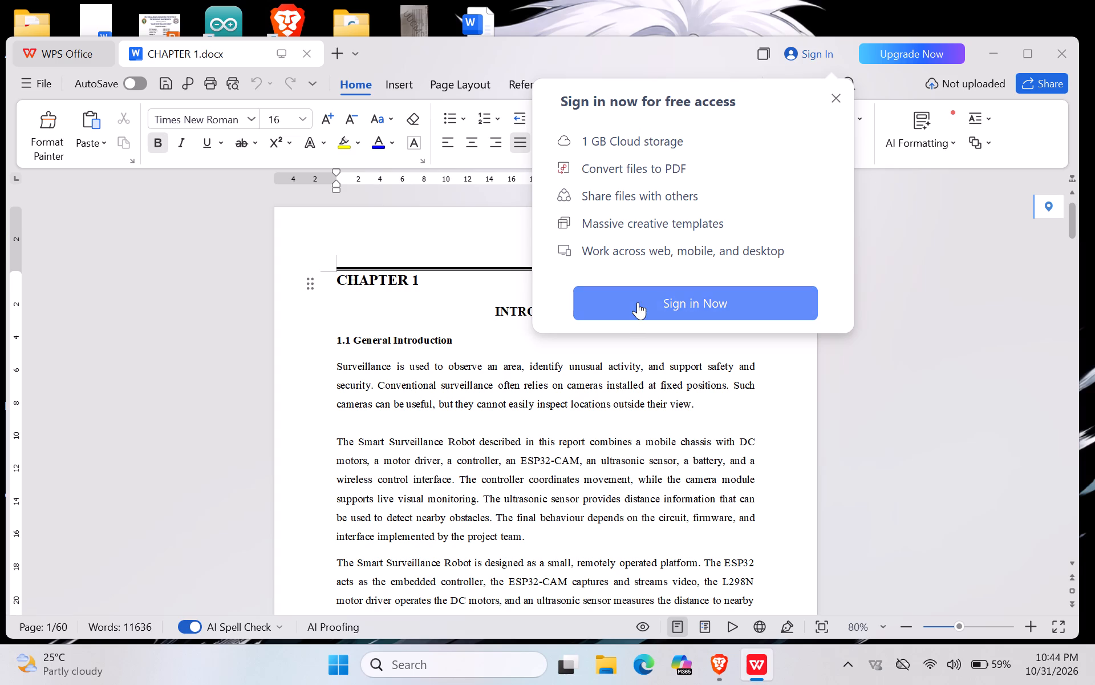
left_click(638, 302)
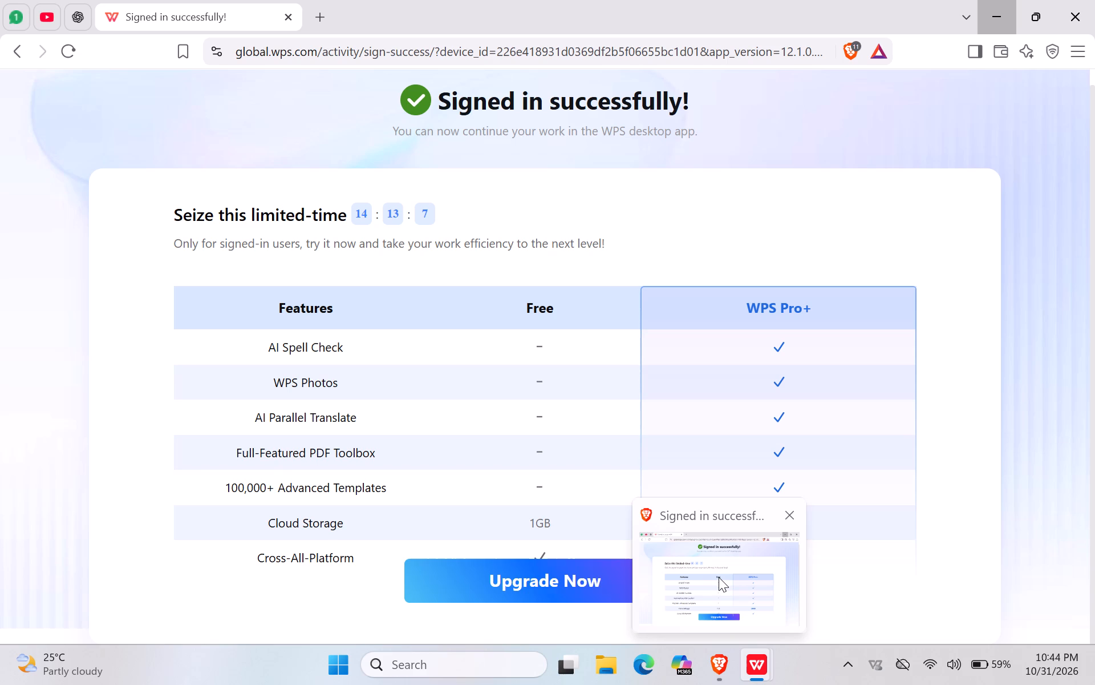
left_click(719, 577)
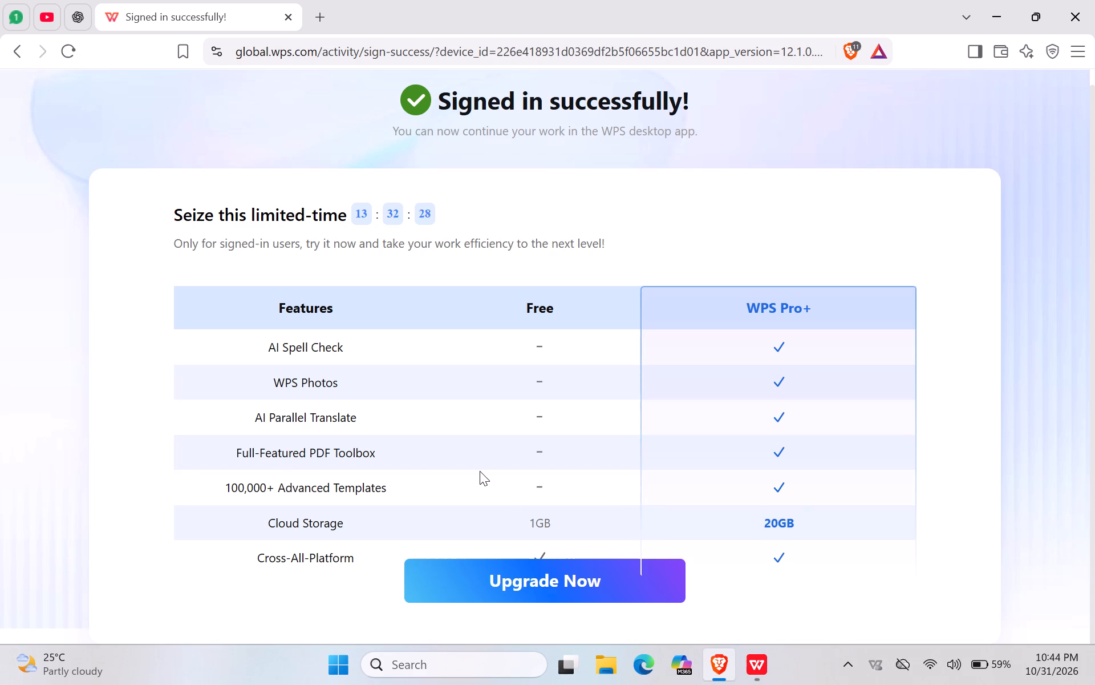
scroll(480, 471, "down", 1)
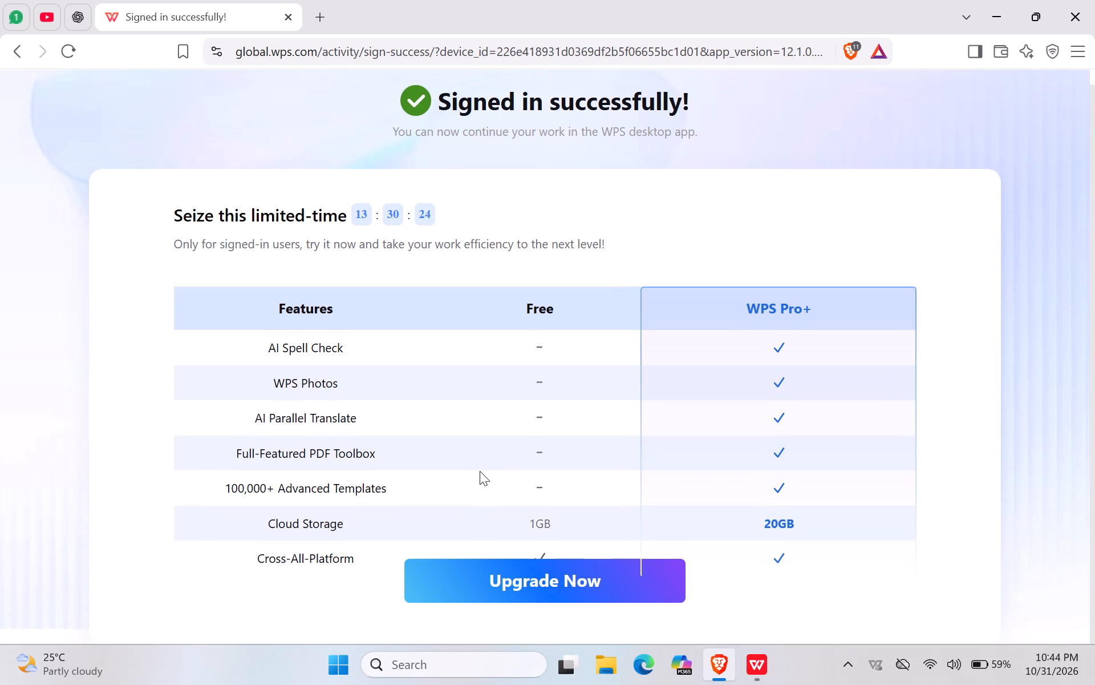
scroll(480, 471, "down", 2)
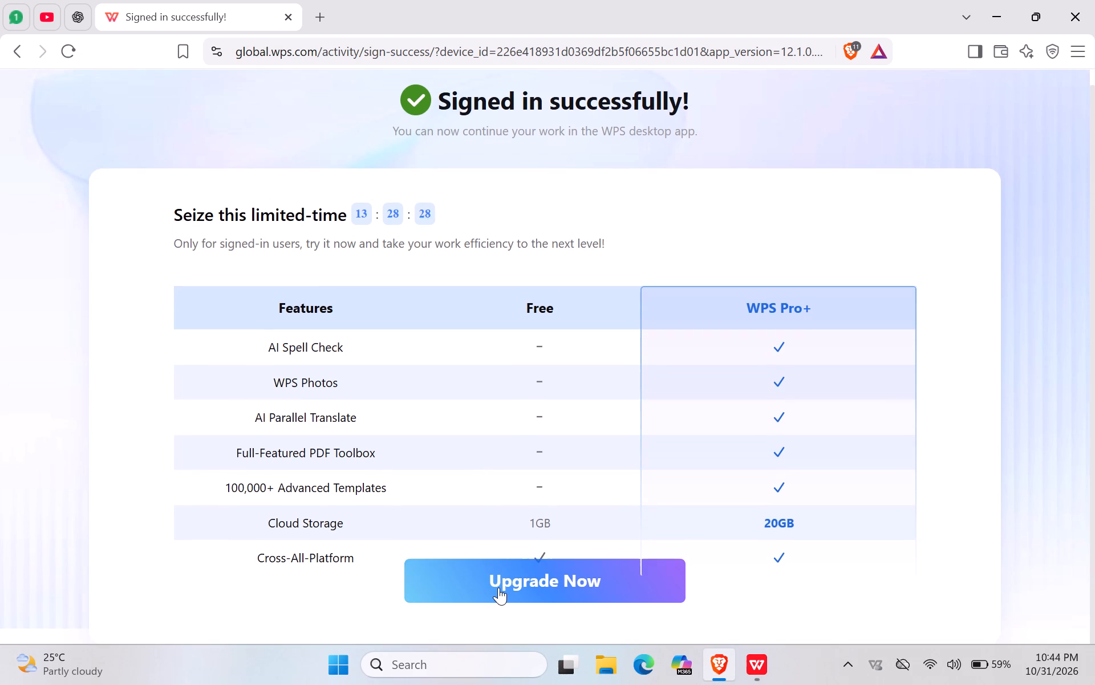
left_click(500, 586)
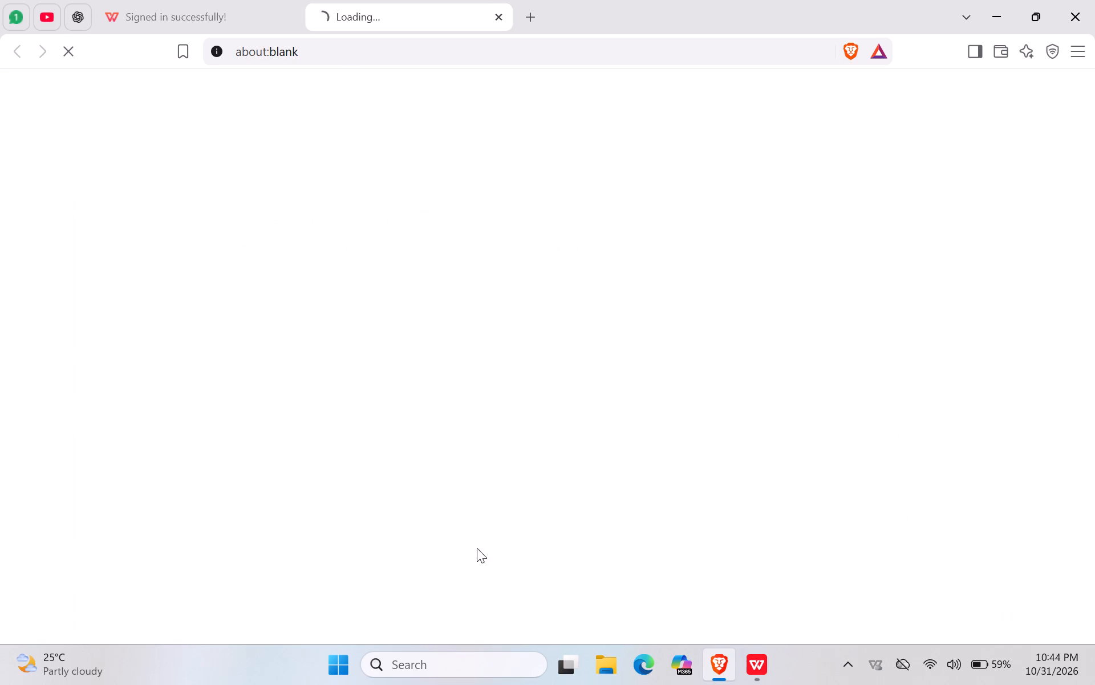
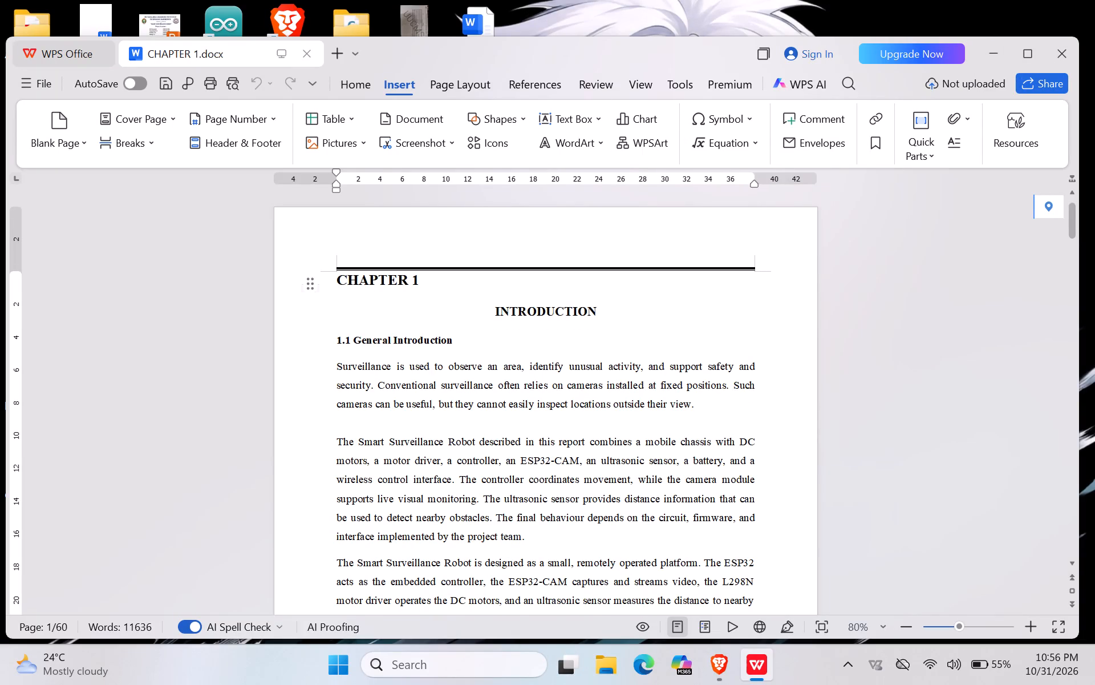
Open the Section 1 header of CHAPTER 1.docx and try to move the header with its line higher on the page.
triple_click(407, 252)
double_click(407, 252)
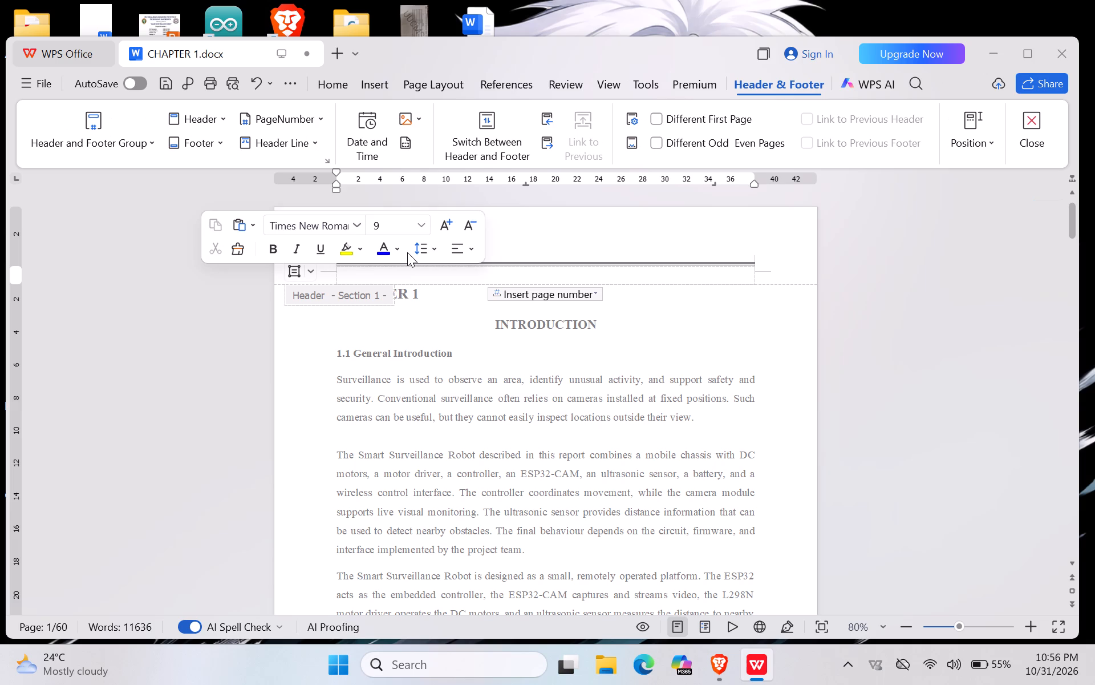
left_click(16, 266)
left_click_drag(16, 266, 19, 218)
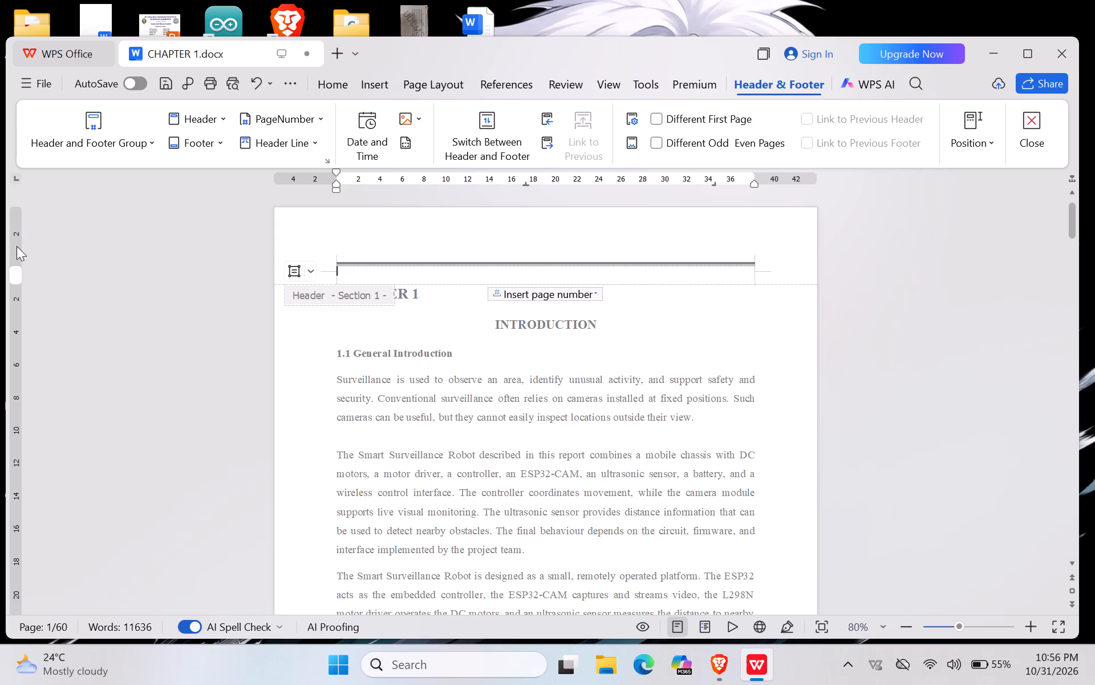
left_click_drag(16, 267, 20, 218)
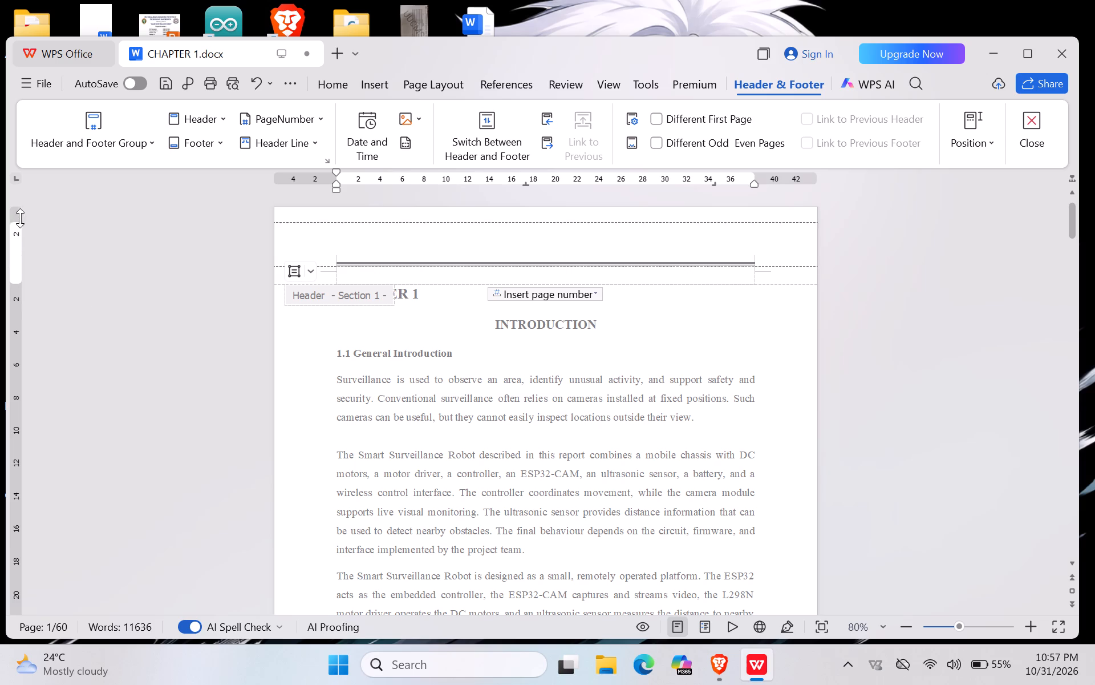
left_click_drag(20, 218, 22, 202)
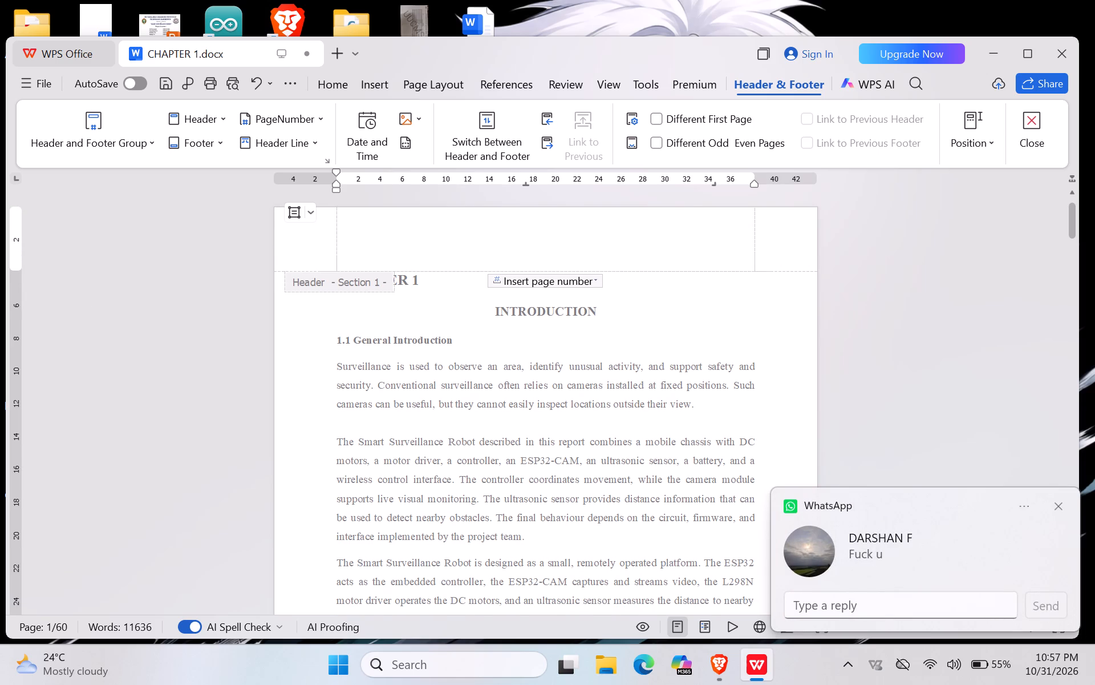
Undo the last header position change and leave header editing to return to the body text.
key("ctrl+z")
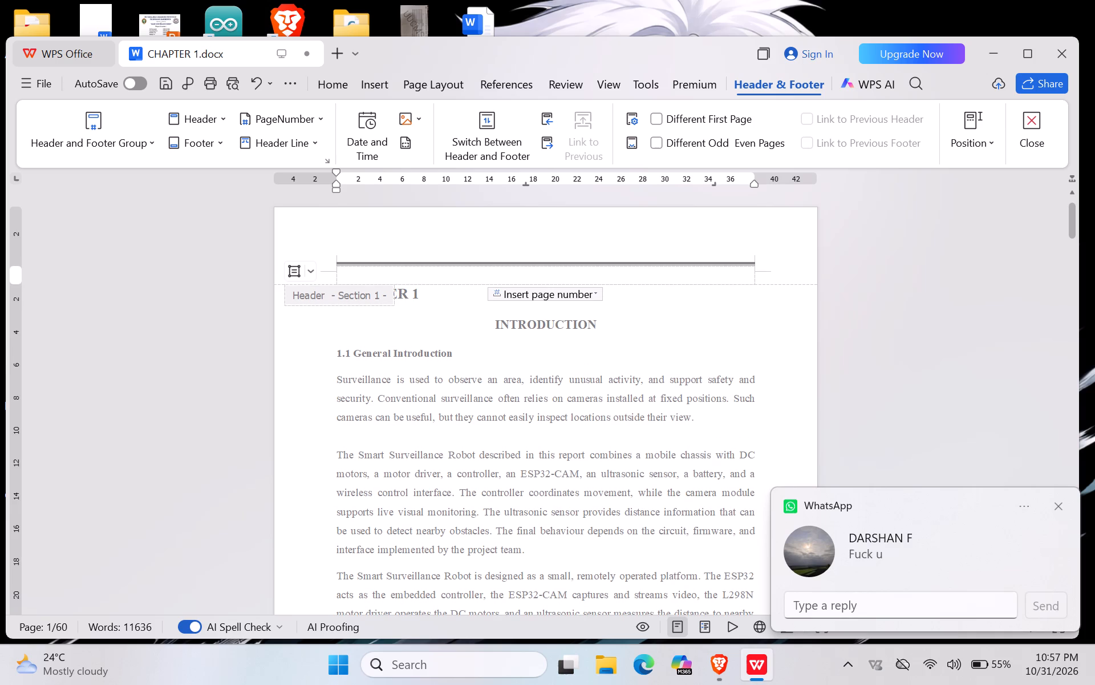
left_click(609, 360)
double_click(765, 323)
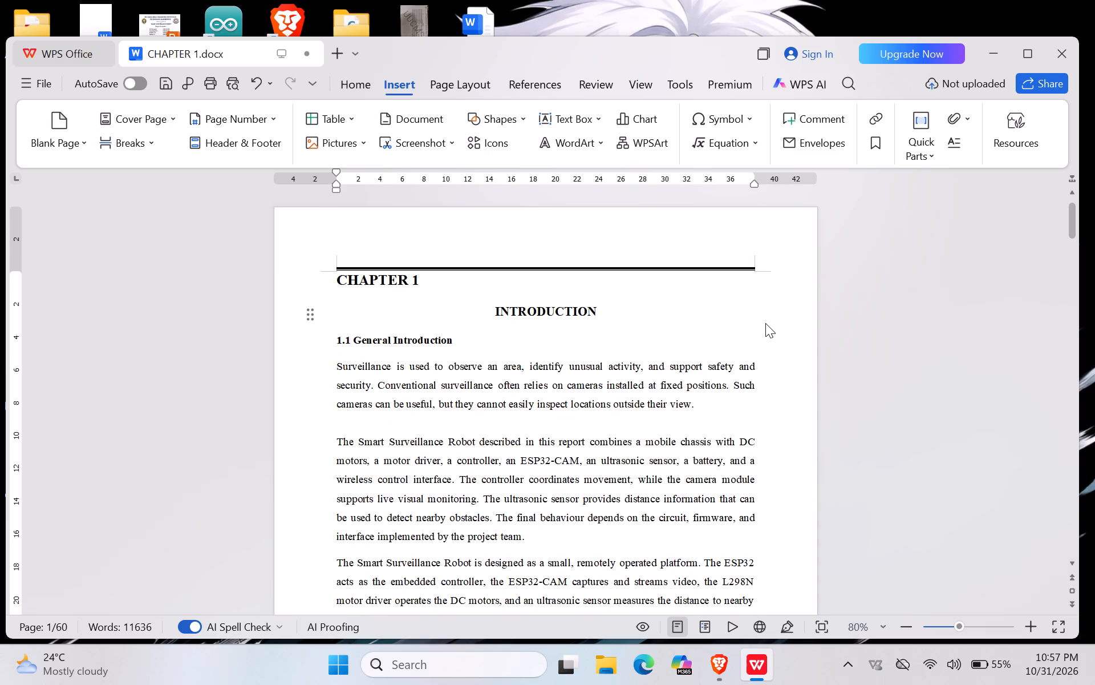
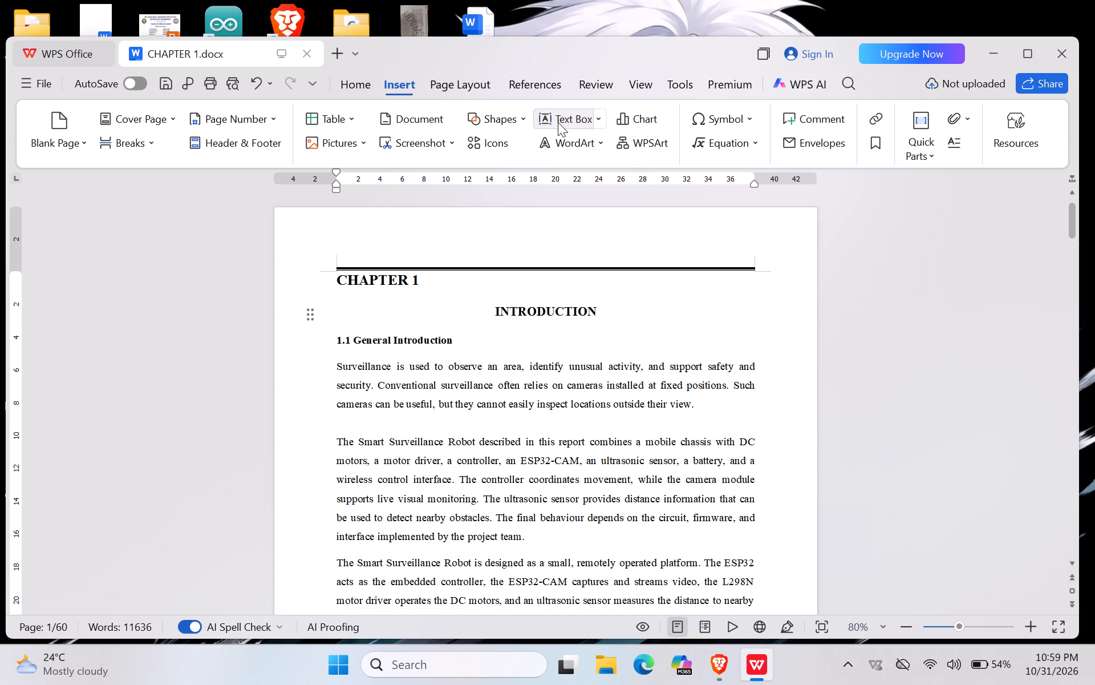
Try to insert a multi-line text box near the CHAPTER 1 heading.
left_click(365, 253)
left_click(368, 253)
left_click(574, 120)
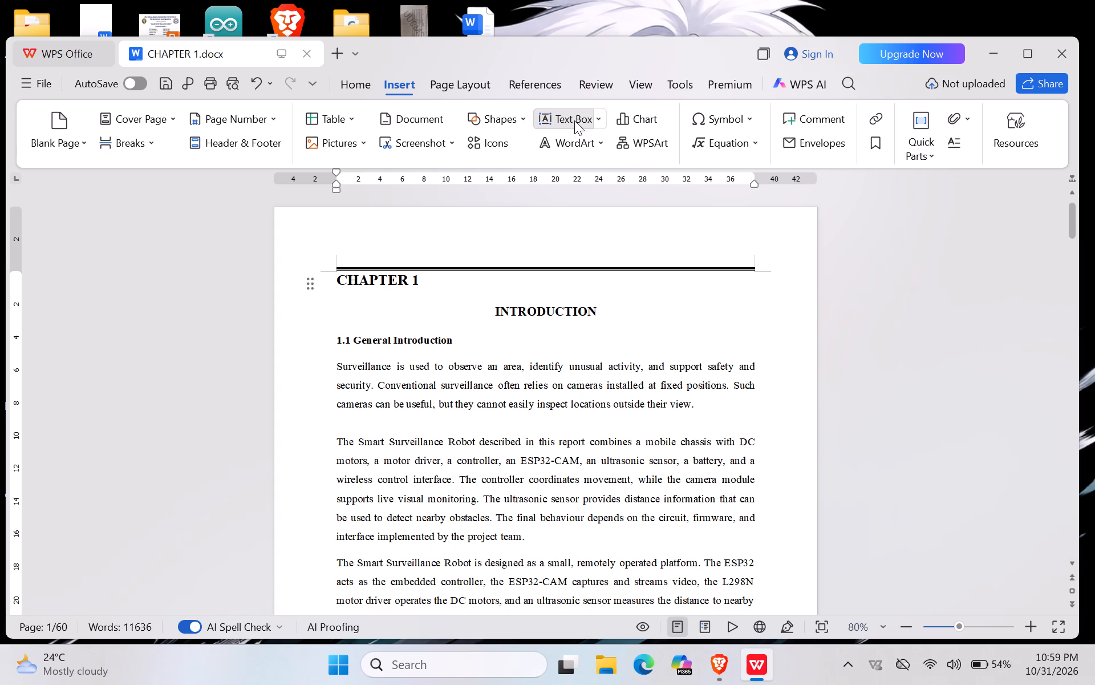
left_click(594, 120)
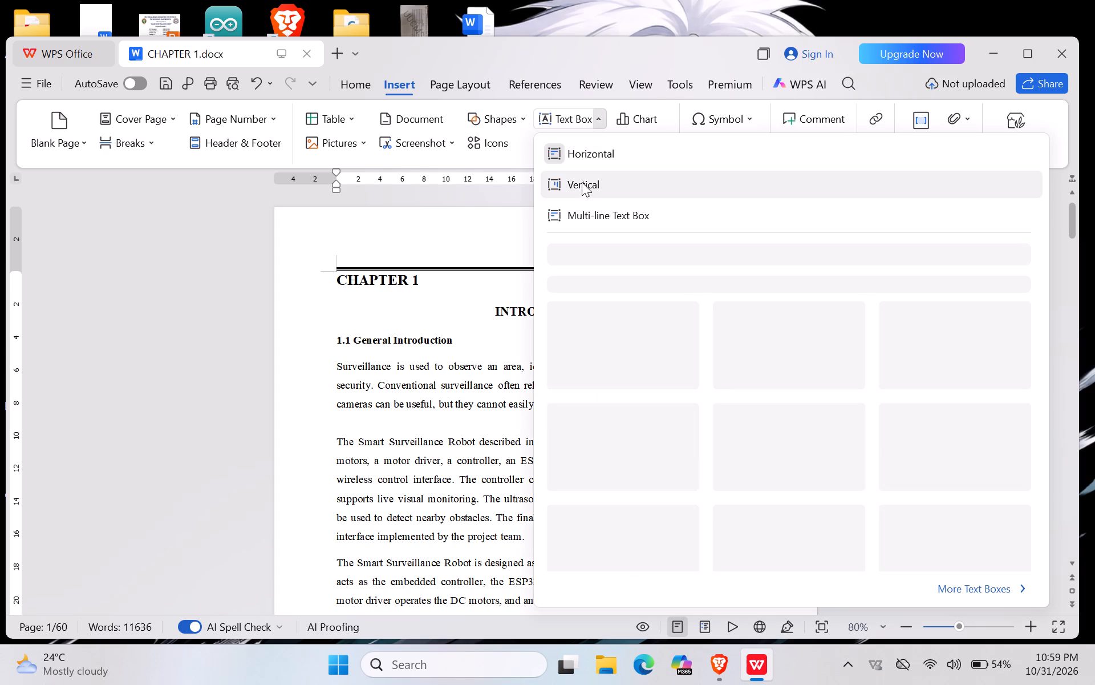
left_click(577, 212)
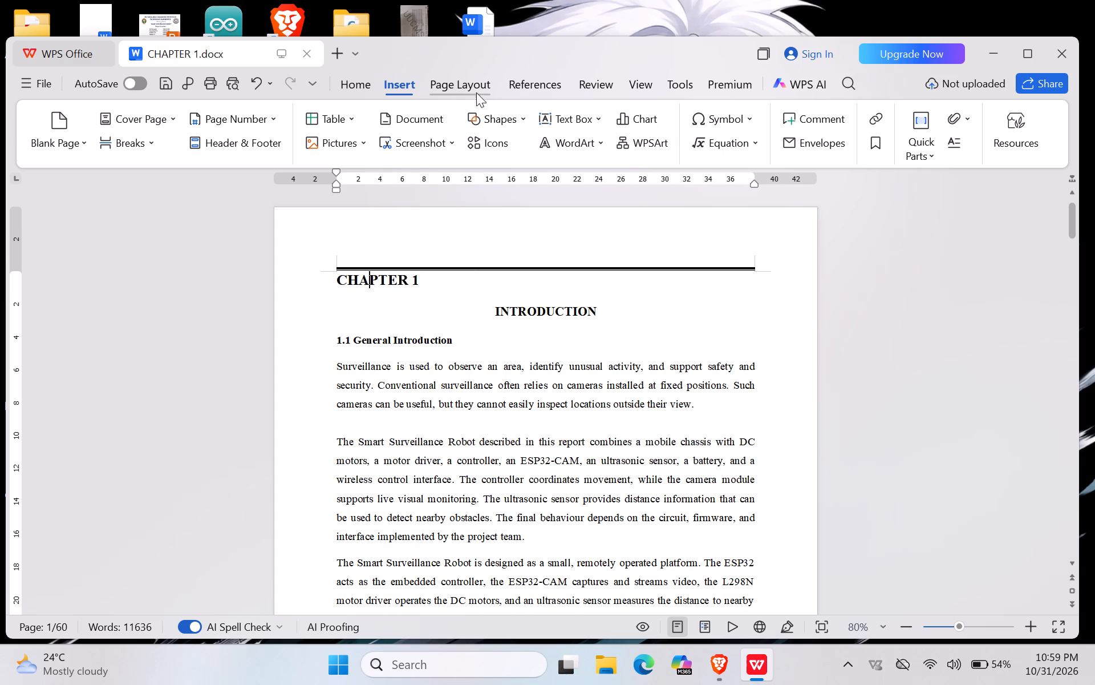
Set the page border colour to black, apply it to the whole document, and check the first page.
left_click(516, 80)
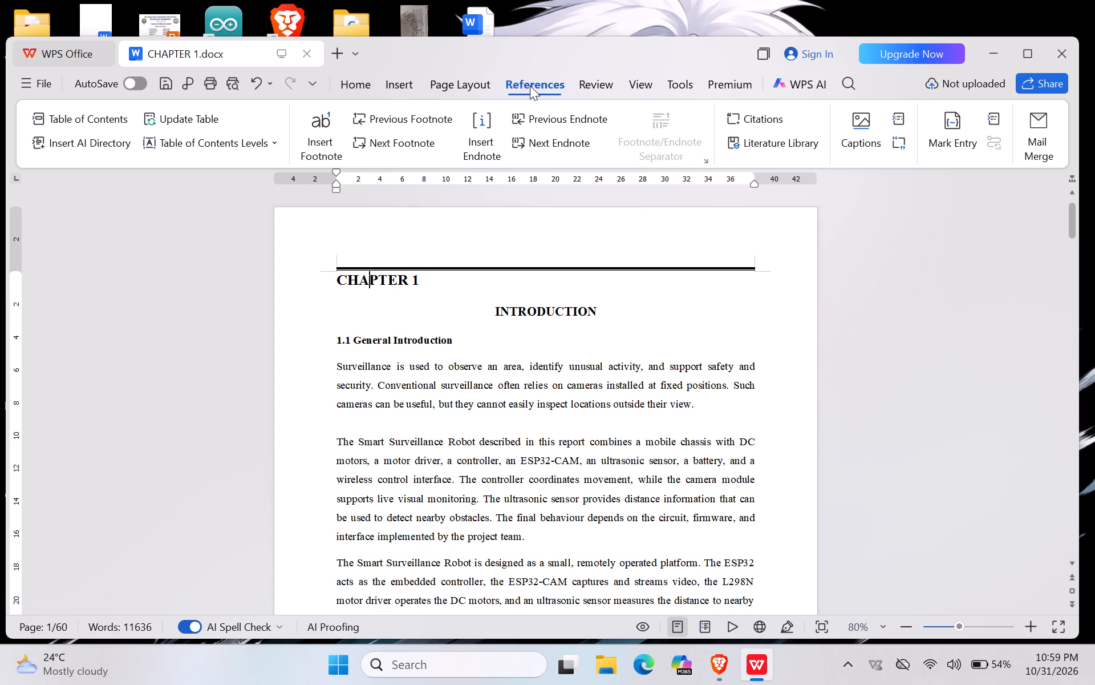
left_click(471, 94)
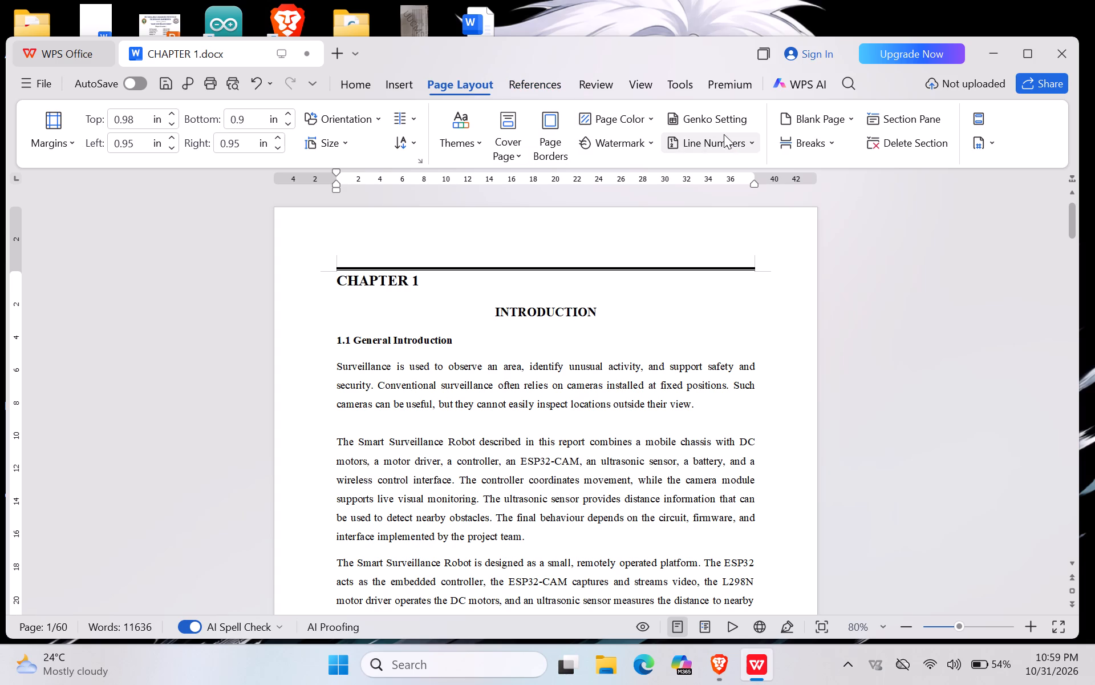
left_click(549, 154)
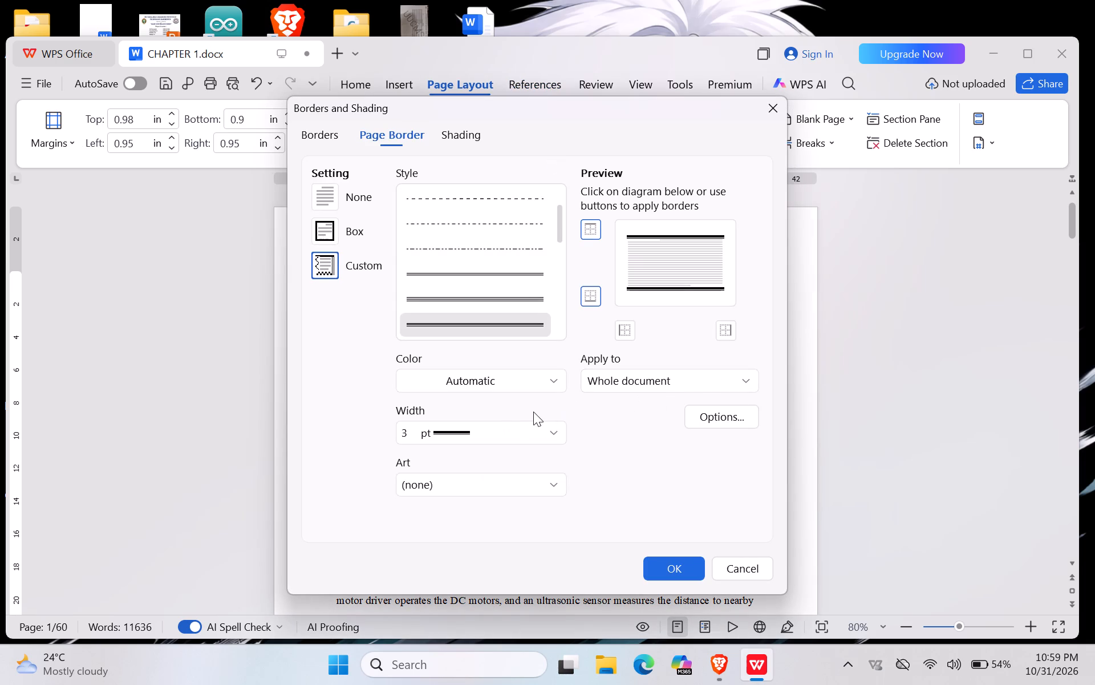
left_click(481, 378)
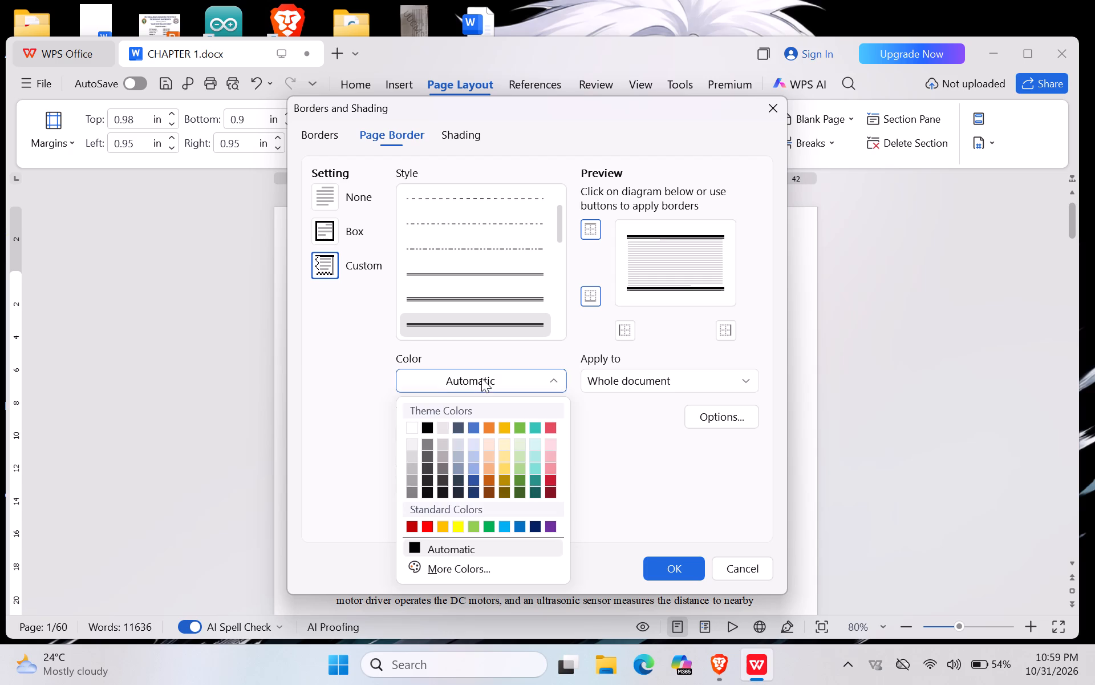
left_click(424, 429)
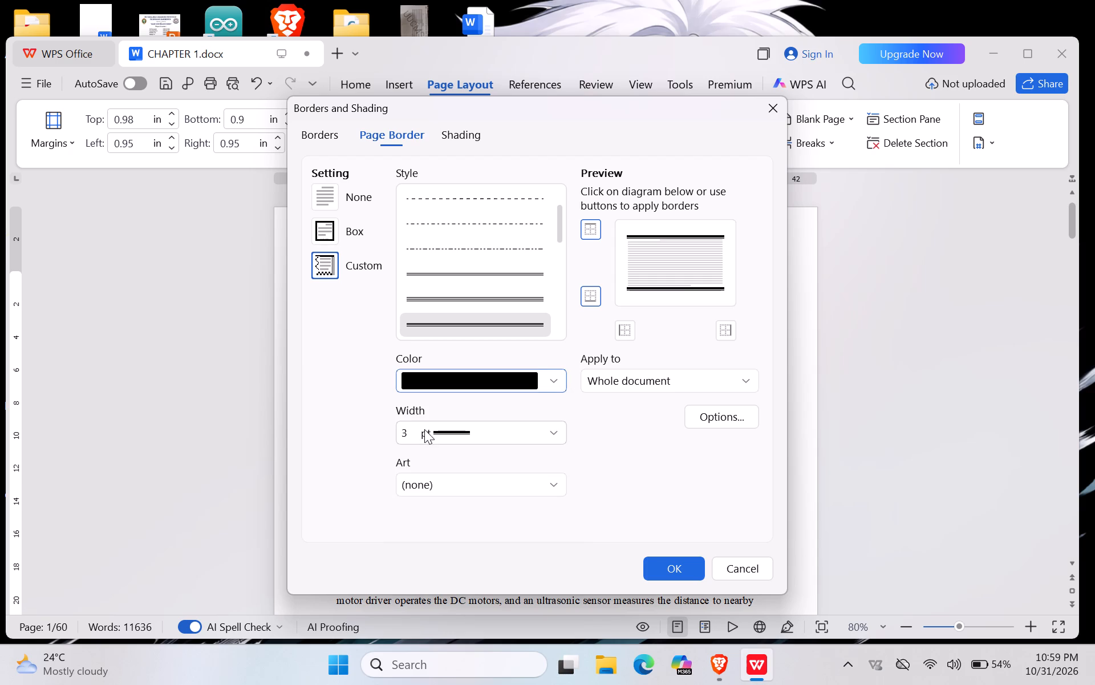
left_click(656, 388)
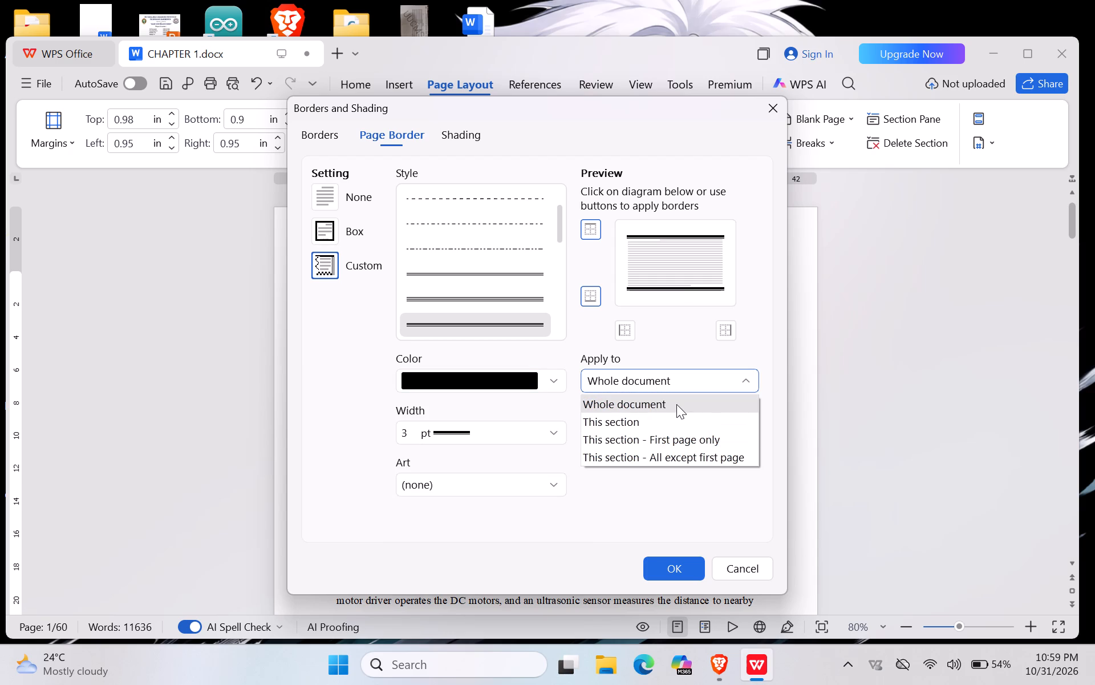
left_click(676, 404)
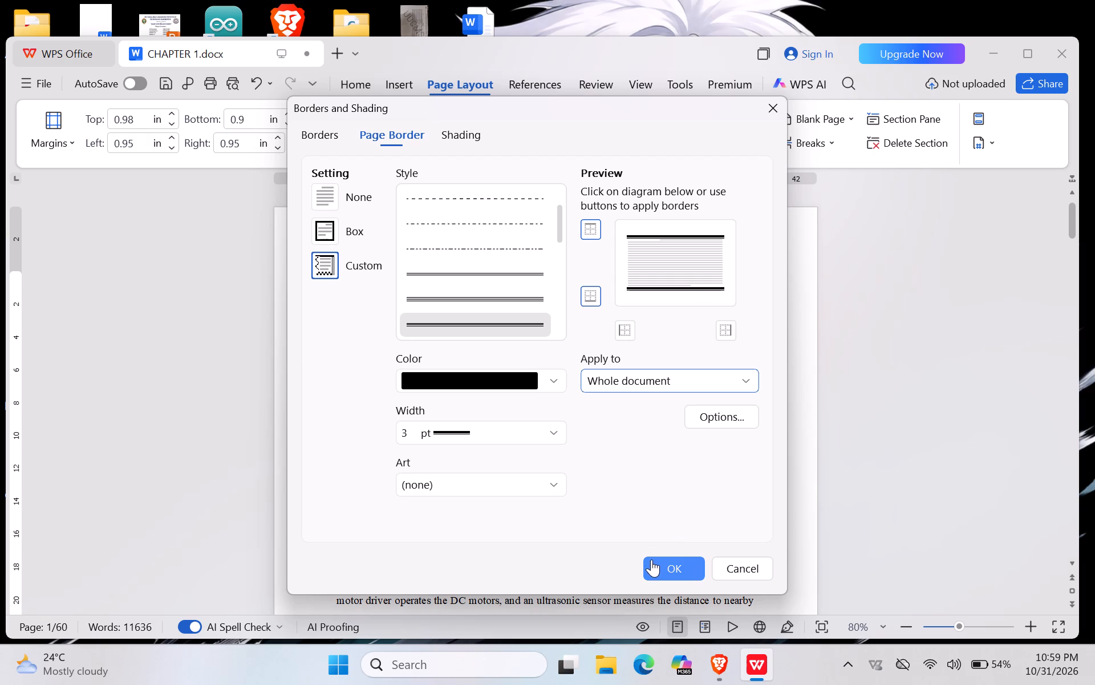
left_click(654, 561)
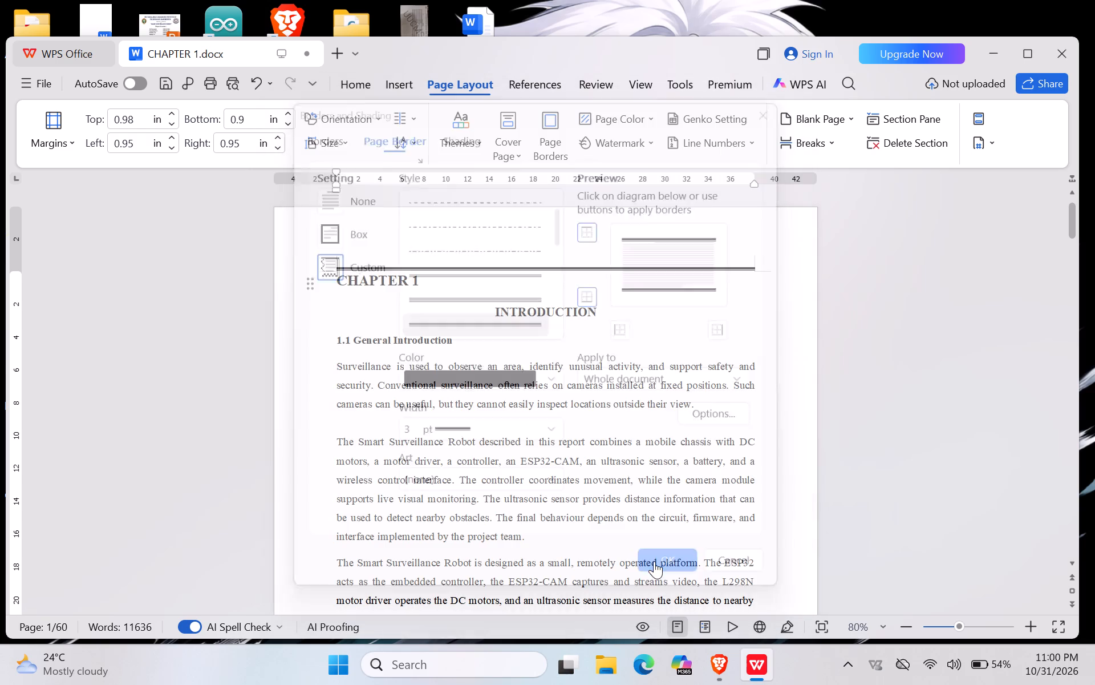
scroll(914, 441, "down", 2)
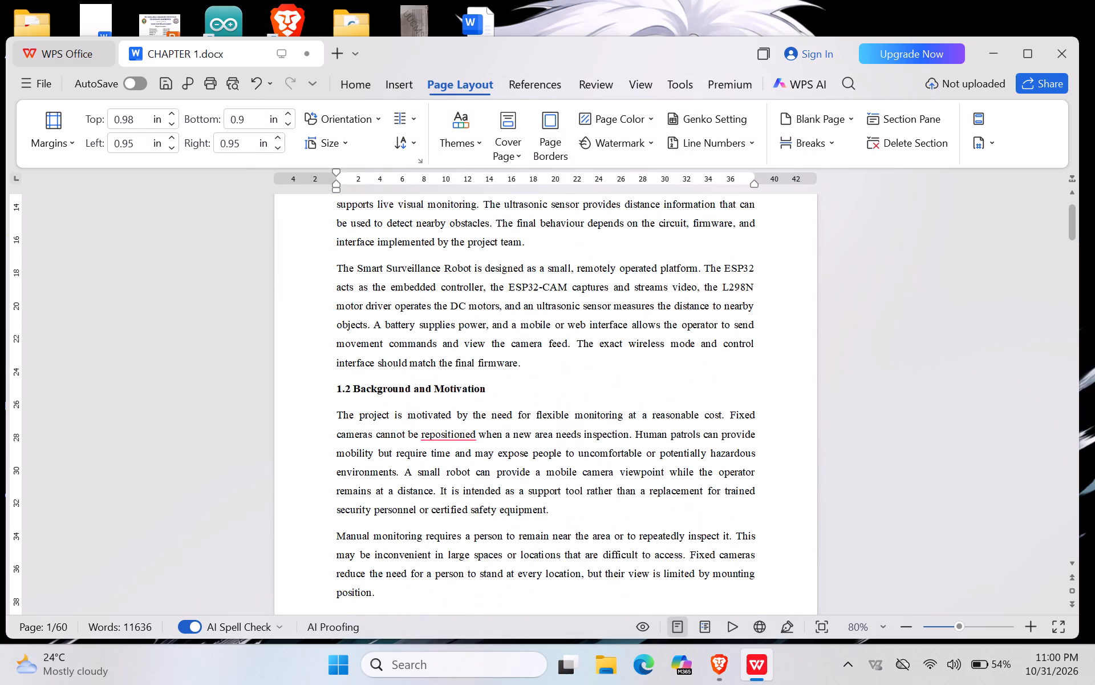
scroll(914, 441, "down", 2)
scroll(914, 441, "up", 5)
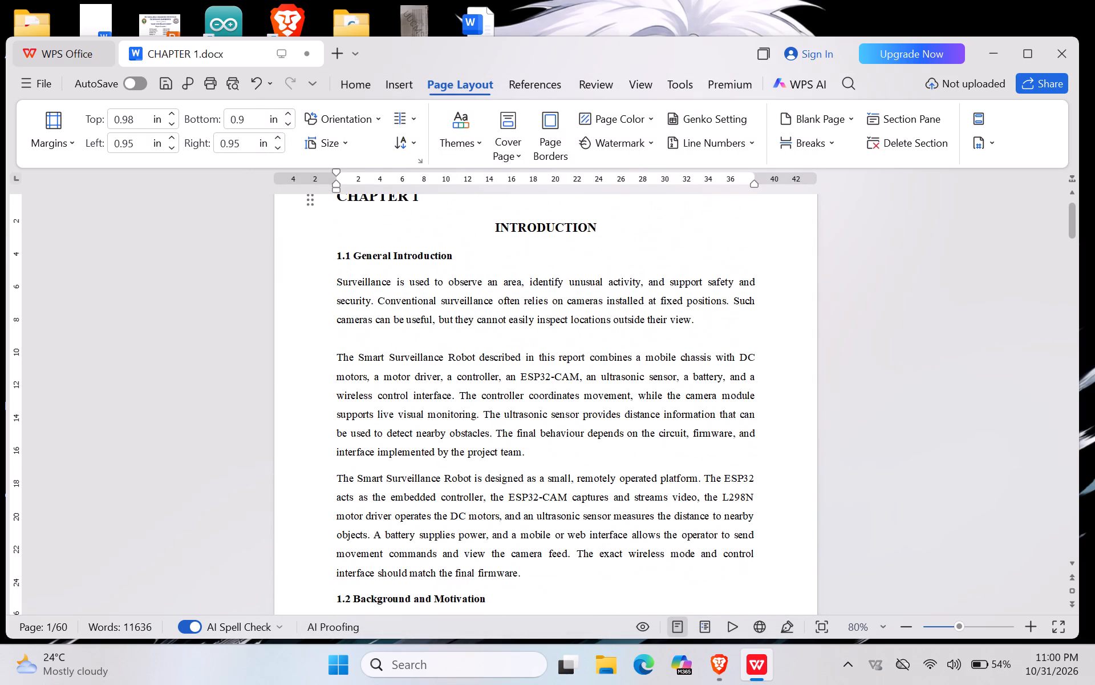
scroll(914, 441, "up", 1)
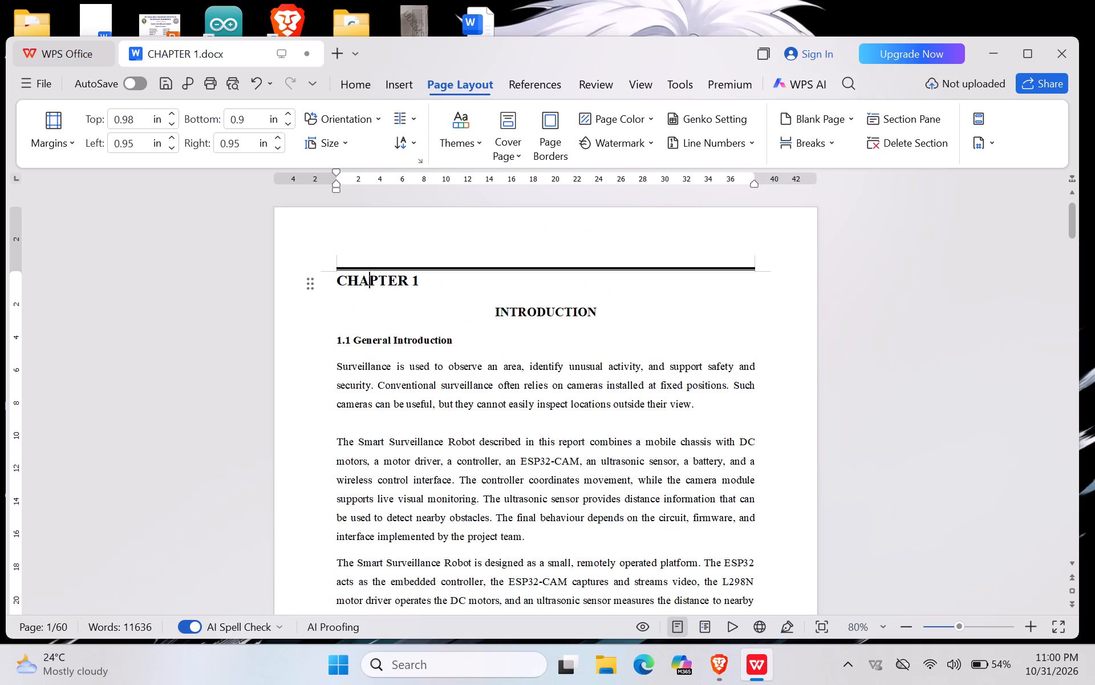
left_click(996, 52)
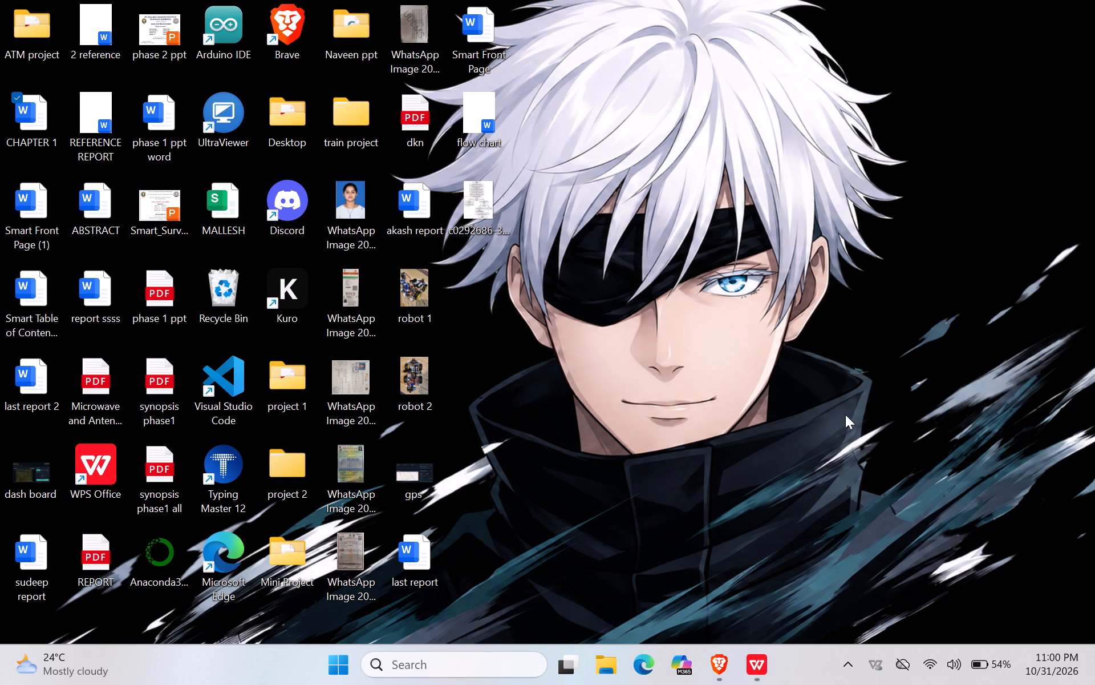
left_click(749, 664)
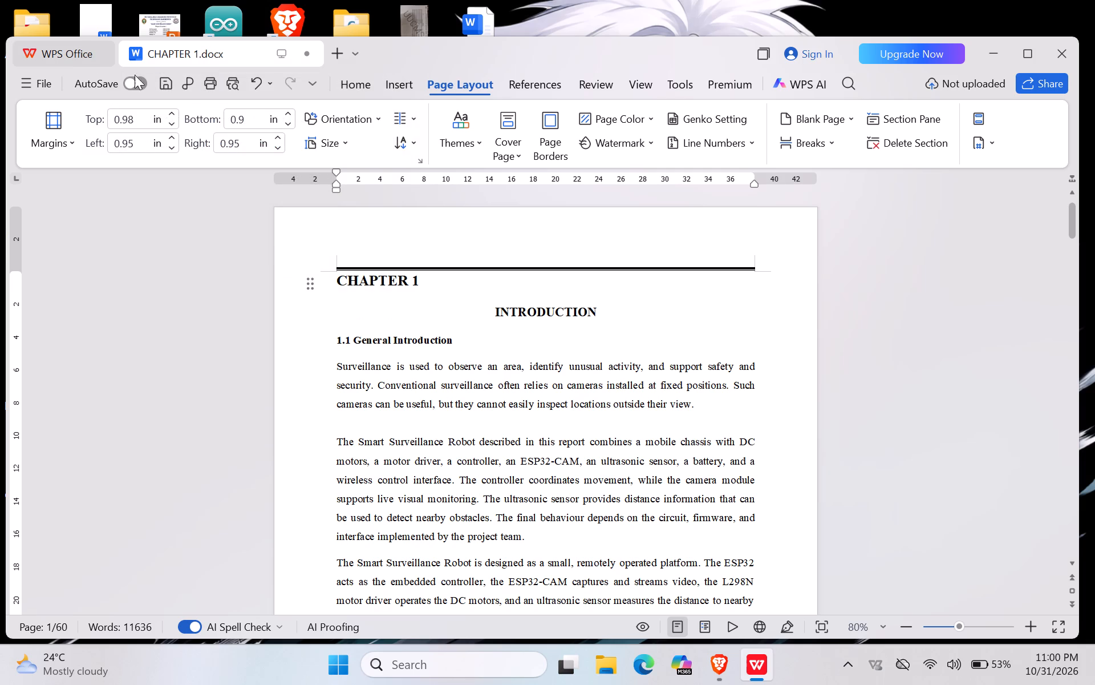
Export CHAPTER 1.docx to PDF.
left_click(34, 81)
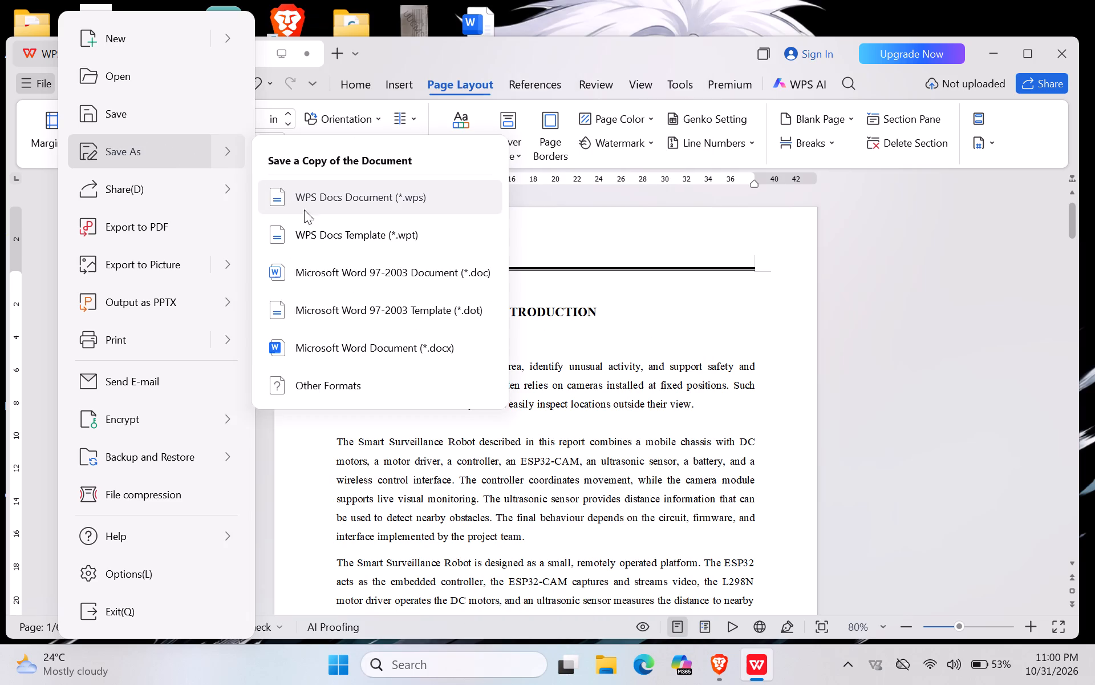
scroll(305, 260, "down", 1)
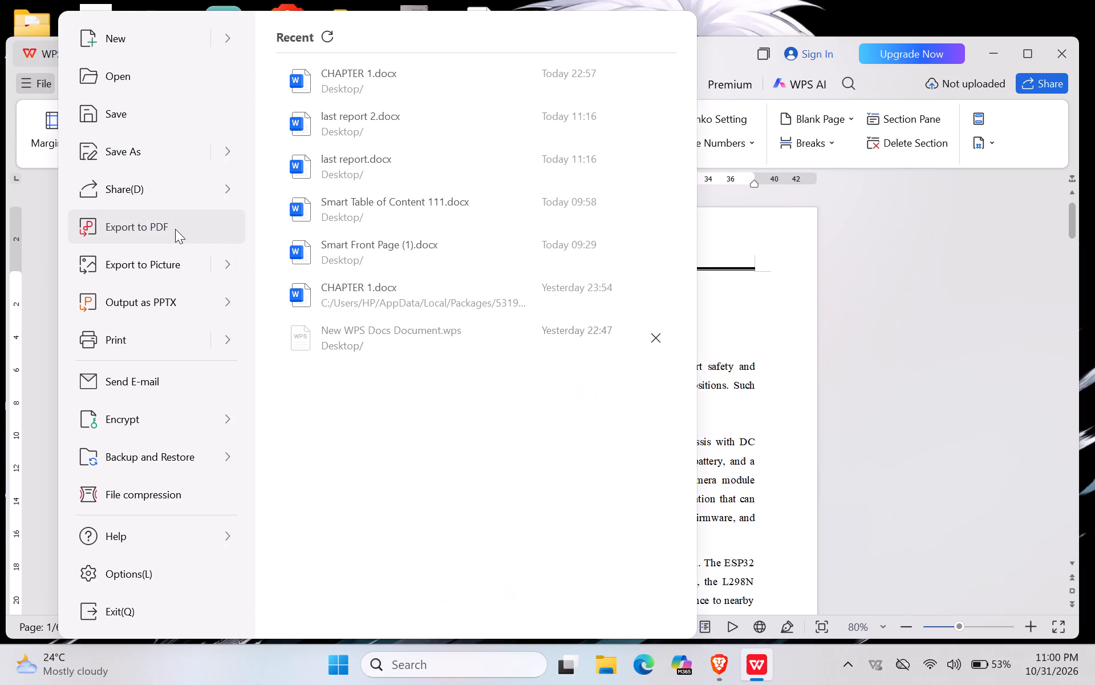
left_click(175, 229)
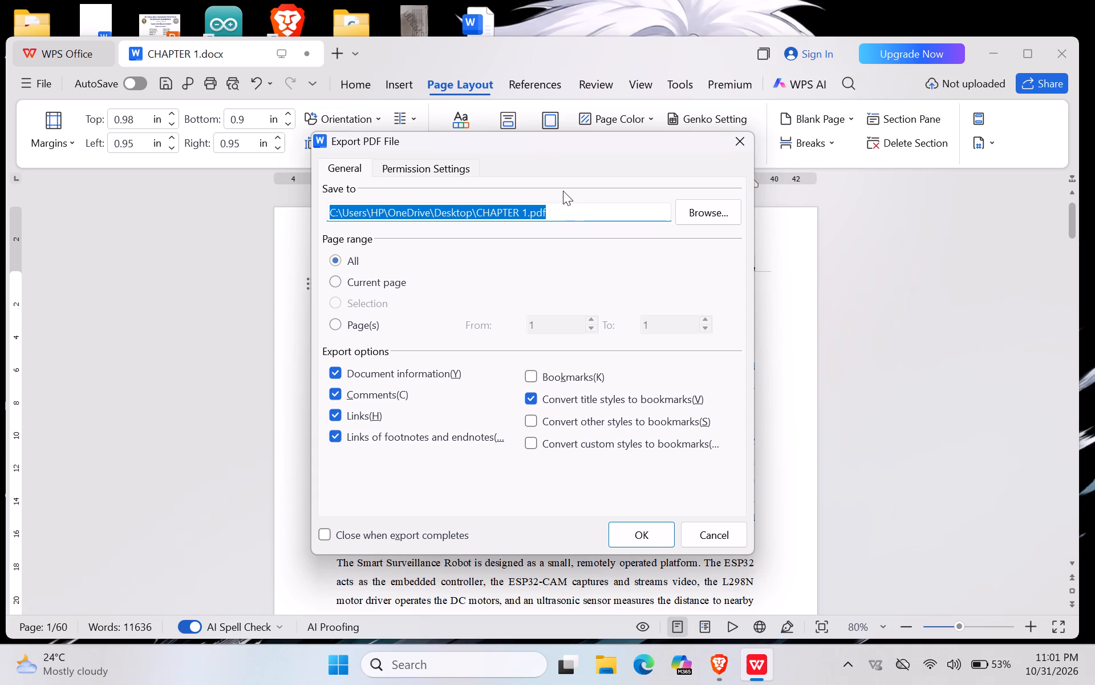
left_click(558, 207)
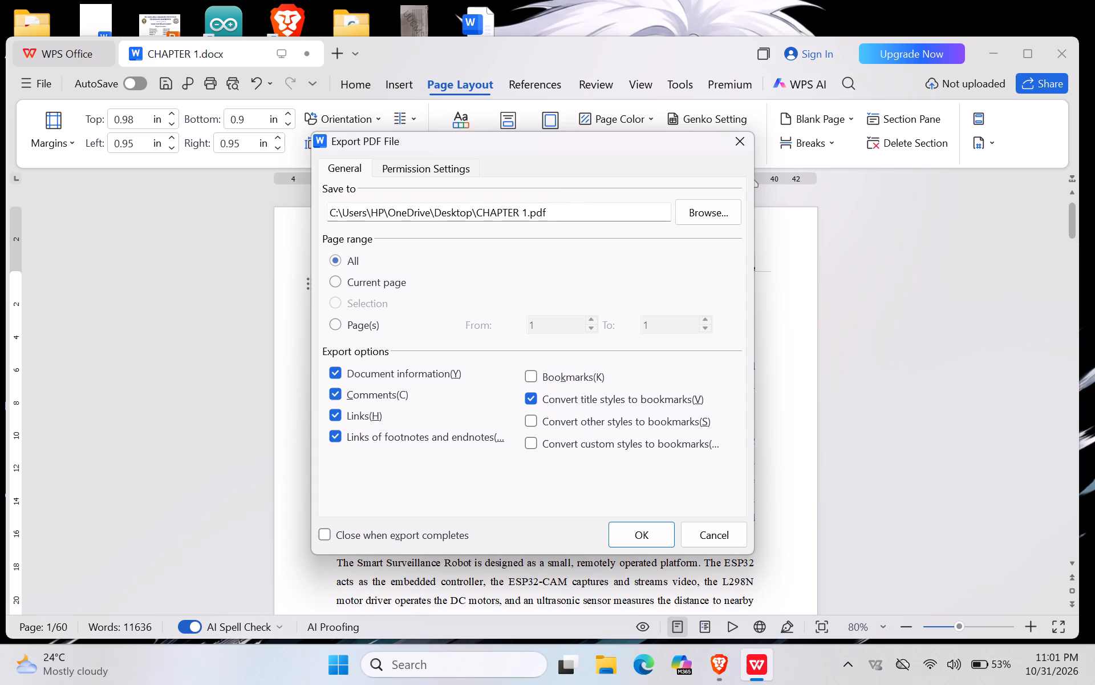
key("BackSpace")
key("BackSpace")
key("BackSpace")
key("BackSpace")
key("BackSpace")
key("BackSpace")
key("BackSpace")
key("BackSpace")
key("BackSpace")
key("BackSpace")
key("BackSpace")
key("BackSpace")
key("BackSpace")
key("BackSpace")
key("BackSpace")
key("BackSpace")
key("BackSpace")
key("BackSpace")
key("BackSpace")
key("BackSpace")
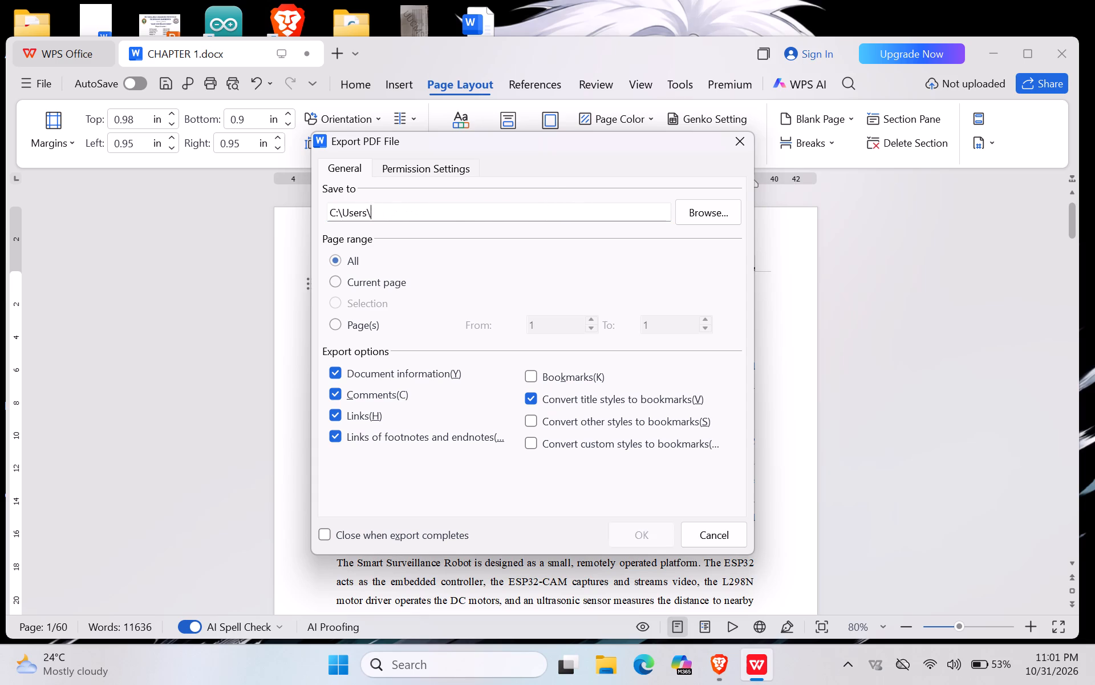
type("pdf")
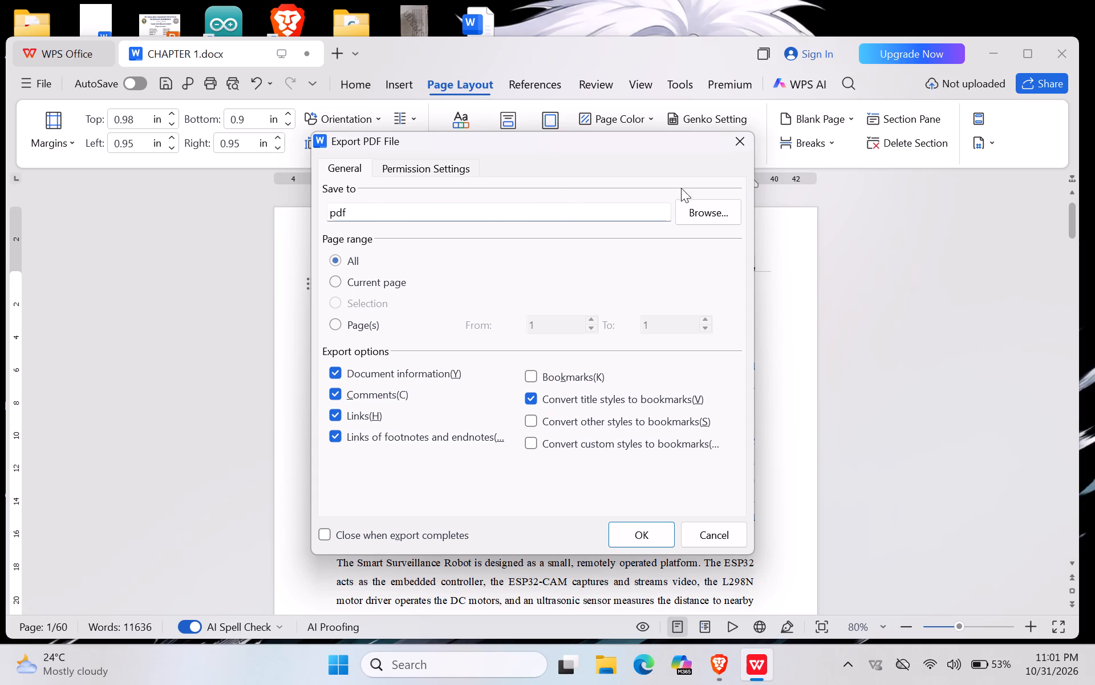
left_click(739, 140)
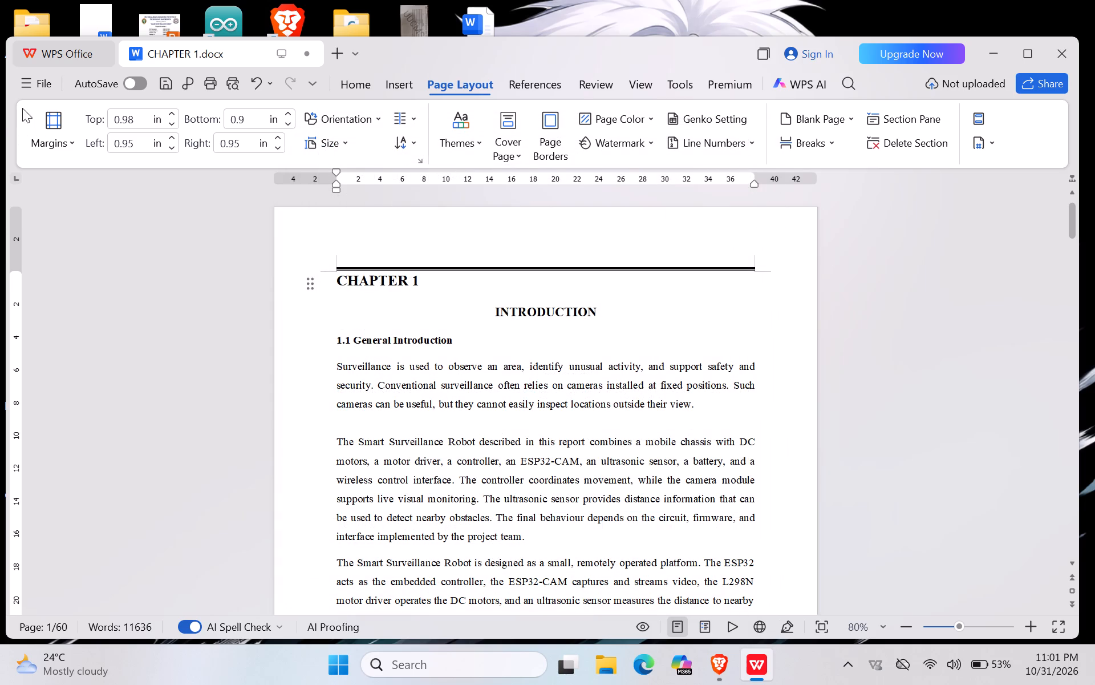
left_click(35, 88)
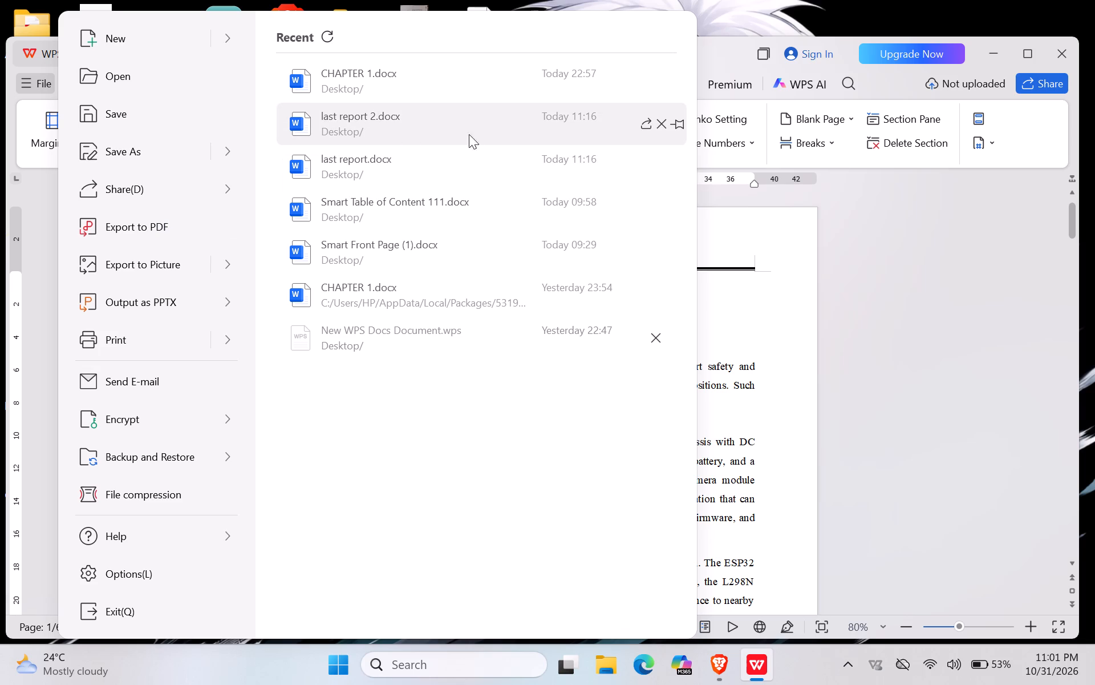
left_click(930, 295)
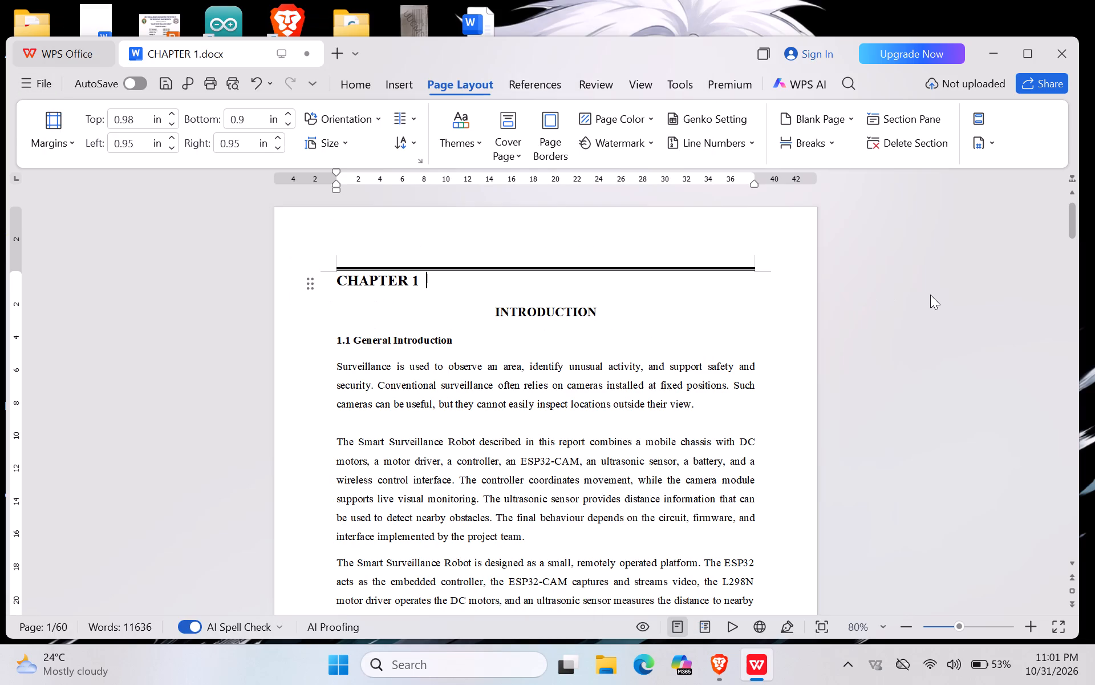
Save the changes to CHAPTER 1.docx.
key("ctrl+s")
key("ctrl+s")
Review the report's pages and their border lines from Chapter 1 through the start of Chapter 3, Methodology.
scroll(537, 456, "down", 11)
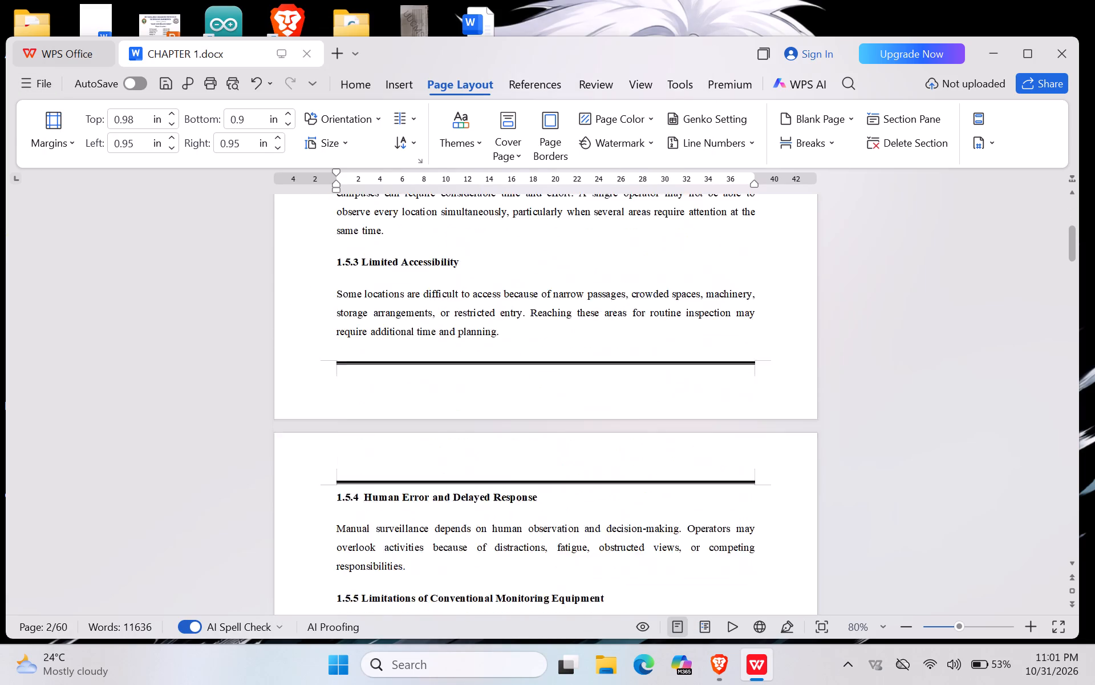
scroll(537, 456, "down", 13)
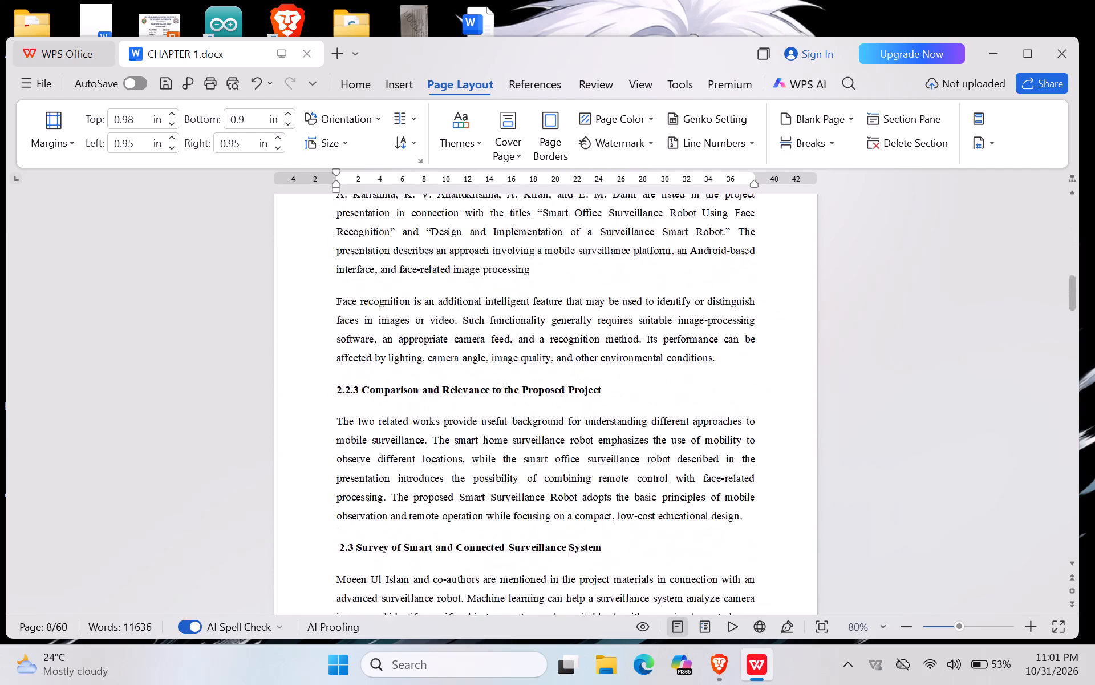
scroll(537, 456, "up", 1)
scroll(537, 456, "down", 1)
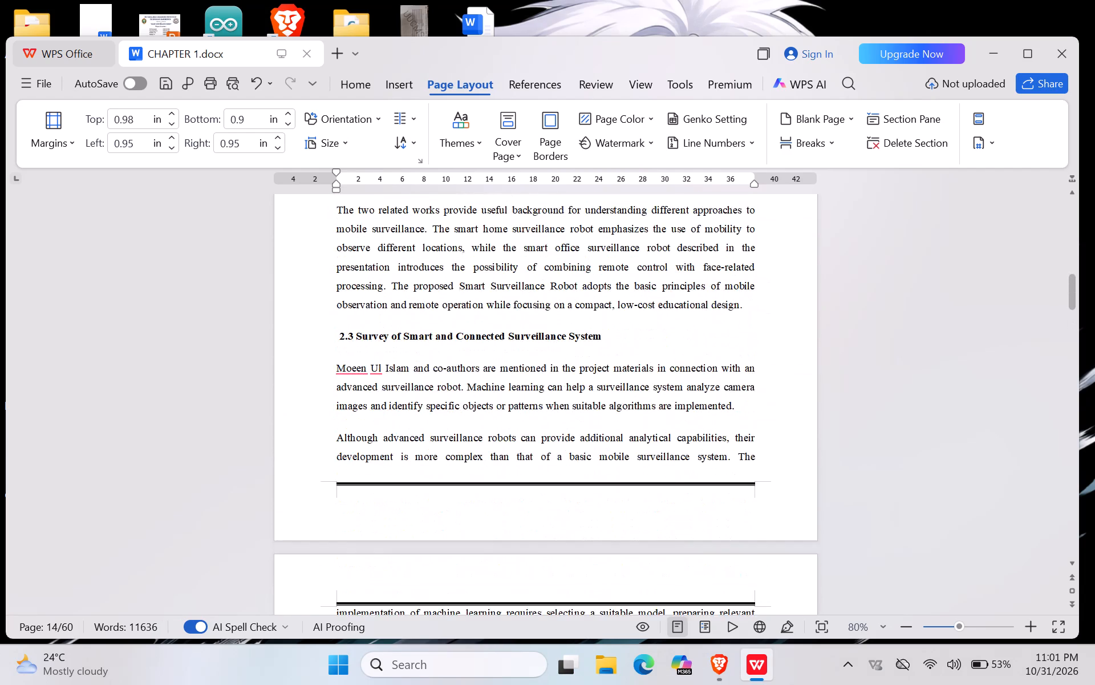
scroll(537, 456, "down", 4)
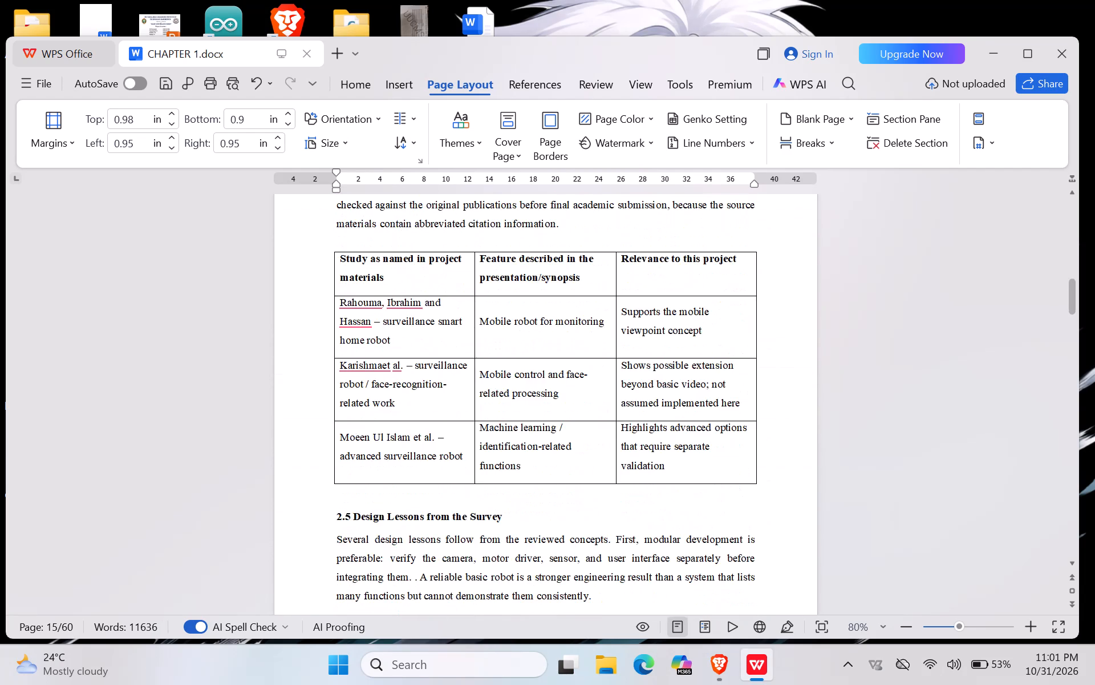
scroll(537, 456, "down", 6)
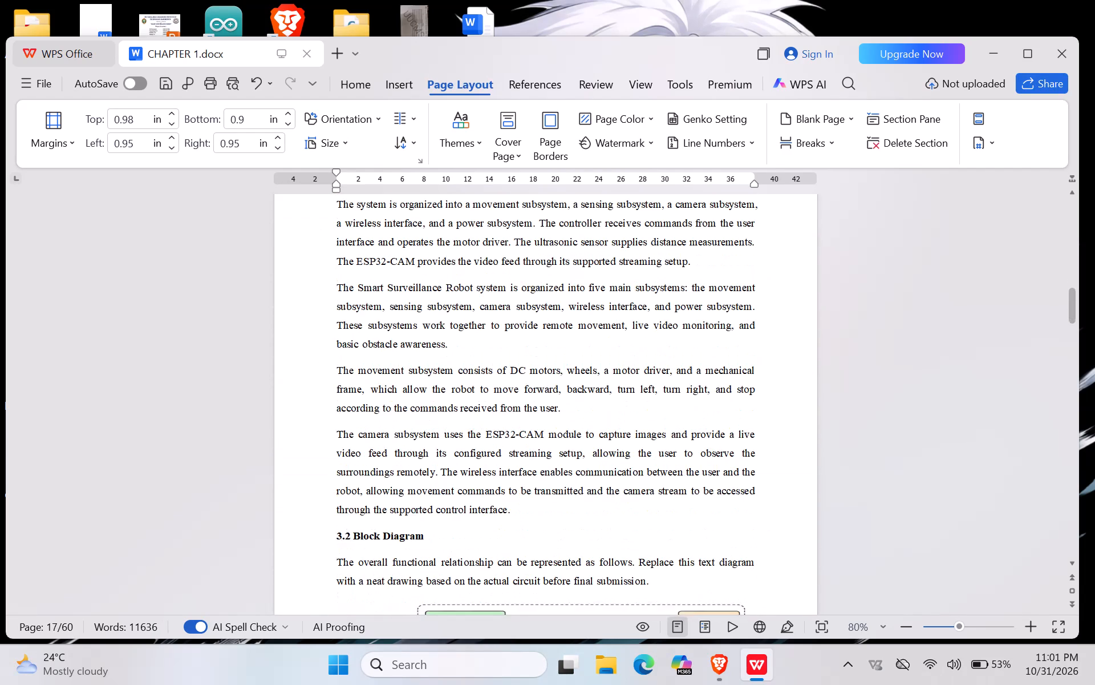
scroll(537, 456, "up", 2)
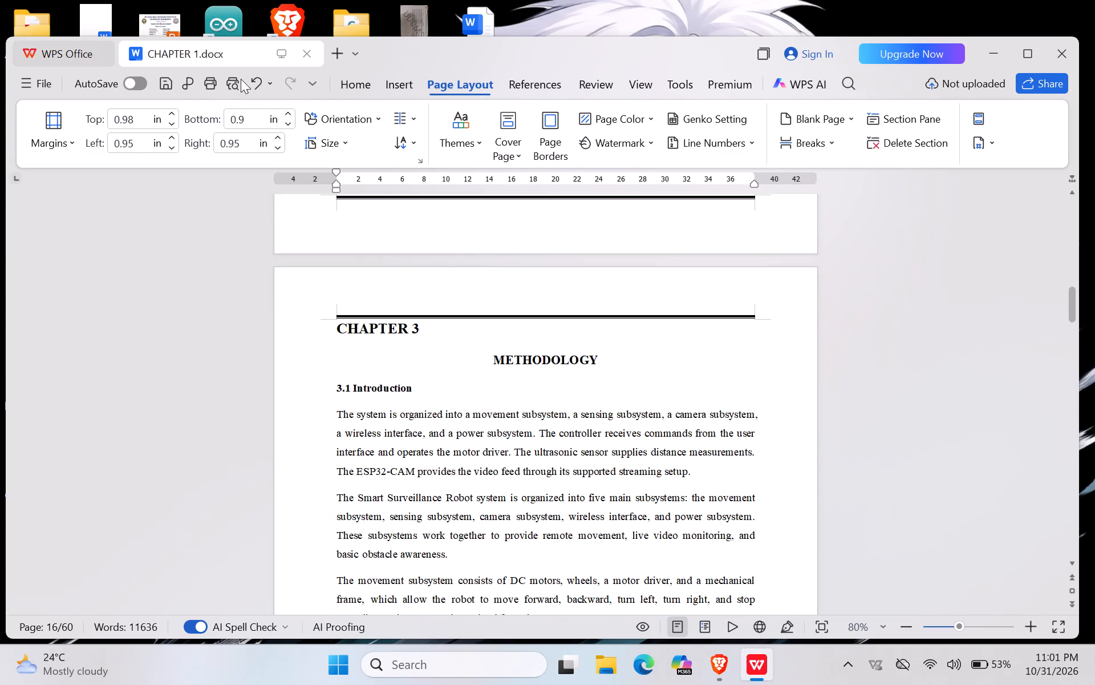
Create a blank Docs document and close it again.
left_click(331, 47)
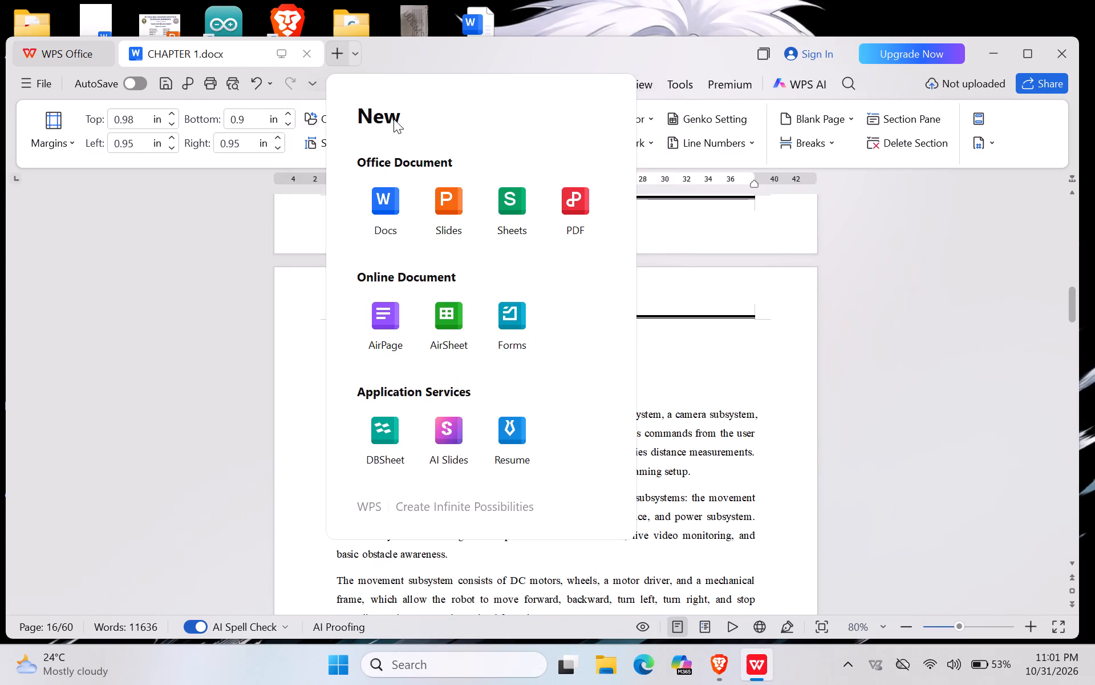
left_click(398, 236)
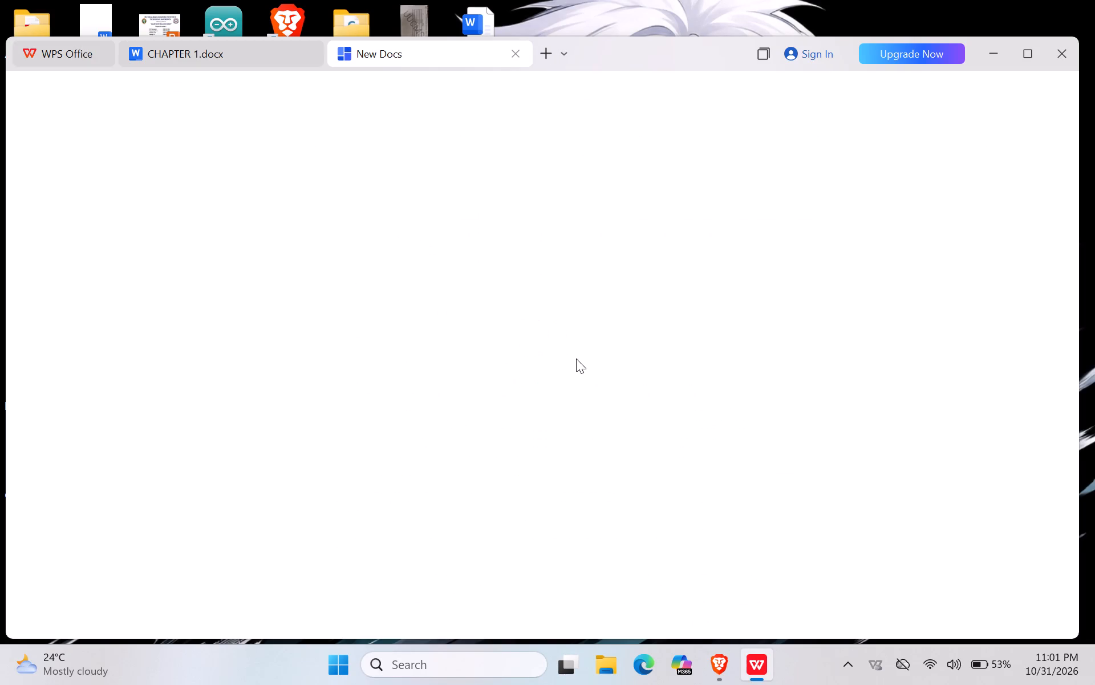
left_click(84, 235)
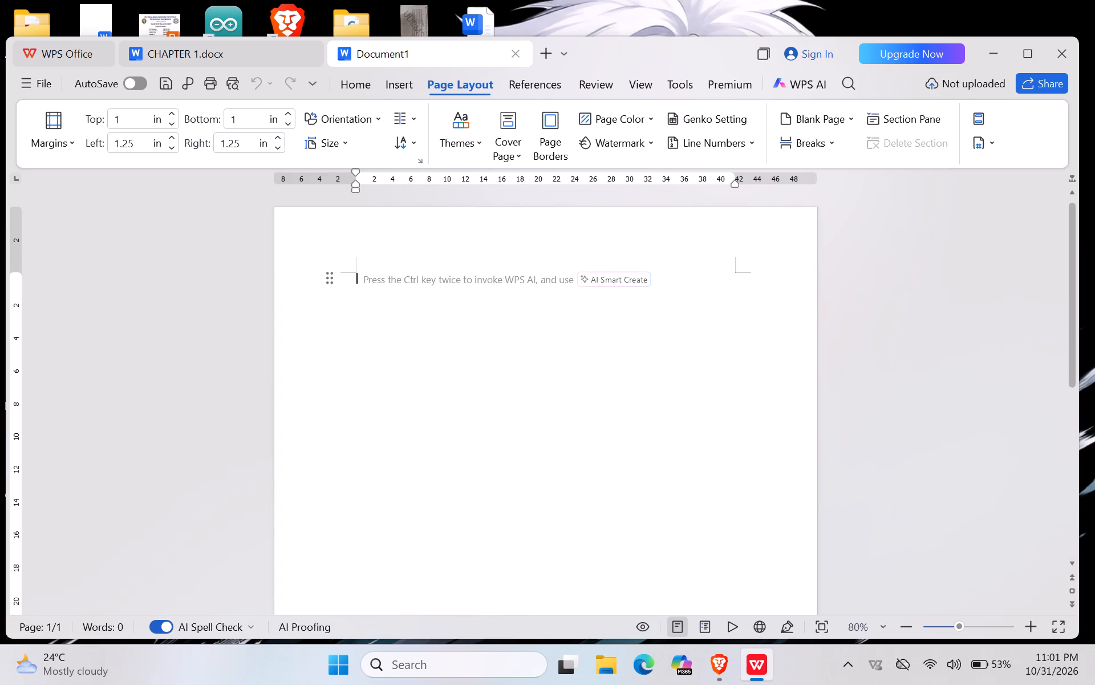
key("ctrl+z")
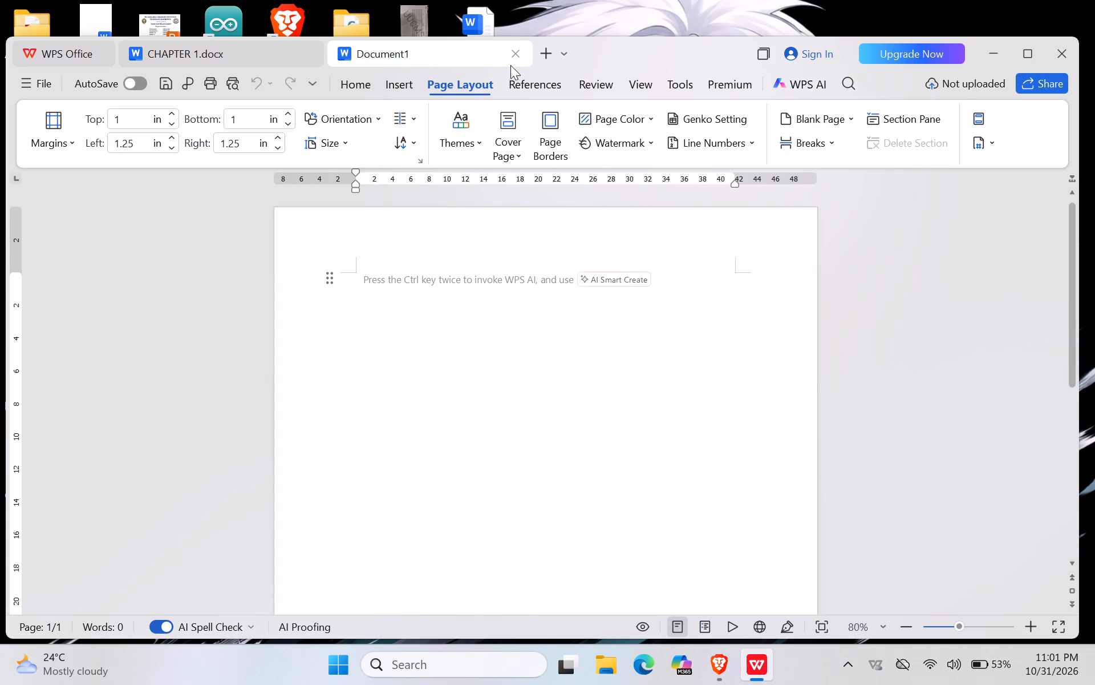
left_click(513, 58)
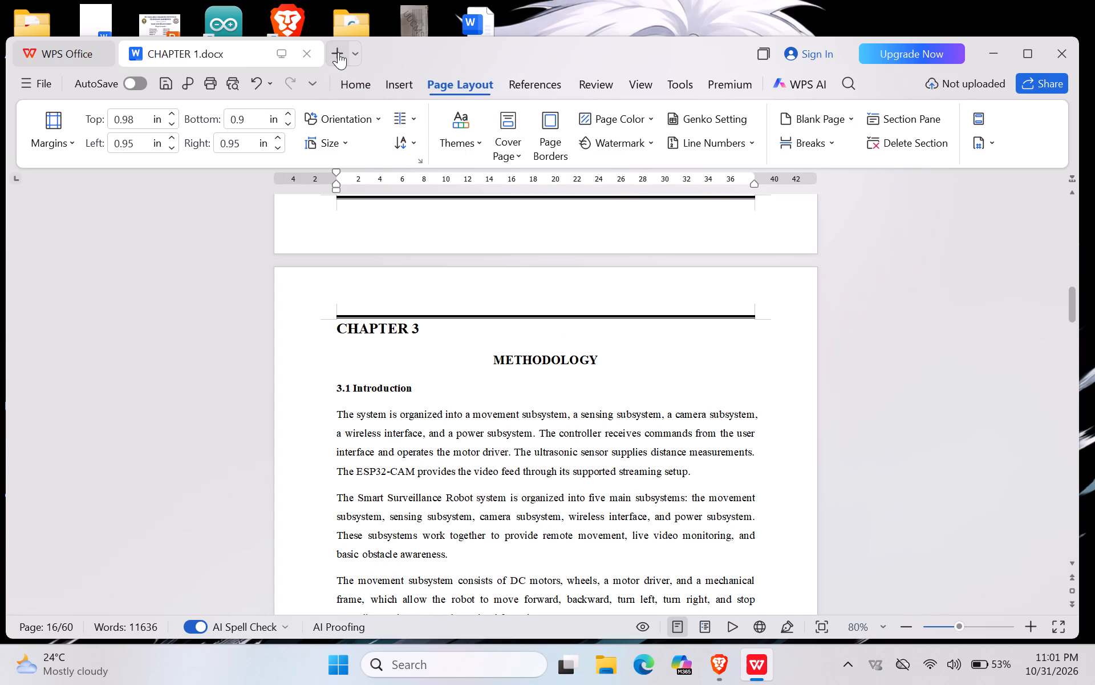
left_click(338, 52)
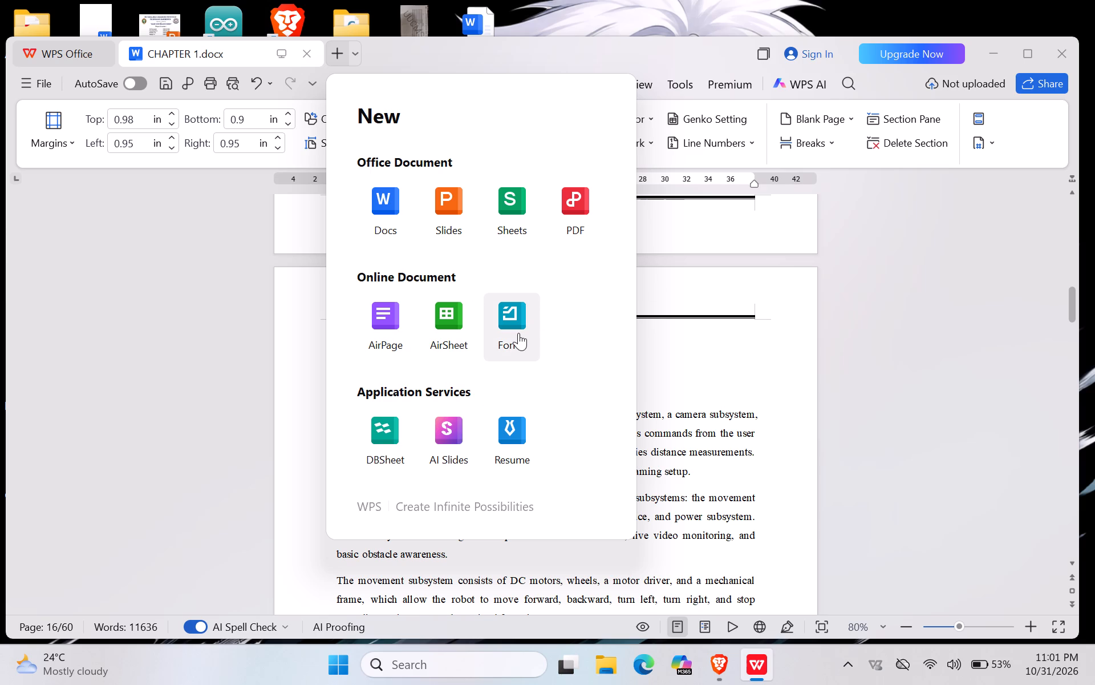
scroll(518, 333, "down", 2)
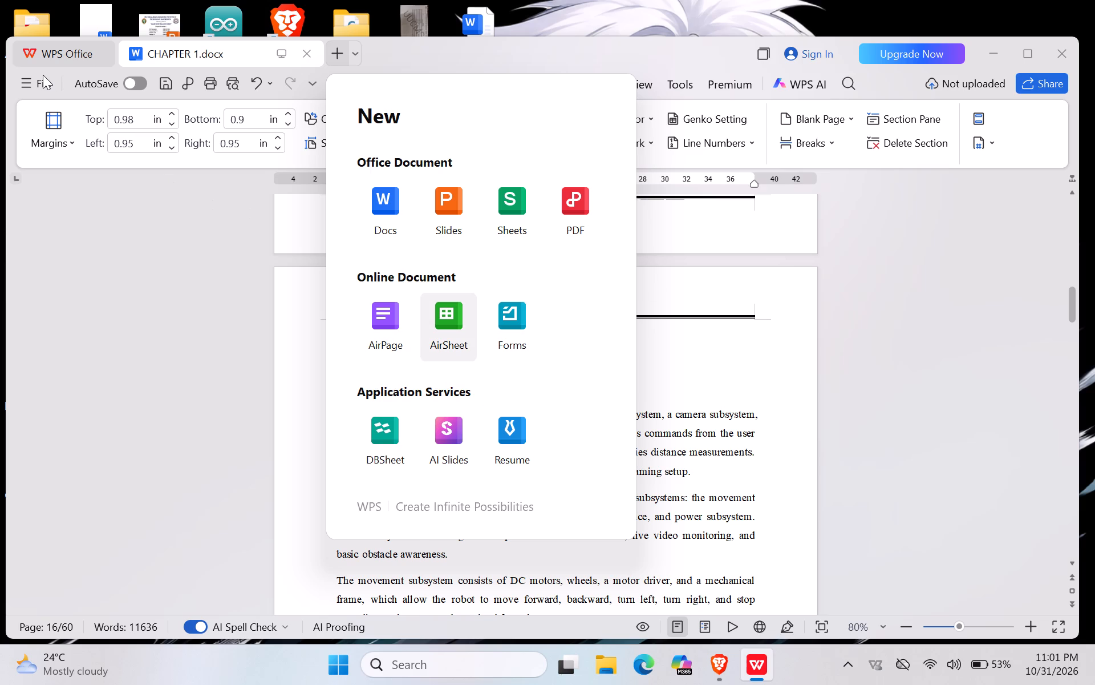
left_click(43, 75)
Open the document Smart Front Page (1).docx from the Desktop folder.
left_click(48, 87)
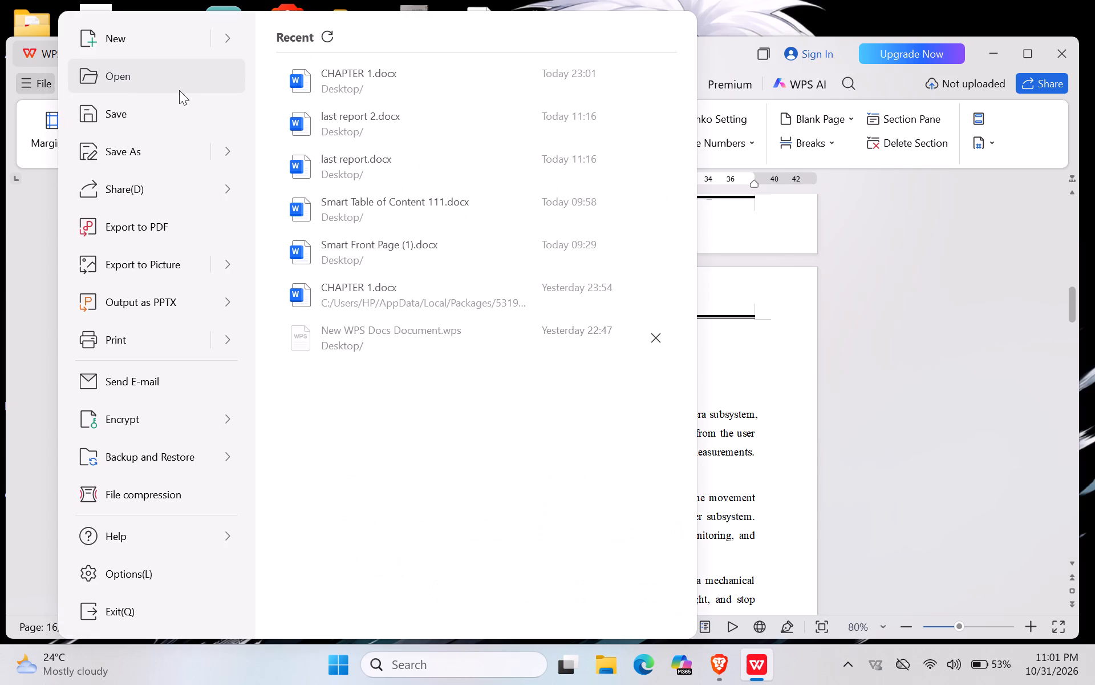
left_click(182, 82)
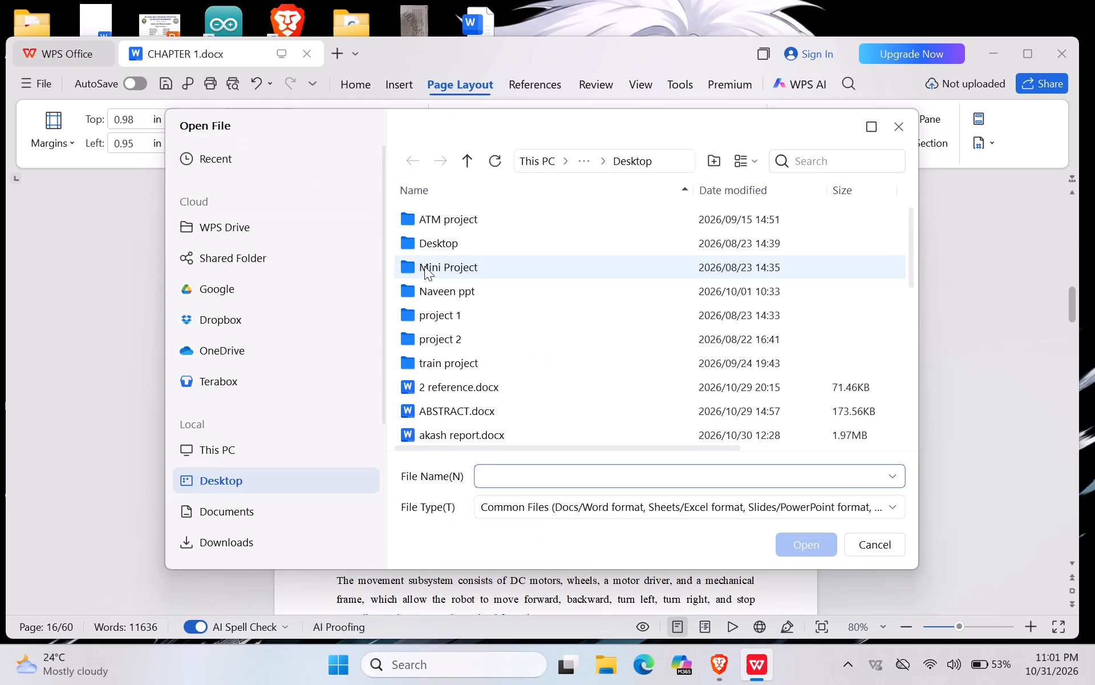
scroll(555, 352, "down", 2)
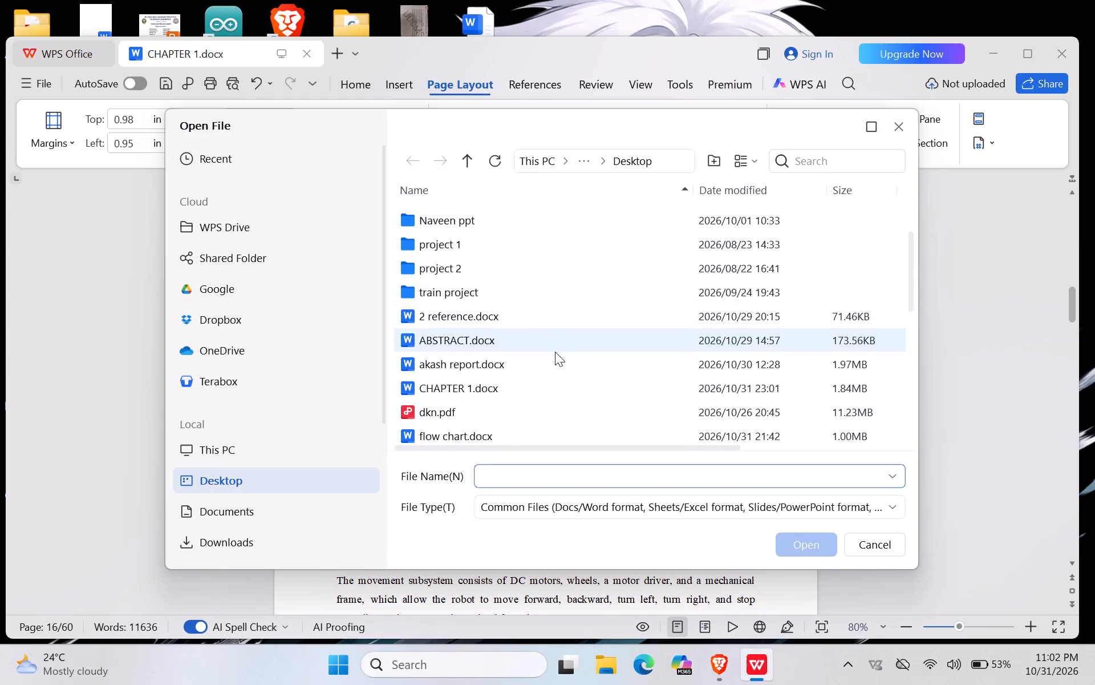
scroll(555, 352, "down", 1)
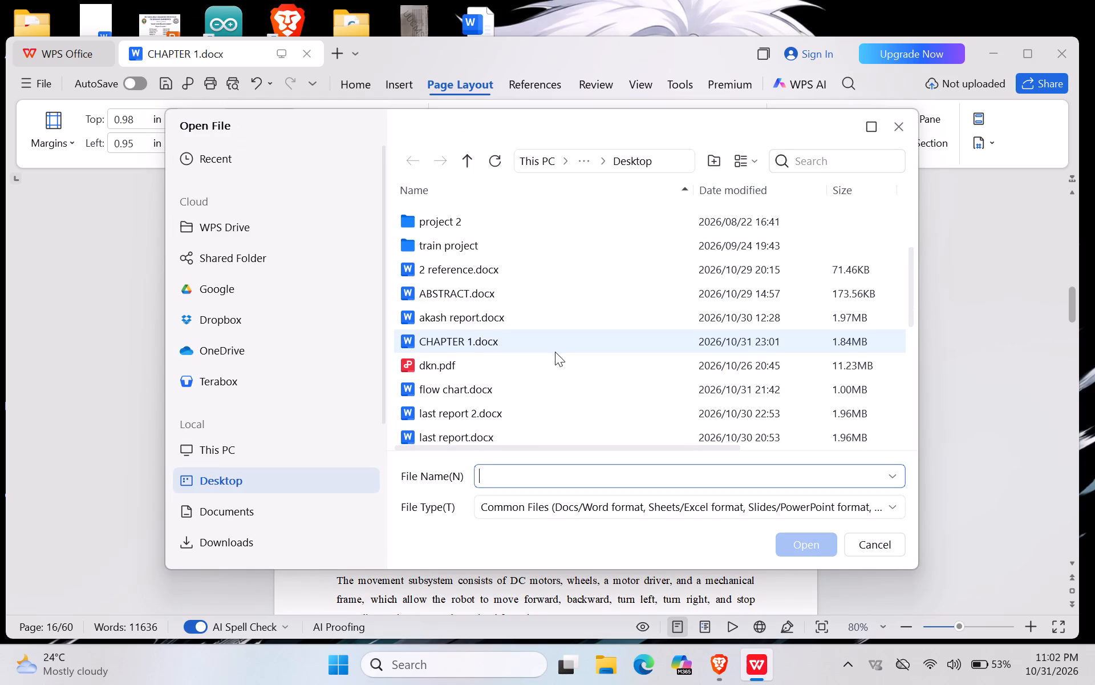
scroll(555, 352, "up", 3)
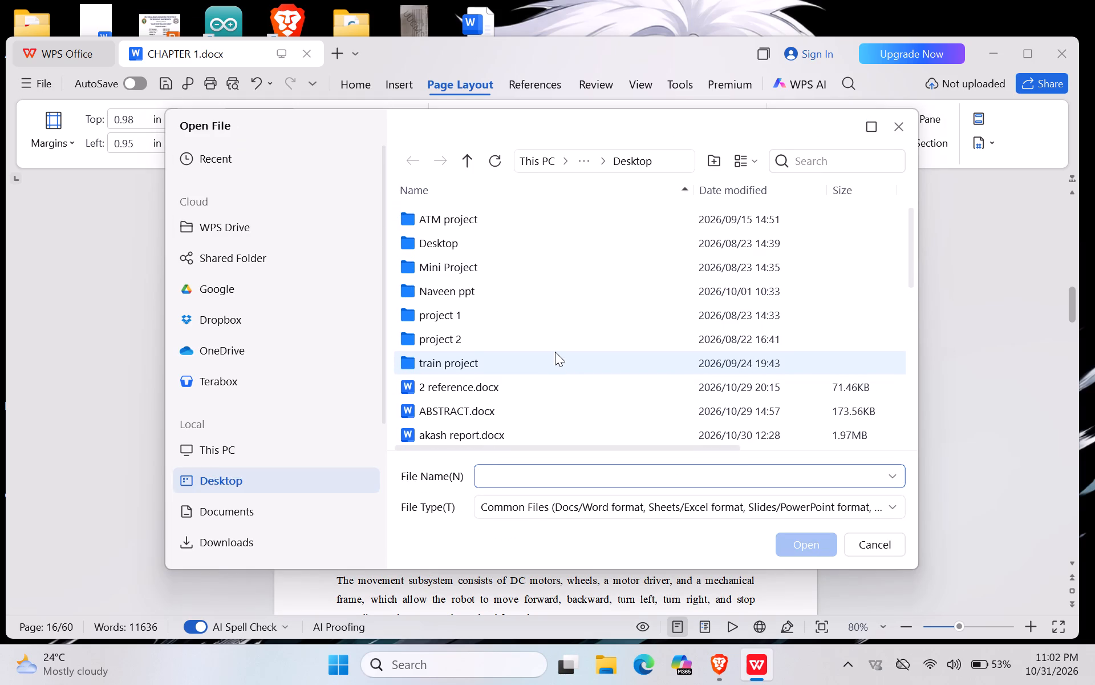
scroll(555, 352, "up", 1)
double_click(555, 352)
scroll(555, 352, "down", 2)
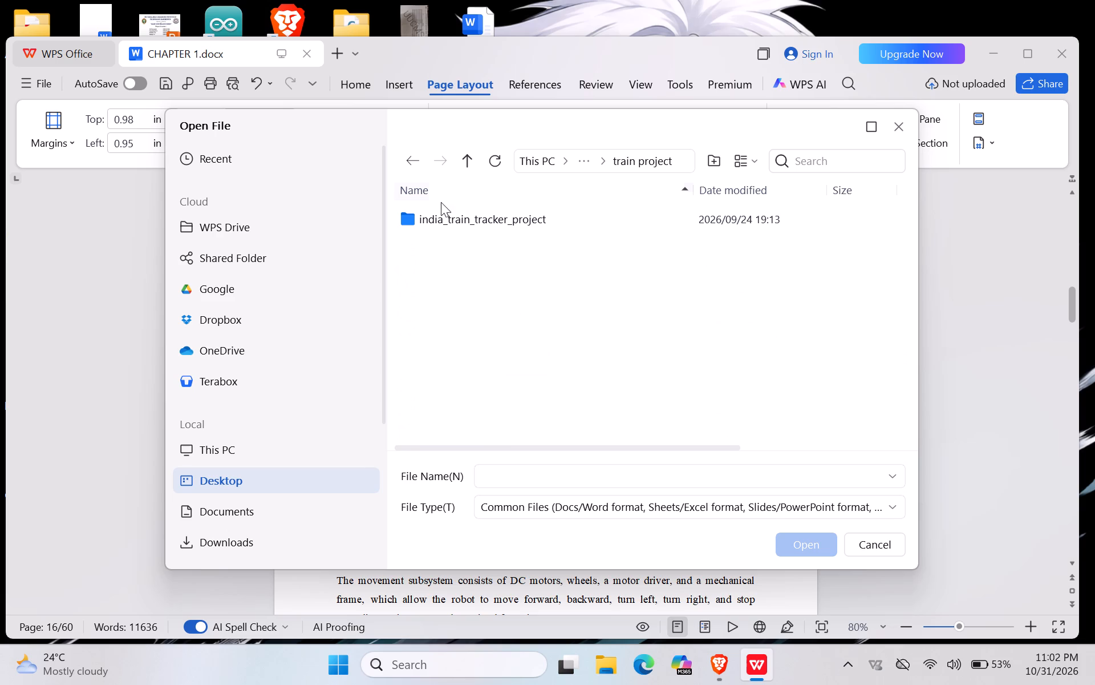
left_click(411, 170)
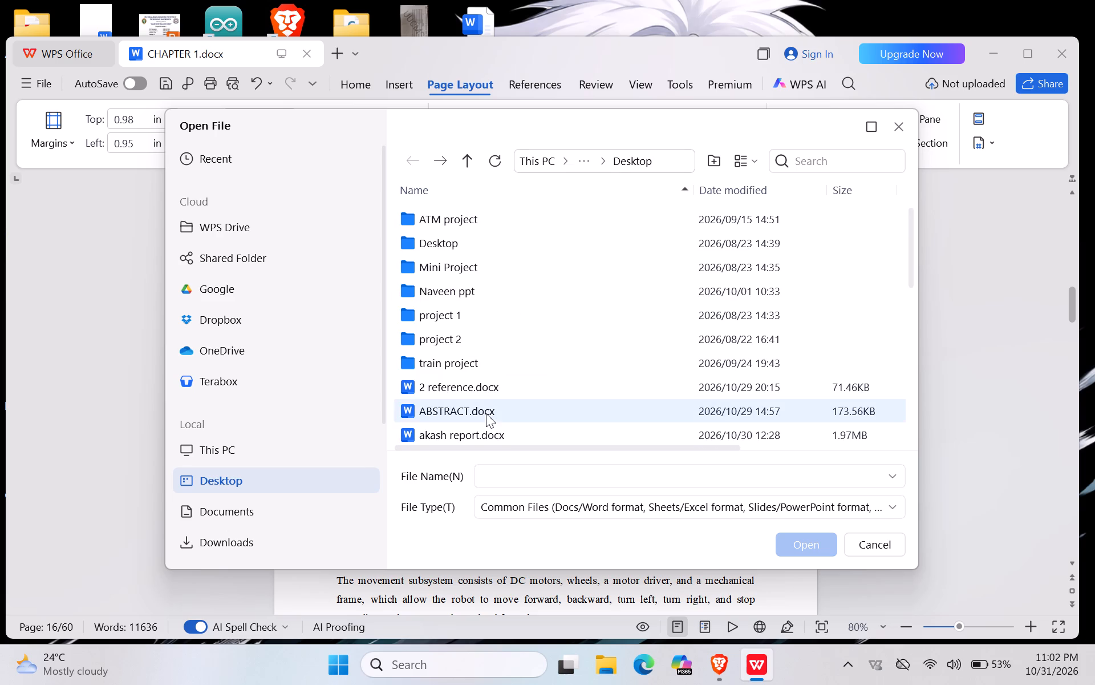
scroll(486, 413, "down", 3)
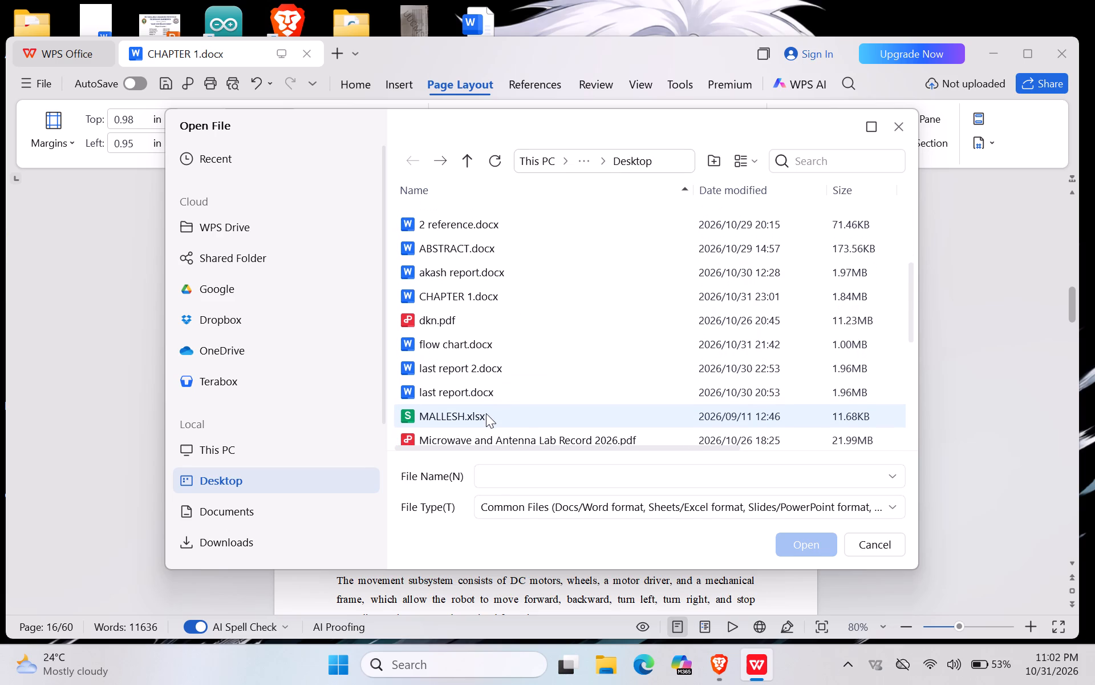
scroll(486, 413, "down", 2)
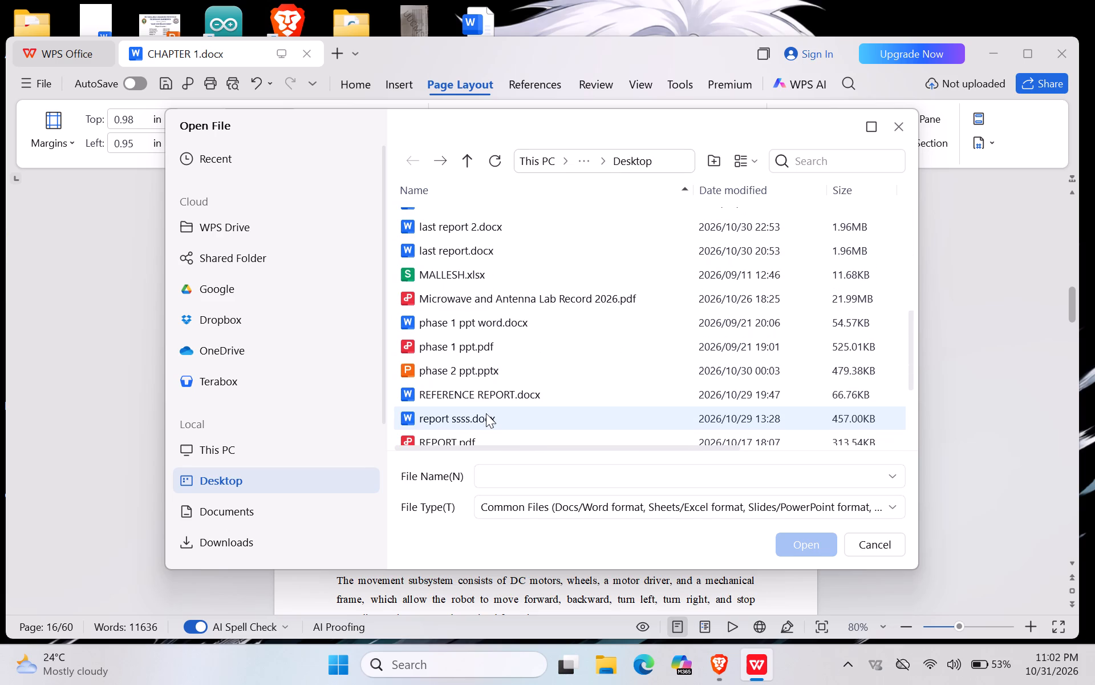
scroll(486, 413, "down", 4)
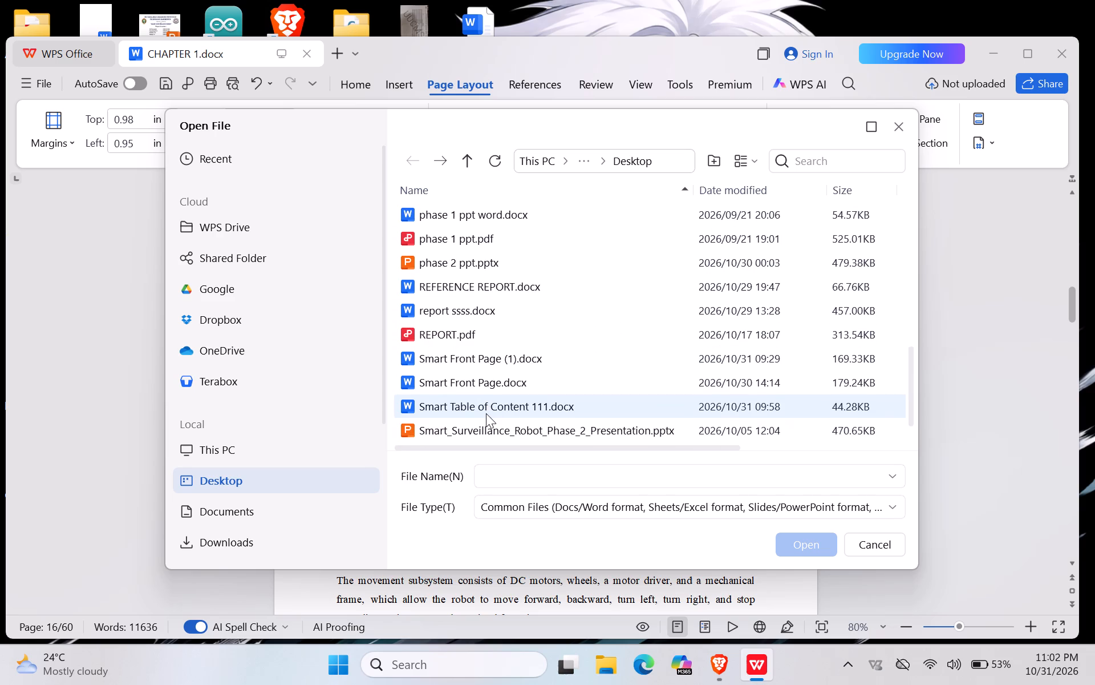
scroll(486, 413, "down", 1)
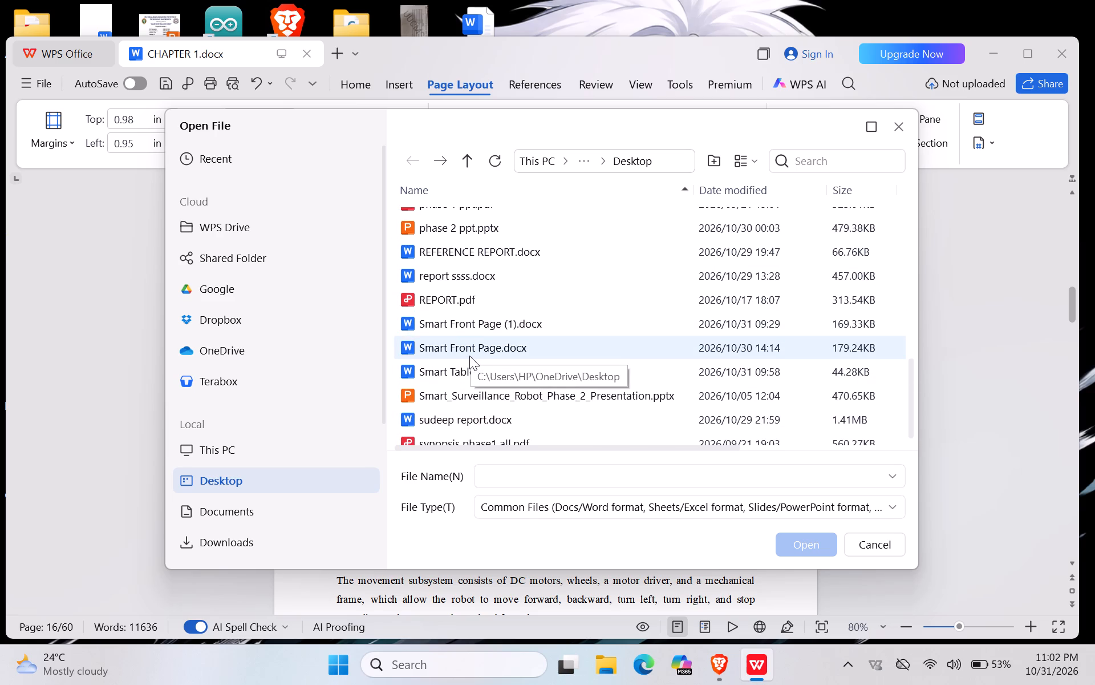
left_click(484, 330)
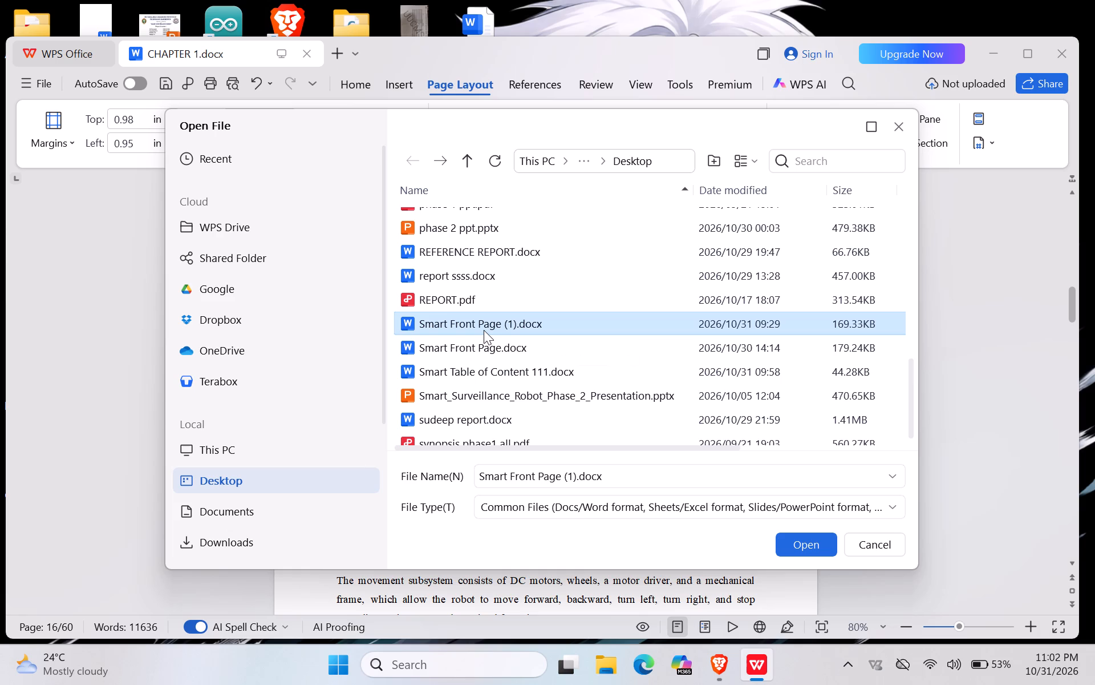
left_click(802, 549)
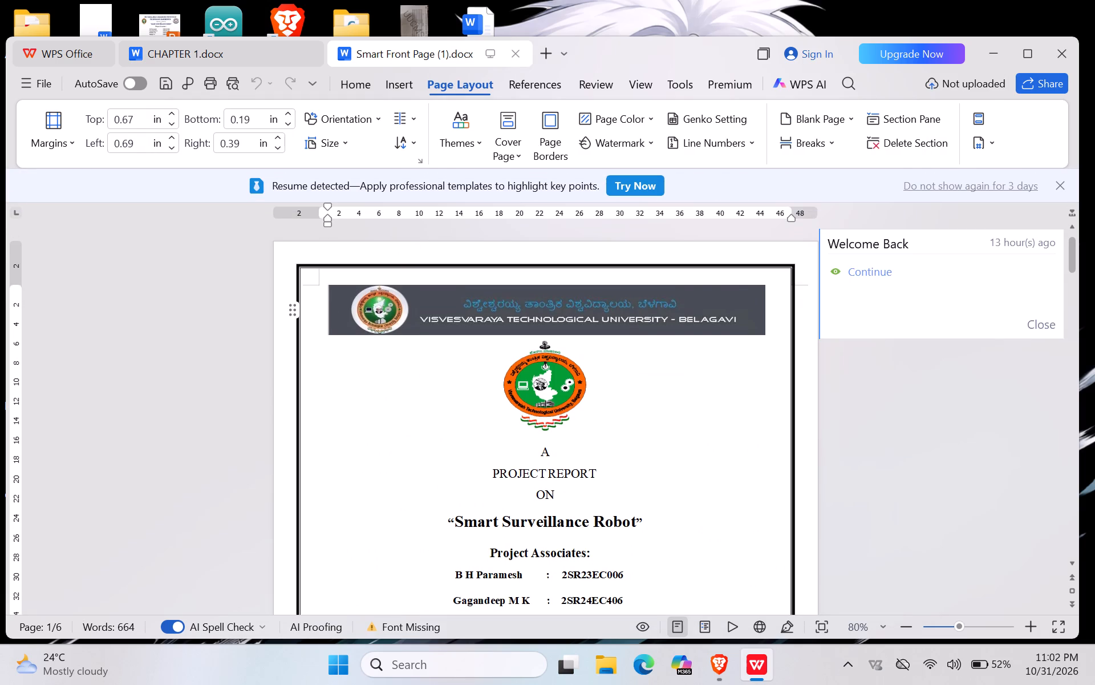
Review the pages of Smart Front Page (1).docx from the cover through the declaration and acknowledgement to the project summary text.
scroll(593, 438, "down", 7)
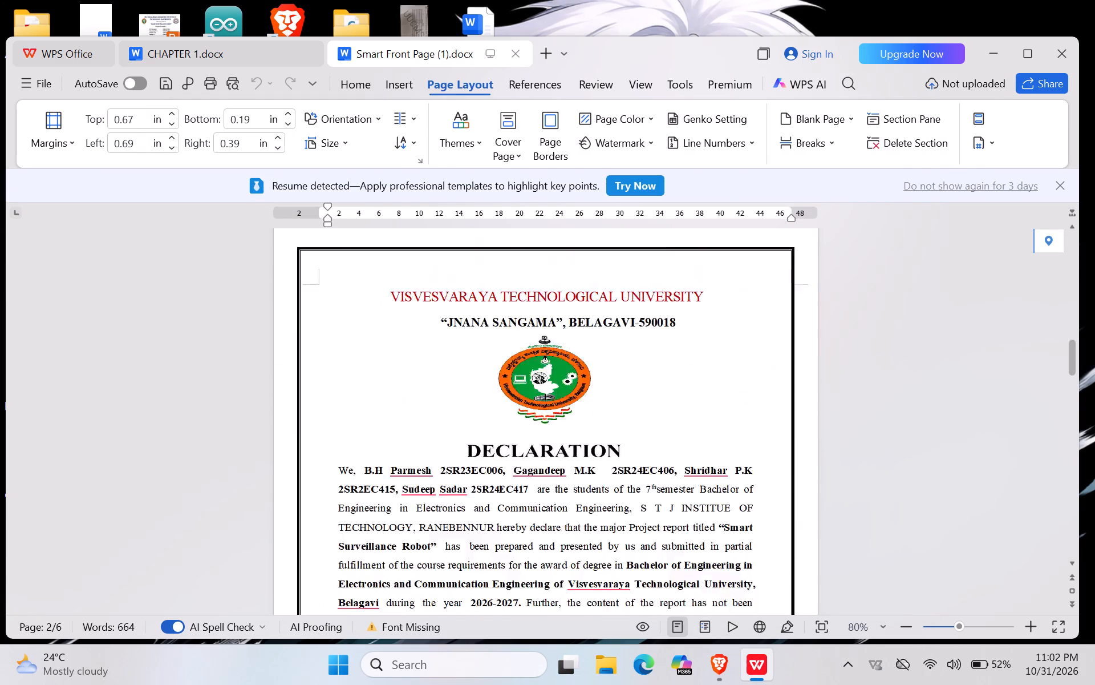
scroll(593, 438, "down", 3)
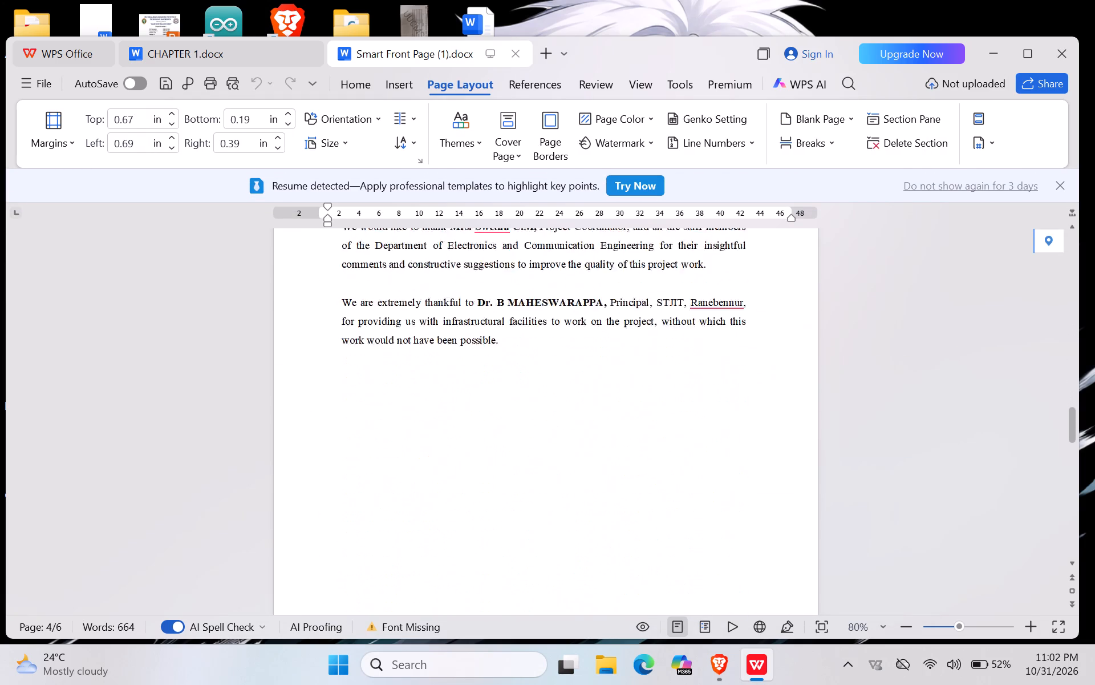
scroll(593, 438, "down", 3)
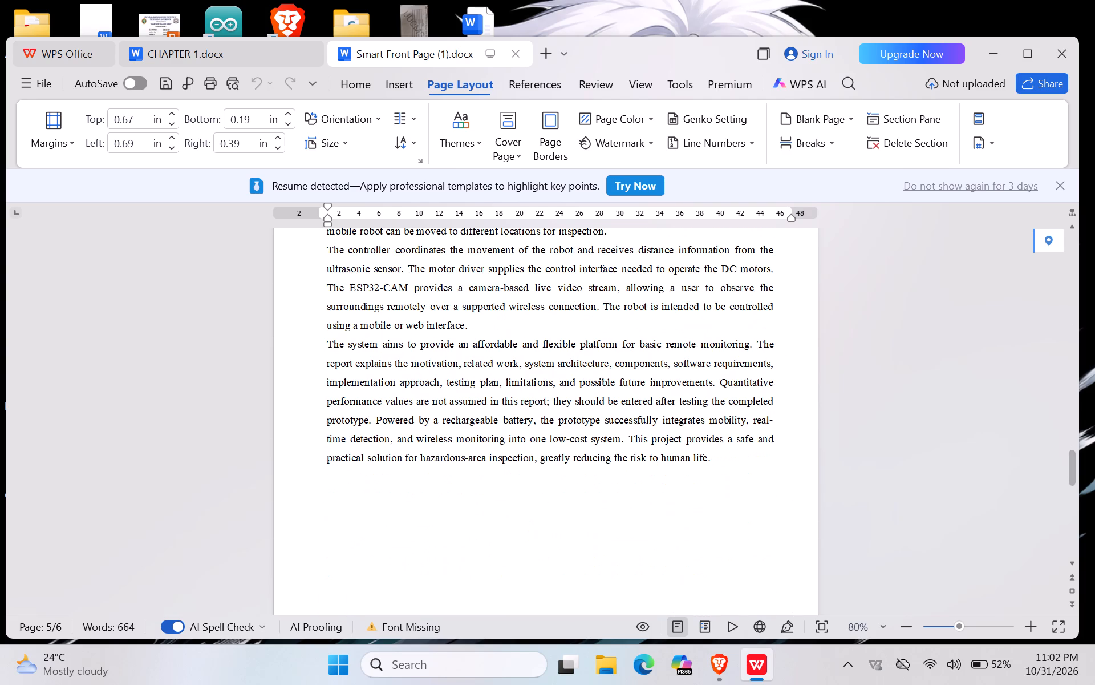
Open the recent document Smart Table of Content 111.docx.
left_click(29, 89)
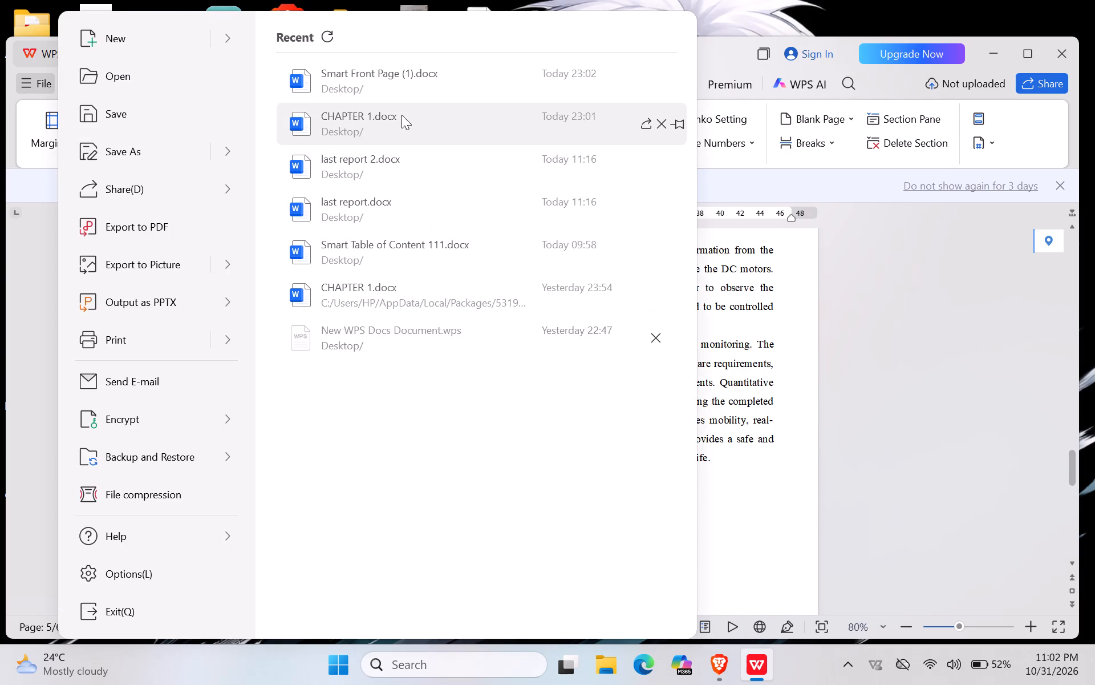
left_click(383, 267)
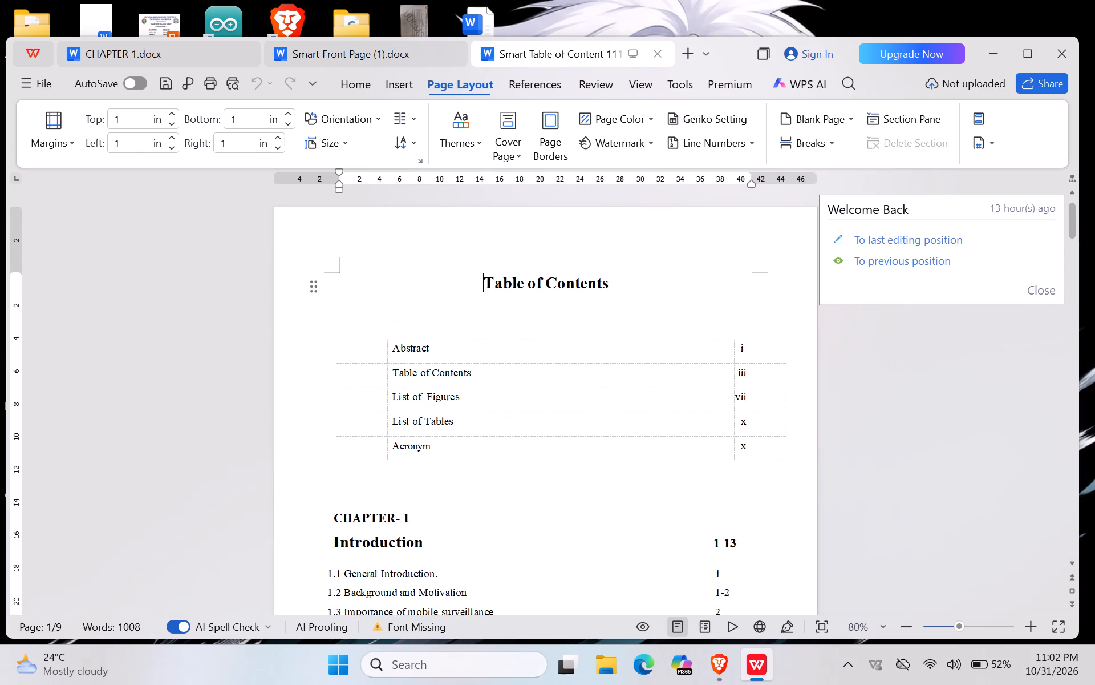
Examine the table of contents entries and page numbers from Chapter 1 onward to the List of Figures.
scroll(664, 353, "down", 2)
scroll(664, 353, "up", 4)
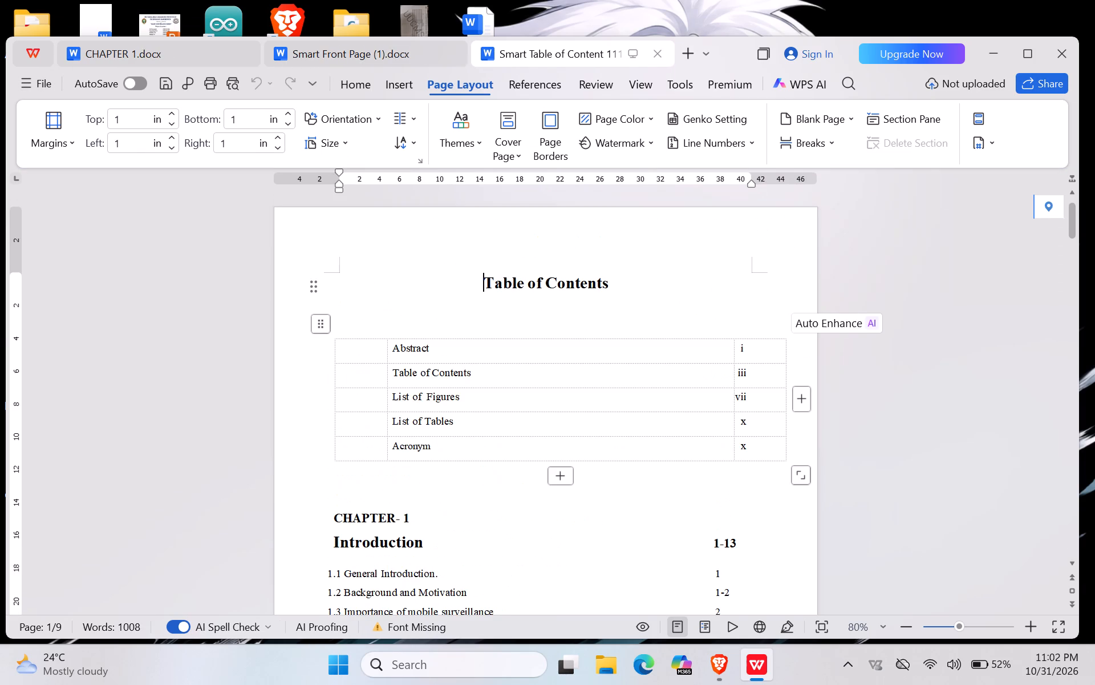
scroll(664, 353, "down", 5)
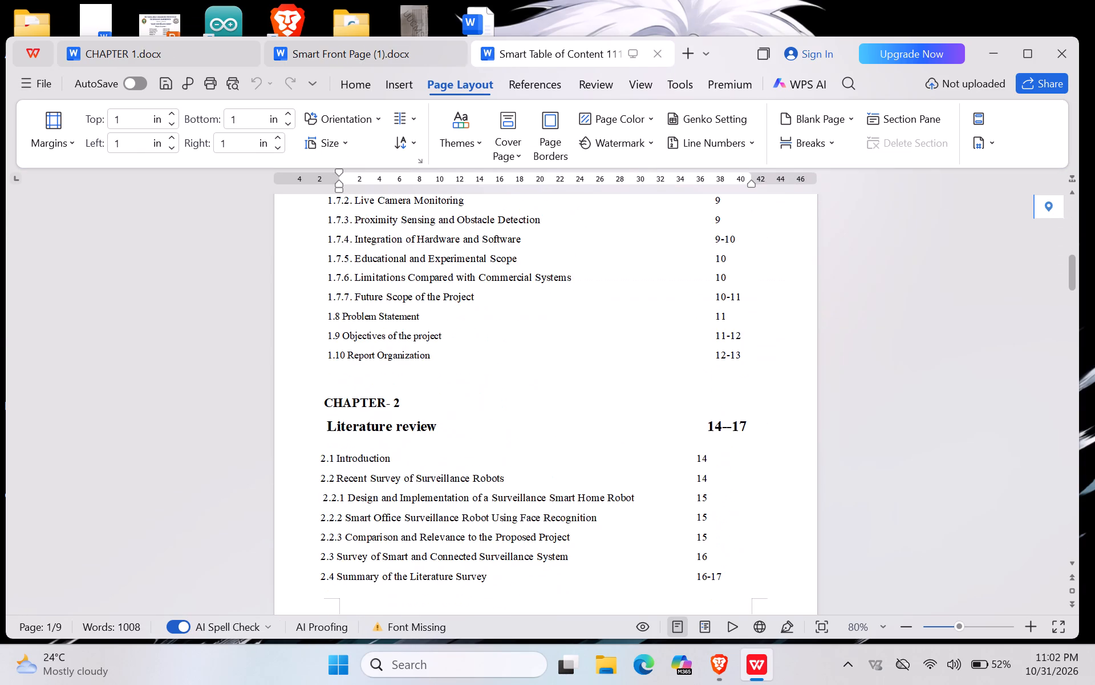
scroll(664, 353, "down", 4)
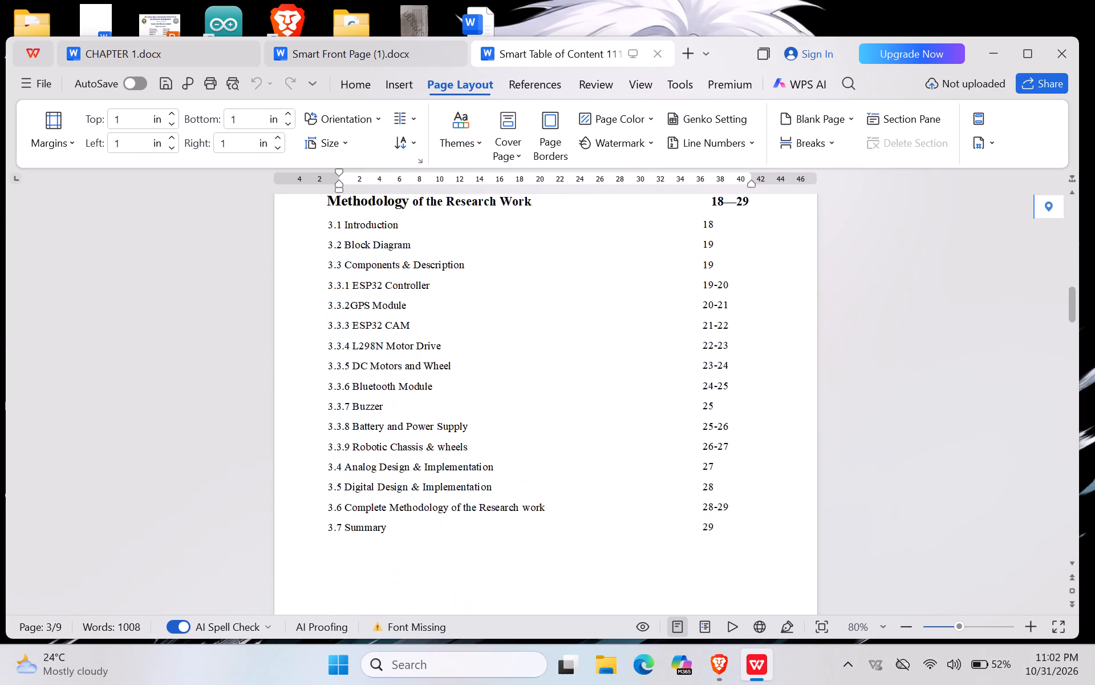
scroll(664, 353, "down", 9)
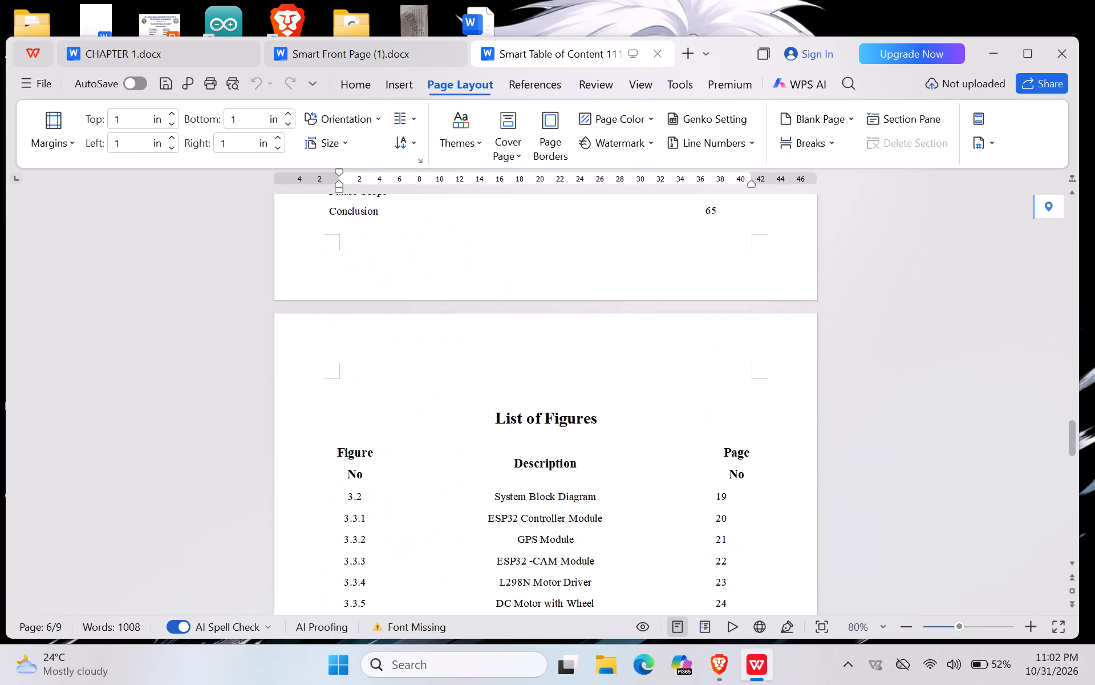
scroll(664, 353, "down", 1)
scroll(664, 353, "up", 2)
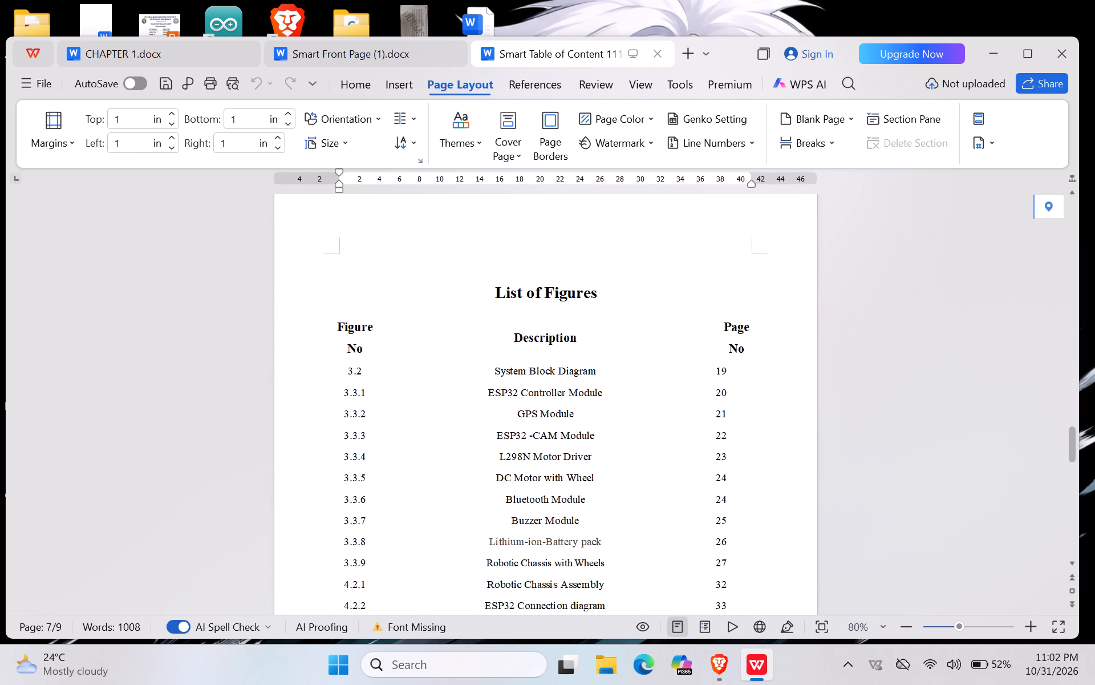
Left-align the Page No column heading in the List of Figures table.
left_click(722, 325)
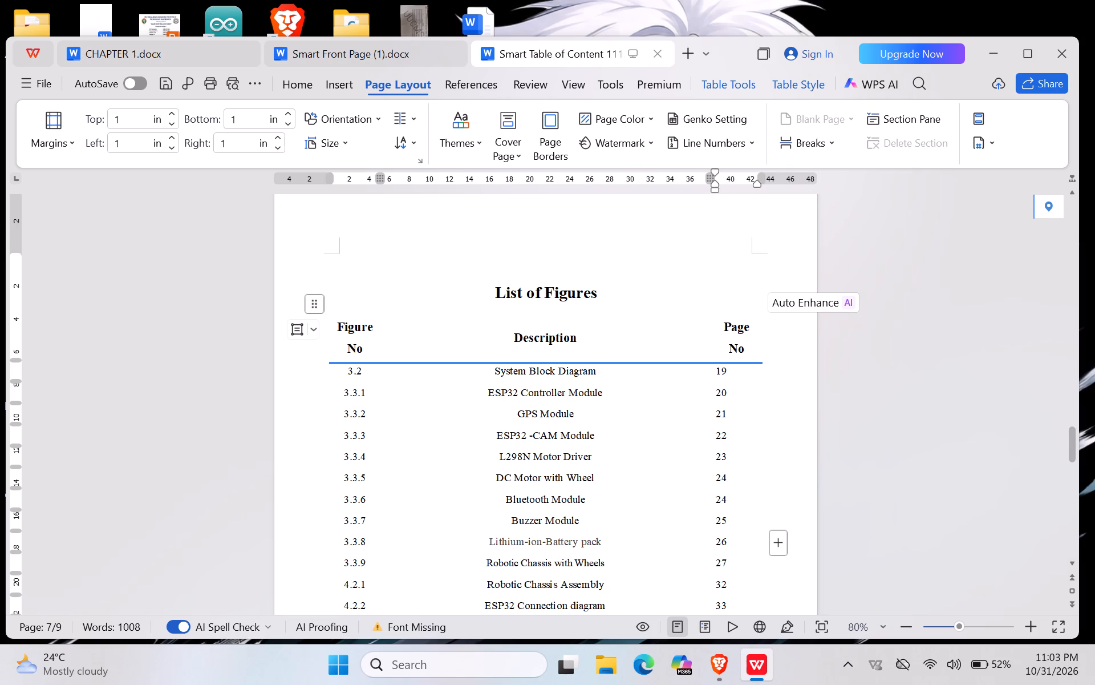
left_click_drag(580, 363, 579, 350)
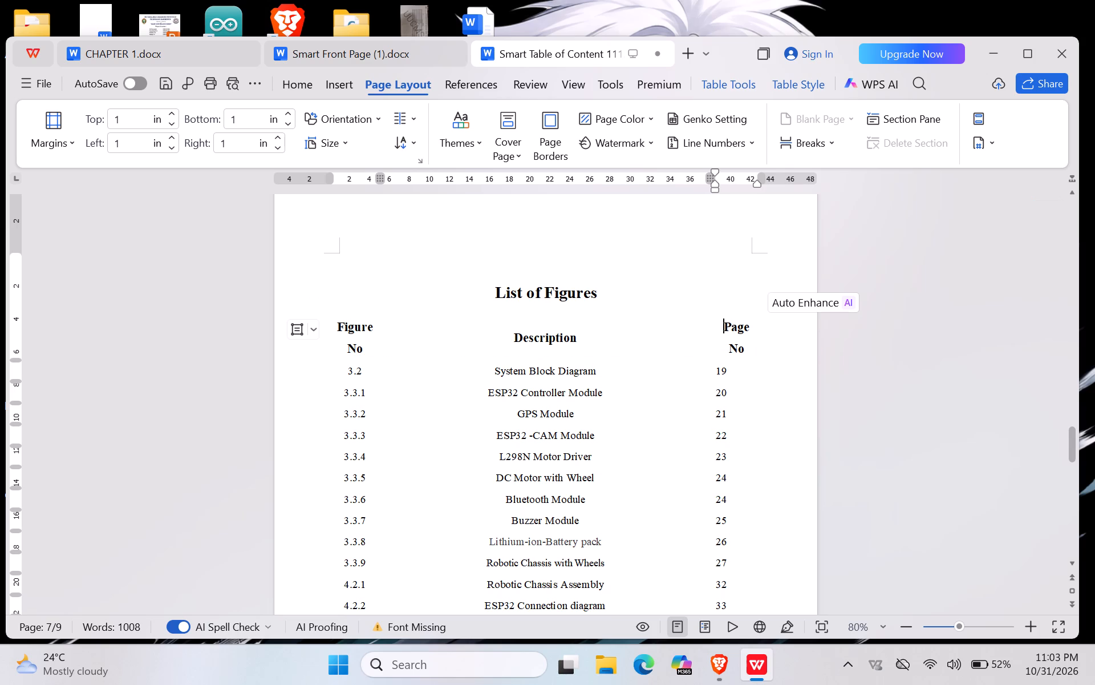
left_click(718, 333)
key("BackSpace")
Set the font size of the Page No heading in the List of Figures table to 12.
left_click_drag(718, 333, 713, 349)
left_click(713, 349)
left_click(713, 349)
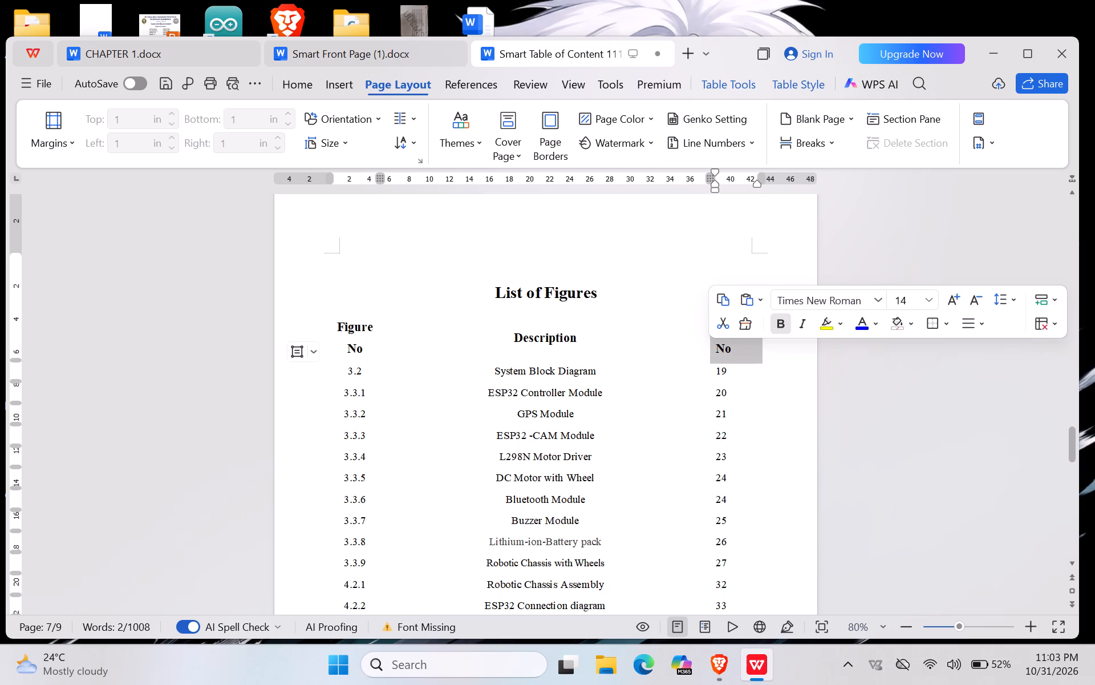
left_click(928, 300)
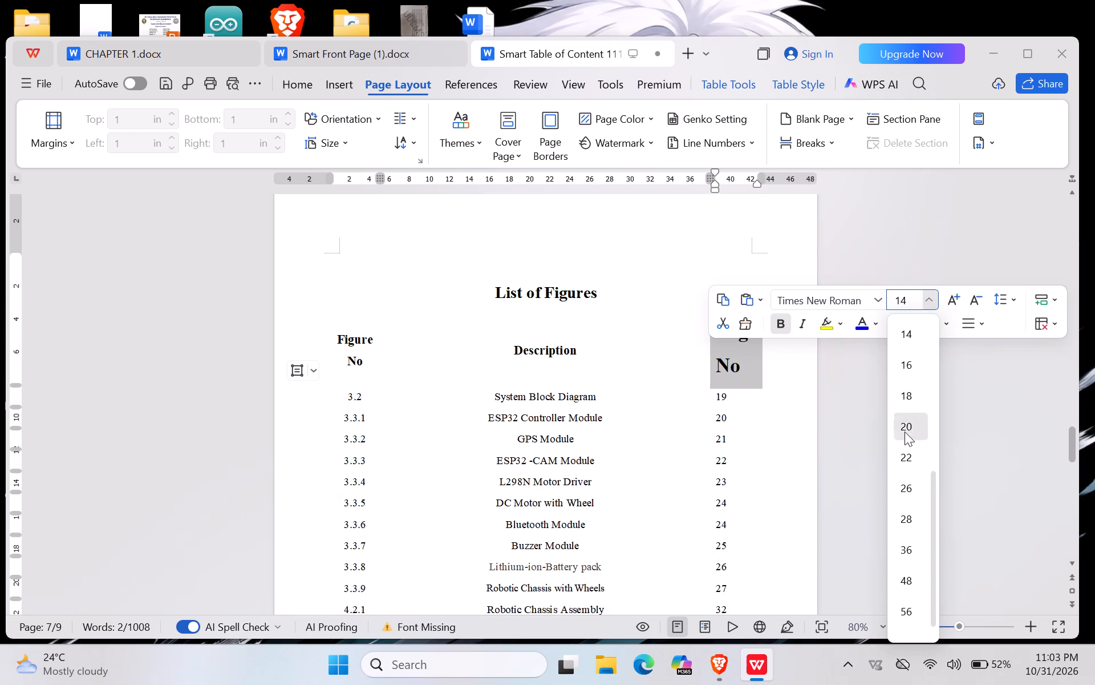
scroll(903, 370, "up", 1)
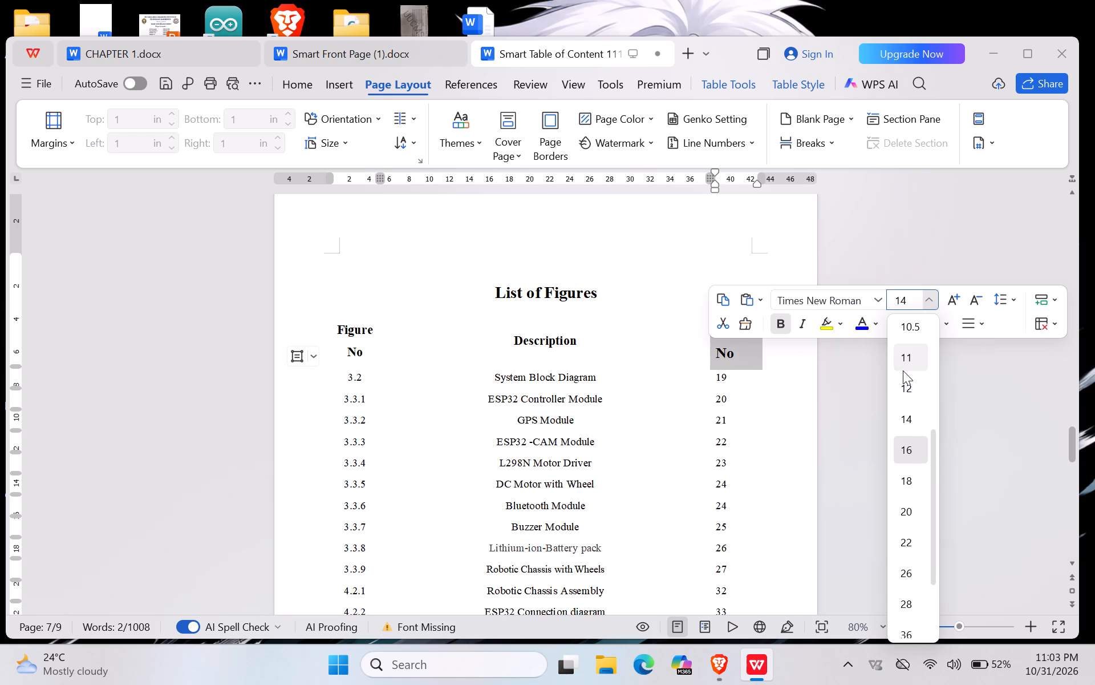
left_click(906, 394)
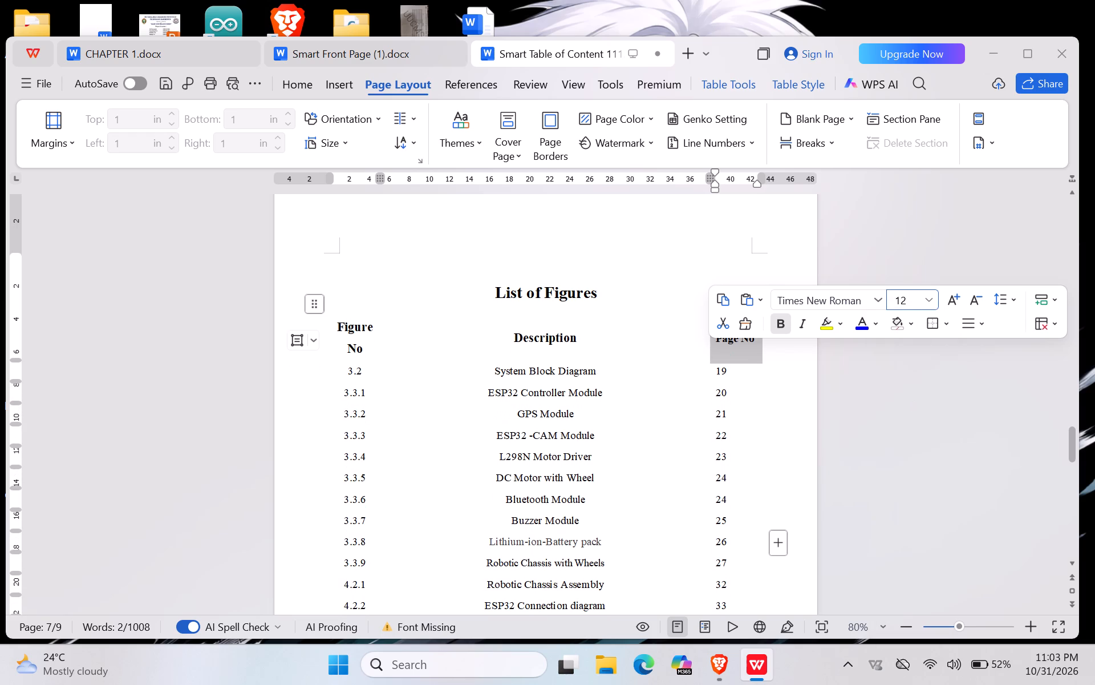
Set the font size of the Figure No heading in the List of Figures table to 12.
left_click(361, 335)
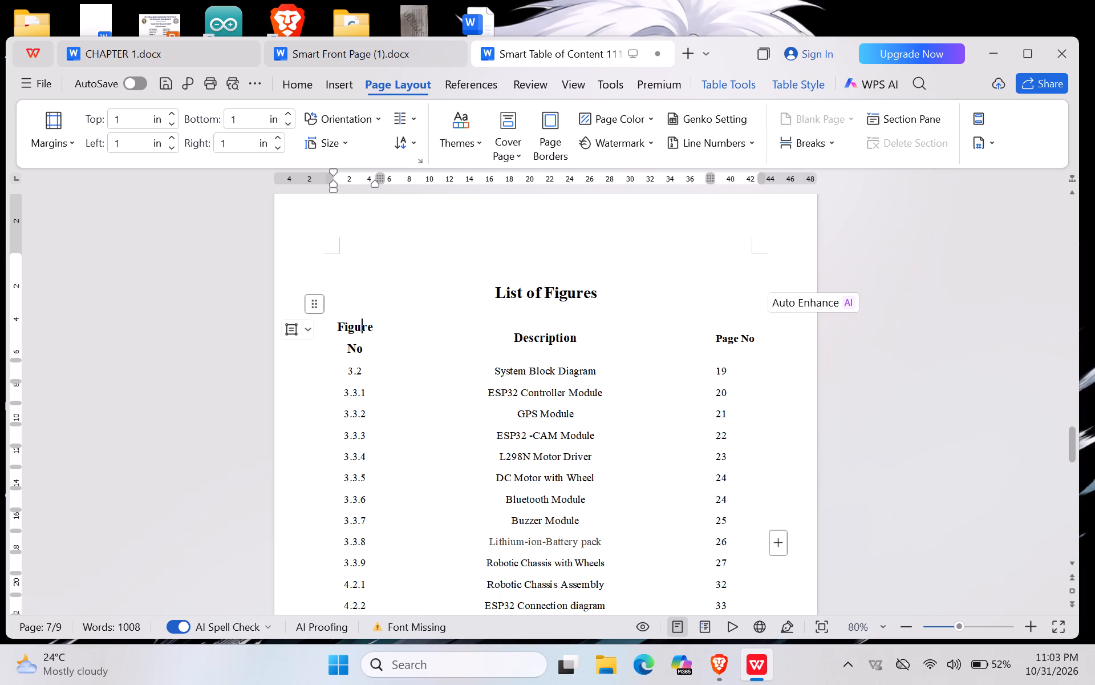
left_click_drag(336, 325, 371, 349)
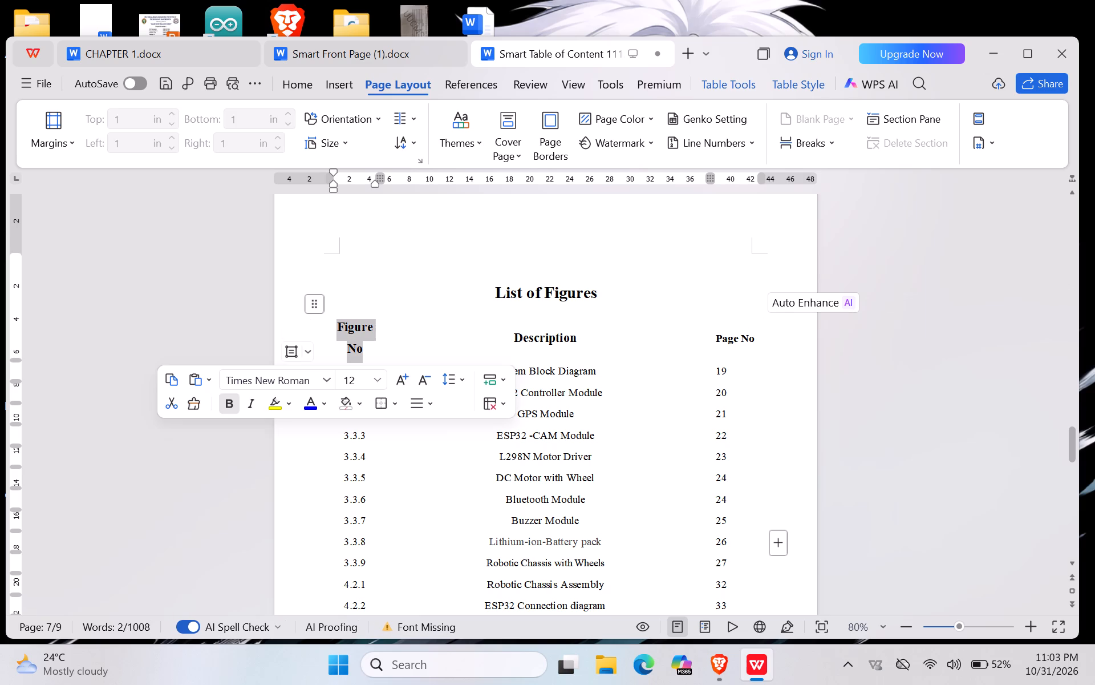
left_click(374, 376)
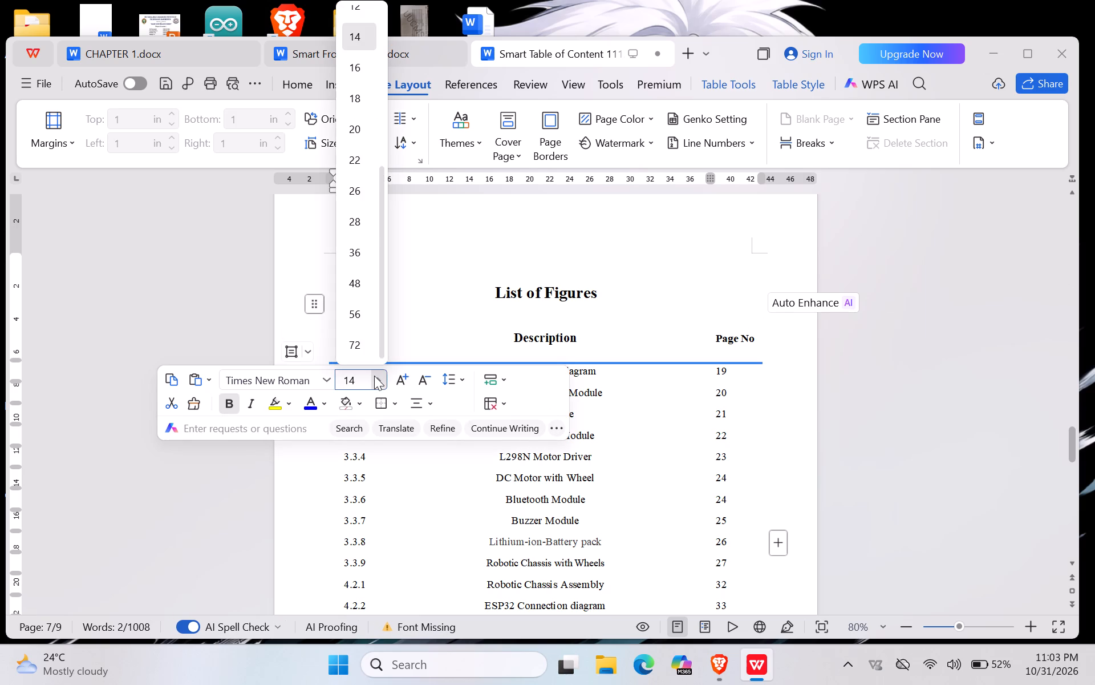
scroll(355, 148, "up", 1)
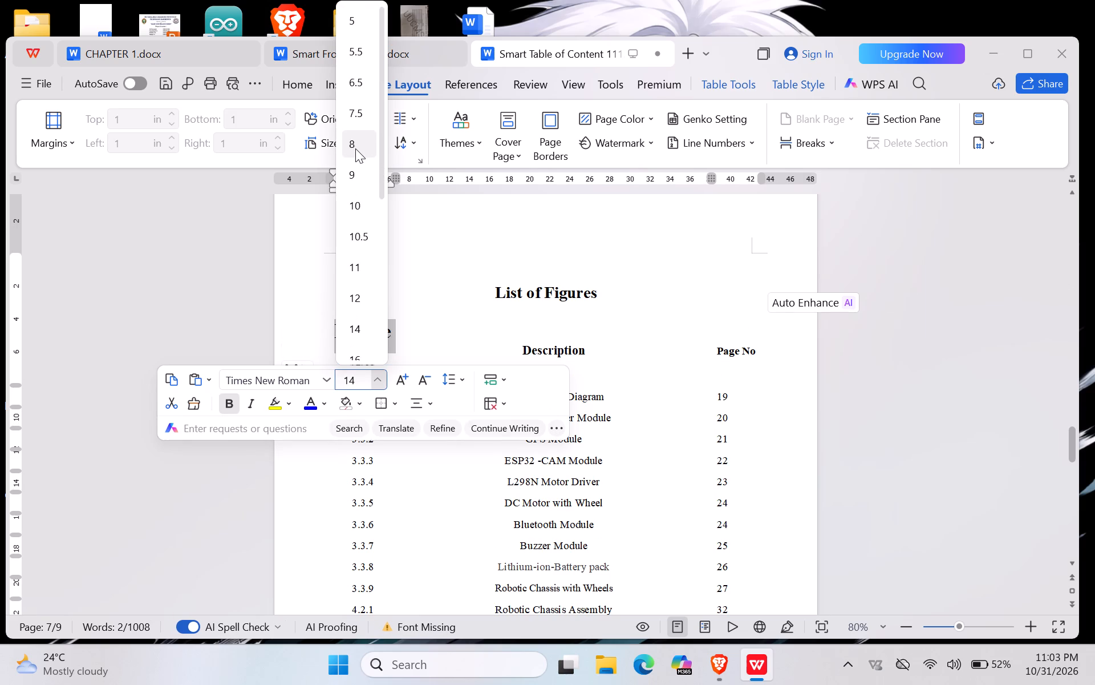
left_click(350, 304)
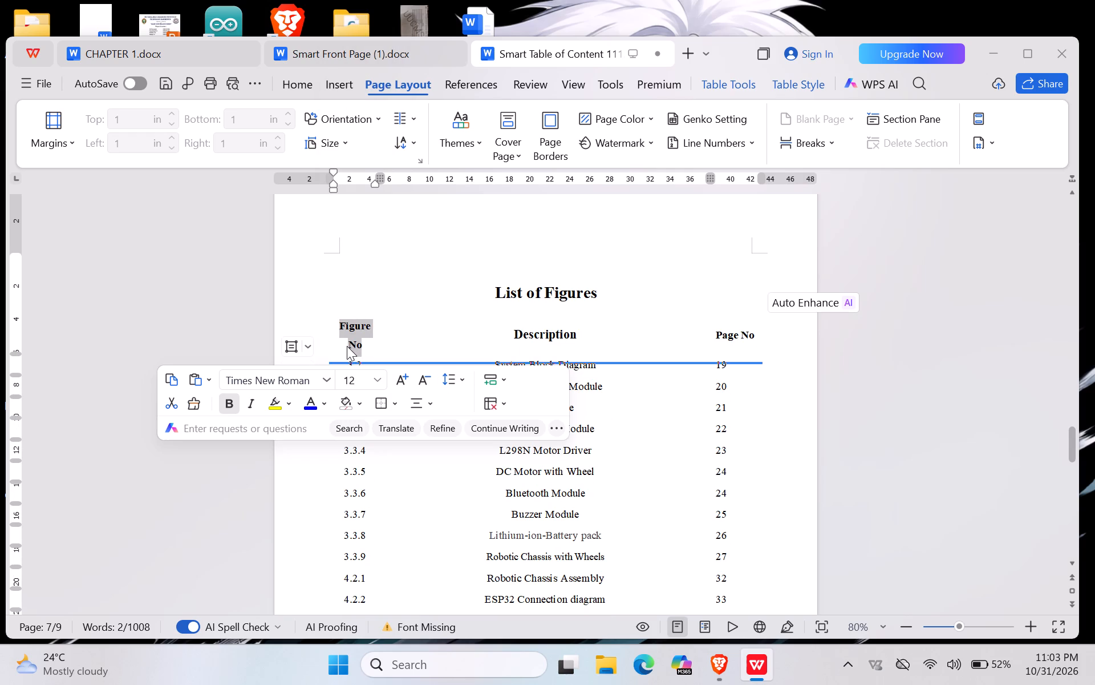
Widen the Figure No column so its heading fits on one line, and slightly widen the Page No column.
left_click(347, 346)
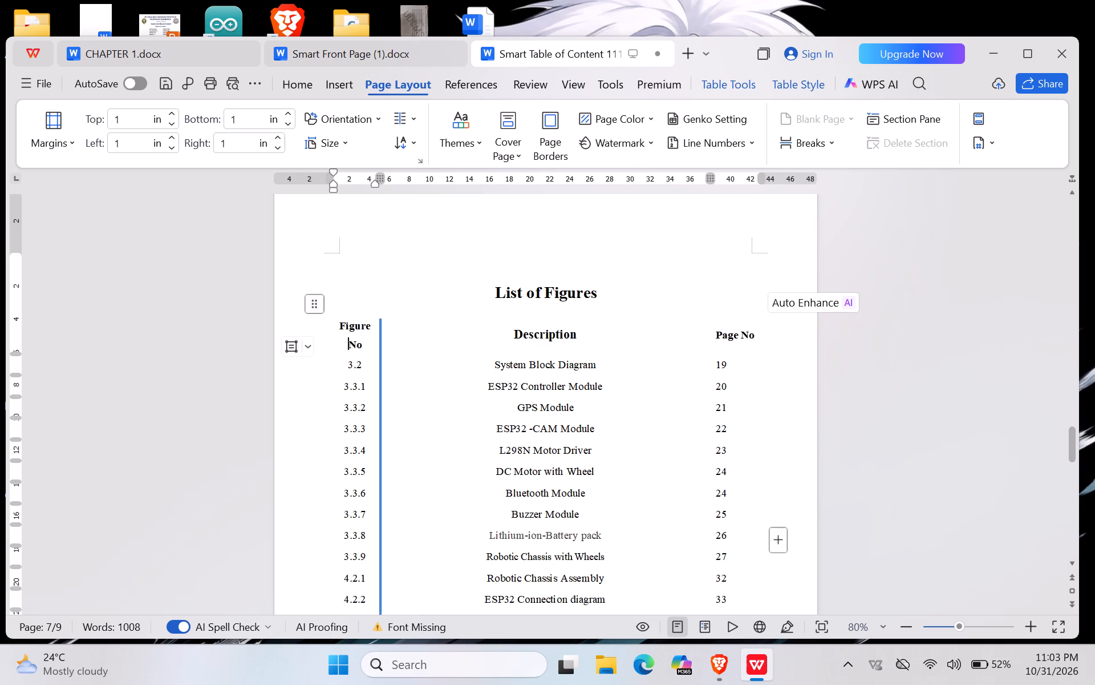
left_click_drag(382, 331, 399, 329)
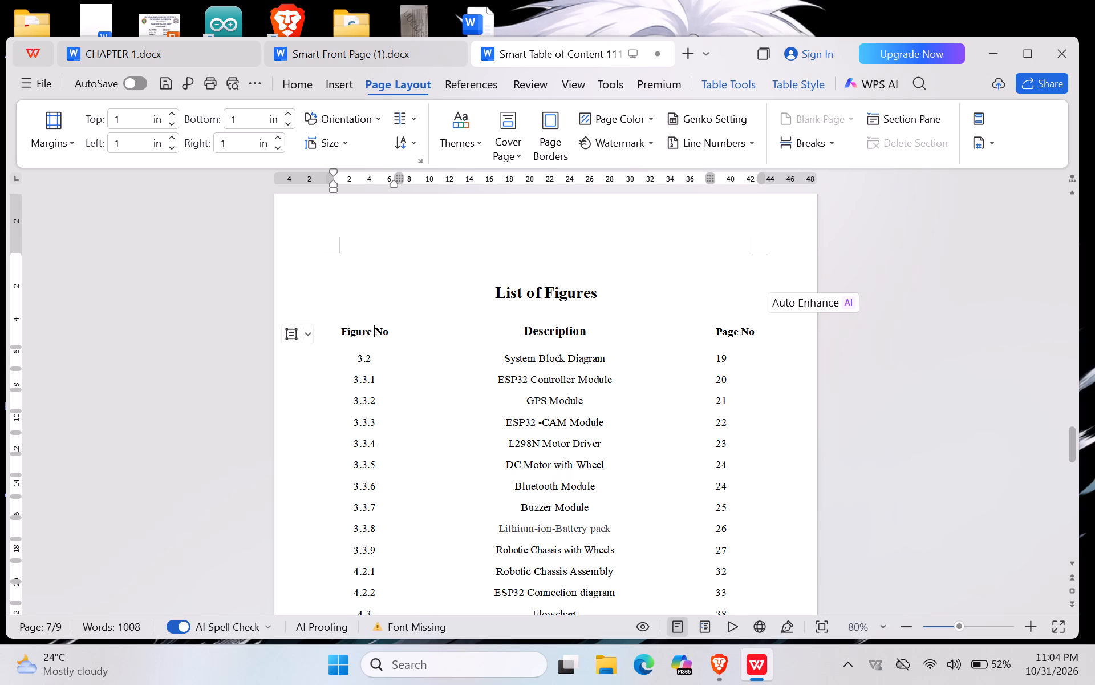
double_click(712, 335)
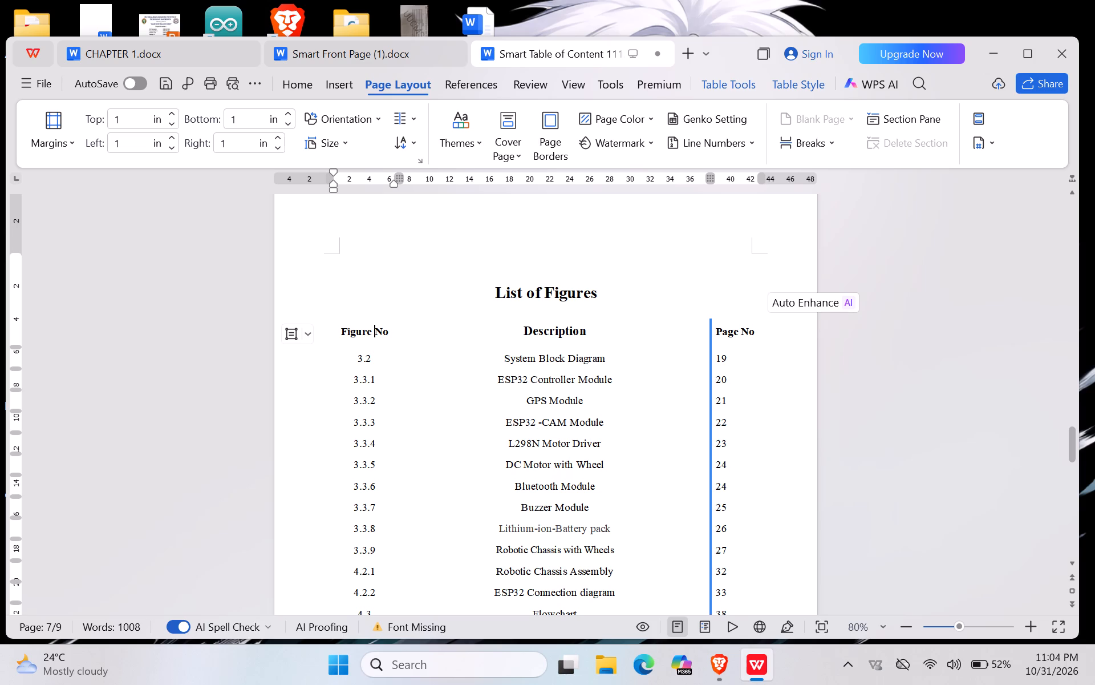
left_click_drag(711, 331, 697, 333)
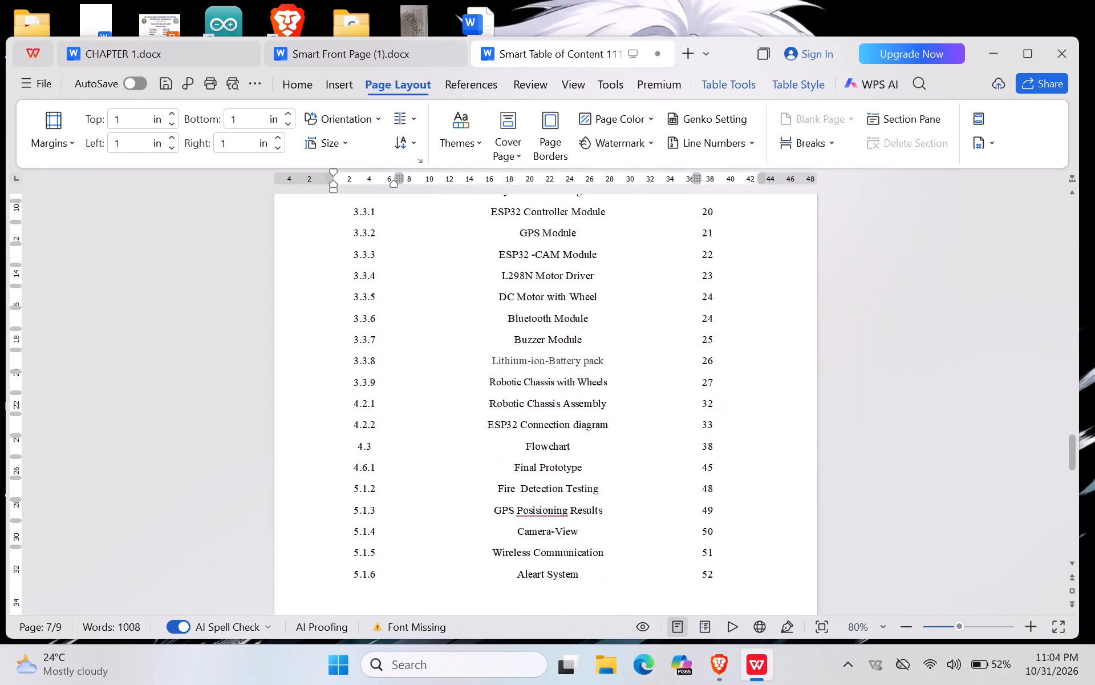
Review the Chapter 5 contents entries and page numbers on the pages before the List of Figures.
scroll(697, 333, "up", 5)
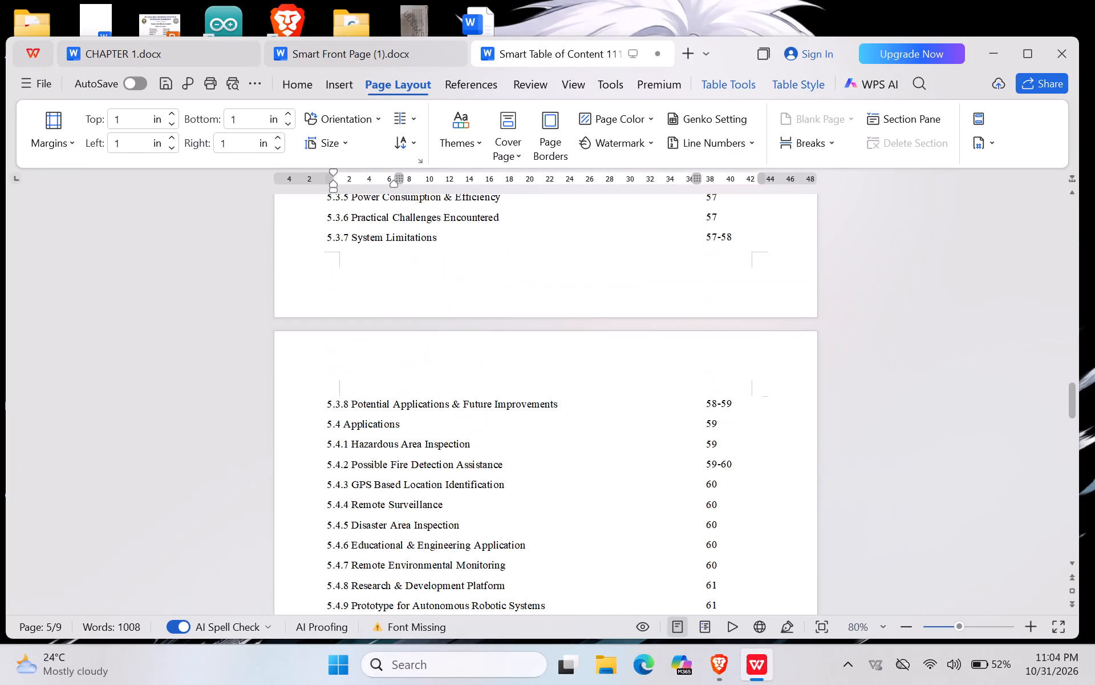
scroll(697, 333, "up", 3)
scroll(697, 333, "down", 1)
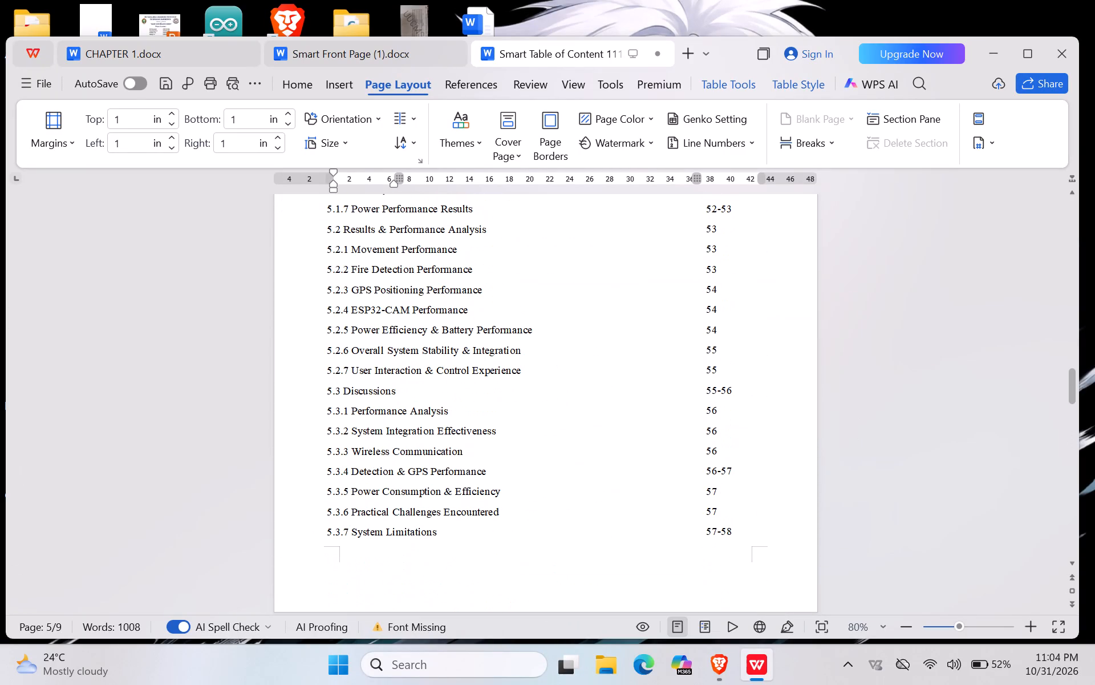
scroll(697, 333, "down", 3)
scroll(697, 333, "up", 1)
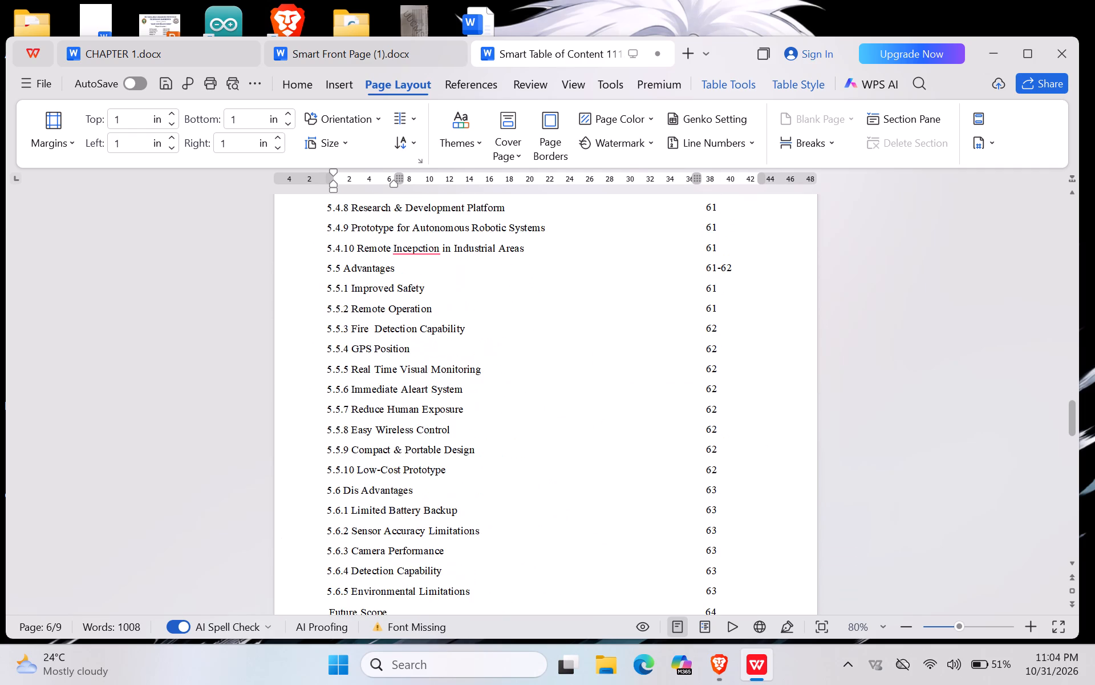
scroll(697, 333, "down", 3)
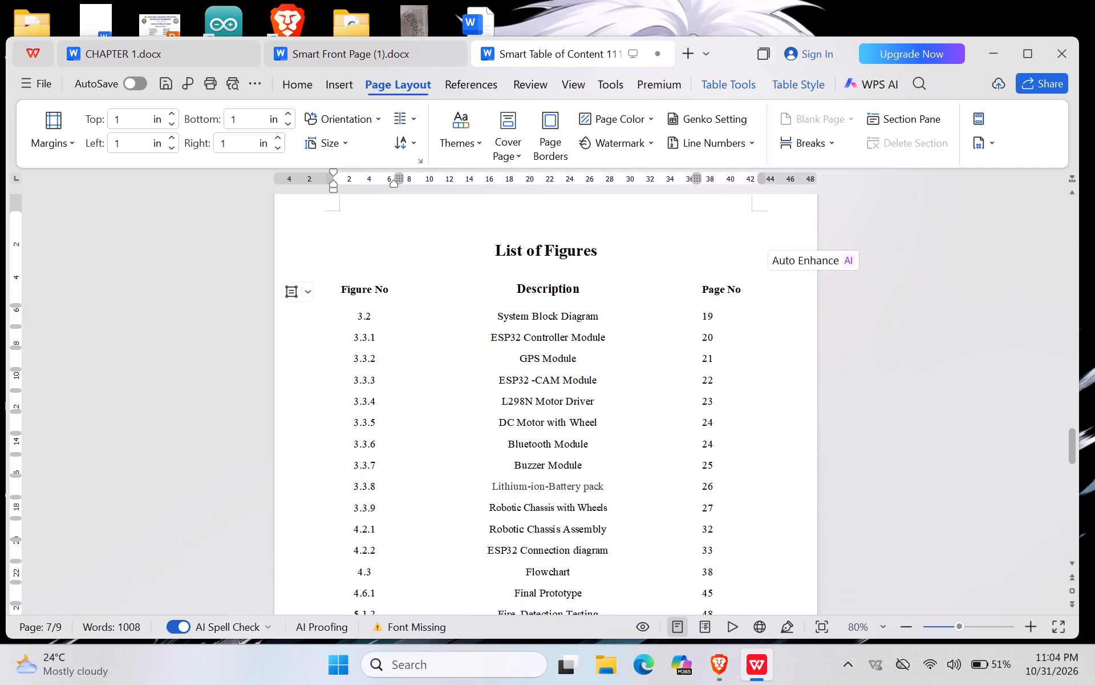
Apply black 0.5 pt borders to all cells of the List of Figures table.
left_click(422, 292)
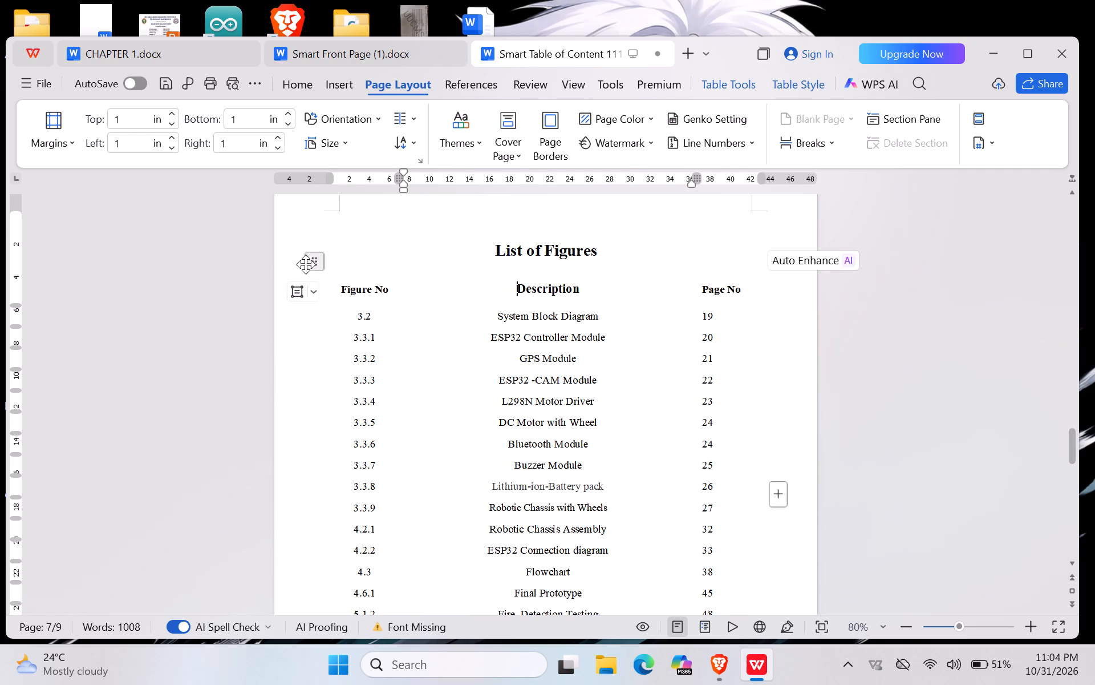
left_click(310, 265)
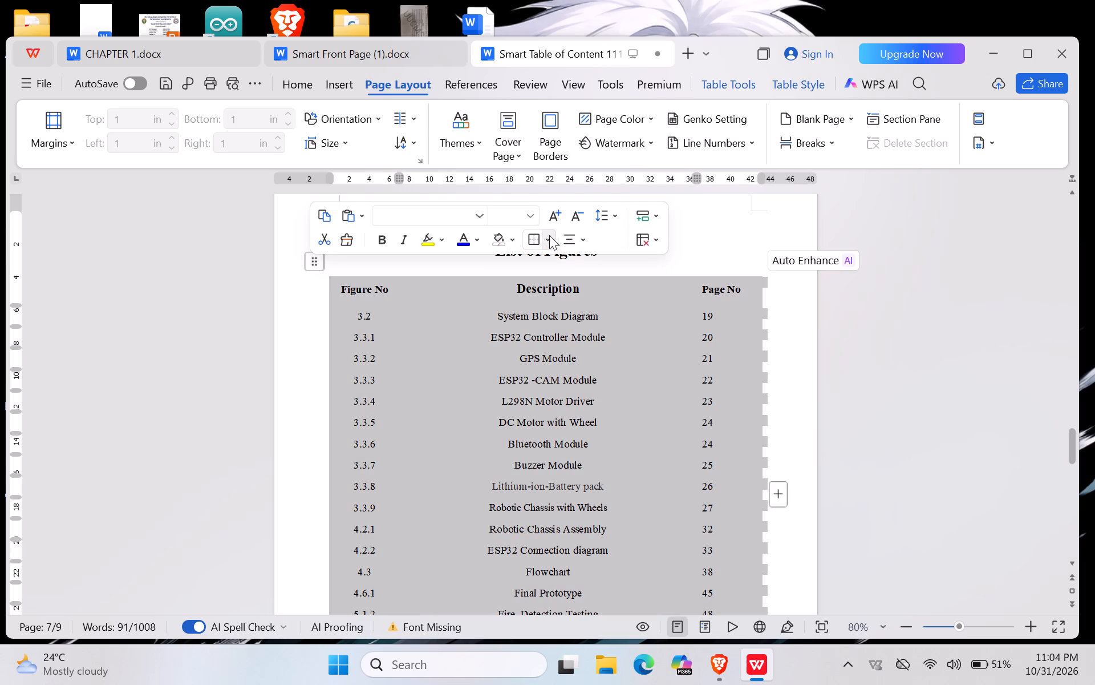
left_click(544, 237)
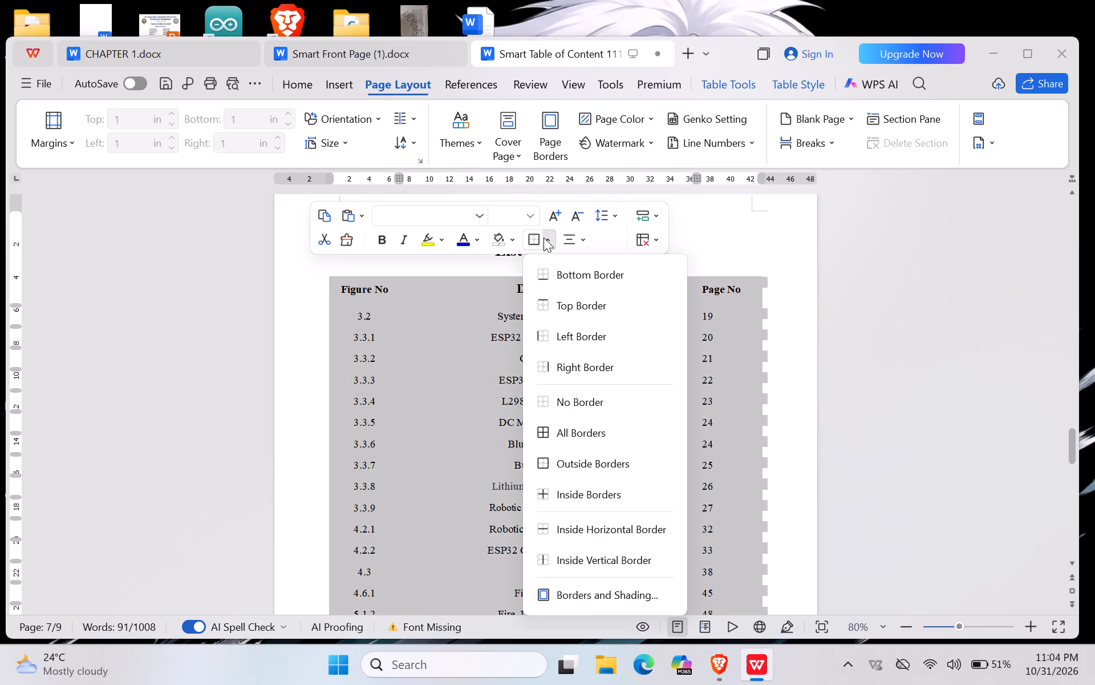
left_click(587, 603)
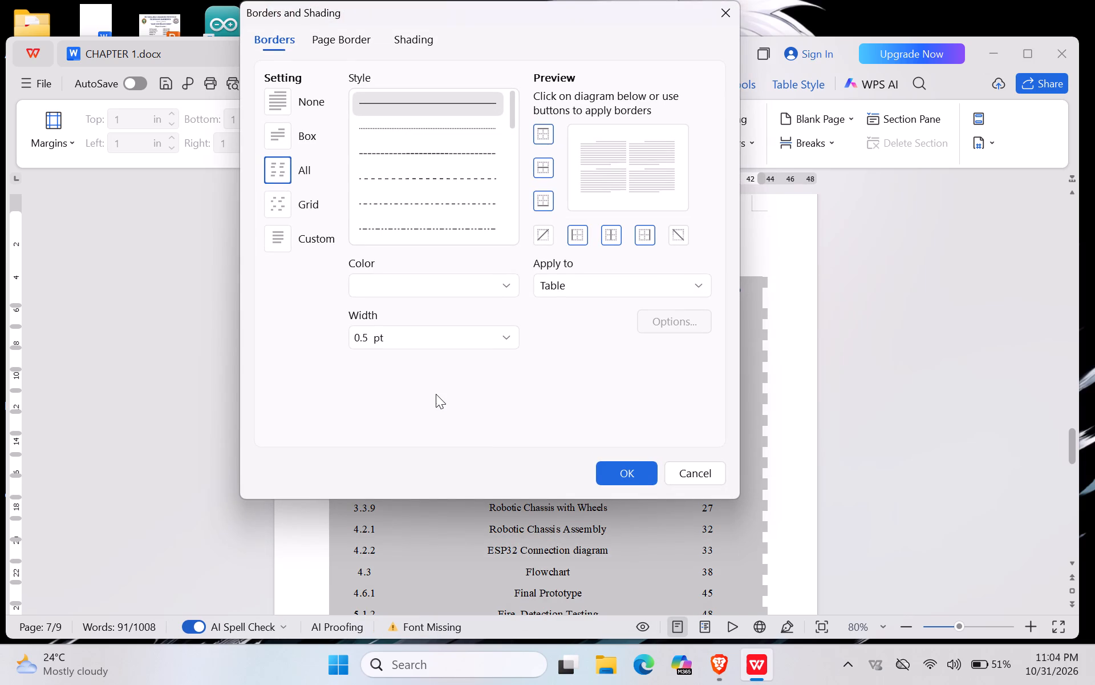
left_click(422, 275)
left_click(379, 329)
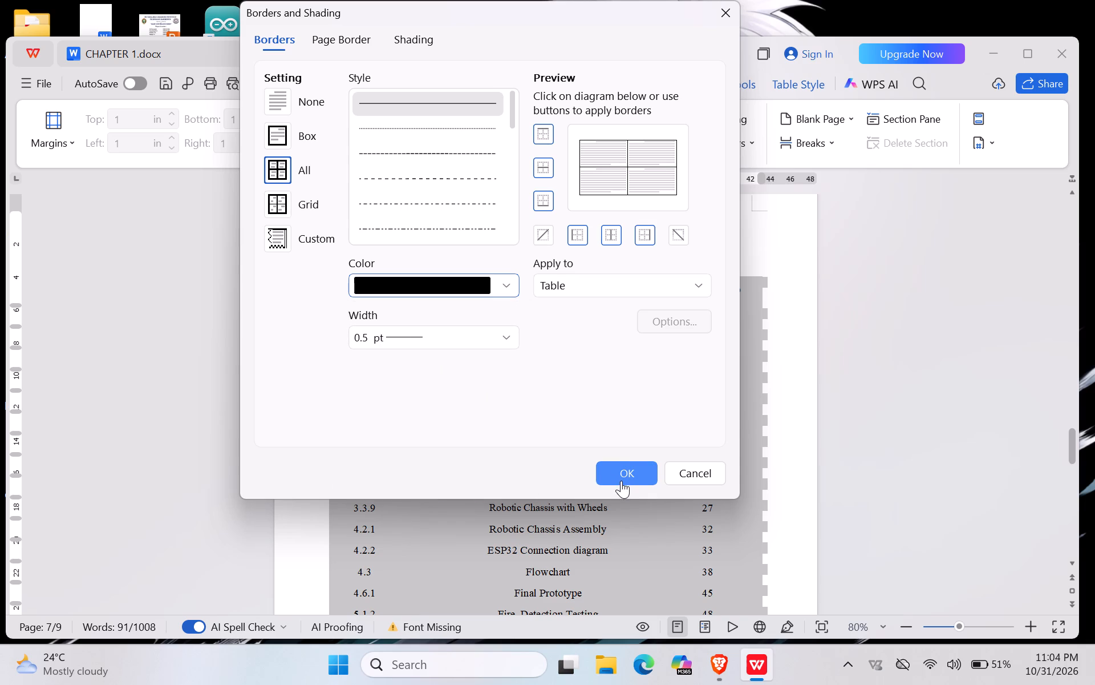
left_click(625, 466)
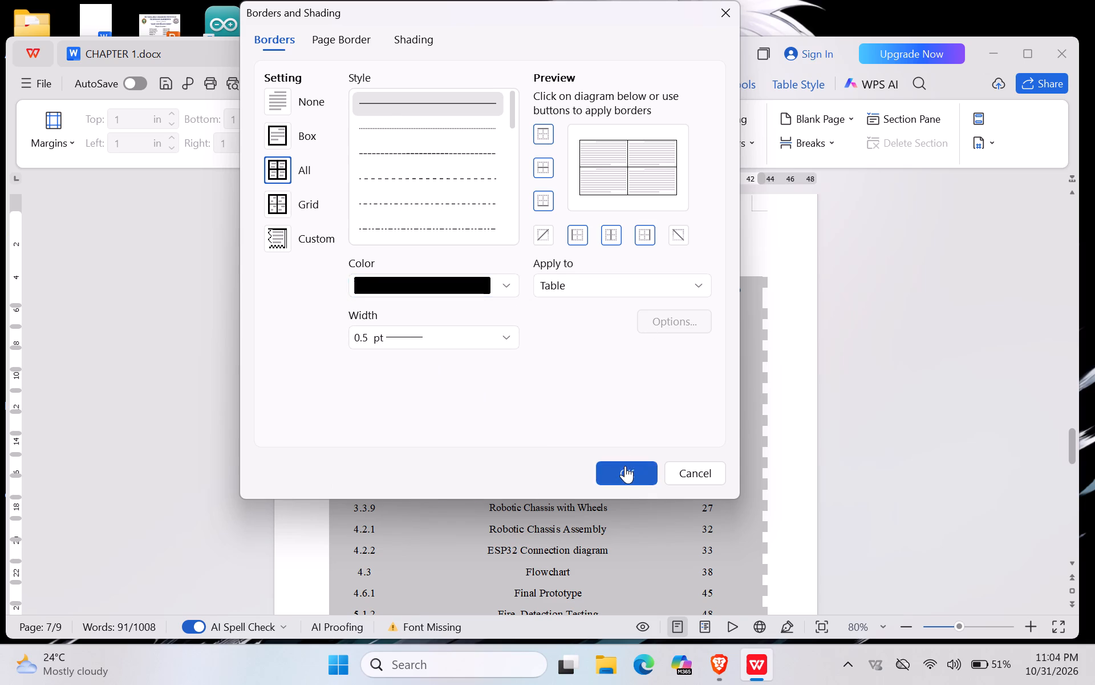
left_click(835, 412)
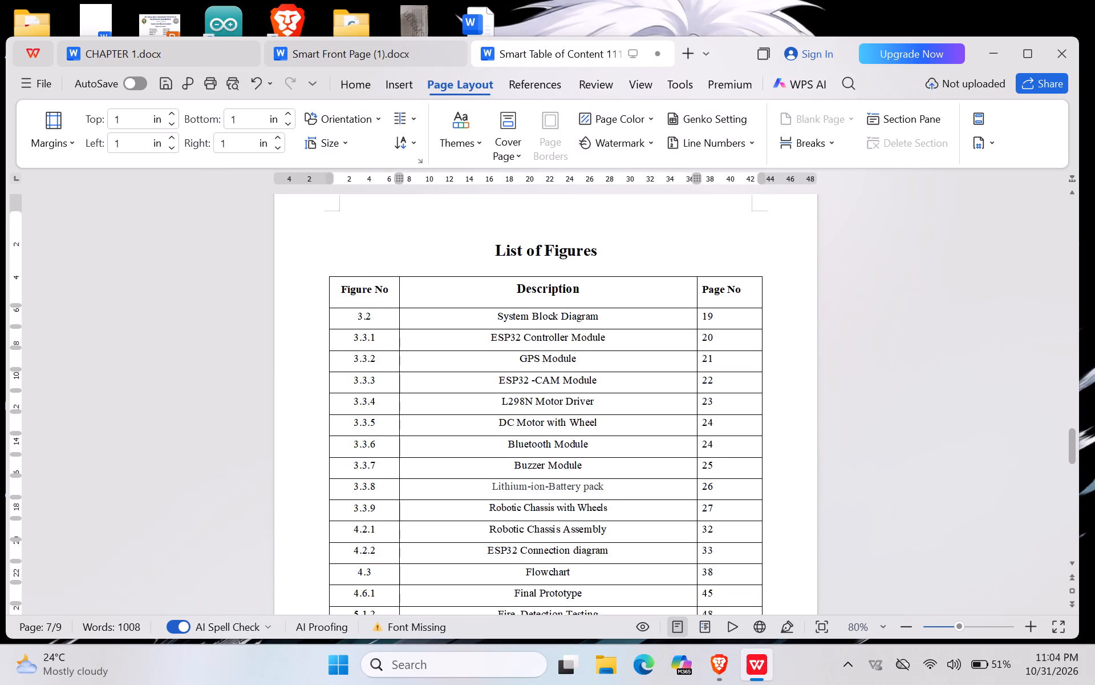
Apply black 0.5 pt borders to all cells of the table with the Table No, Description and Page No columns.
scroll(543, 381, "down", 3)
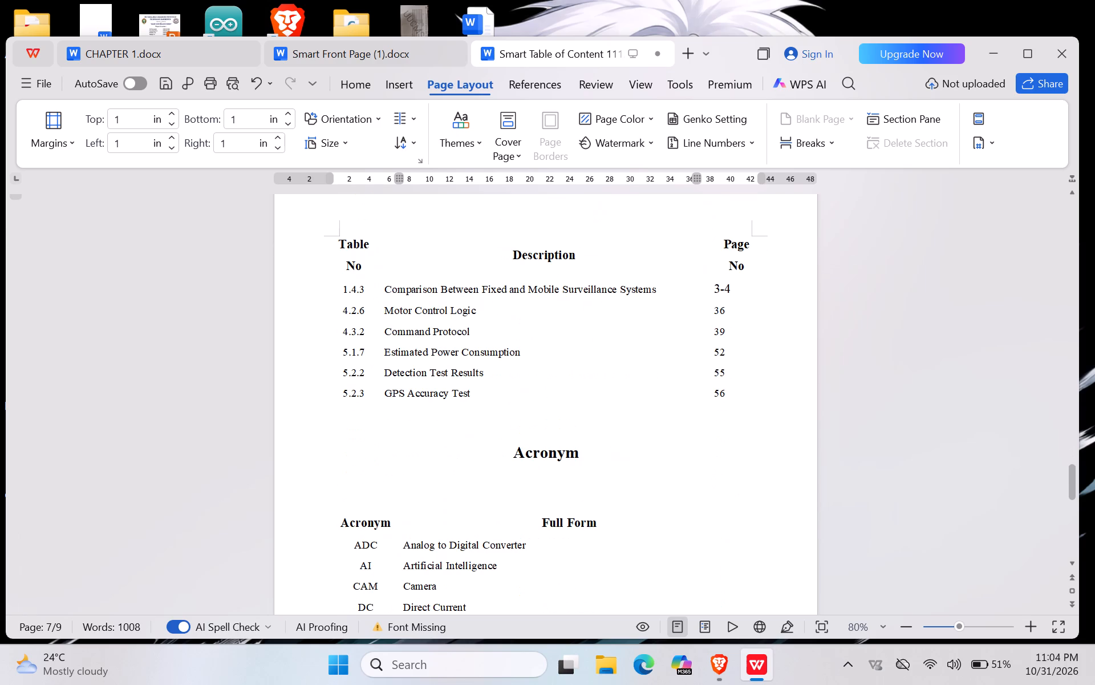
scroll(543, 381, "down", 1)
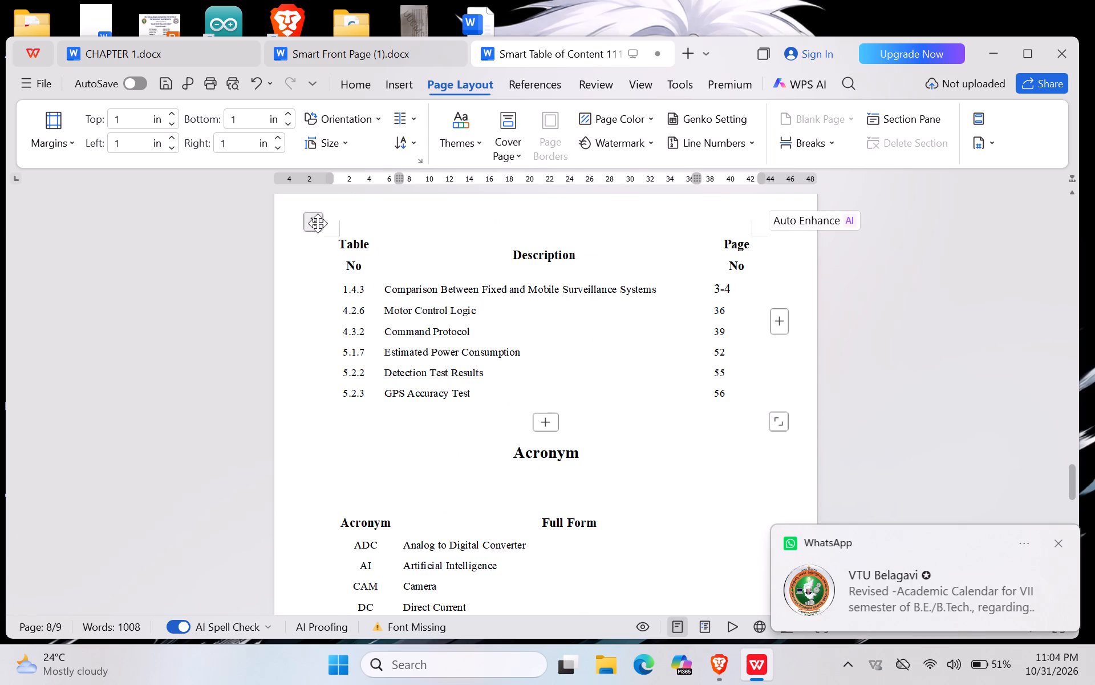
left_click(318, 223)
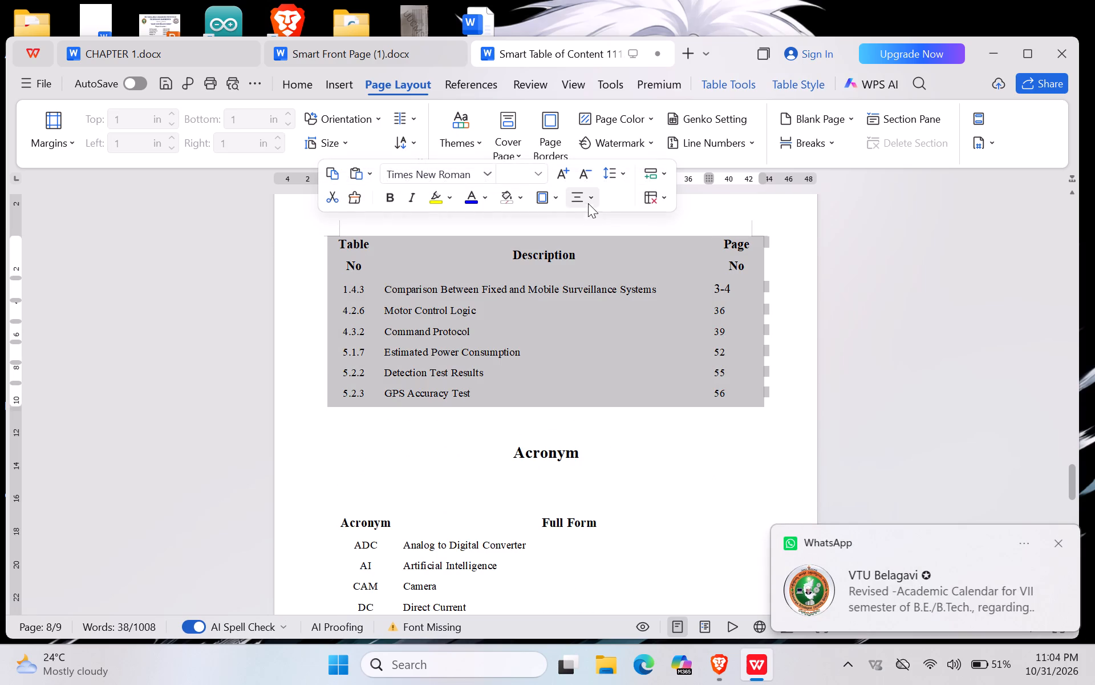
left_click(558, 202)
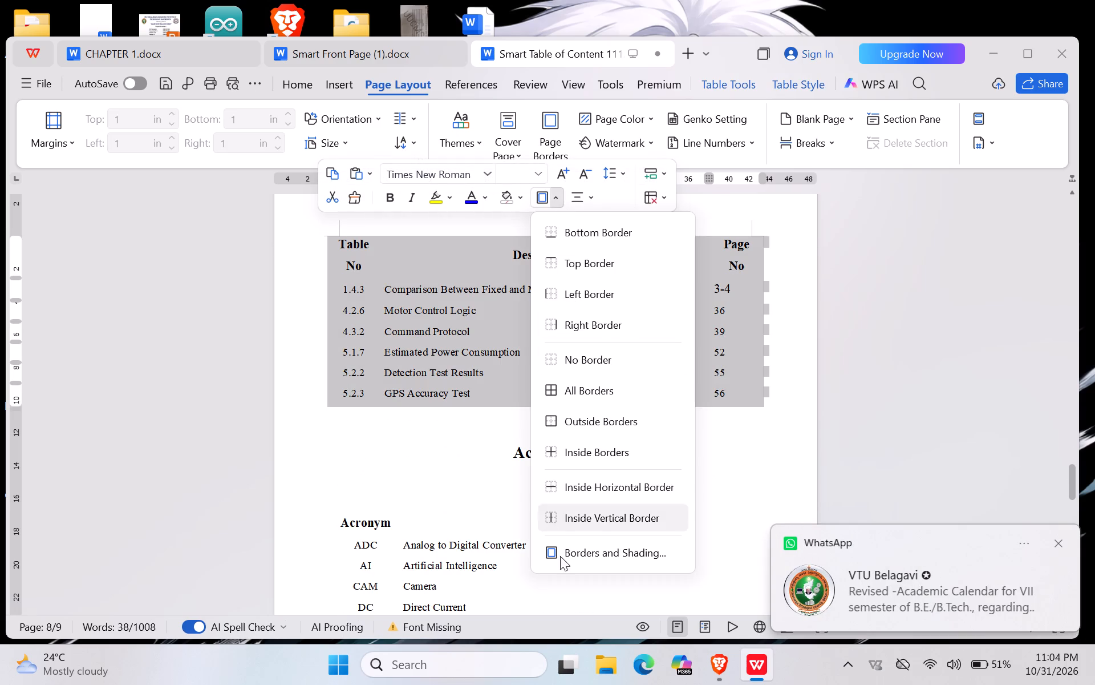
left_click(573, 554)
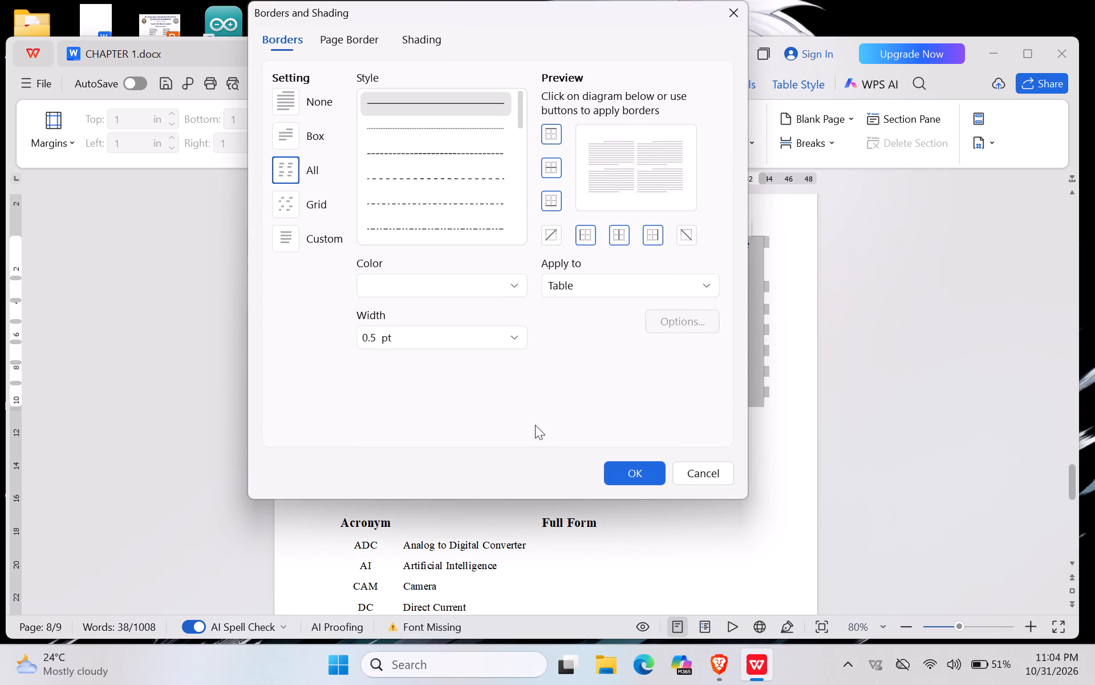
left_click(457, 277)
left_click(392, 331)
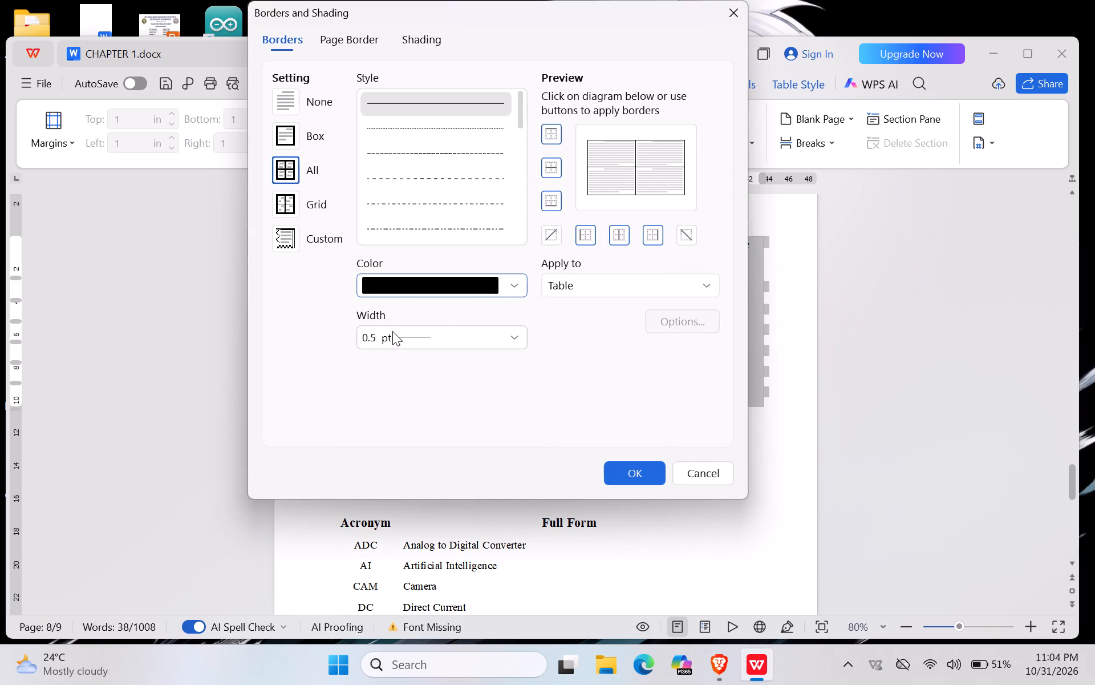
left_click(644, 468)
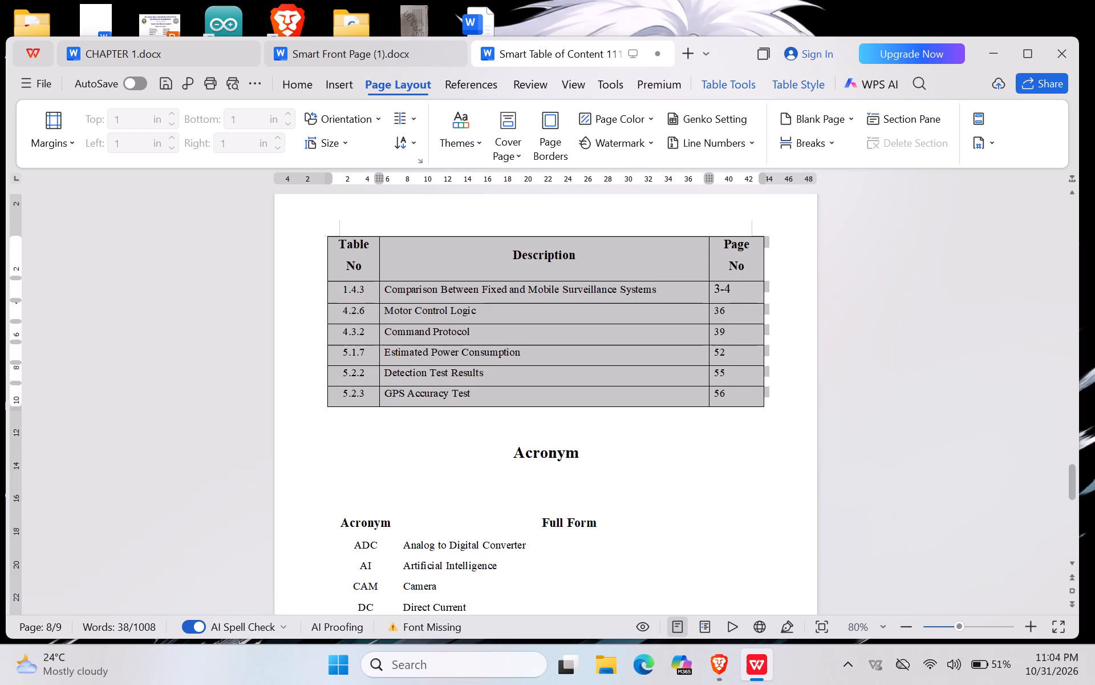
Apply black borders to all cells of the Acronym and Full Form table.
left_click(323, 501)
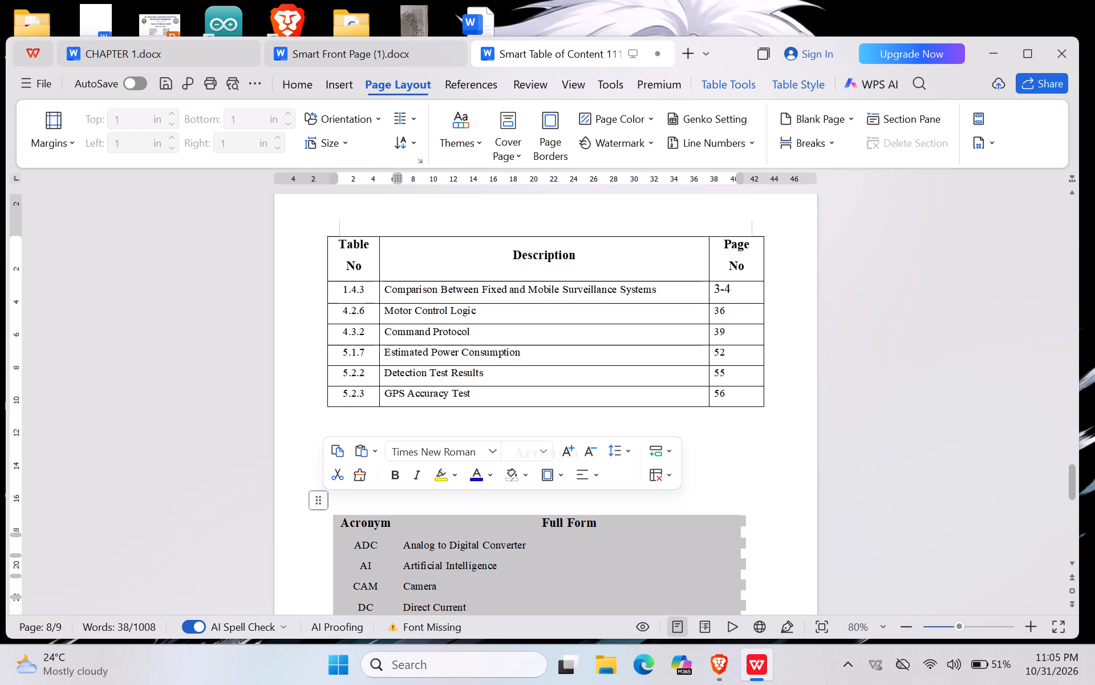
left_click(557, 478)
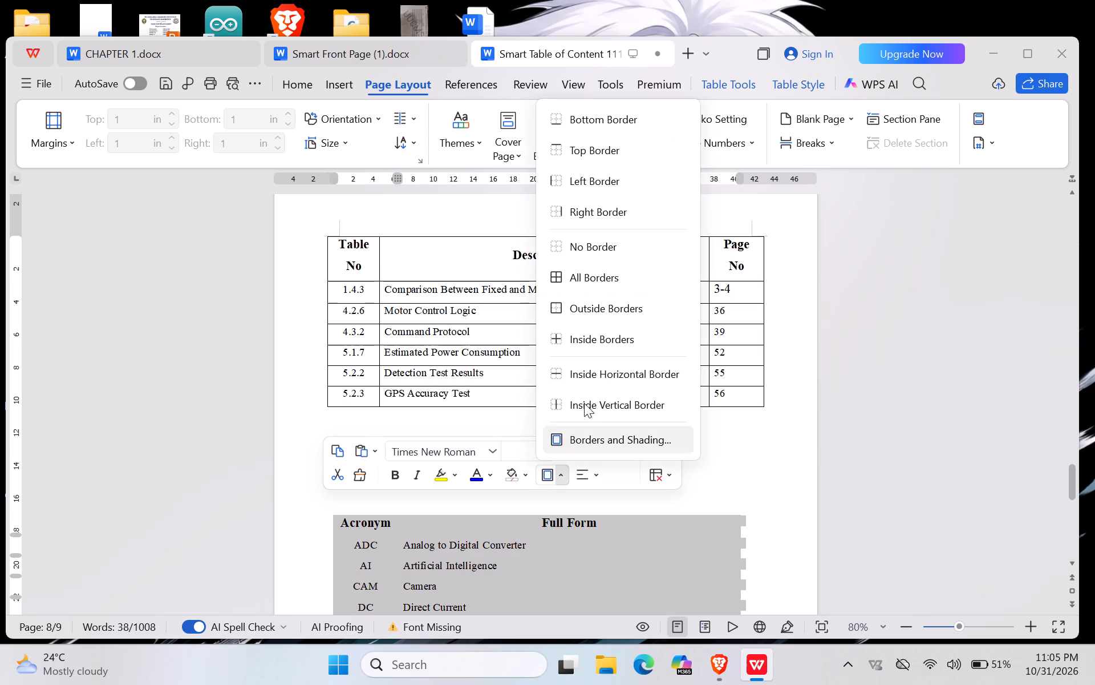
Apply black 0.5 pt borders to all cells of the Acronym and Full Form table.
left_click(594, 438)
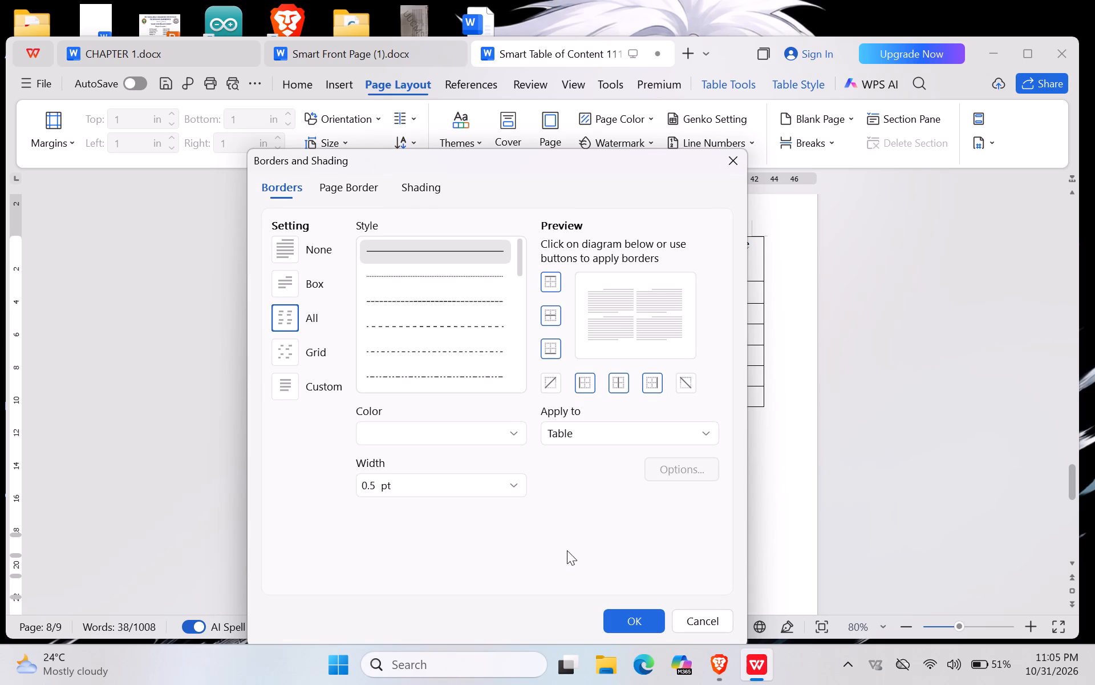
left_click(474, 433)
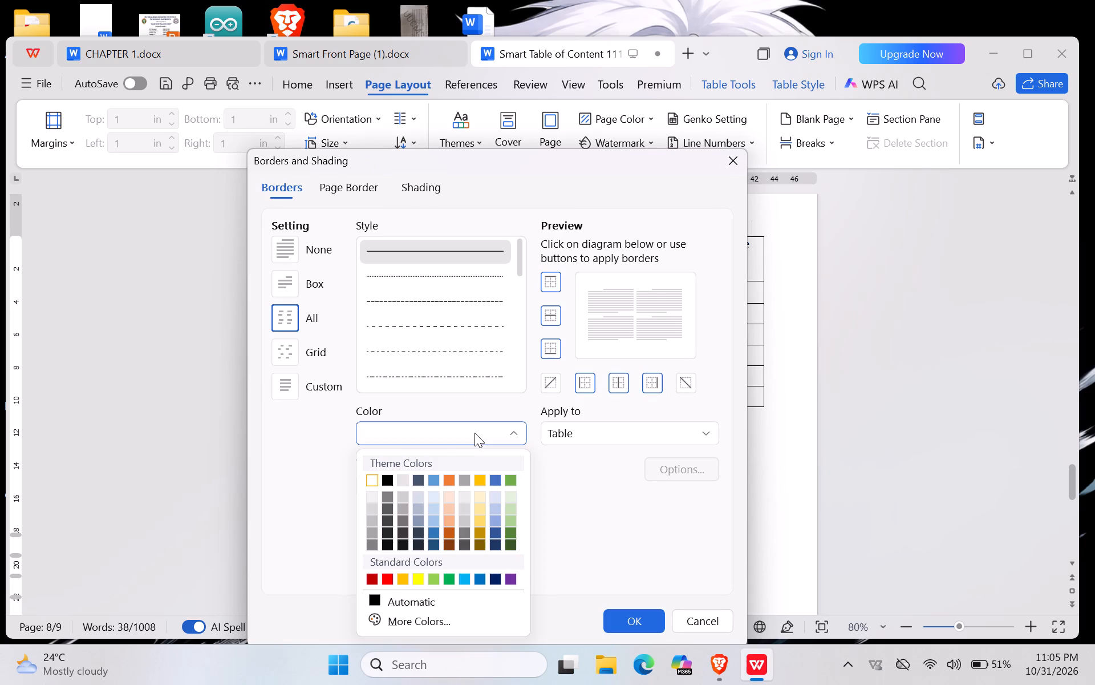
left_click(384, 477)
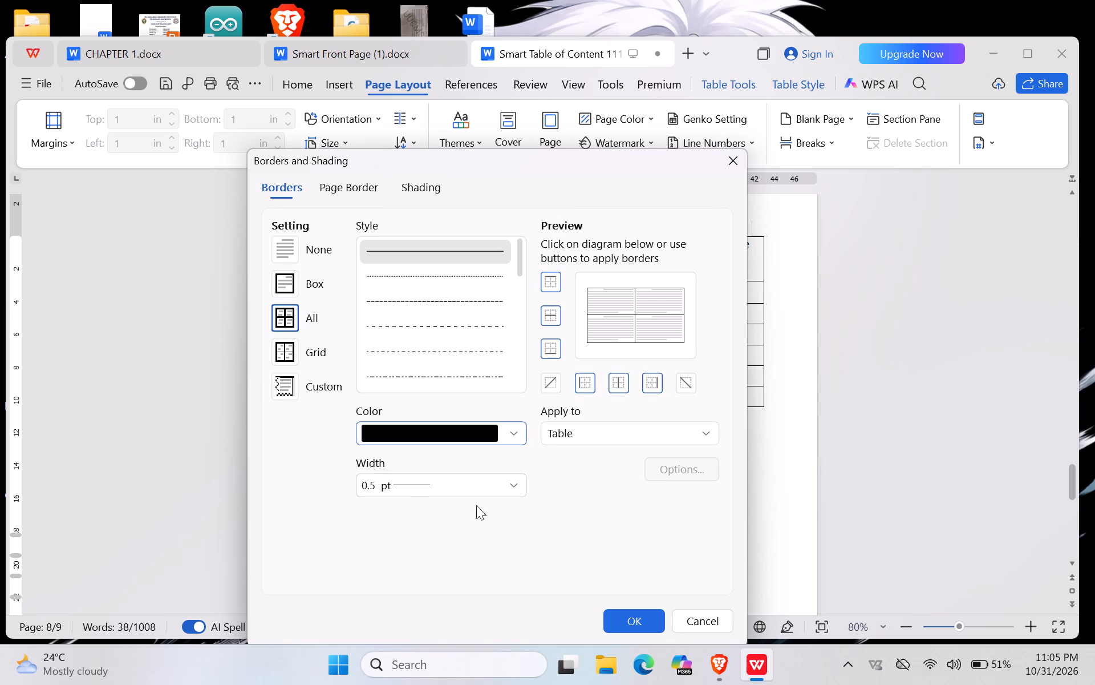
left_click(618, 613)
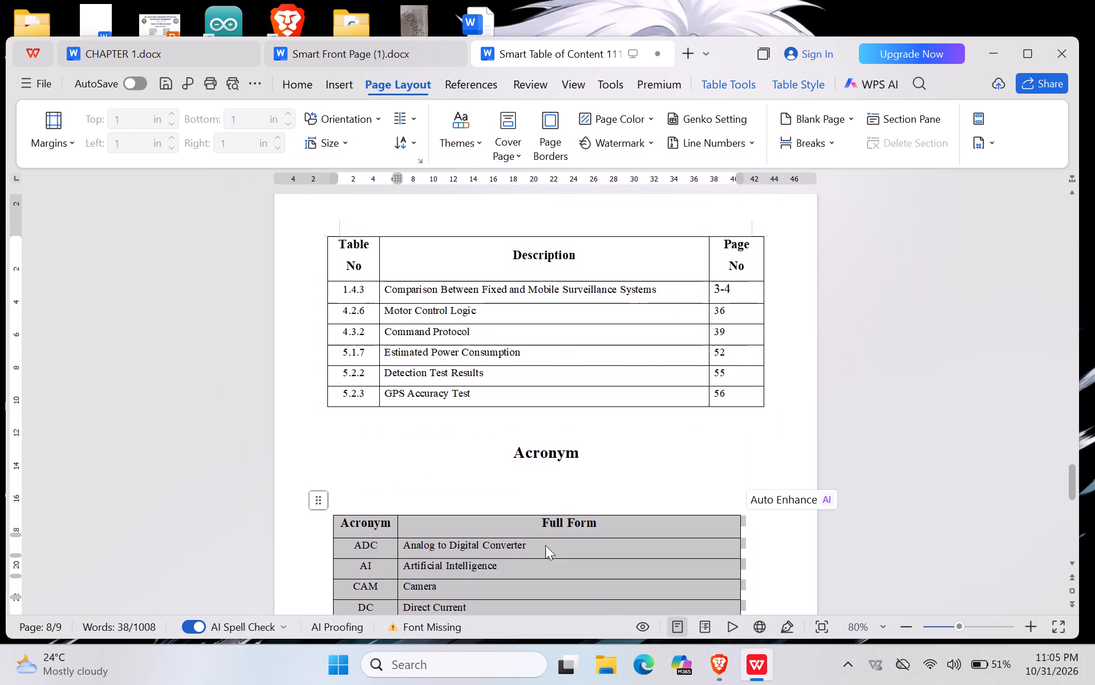
Check the borders and page layout of the List of Figures, table list and Acronym tables.
scroll(476, 456, "down", 3)
scroll(476, 456, "up", 1)
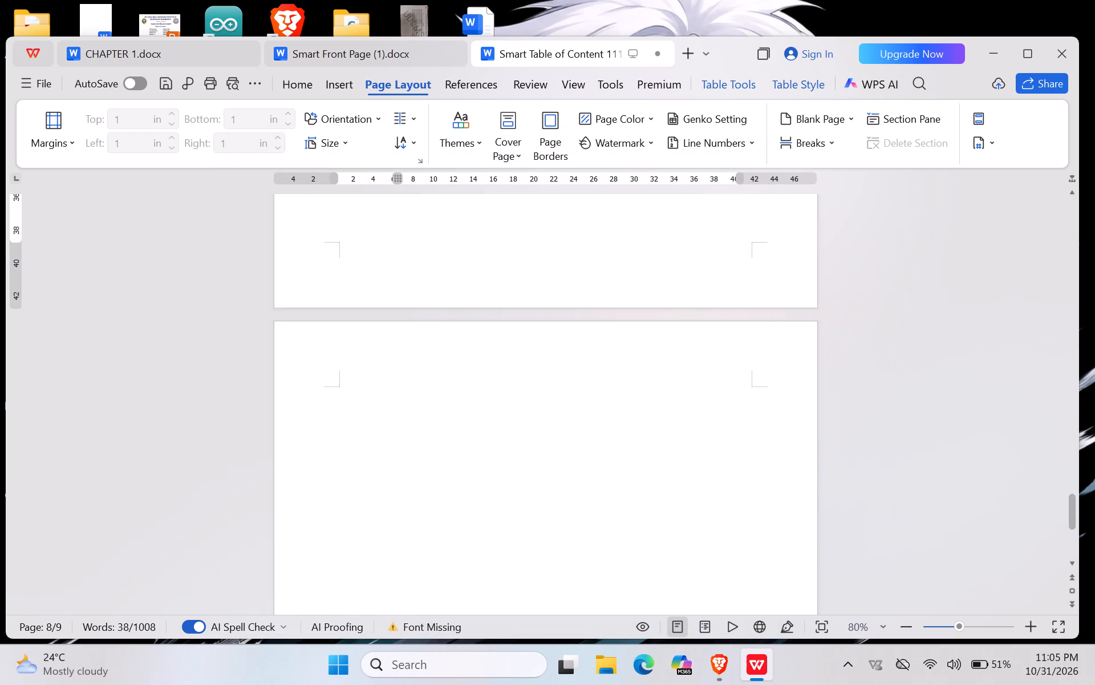
scroll(476, 456, "up", 5)
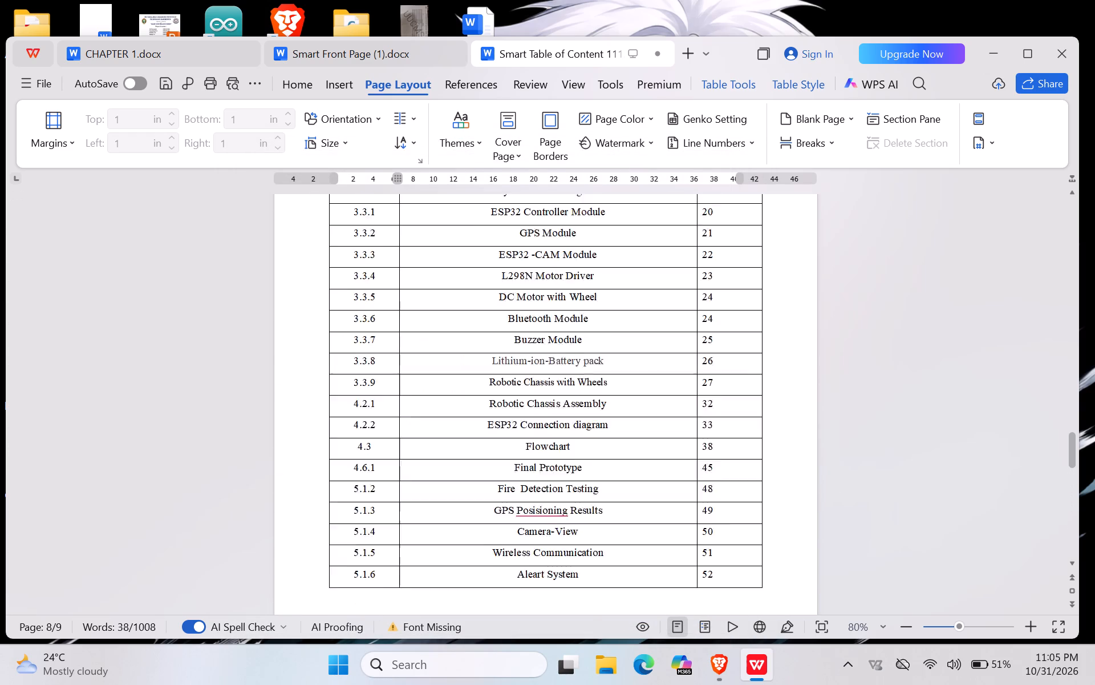
scroll(476, 456, "up", 2)
left_click(476, 456)
scroll(476, 456, "down", 4)
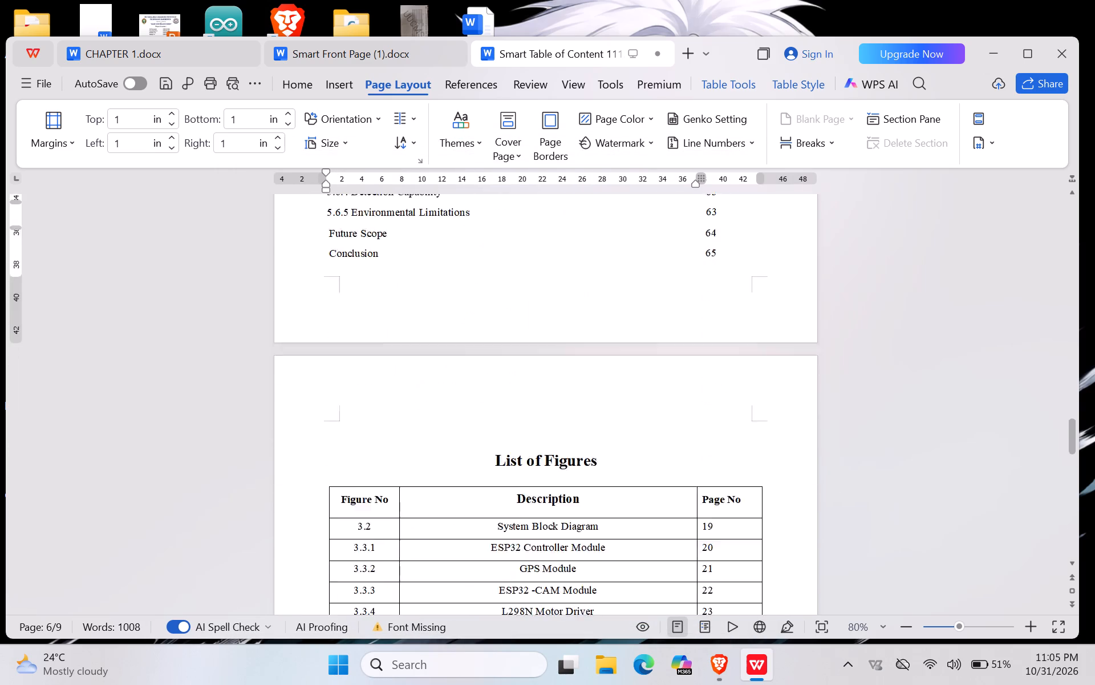
scroll(476, 456, "down", 5)
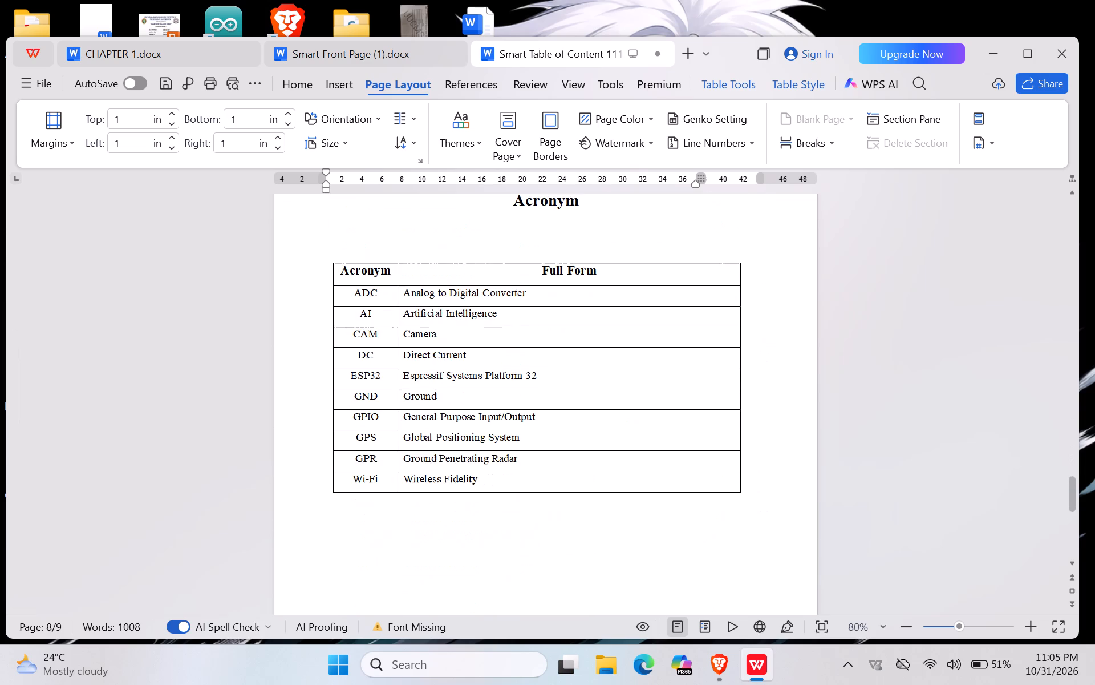
Move the Acronym and Full Form table slightly up, closer to the Acronym heading.
scroll(476, 456, "up", 1)
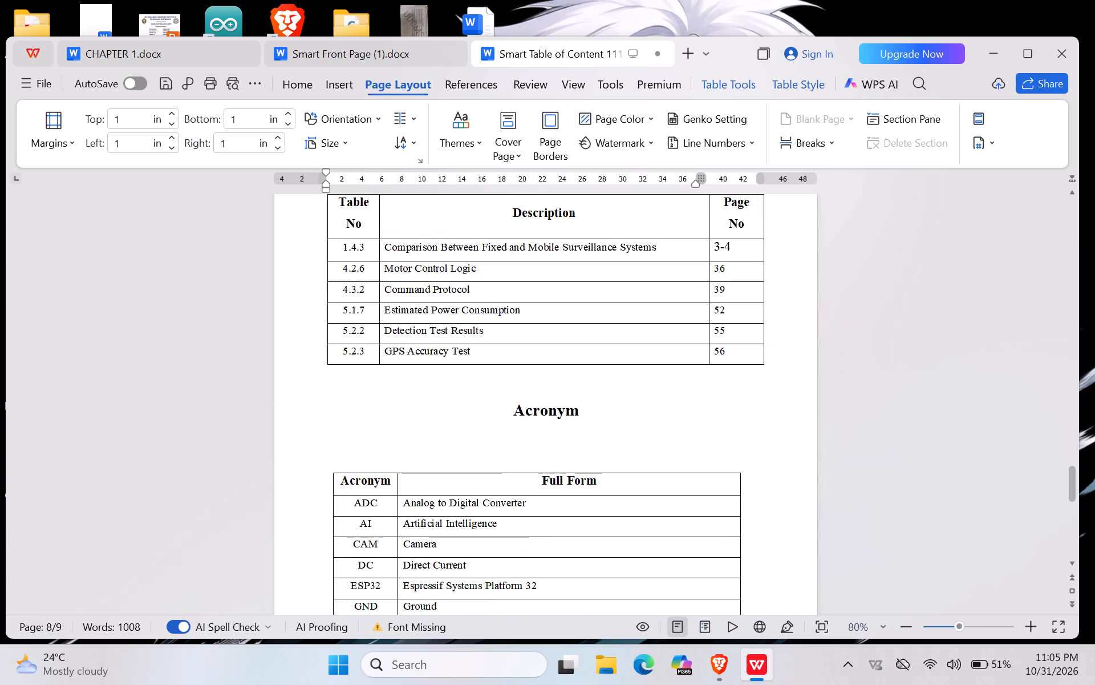
scroll(476, 456, "down", 1)
left_click_drag(326, 464, 337, 432)
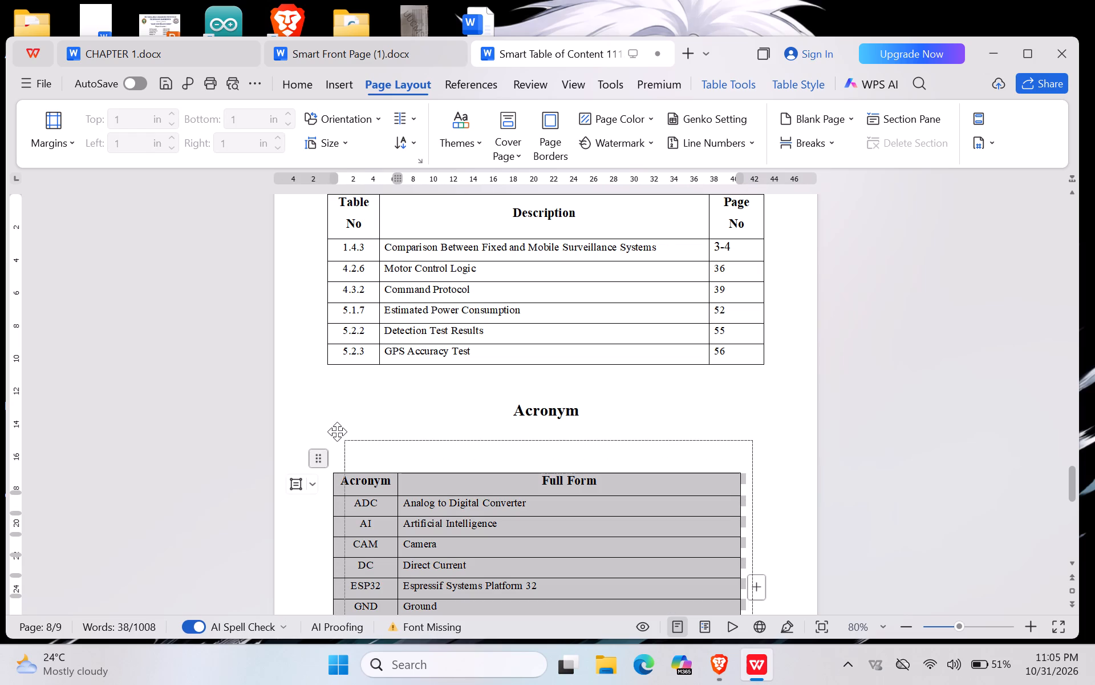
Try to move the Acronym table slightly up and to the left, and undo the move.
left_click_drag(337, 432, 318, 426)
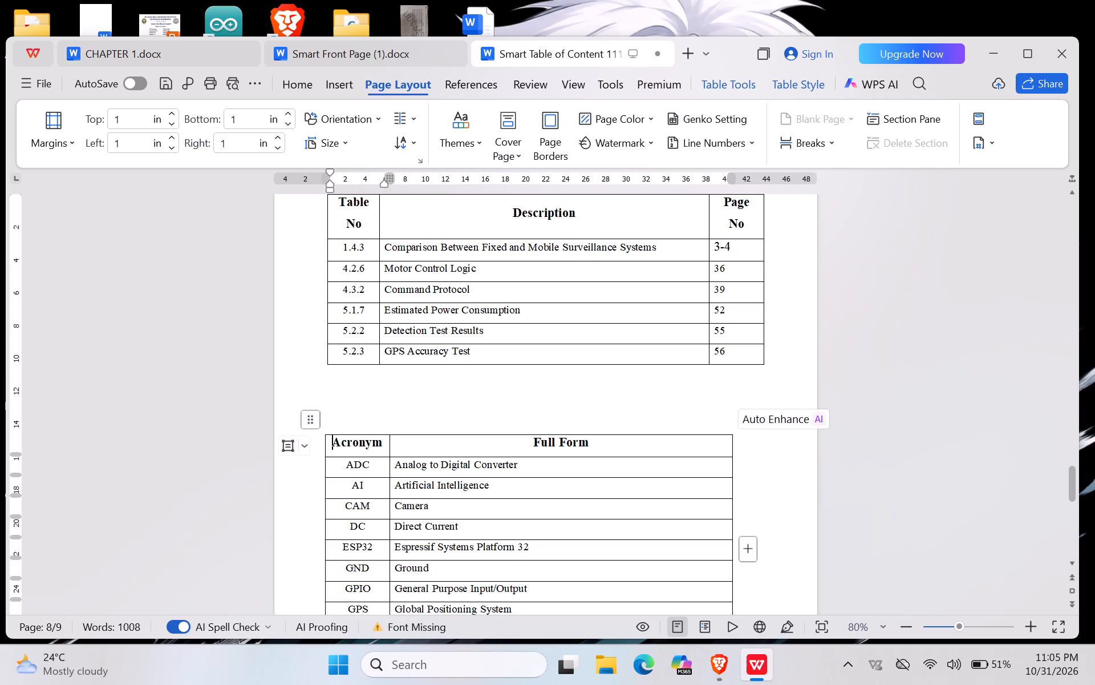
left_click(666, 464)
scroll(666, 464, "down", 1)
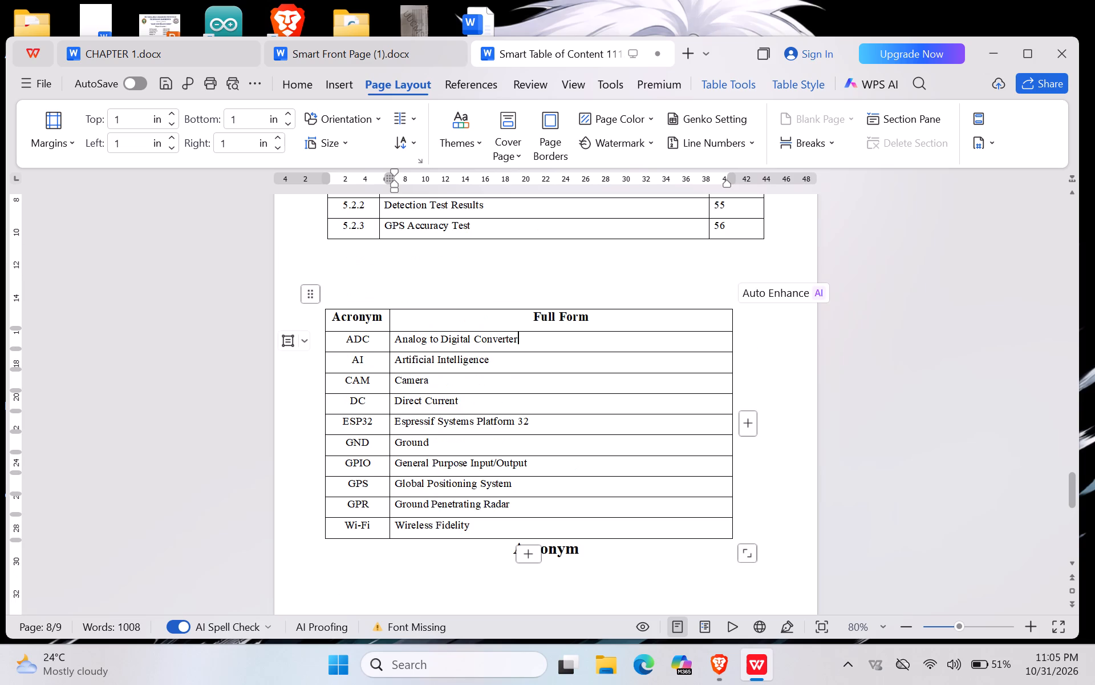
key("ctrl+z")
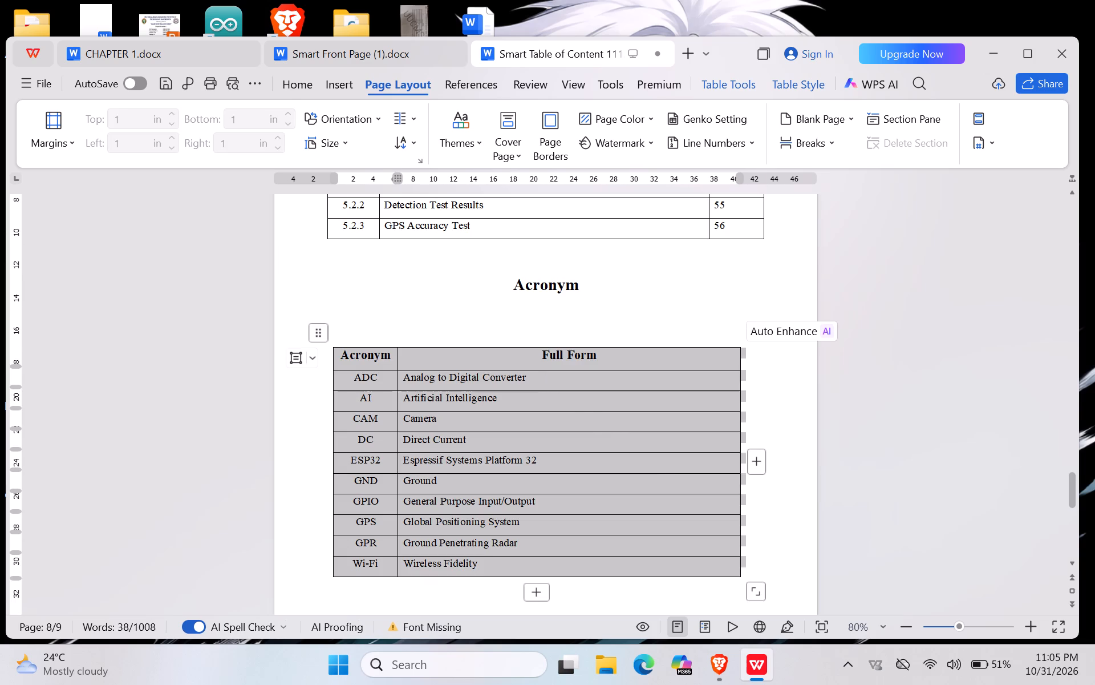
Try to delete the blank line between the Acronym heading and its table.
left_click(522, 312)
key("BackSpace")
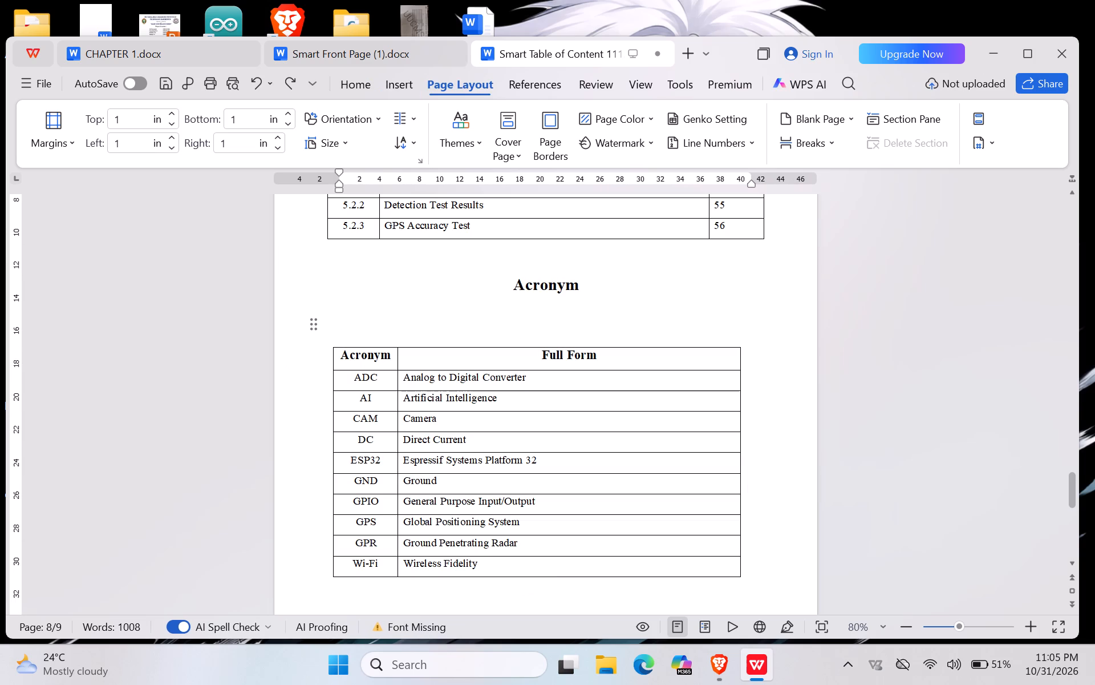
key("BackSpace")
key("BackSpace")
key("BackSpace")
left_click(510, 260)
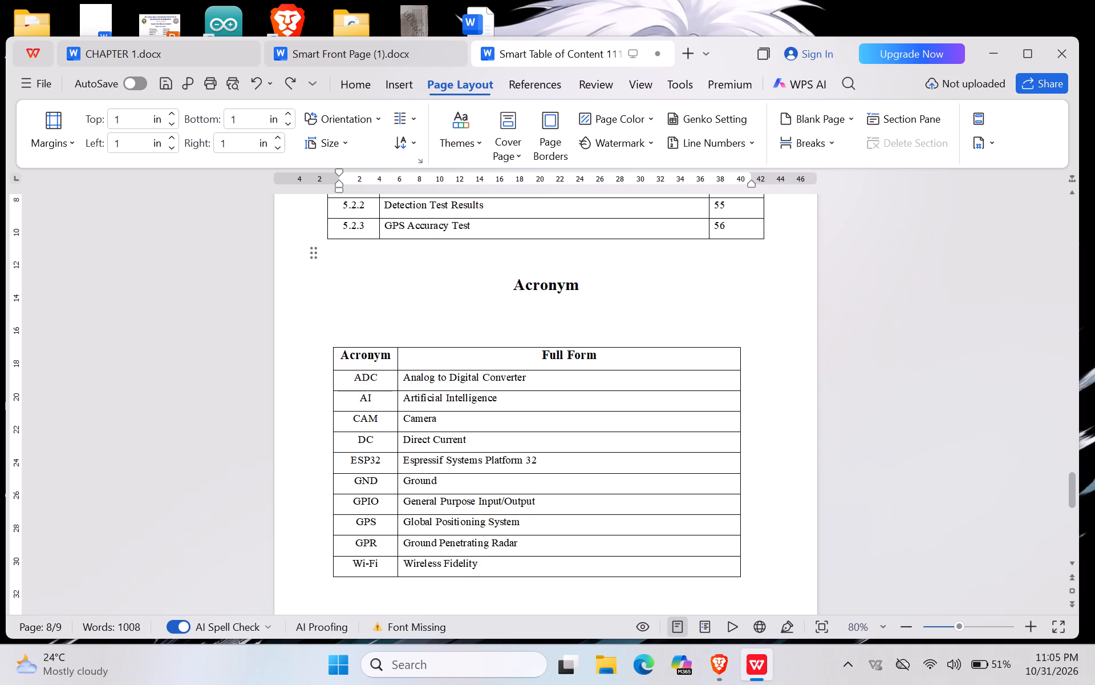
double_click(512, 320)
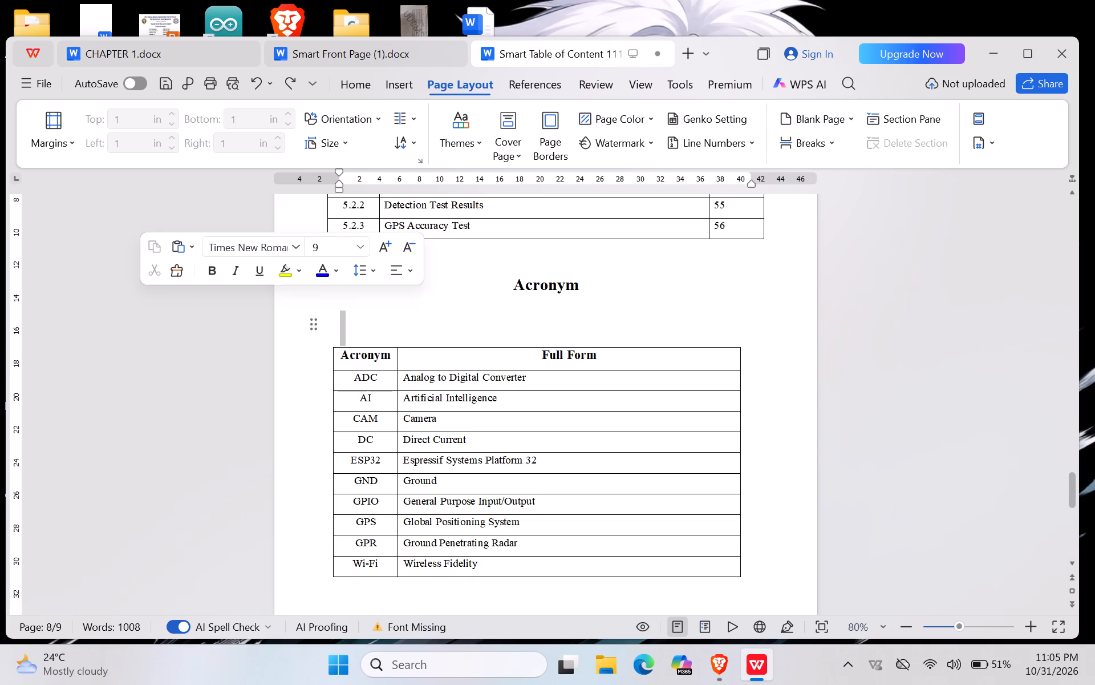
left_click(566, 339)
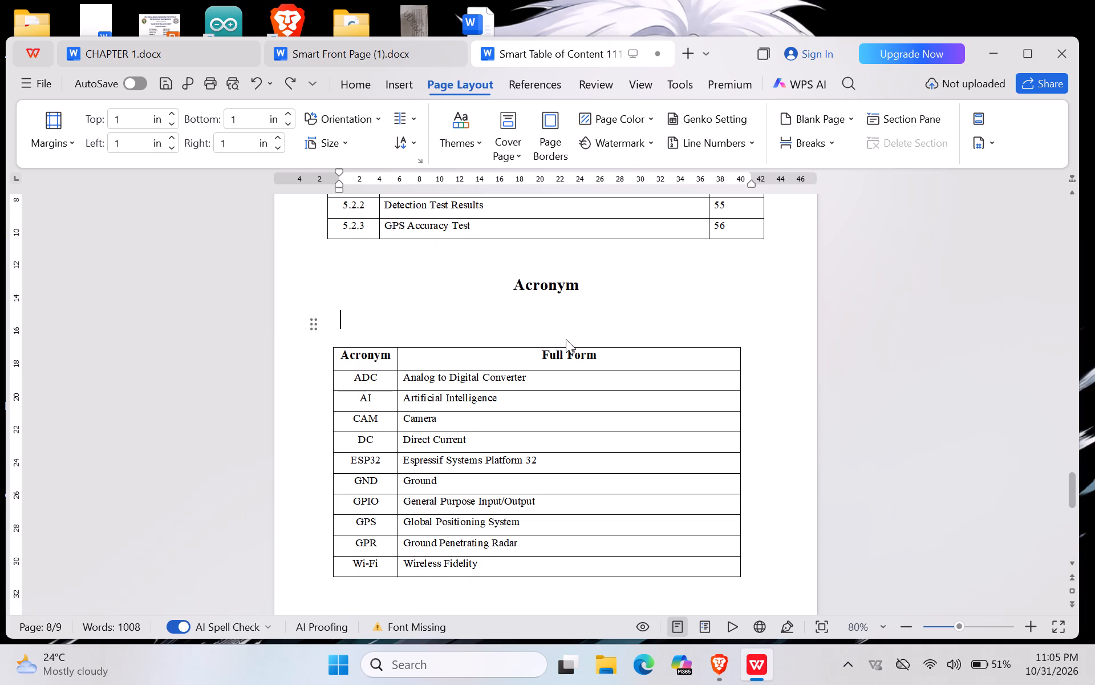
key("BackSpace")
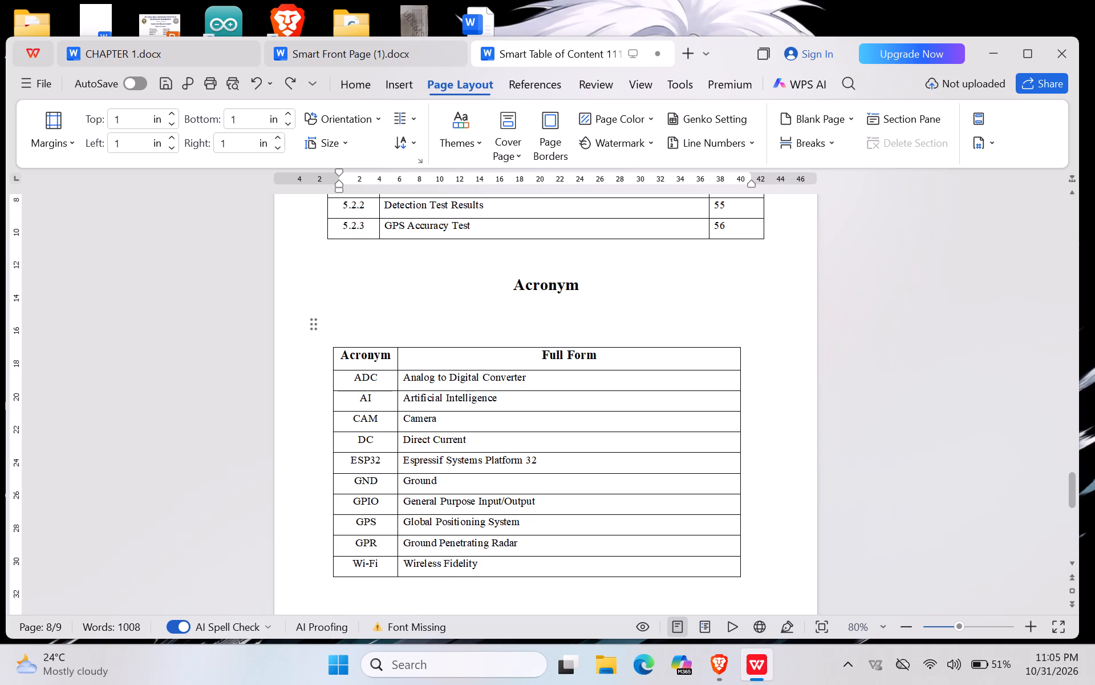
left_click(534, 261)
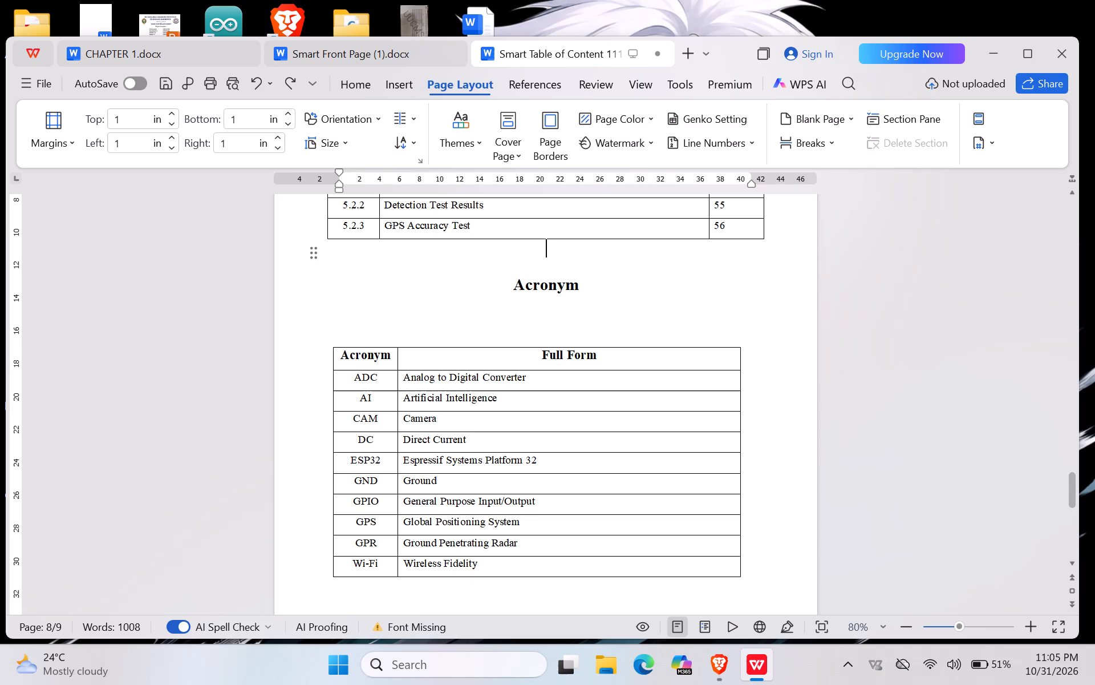
Widen the Table No and Page No columns of the list of tables so each heading fits on one line.
scroll(534, 261, "up", 4)
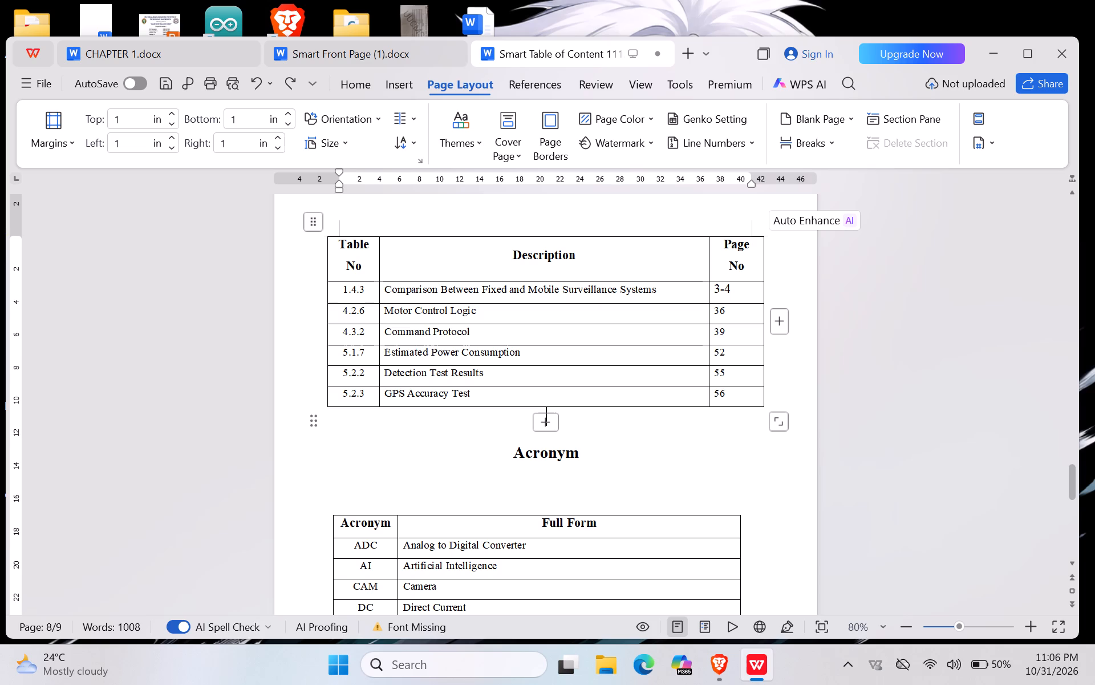
left_click_drag(379, 256, 380, 256)
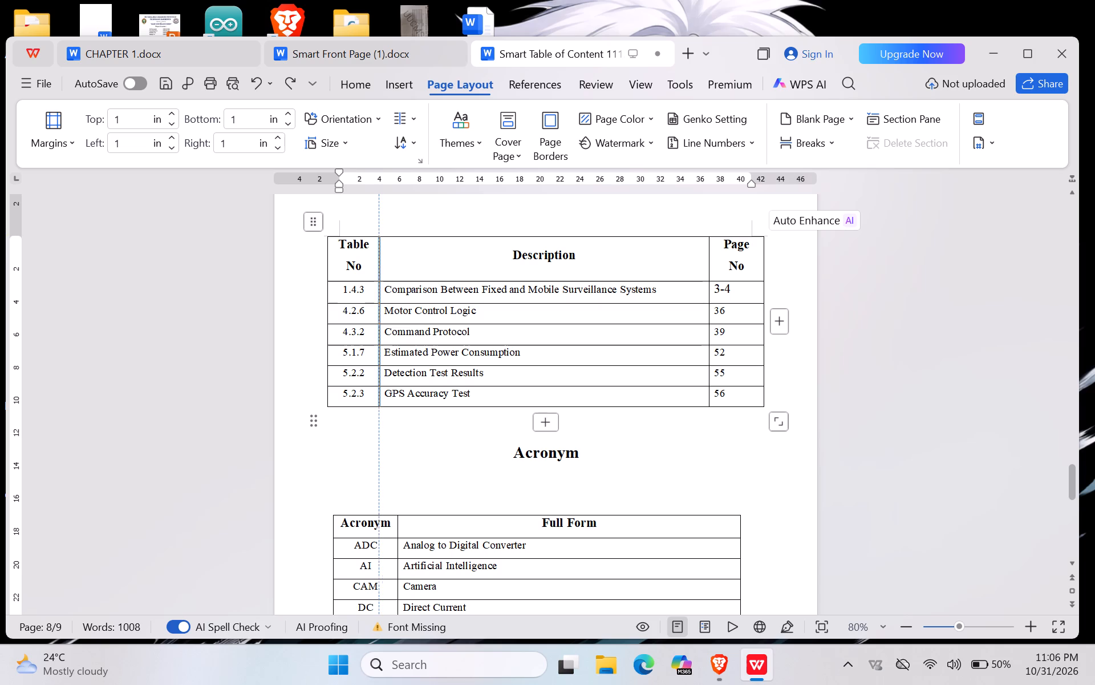
left_click_drag(380, 256, 387, 259)
left_click_drag(387, 259, 392, 259)
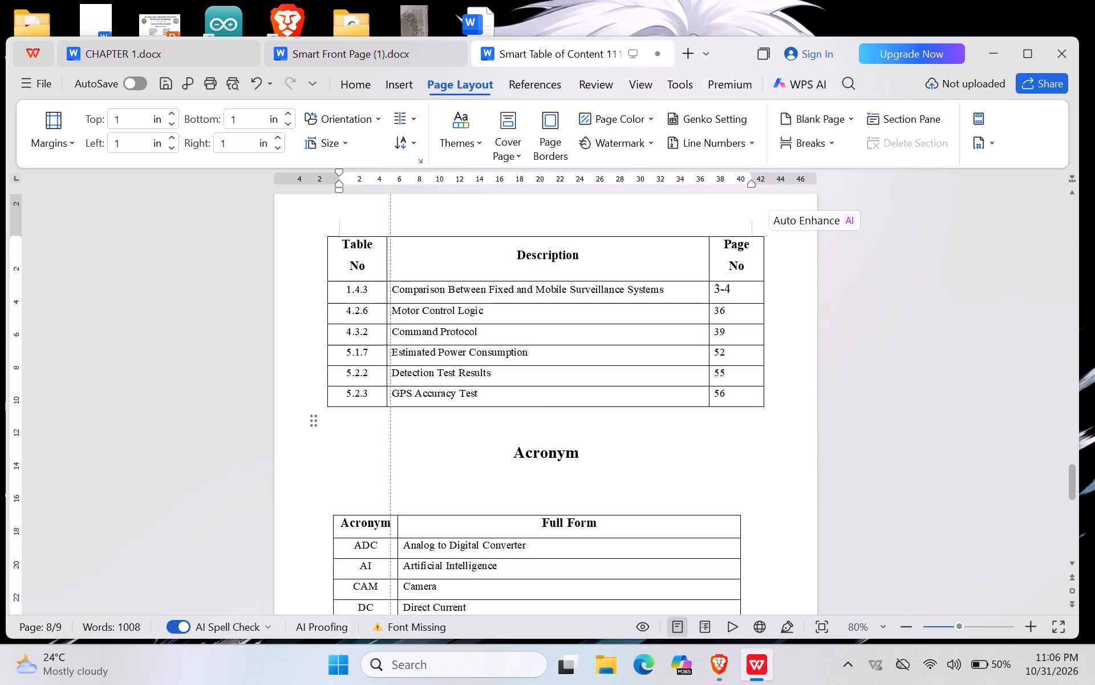
left_click_drag(392, 259, 398, 259)
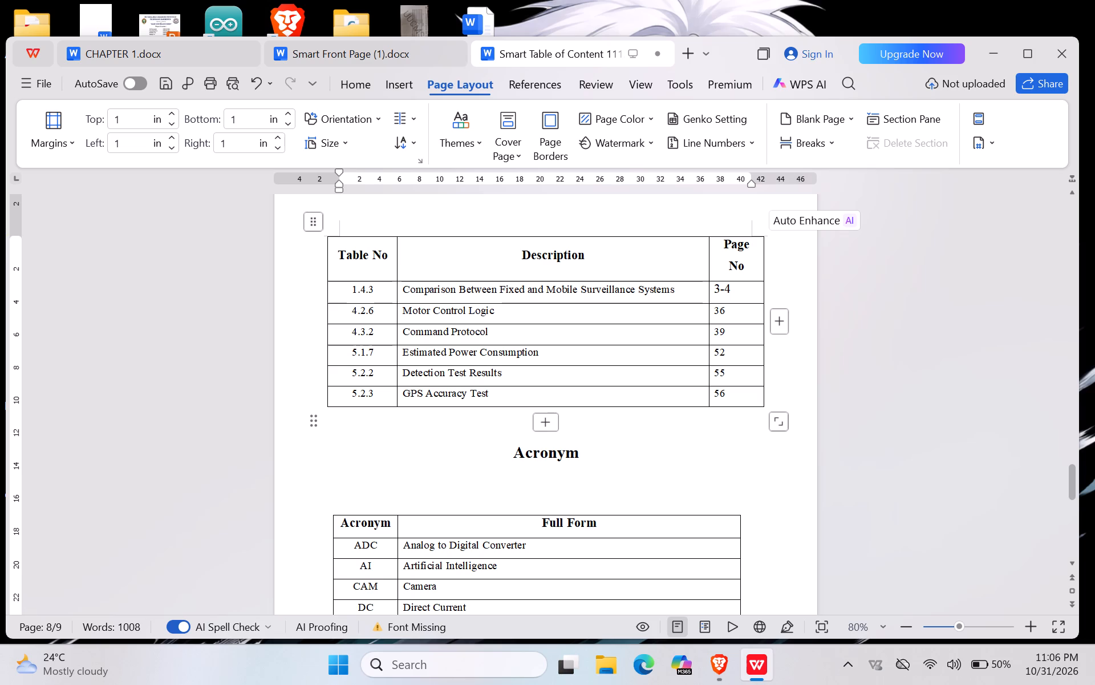
left_click_drag(709, 250, 699, 250)
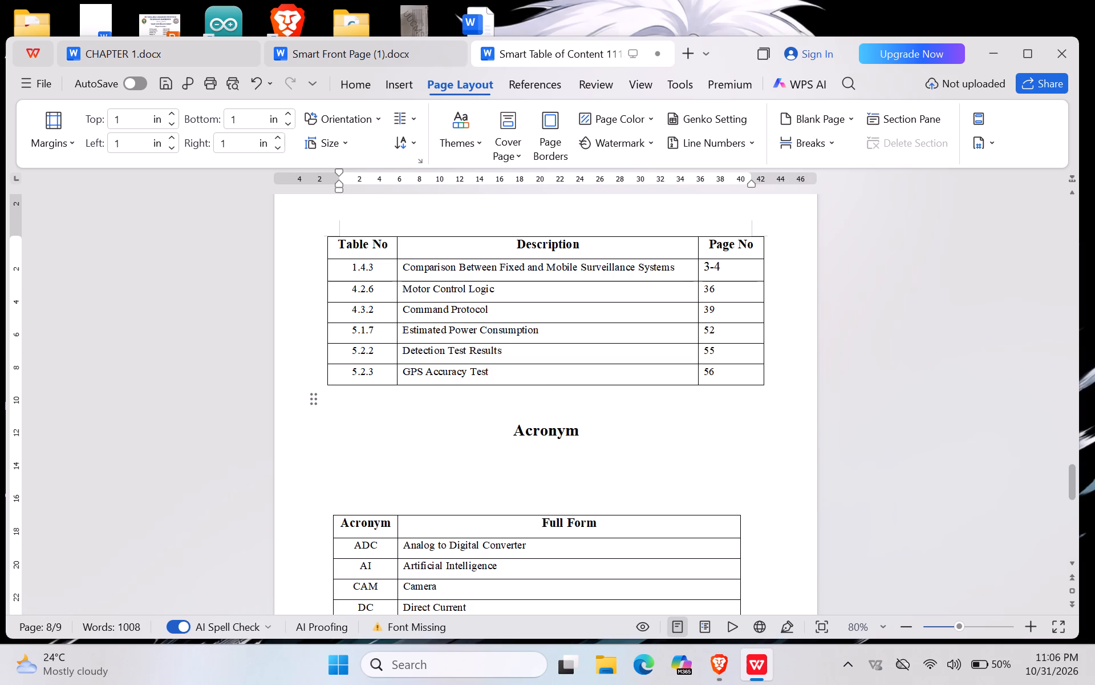
Move the Acronym table up closer to its heading and slightly to the right.
left_click_drag(320, 506, 326, 476)
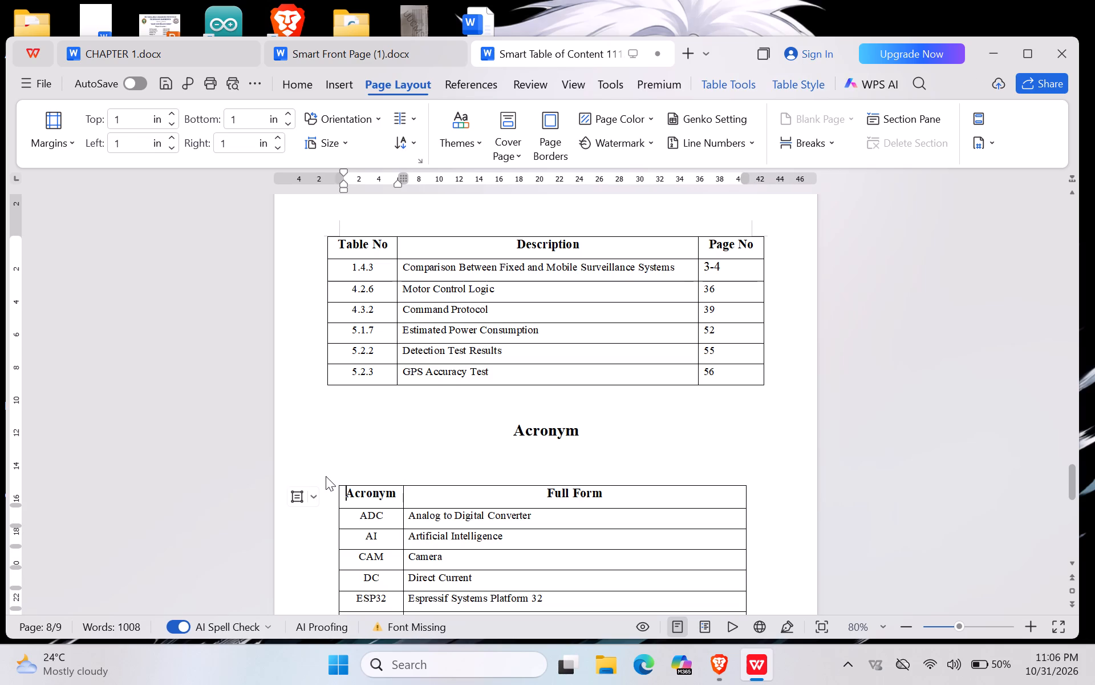
Review the whole table of contents document, from the opening contents page through the chapter lists to the figures, tables and acronyms.
scroll(457, 343, "up", 1)
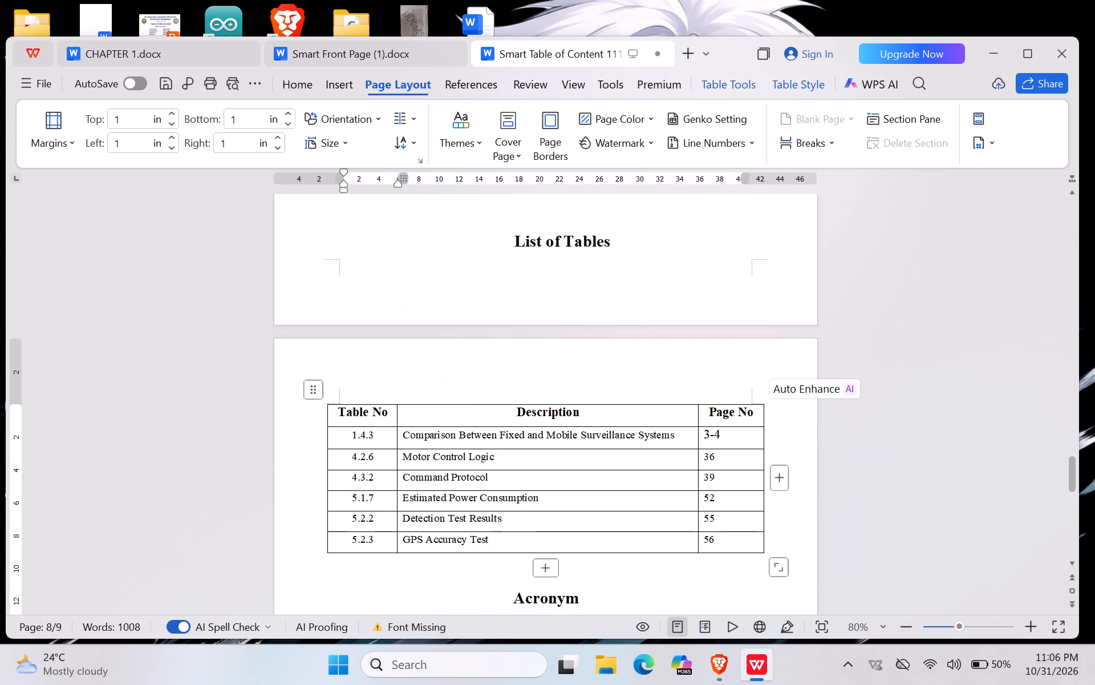
scroll(457, 341, "up", 5)
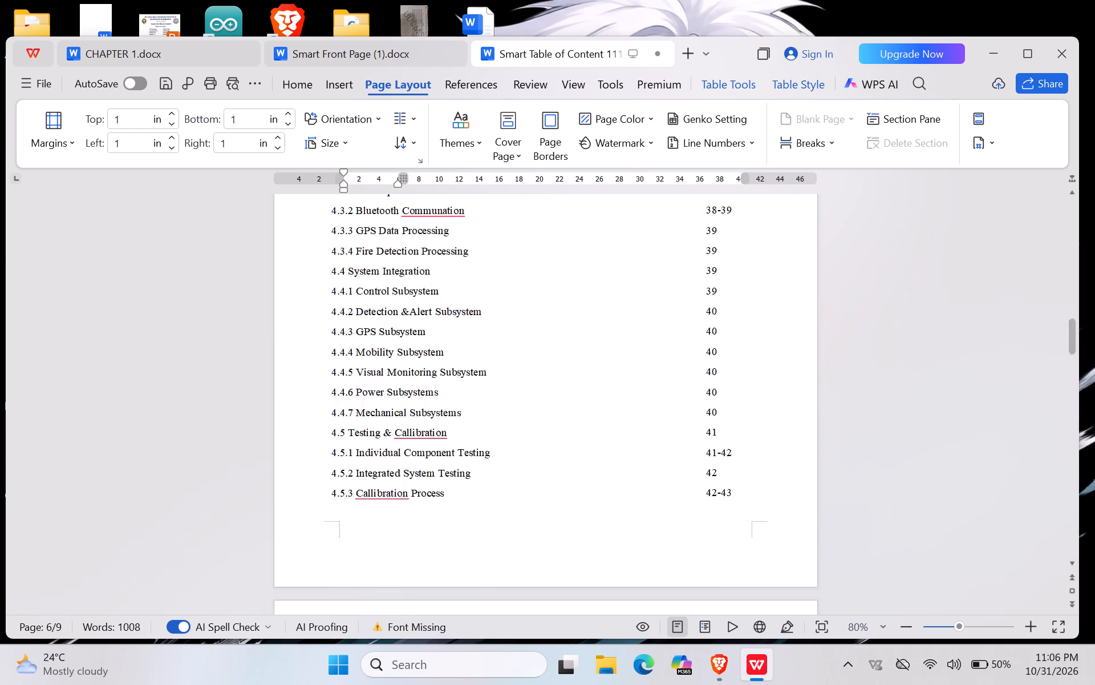
scroll(457, 341, "up", 4)
scroll(457, 341, "down", 1)
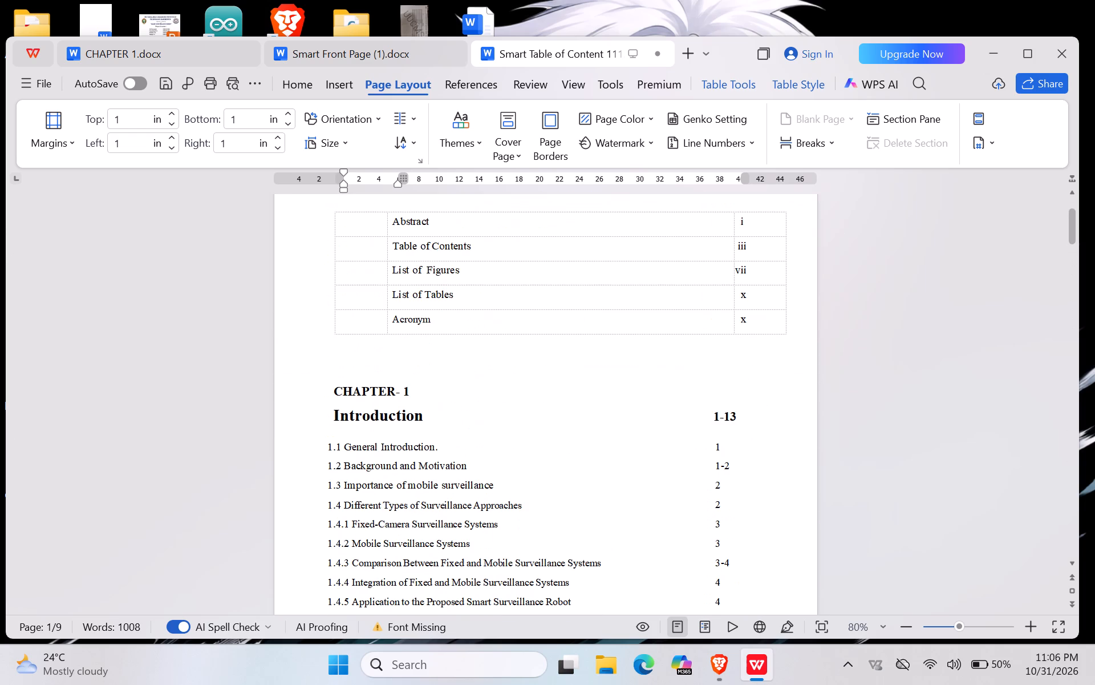
scroll(457, 341, "down", 2)
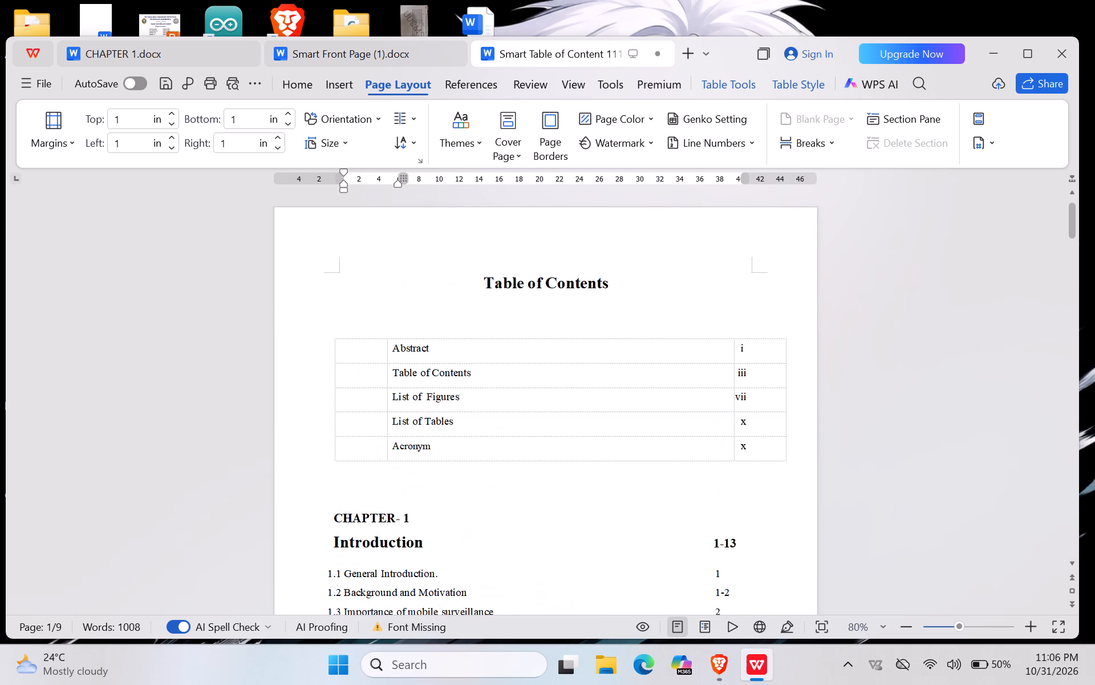
scroll(457, 341, "down", 1)
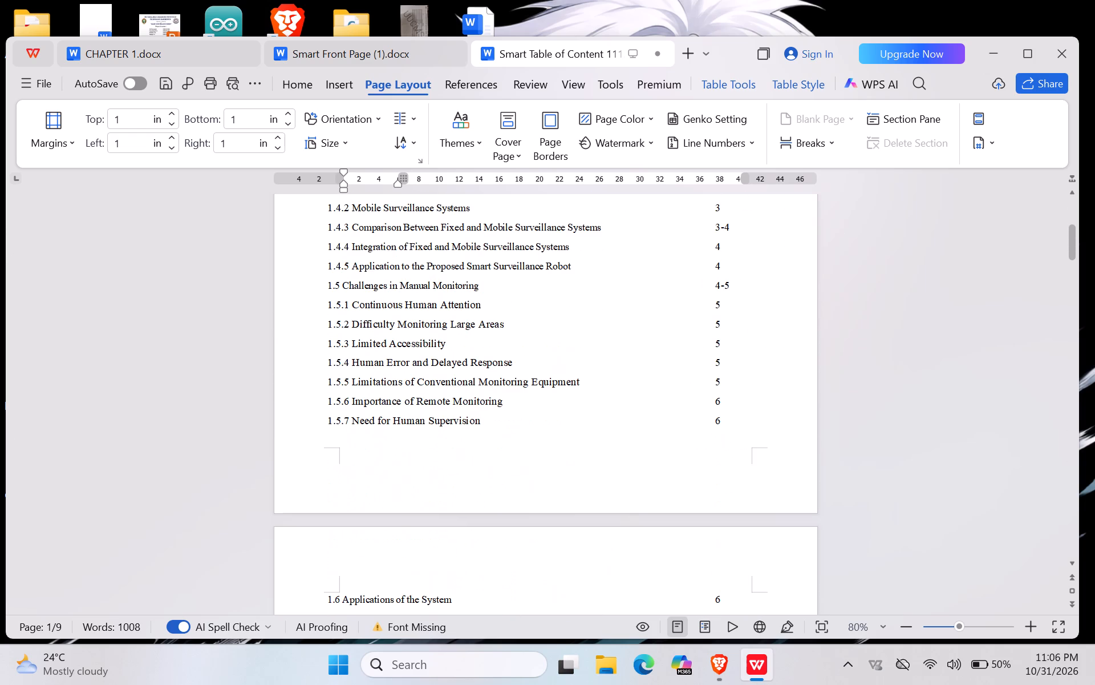
scroll(457, 341, "down", 3)
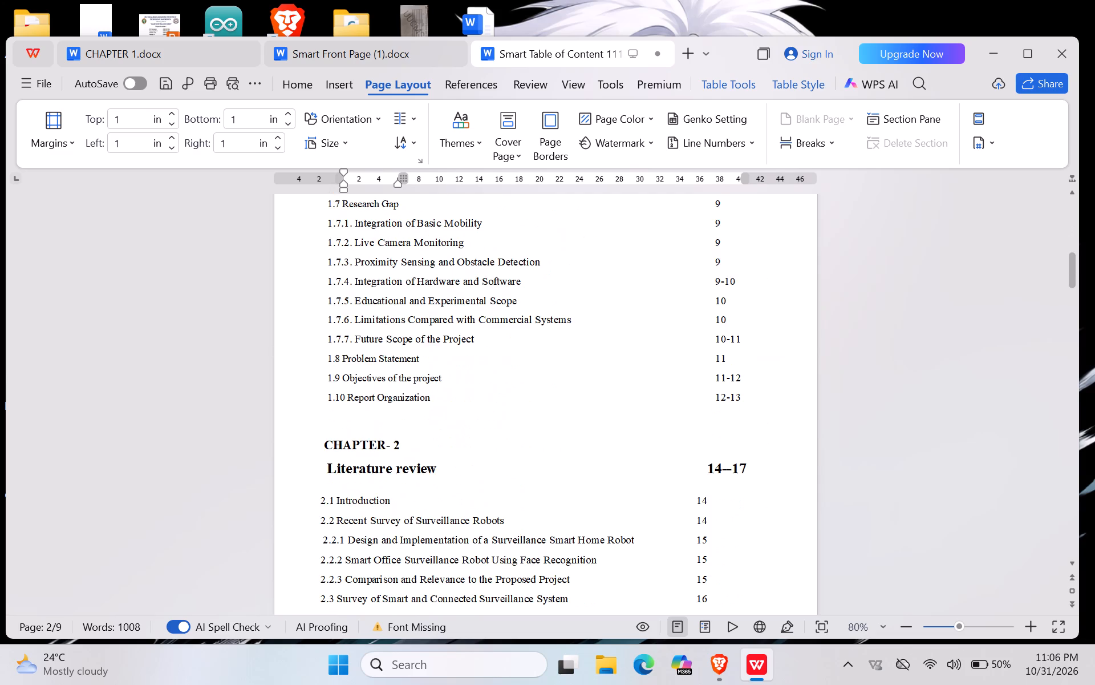
scroll(457, 341, "down", 4)
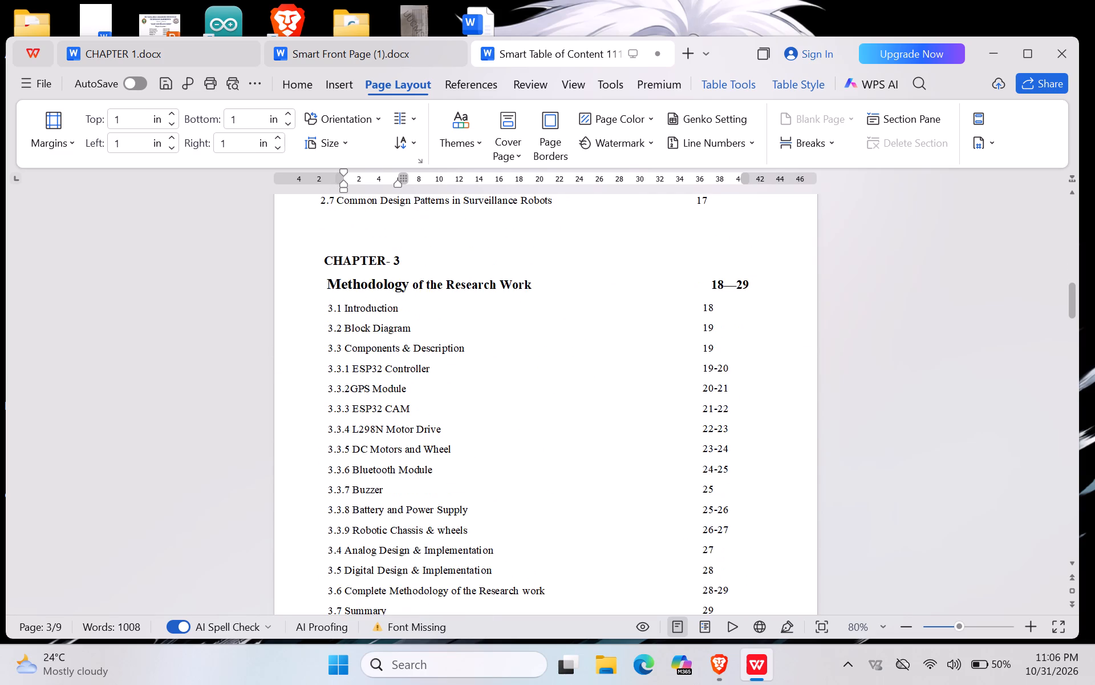
scroll(457, 341, "down", 3)
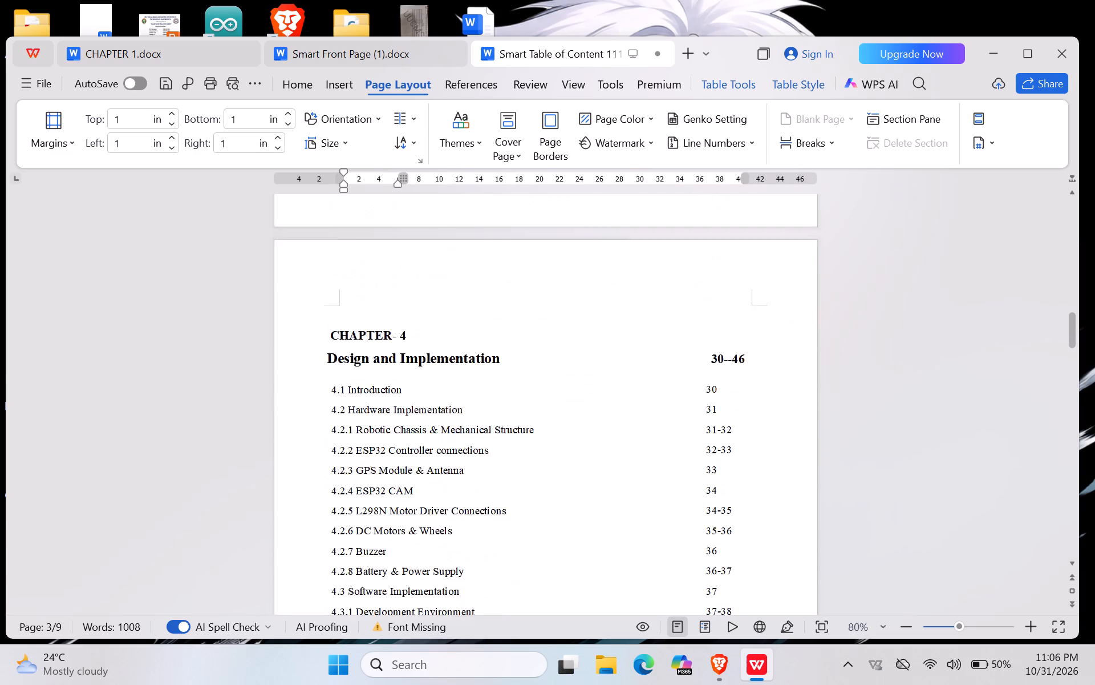
scroll(457, 341, "down", 6)
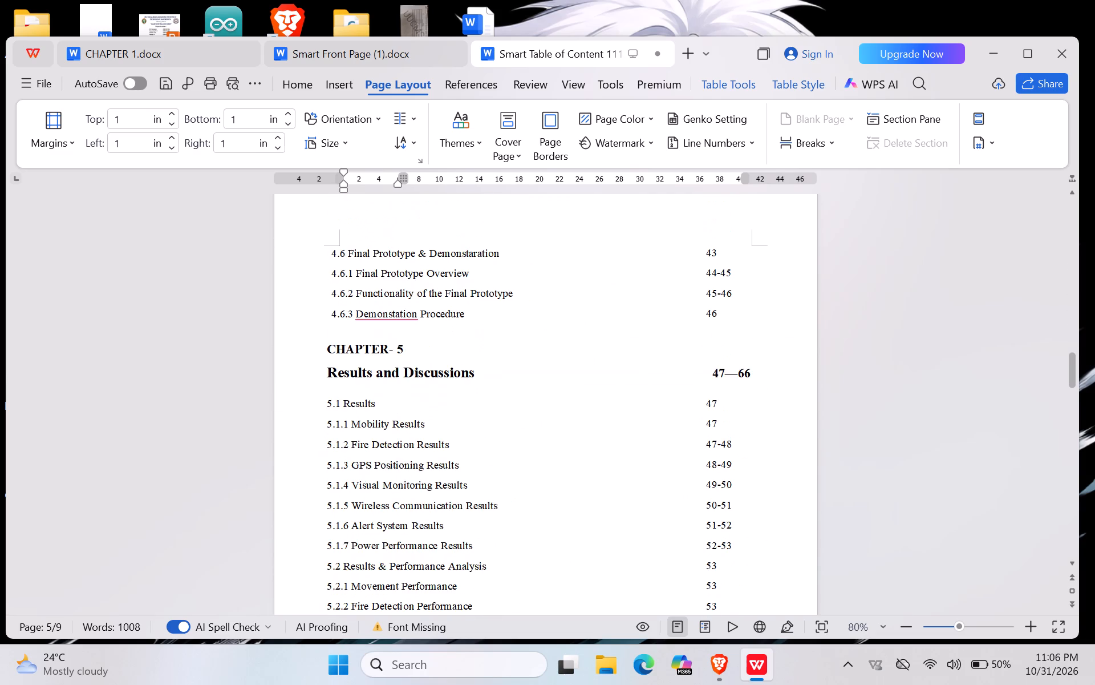
scroll(457, 341, "down", 5)
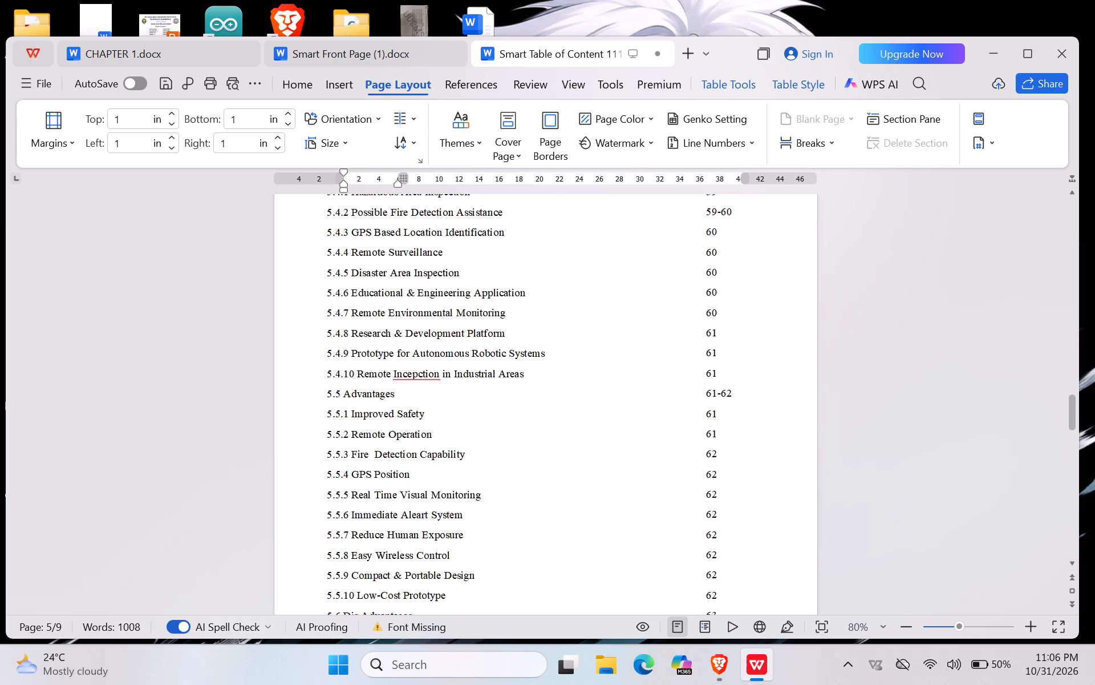
scroll(457, 341, "down", 6)
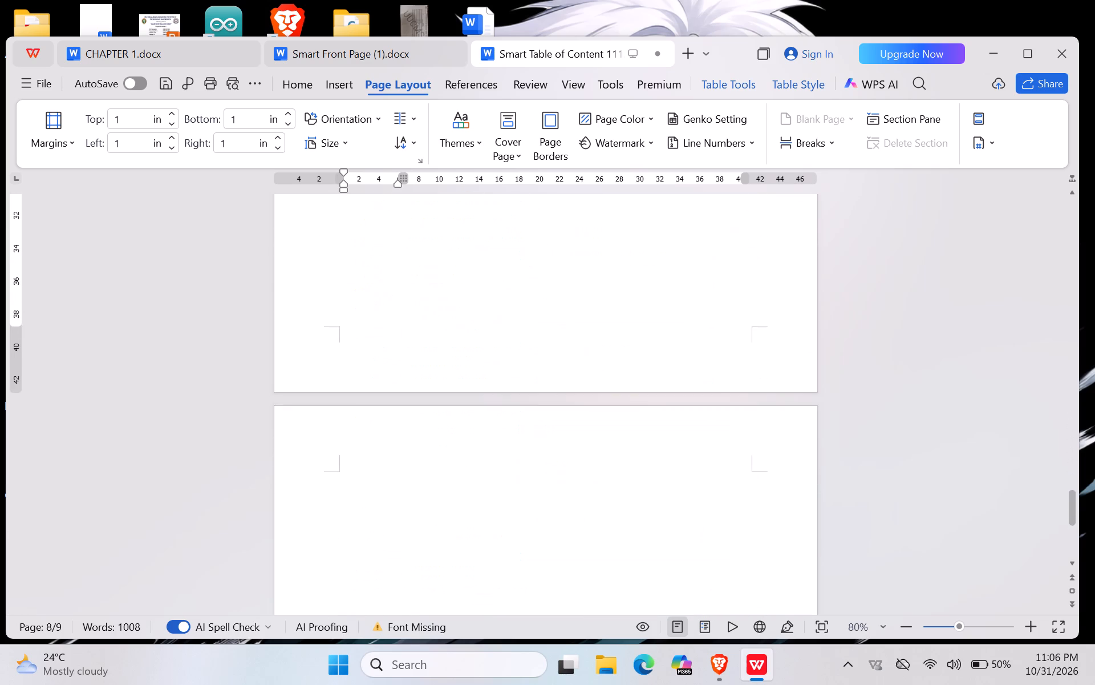
scroll(457, 341, "up", 1)
Save the table of contents document.
key("ctrl+s")
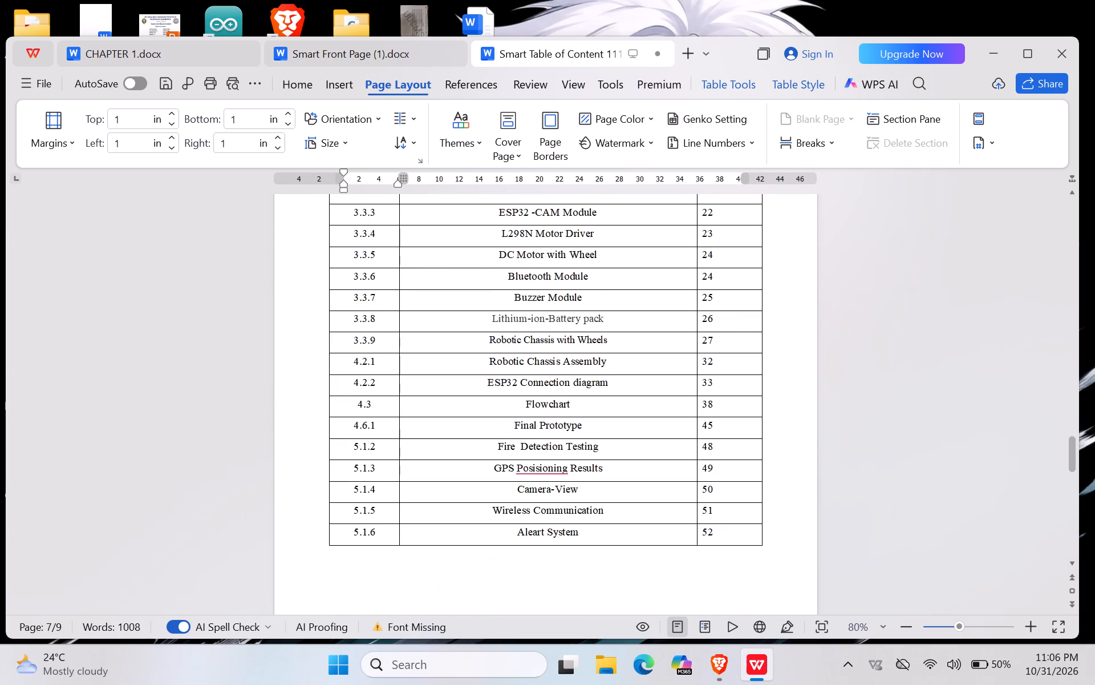
key("ctrl+s")
key("ctrl+s")
key("ctrl+s")
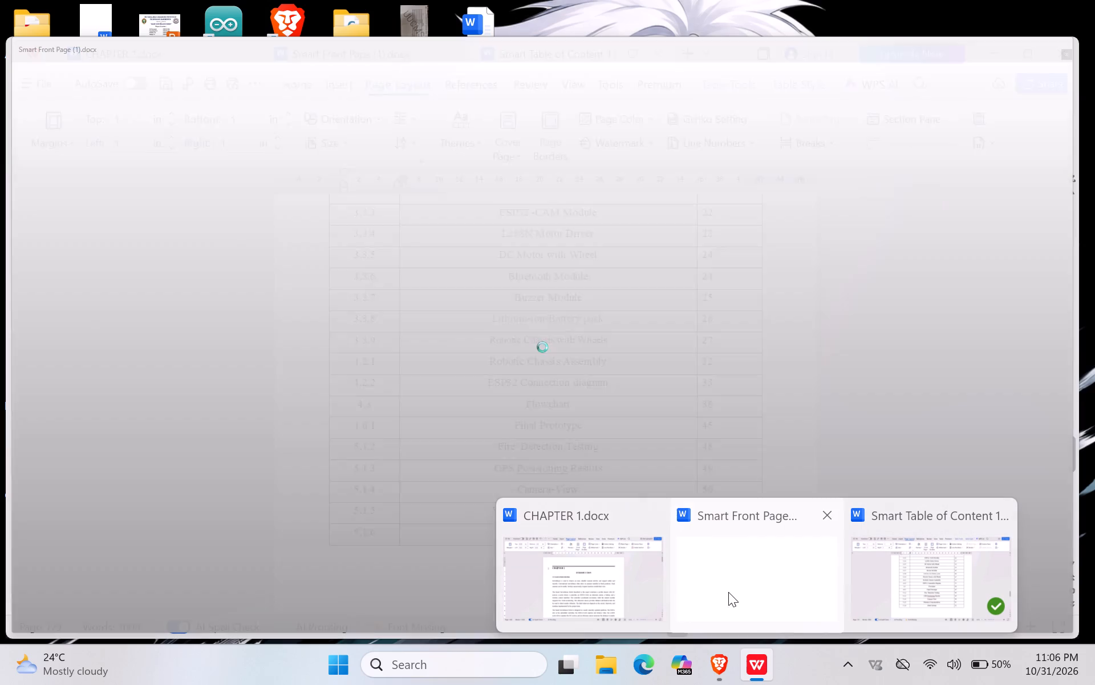
Switch to Smart Front Page (1).docx and look over its abstract and cover page.
left_click(730, 592)
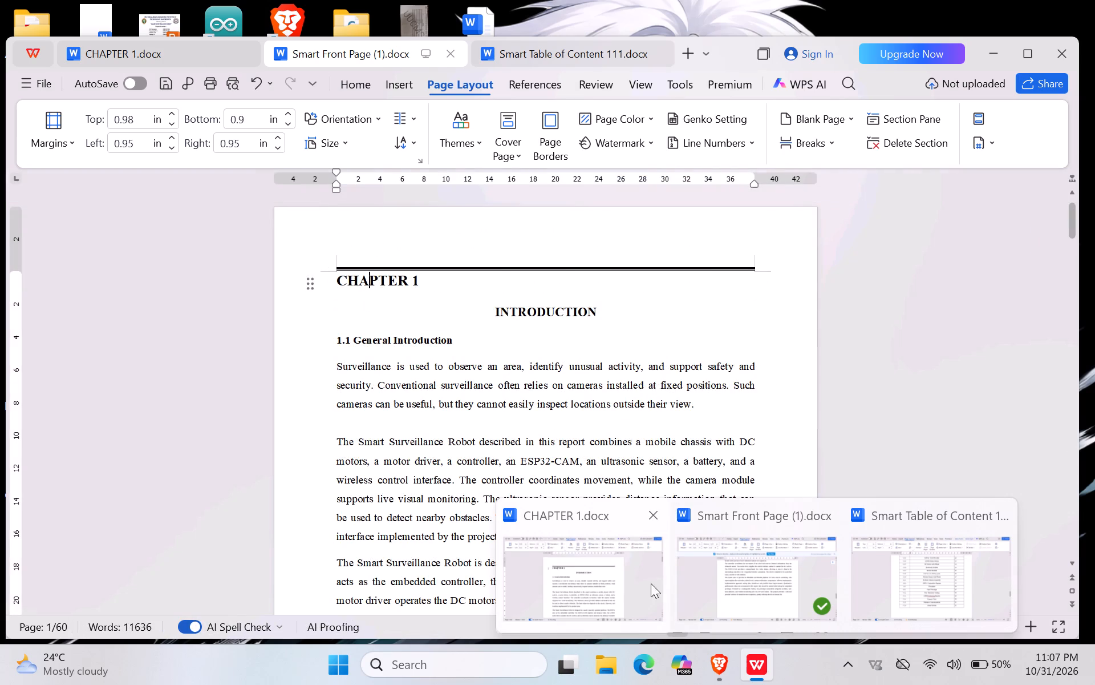
left_click(740, 593)
scroll(747, 465, "up", 5)
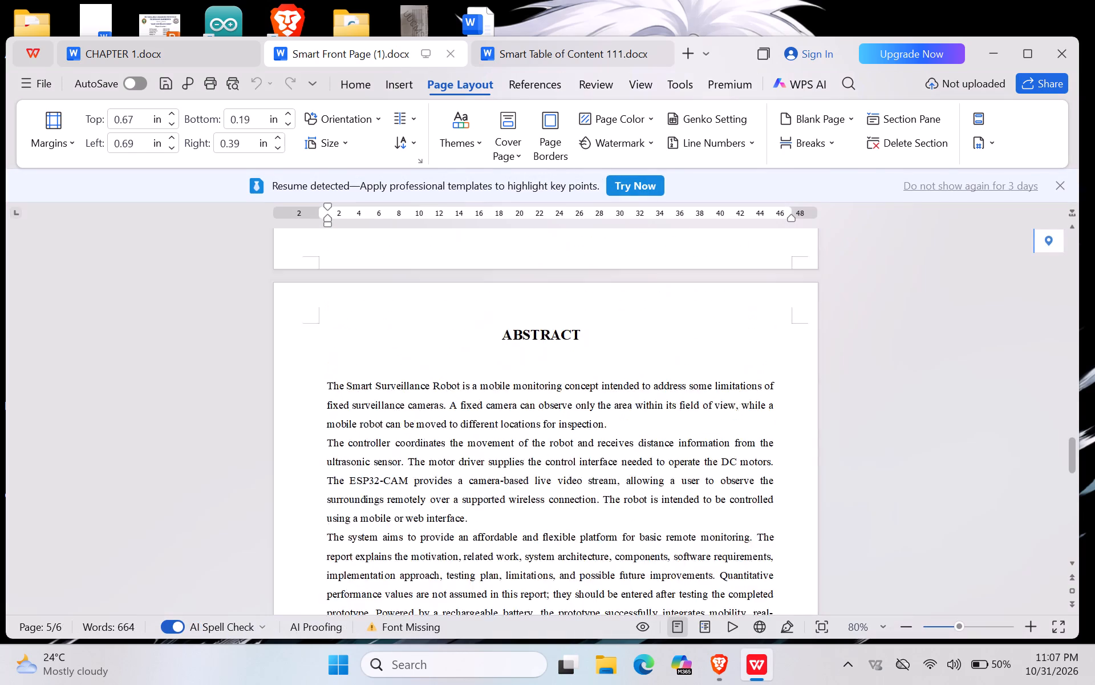
scroll(747, 465, "up", 8)
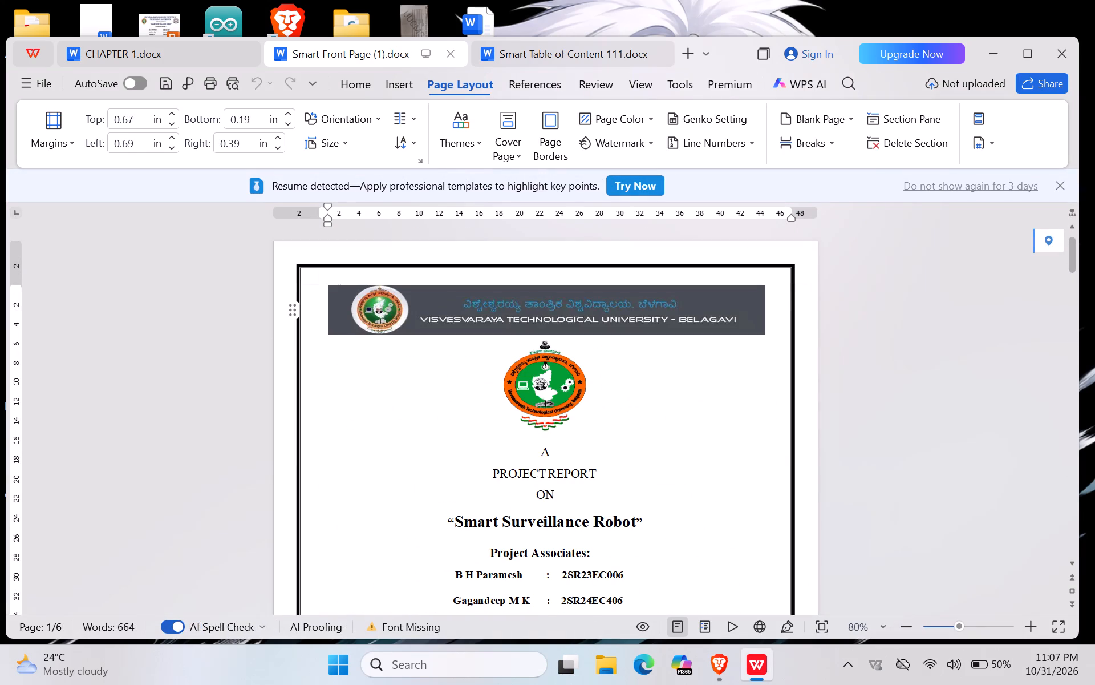
Switch to CHAPTER 1.docx, save it and minimize the window.
left_click(583, 543)
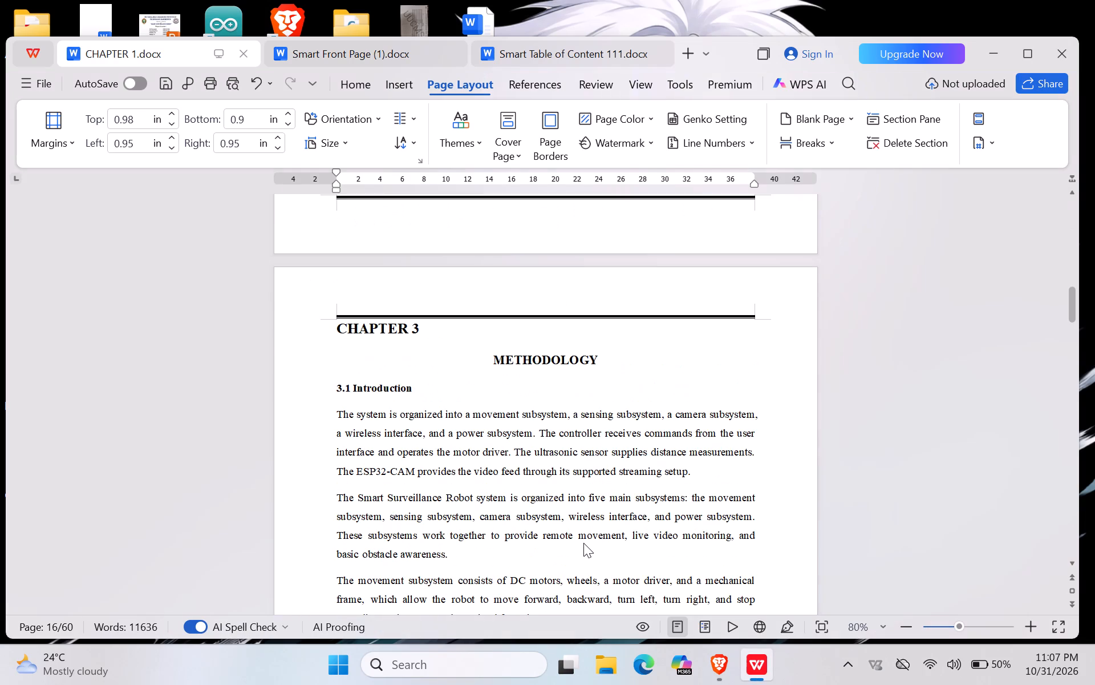
key("ctrl+s")
left_click(993, 56)
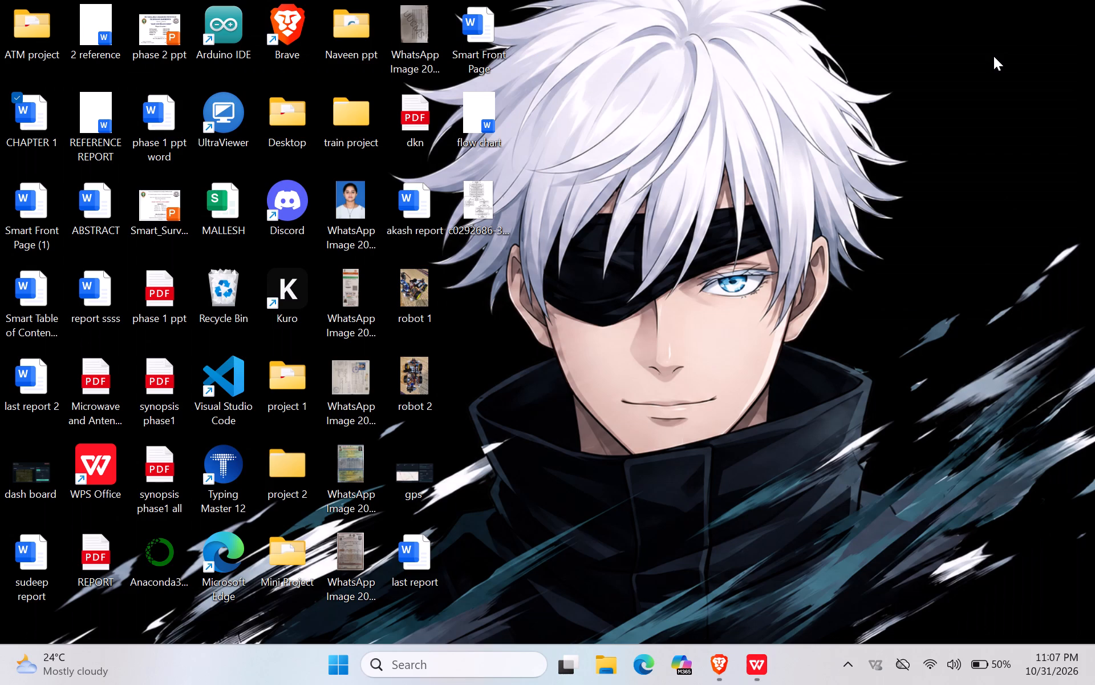
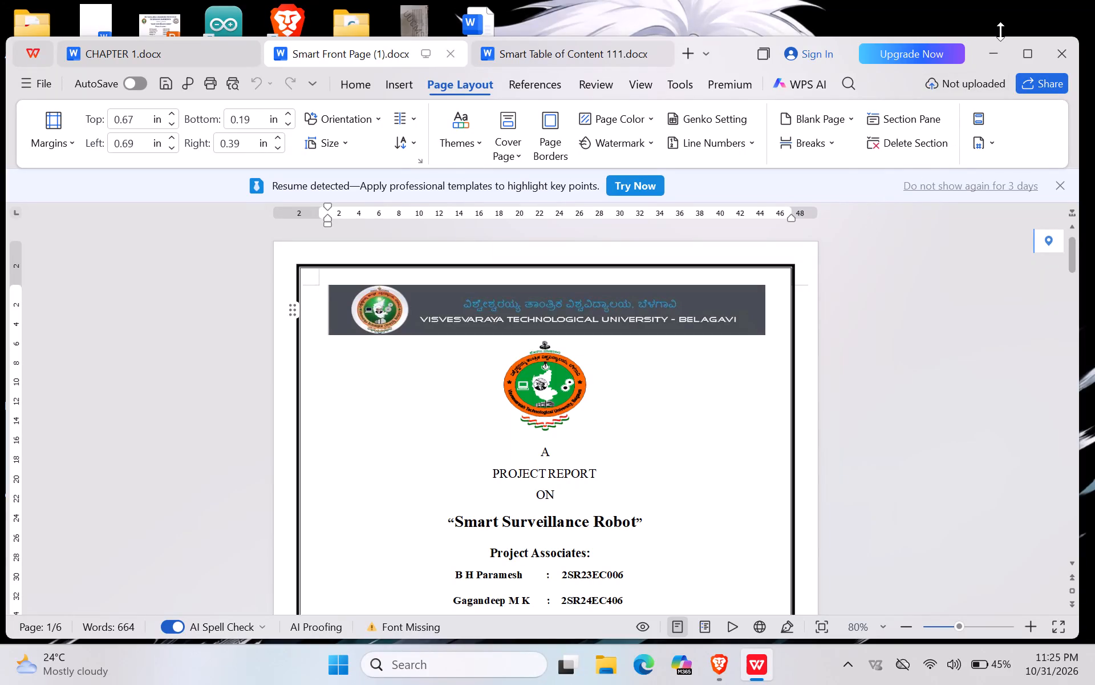
Minimize the Smart Front Page (1).docx window and refresh the desktop twice.
left_click(991, 59)
right_click(554, 233)
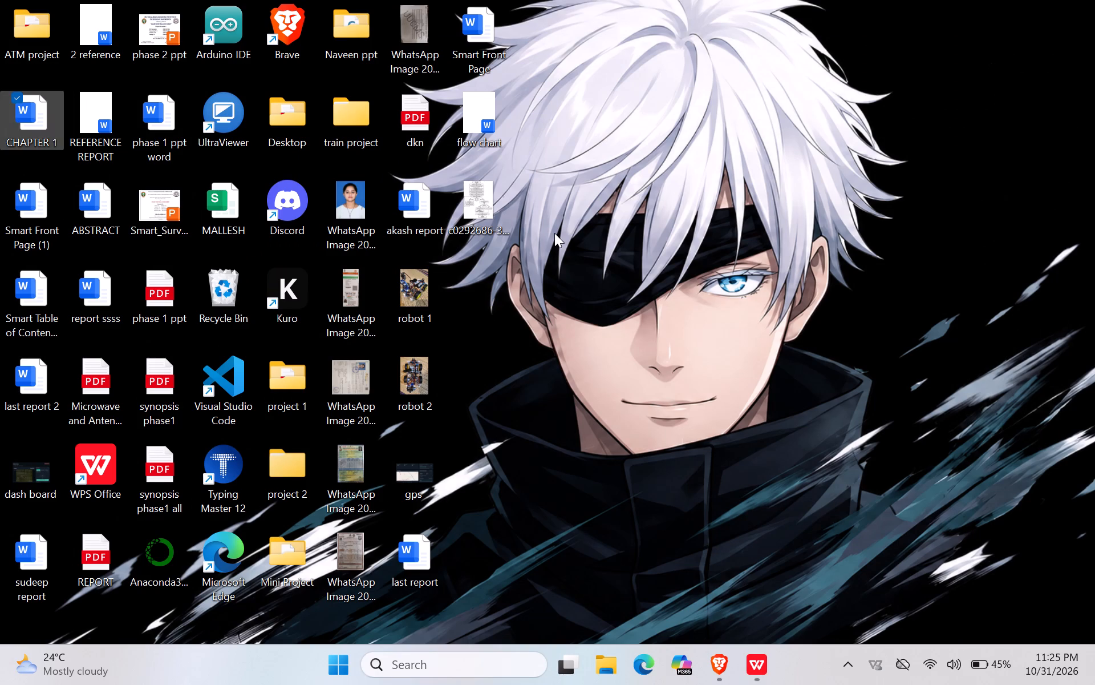
left_click(615, 241)
right_click(615, 241)
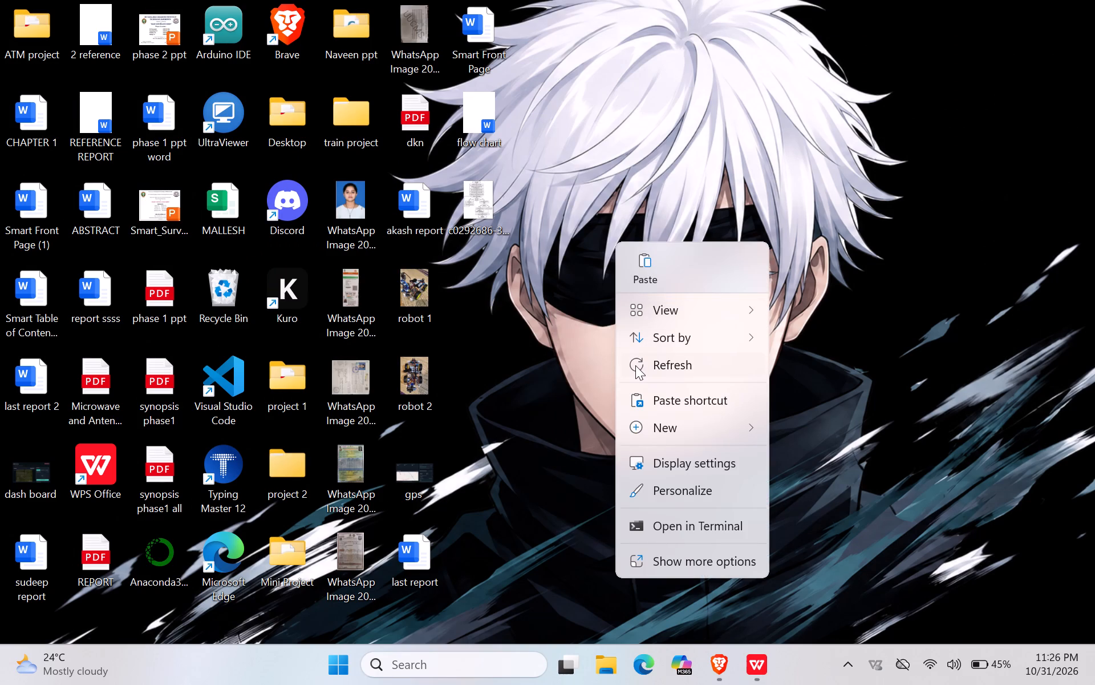
left_click(635, 365)
right_click(635, 365)
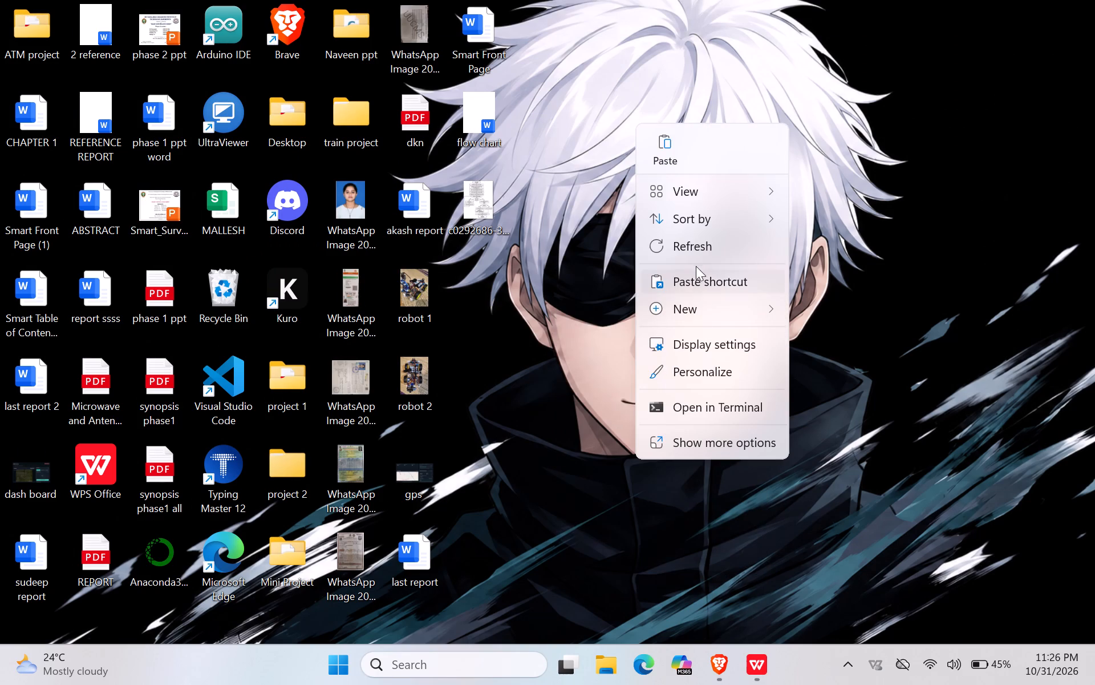
left_click(692, 244)
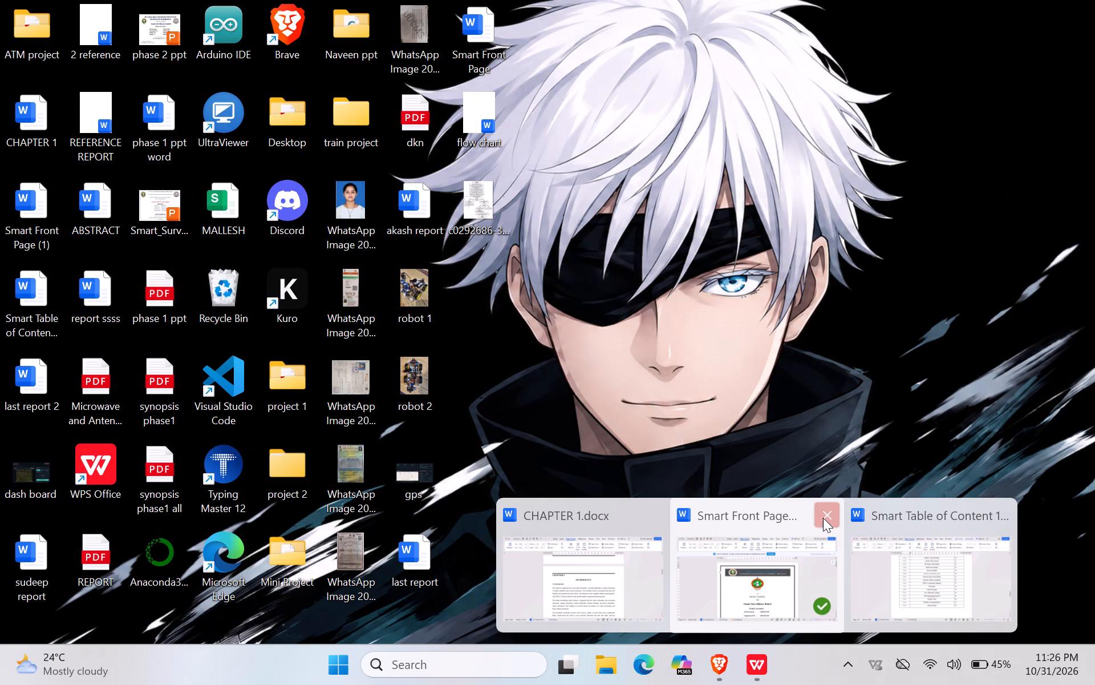
Close the Smart Front Page (1), Smart Table of Content 111 and CHAPTER 1 documents along with the remaining WPS Office window.
left_click(823, 518)
left_click(823, 518)
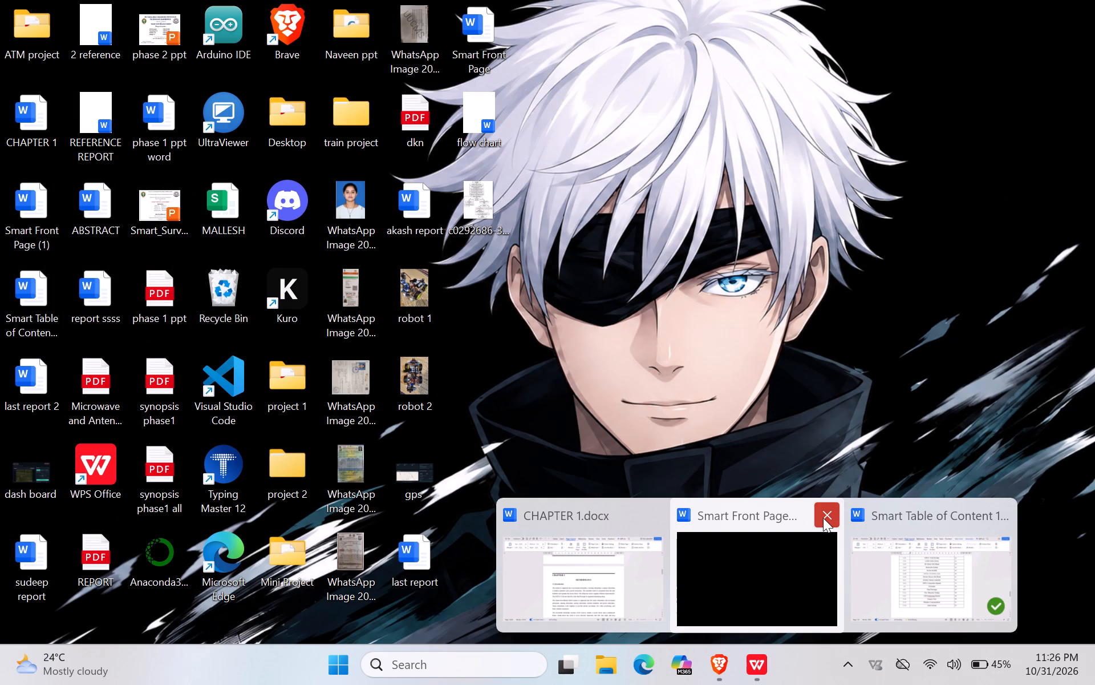
left_click(1003, 515)
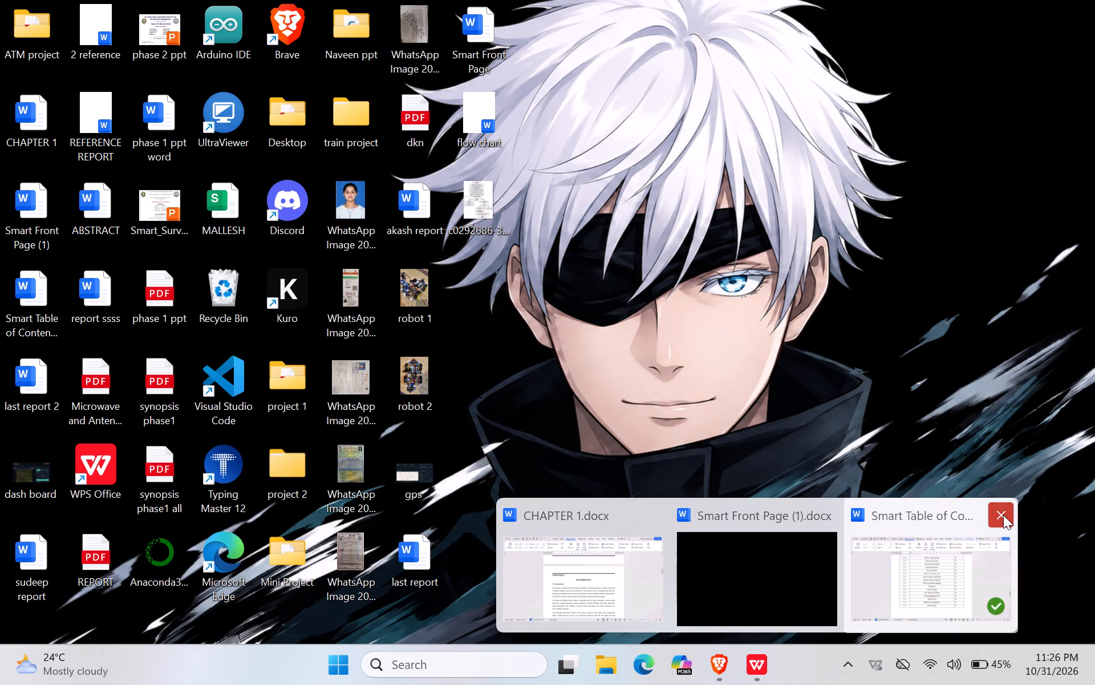
left_click(960, 513)
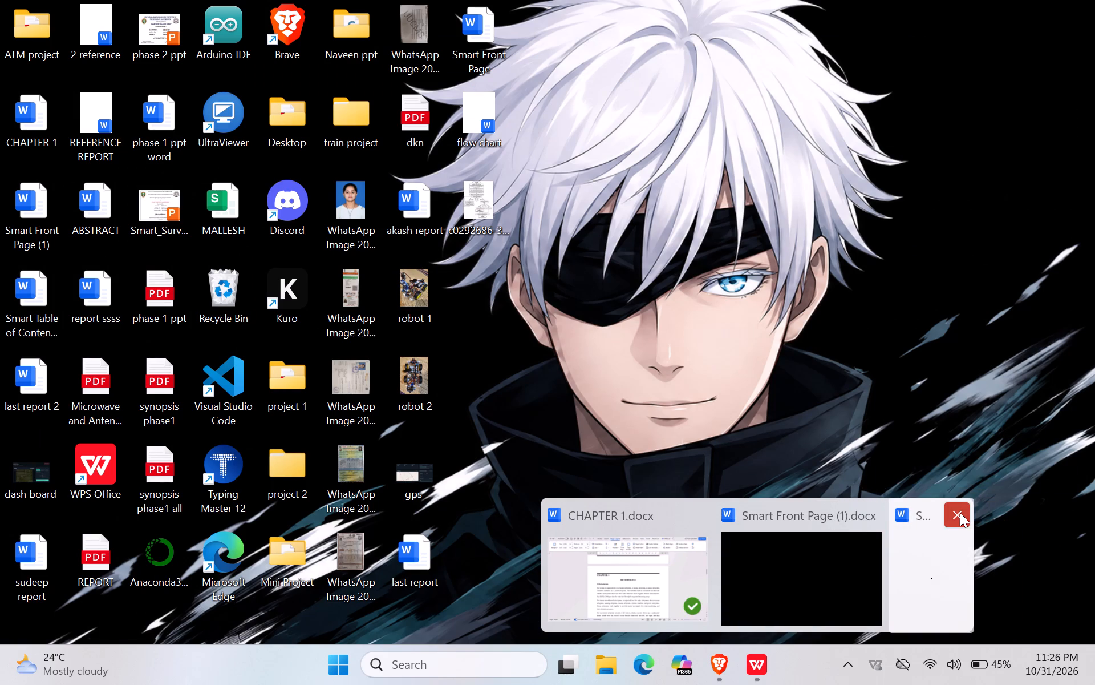
left_click(960, 513)
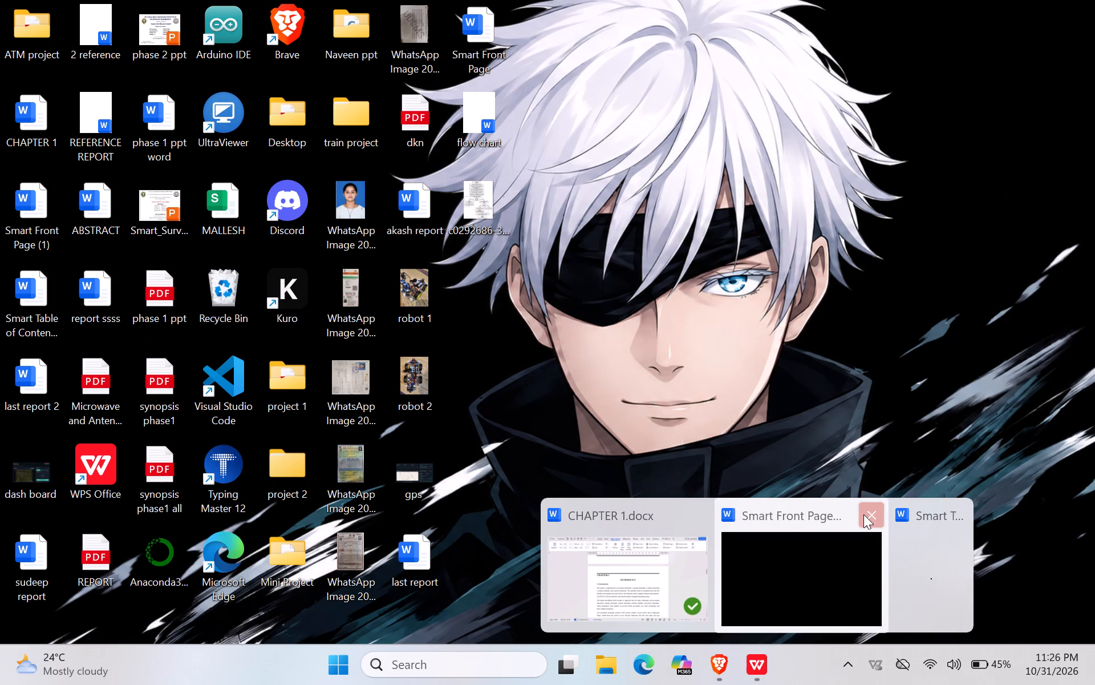
left_click(863, 514)
left_click(704, 514)
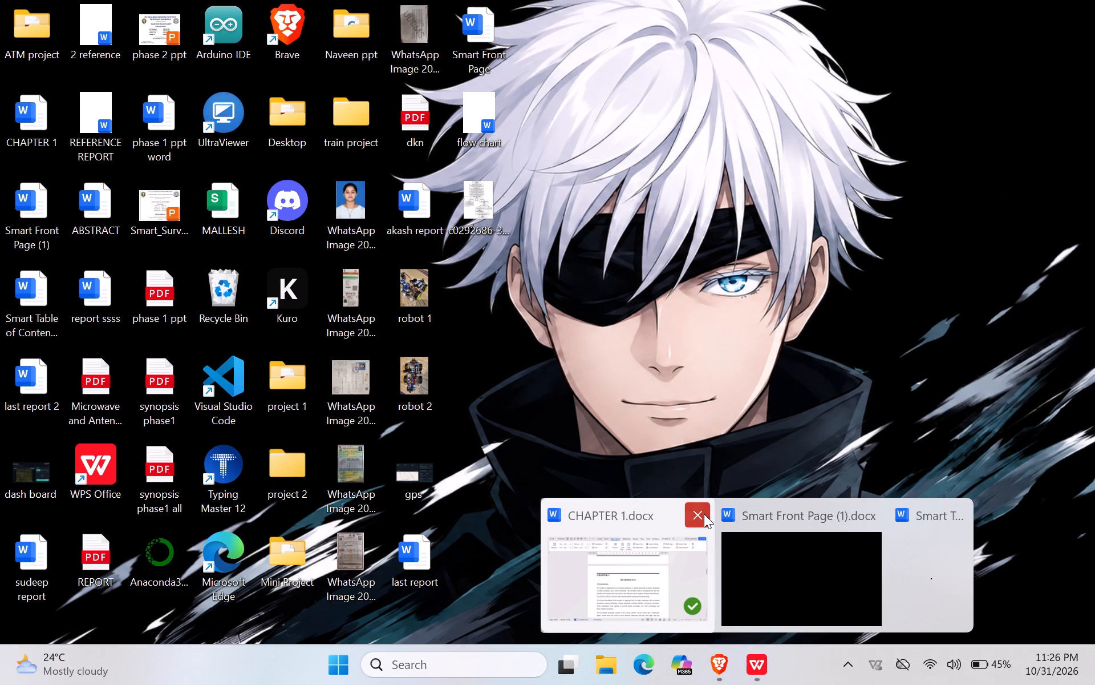
right_click(753, 658)
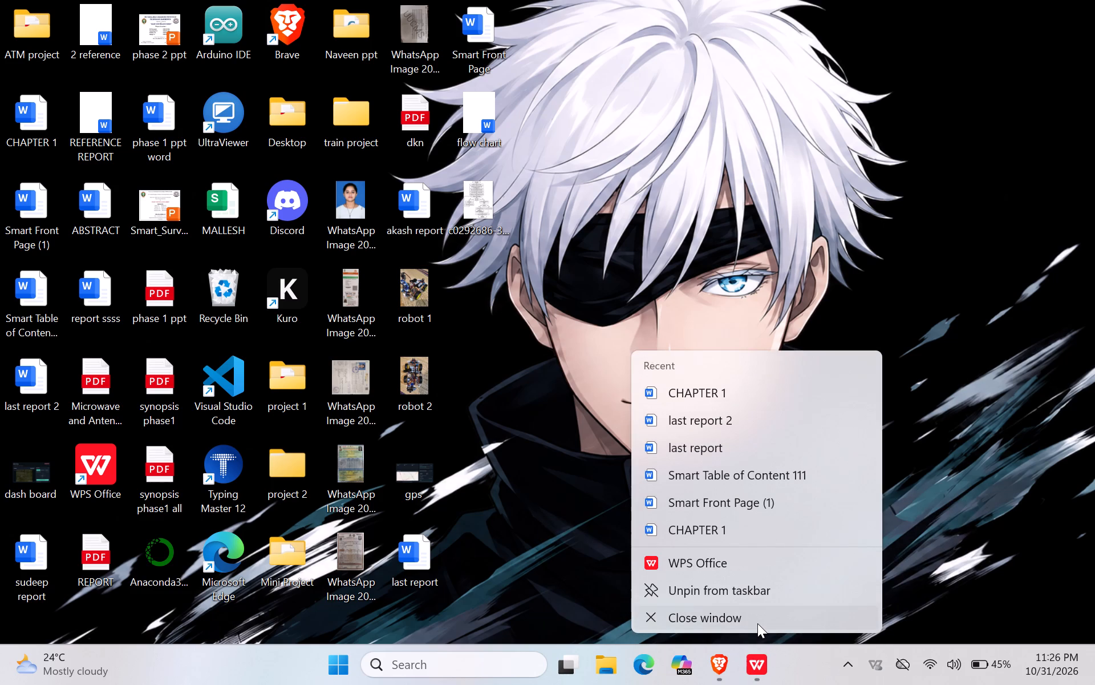
left_click(757, 623)
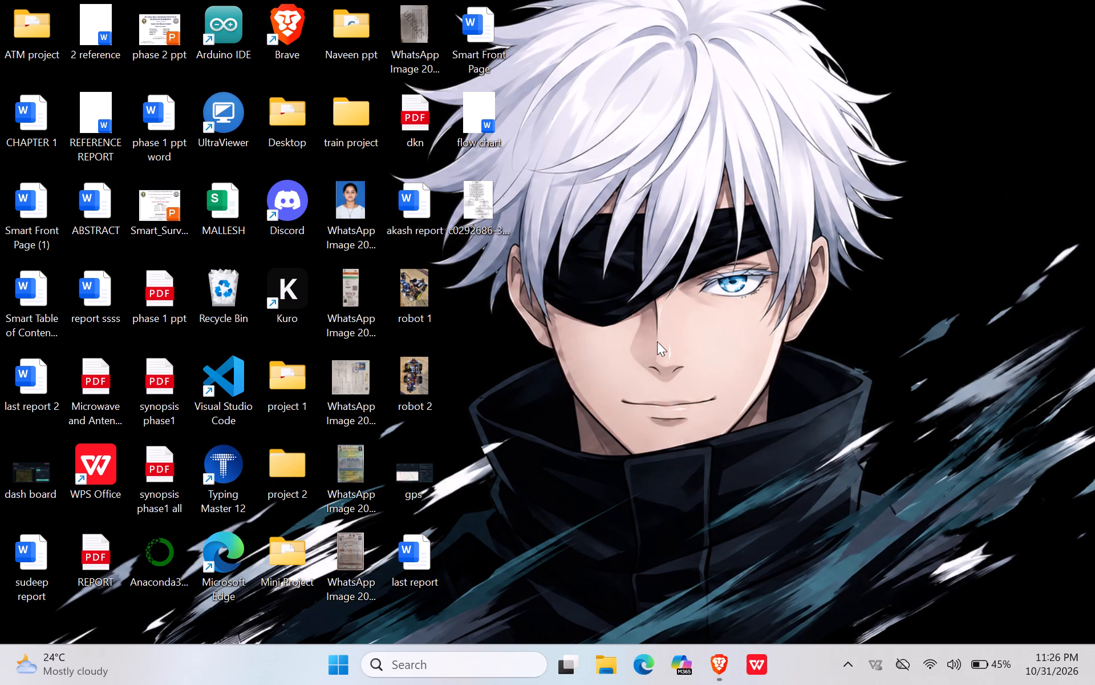
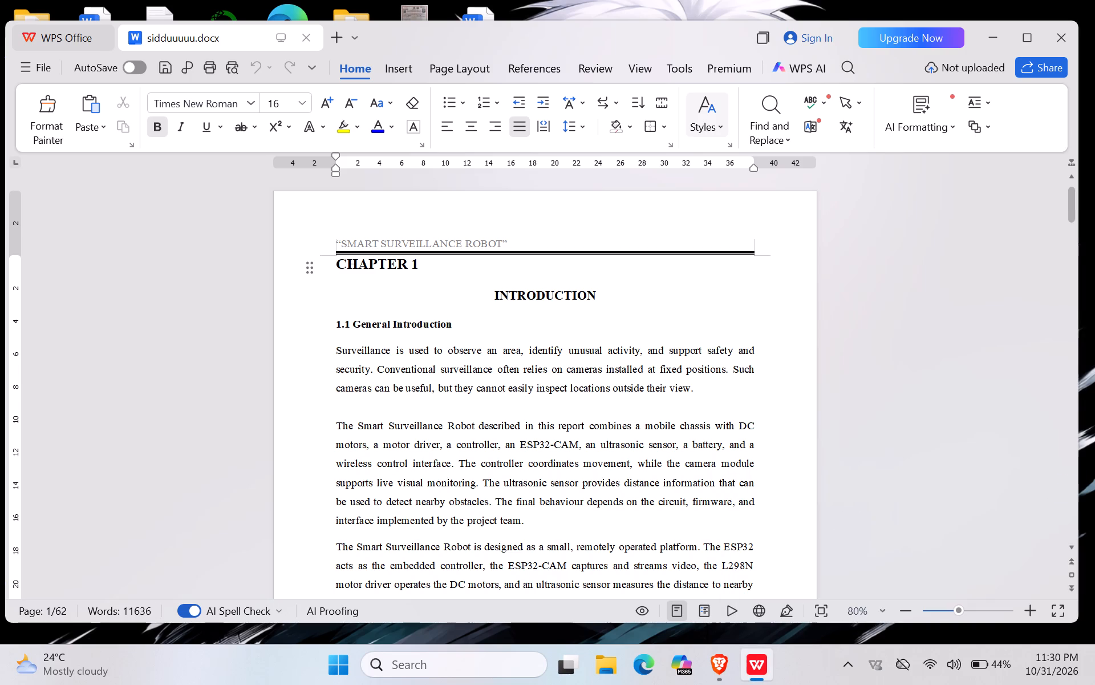
Move the heading "1.4.3 Comparison Between Fixed and Mobile Surveillance Systems" onto its table's page by inserting a blank line before it, and save.
scroll(681, 461, "down", 3)
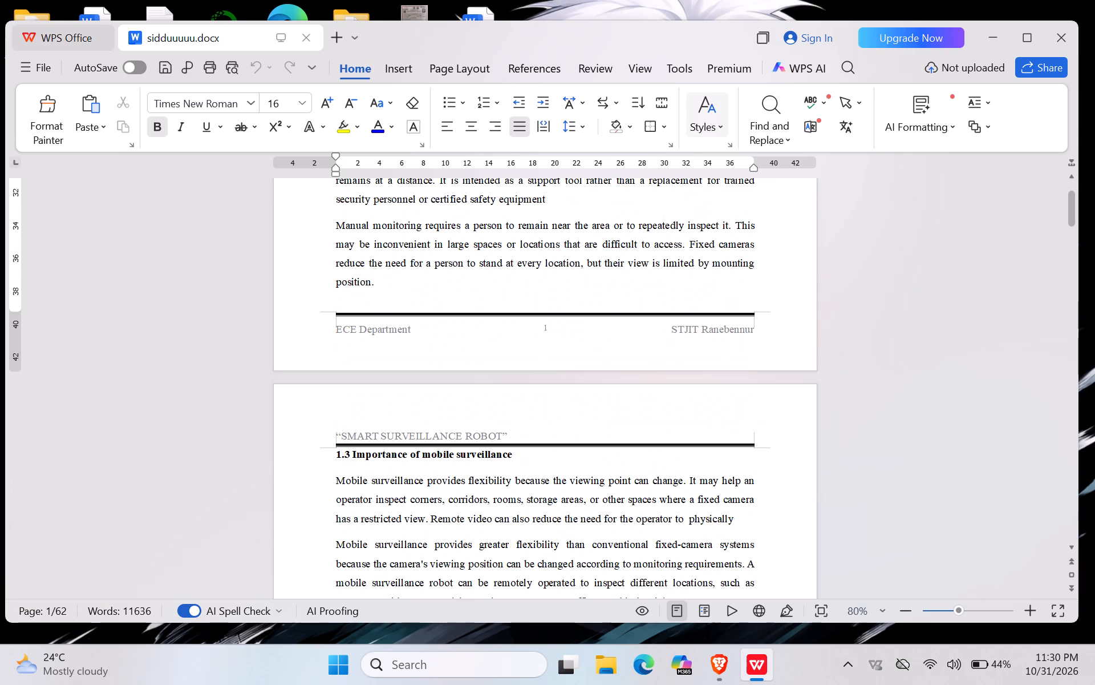
scroll(681, 461, "down", 6)
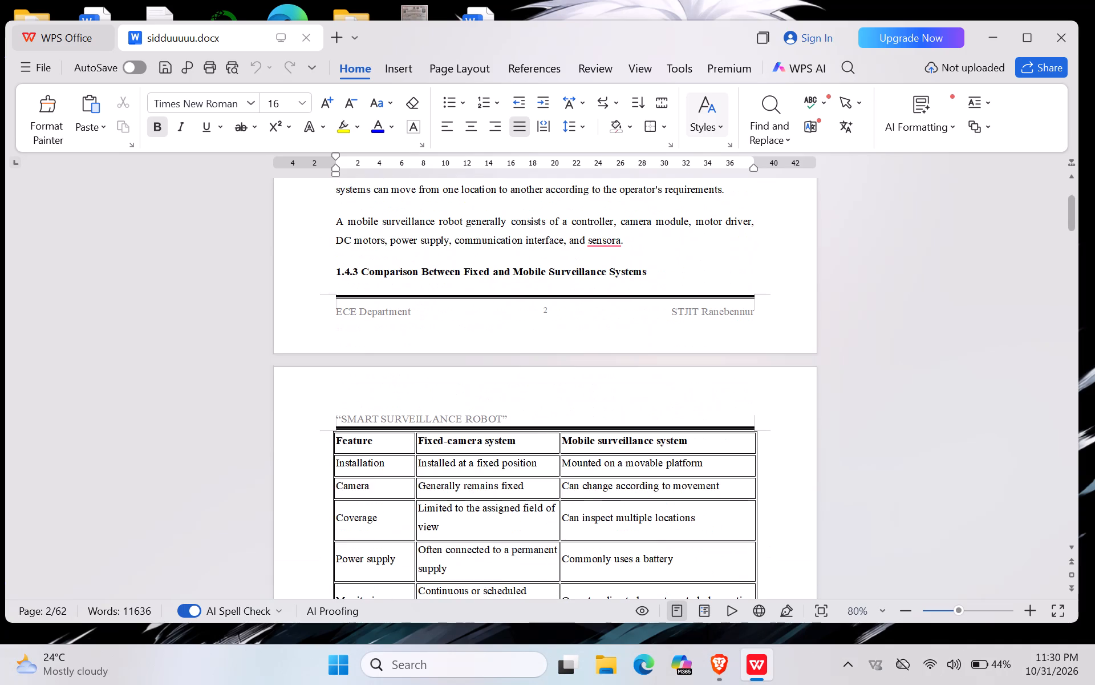
scroll(681, 461, "down", 1)
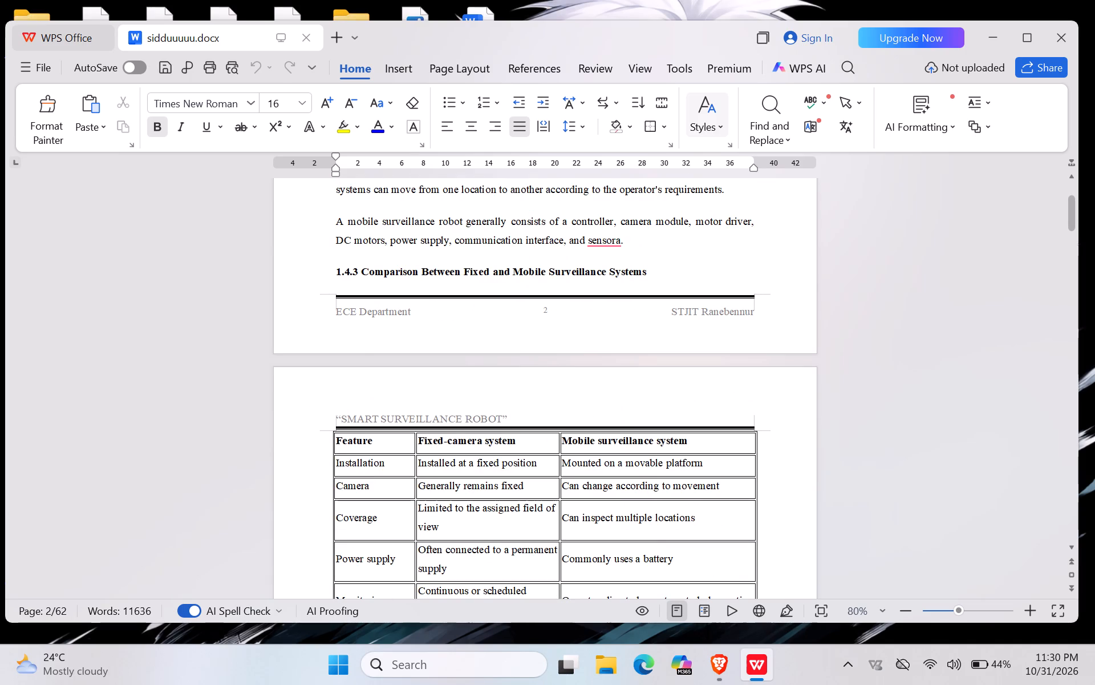
left_click(335, 276)
key("Return")
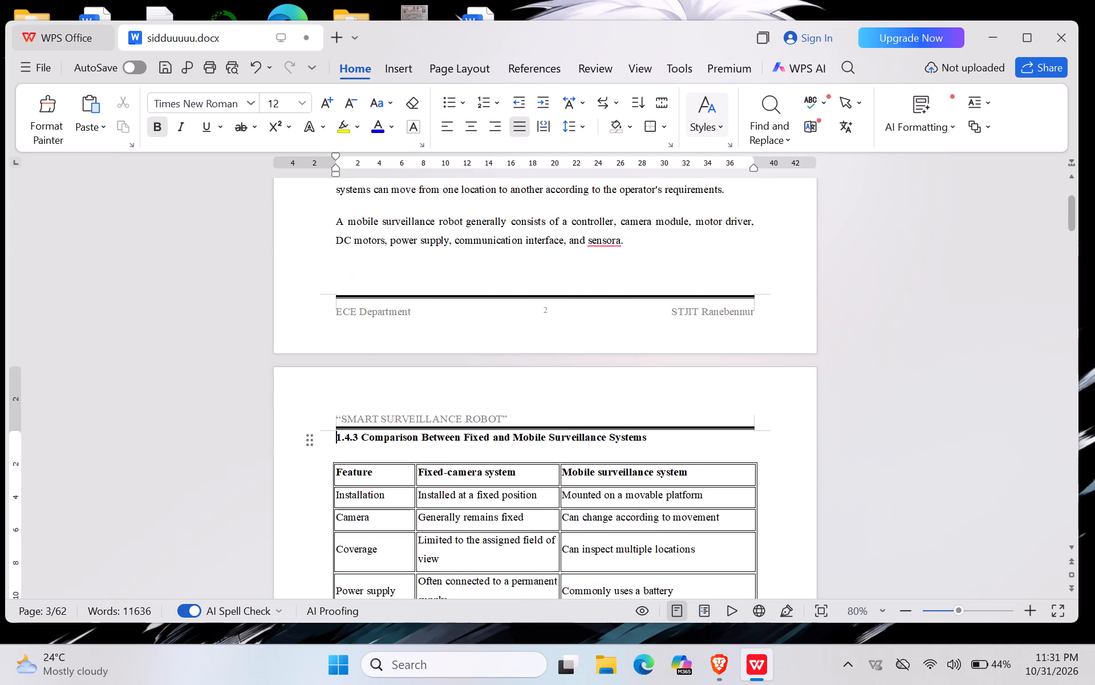
key("ctrl+s")
Review the page layout of Chapter 1 from section 1.4.4 through section 1.8.
scroll(335, 276, "down", 4)
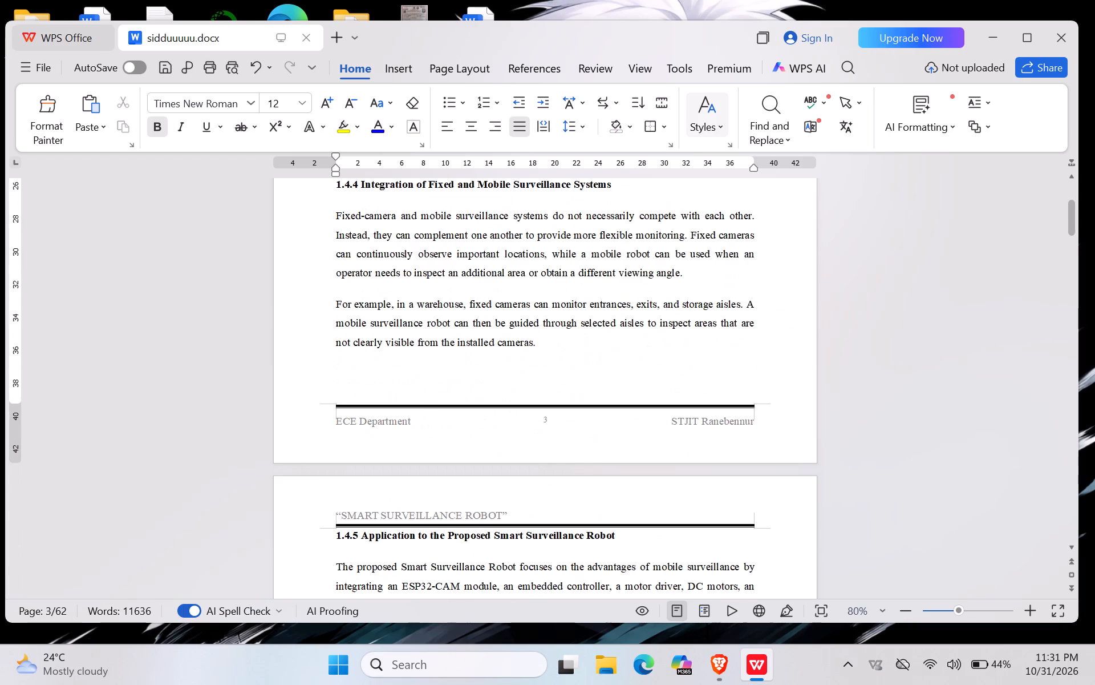
scroll(335, 276, "down", 8)
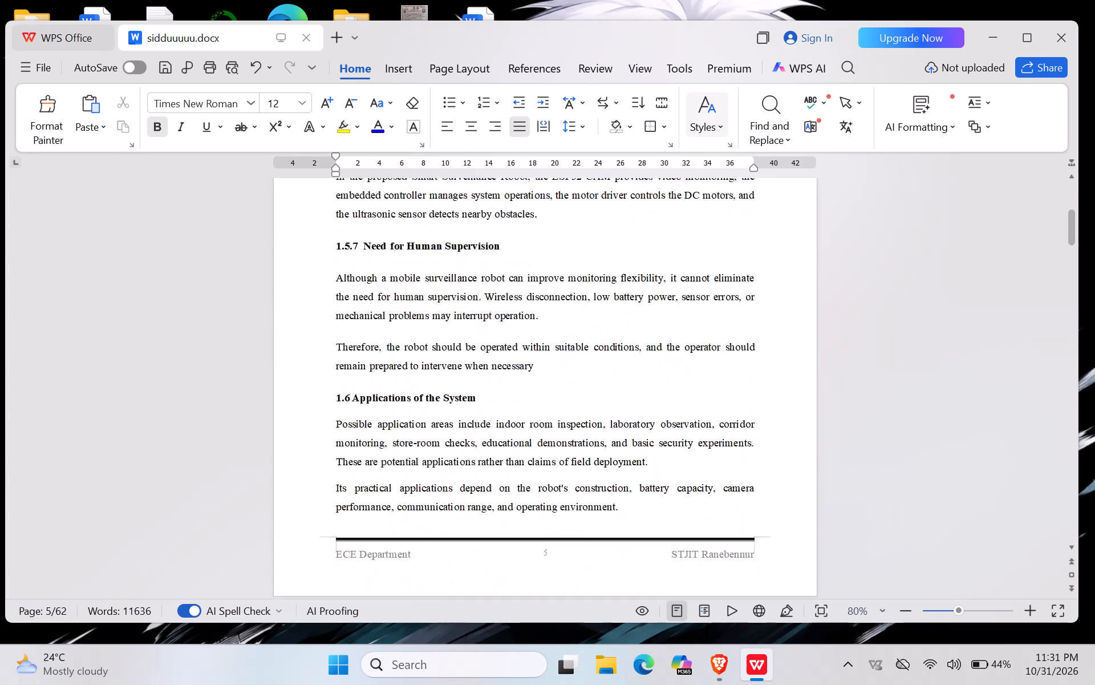
scroll(335, 276, "down", 5)
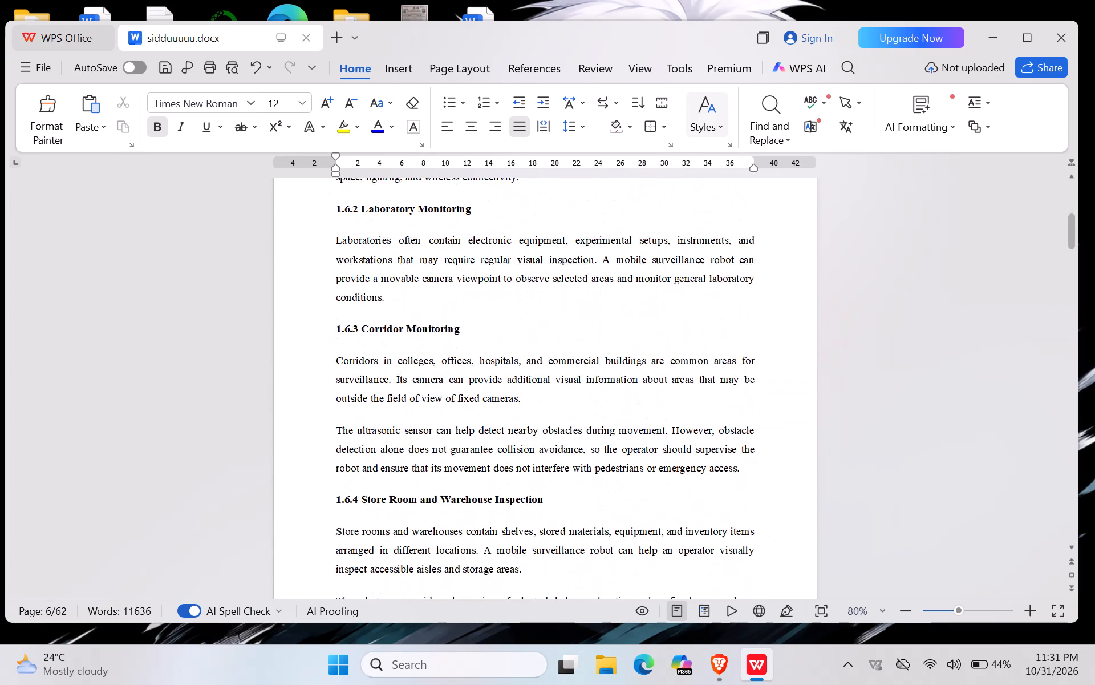
scroll(335, 276, "down", 2)
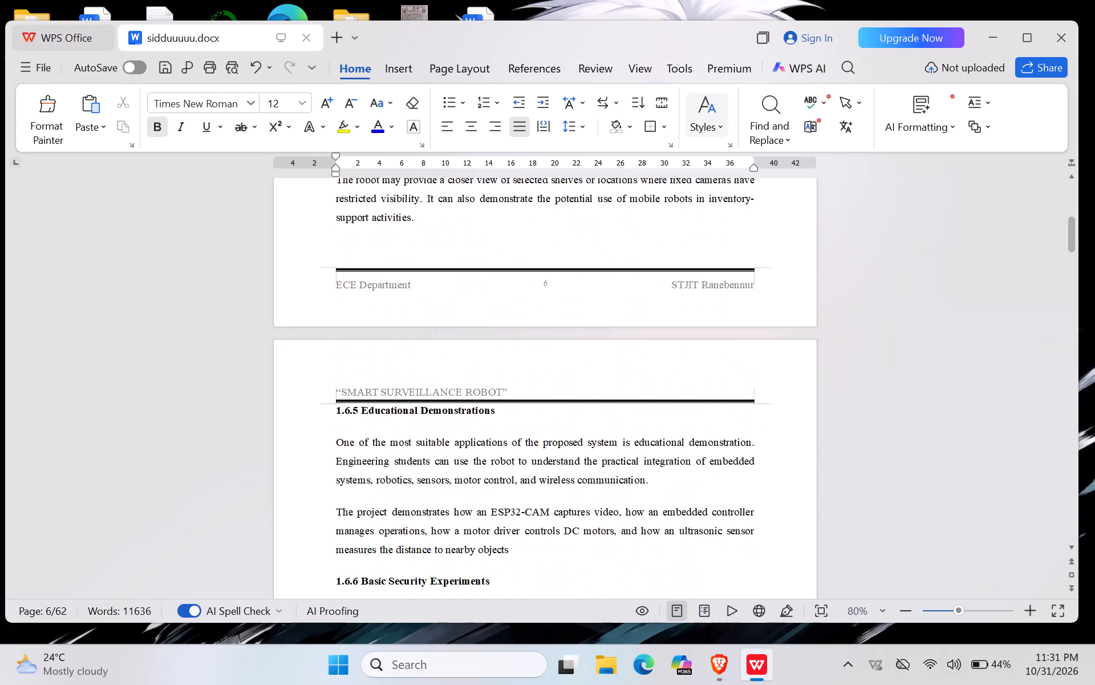
scroll(335, 276, "down", 5)
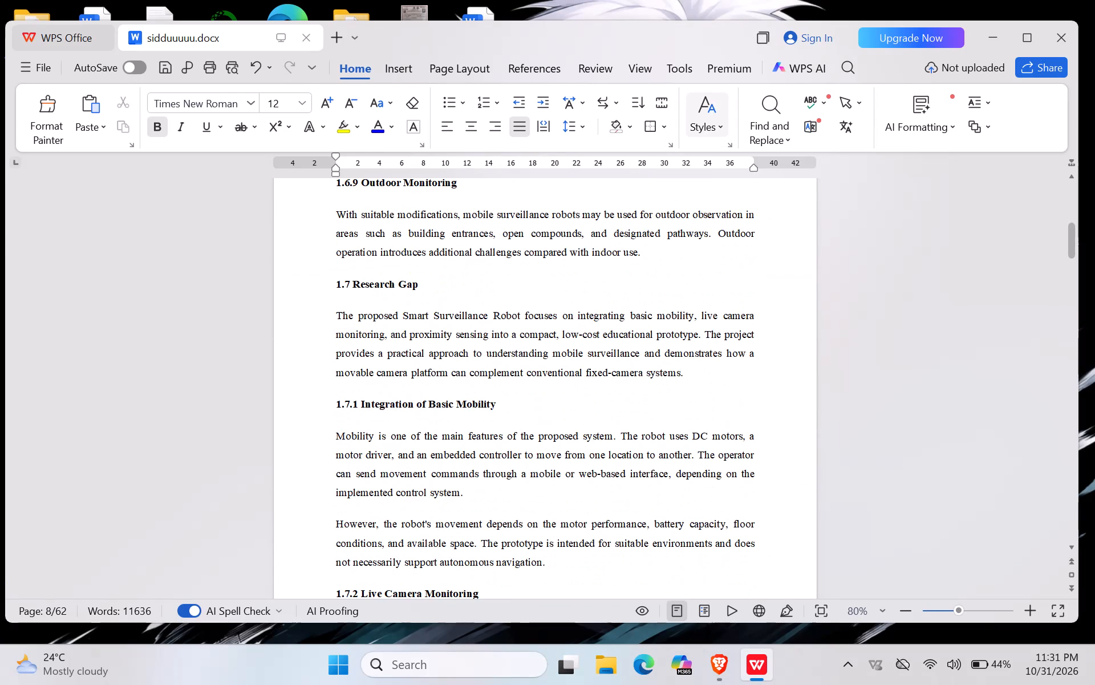
scroll(335, 276, "up", 1)
scroll(335, 276, "right", 1)
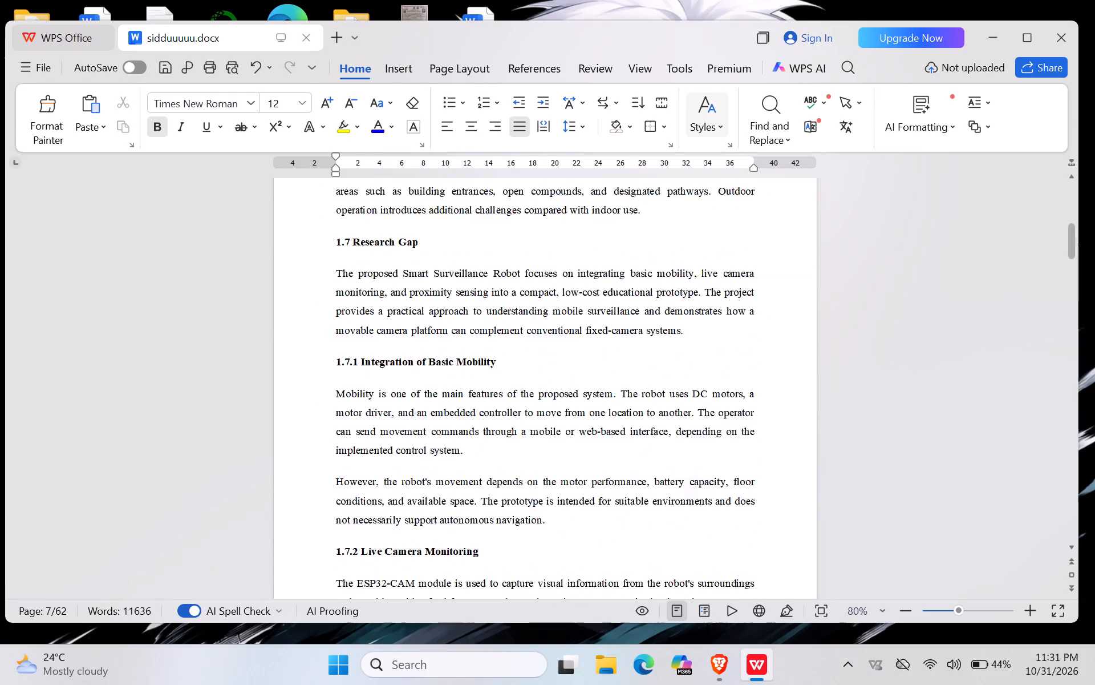
scroll(335, 276, "right", 1)
scroll(335, 276, "down", 3)
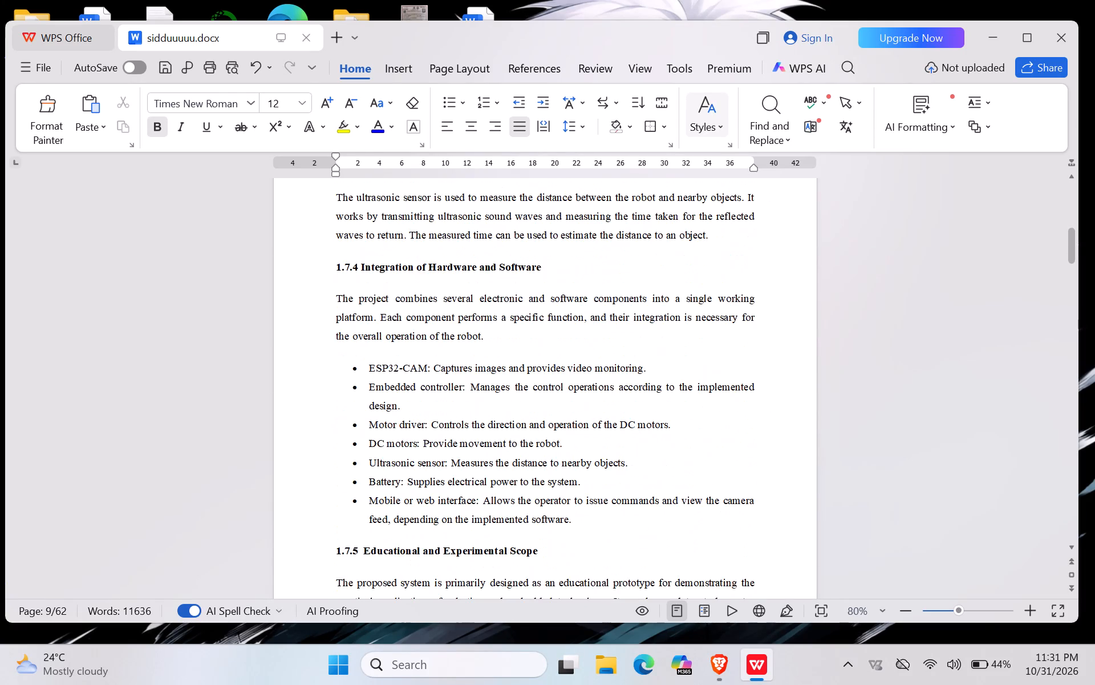
scroll(335, 276, "down", 2)
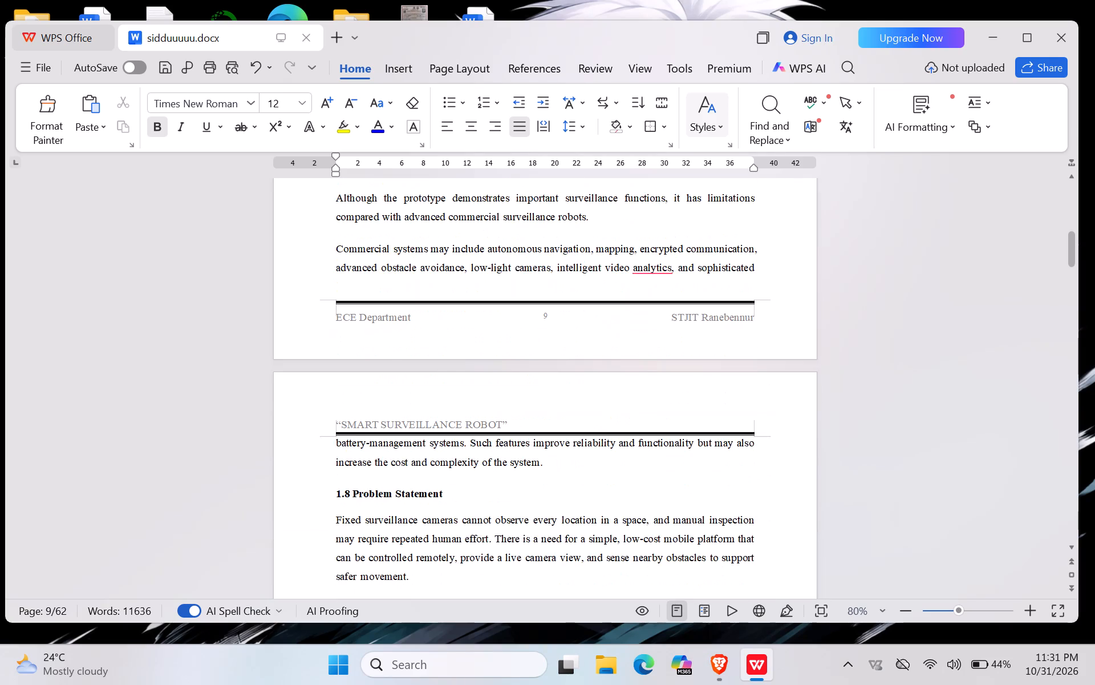
Delete the sentence starting "Such features improve reliability and functionality" just before section 1.8 Problem Statement, and save the document.
scroll(335, 276, "down", 1)
scroll(335, 276, "up", 1)
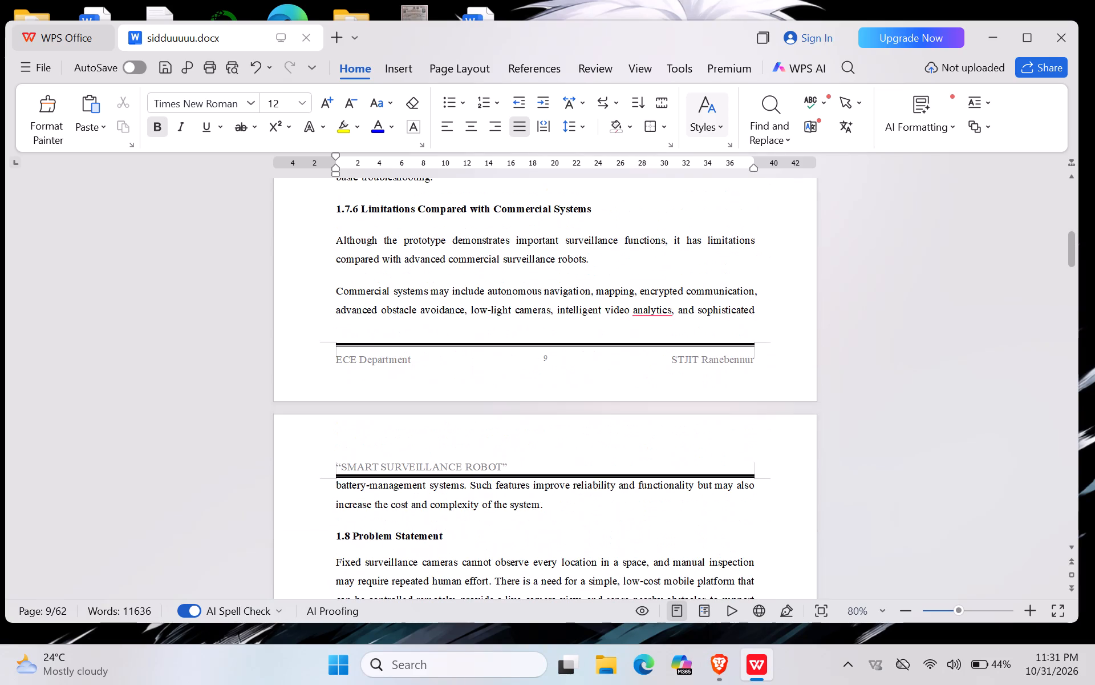
scroll(335, 276, "up", 1)
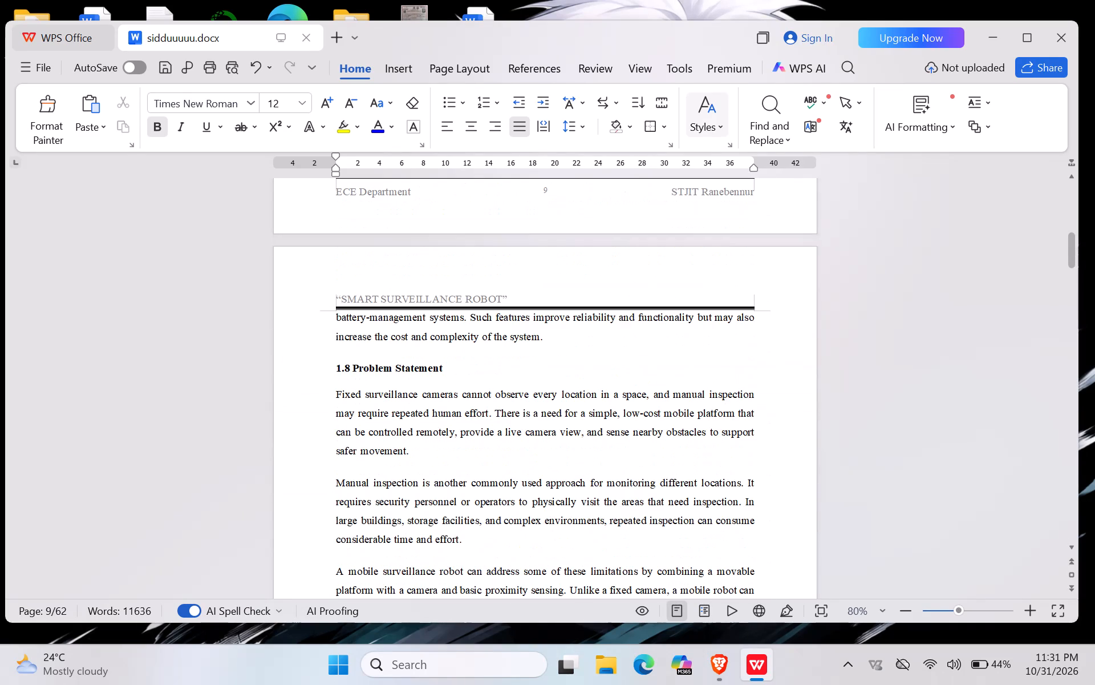
scroll(335, 276, "up", 1)
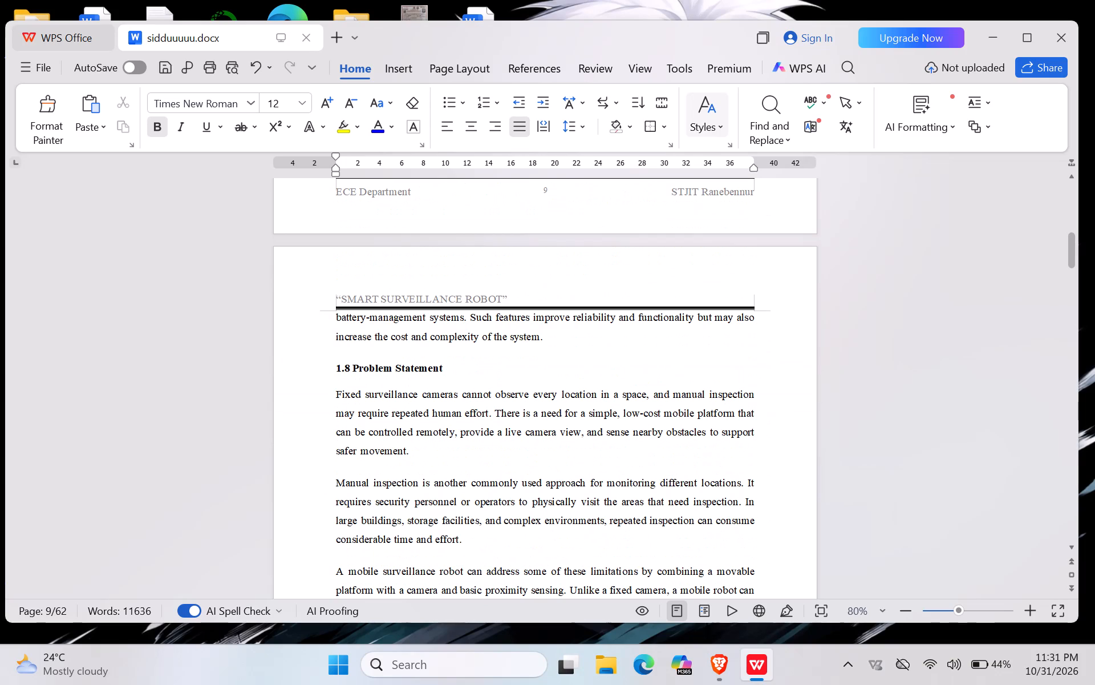
left_click_drag(546, 340, 474, 298)
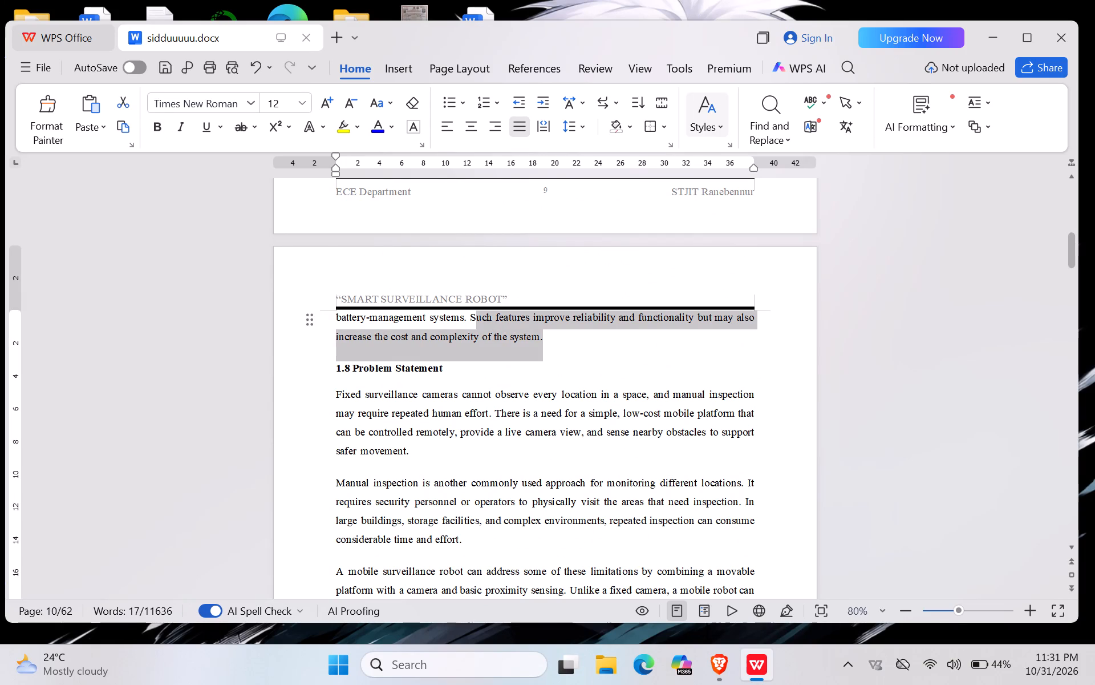
left_click_drag(474, 298, 467, 309)
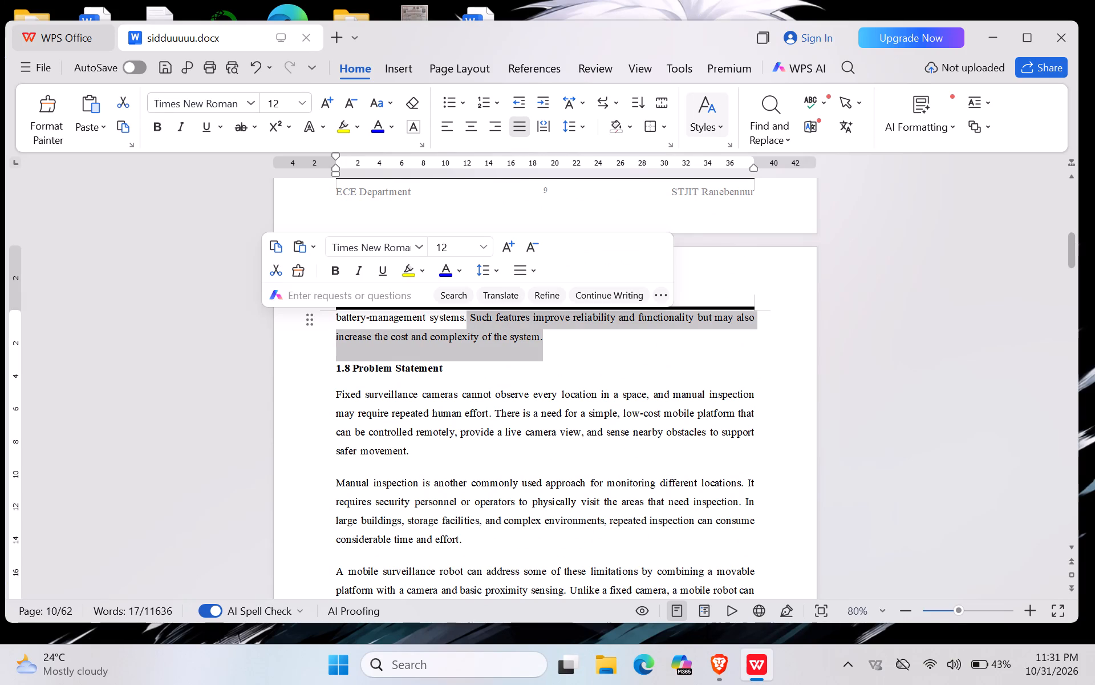
key("BackSpace")
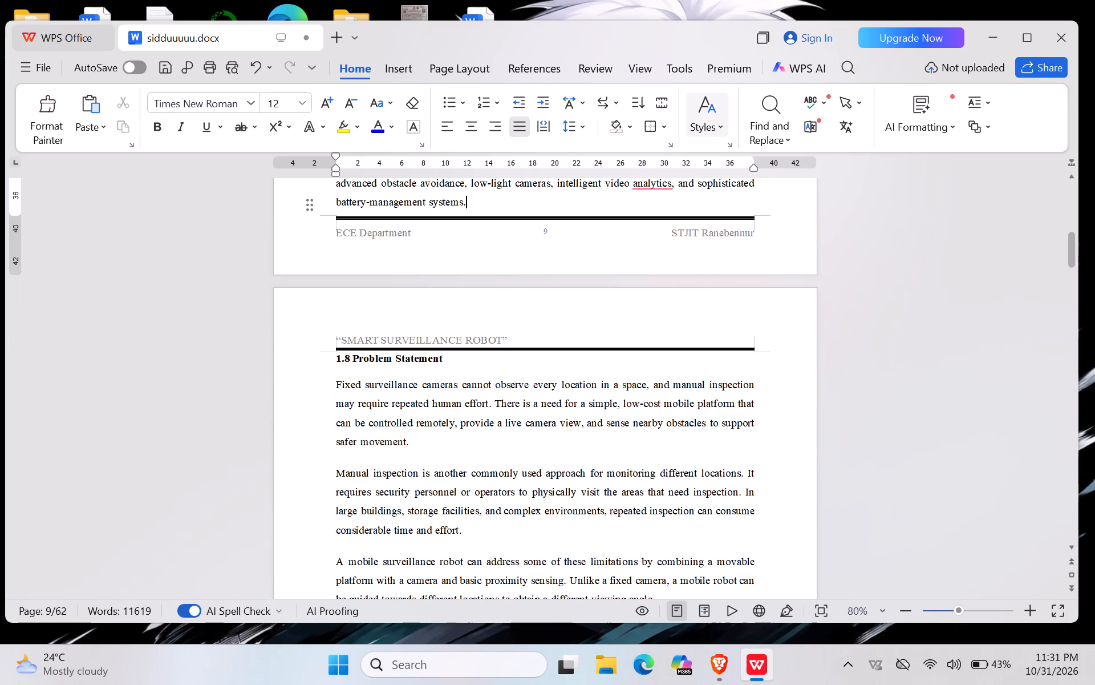
key("ctrl+s")
key("ctrl+s")
Remove the leading space and the blank line before objective "5. To Implement Fire Detection" so it starts at the top of its page.
scroll(467, 309, "down", 1)
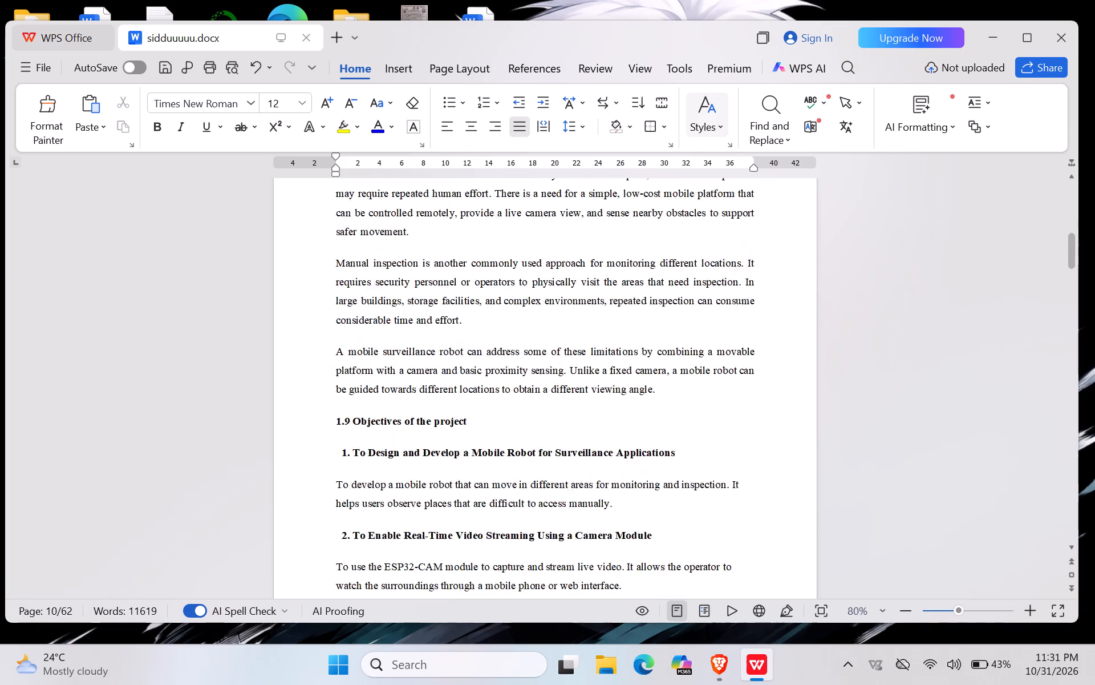
scroll(467, 309, "down", 3)
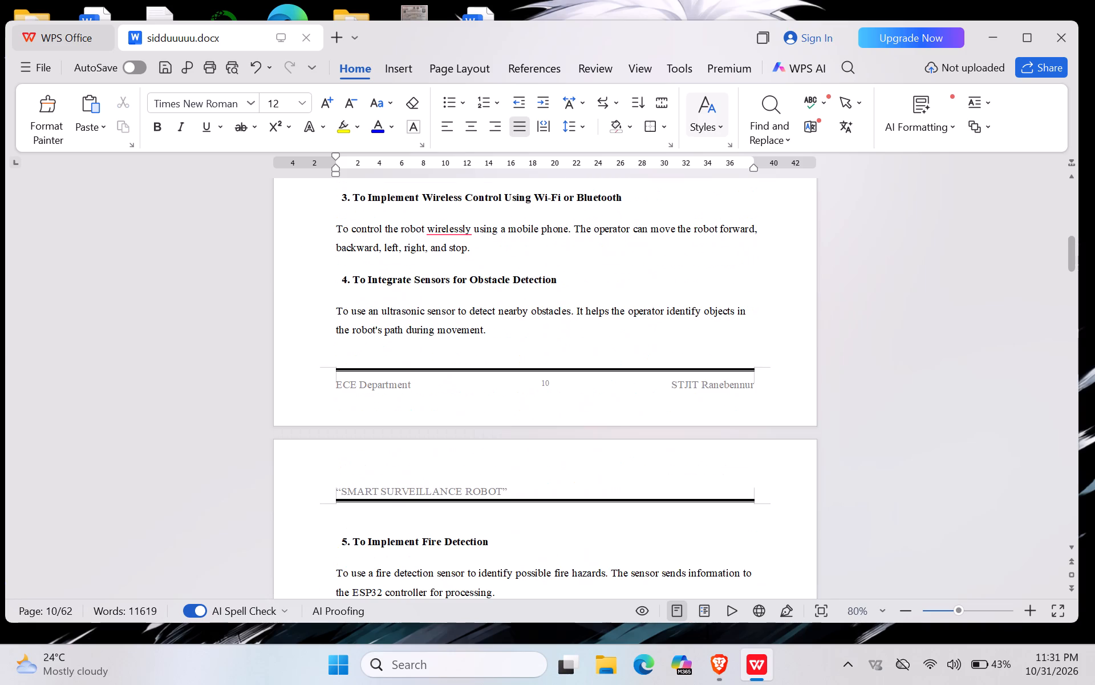
scroll(467, 309, "down", 1)
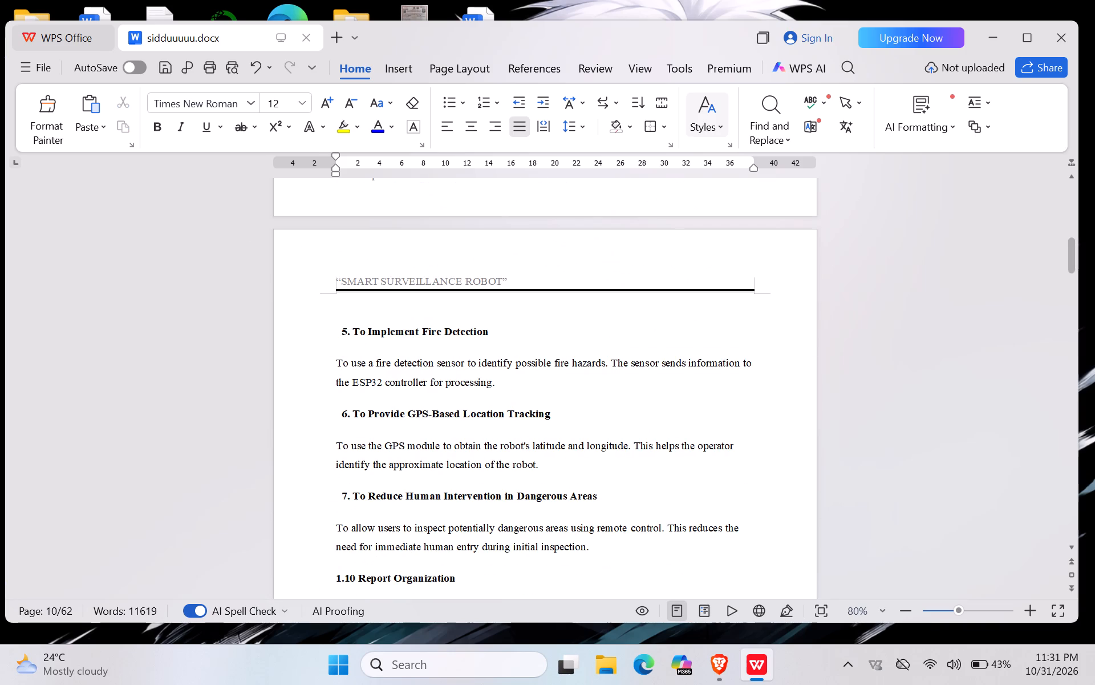
left_click(341, 332)
key("BackSpace")
key("BackSpace")
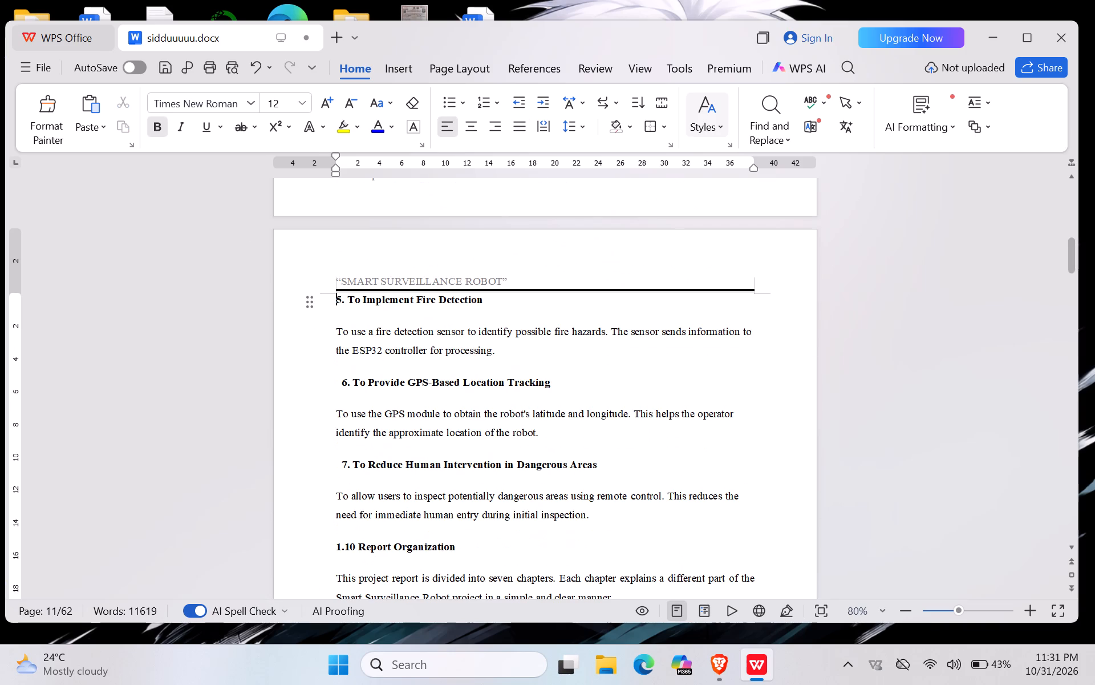
Review the page layout from section 1.10 through section 2.2.3 of Chapter 2.
scroll(341, 332, "down", 5)
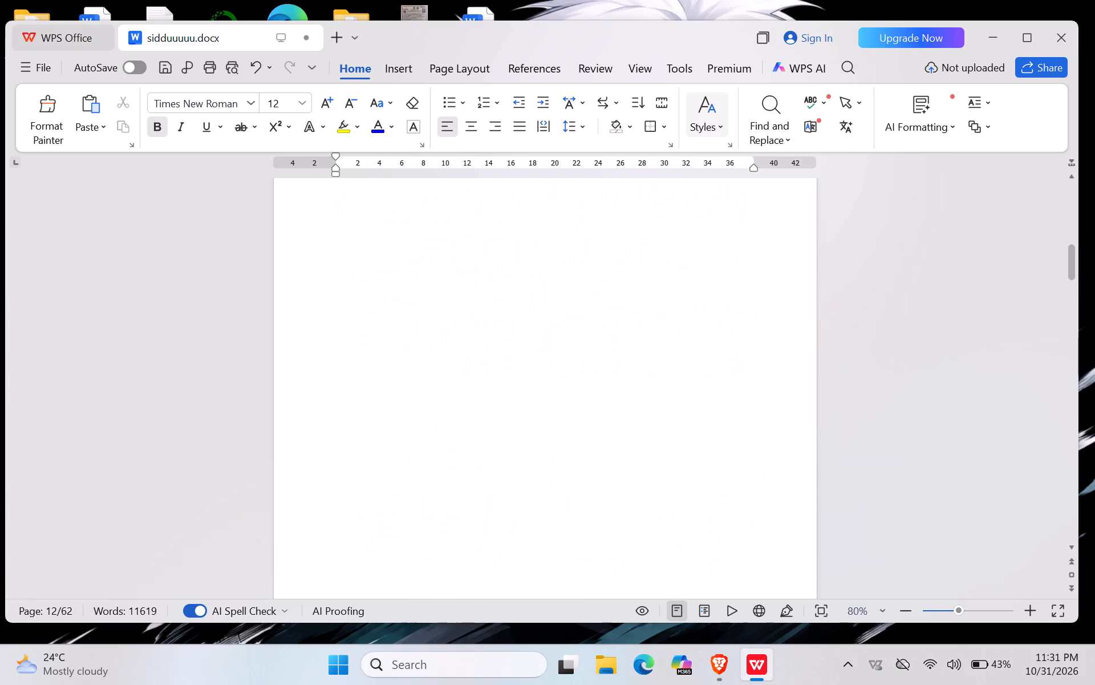
scroll(341, 332, "down", 7)
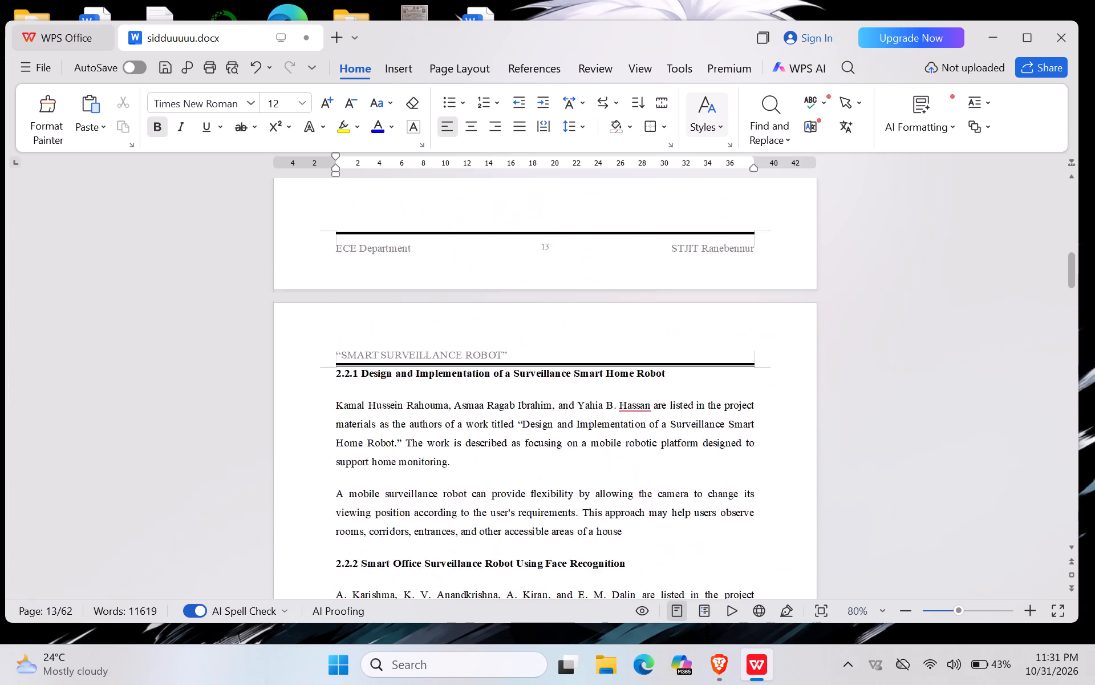
scroll(341, 332, "down", 1)
scroll(341, 332, "right", 1)
scroll(341, 332, "down", 1)
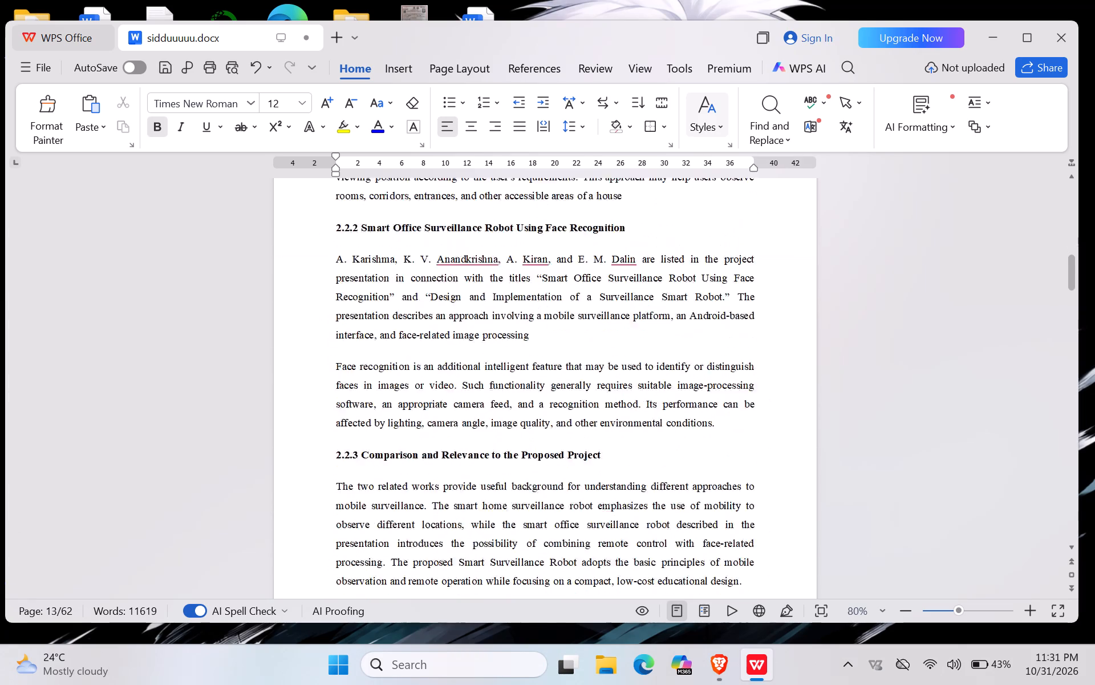
scroll(341, 332, "down", 2)
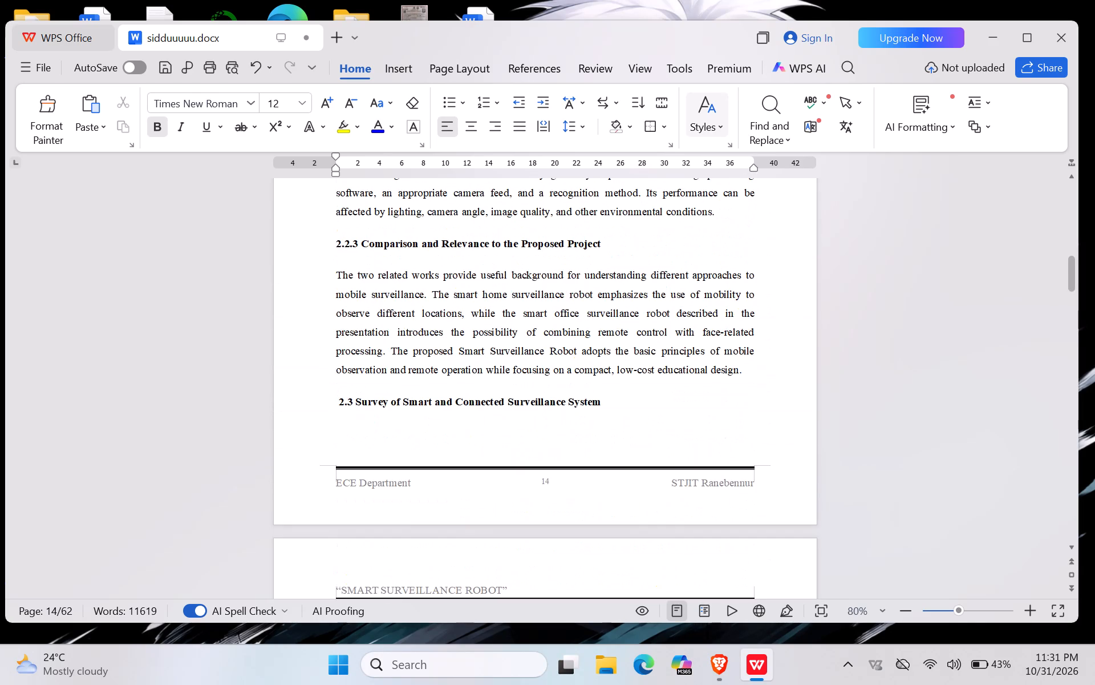
Move the heading "2.3 Survey of Smart and Connected Surveillance System" to the next page with two line breaks before it, saving the document.
key("ctrl+s")
scroll(341, 332, "down", 1)
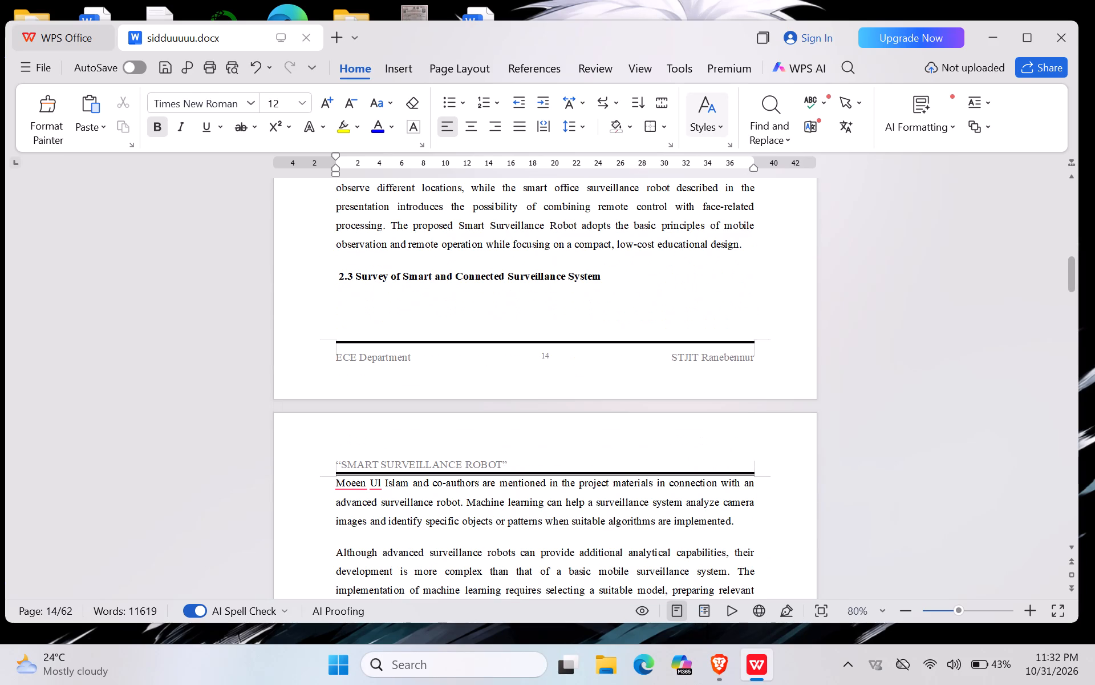
left_click(338, 276)
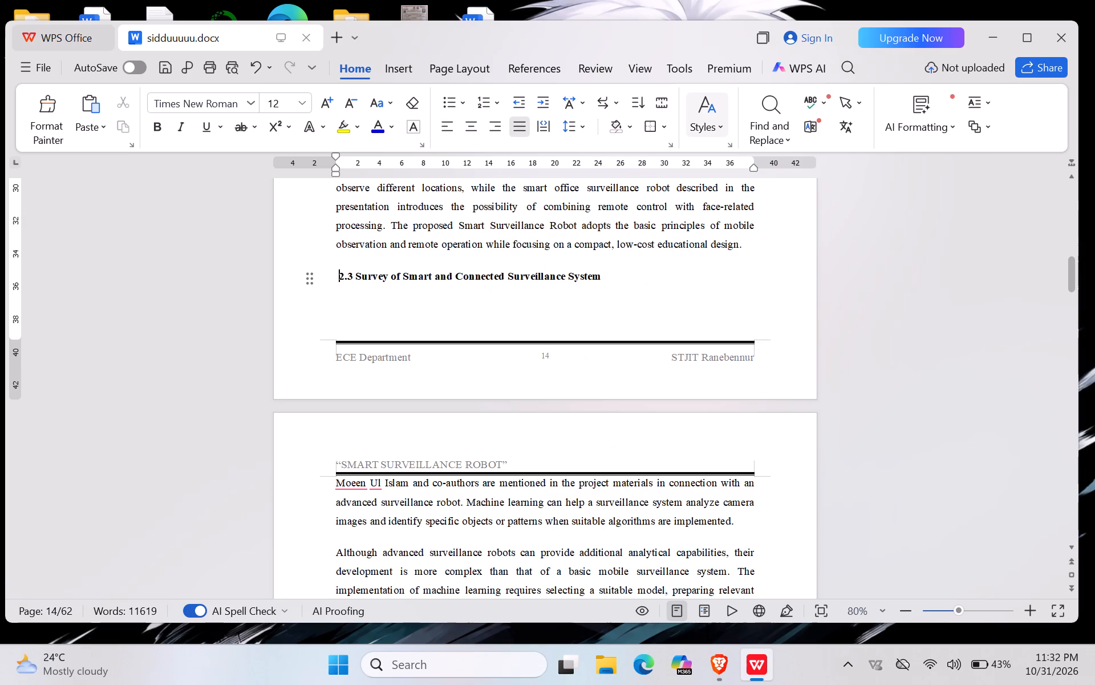
key("Return")
key("Return")
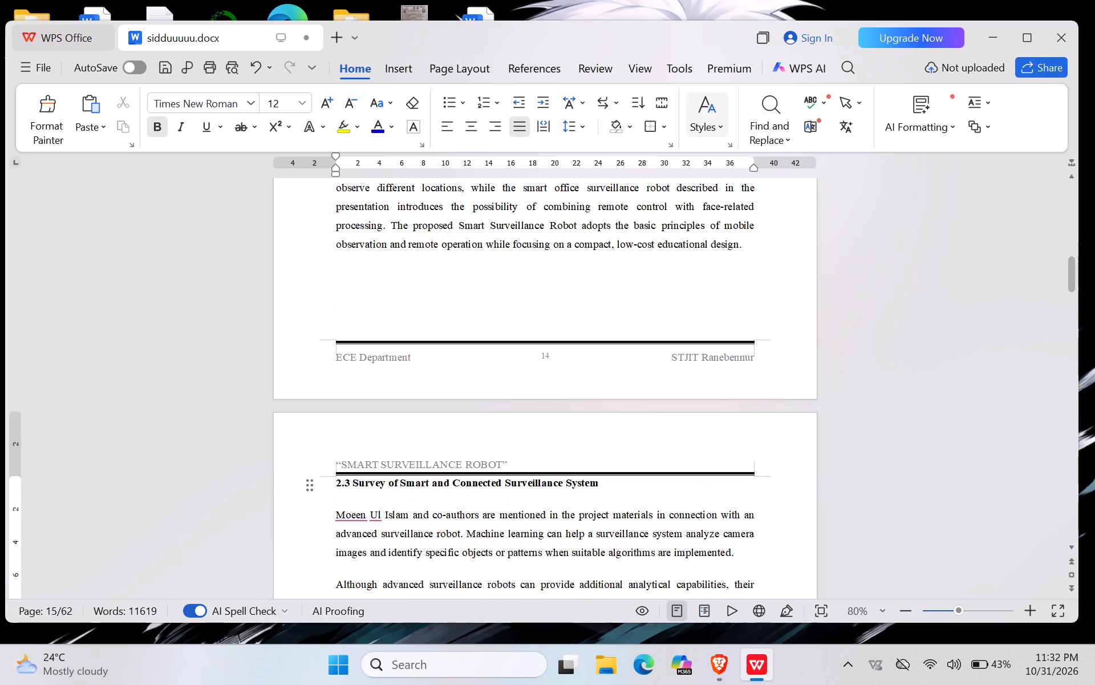
key("ctrl+s")
Remove the blank line above heading "2.5 Design Lessons from the Survey" so it starts at the top of its page, and save.
scroll(338, 276, "up", 3)
scroll(338, 276, "down", 1)
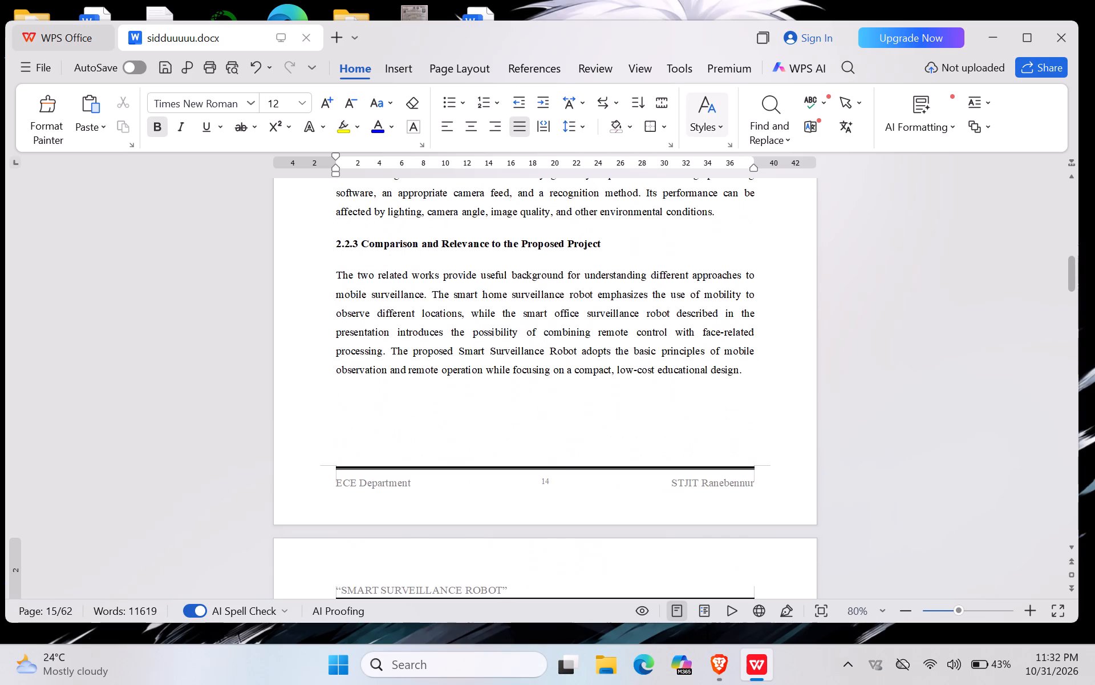
scroll(338, 276, "down", 4)
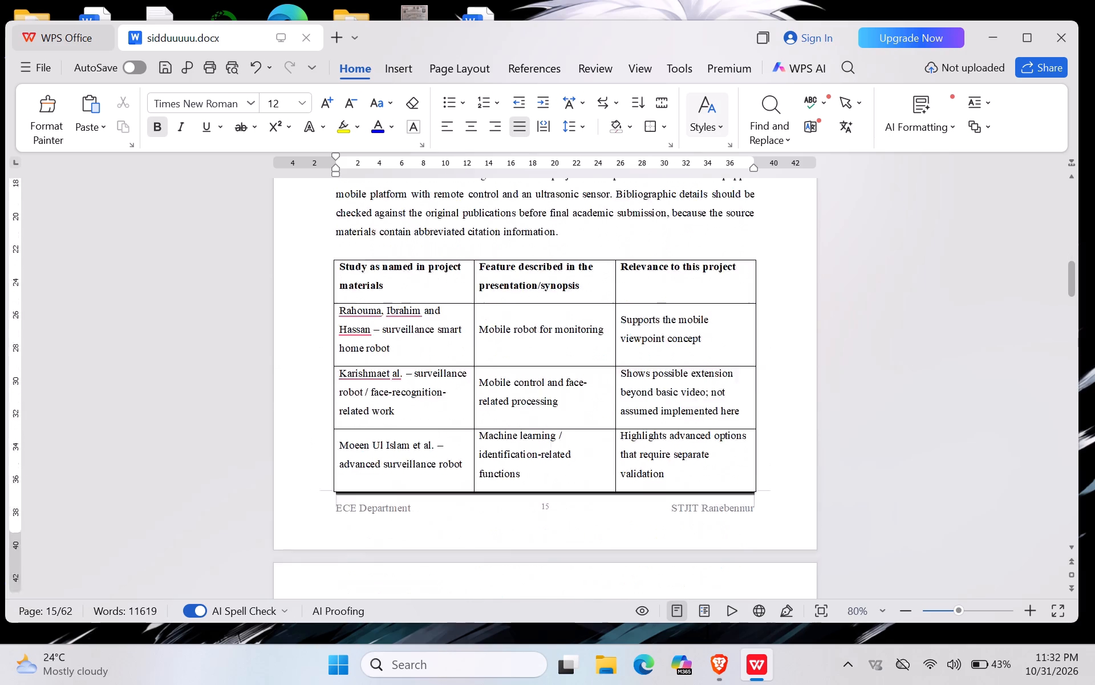
scroll(338, 276, "down", 2)
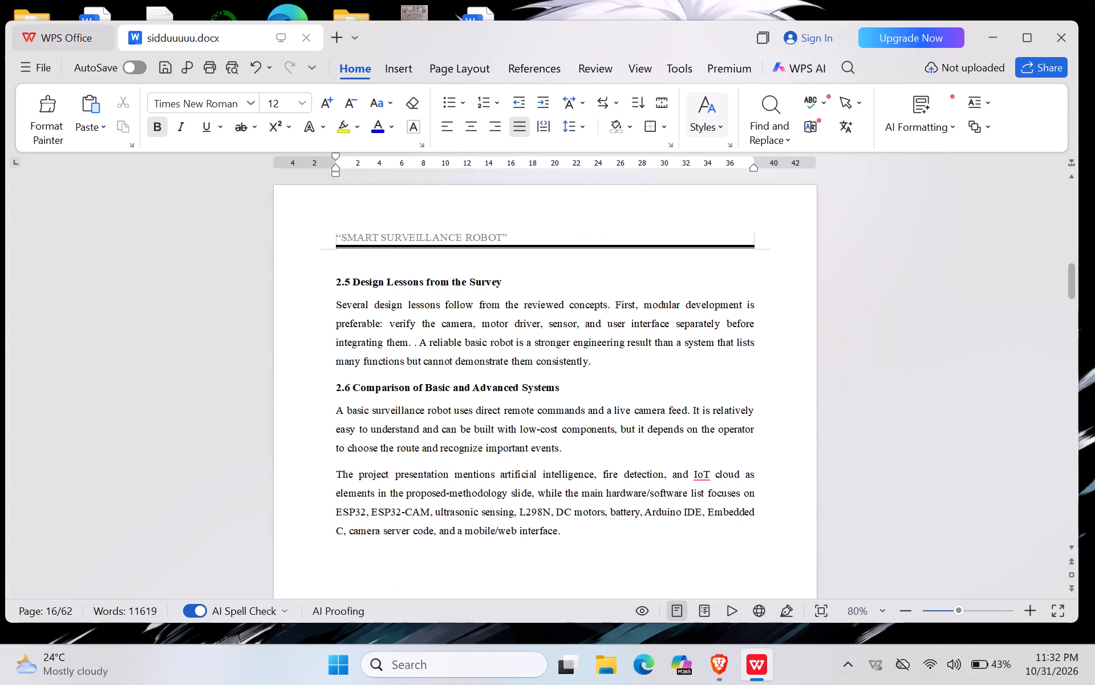
left_click(336, 284)
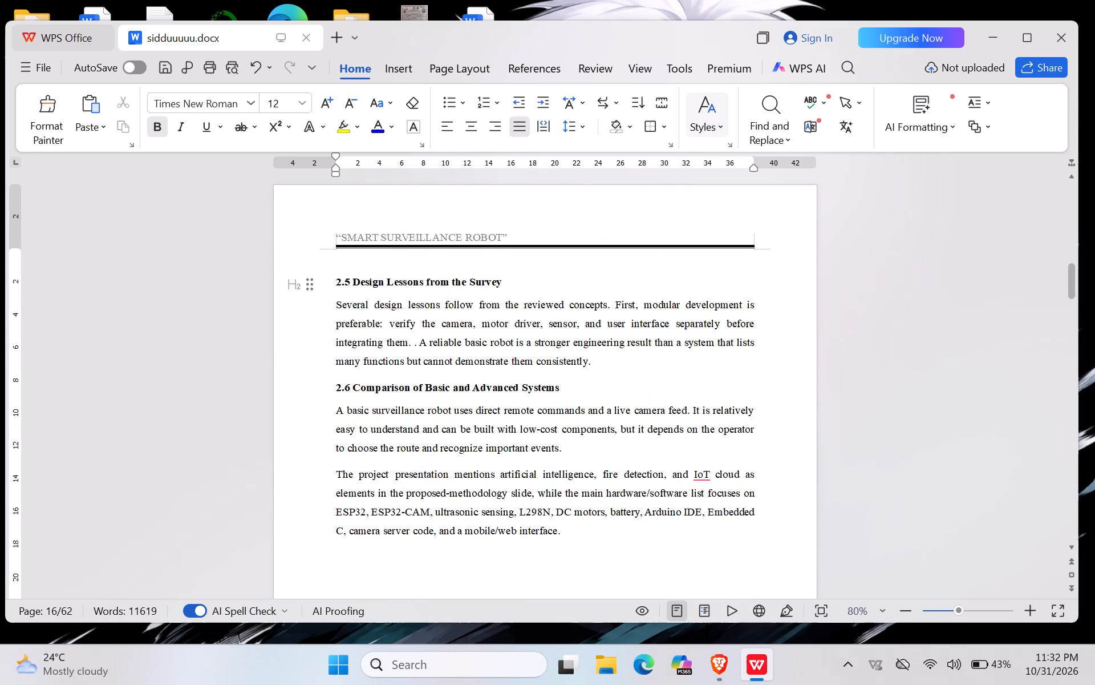
key("BackSpace")
key("ctrl+s")
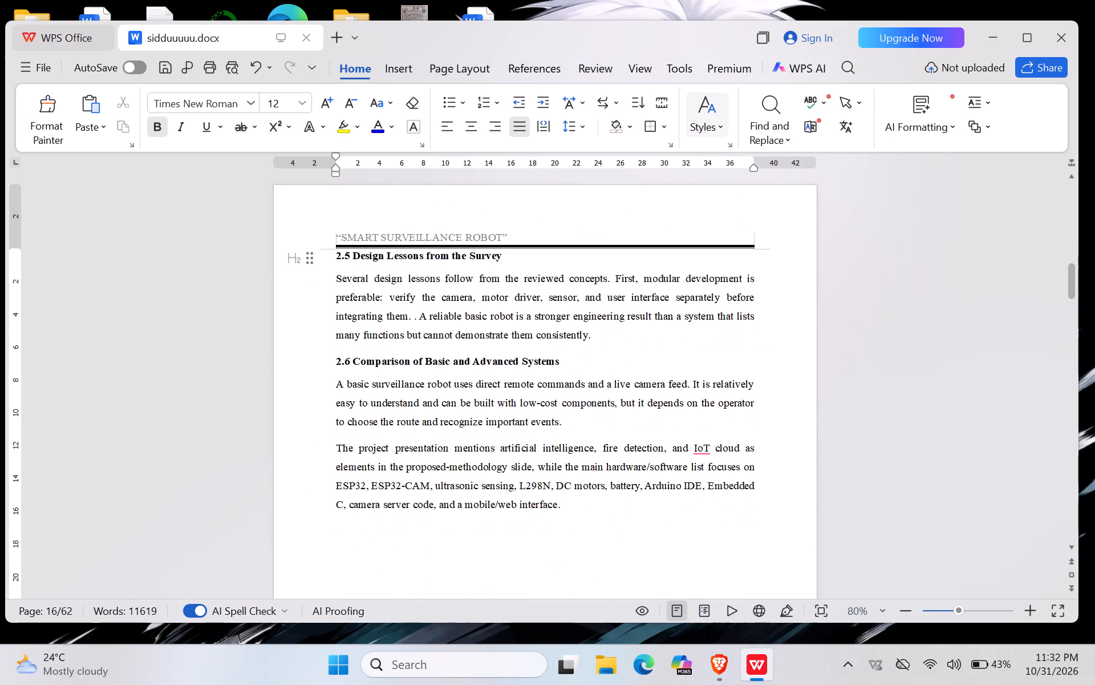
Remove the blank line above heading "3.3.2 GPS Module" in Chapter 3 so it starts at the top of its page, and save.
scroll(336, 284, "down", 3)
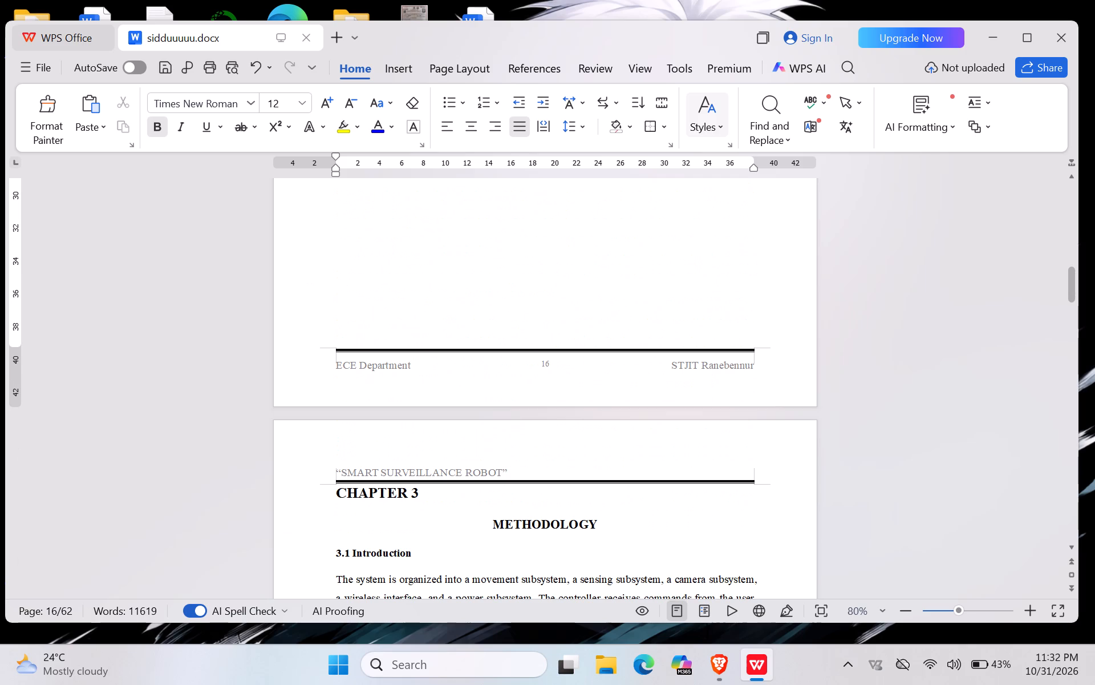
scroll(368, 458, "down", 3)
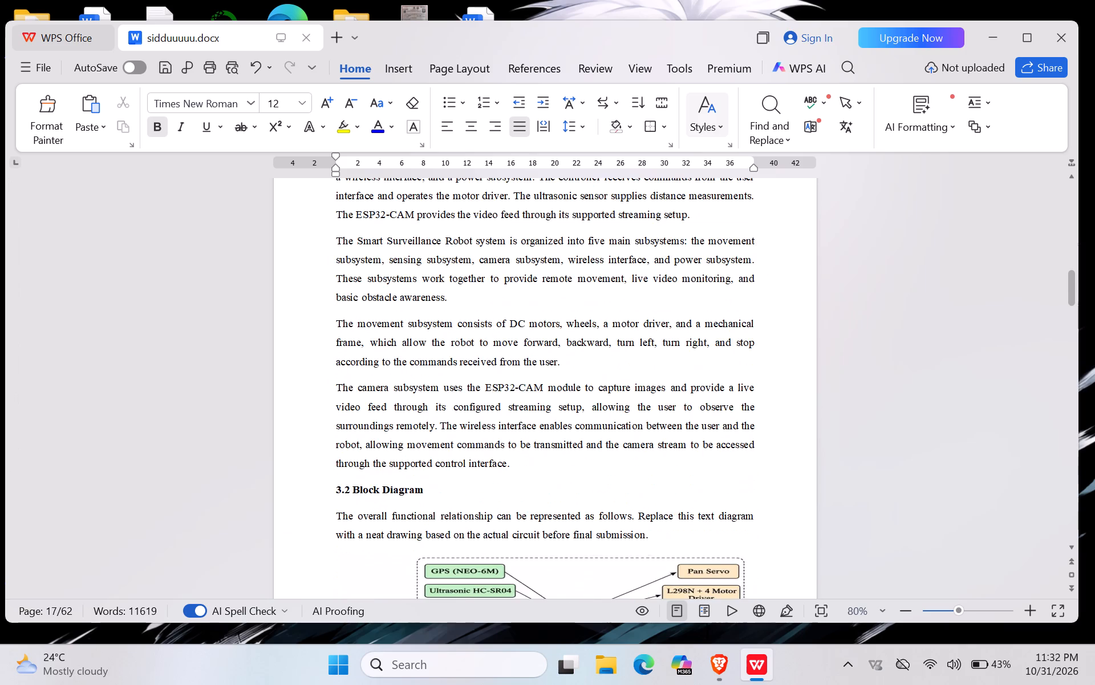
scroll(368, 458, "down", 4)
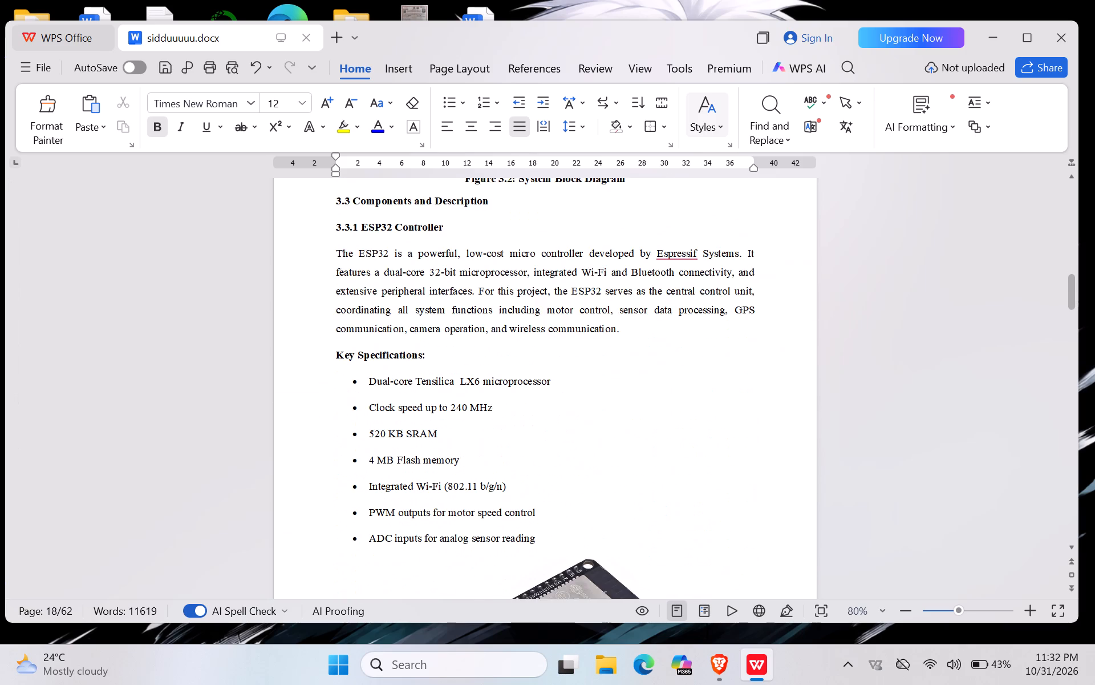
scroll(368, 458, "down", 2)
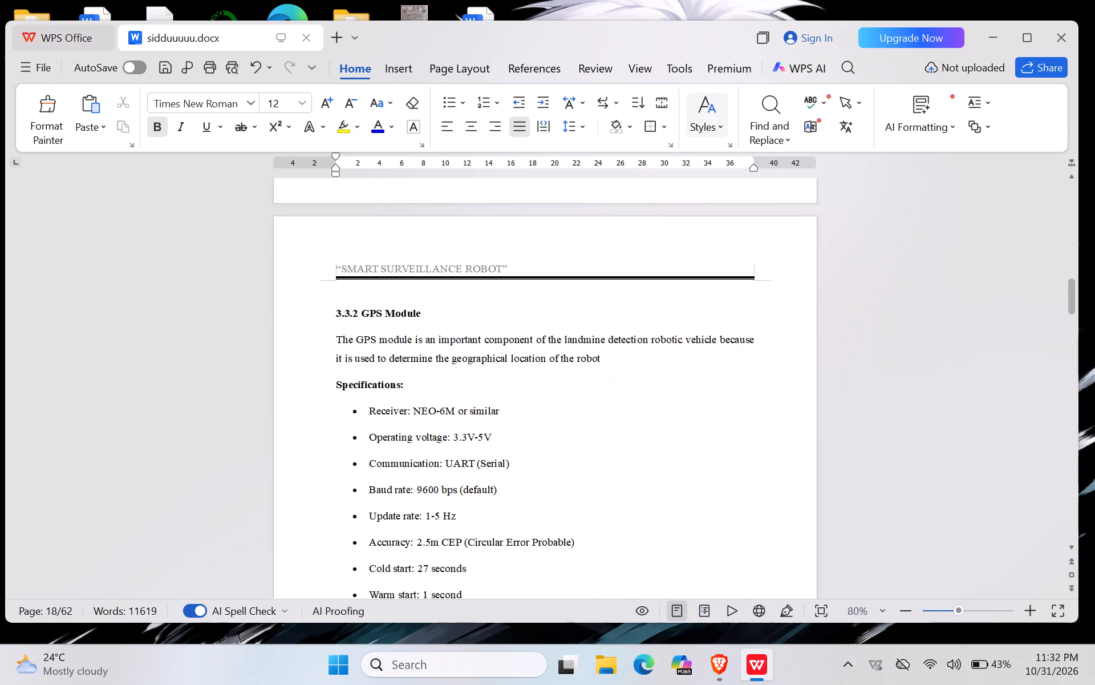
left_click(333, 311)
key("BackSpace")
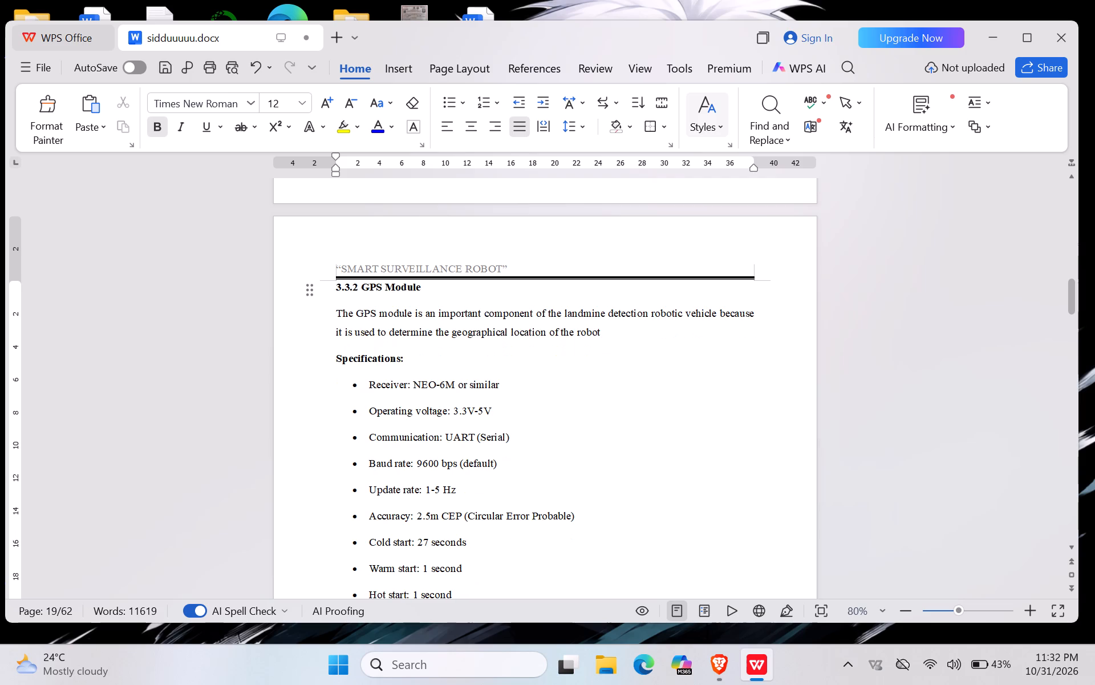
key("ctrl+s")
Remove the blank line above heading "3.3.3 ESP32-CAM" so it starts at the top of its page, and save the document.
scroll(415, 341, "down", 5)
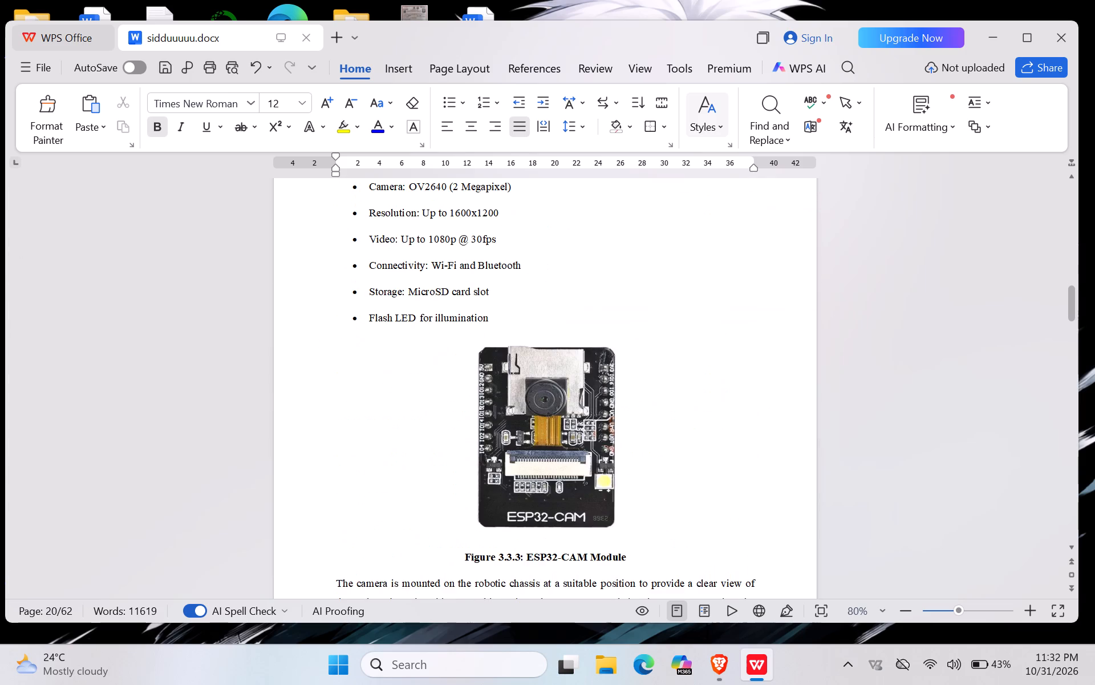
scroll(415, 341, "up", 2)
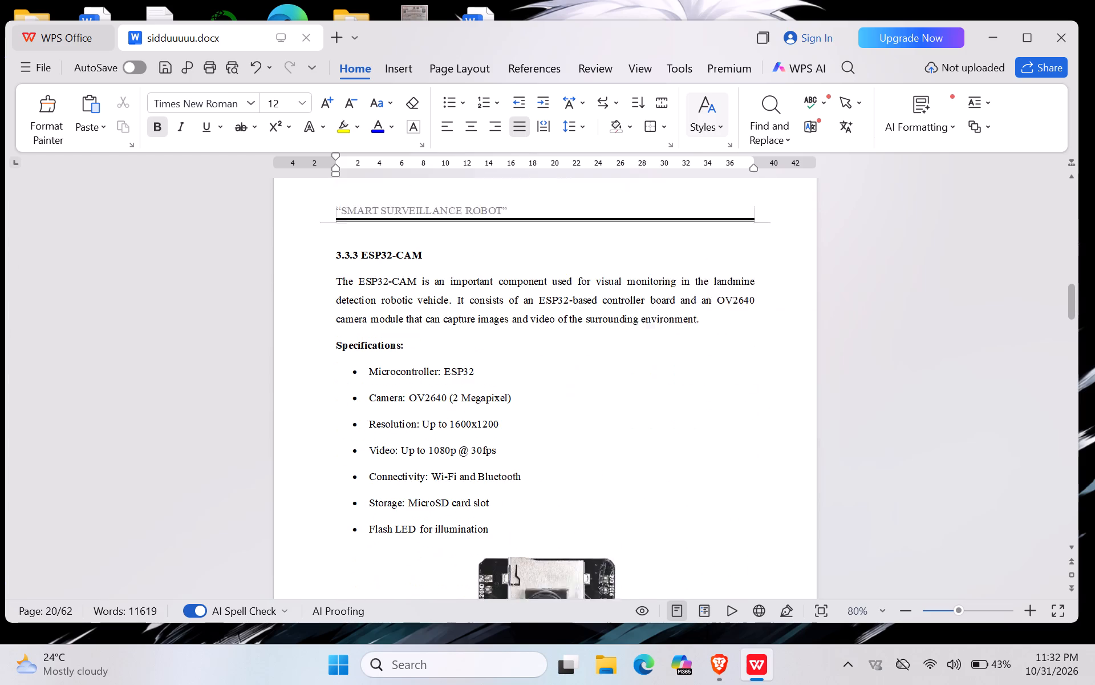
scroll(415, 341, "up", 1)
scroll(415, 341, "down", 1)
scroll(415, 341, "up", 2)
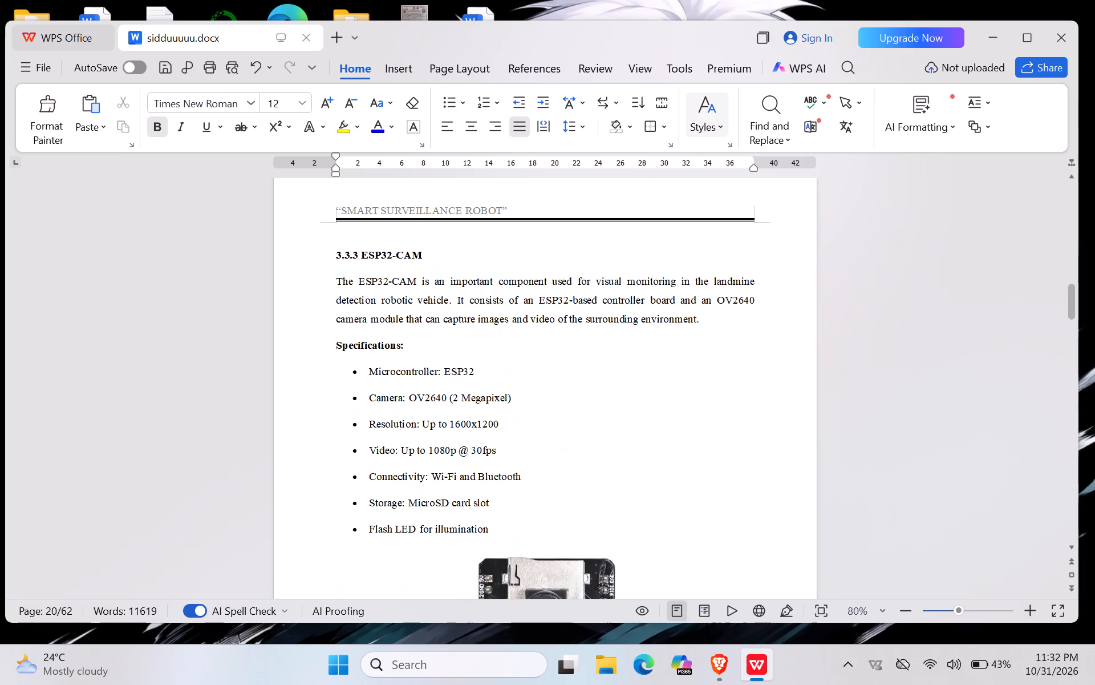
left_click(336, 258)
key("BackSpace")
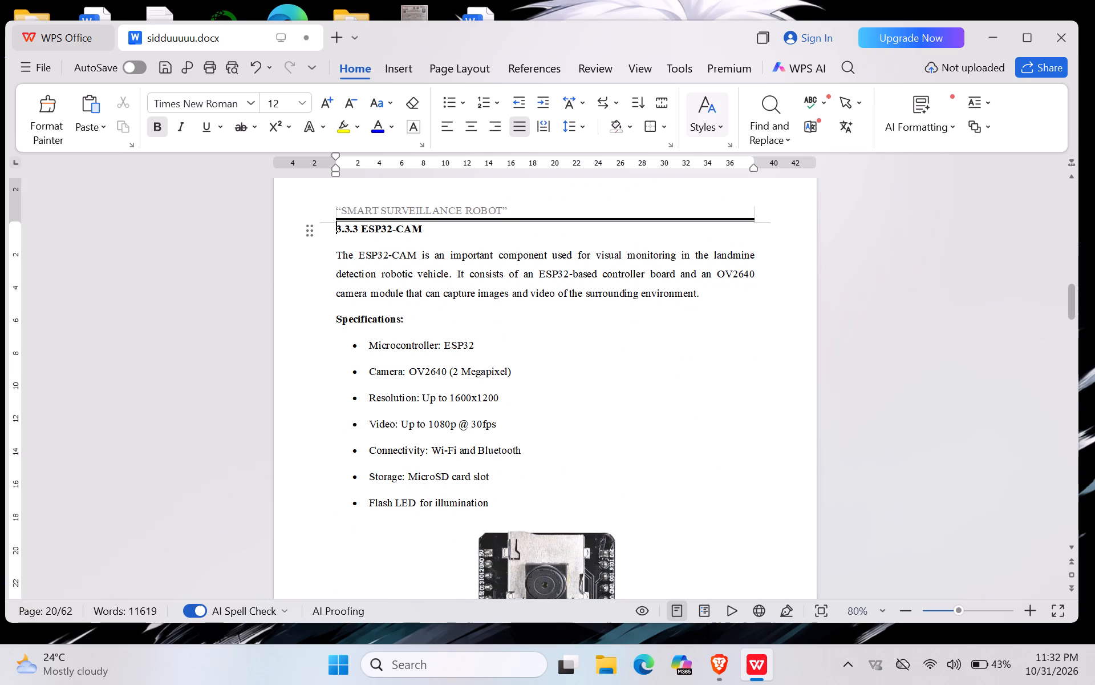
key("ctrl+s")
Move the heading "3.3.9 Robotic Chassis and Wheels" to the next page by inserting one line break before it.
scroll(428, 346, "down", 3)
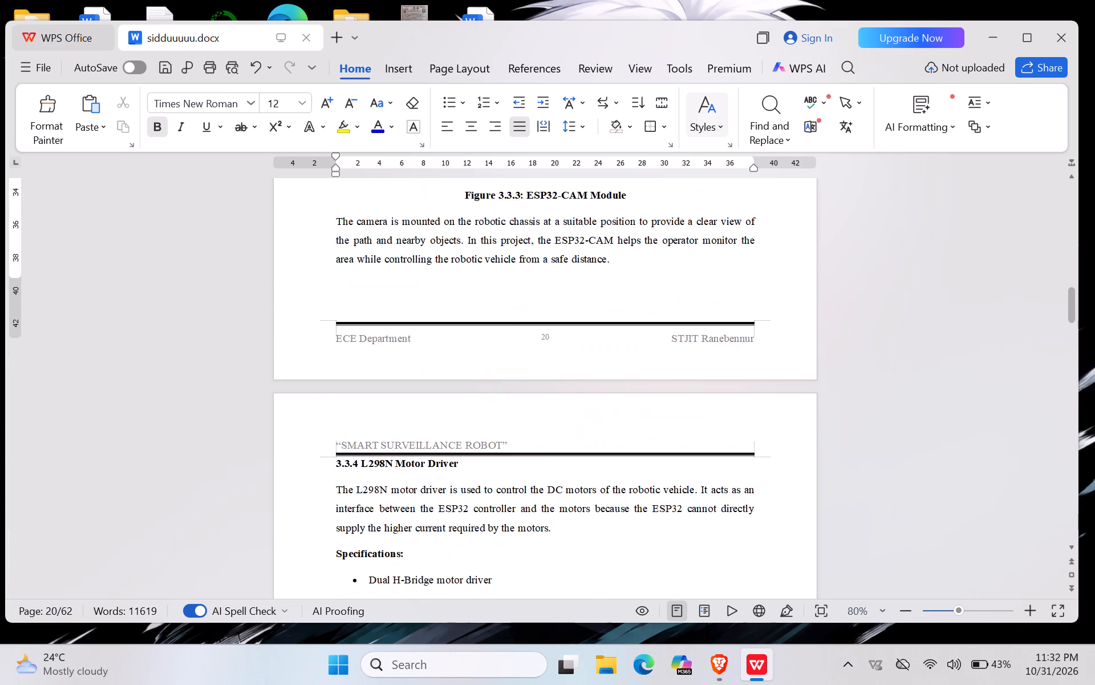
scroll(428, 346, "down", 2)
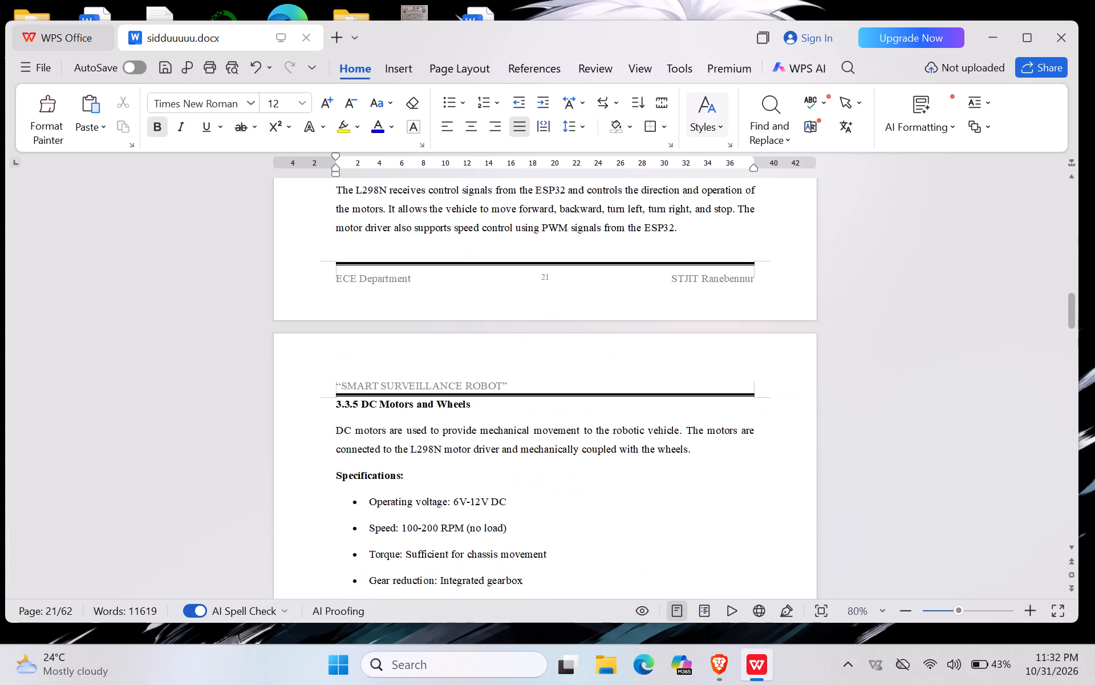
scroll(428, 346, "down", 4)
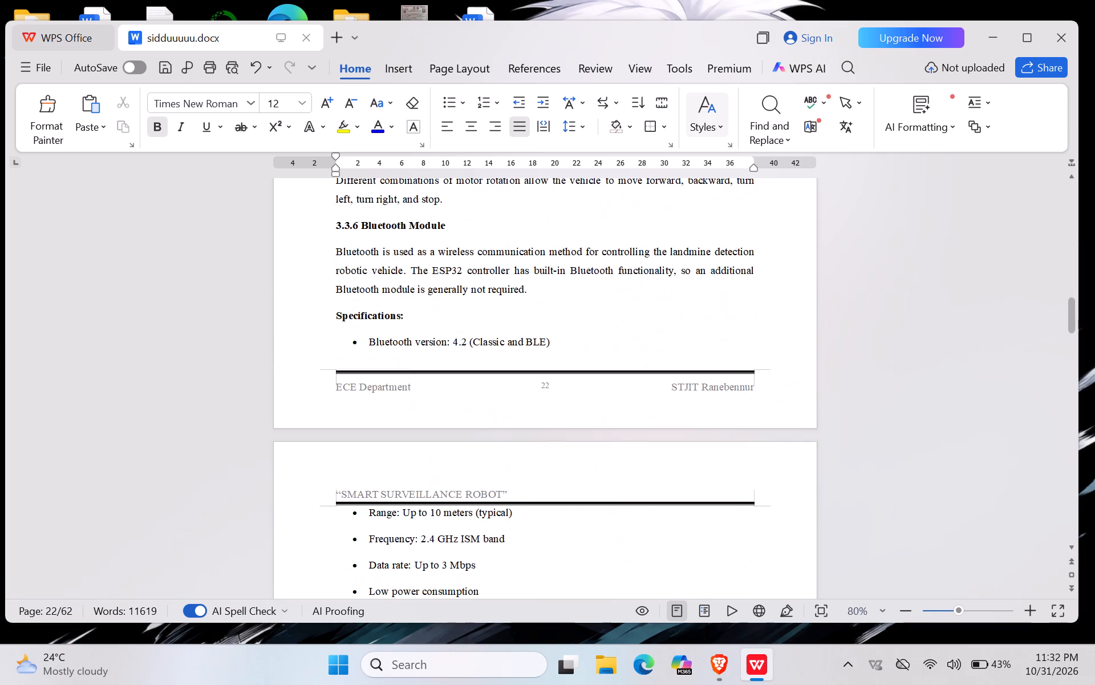
scroll(428, 346, "down", 6)
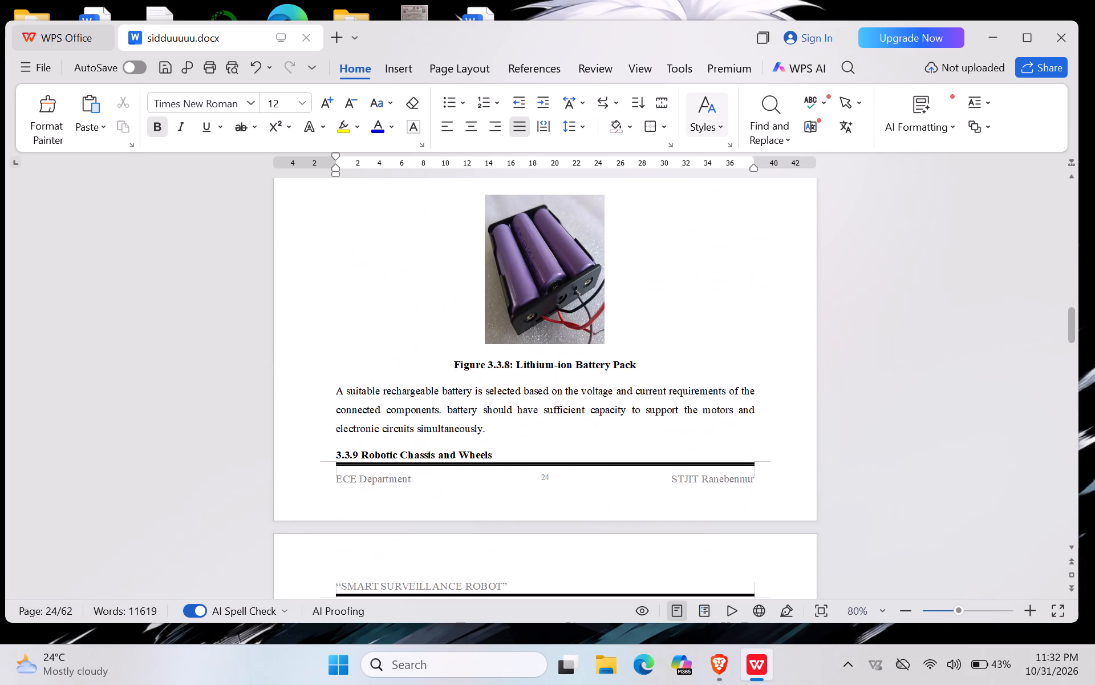
scroll(428, 346, "down", 1)
left_click(336, 330)
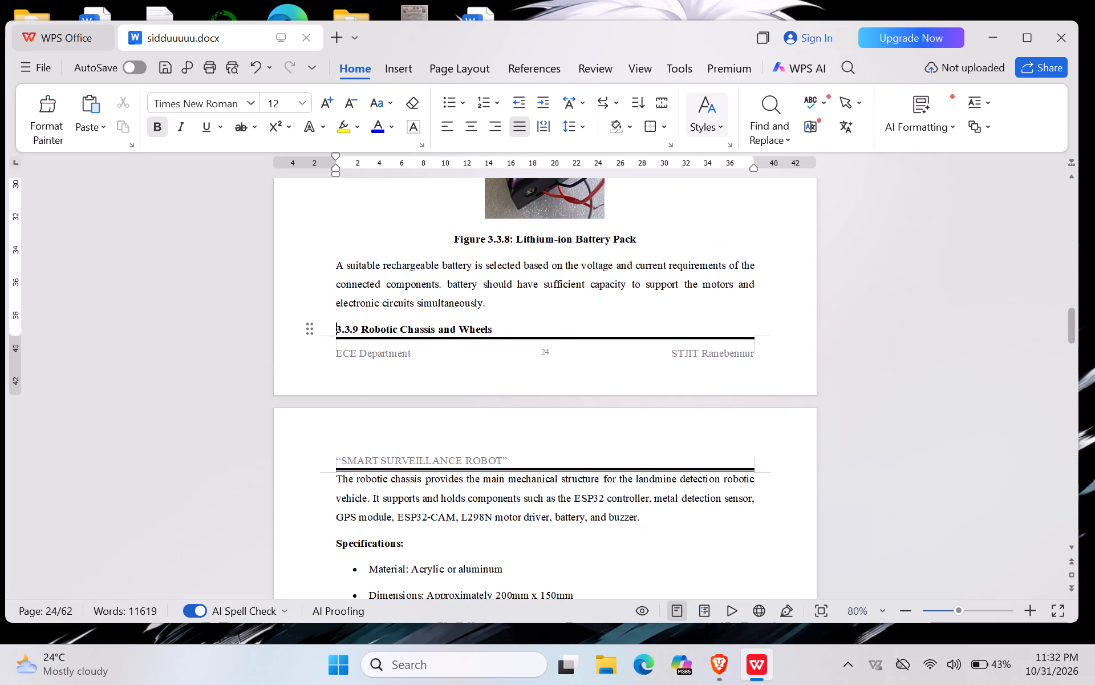
key("Return")
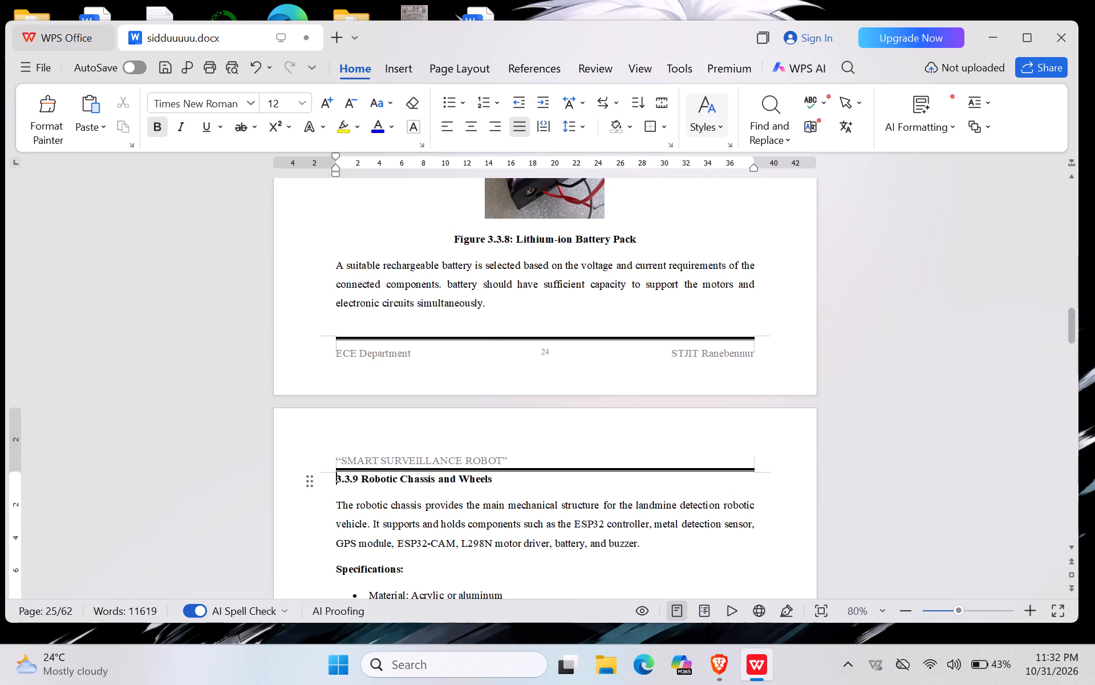
Delete the sentence starting "The following chapters explain the hardware and software implementation" at the end of section 3.7 Summary, and save the document.
scroll(464, 427, "down", 6)
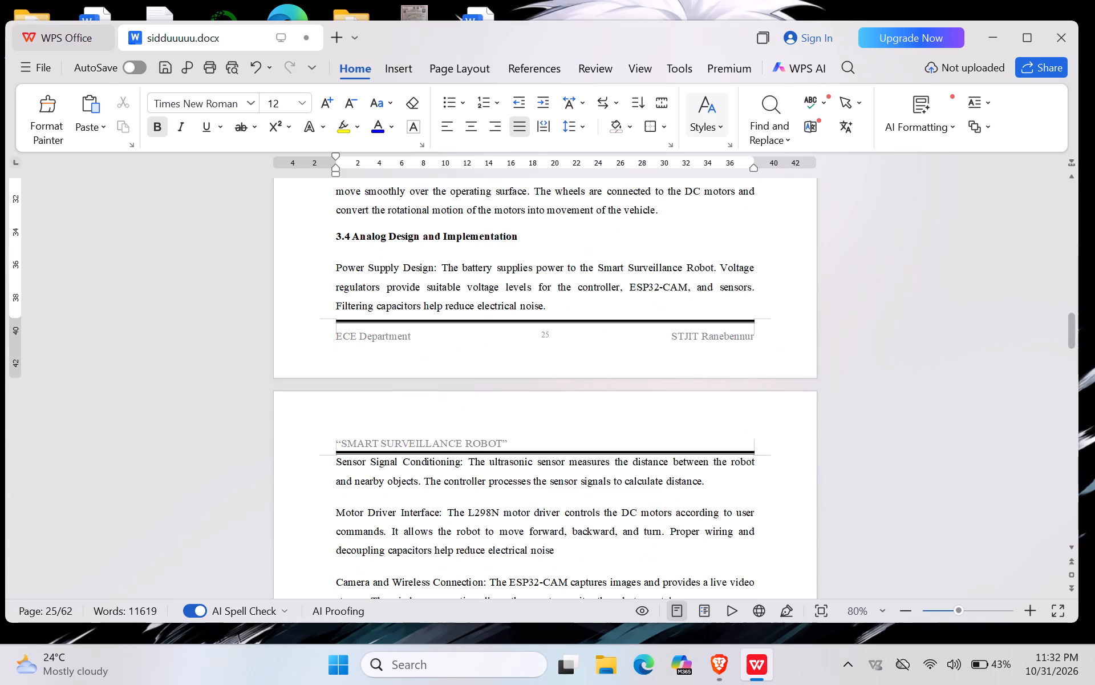
scroll(464, 427, "down", 3)
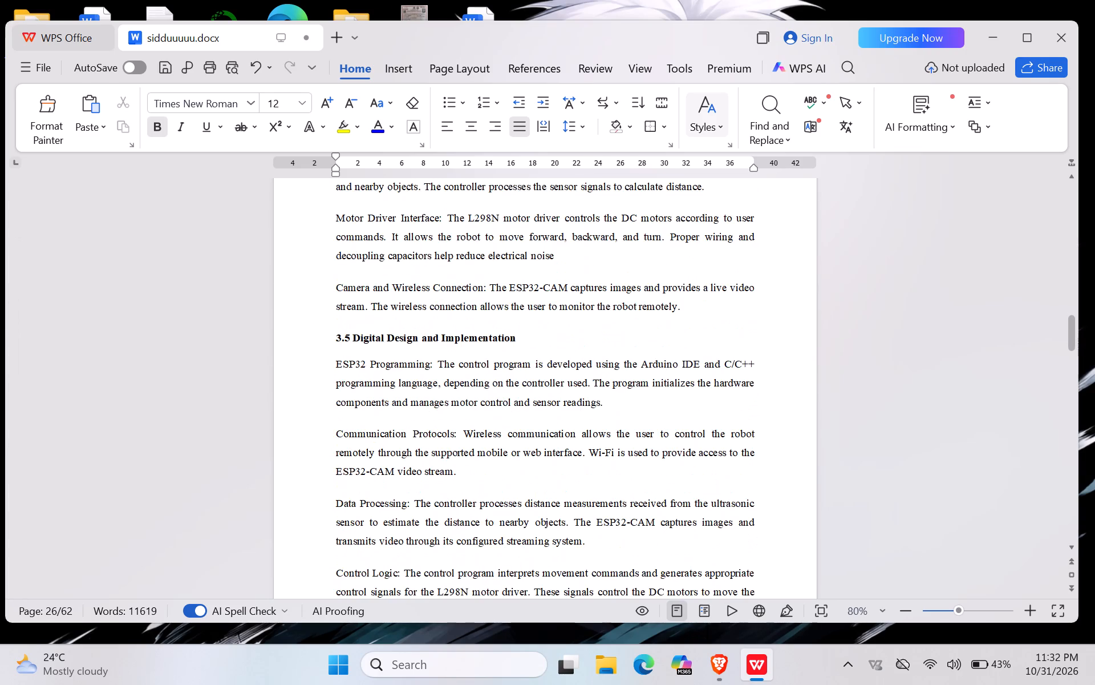
scroll(464, 427, "down", 3)
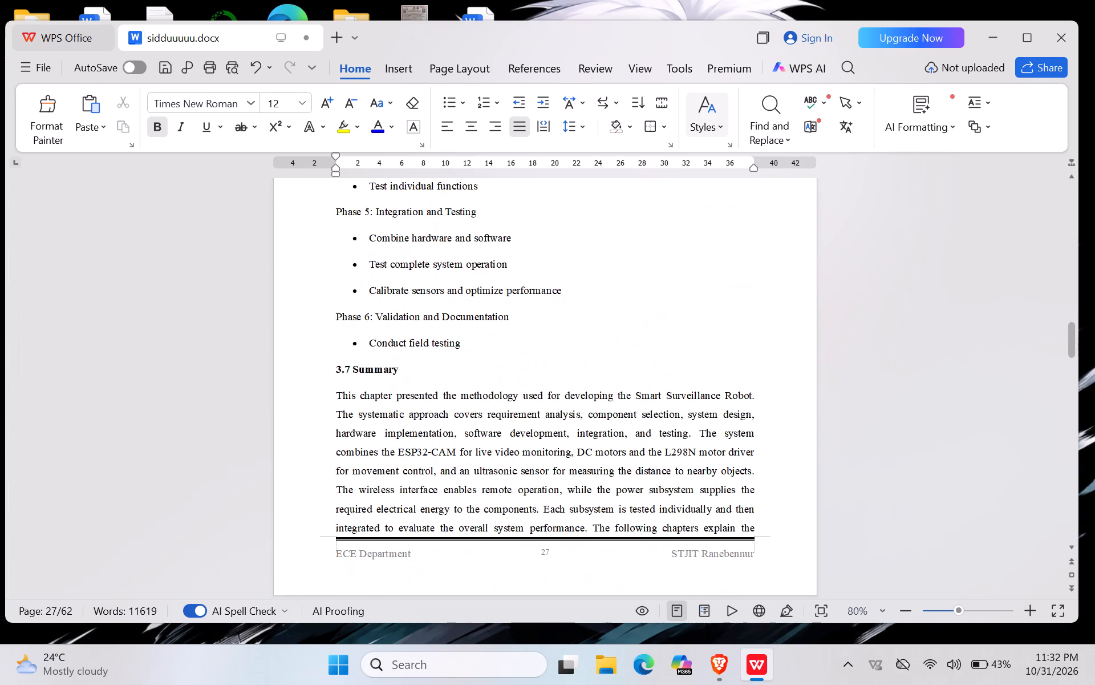
scroll(464, 427, "down", 1)
scroll(464, 427, "up", 1)
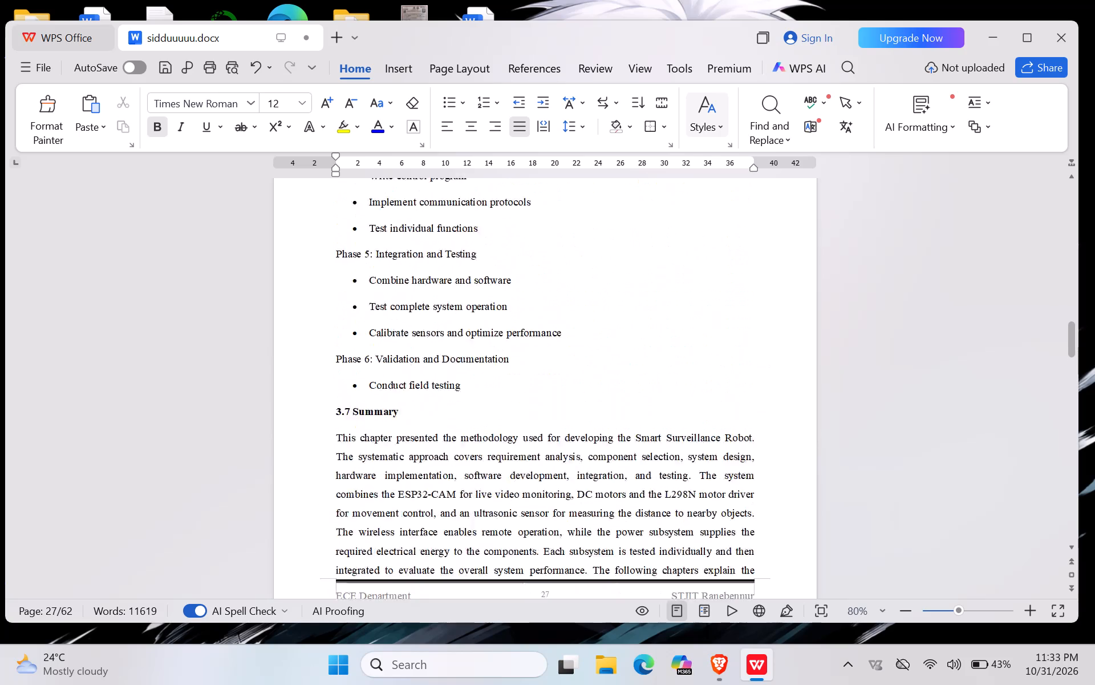
scroll(464, 427, "up", 1)
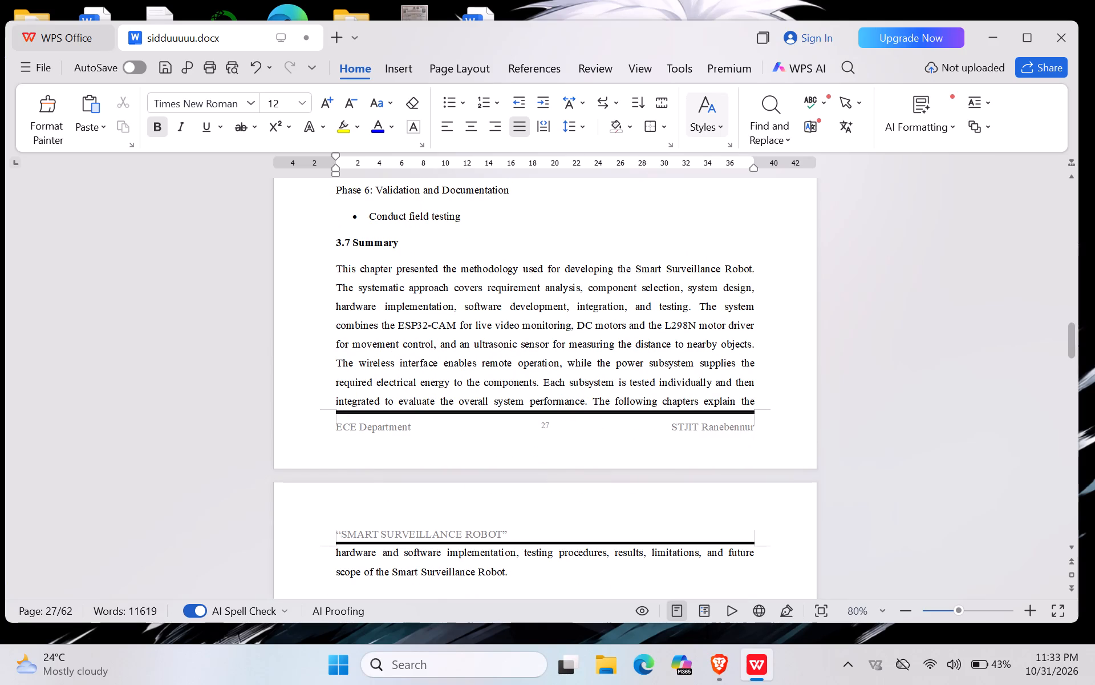
left_click_drag(594, 400, 588, 571)
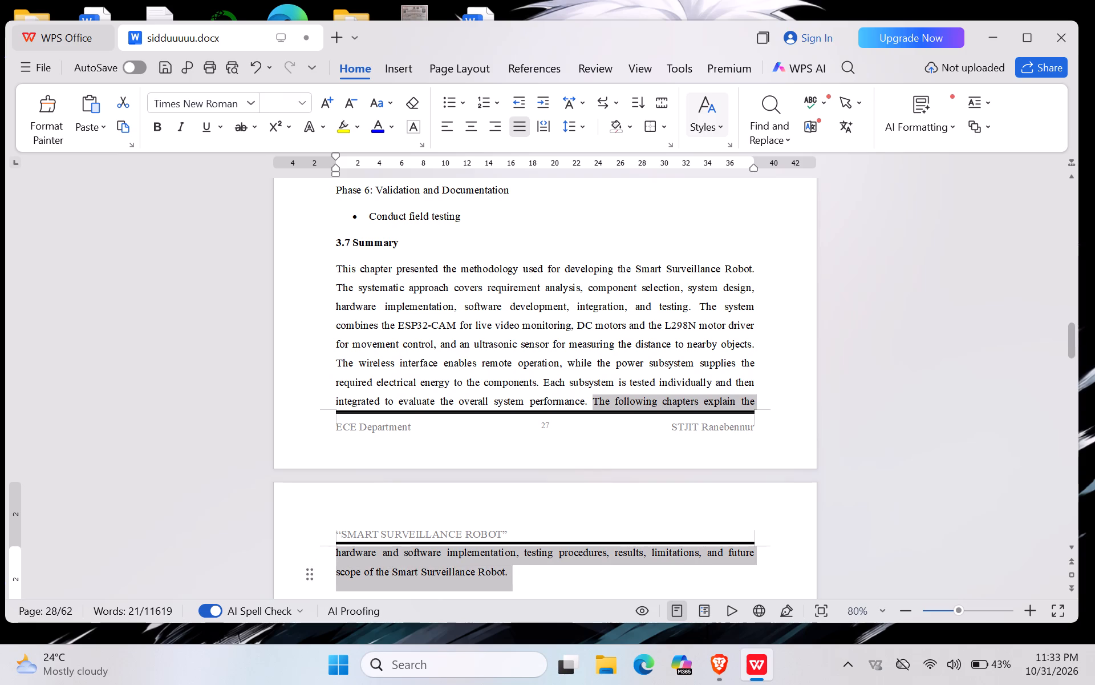
left_click_drag(588, 571, 579, 571)
key("BackSpace")
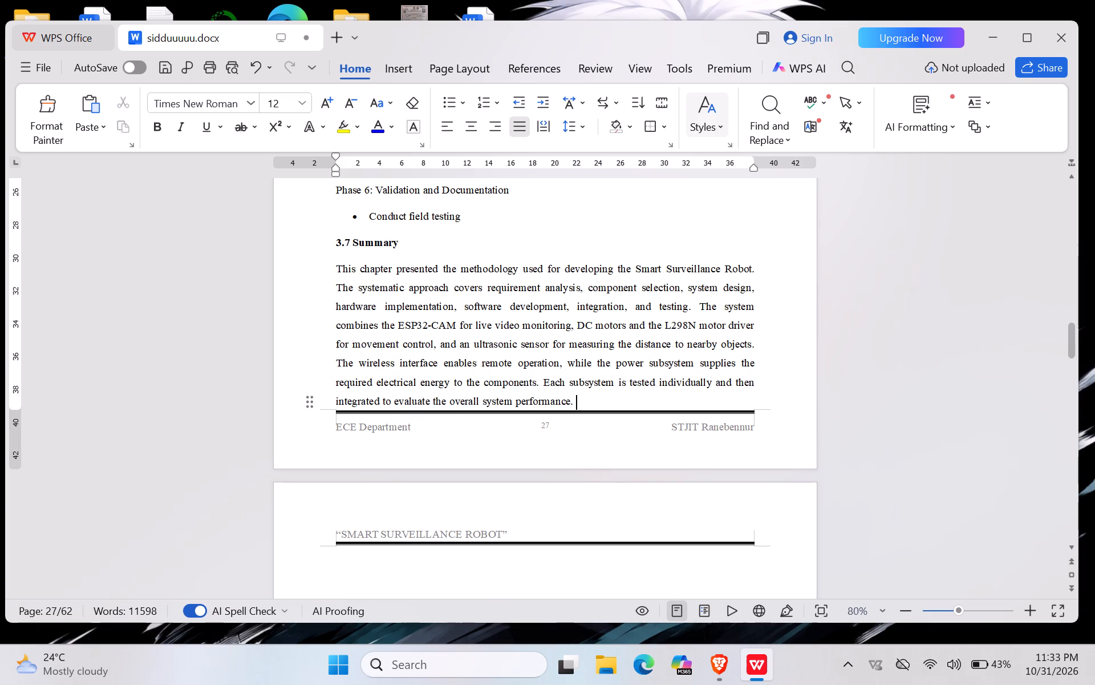
key("ctrl+s")
Remove the three blank lines above the "CHAPTER 4" heading so it starts at the top of its page, and save the document.
scroll(640, 624, "down", 2)
scroll(589, 471, "down", 1)
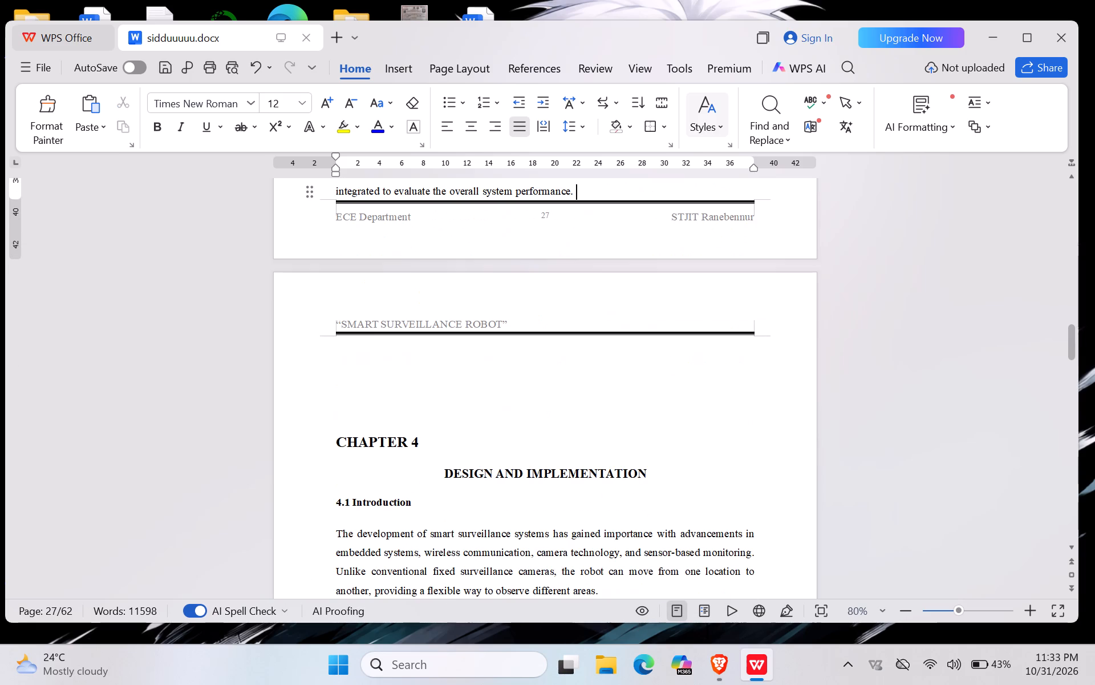
left_click(335, 438)
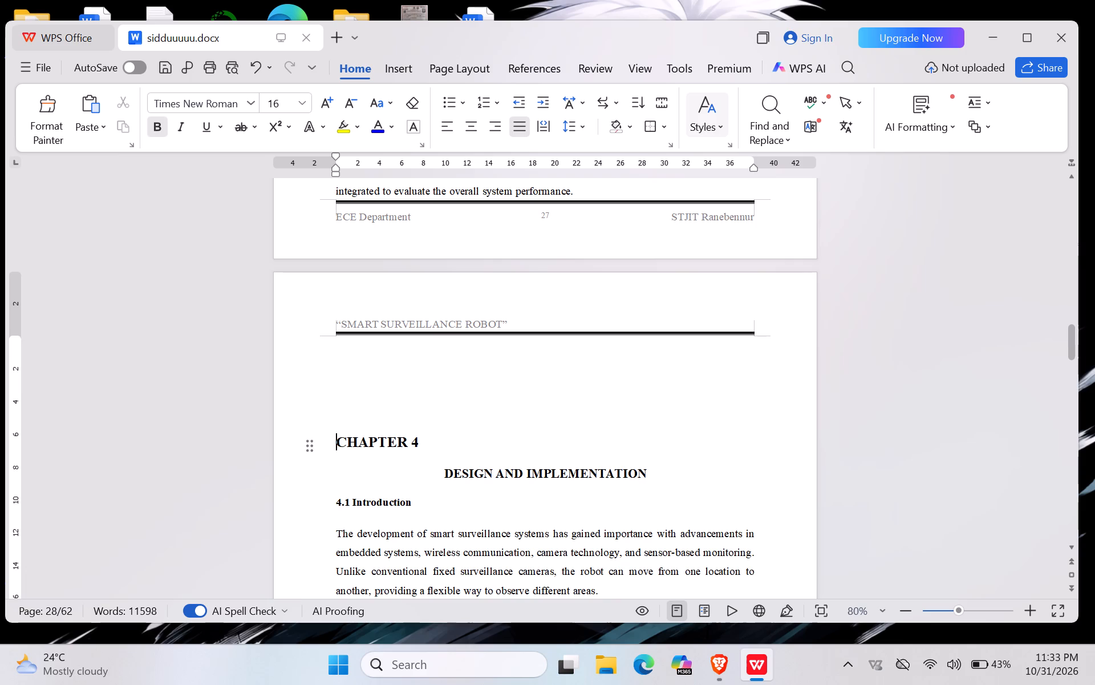
key("BackSpace")
key("BackSpace")
key("BackSpace")
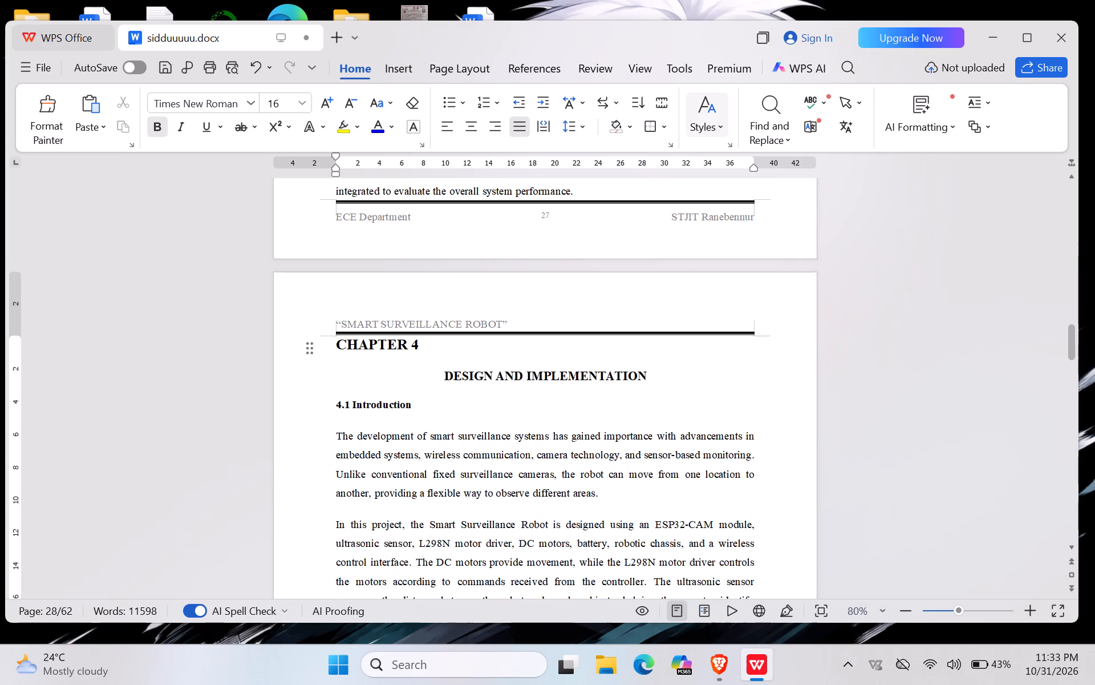
key("ctrl+s")
Remove the blank line above heading "4.2.1 Robotic Chassis and Mechanical Structure" so it starts at the top of its page, and save the document.
scroll(494, 507, "down", 2)
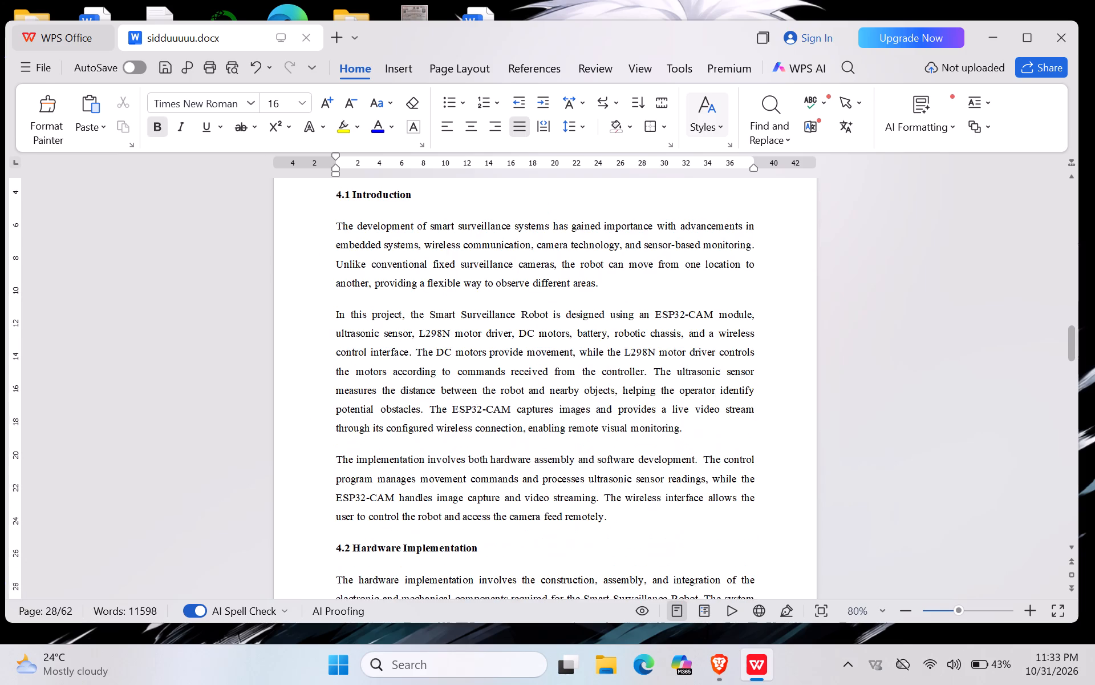
scroll(494, 507, "down", 2)
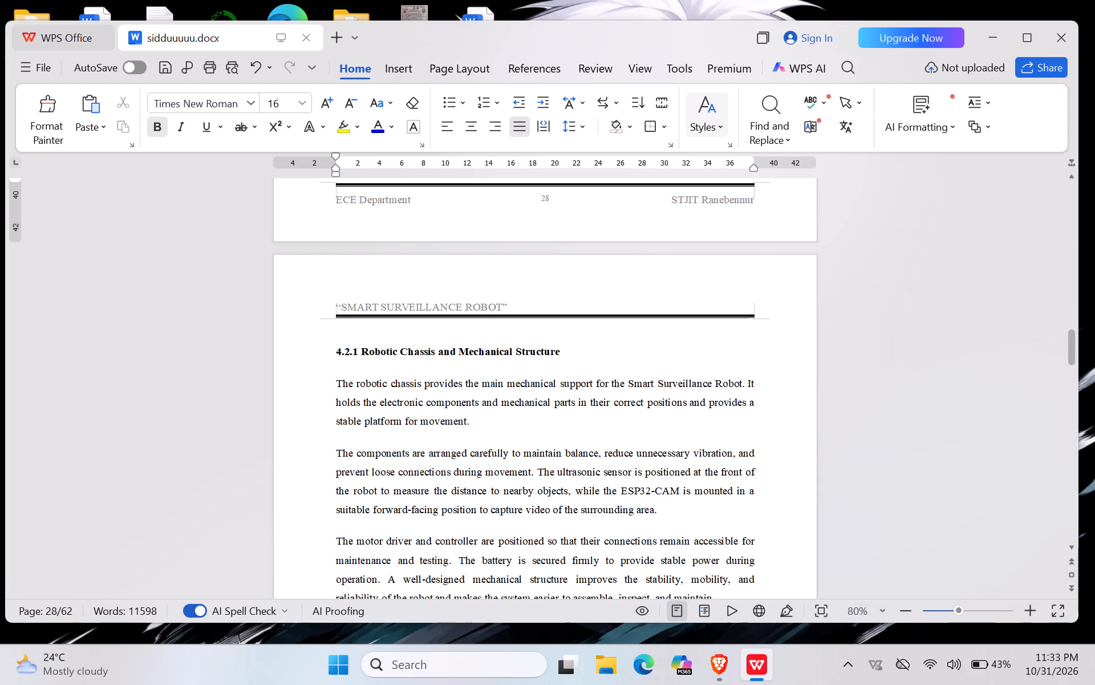
key("BackSpace")
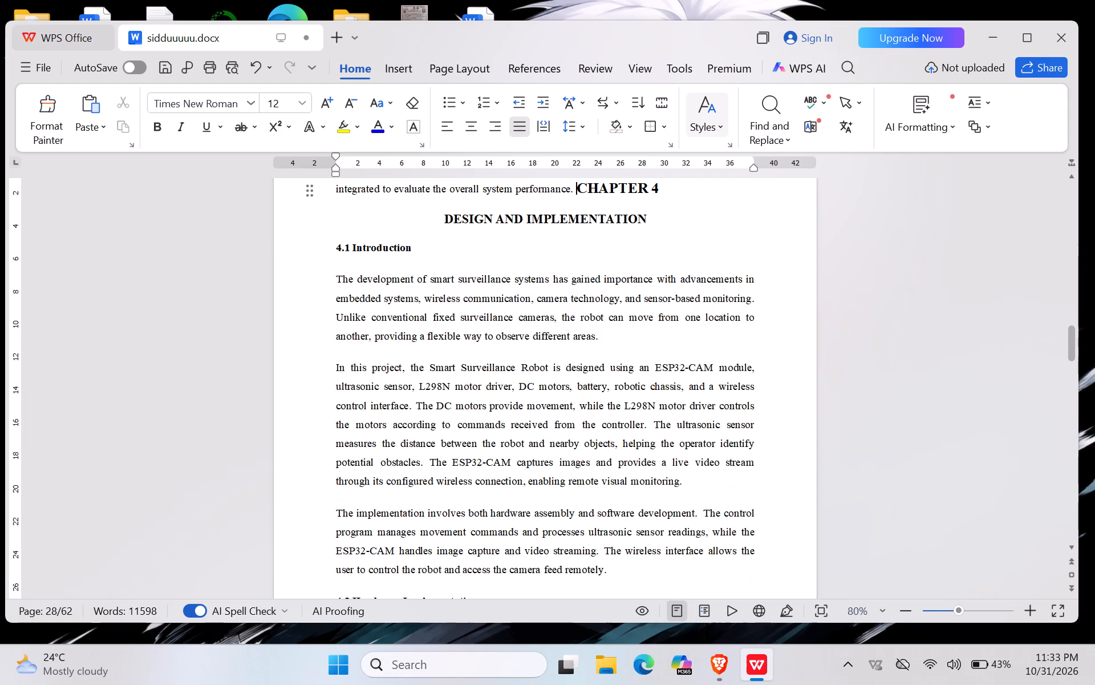
key("ctrl+z")
scroll(460, 367, "down", 4)
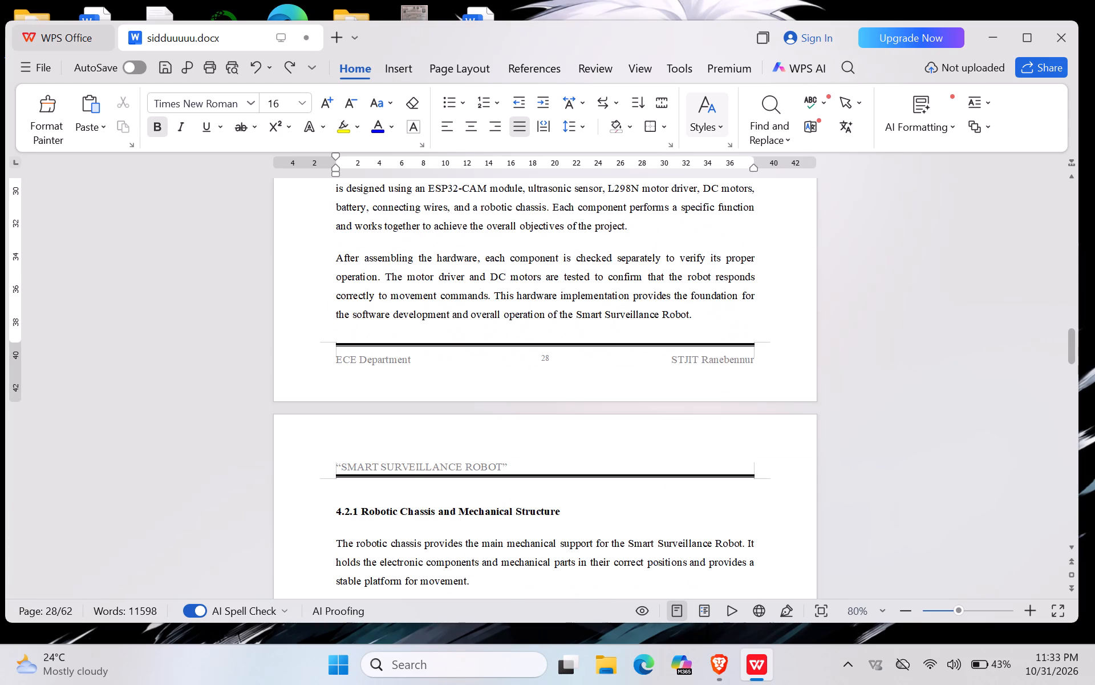
left_click(336, 511)
key("BackSpace")
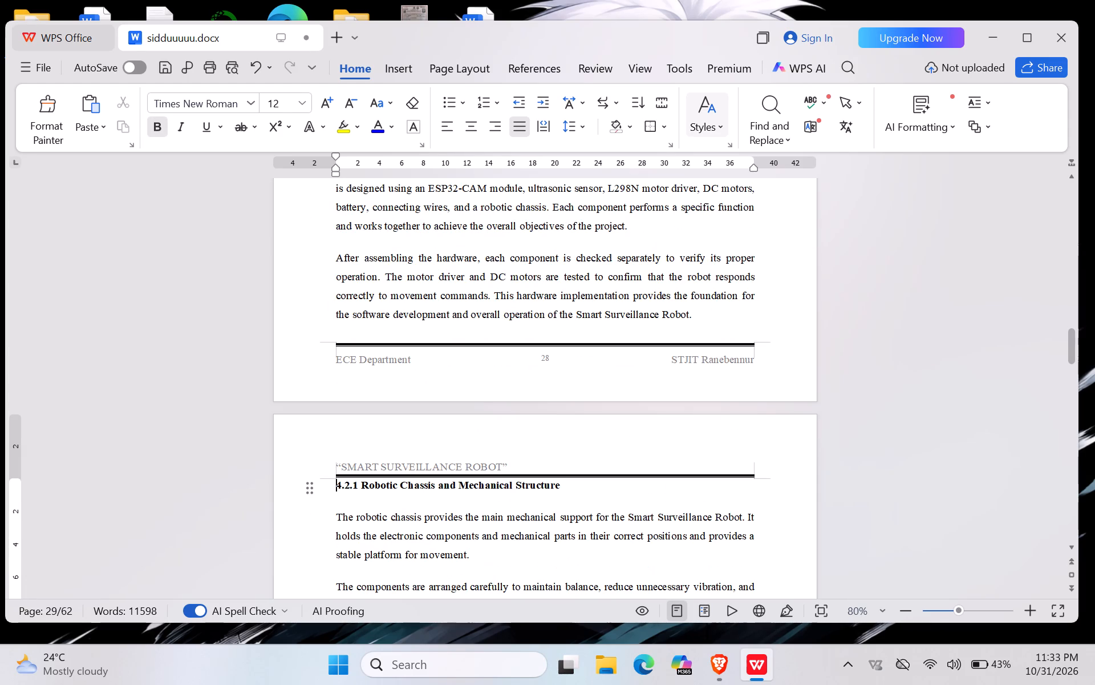
scroll(412, 528, "down", 2)
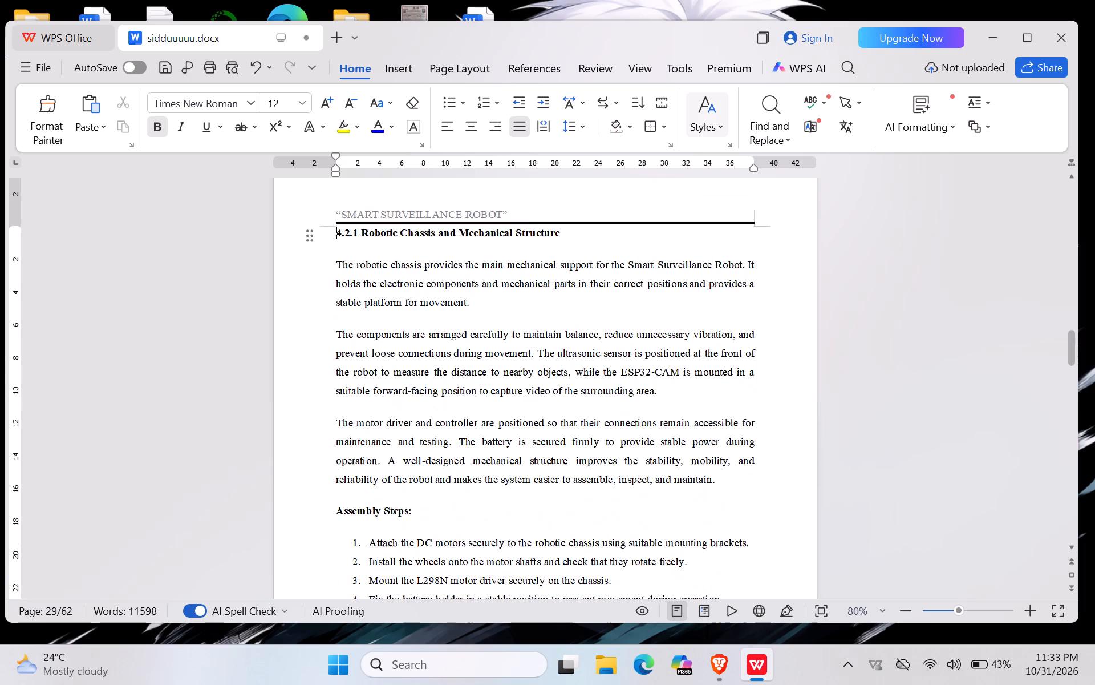
scroll(412, 528, "down", 2)
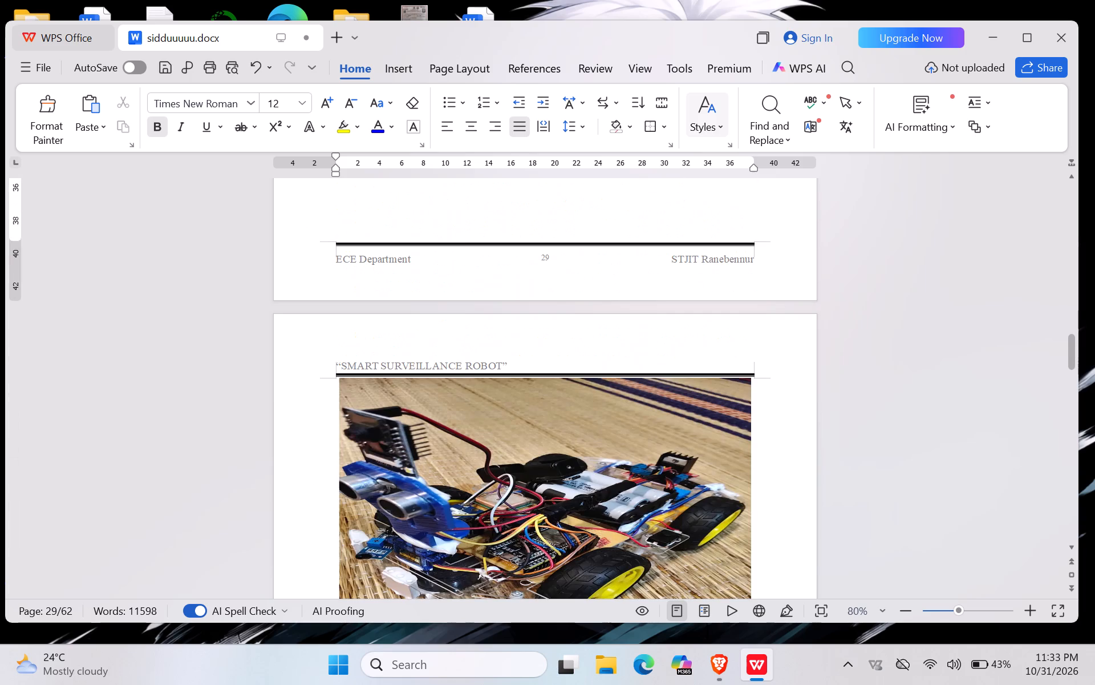
key("ctrl+s")
key("ctrl+s")
Remove the blank line above the "Wiring Diagram:" heading so it starts at the top of its page.
scroll(555, 511, "down", 2)
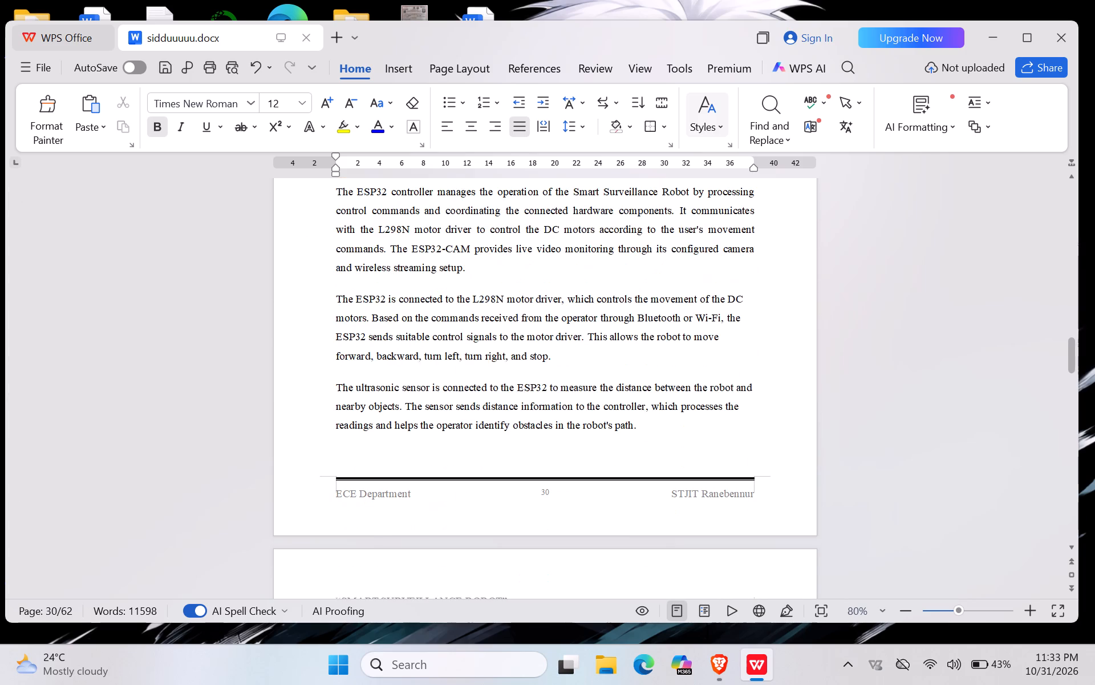
scroll(555, 511, "down", 3)
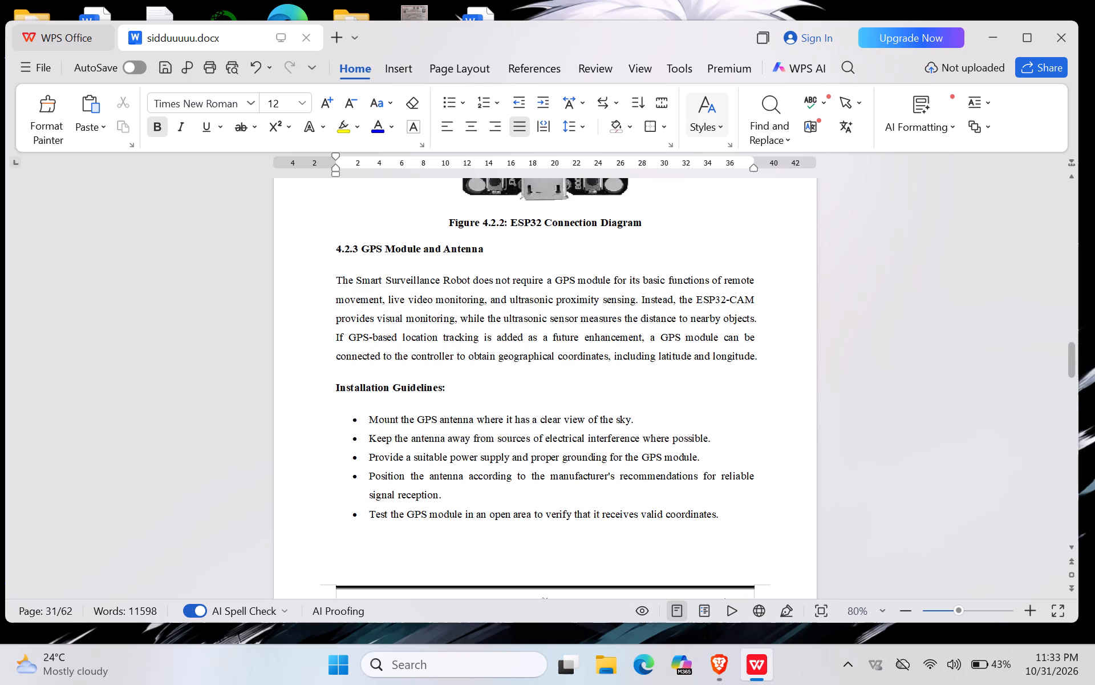
scroll(555, 511, "down", 3)
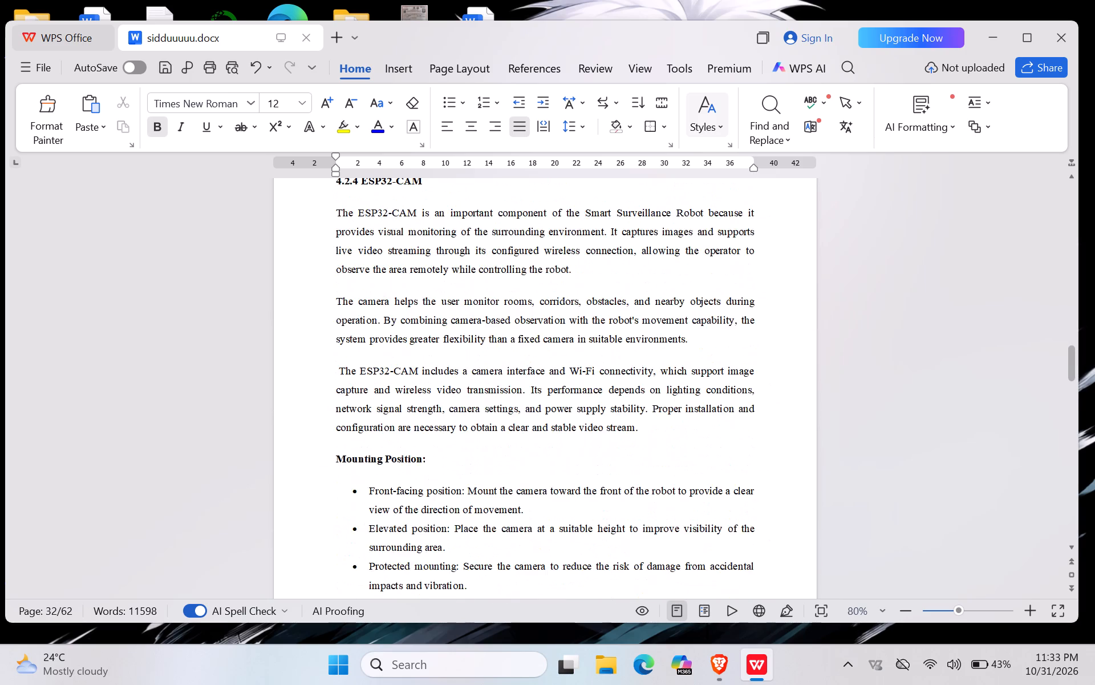
scroll(555, 511, "down", 3)
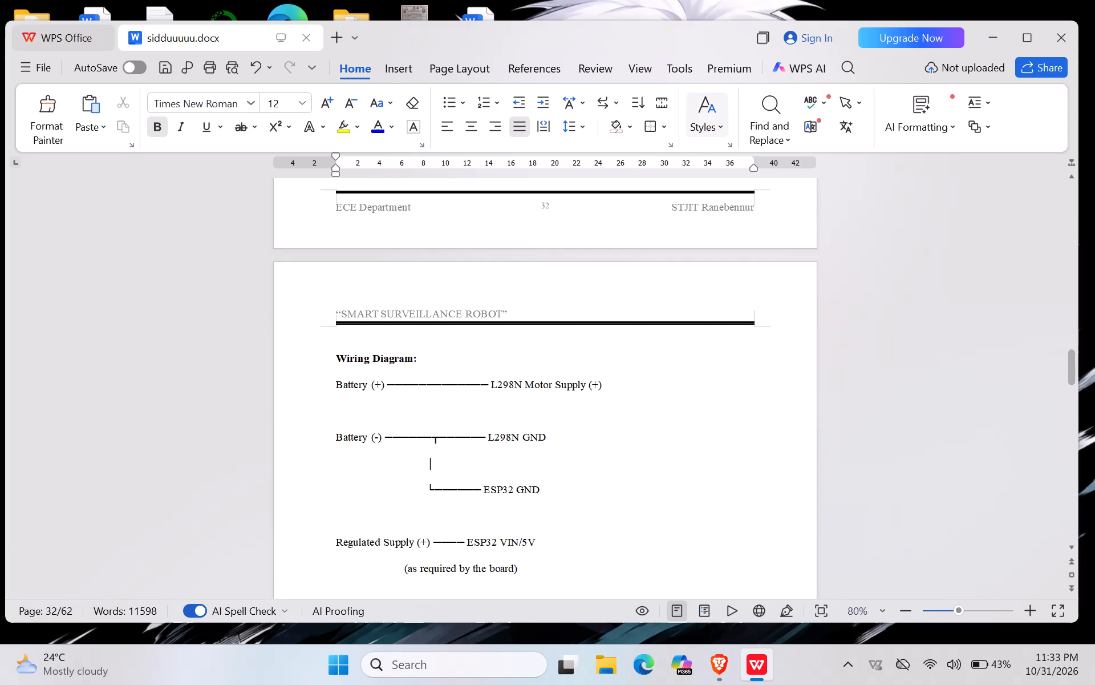
left_click(339, 358)
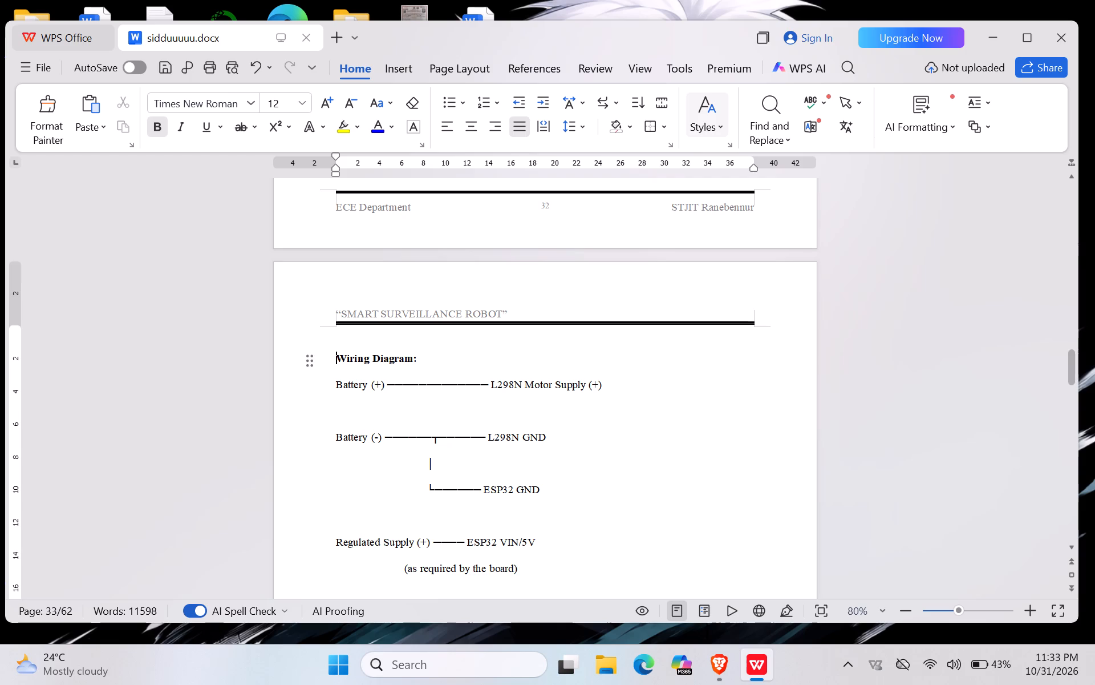
key("BackSpace")
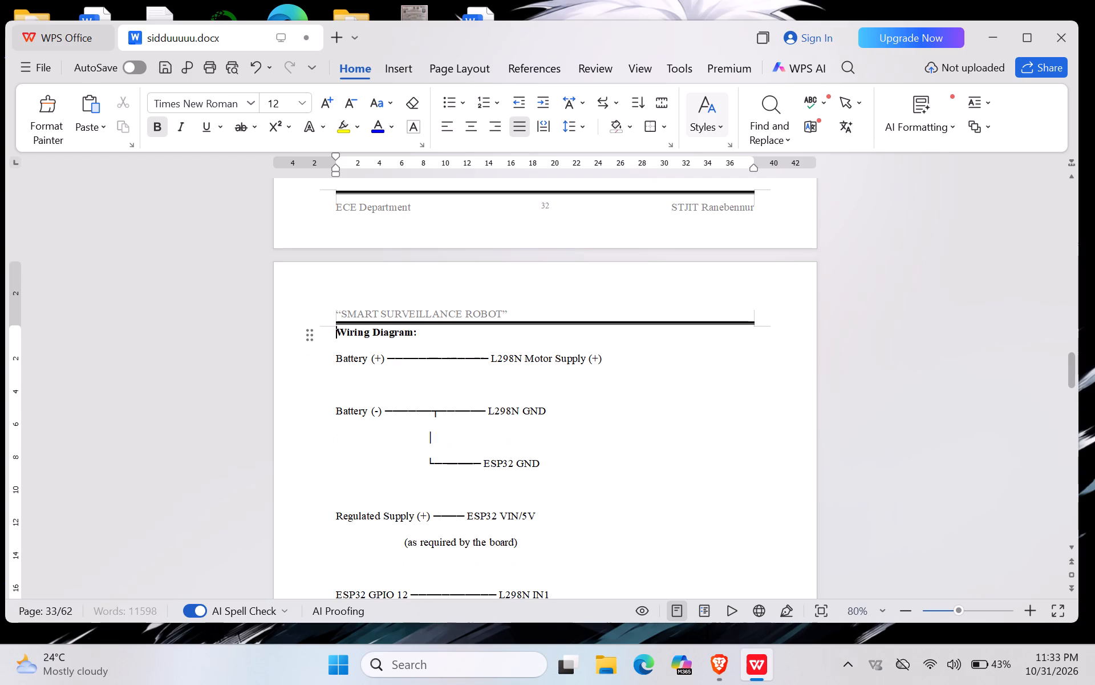
Bring the centred caption "Figure 4.3:Flowchart" back onto the flowchart's page by deleting the empty space before it, and save the document.
scroll(339, 358, "down", 3)
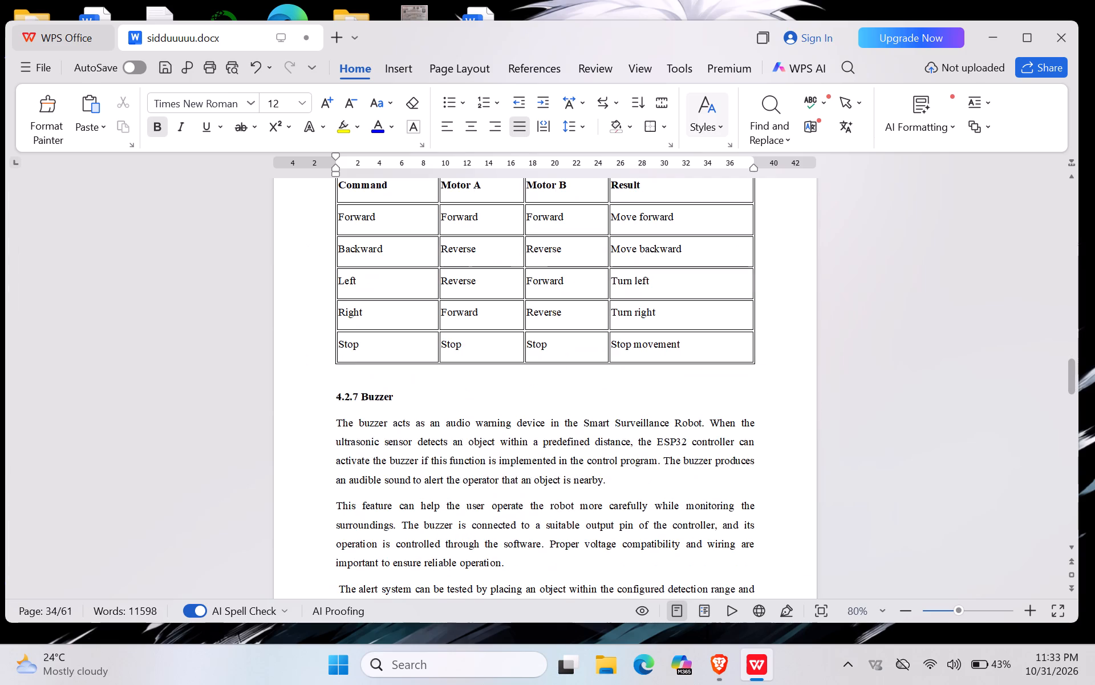
scroll(339, 358, "down", 3)
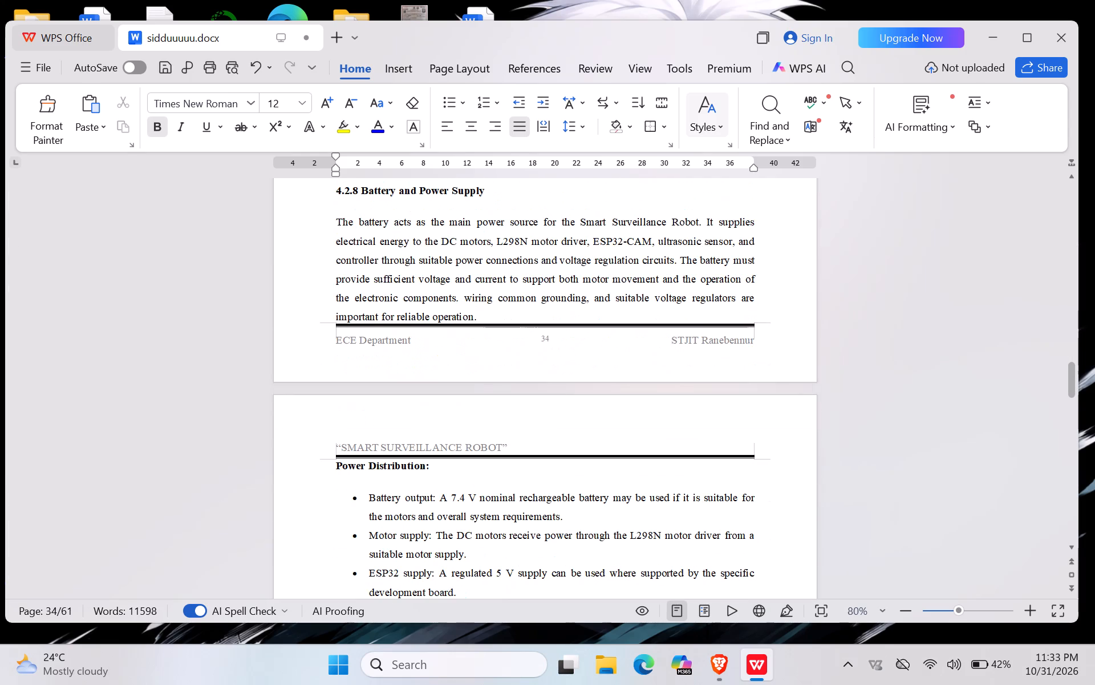
scroll(339, 358, "down", 1)
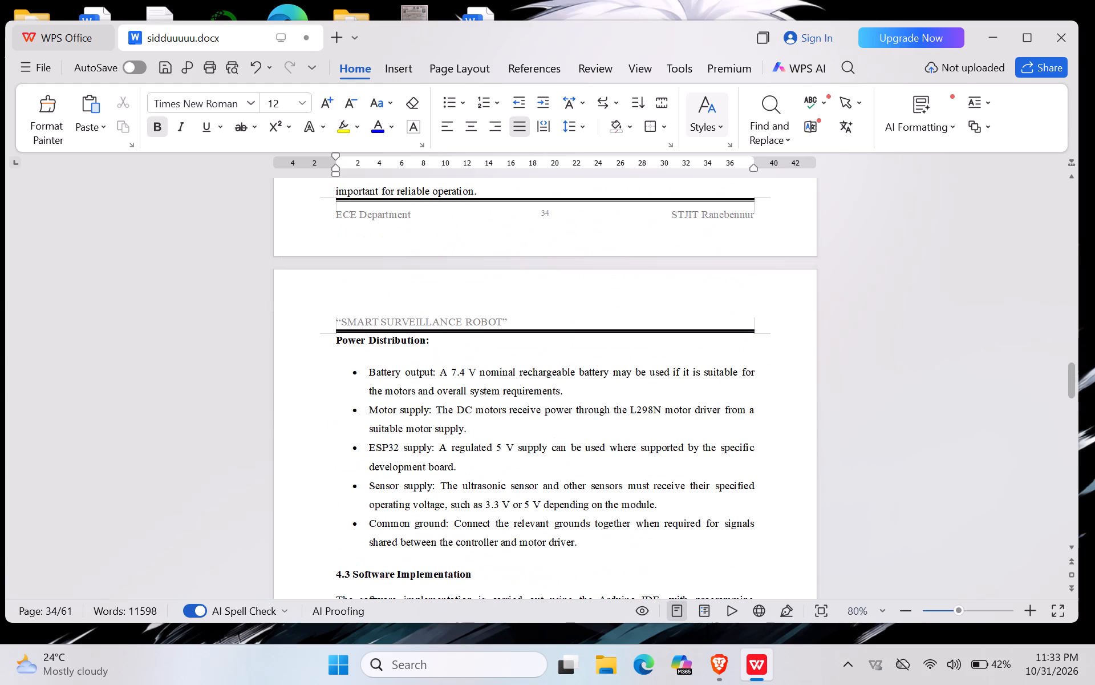
scroll(339, 358, "down", 2)
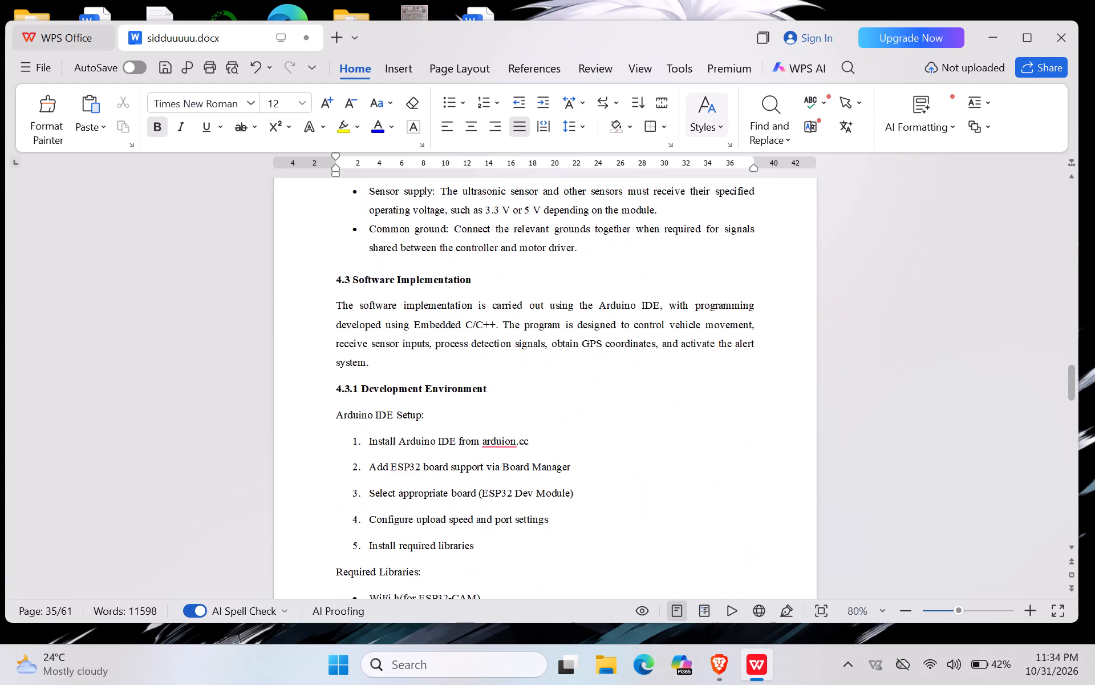
scroll(339, 358, "down", 3)
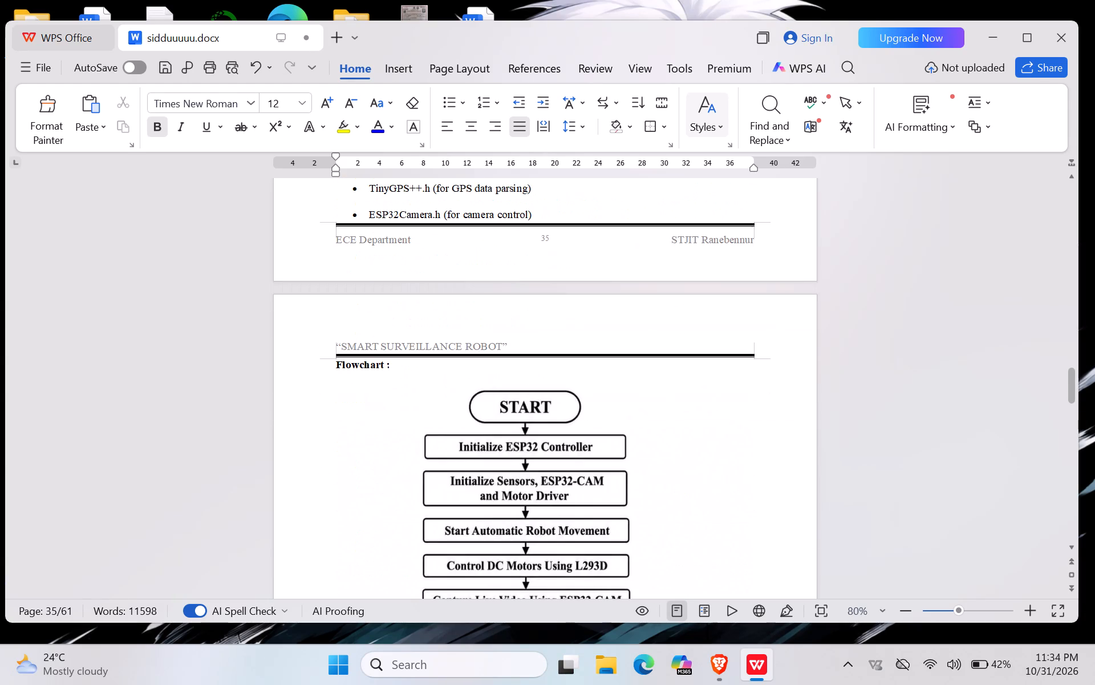
scroll(339, 358, "down", 2)
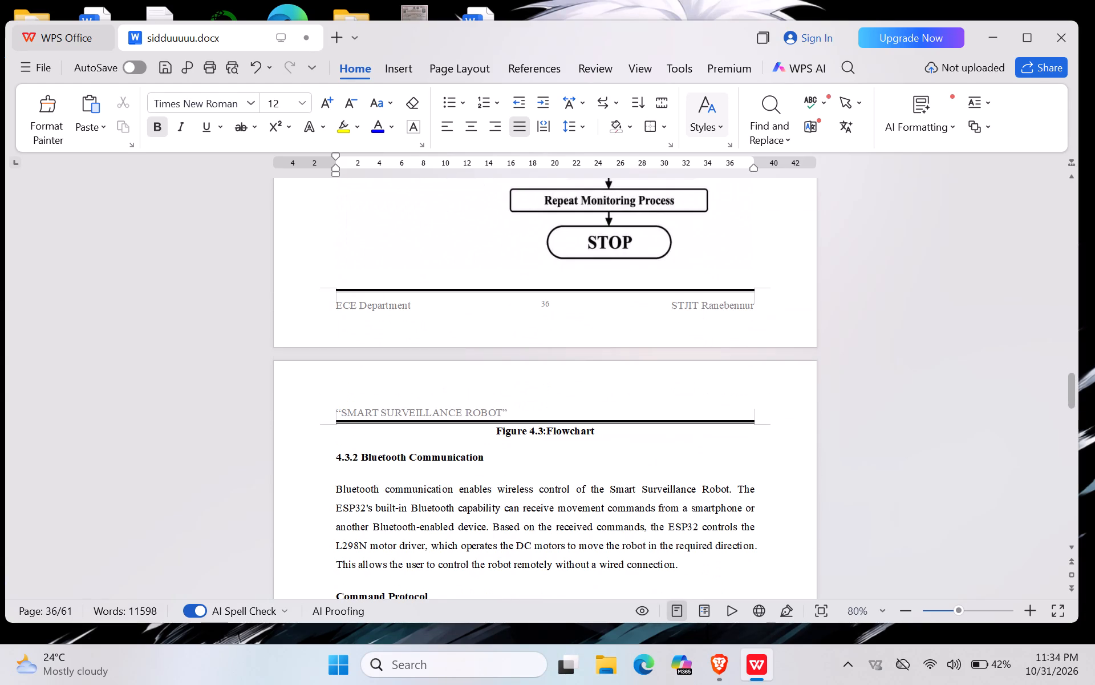
scroll(339, 358, "down", 1)
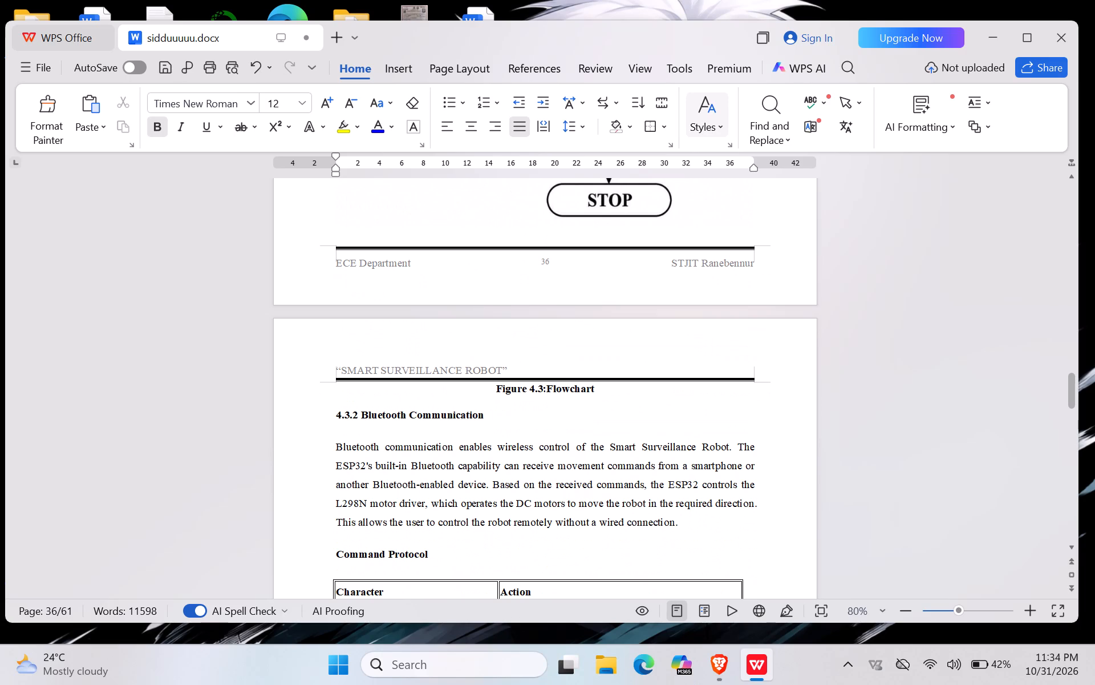
scroll(339, 358, "down", 1)
left_click(491, 394)
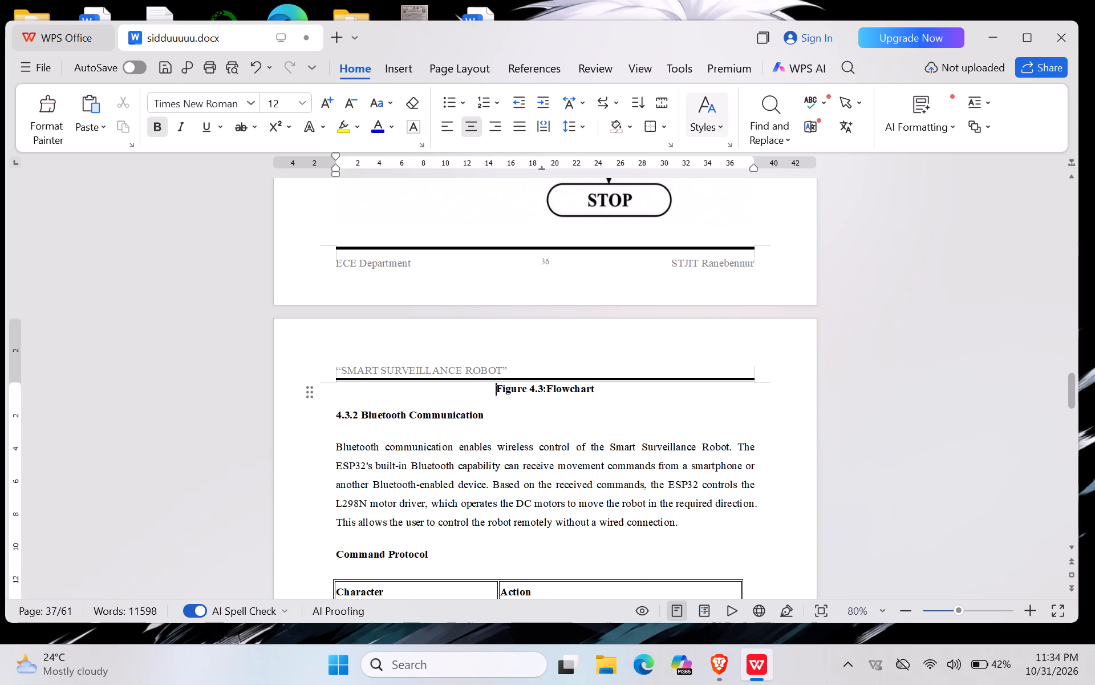
key("BackSpace")
key("BackSpace")
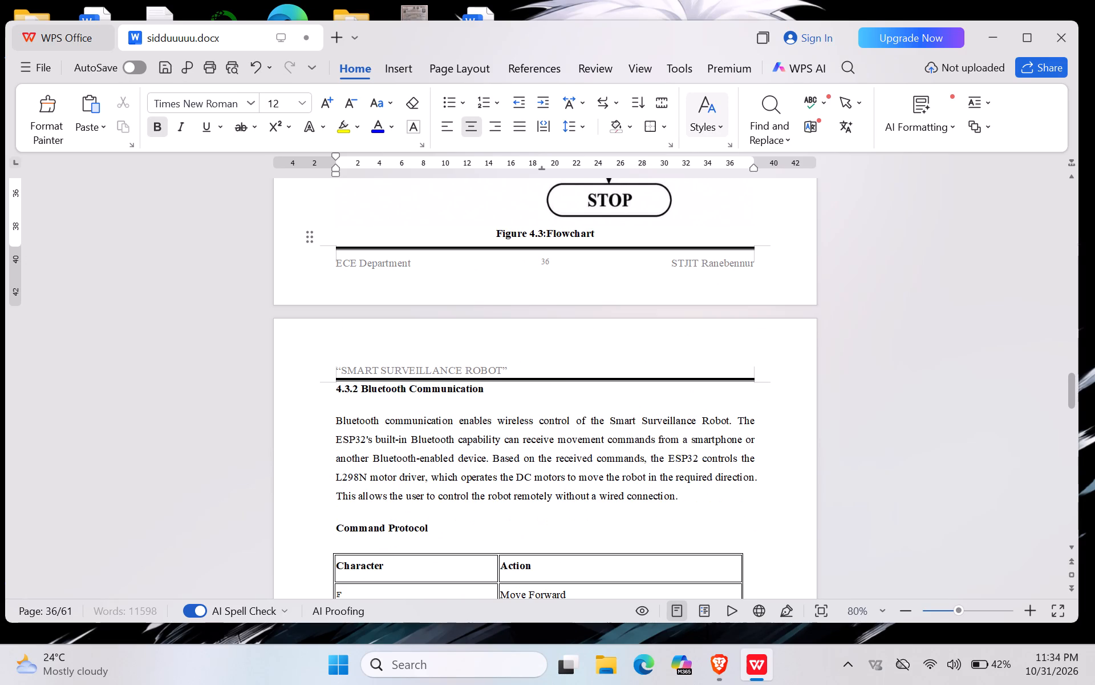
left_click(473, 130)
left_click(473, 130)
key("ctrl+s")
key("ctrl+s")
key("ctrl+s")
key("ctrl+s")
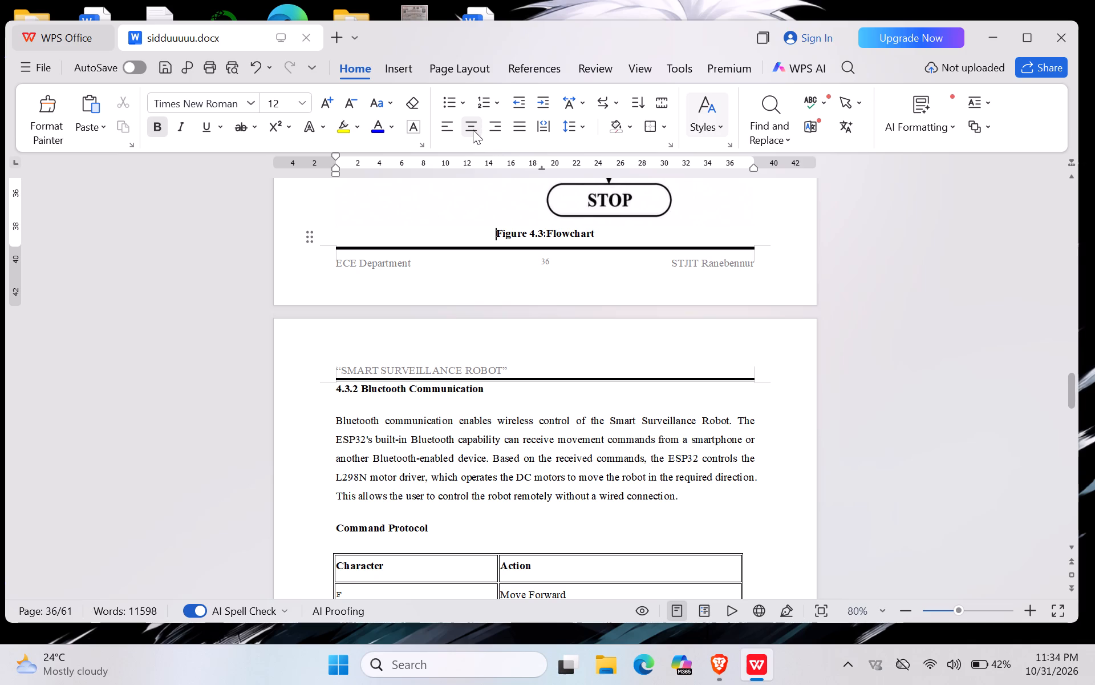
Remove the blank line above heading "4.5 Testing and Calibration" so it starts at the top of its page, and save the document.
scroll(577, 267, "down", 1)
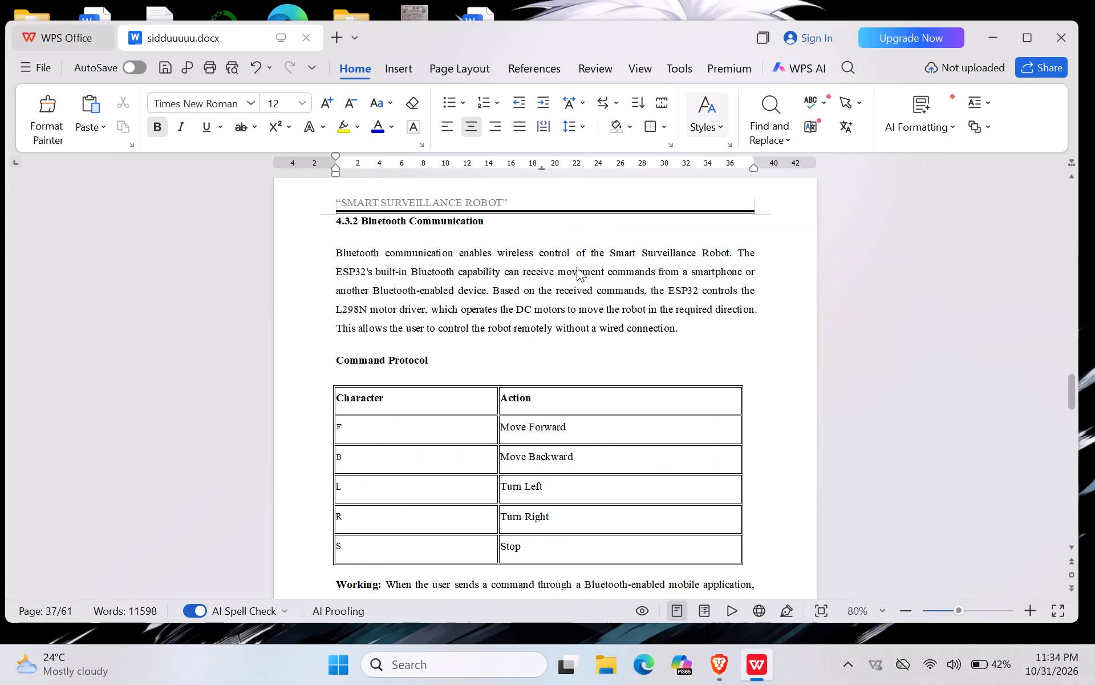
scroll(577, 267, "down", 3)
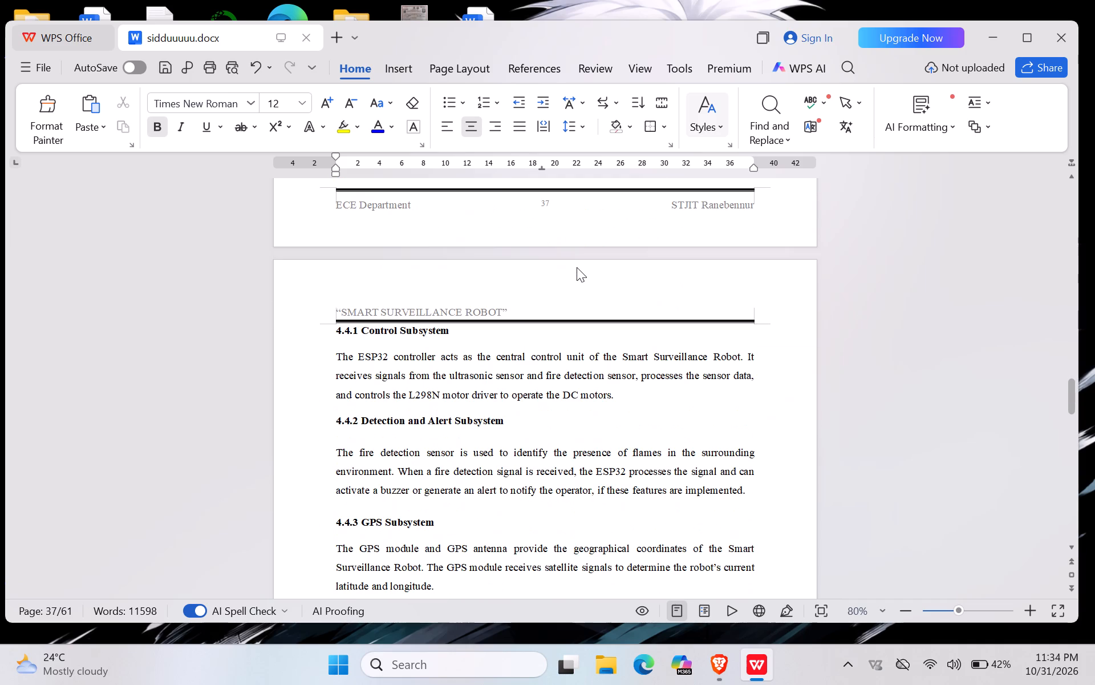
scroll(577, 267, "down", 3)
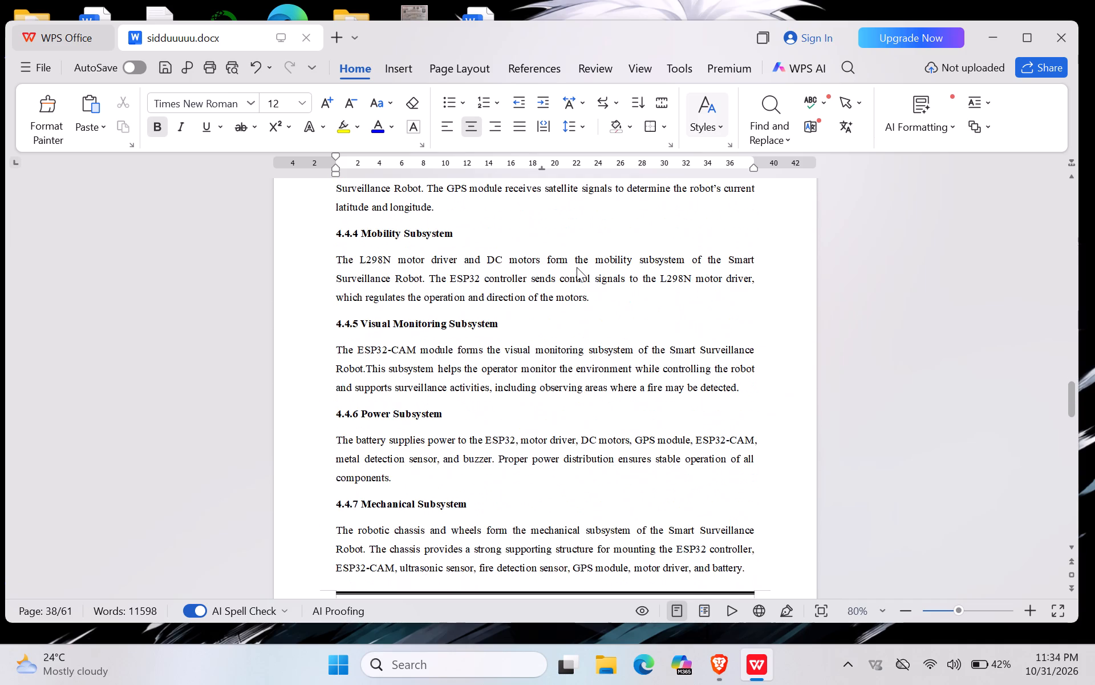
scroll(577, 267, "down", 2)
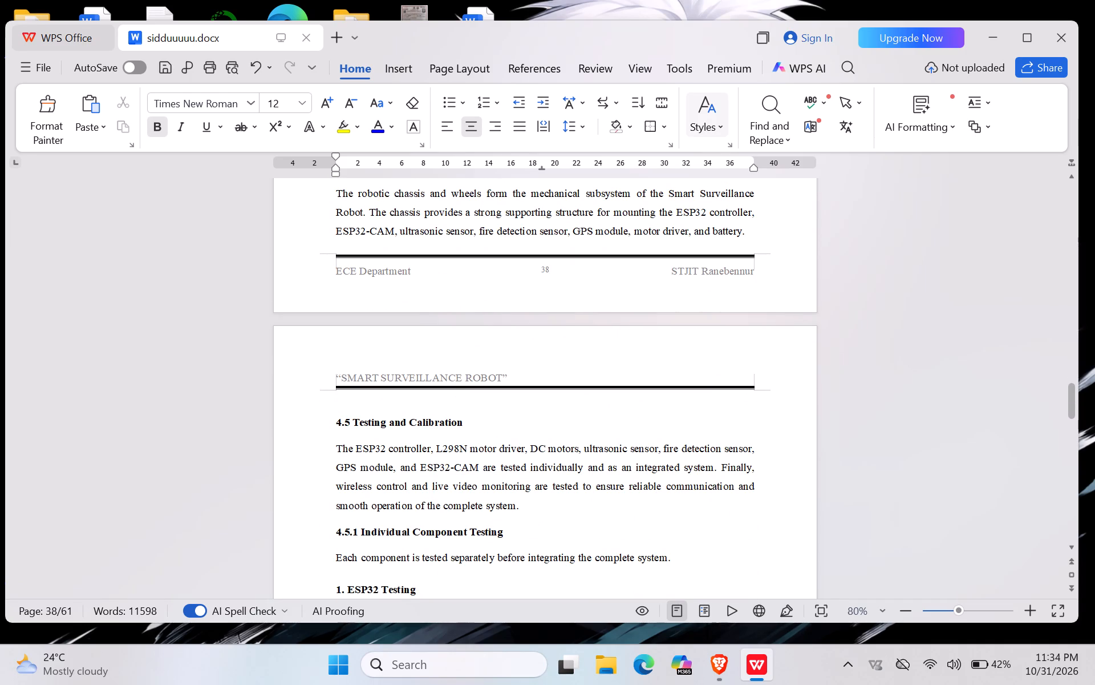
left_click(332, 418)
key("BackSpace")
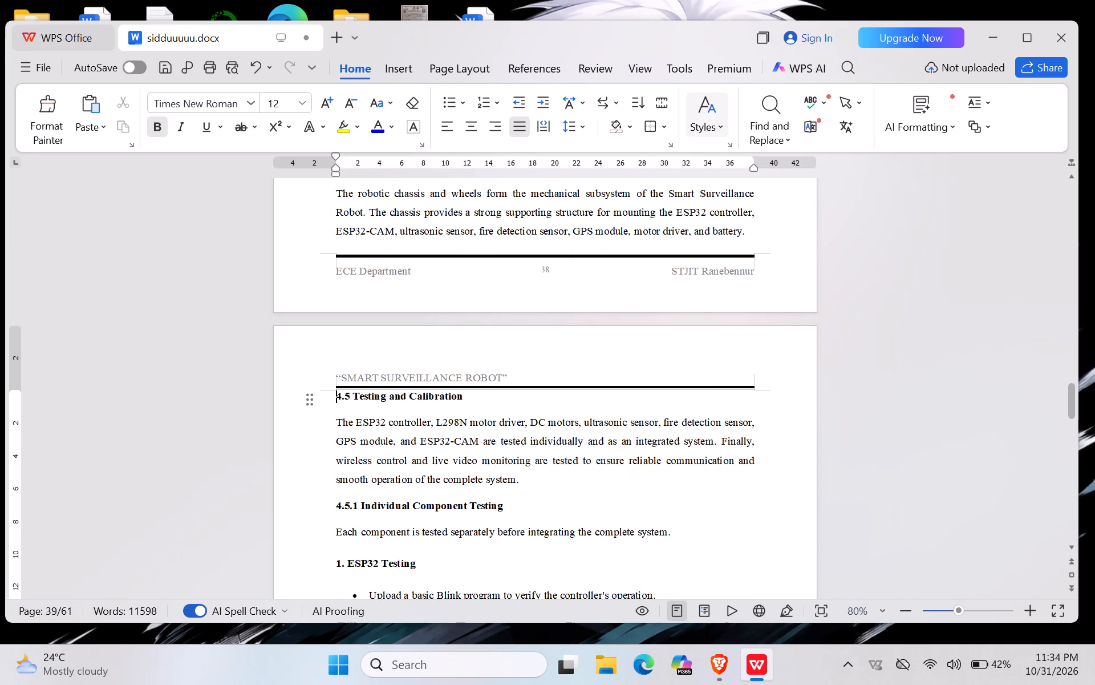
key("ctrl+s")
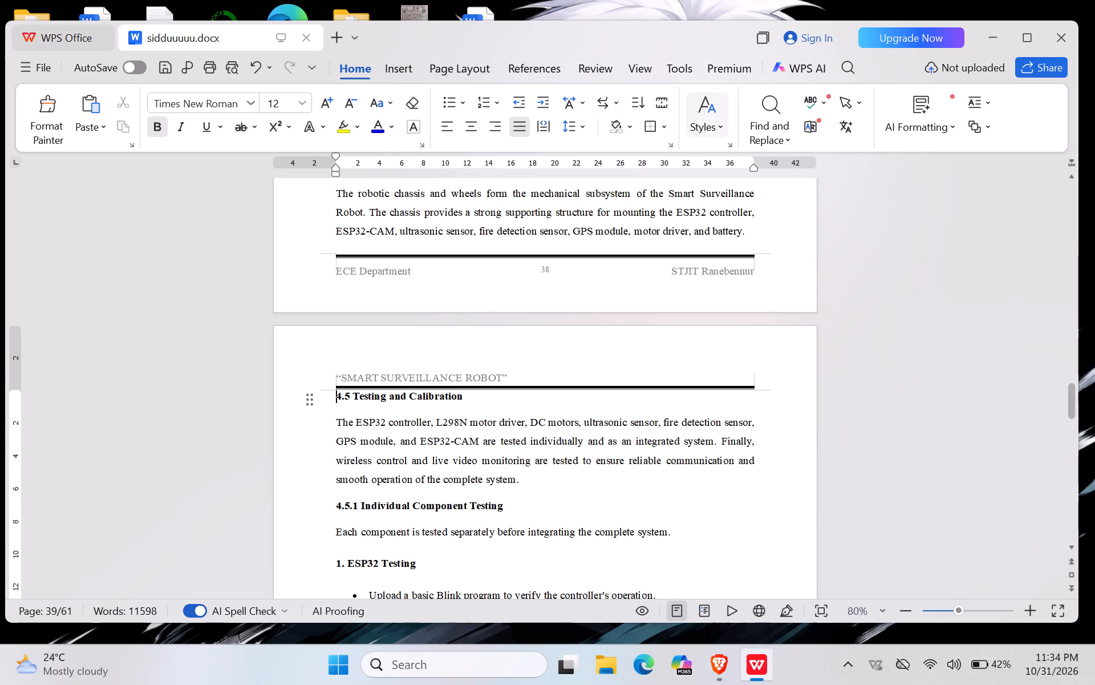
Examine the pages from section 4.5 onward for layout gaps and place the cursor before heading "4.6.1 Final Prototype Overview".
scroll(431, 476, "down", 3)
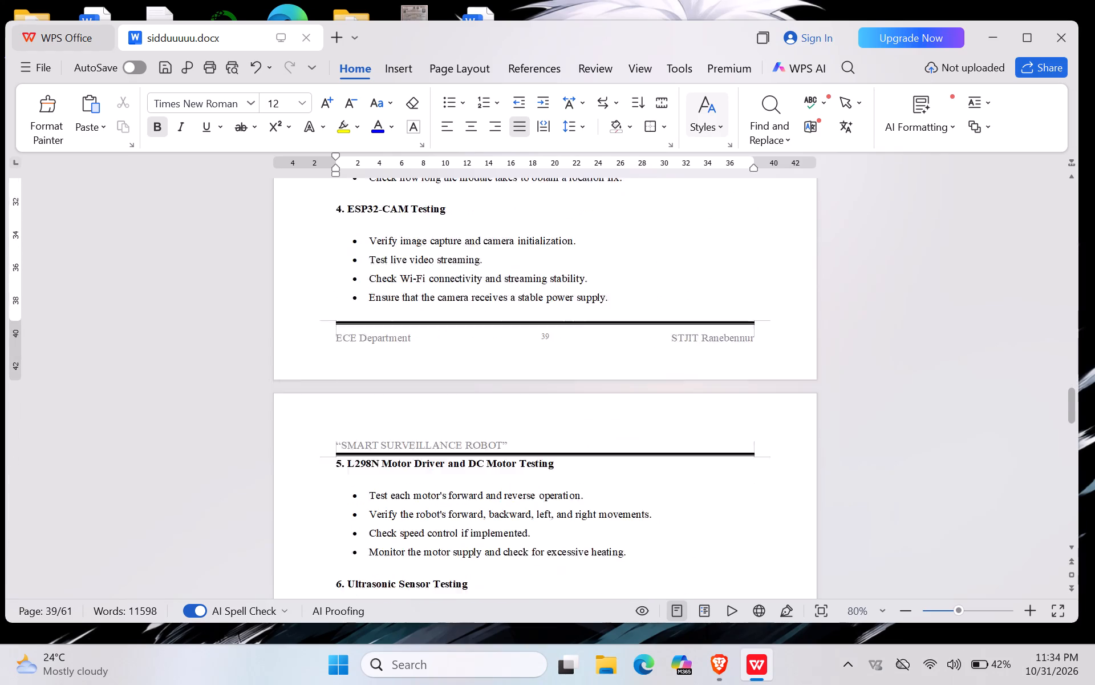
scroll(431, 476, "down", 4)
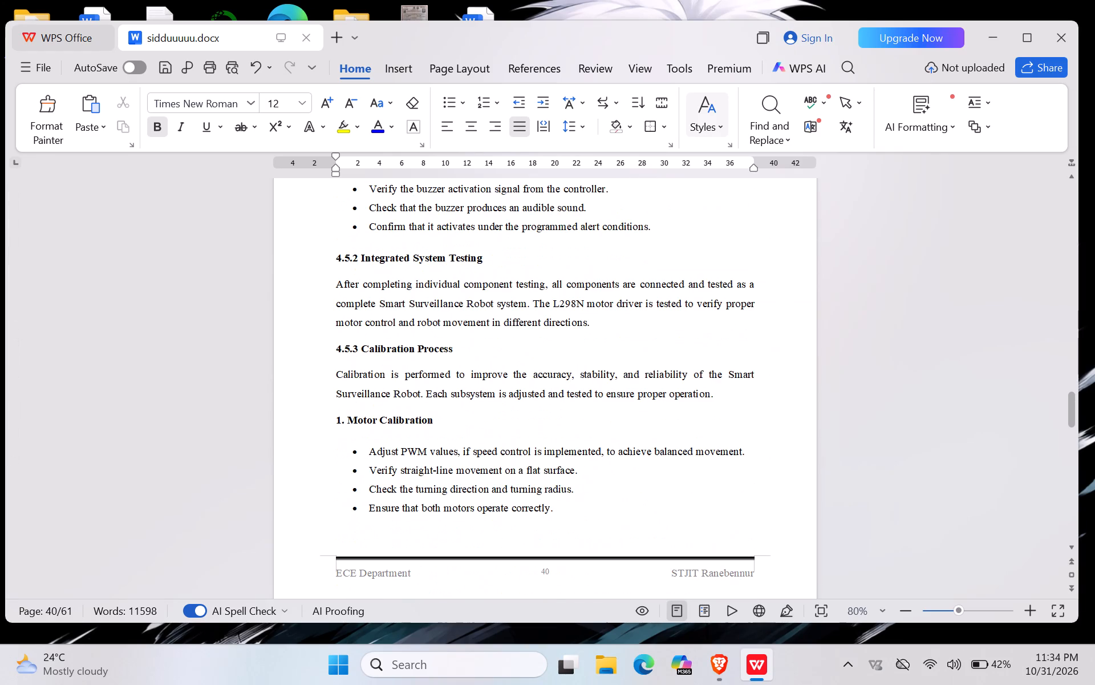
scroll(431, 476, "down", 3)
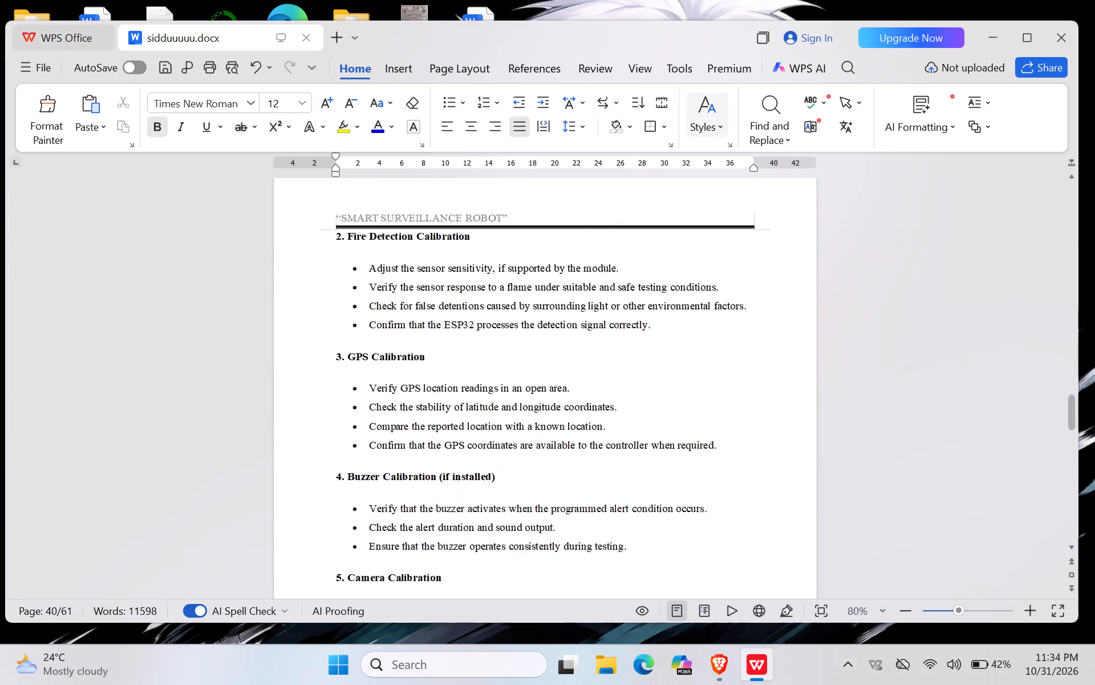
scroll(431, 476, "down", 5)
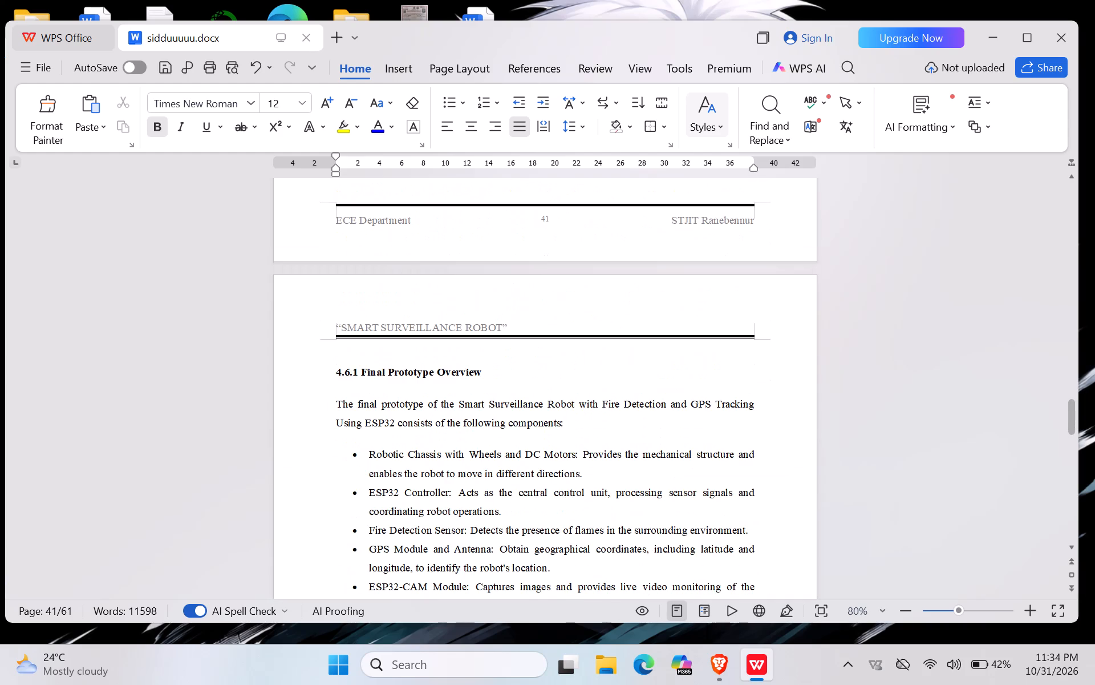
left_click(332, 366)
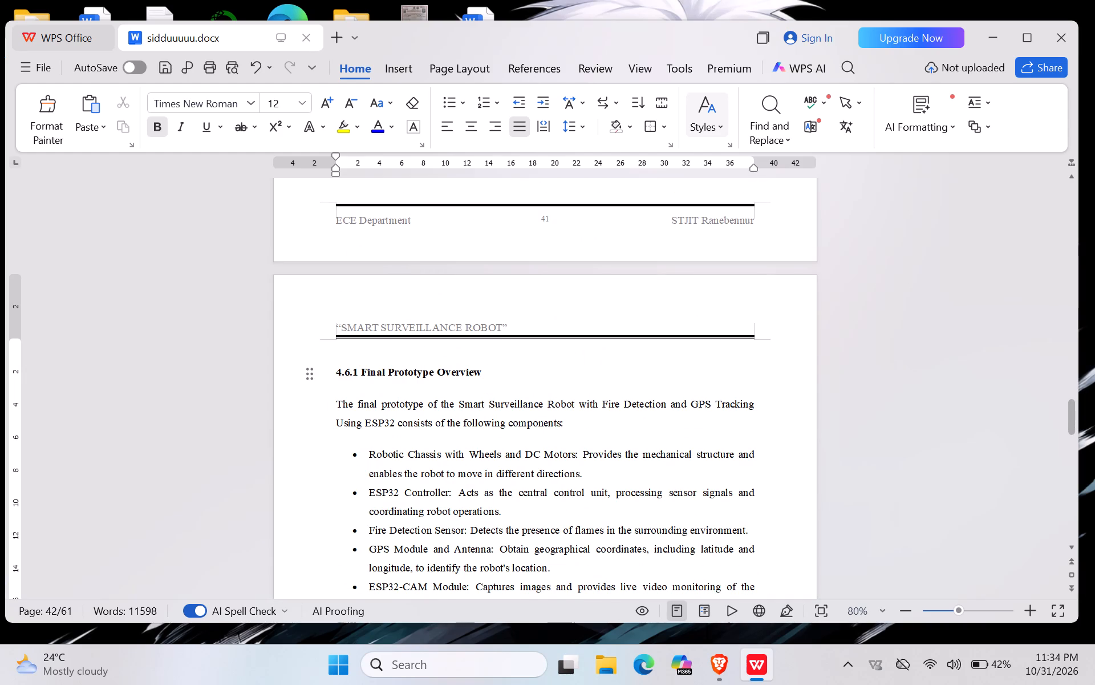
Remove the blank line above heading "4.6.1 Final Prototype Overview" so it starts at the top of its page, and save the document.
key("BackSpace")
key("ctrl+s")
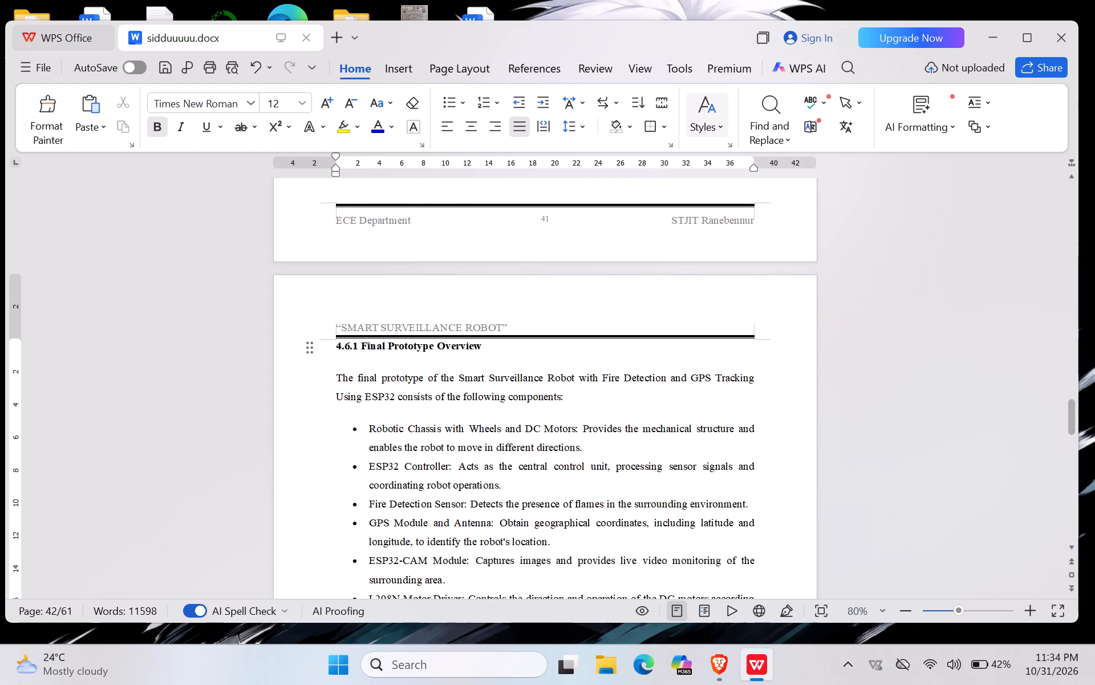
Remove the blank line above heading "4.6.3 Demonstration Procedure" so it starts at the top of its page, and save the document.
scroll(429, 422, "down", 5)
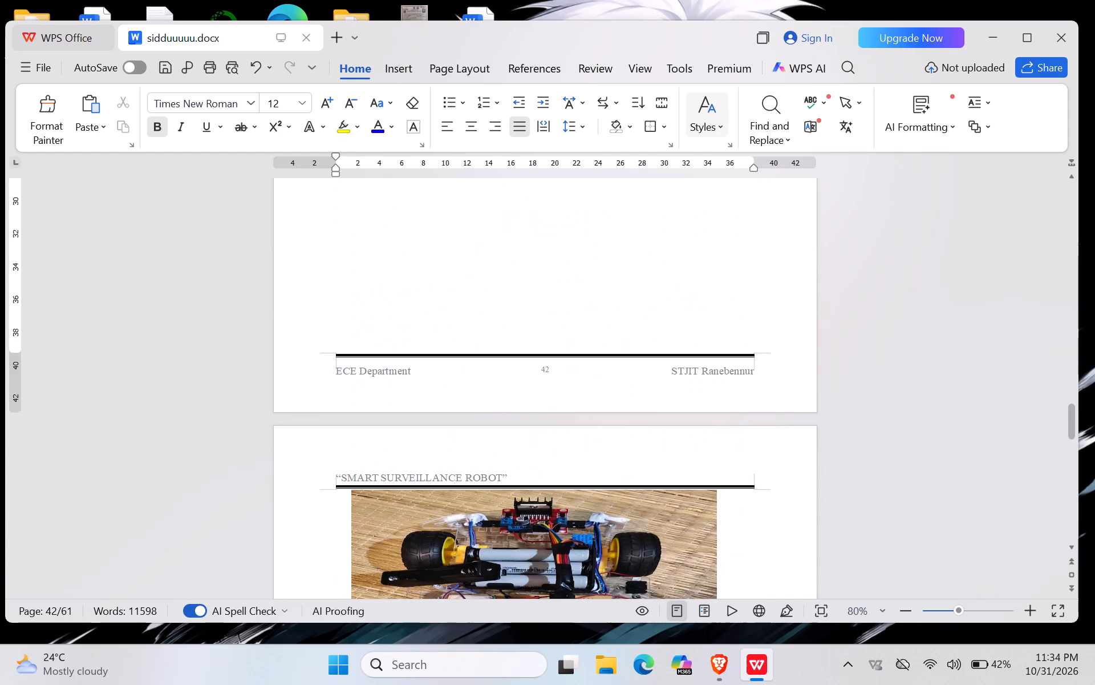
scroll(429, 422, "down", 4)
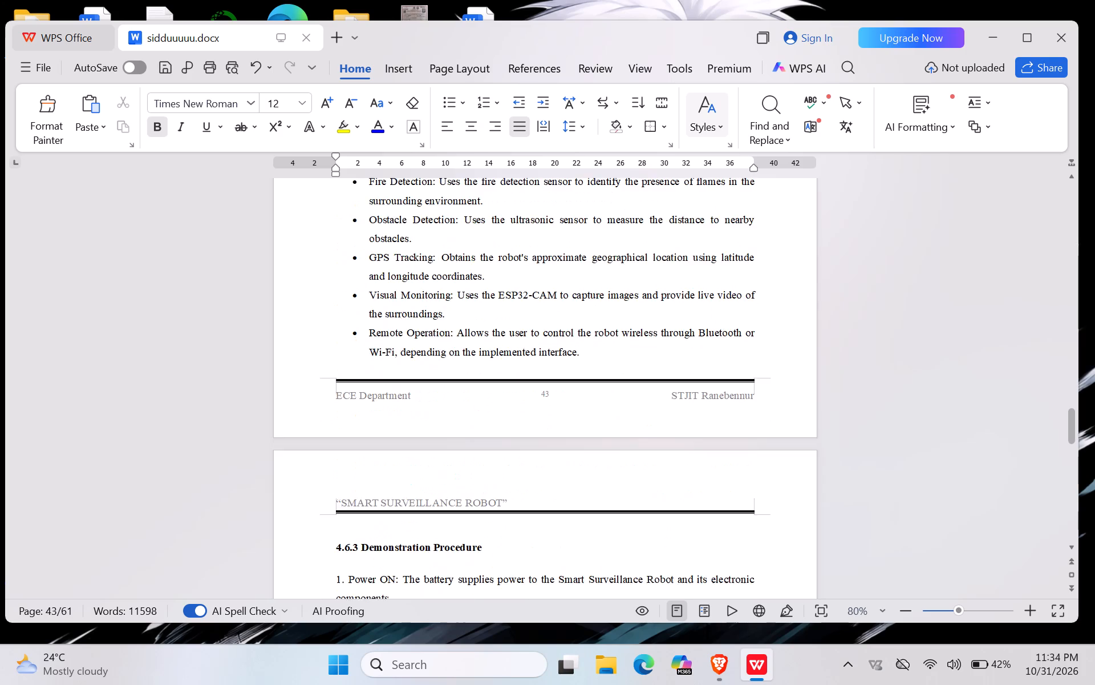
scroll(429, 422, "down", 1)
left_click(332, 422)
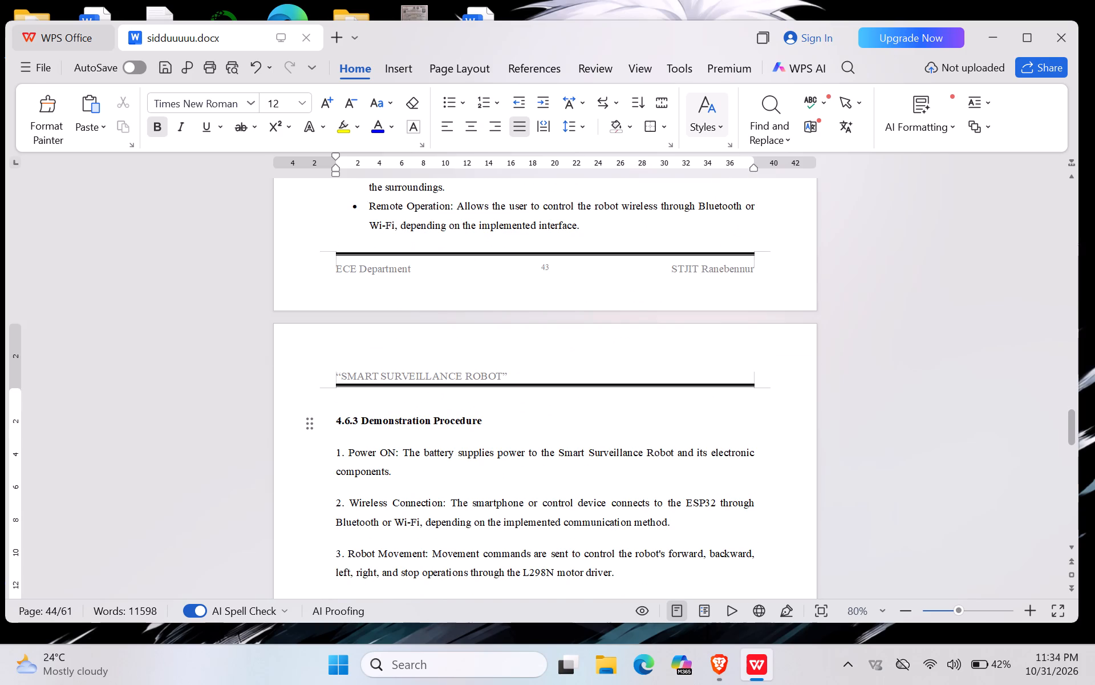
key("BackSpace")
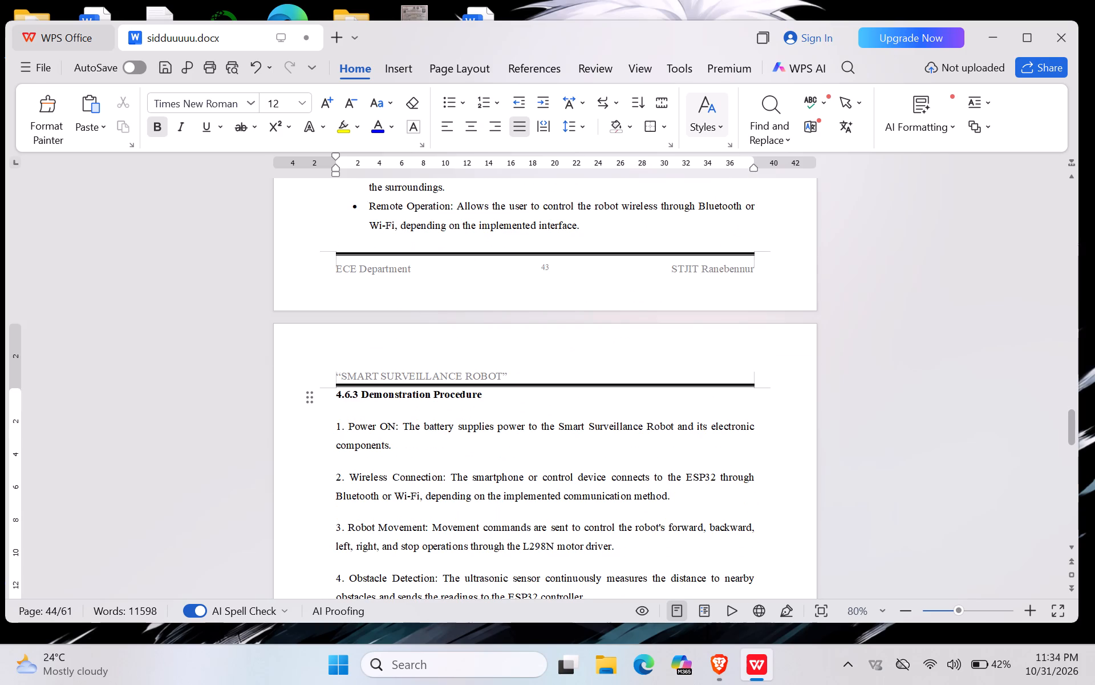
scroll(446, 466, "down", 4)
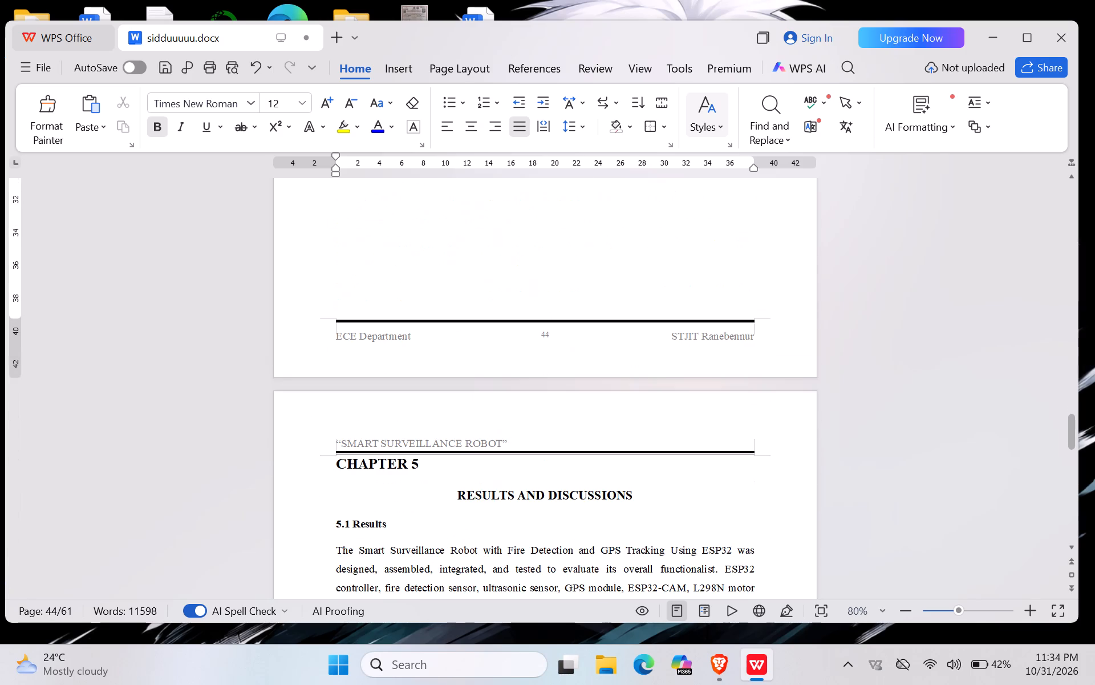
scroll(446, 466, "down", 1)
key("ctrl+s")
key("ctrl+s")
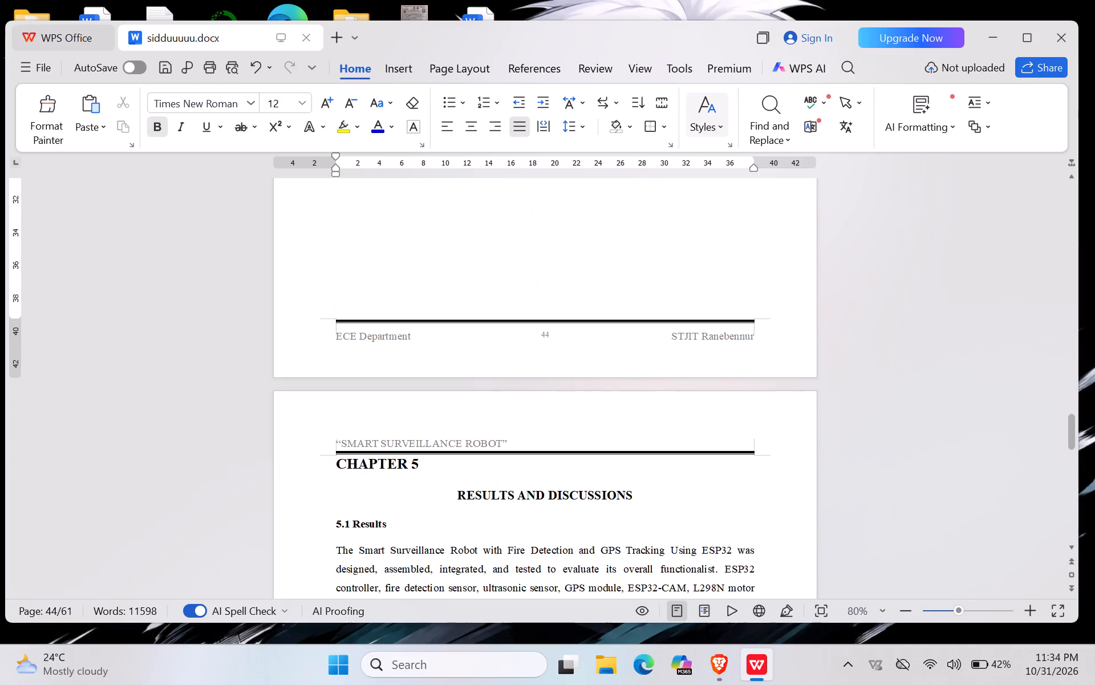
Examine the Chapter 5 pages from "5.1 Results" through the GPS Performance Parameters table for layout gaps and split tables.
scroll(446, 466, "down", 3)
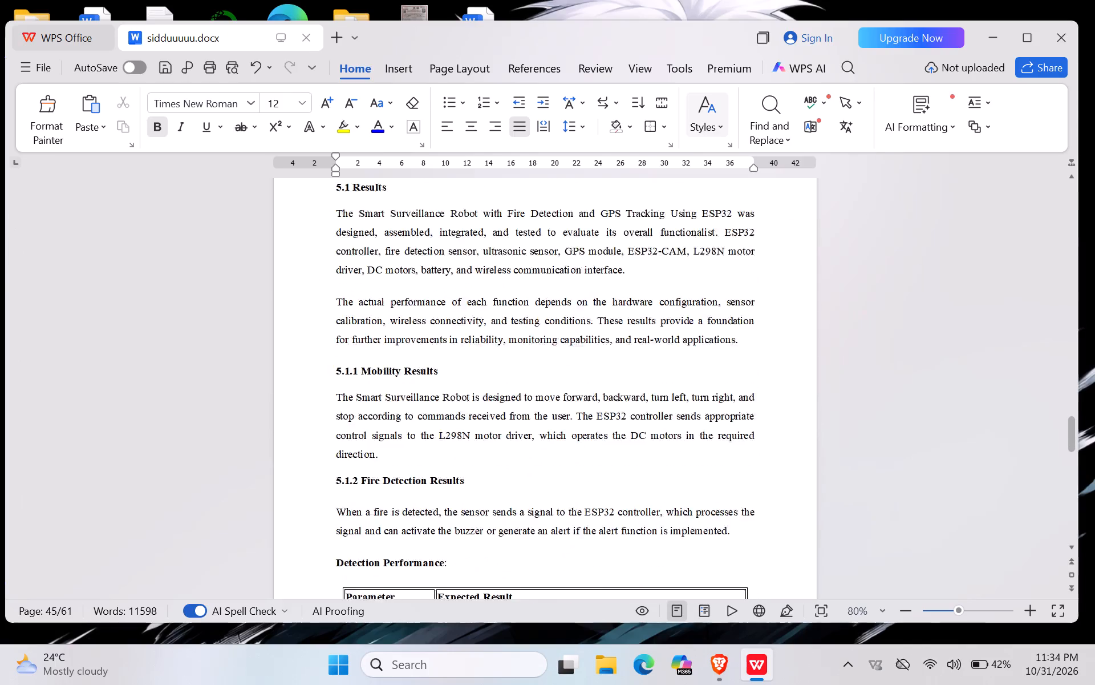
scroll(446, 466, "down", 3)
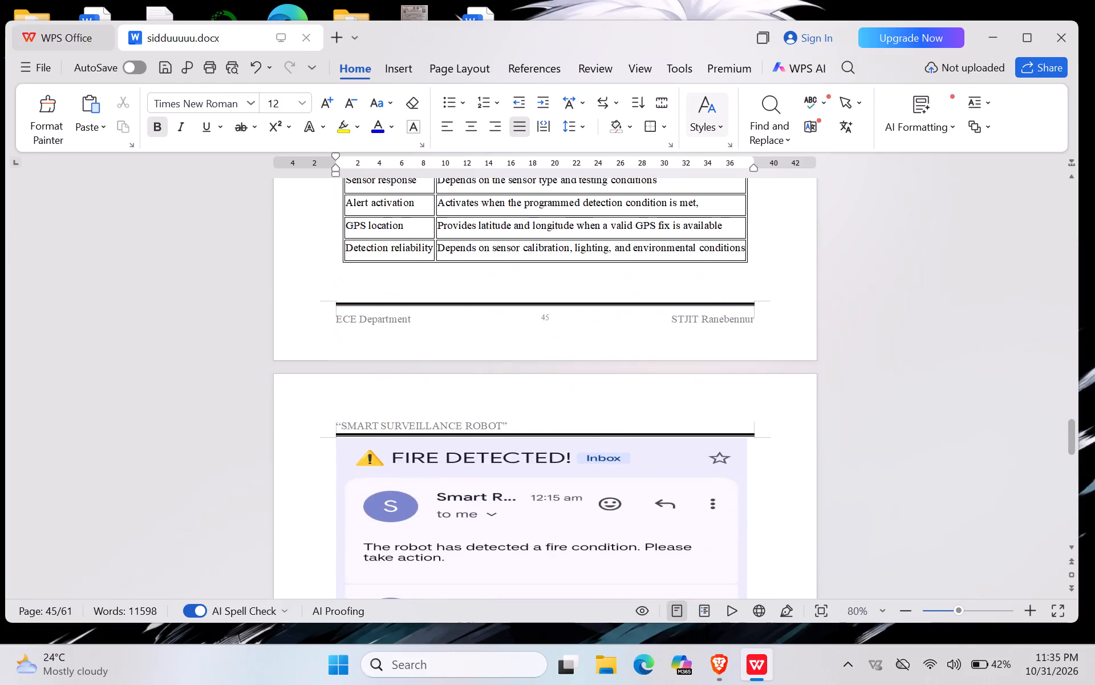
scroll(446, 466, "down", 4)
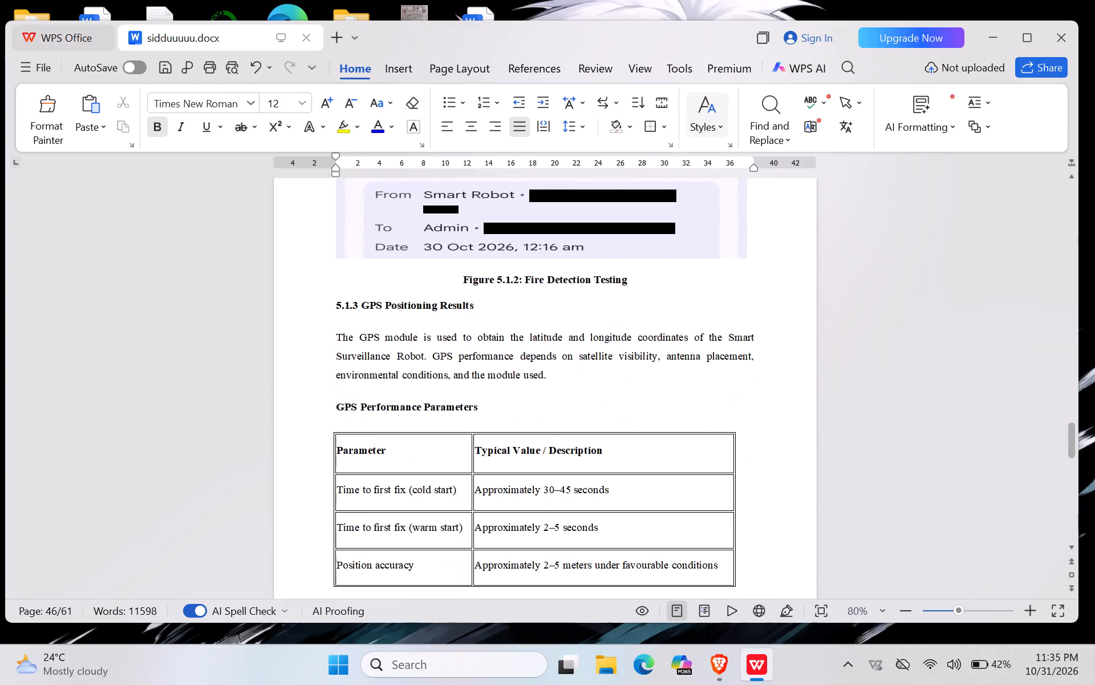
scroll(446, 466, "down", 4)
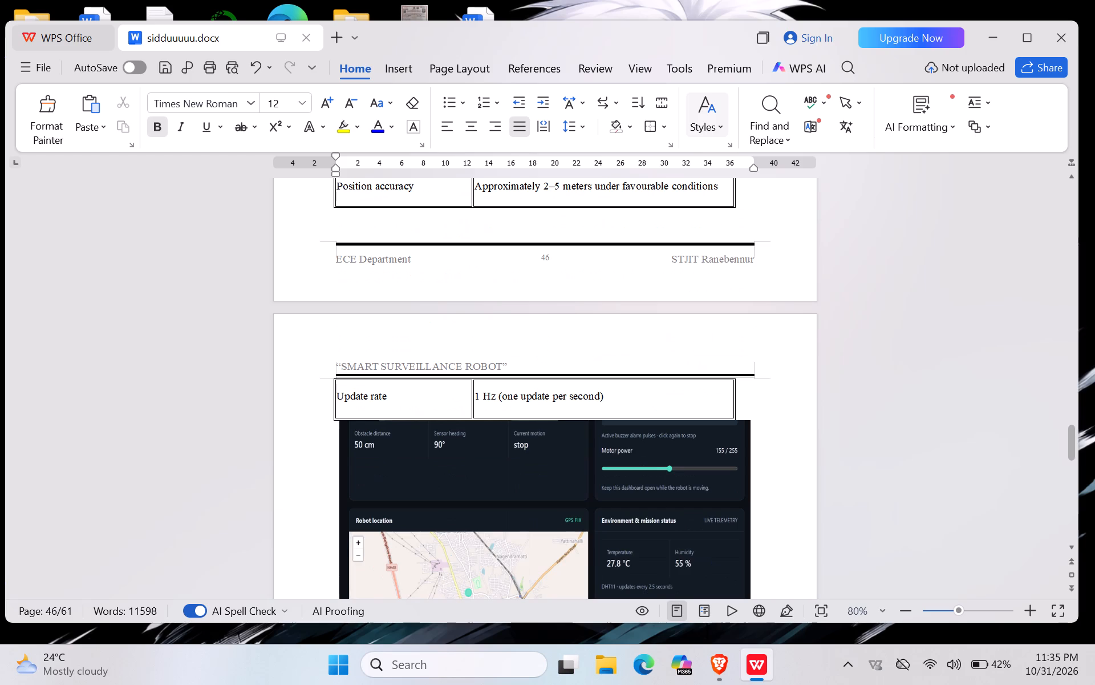
scroll(446, 466, "down", 1)
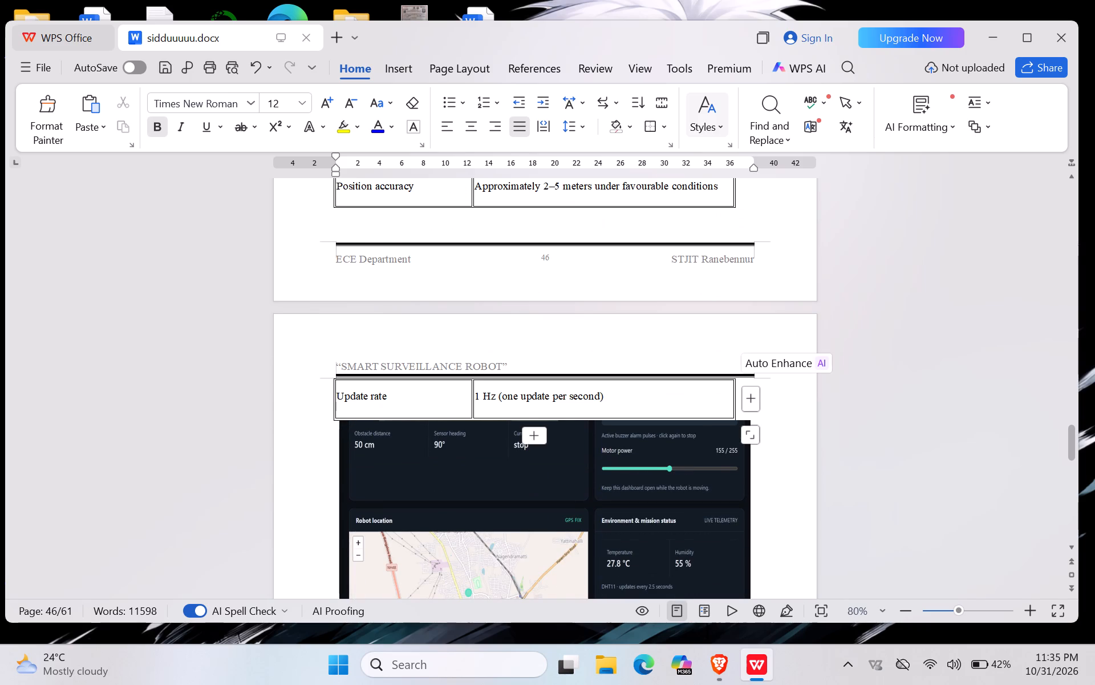
Reduce the "GPS Performance Parameters" table's height so the "Update rate" row joins the other rows, and stretch the table into the remaining space.
left_click_drag(751, 439, 755, 399)
scroll(676, 297, "up", 1)
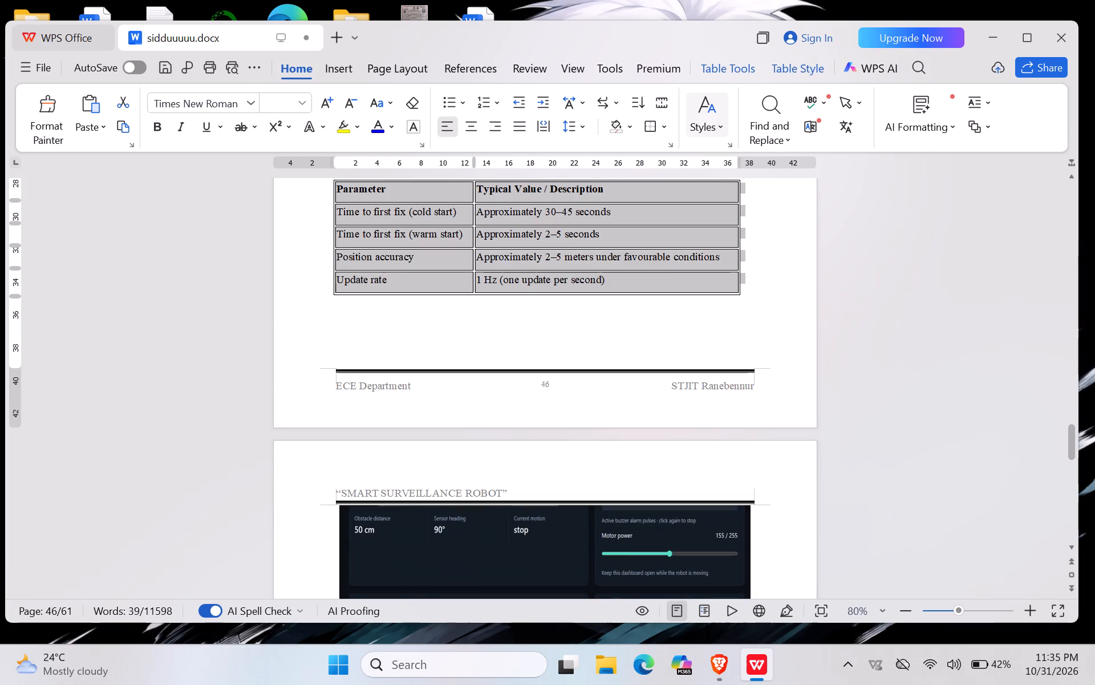
scroll(676, 297, "up", 2)
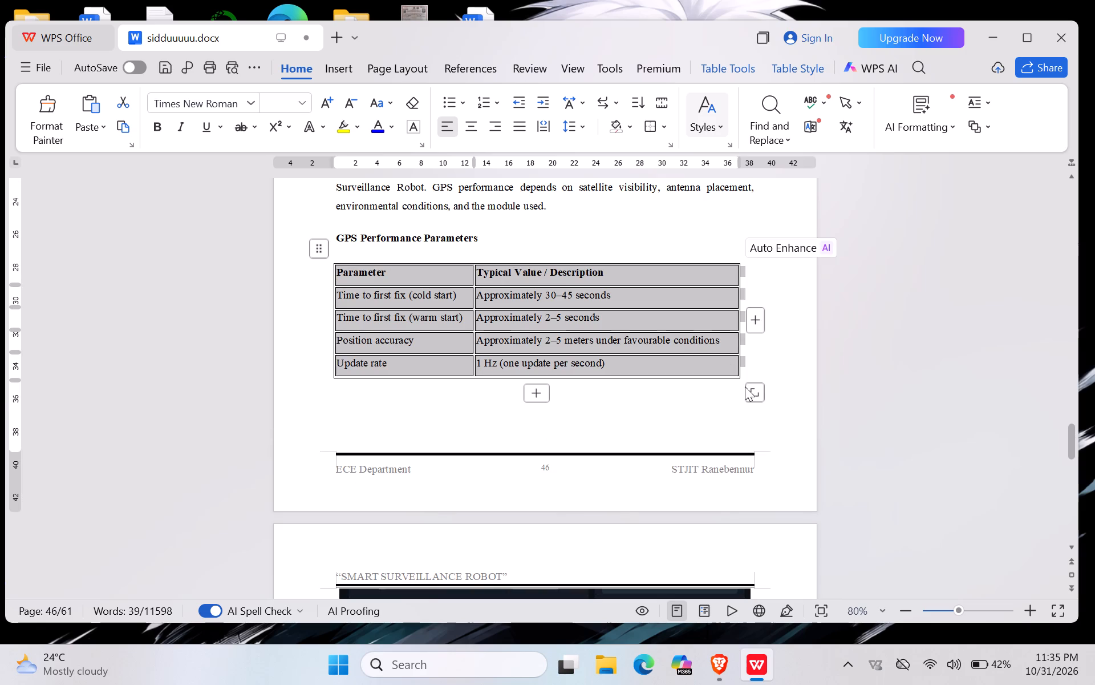
left_click_drag(748, 388, 739, 438)
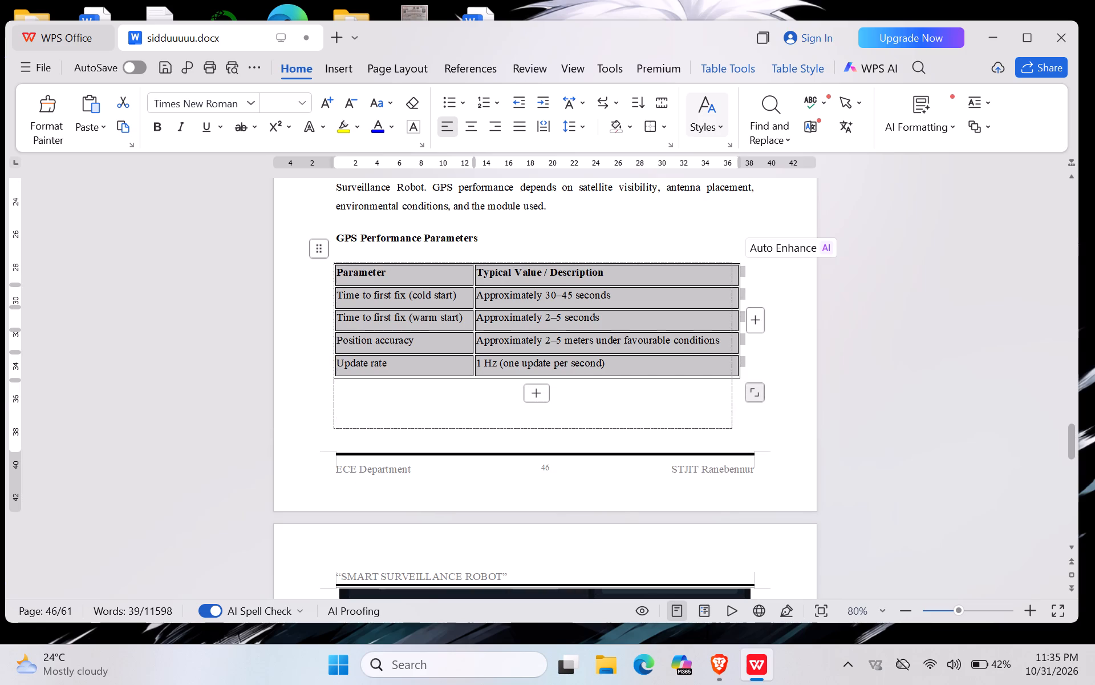
Enlarge the "GPS Performance Parameters" table to fill the space above the page footer, and save the document.
left_click_drag(739, 438, 755, 412)
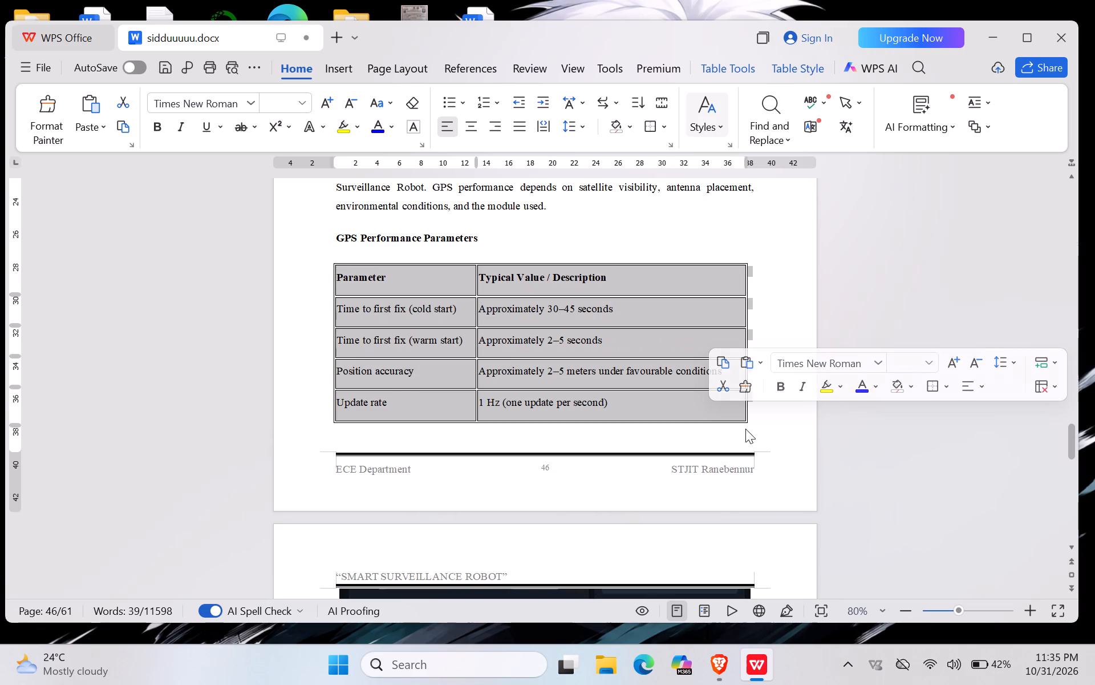
left_click(801, 433)
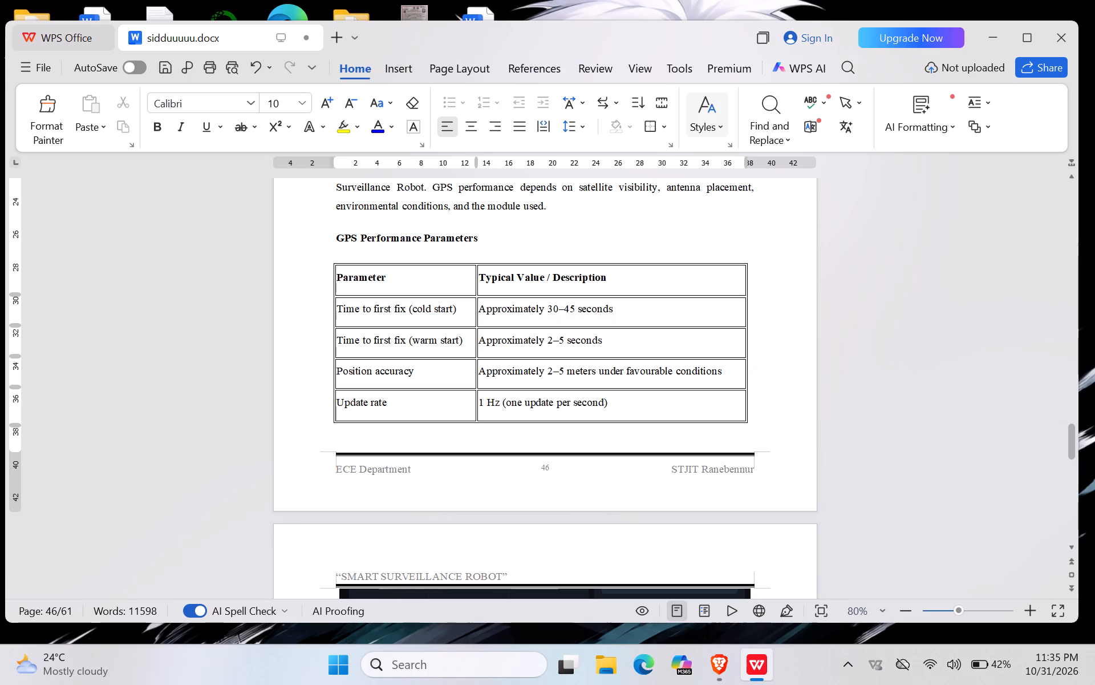
key("ctrl+s")
key("ctrl+s")
Stretch the camera parameters table ending with the "Video latency" row down to just above the page footer, and save the document.
scroll(801, 433, "down", 1)
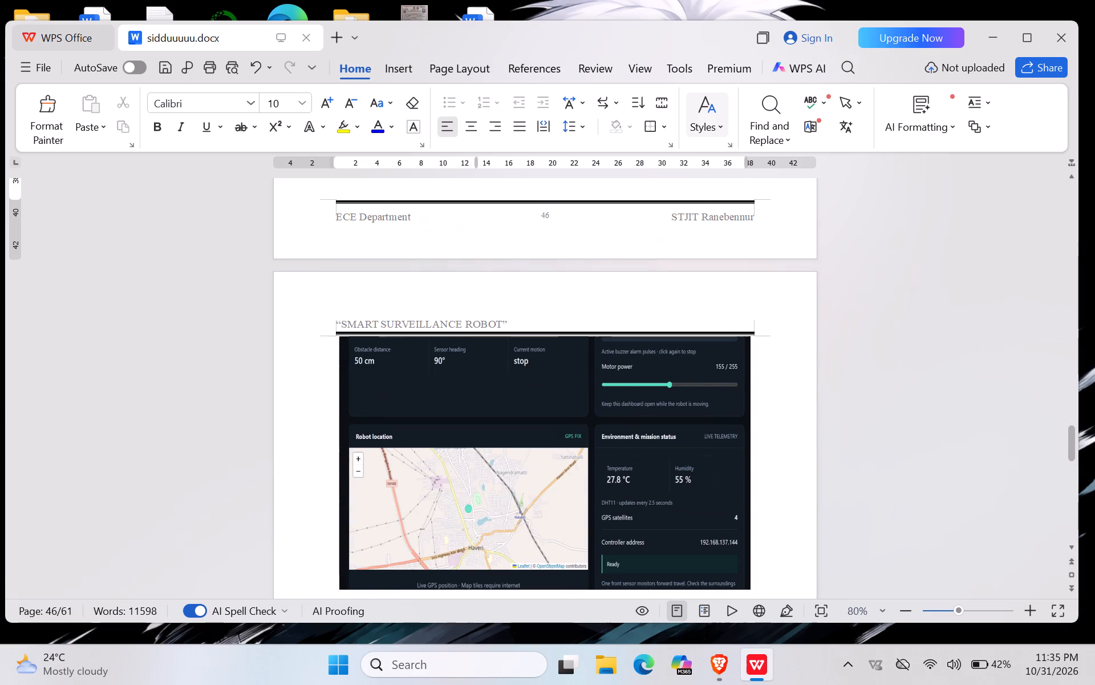
scroll(801, 433, "down", 3)
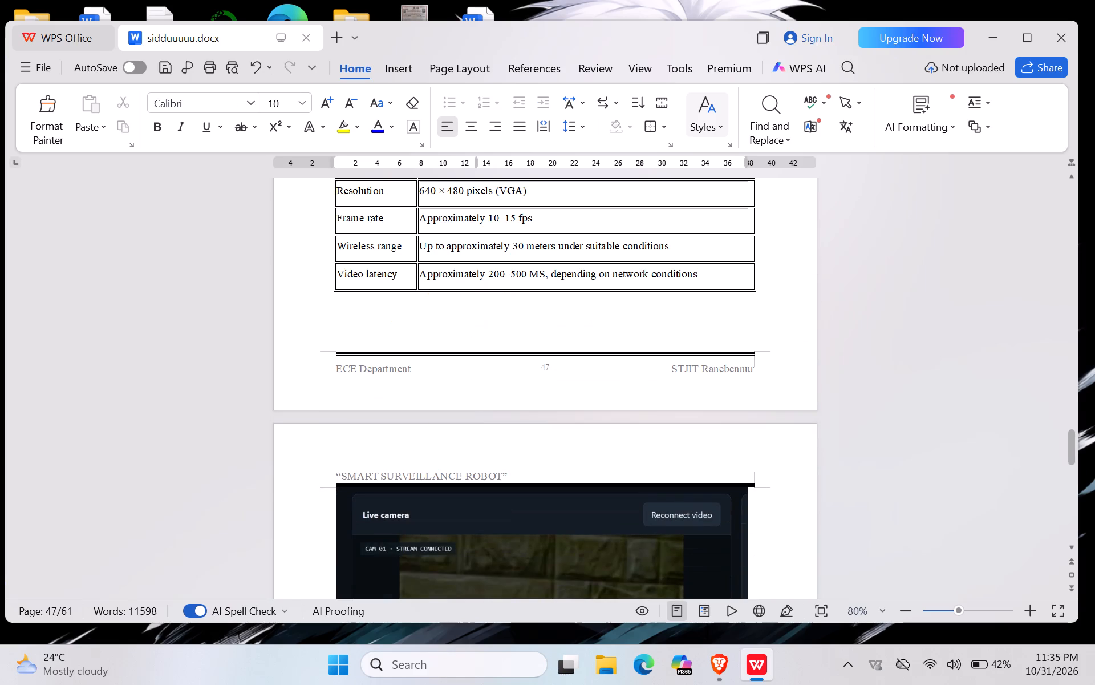
left_click(754, 295)
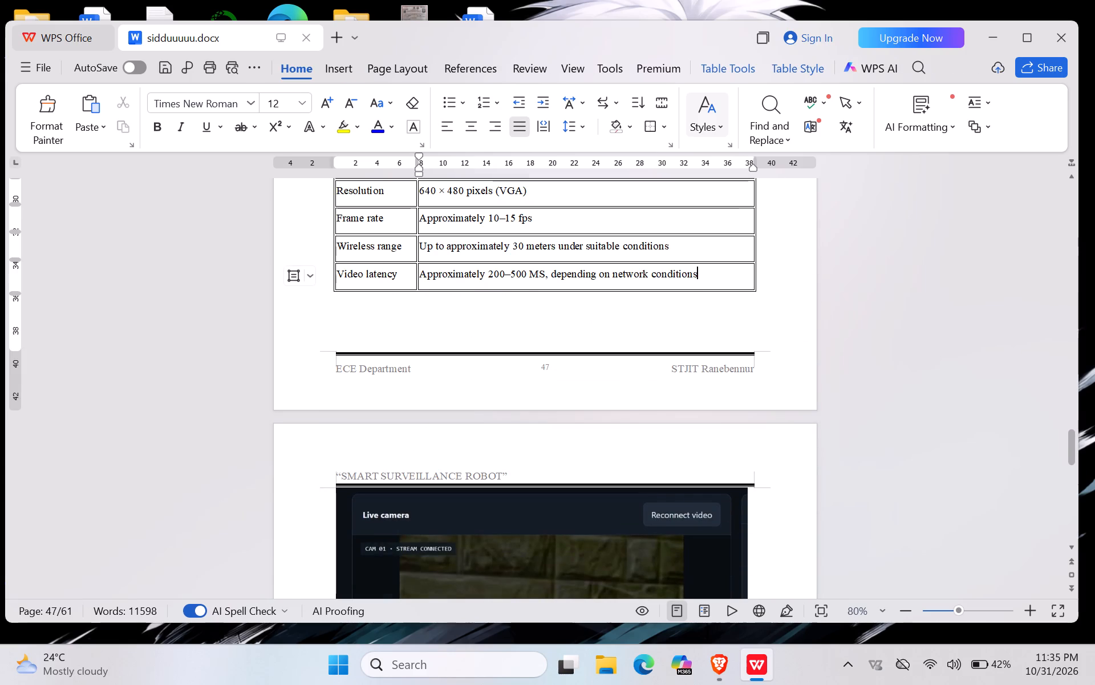
left_click(736, 301)
left_click(743, 263)
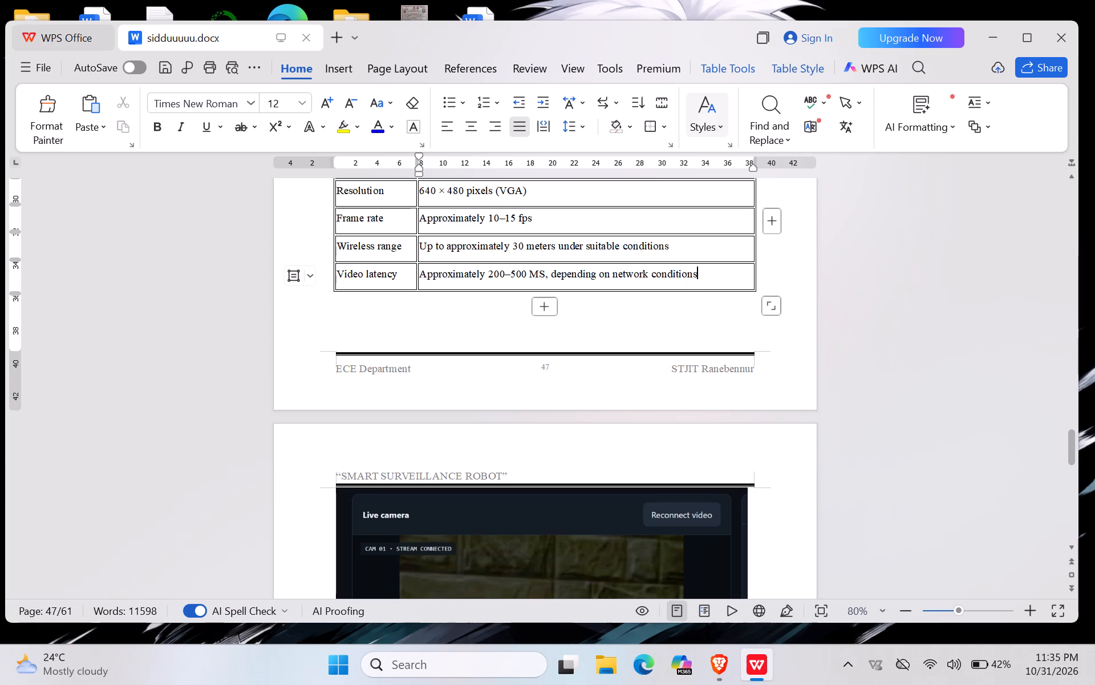
left_click_drag(773, 311, 772, 332)
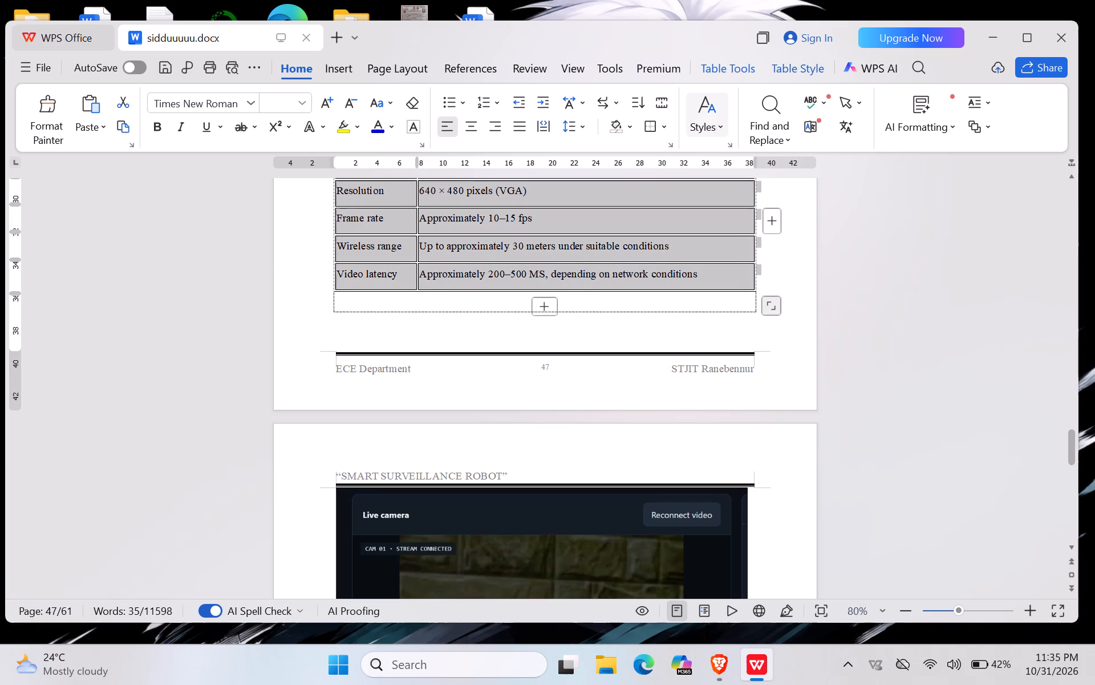
left_click_drag(772, 332, 773, 333)
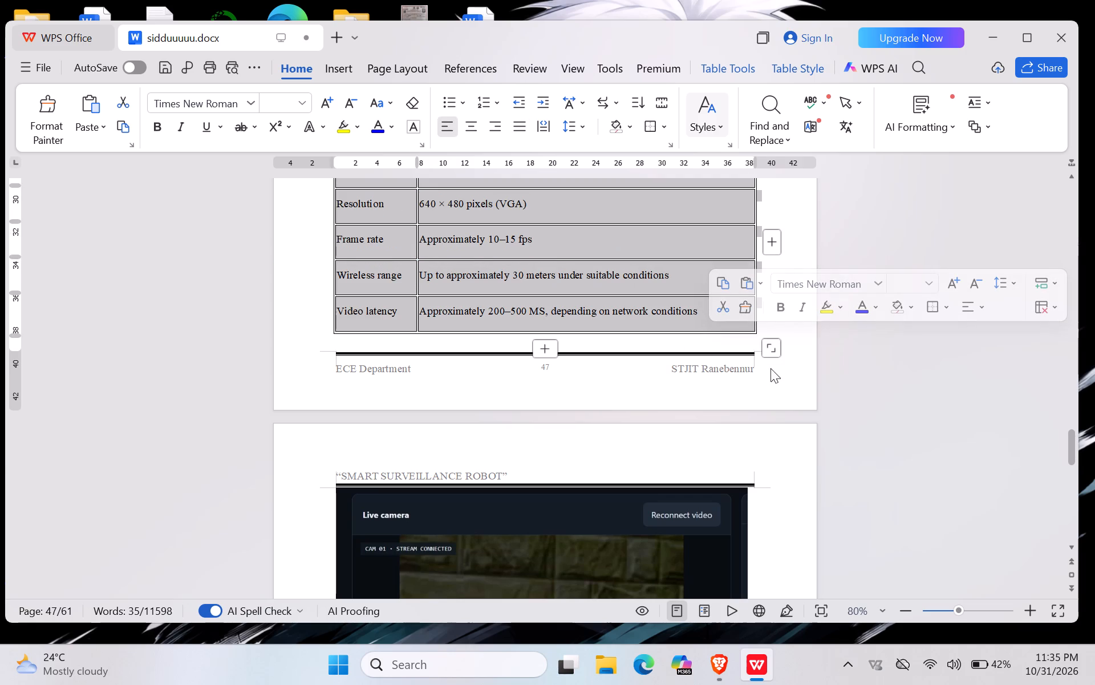
left_click(835, 384)
key("ctrl+s")
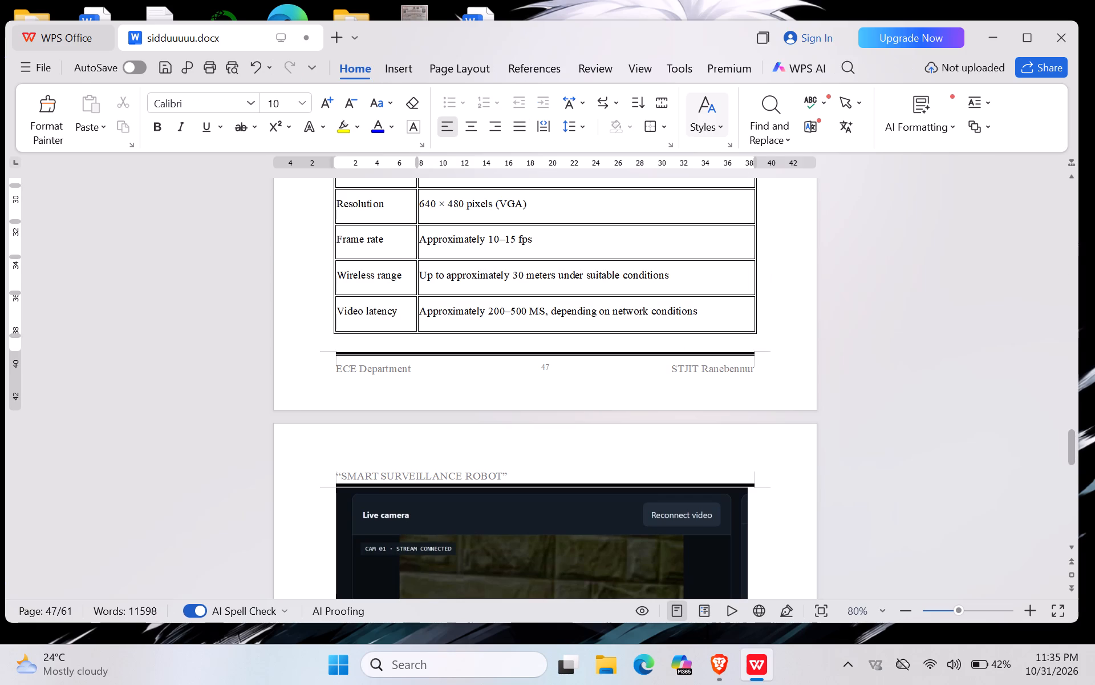
key("ctrl+s")
Stretch the "Communication Performance Parameters" table downward so its "Connection time" row ends just above the page footer.
scroll(835, 384, "down", 2)
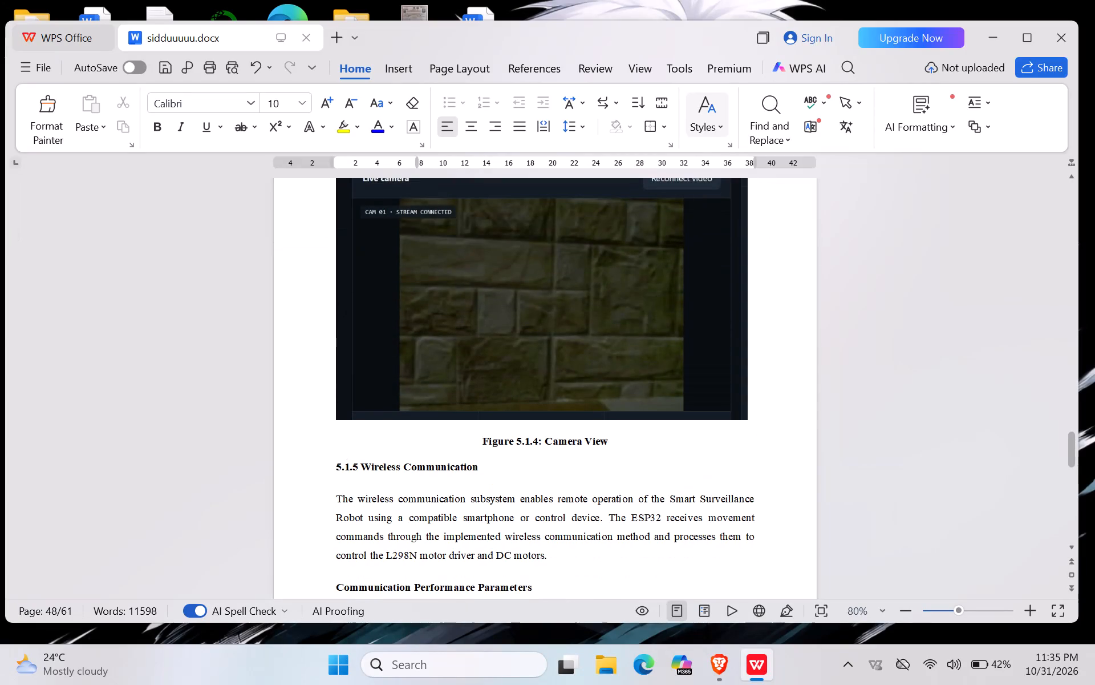
scroll(835, 384, "down", 3)
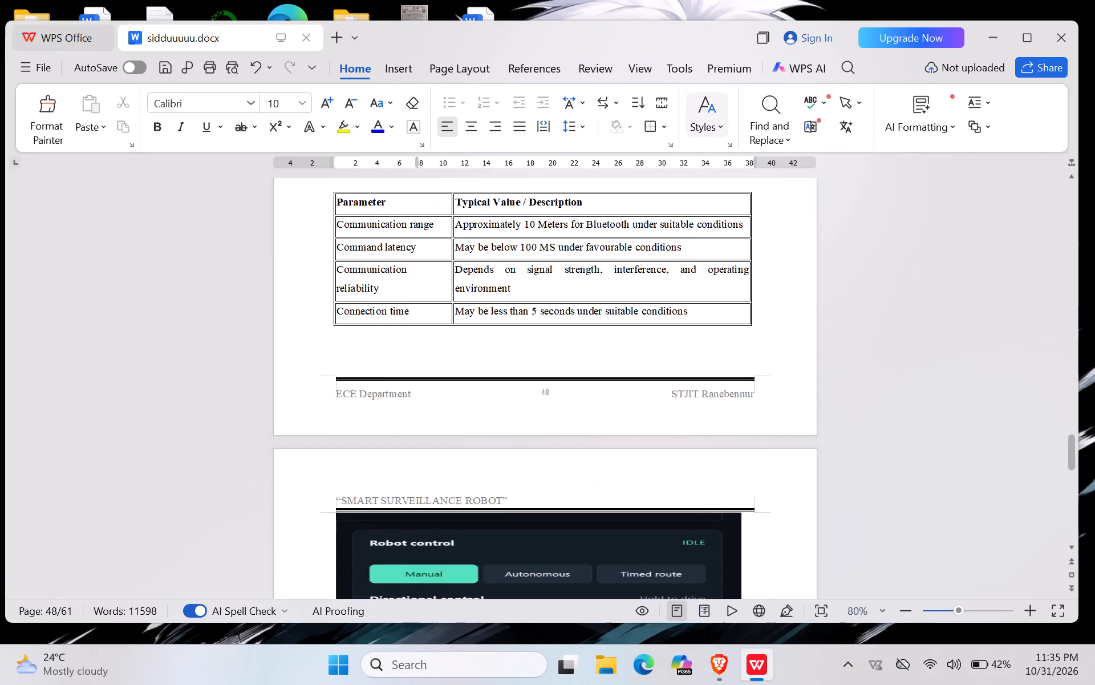
scroll(835, 384, "down", 1)
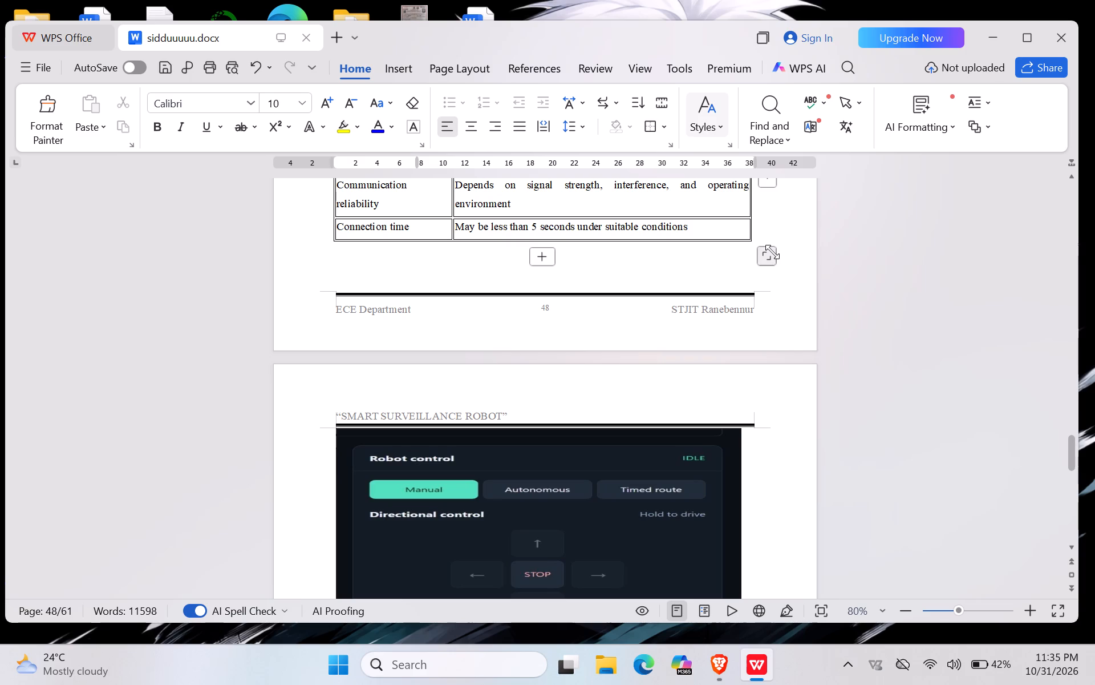
left_click_drag(772, 252, 771, 276)
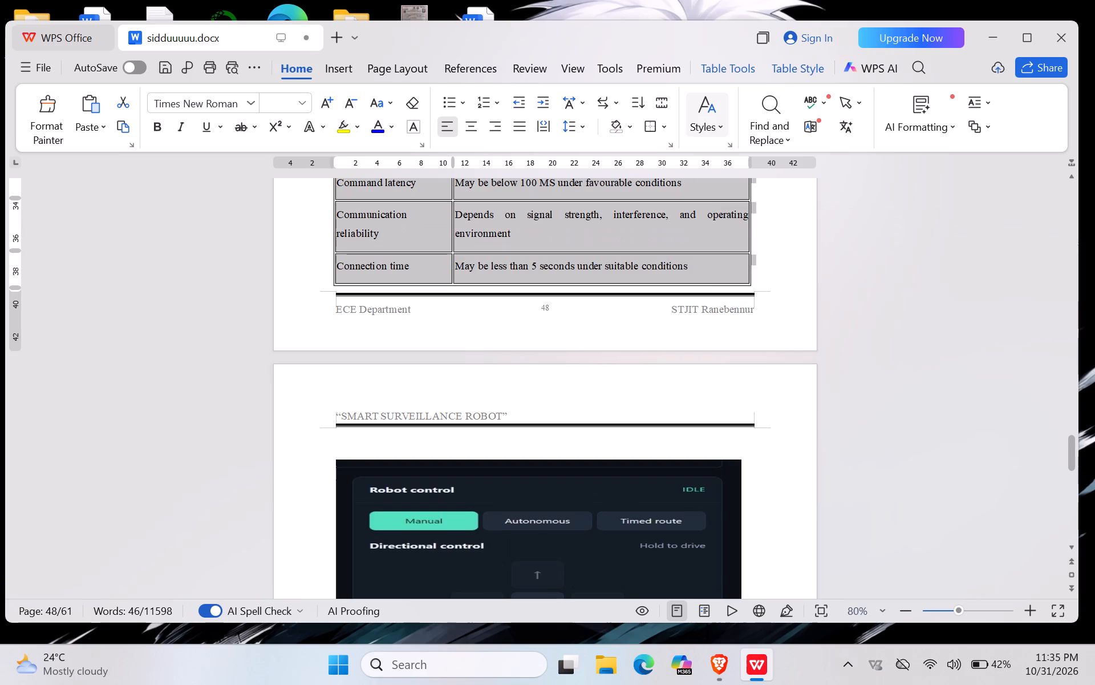
Move the "Robot control" picture up over the blank line so it starts directly below the page header.
left_click(602, 484)
left_click_drag(602, 484, 602, 461)
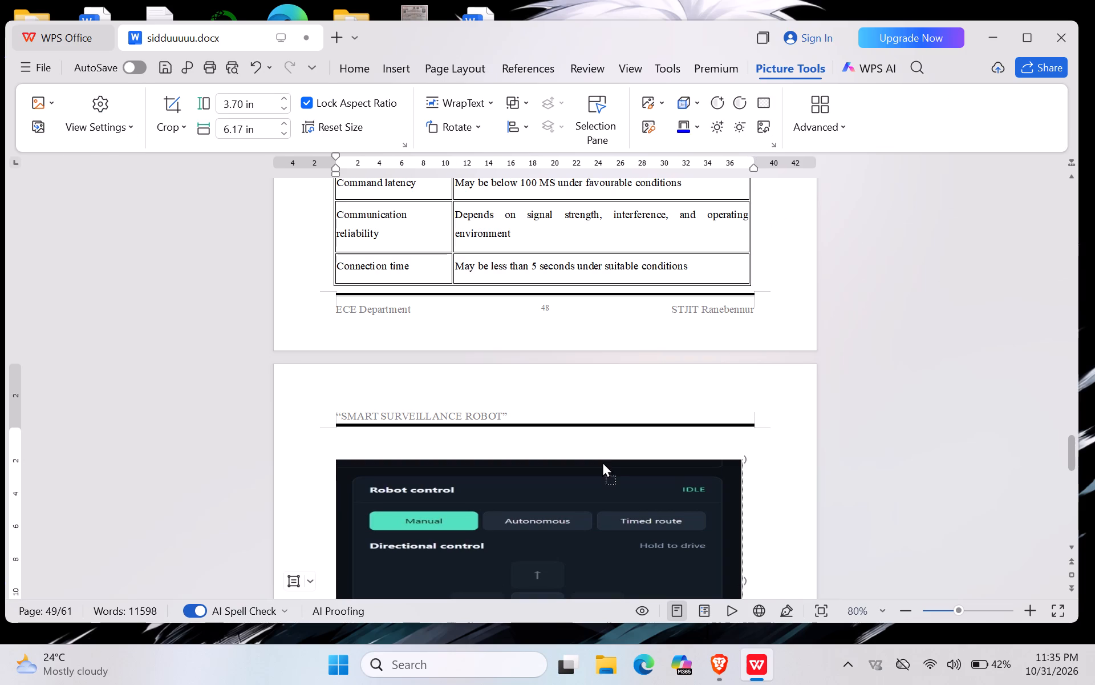
left_click_drag(602, 461, 602, 449)
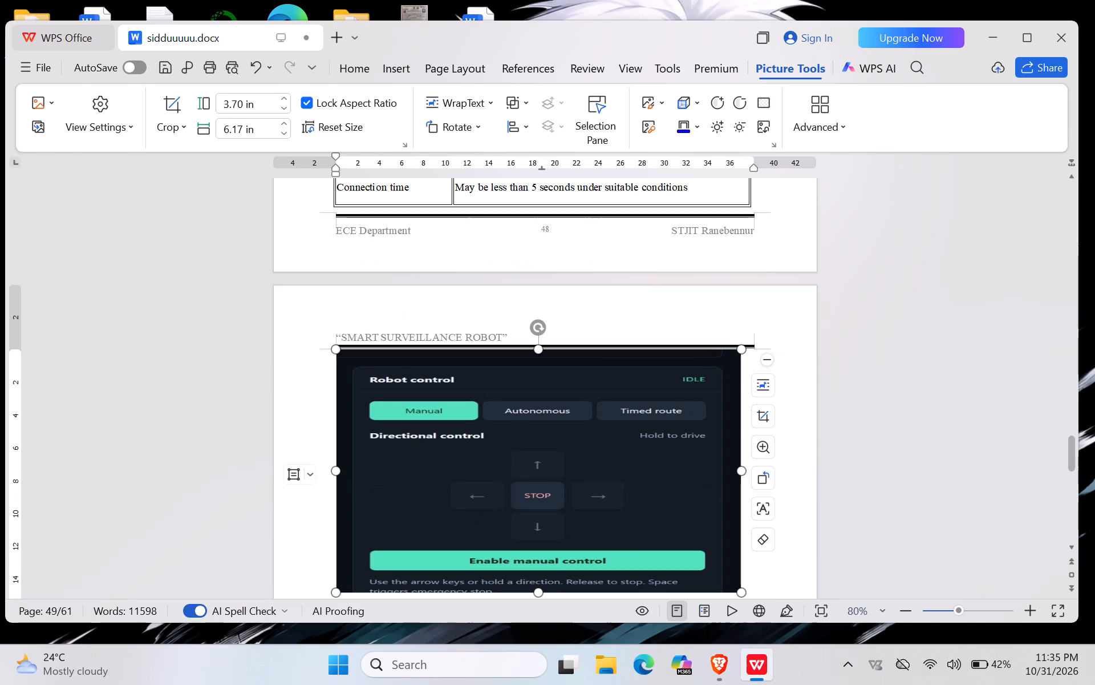
Place the cursor before the centred caption "5.1.5 Wireless Communication" below the "Robot control" picture.
scroll(602, 449, "up", 1)
scroll(602, 449, "right", 1)
scroll(602, 449, "down", 1)
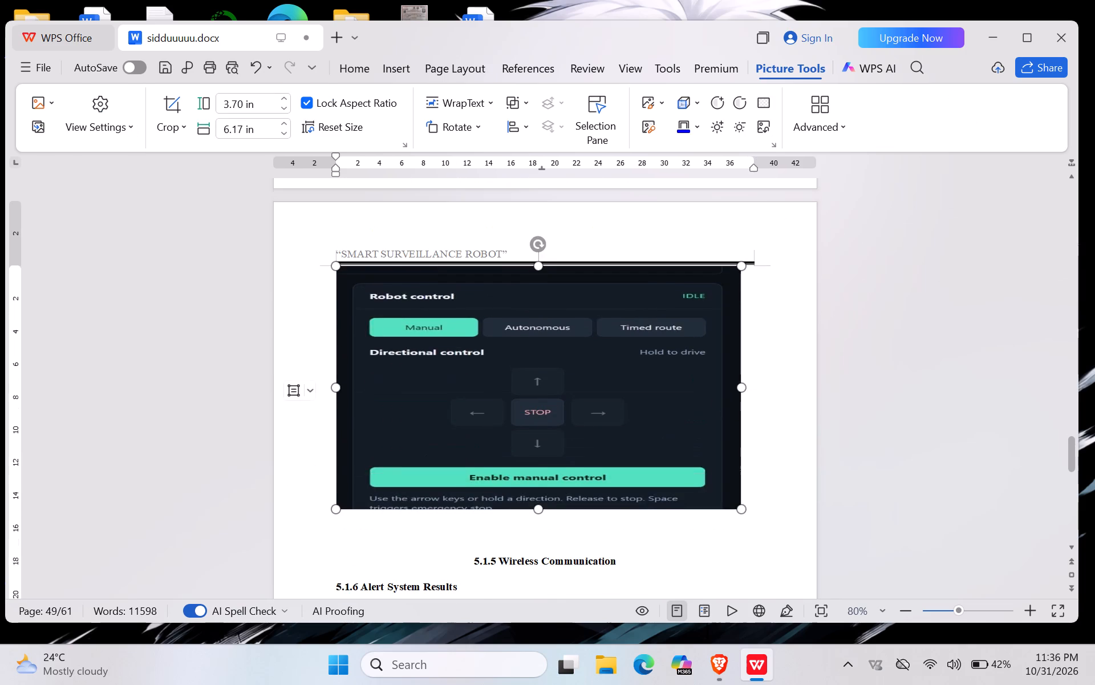
scroll(602, 449, "down", 1)
left_click(466, 396)
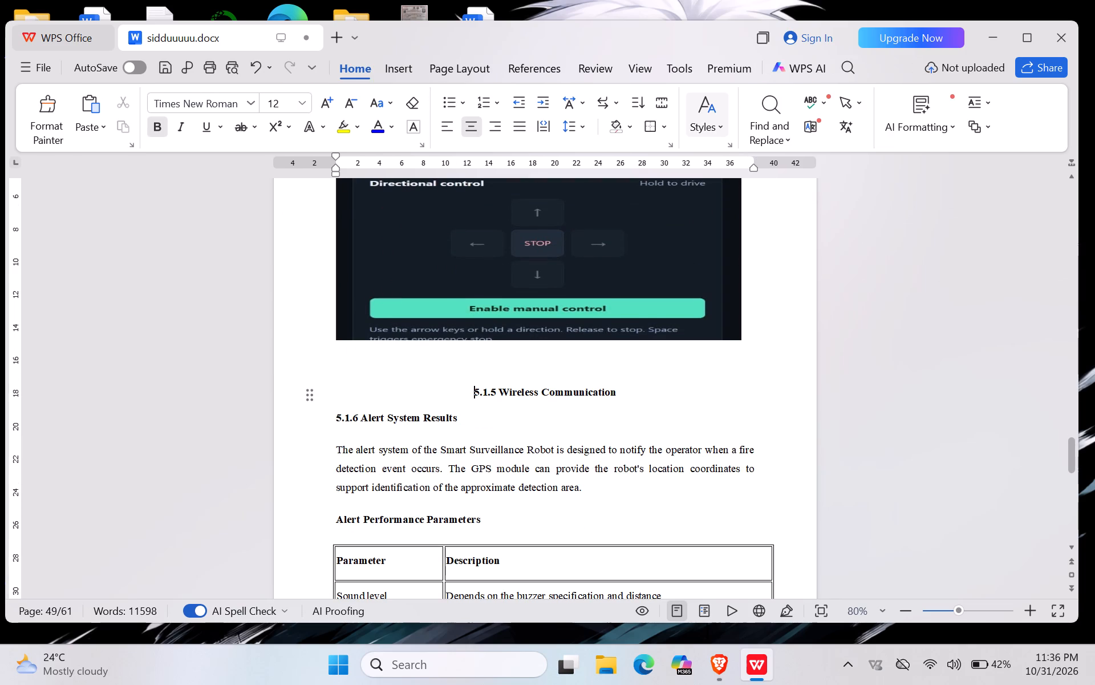
Remove the blank line between the manual control image and "5.1.5 Wireless Communication", centre that line under the image, and save the document.
key("BackSpace")
key("BackSpace")
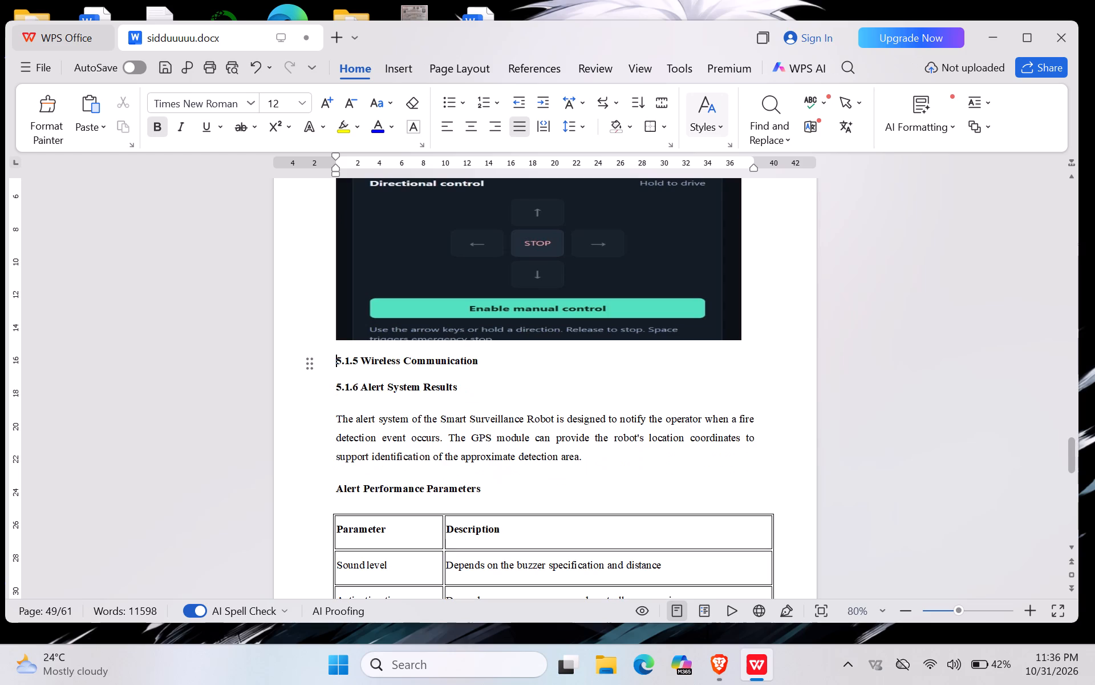
left_click(466, 131)
key("ctrl+s")
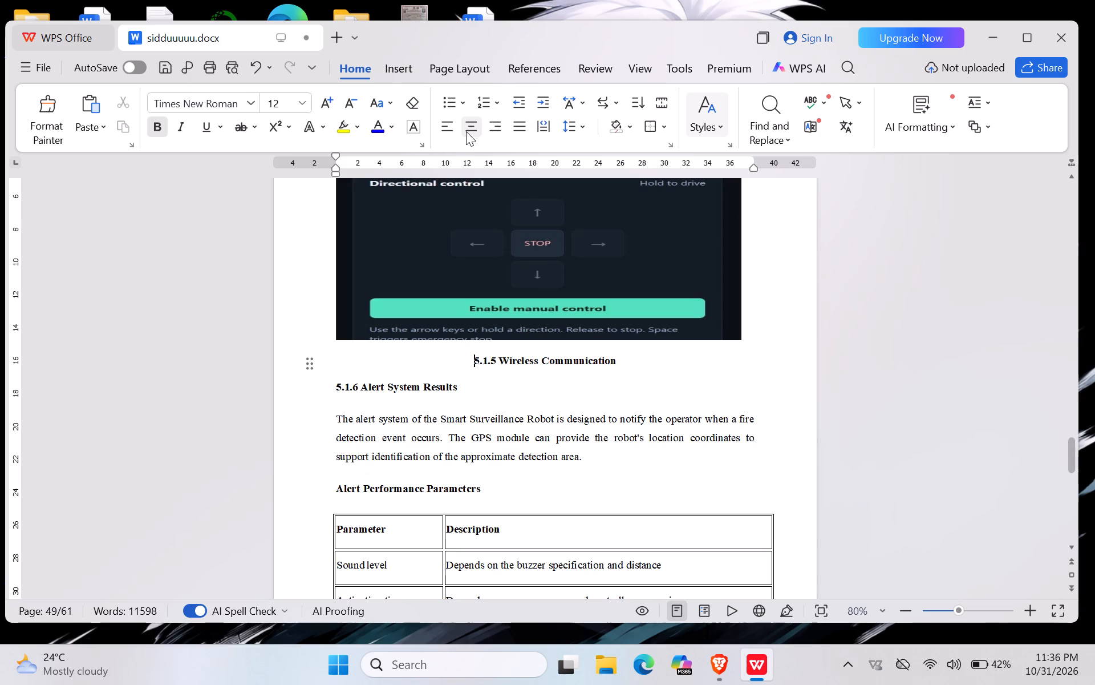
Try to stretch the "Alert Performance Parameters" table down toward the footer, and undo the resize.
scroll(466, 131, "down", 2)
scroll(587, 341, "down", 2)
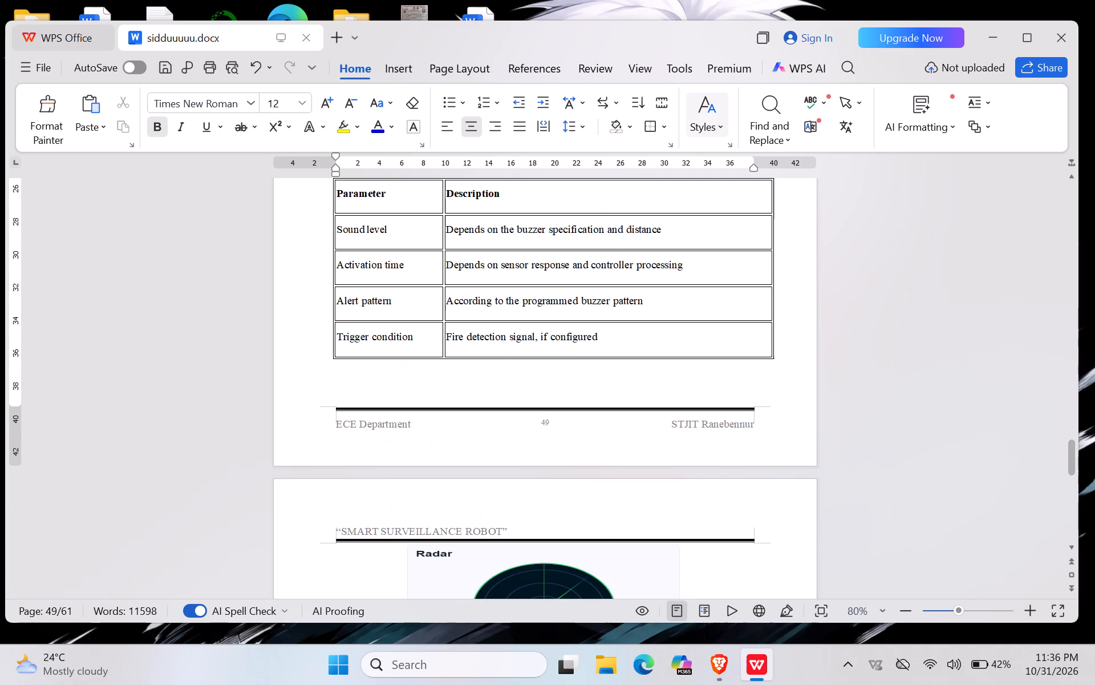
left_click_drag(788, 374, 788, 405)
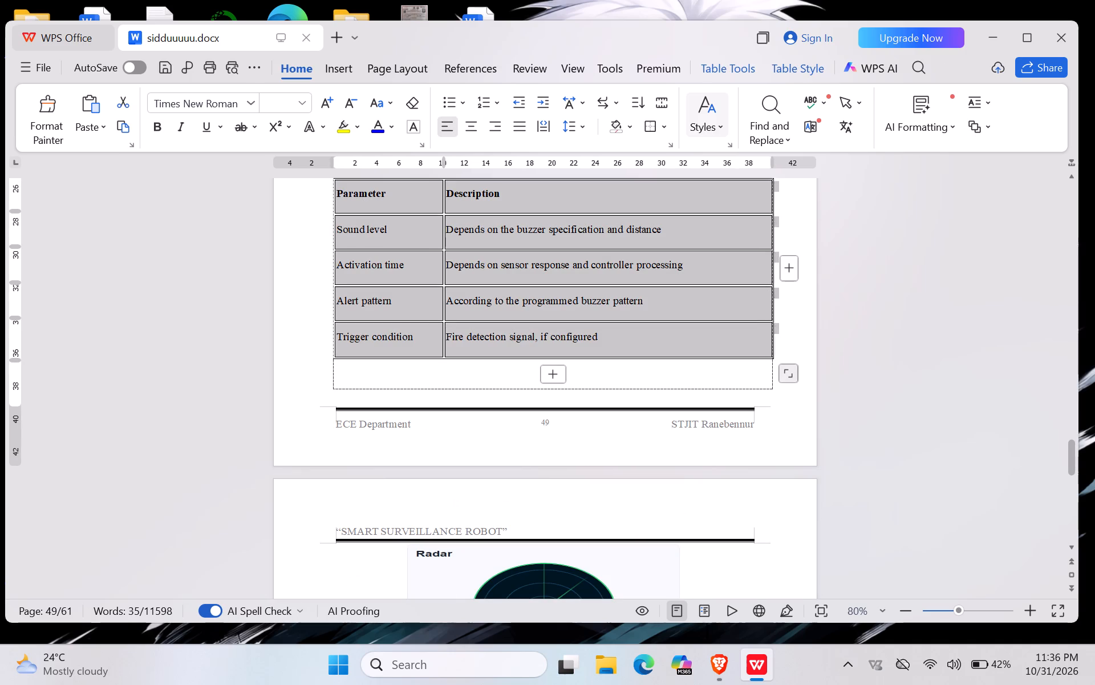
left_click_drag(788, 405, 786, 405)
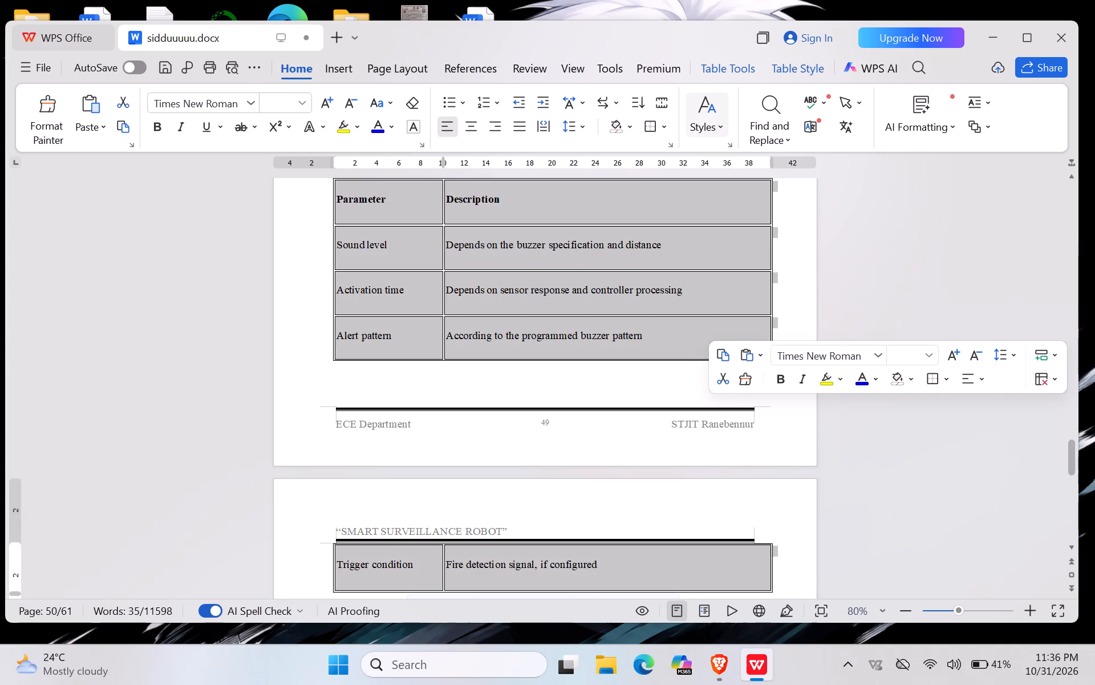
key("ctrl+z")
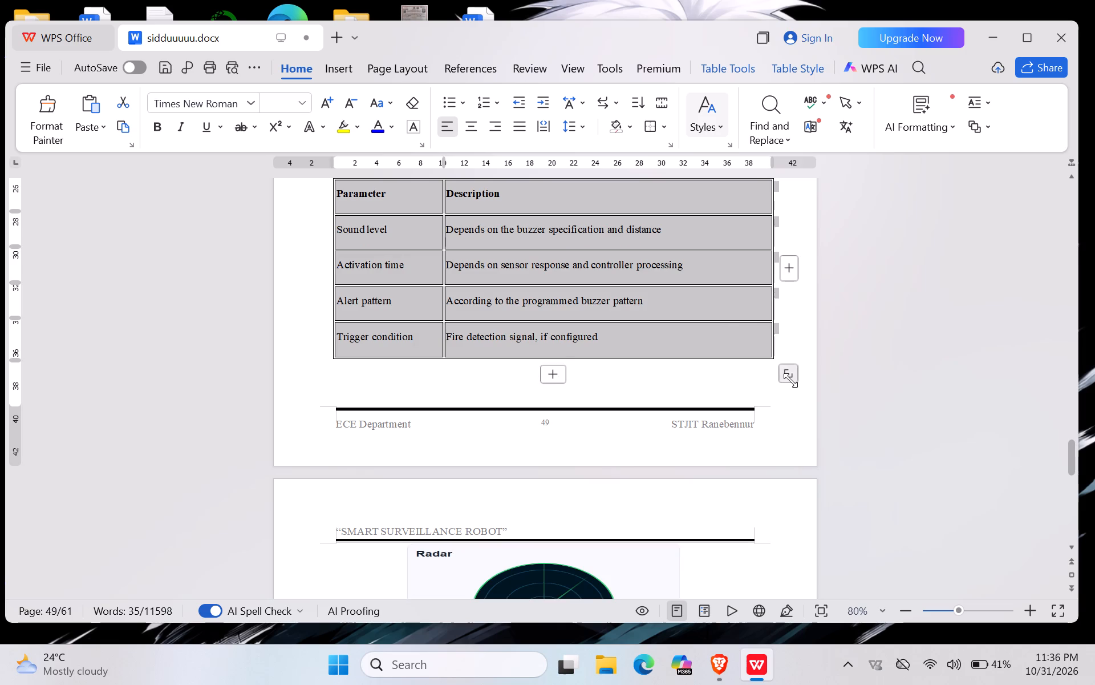
Stretch the "Alert Performance Parameters" table down to just above the footer with all rows on one page, and save the document.
left_click_drag(790, 380, 792, 404)
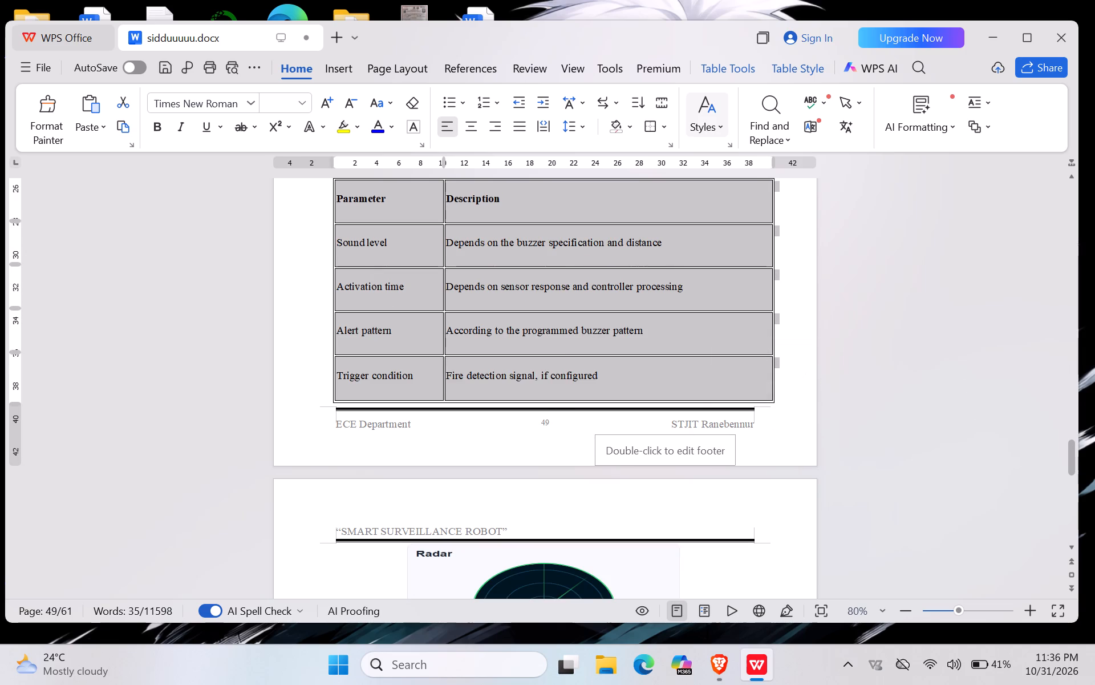
left_click(858, 372)
key("ctrl+s")
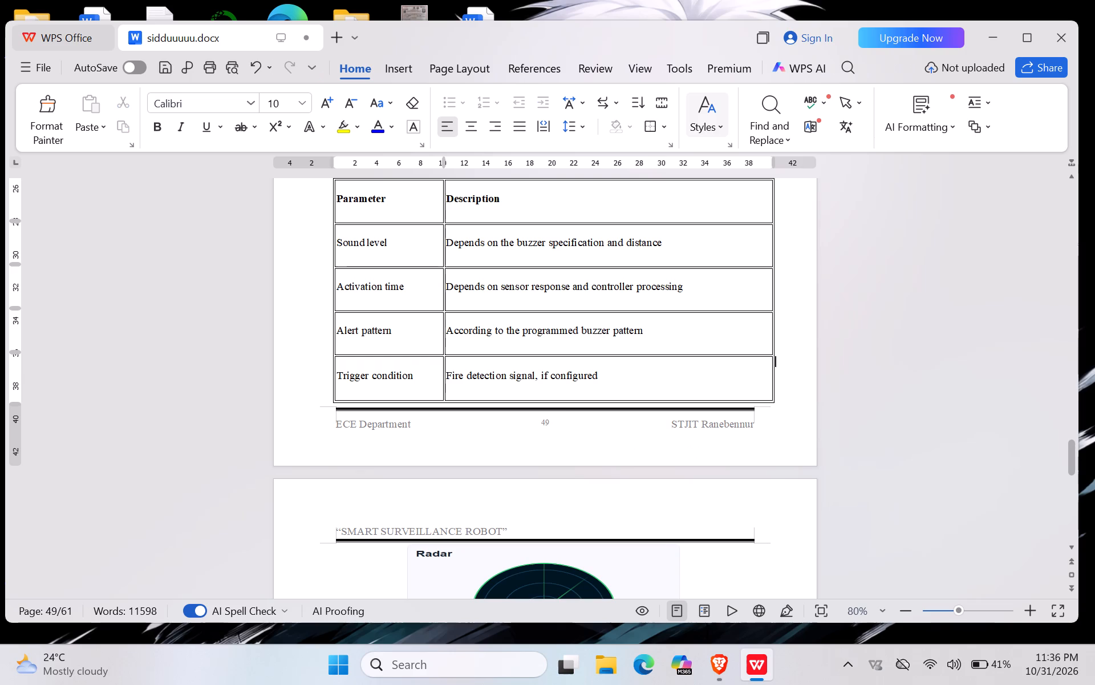
Stretch the "Estimated Power Consumption" table down to the footer so "Battery Life:" moves to the following page, and save the document.
scroll(631, 376, "down", 3)
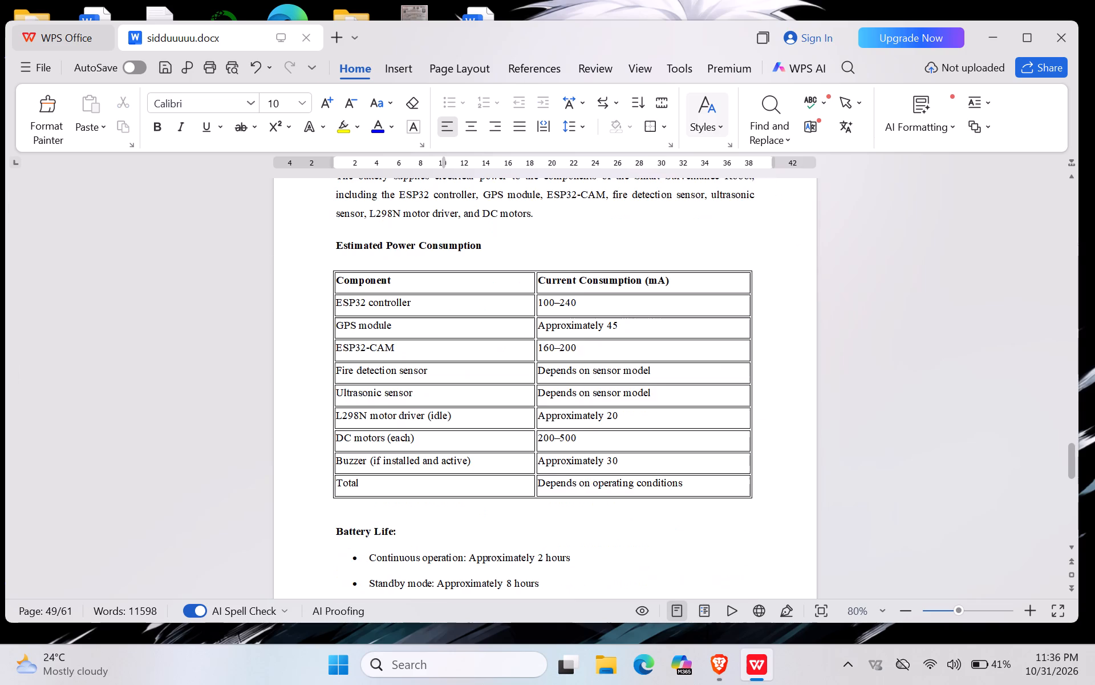
scroll(631, 376, "down", 1)
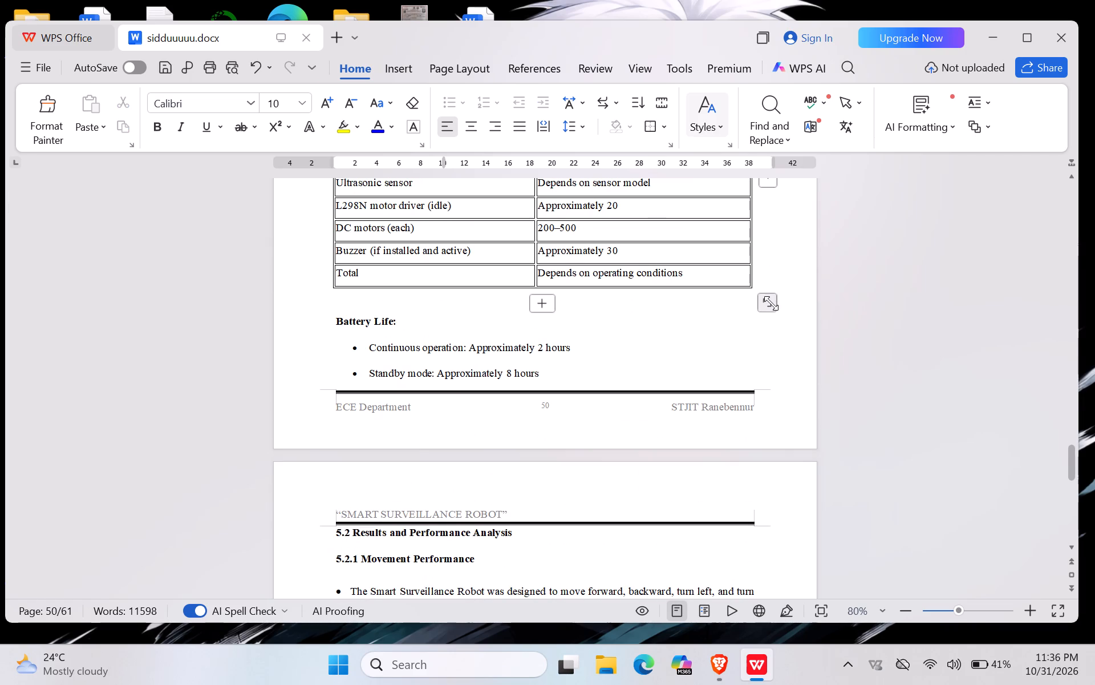
left_click_drag(771, 303, 772, 362)
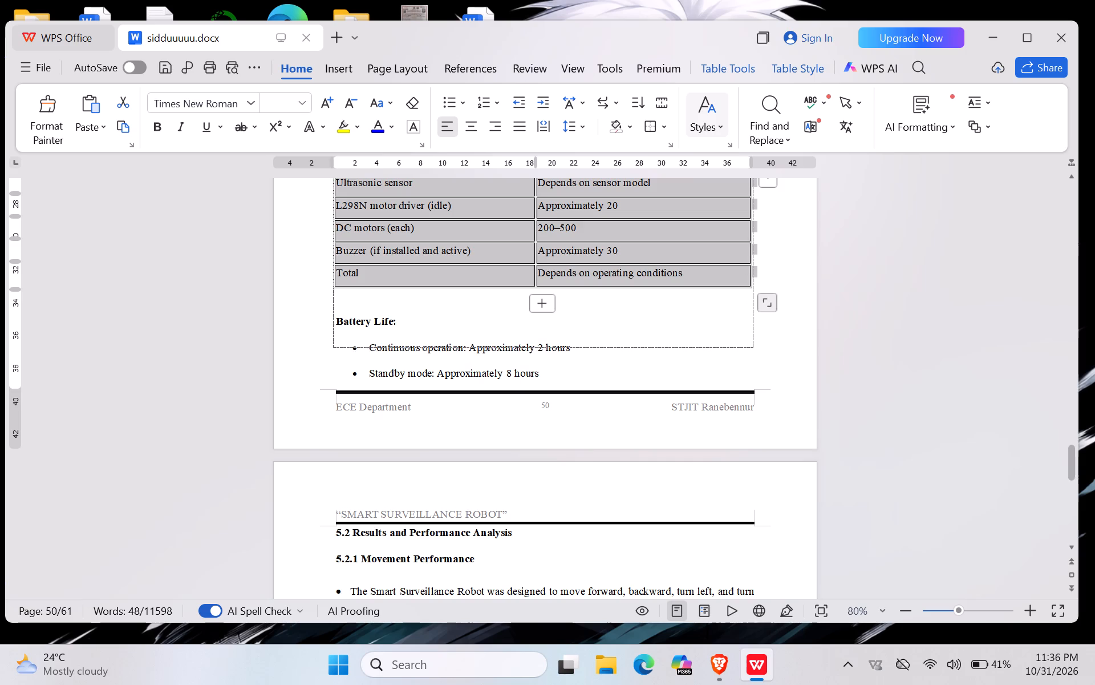
left_click_drag(772, 362, 772, 361)
left_click(855, 361)
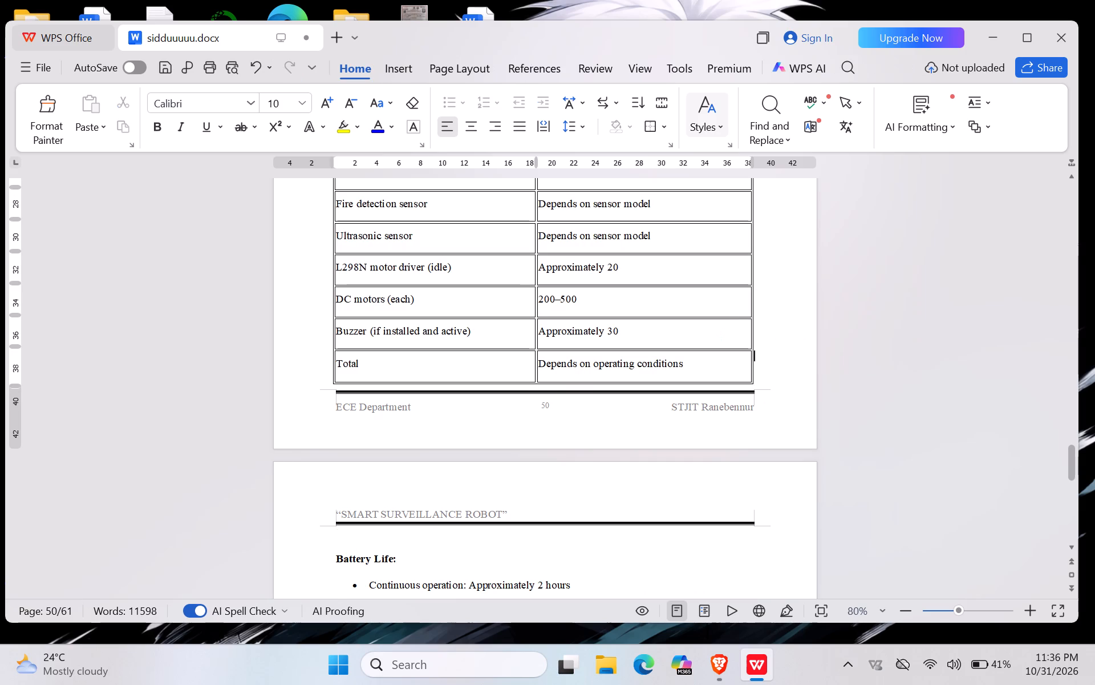
key("ctrl+s")
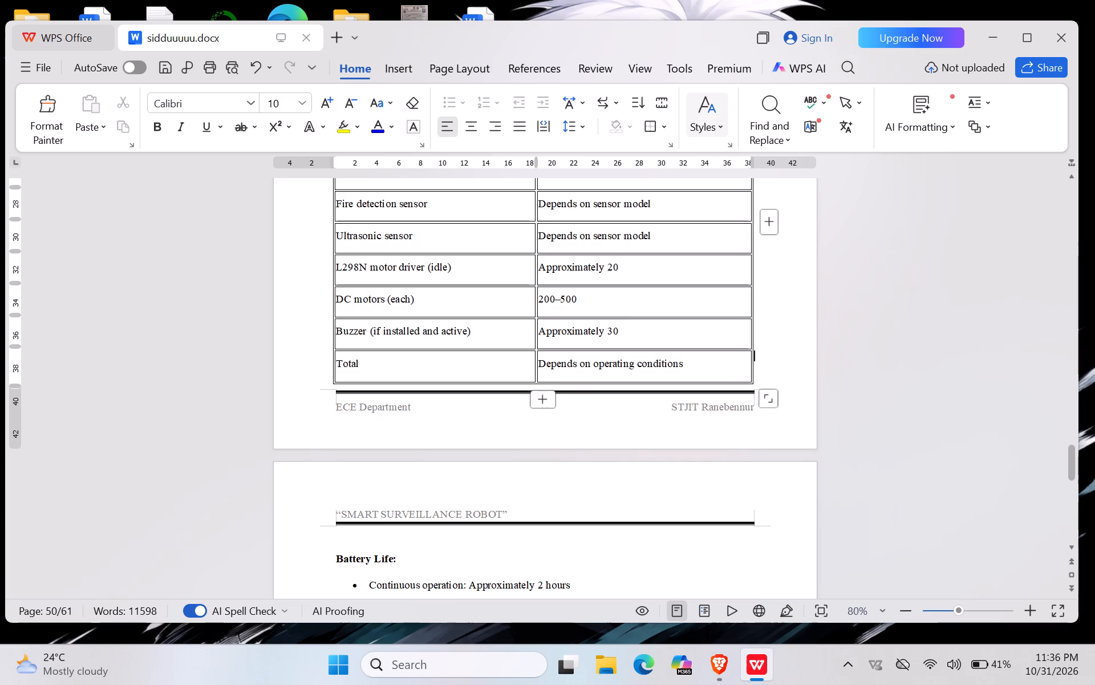
Remove the blank line above the "Battery Life:" heading so it starts at the top of its page.
left_click(339, 566)
key("BackSpace")
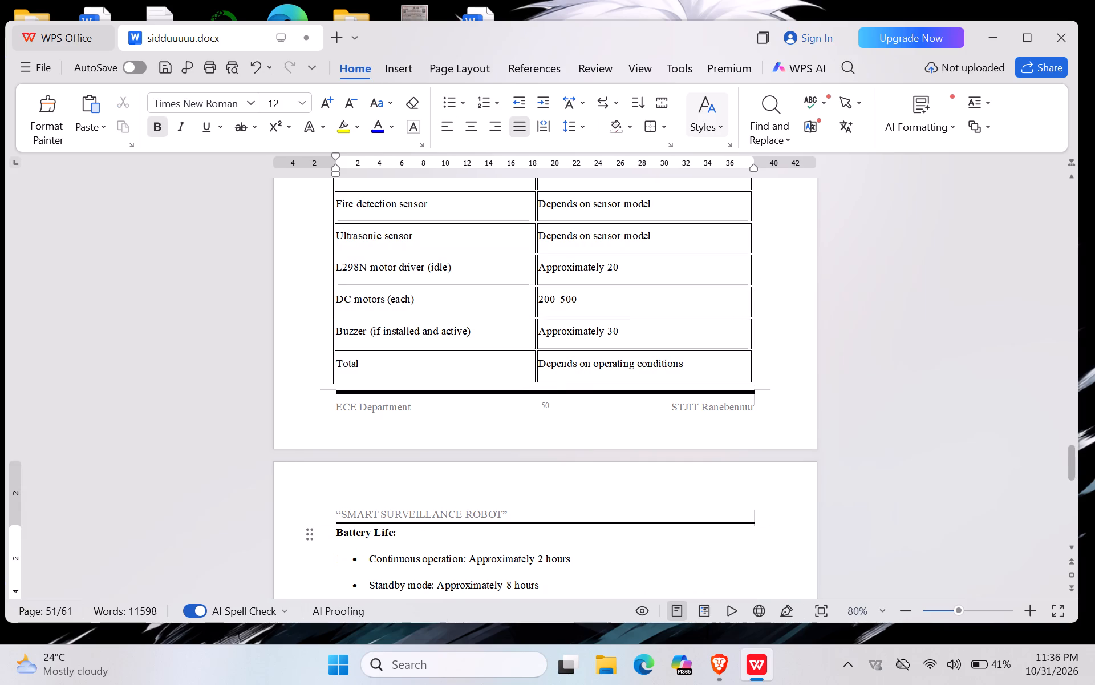
Stretch the "Detection Test Results" table down to the footer so heading 5.2.3 moves to the following page, and save the document.
scroll(339, 566, "down", 3)
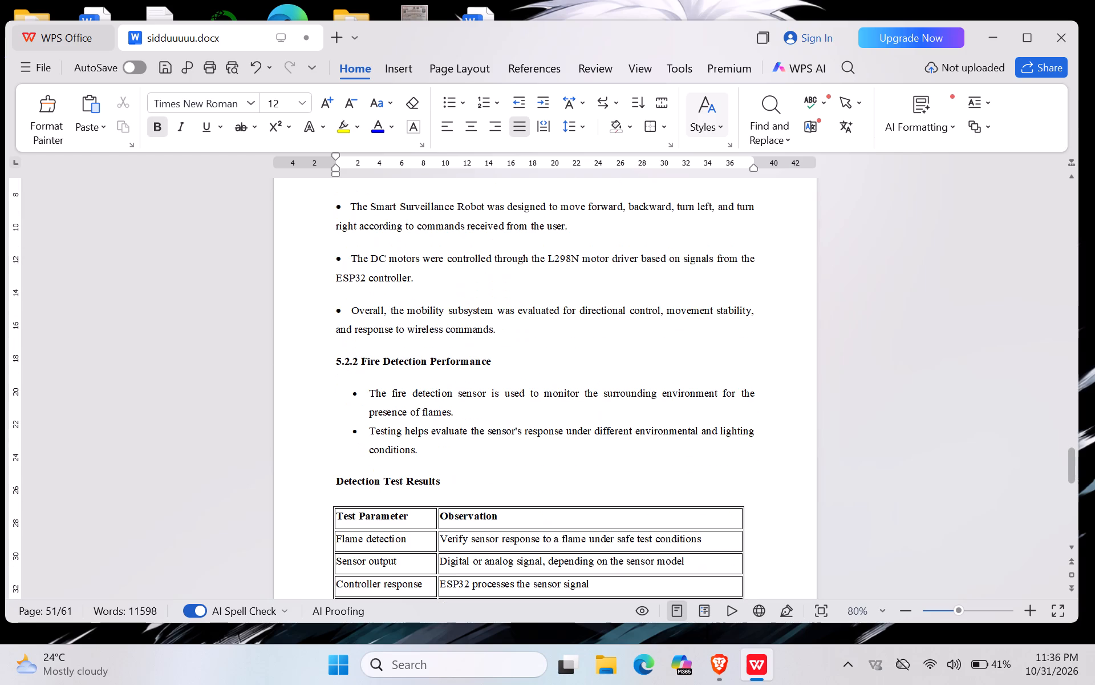
scroll(339, 566, "down", 2)
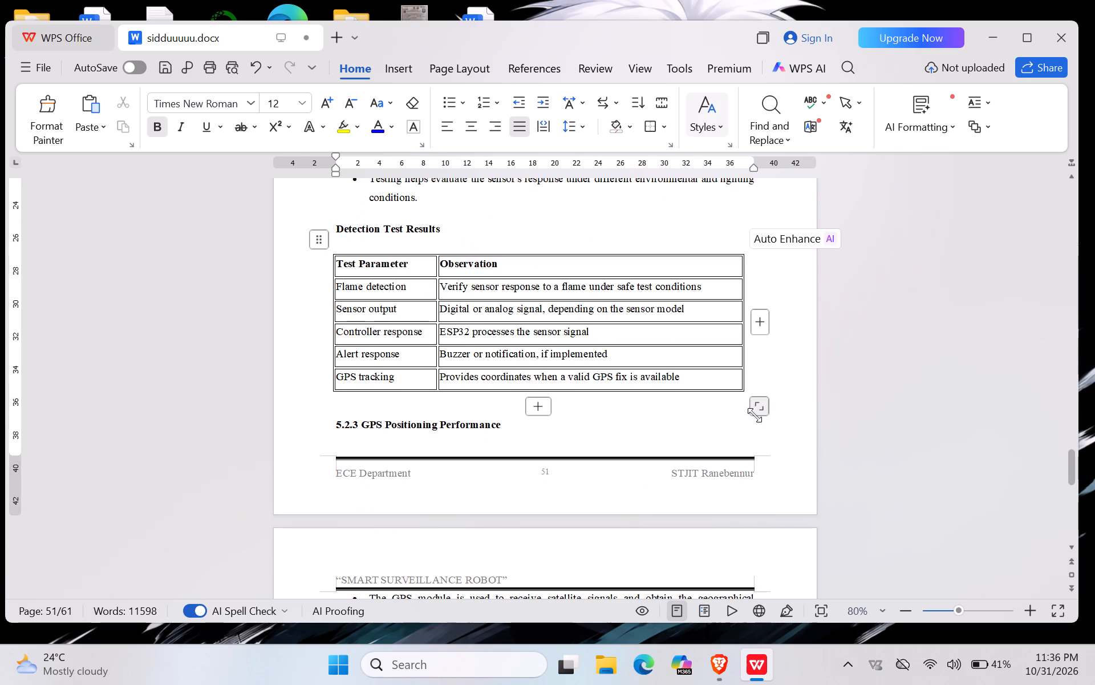
left_click_drag(755, 415, 749, 444)
left_click(825, 310)
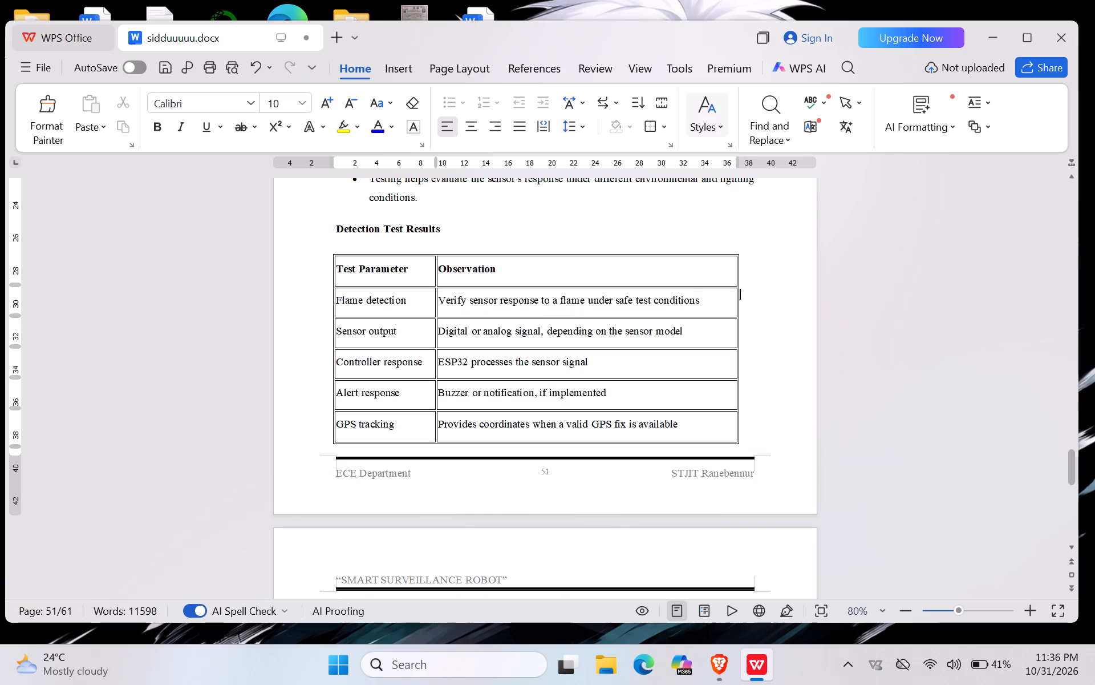
key("ctrl+s")
key("ctrl+s")
key("ctrl+s")
Remove the blank line above heading "5.2.3 GPS Positioning Performance" so it starts at the top of its page.
scroll(575, 309, "down", 2)
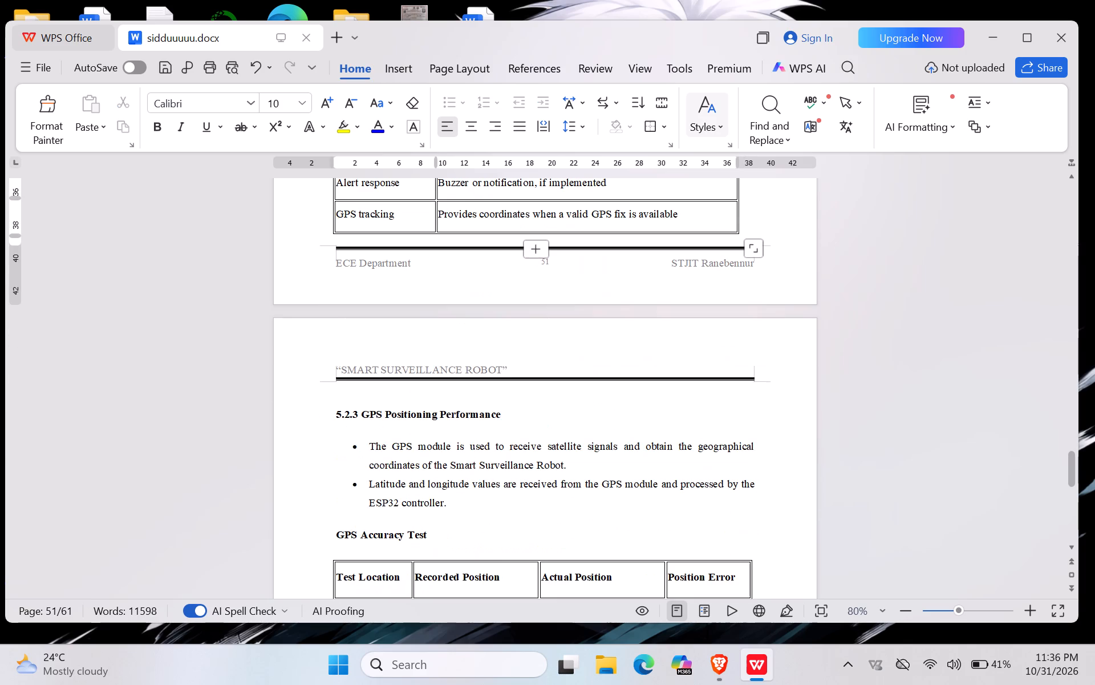
left_click(336, 418)
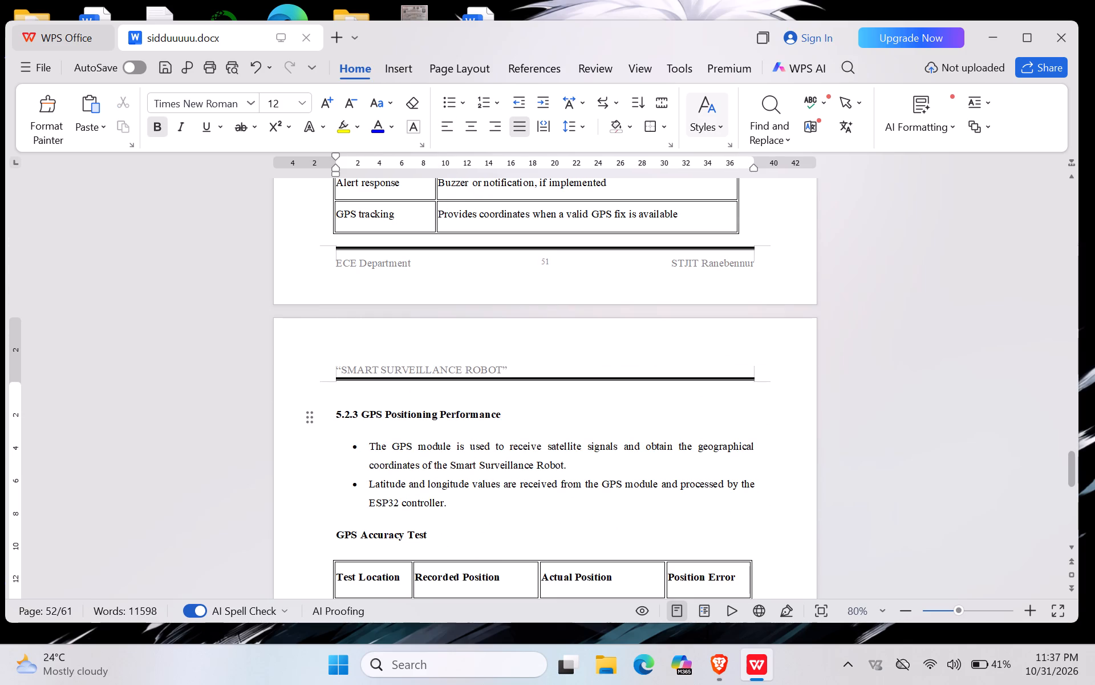
key("BackSpace")
Move heading "5.2.6 Overall System Stability and Integration" to the top of the following page by inserting three blank lines before it.
scroll(418, 466, "down", 1)
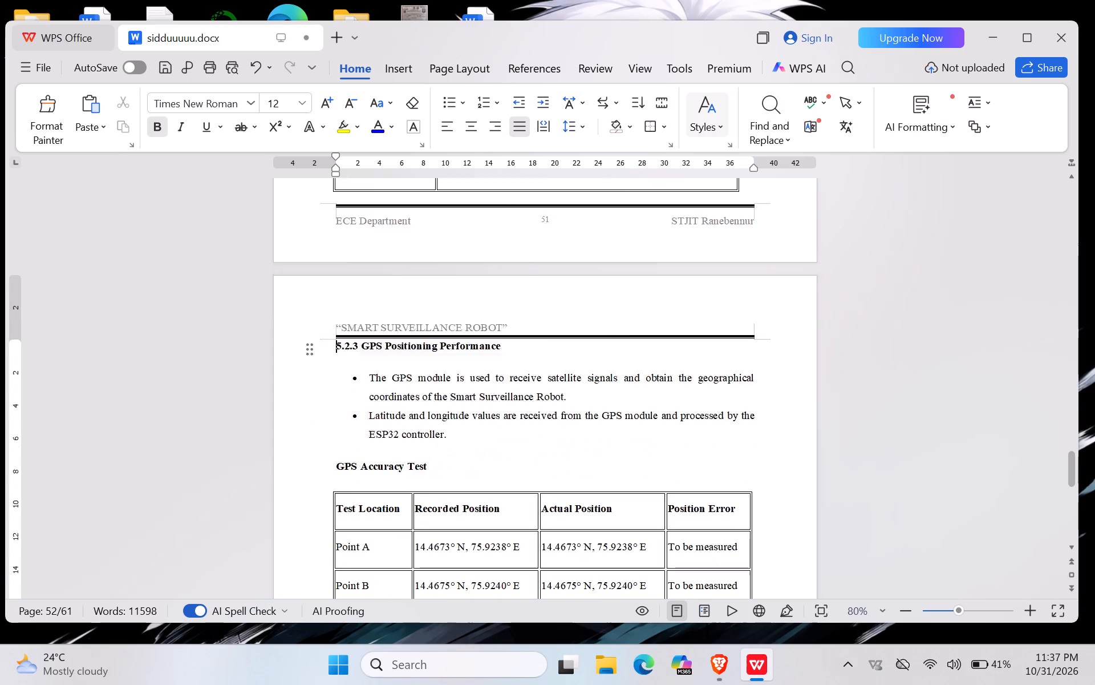
scroll(418, 466, "down", 4)
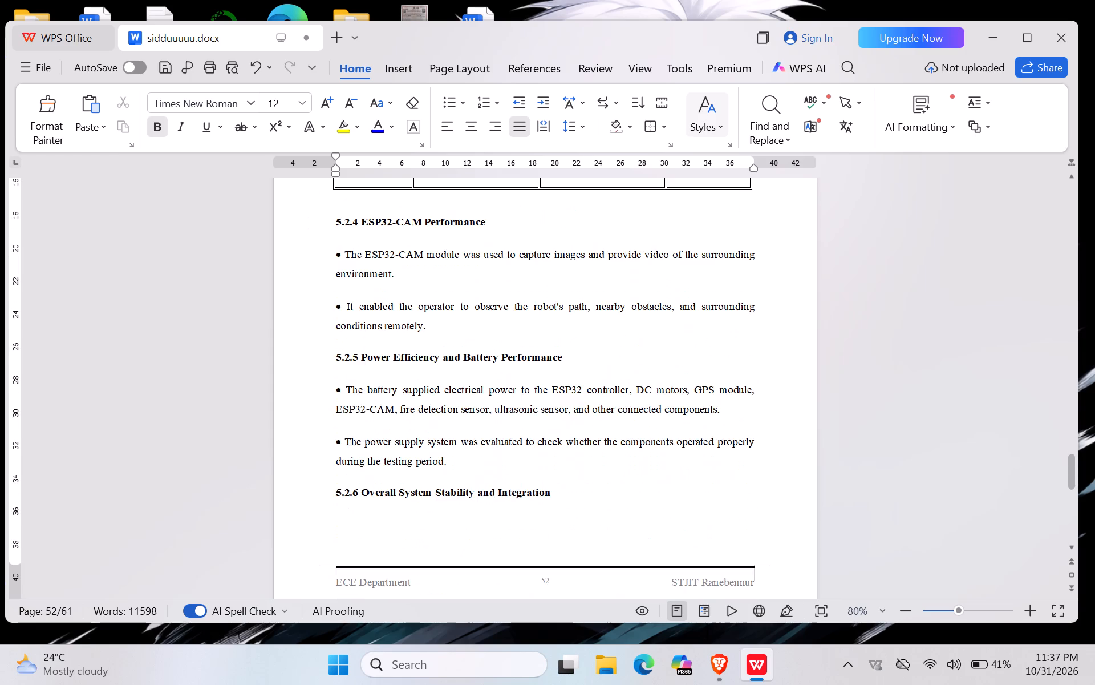
scroll(418, 466, "down", 2)
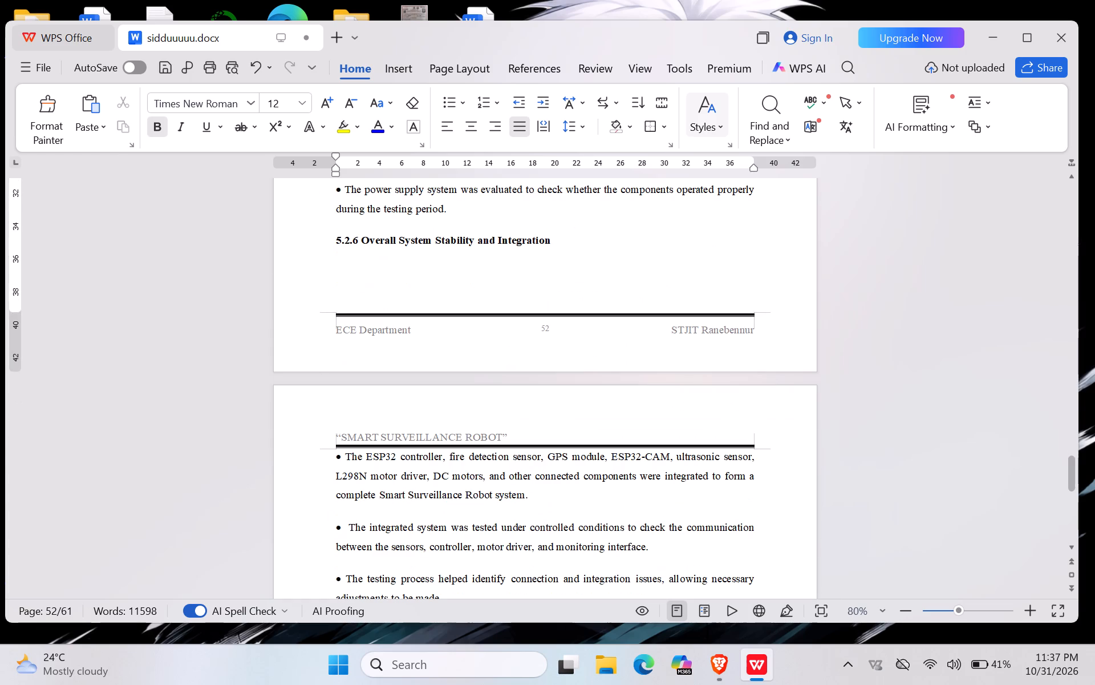
left_click(334, 247)
key("Return")
key("Return")
key("Return")
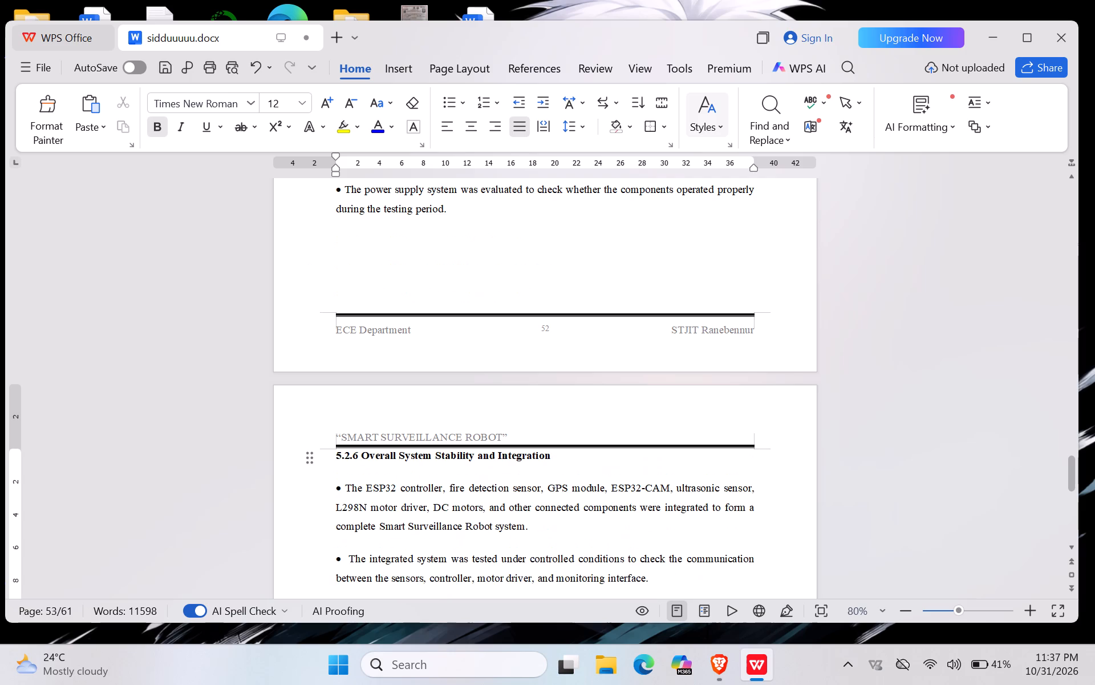
Examine the page layout from section 5.2.6 through heading "5.3.1 Performance Analysis" and the page that follows it.
scroll(464, 360, "down", 6)
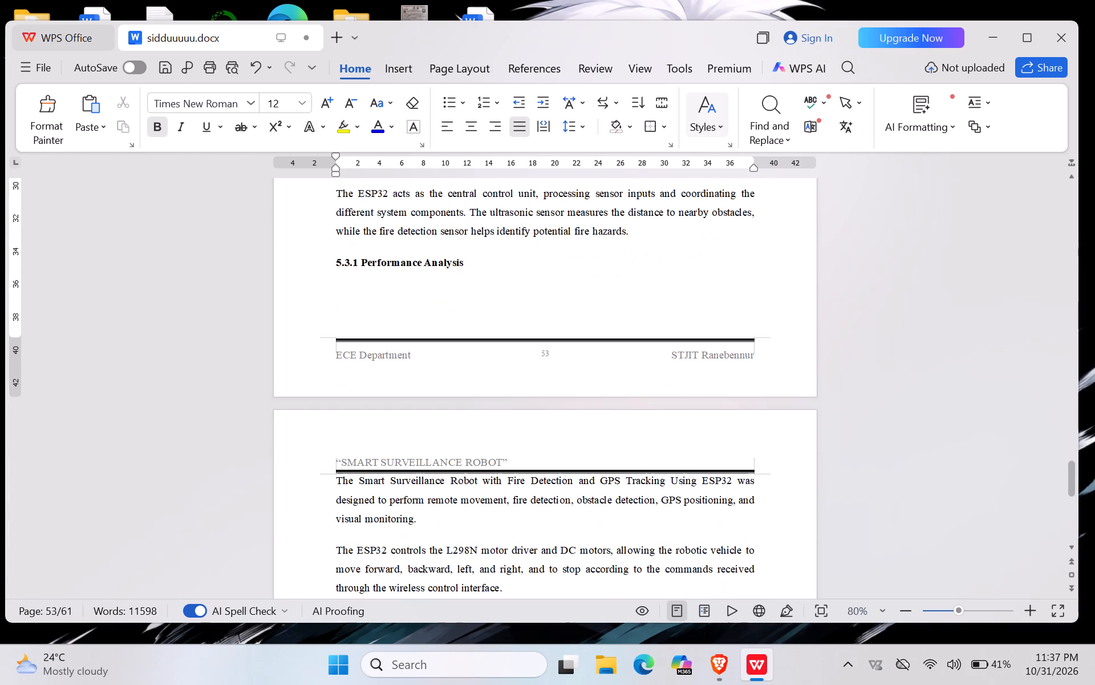
scroll(464, 360, "down", 1)
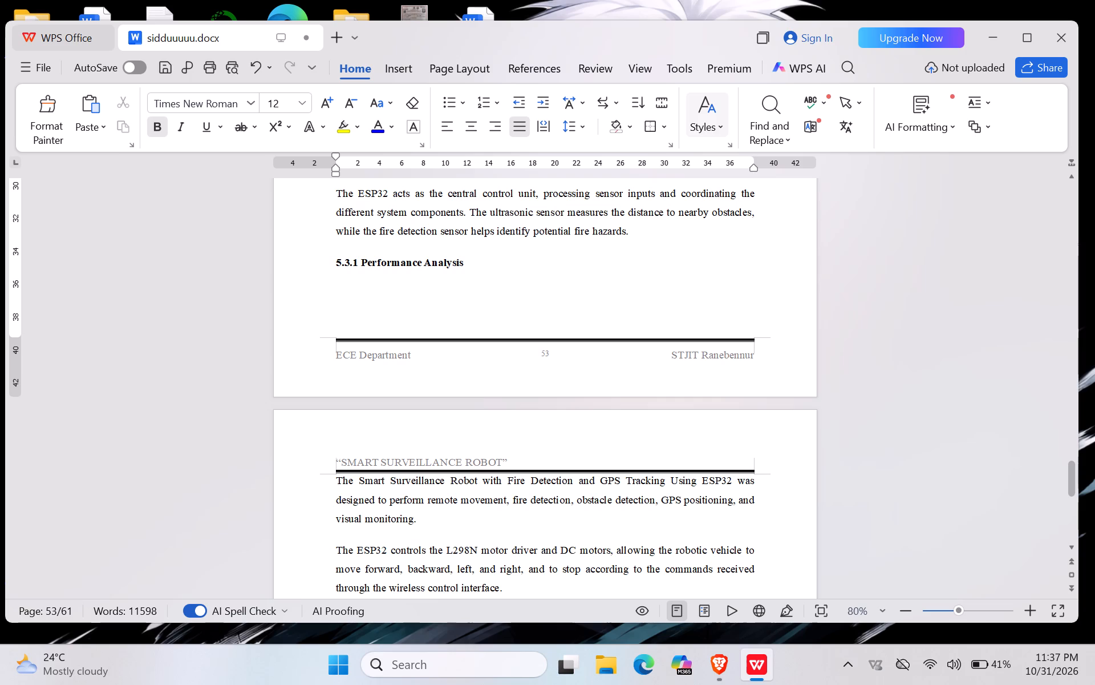
scroll(504, 335, "up", 1)
scroll(504, 335, "down", 1)
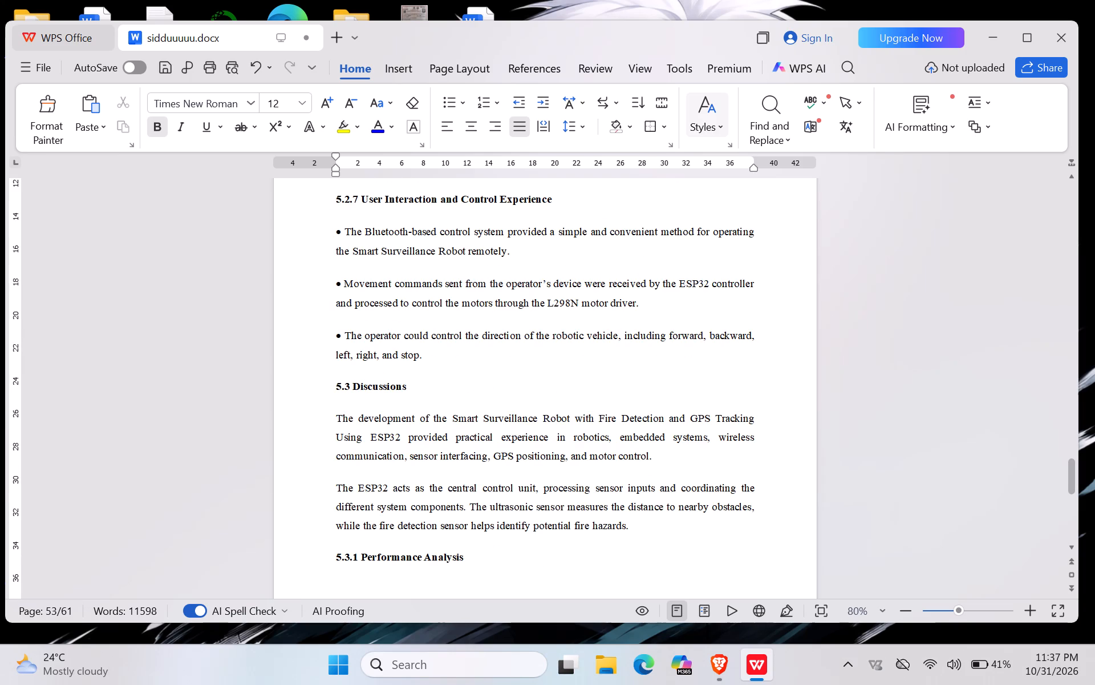
scroll(504, 335, "down", 1)
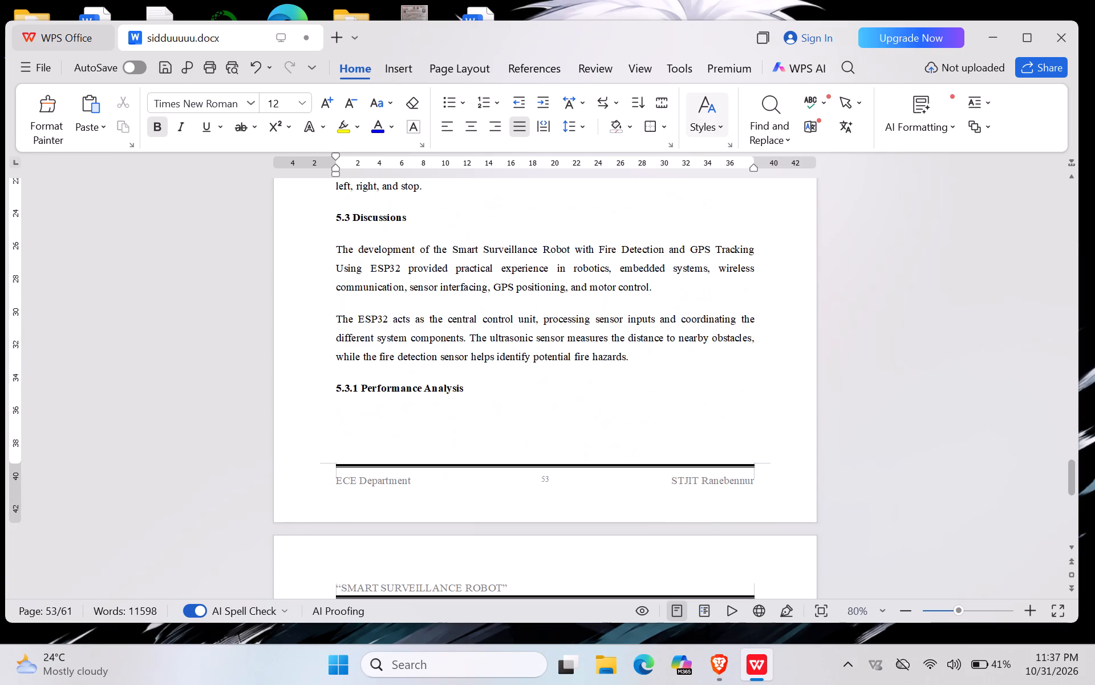
scroll(440, 271, "up", 2)
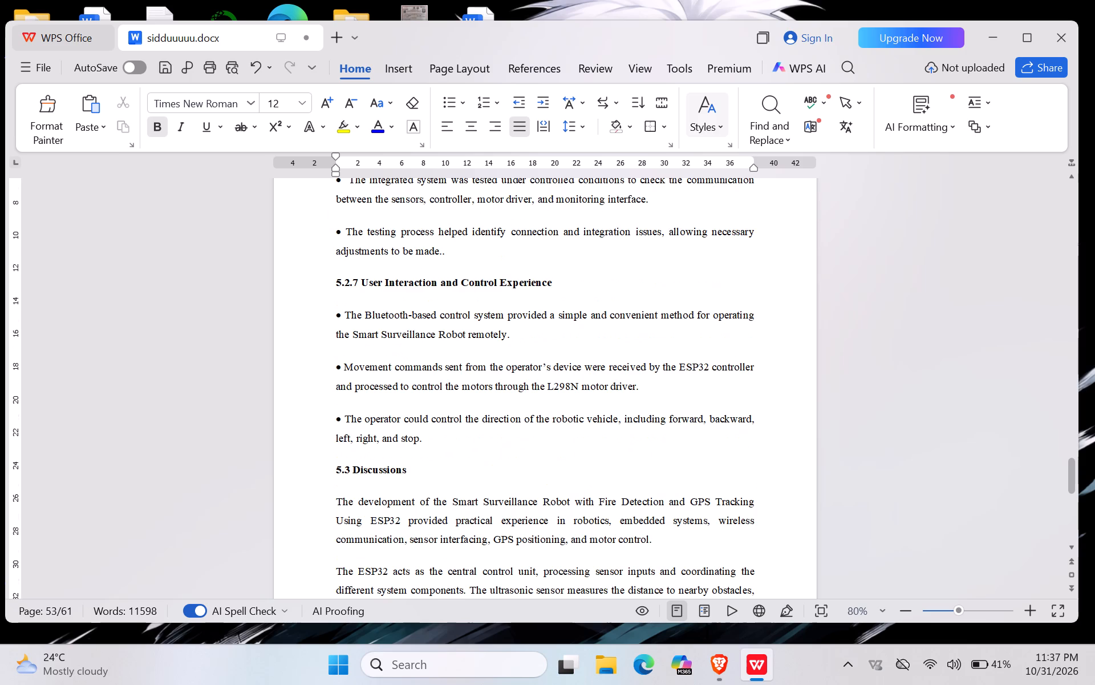
scroll(440, 271, "down", 1)
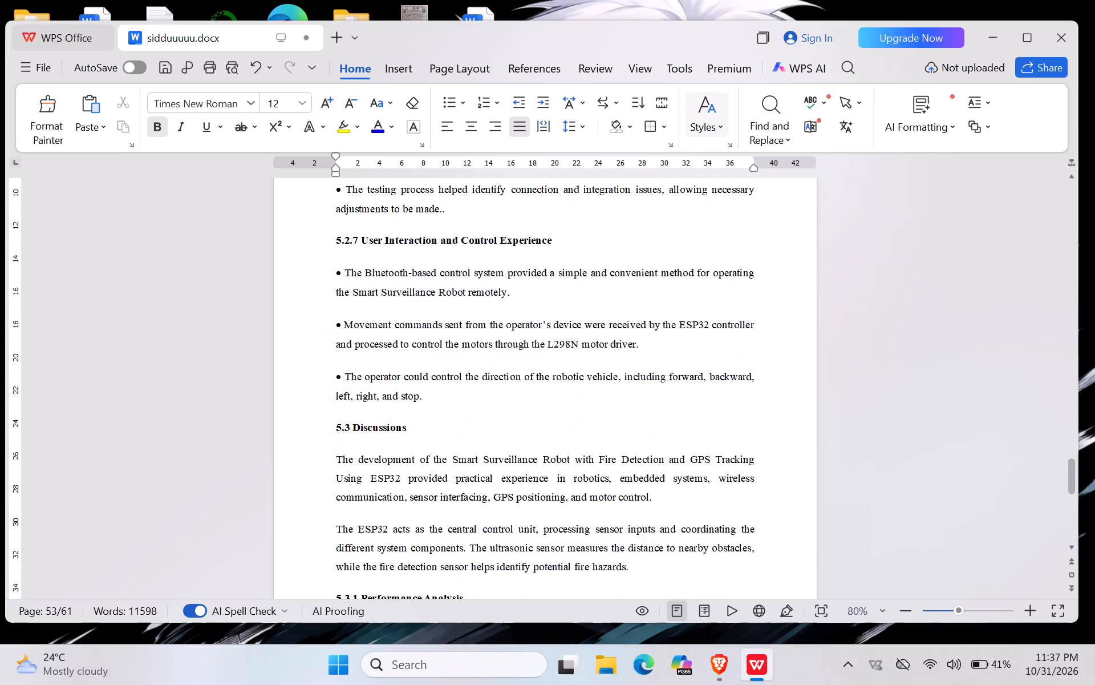
scroll(440, 271, "down", 2)
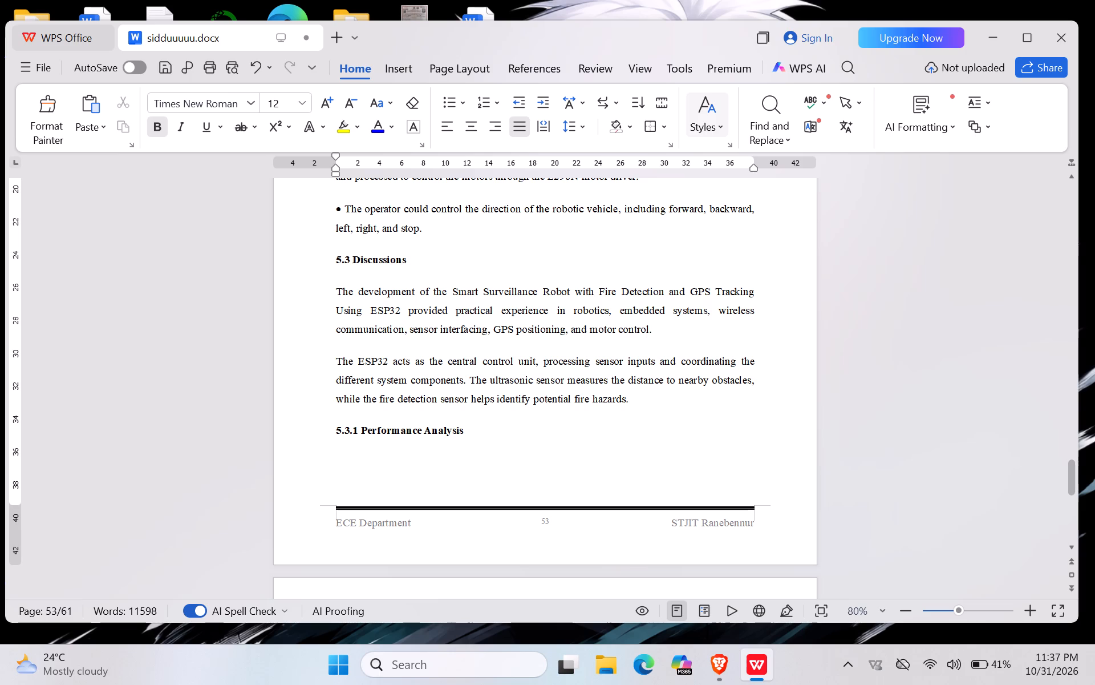
scroll(659, 420, "down", 1)
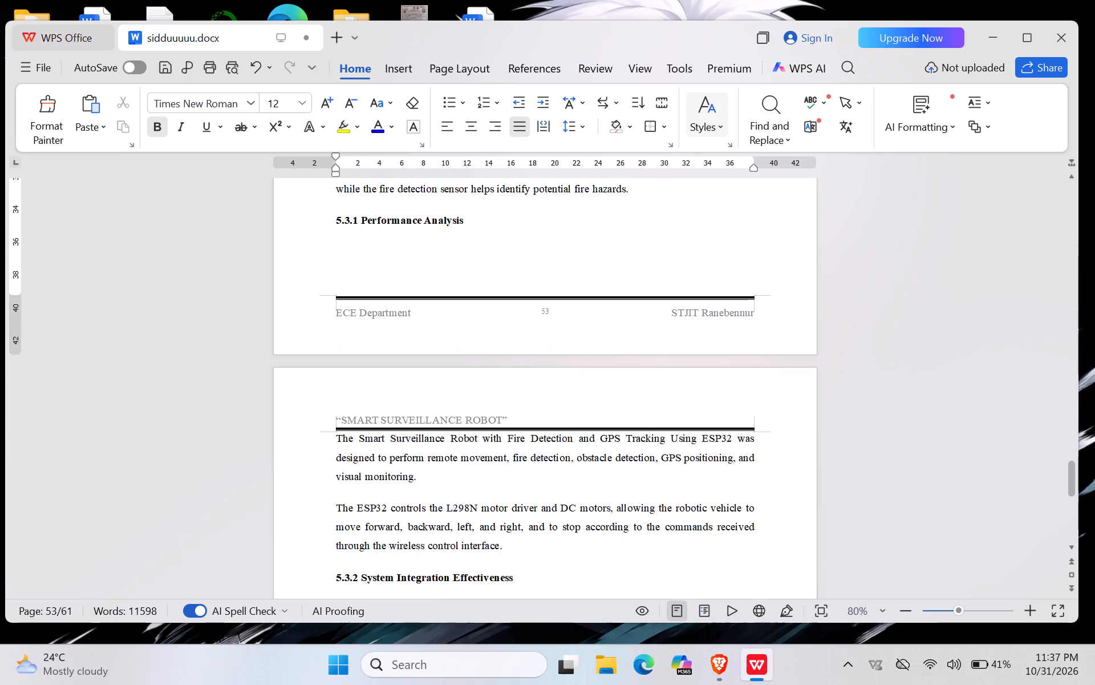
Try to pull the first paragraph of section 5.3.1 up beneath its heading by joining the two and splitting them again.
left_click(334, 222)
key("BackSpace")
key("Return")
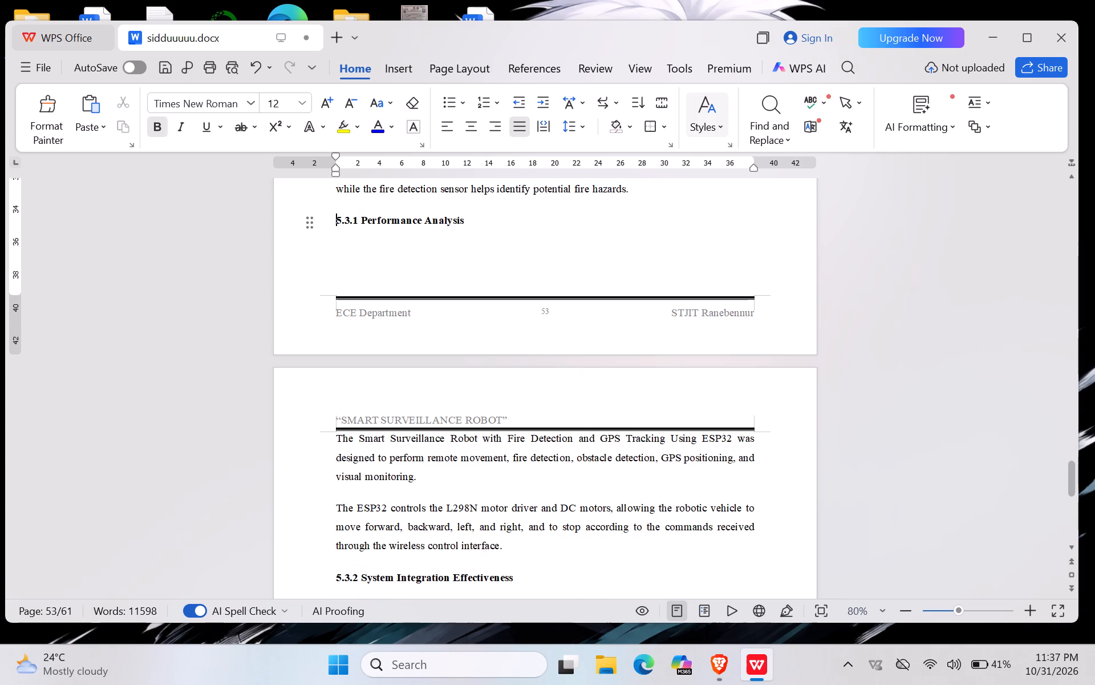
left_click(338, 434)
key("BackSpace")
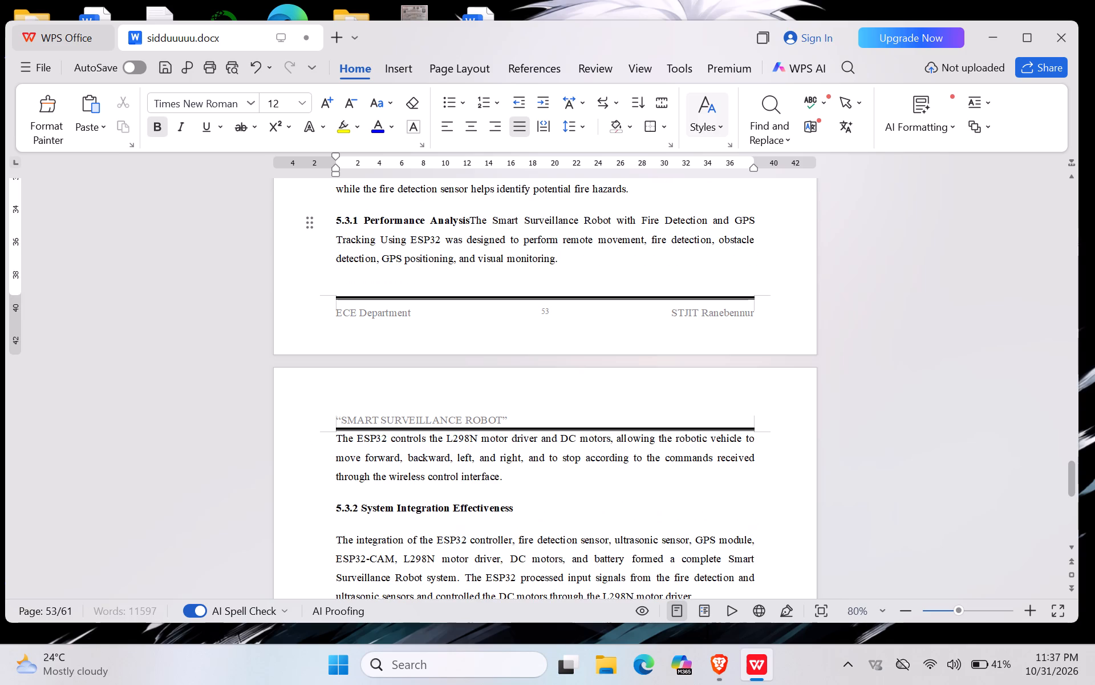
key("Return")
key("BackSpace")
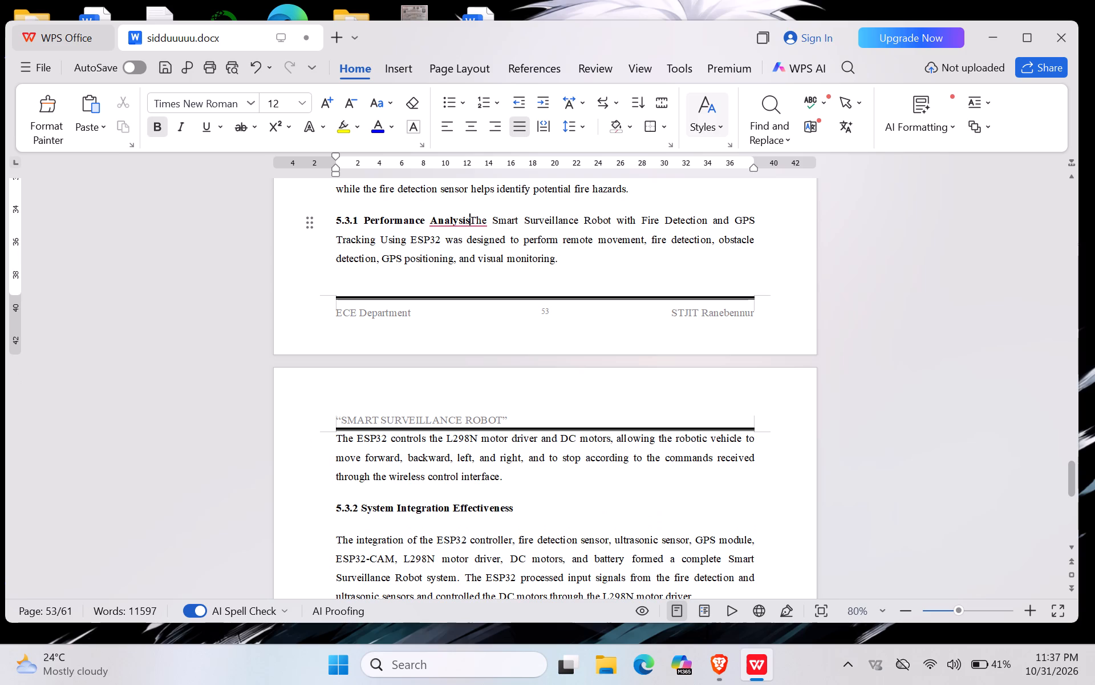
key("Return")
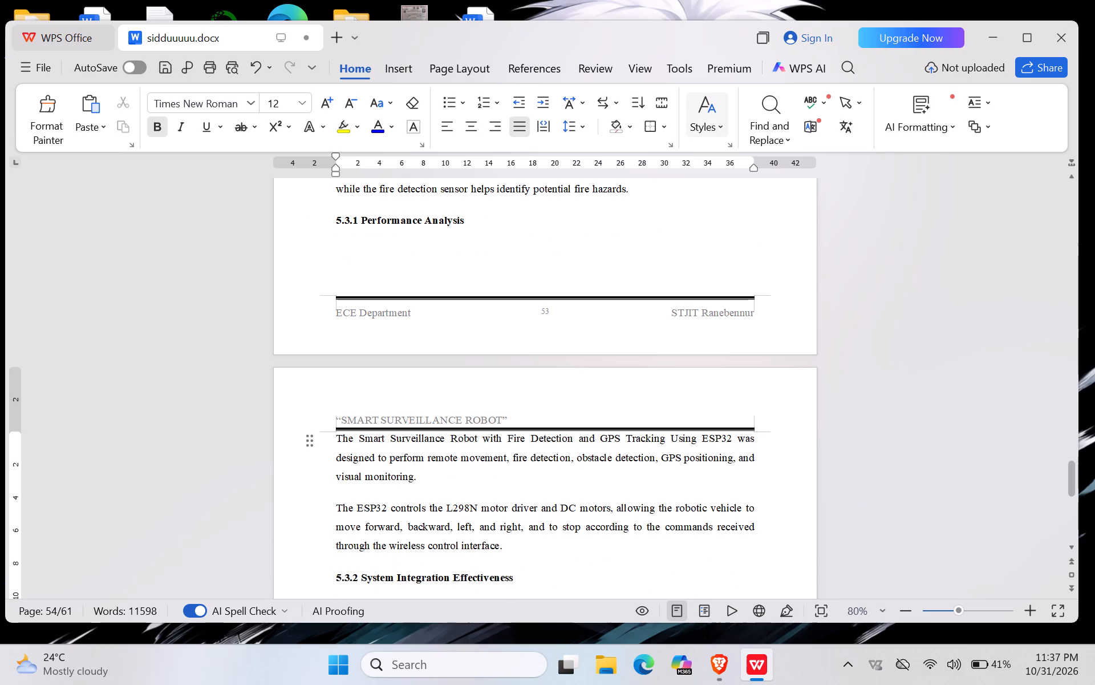
Delete "fire detection, obstacle detection," from the first paragraph of section 5.3.1 Performance Analysis and save the document.
left_click_drag(660, 454, 531, 457)
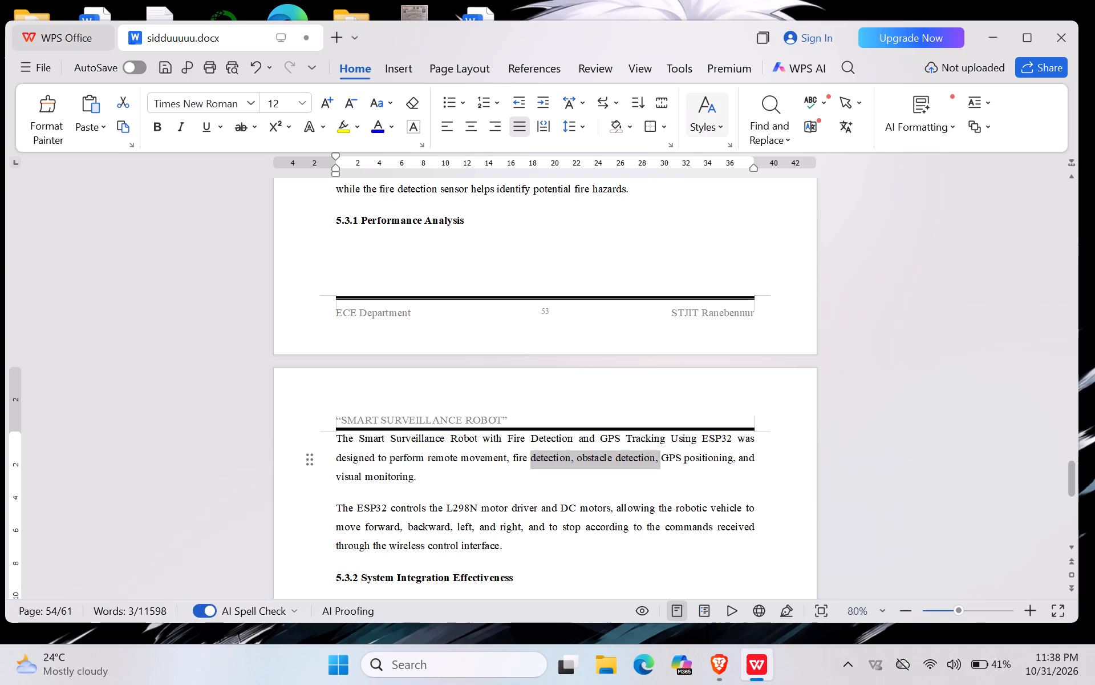
left_click_drag(531, 457, 516, 456)
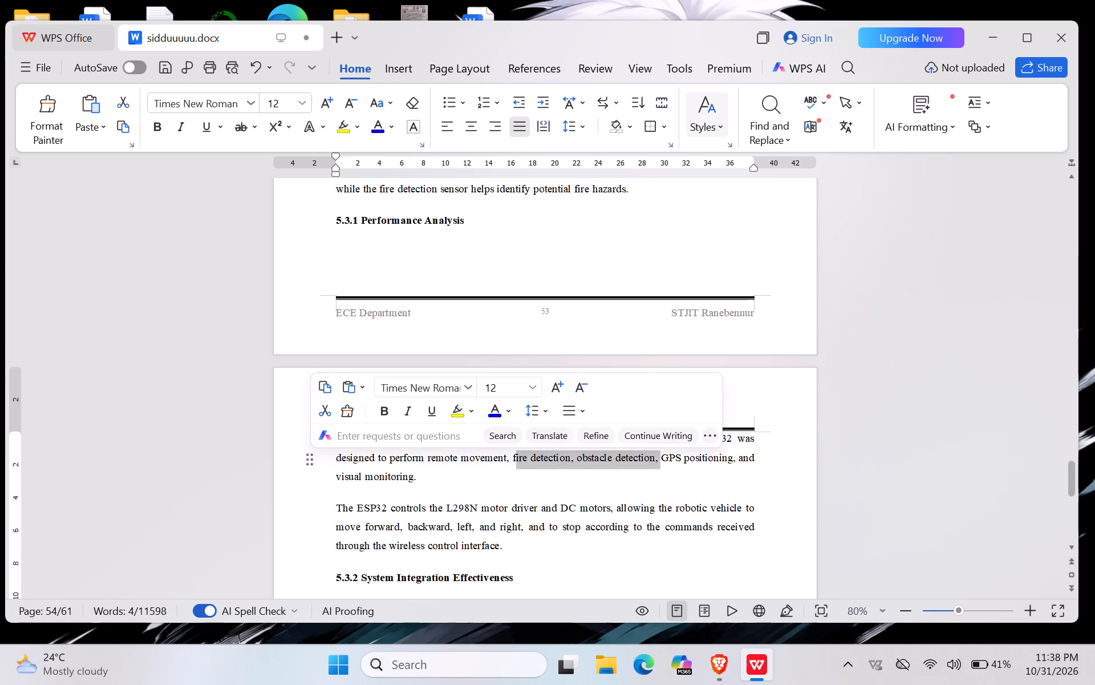
key("BackSpace")
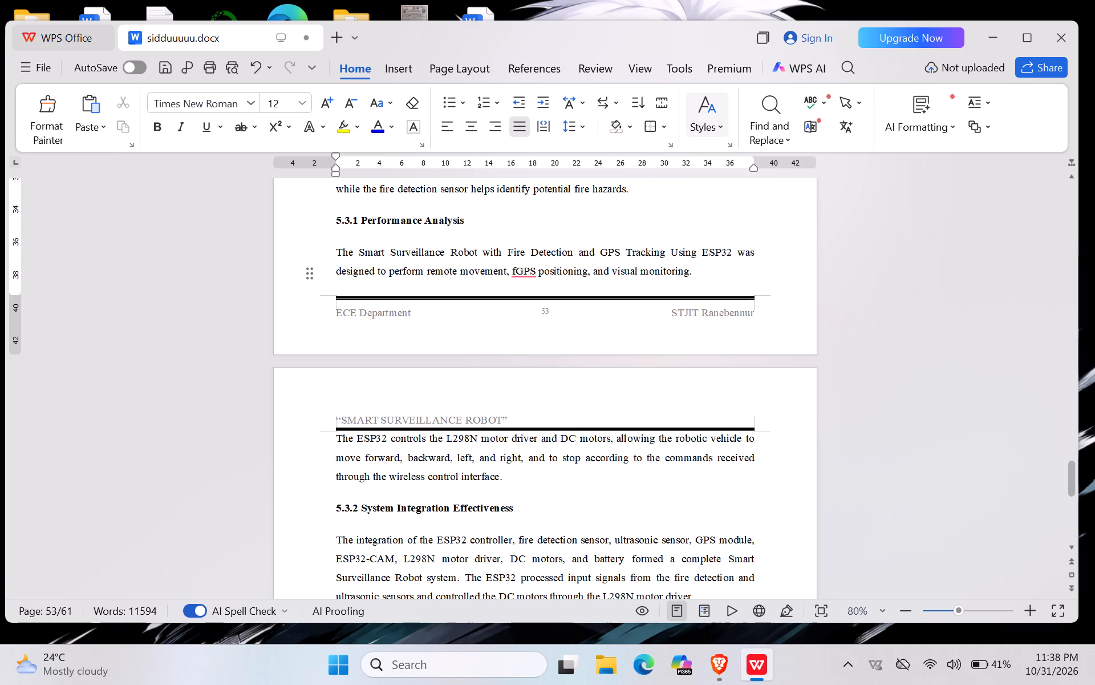
key("BackSpace")
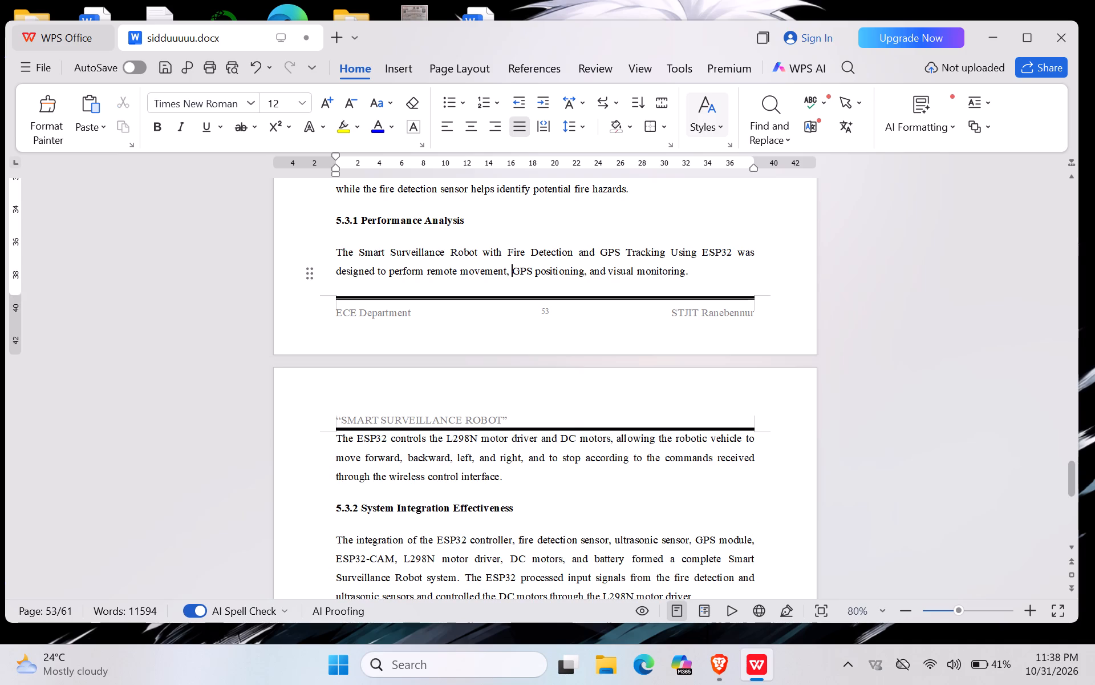
key("ctrl+s")
key("ctrl+s")
Examine the page layout from section 5.3.2 System Integration Effectiveness through heading "5.5 Advantages".
scroll(544, 493, "down", 1)
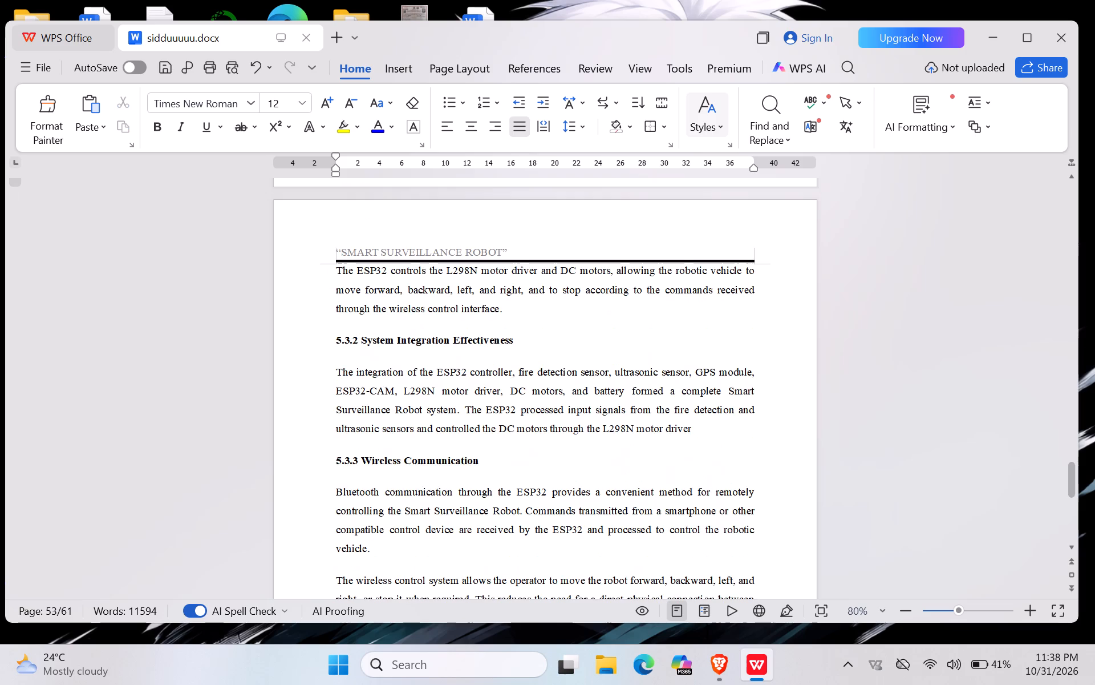
scroll(544, 493, "down", 4)
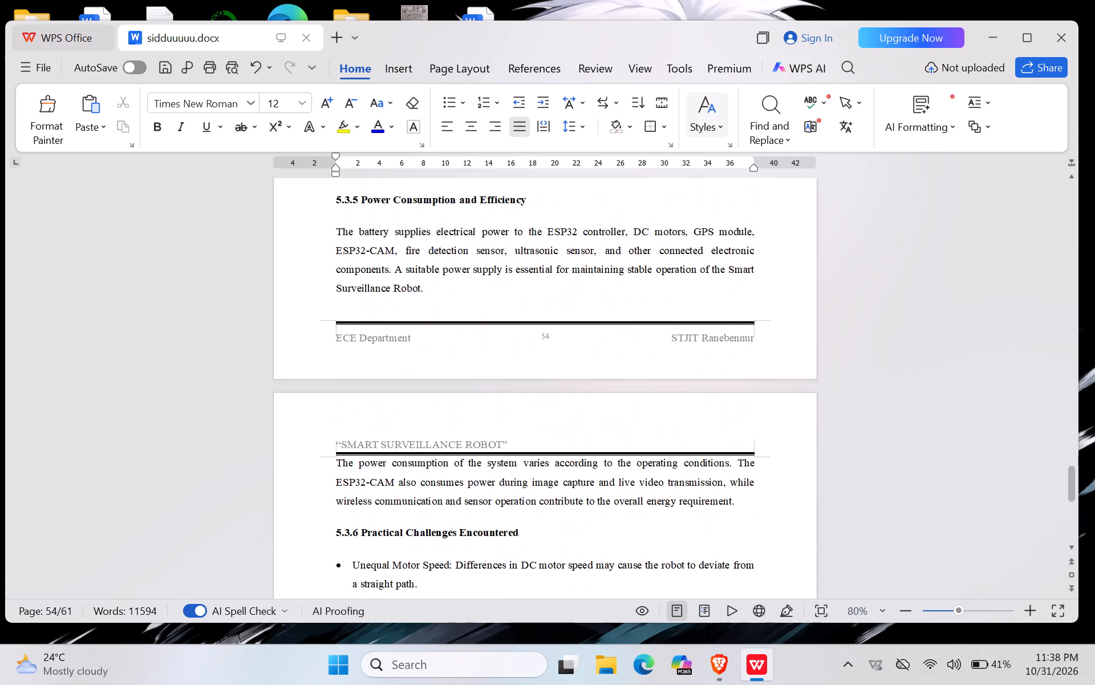
scroll(544, 493, "down", 5)
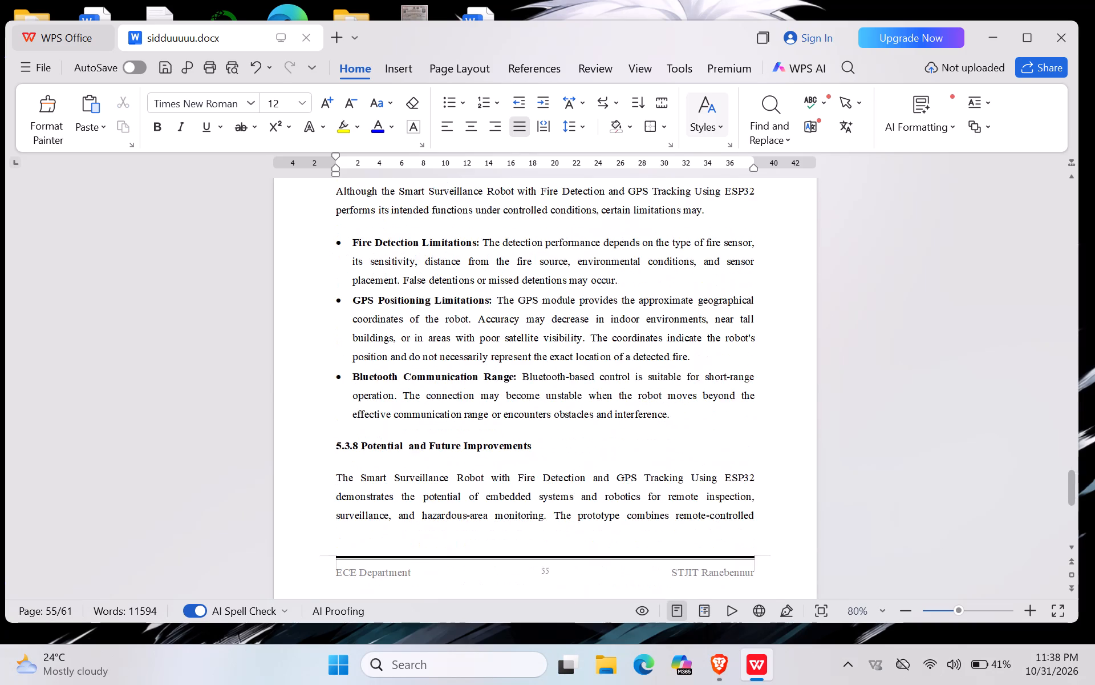
scroll(544, 493, "down", 2)
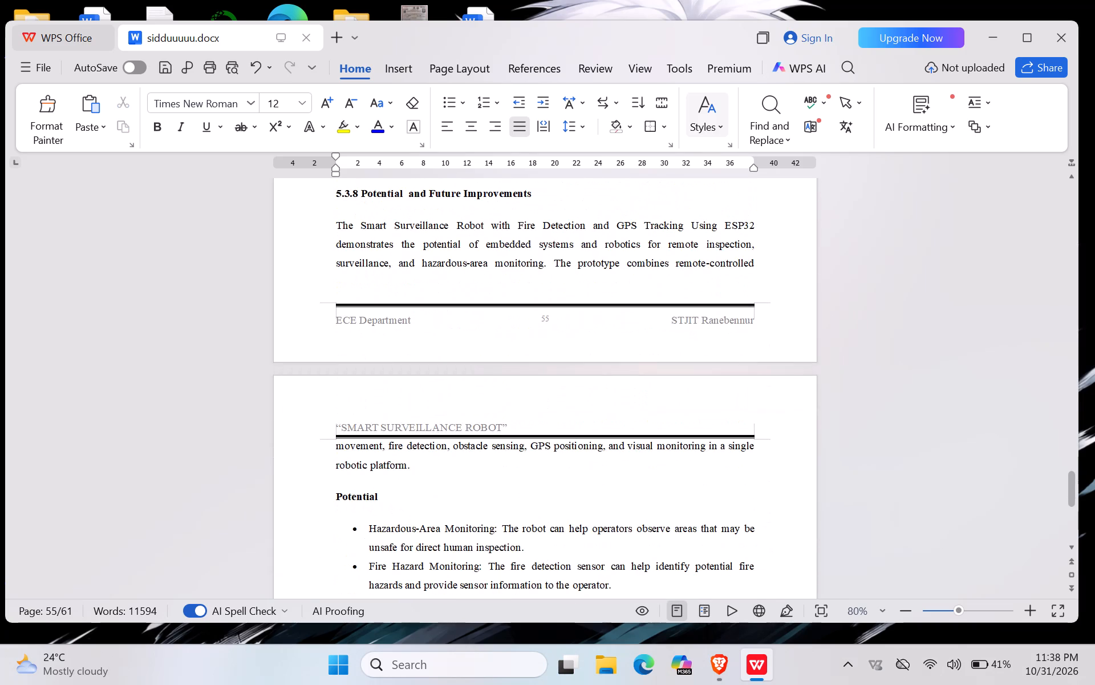
scroll(544, 493, "down", 2)
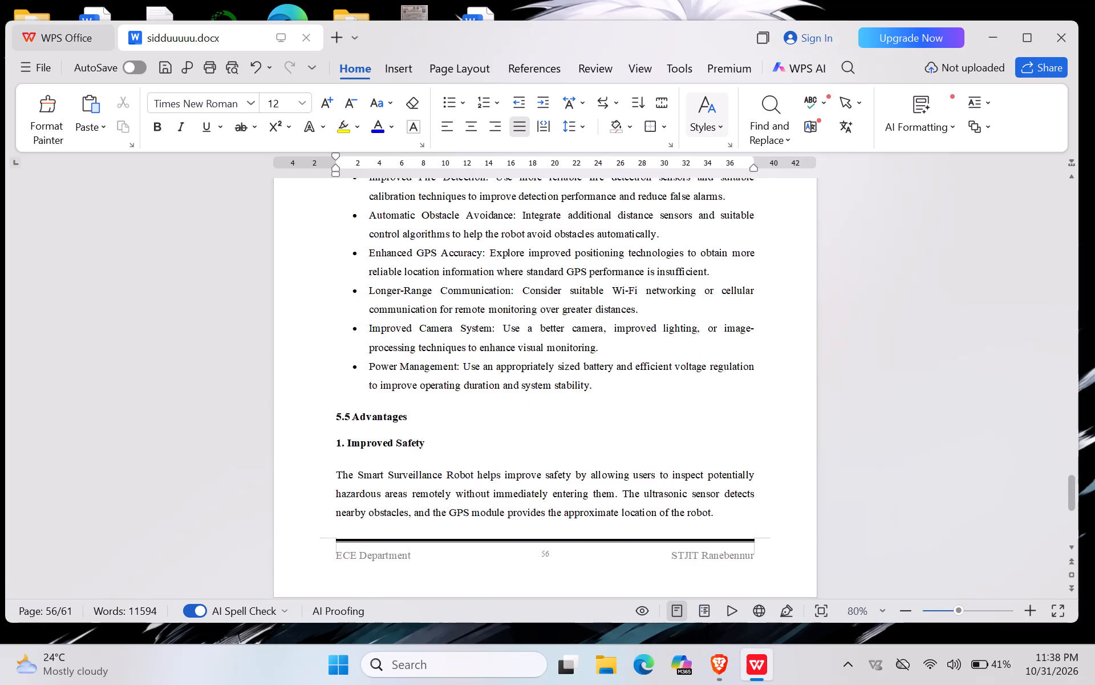
Move heading "5.5 Advantages" to the top of the following page by inserting five blank lines before it.
scroll(544, 493, "down", 1)
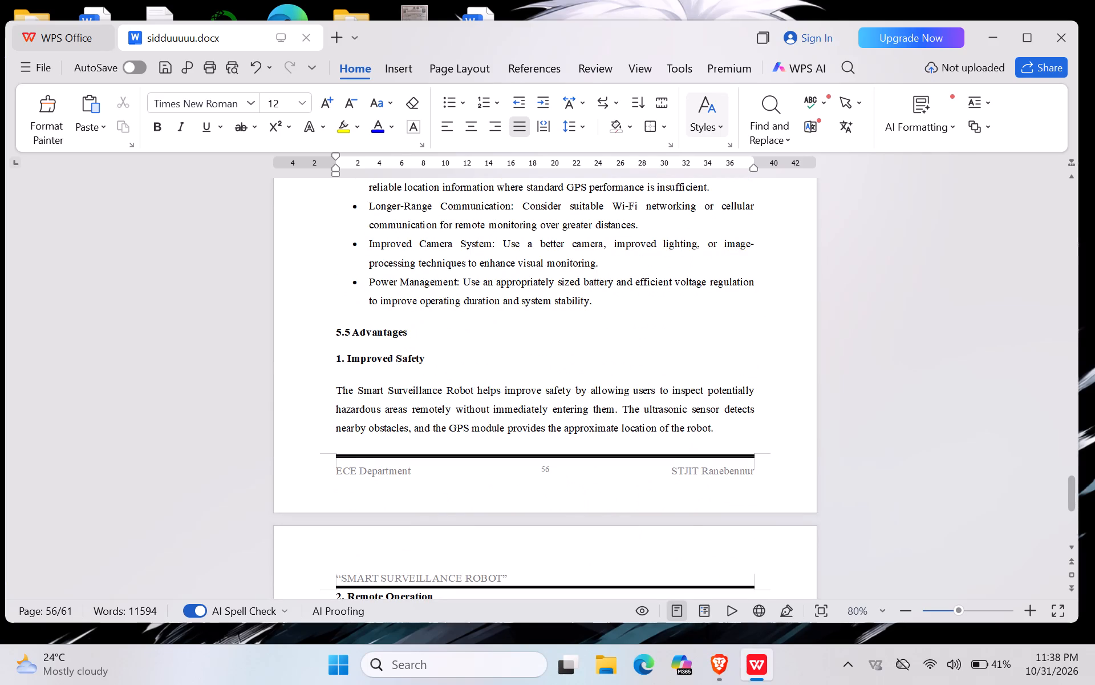
left_click(336, 327)
key("Return")
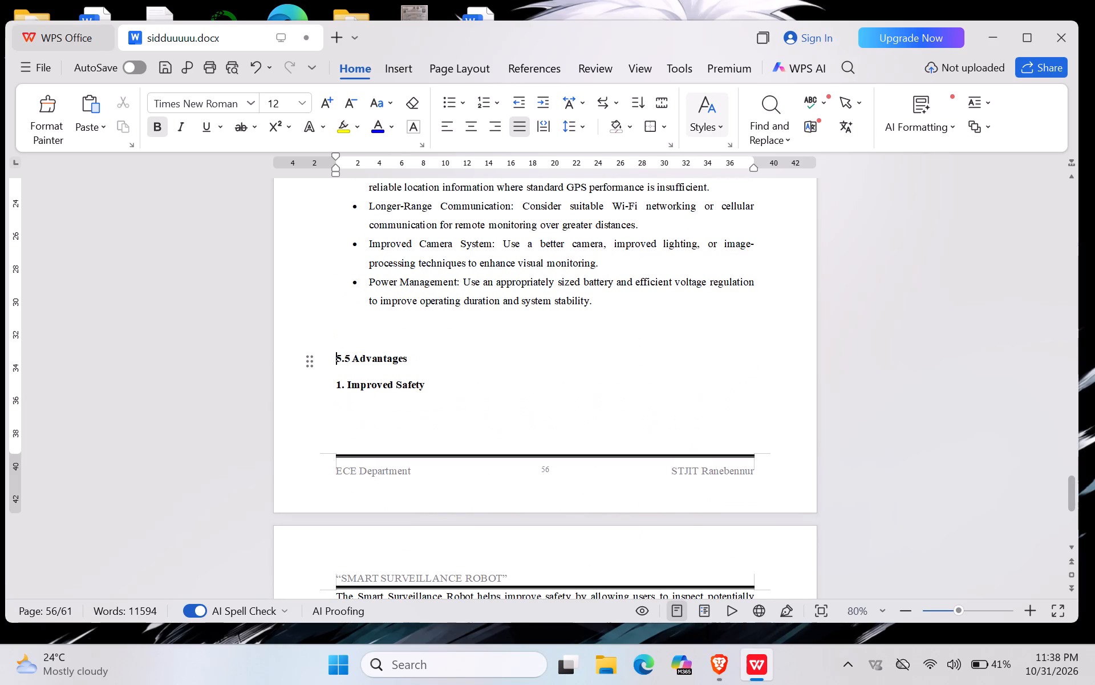
key("Return")
key("Return")
key("Return")
key("Return")
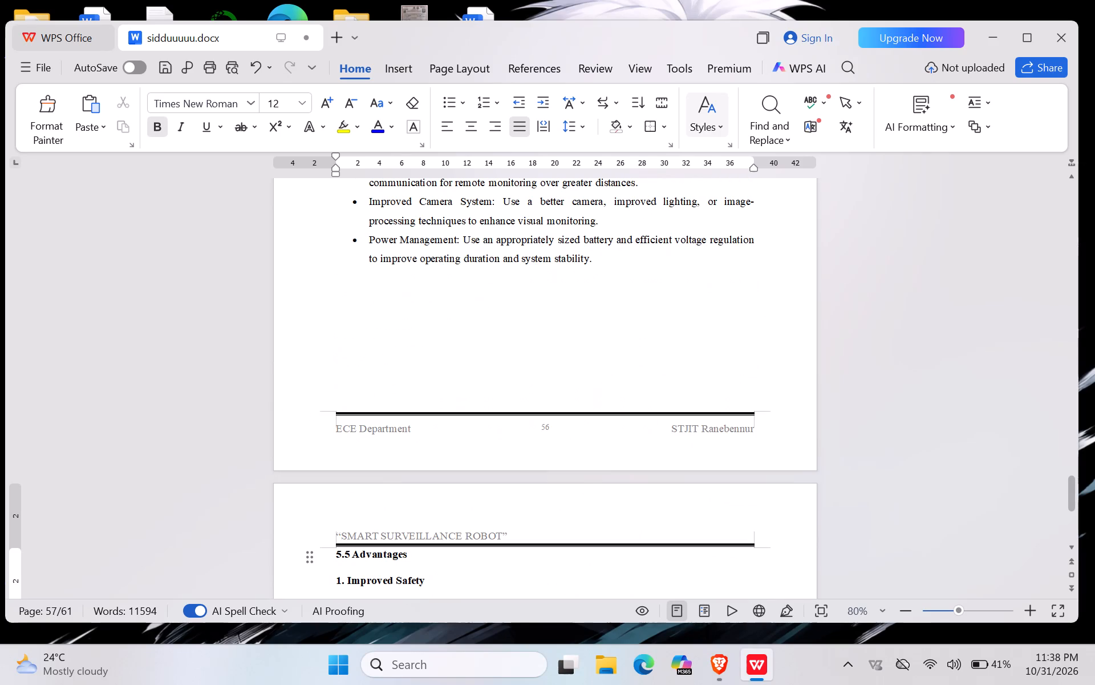
Remove the blank line above "4. GPS Positioning" in section 5.5 Advantages and save the document.
scroll(381, 415, "down", 2)
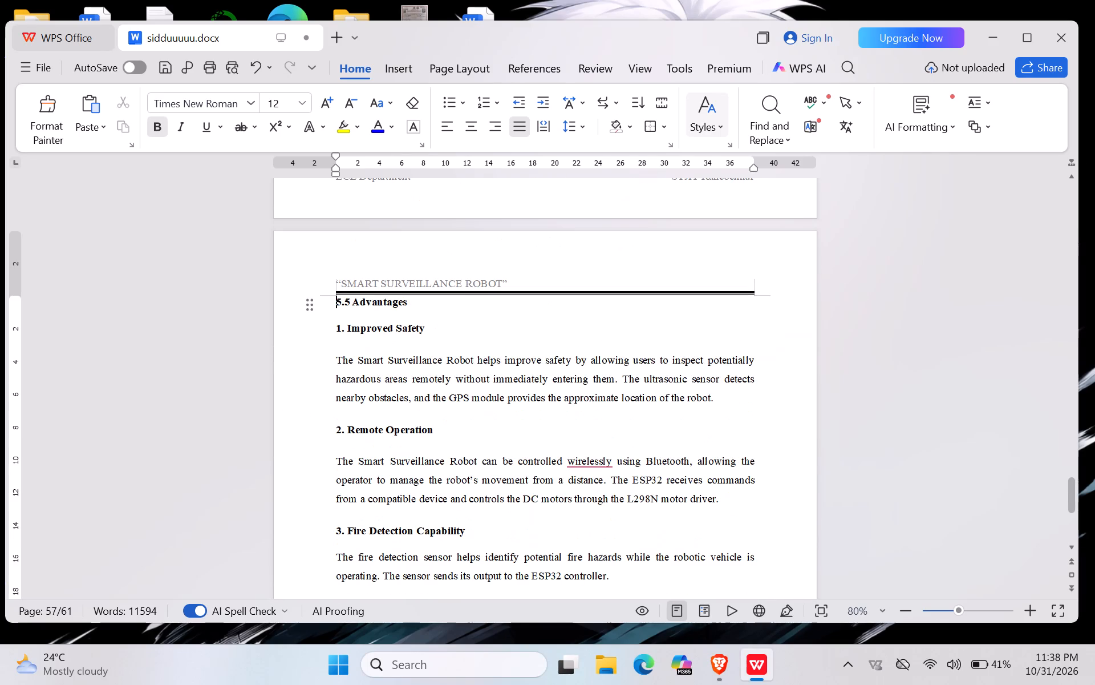
scroll(381, 415, "down", 3)
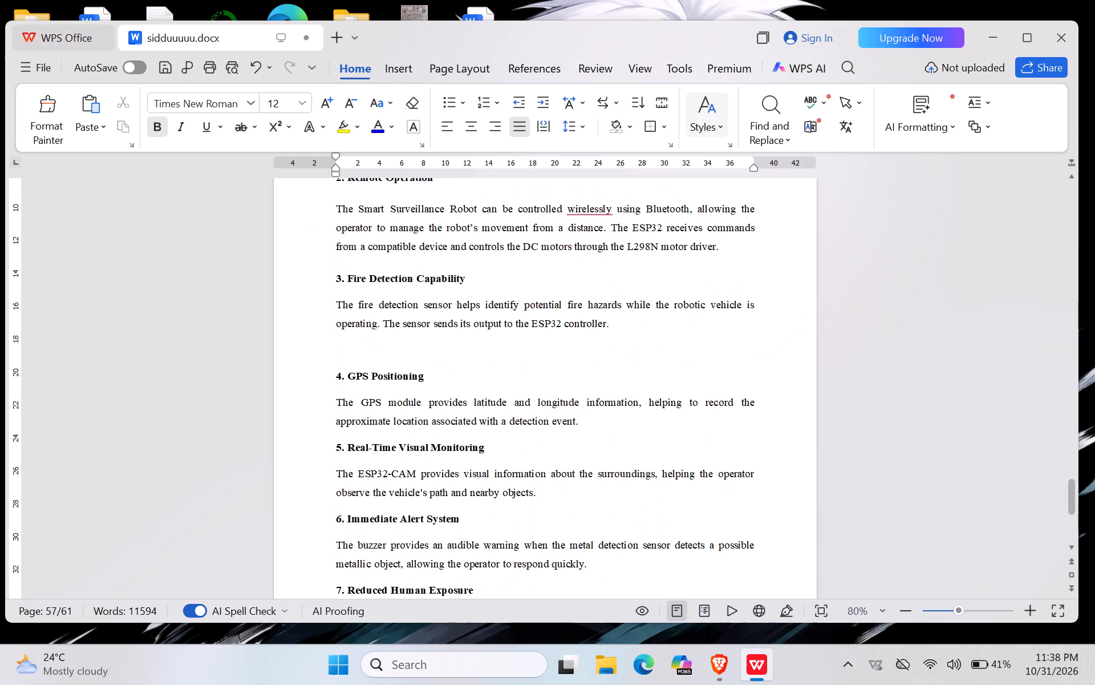
left_click(335, 378)
key("BackSpace")
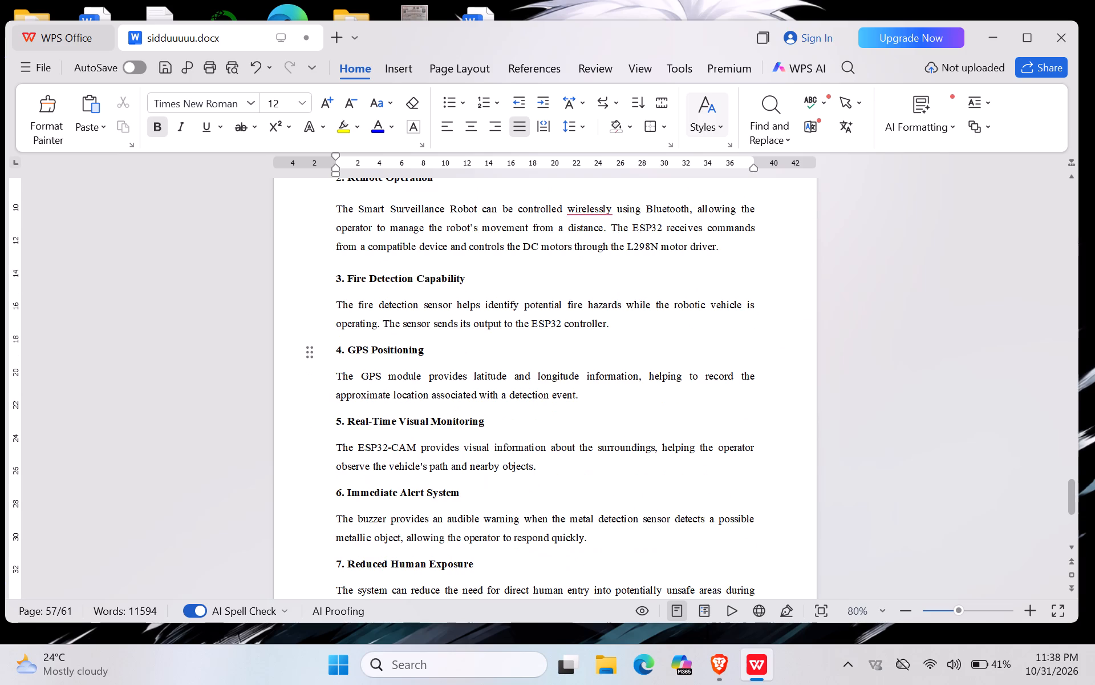
scroll(335, 378, "up", 1)
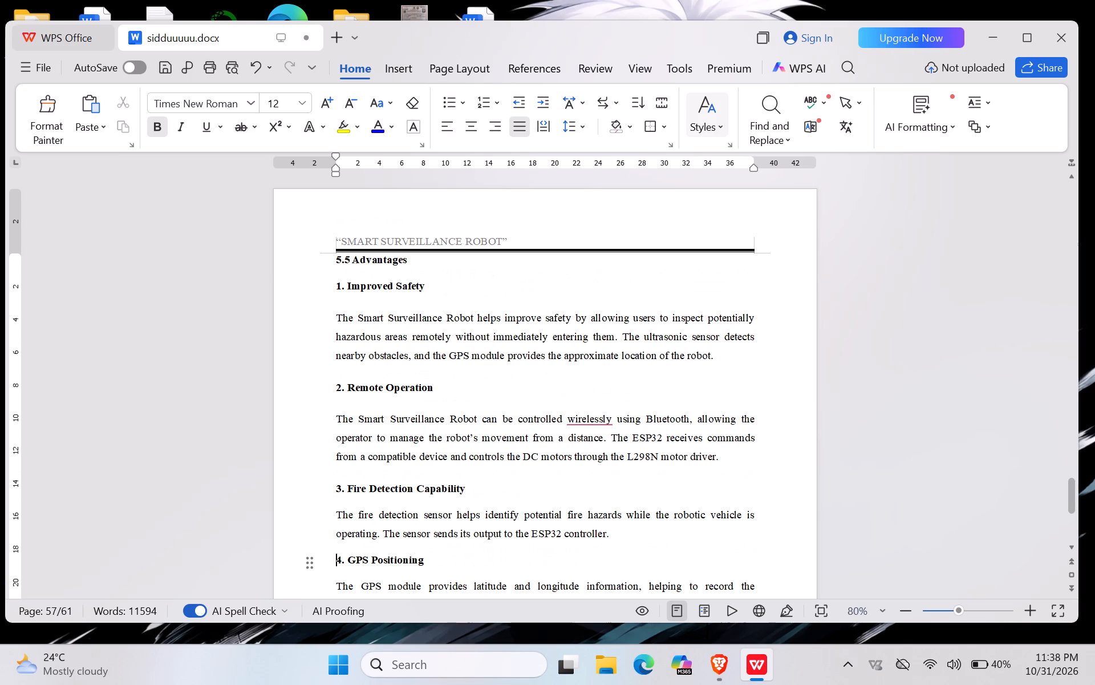
key("ctrl+s")
key("ctrl+s")
Remove the four blank lines above the "FUTURE SCOPE" heading so it directly follows the "Portable and Flexible Real-Time Surveillance" paragraph.
scroll(419, 425, "down", 1)
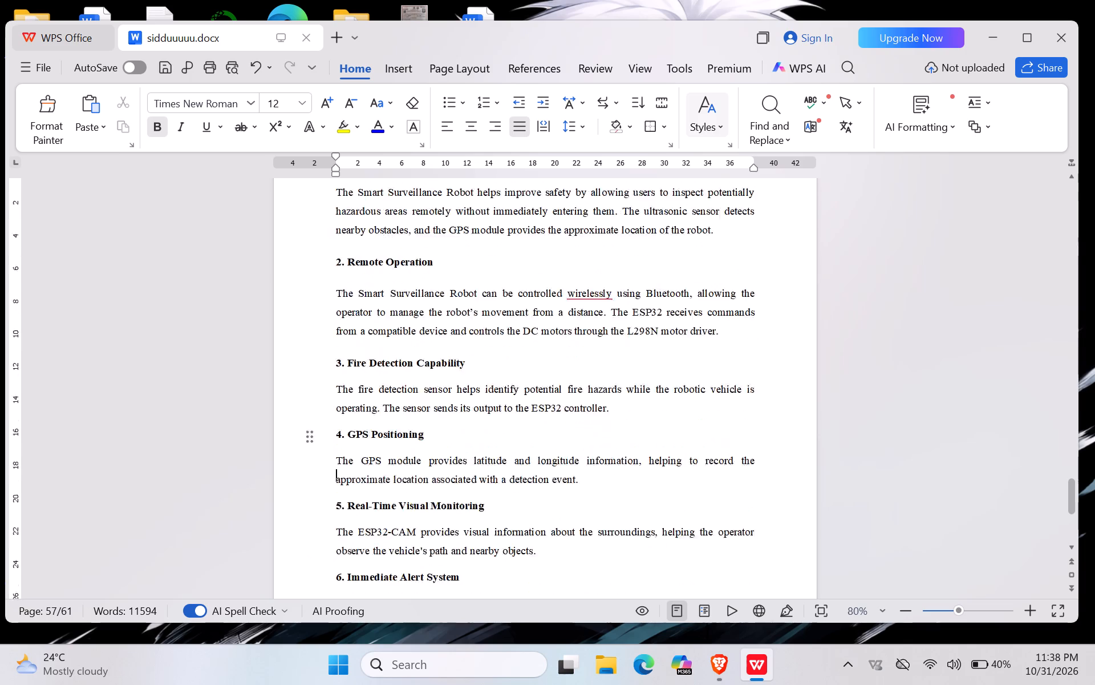
scroll(419, 425, "down", 3)
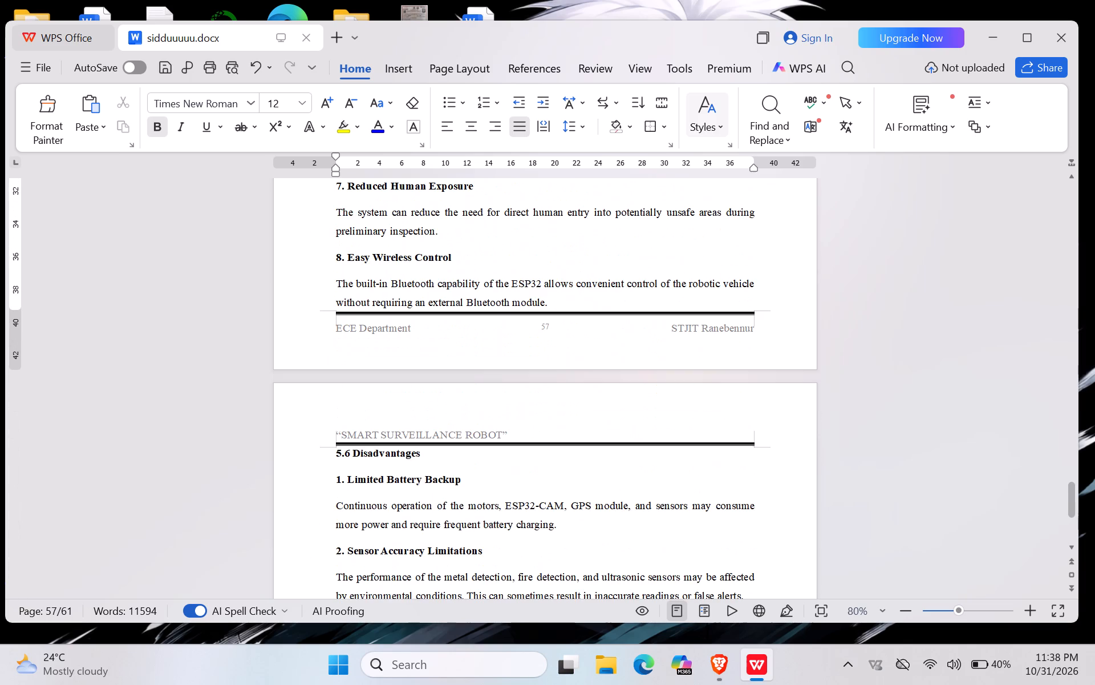
scroll(419, 425, "down", 3)
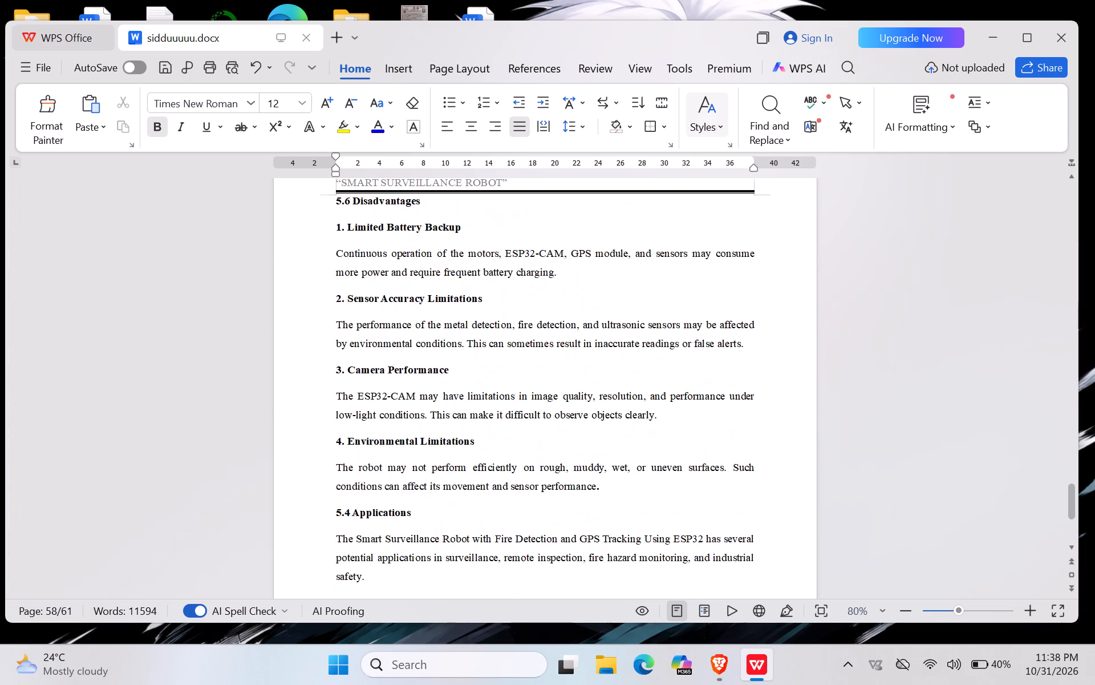
scroll(419, 425, "down", 2)
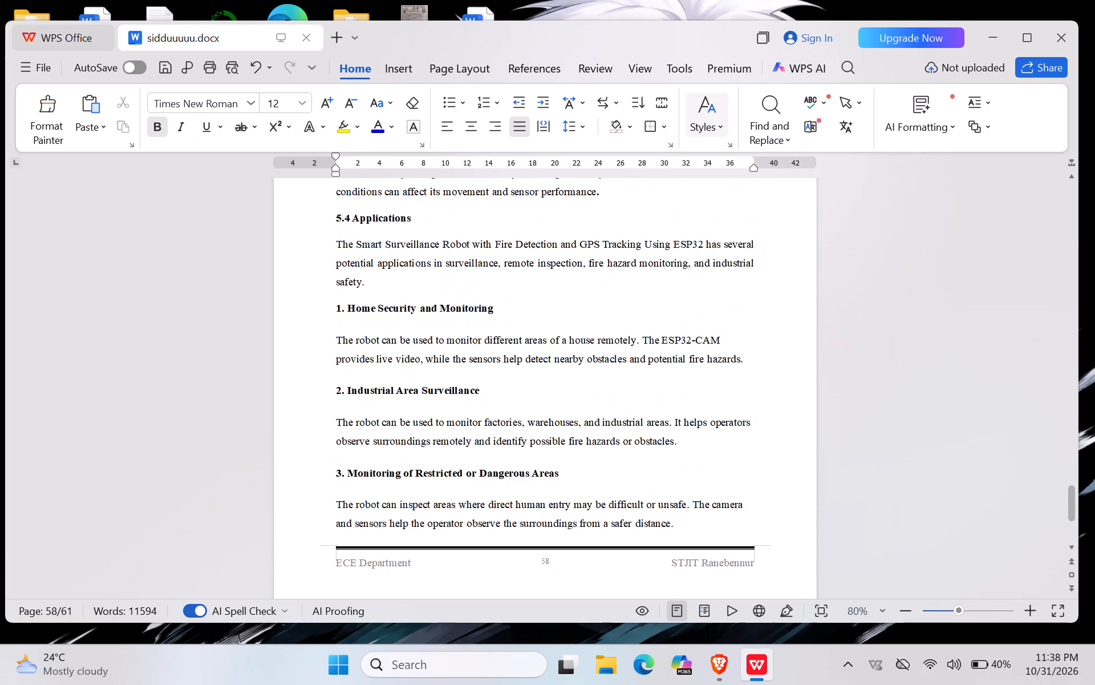
scroll(419, 425, "down", 1)
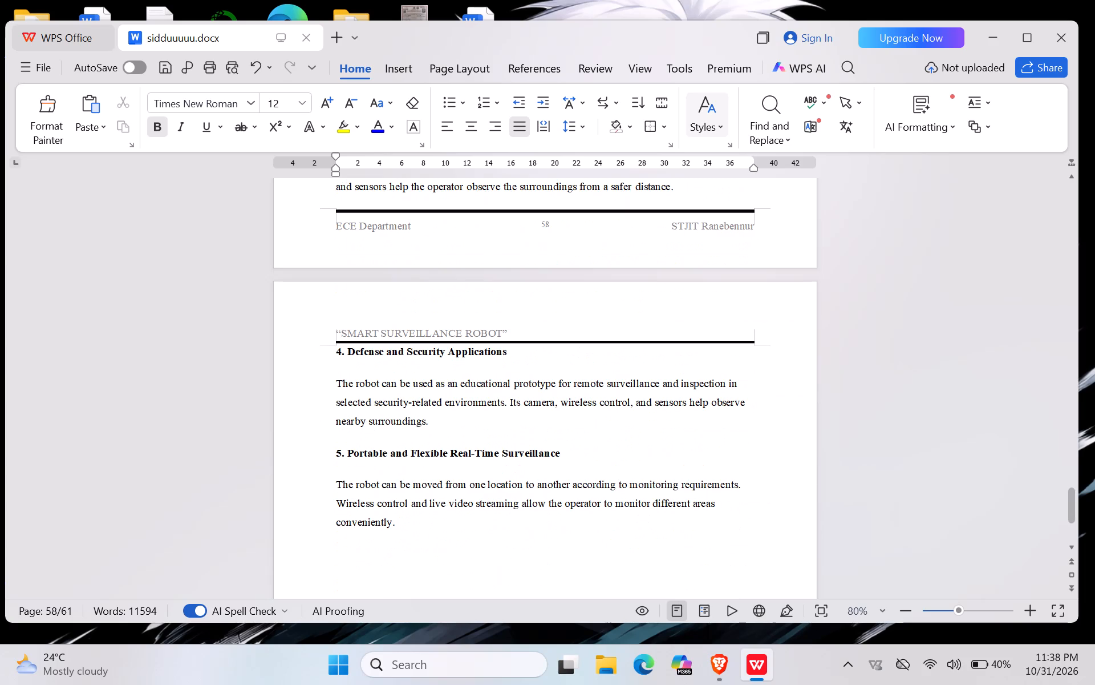
scroll(419, 425, "down", 1)
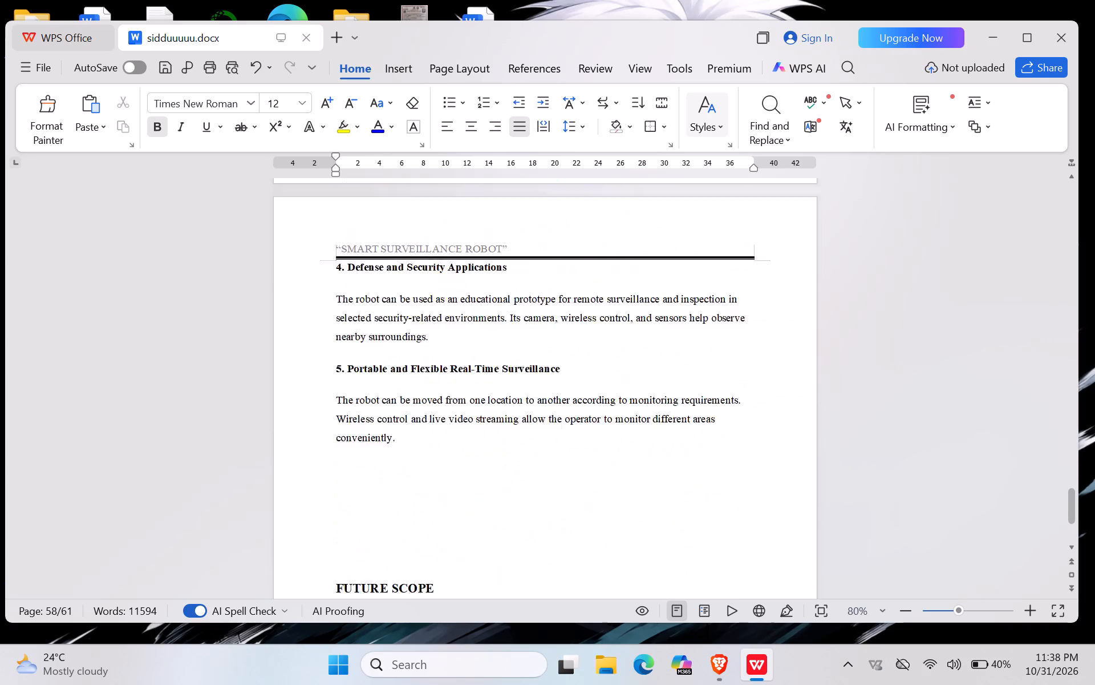
scroll(419, 425, "down", 1)
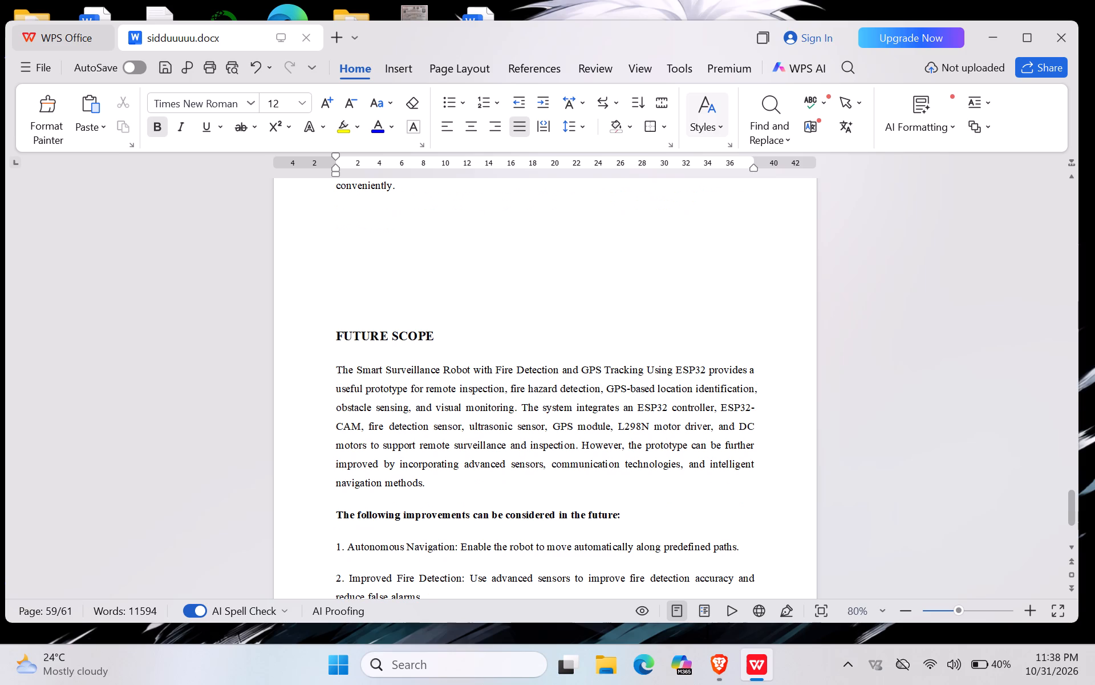
left_click(334, 345)
key("BackSpace")
key("BackSpace")
key("BackSpace")
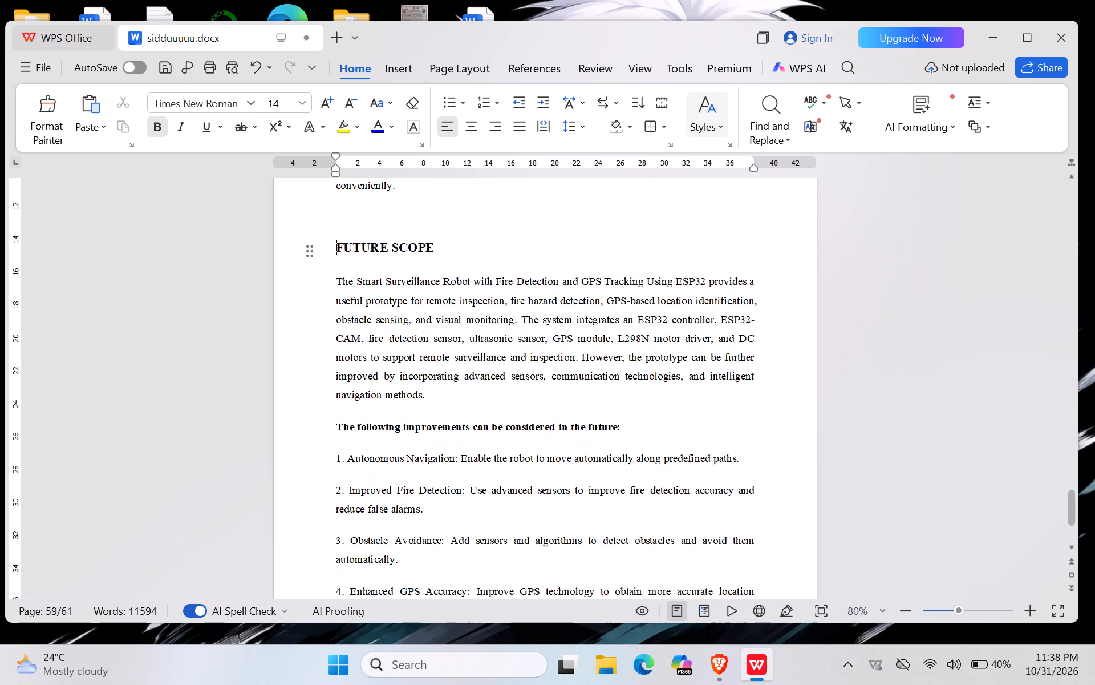
key("BackSpace")
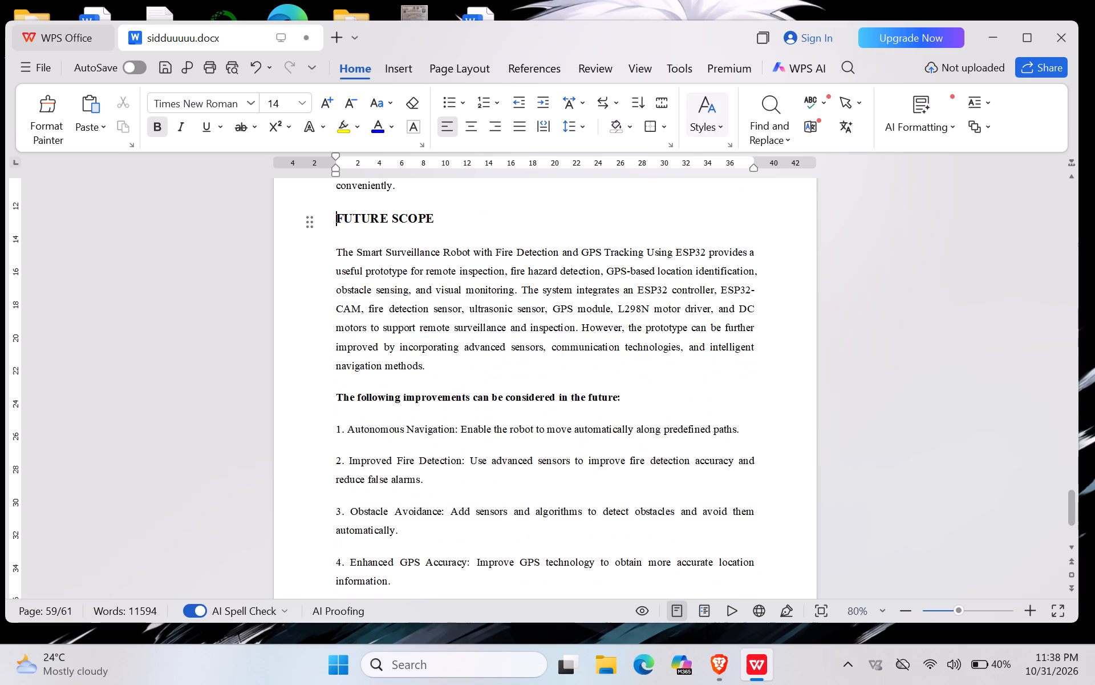
Delete the "Power Management" bullet at the end of the Future Improvements list.
scroll(334, 345, "down", 3)
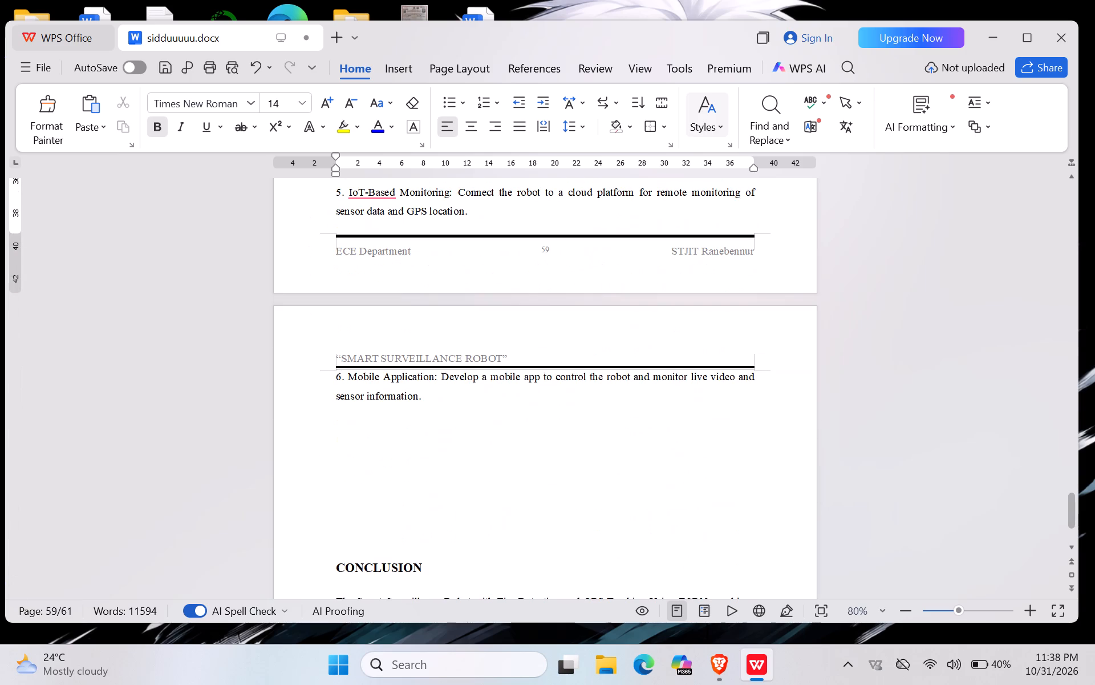
scroll(334, 345, "down", 1)
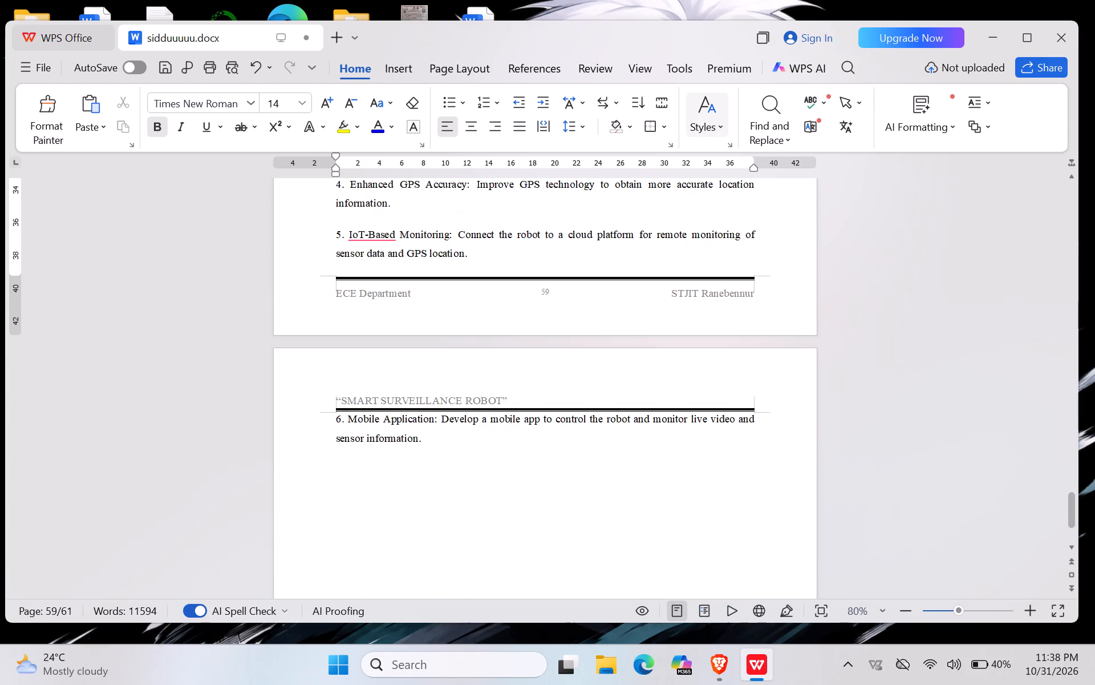
scroll(334, 345, "up", 5)
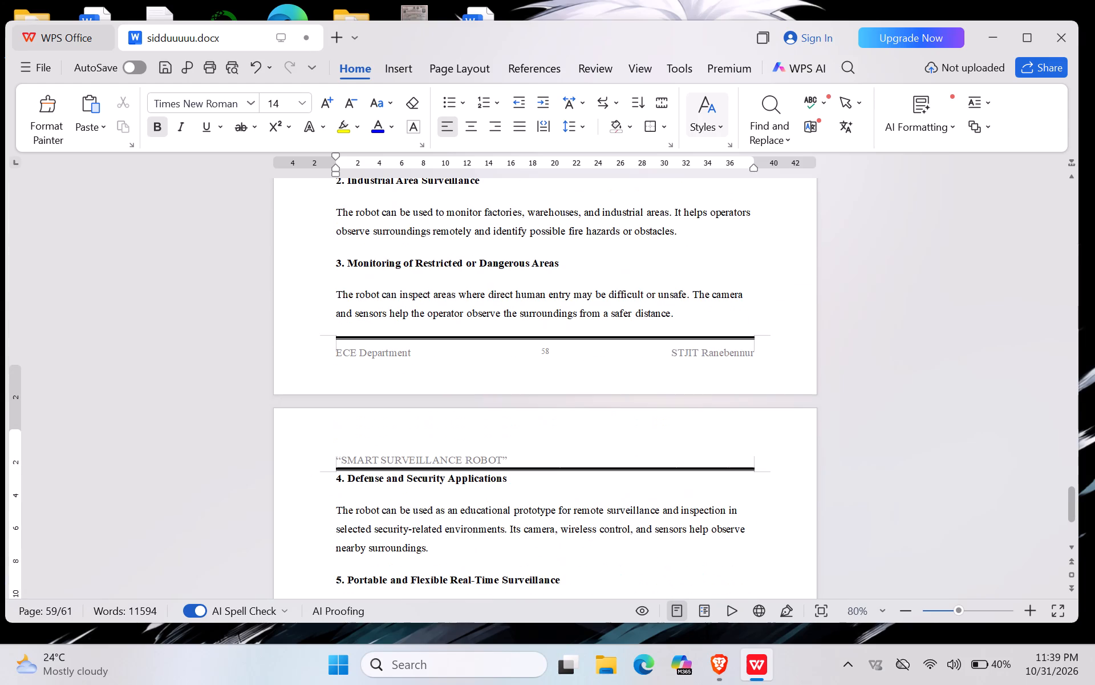
scroll(334, 345, "down", 1)
scroll(334, 345, "up", 1)
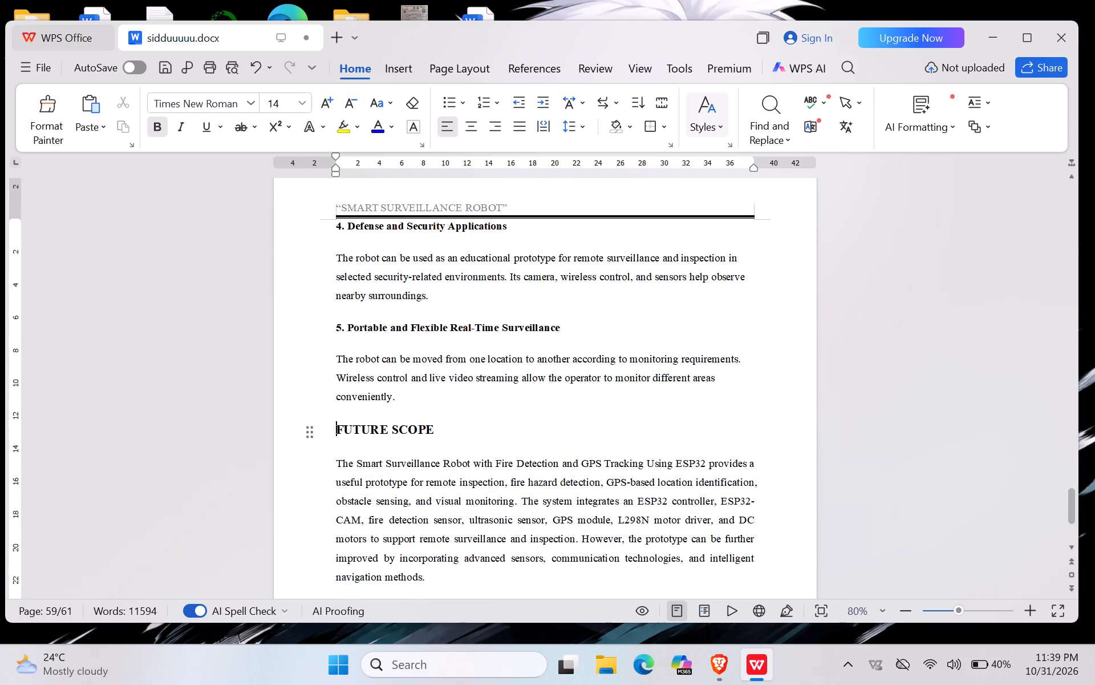
scroll(334, 345, "up", 5)
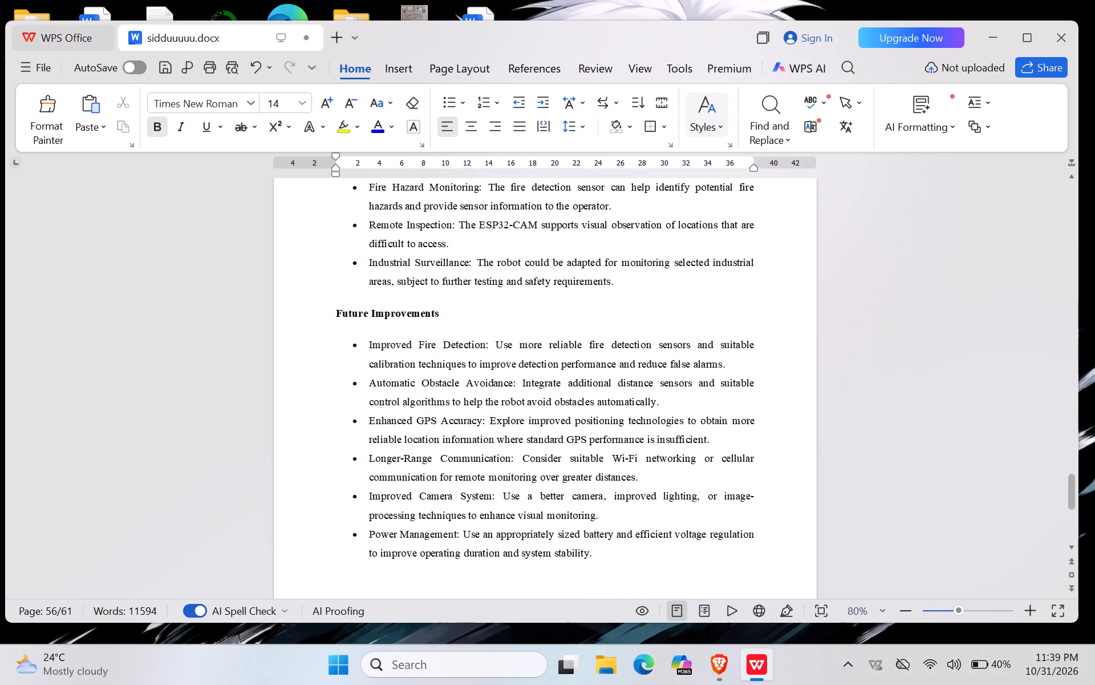
left_click(599, 482)
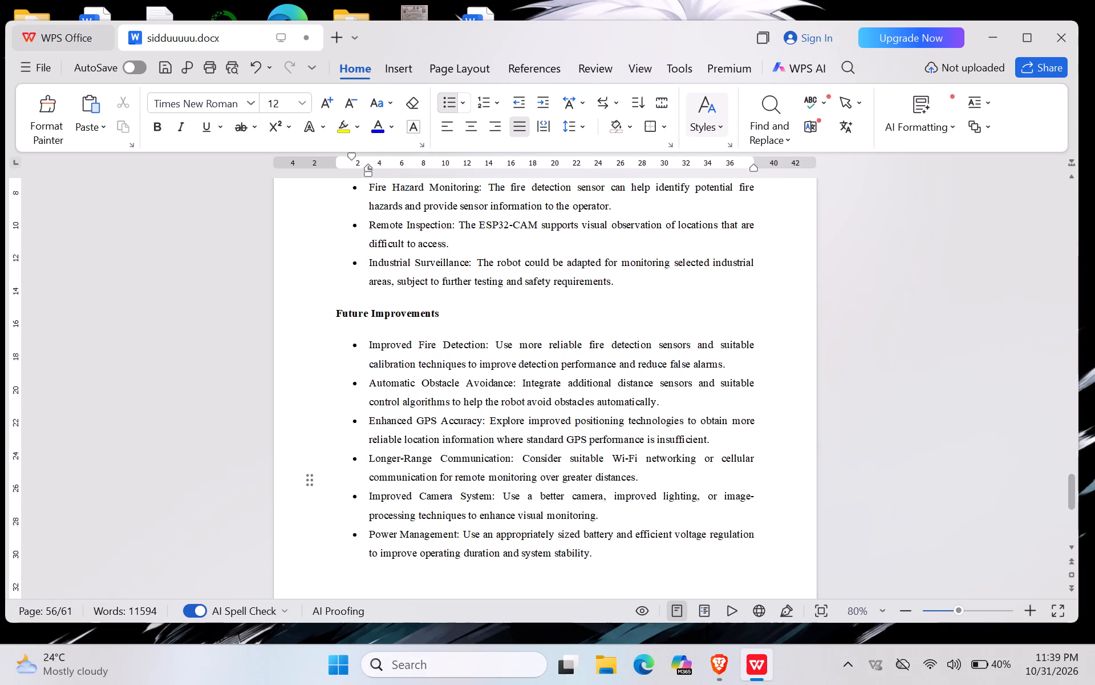
left_click(594, 556)
left_click_drag(594, 556, 386, 526)
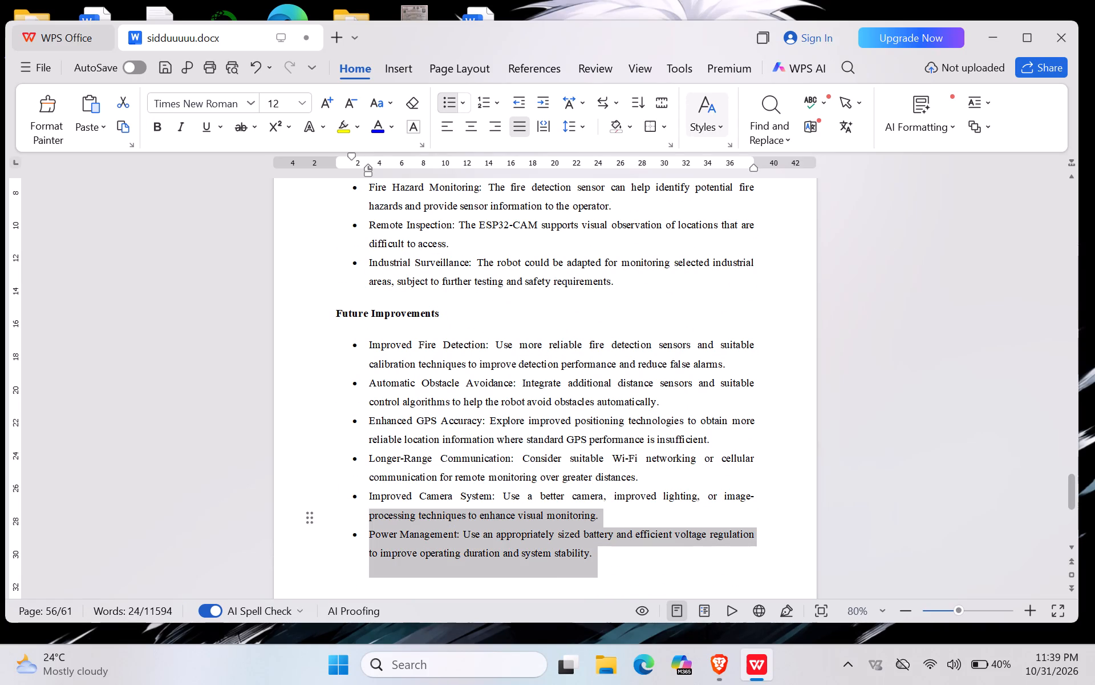
left_click_drag(386, 526, 373, 530)
key("BackSpace")
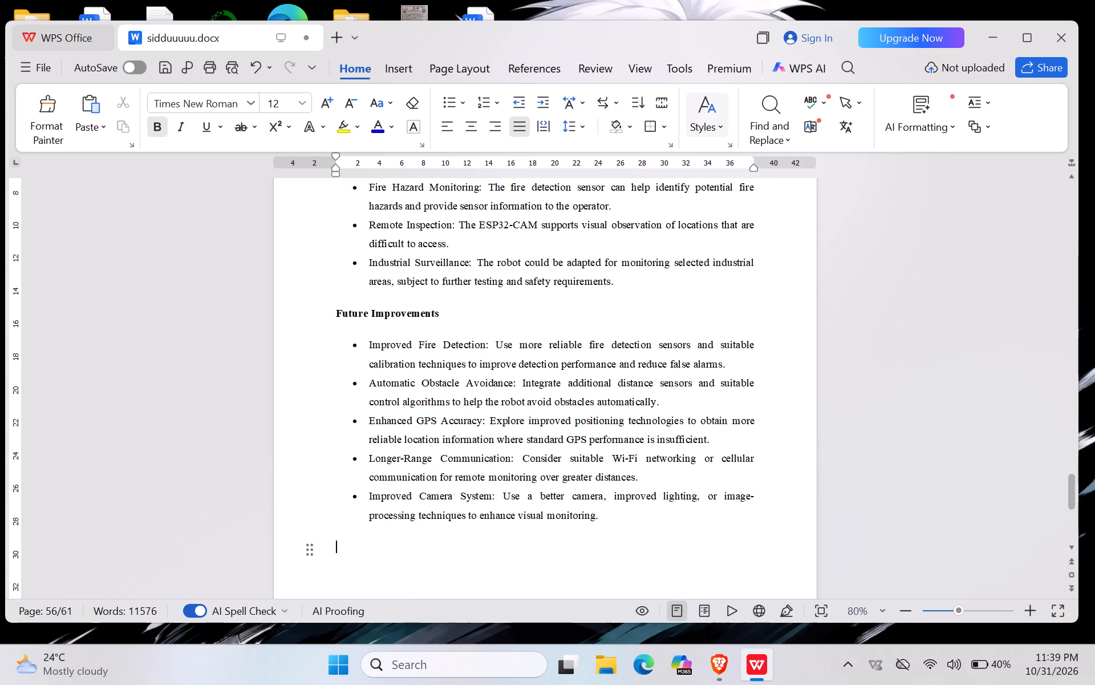
scroll(373, 530, "down", 2)
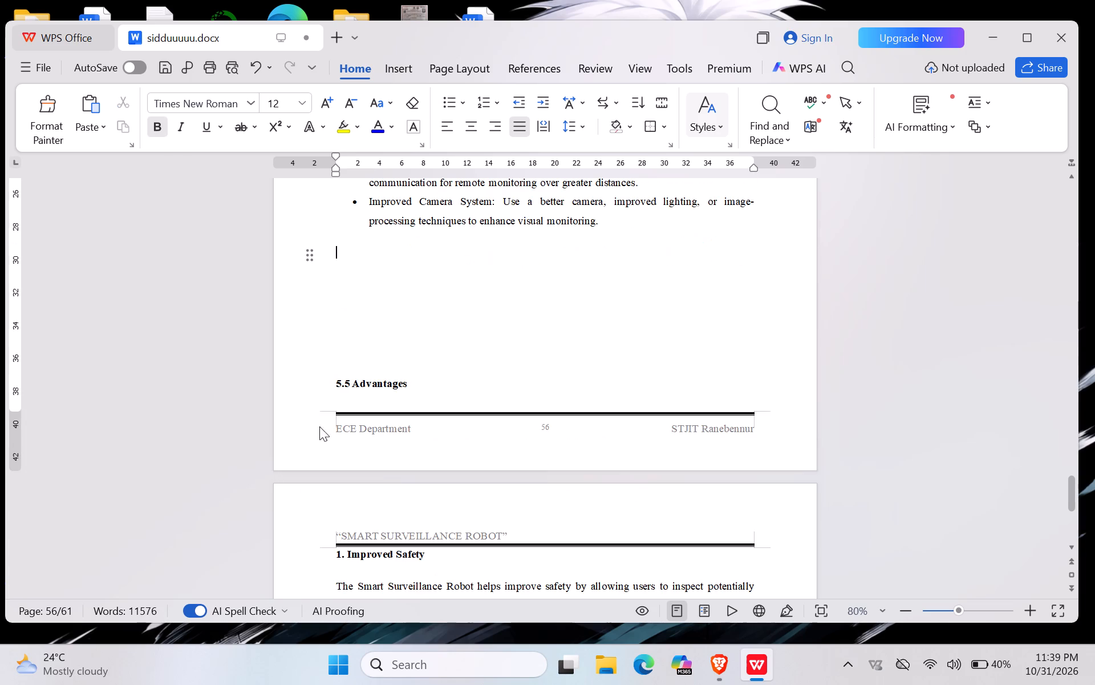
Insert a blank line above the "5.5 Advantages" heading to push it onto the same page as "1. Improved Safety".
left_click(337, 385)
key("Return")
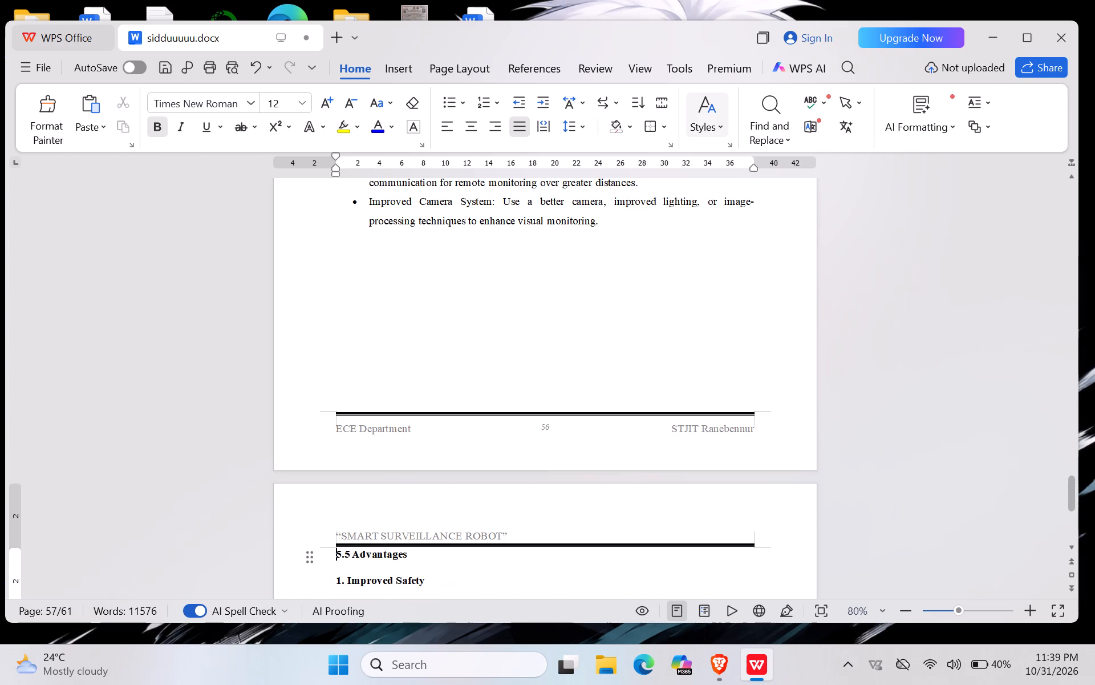
Review the page breaks and heading placement from section 5.5 Advantages to FUTURE SCOPE, and from section 5.2 to Future Improvements.
scroll(337, 385, "down", 5)
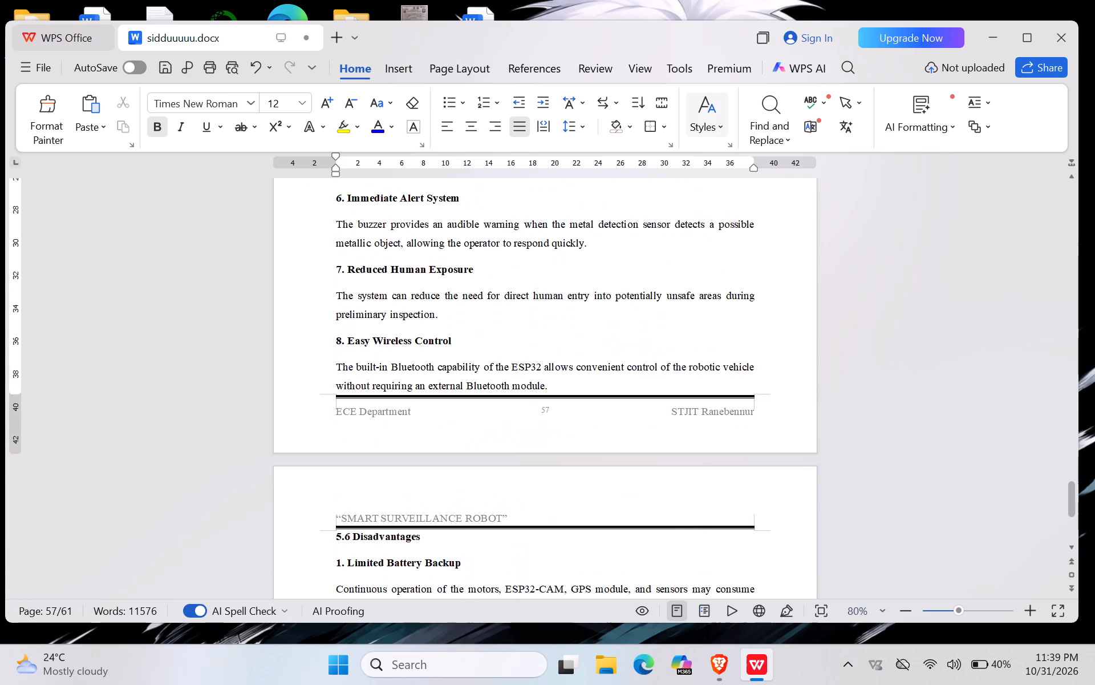
scroll(337, 385, "down", 5)
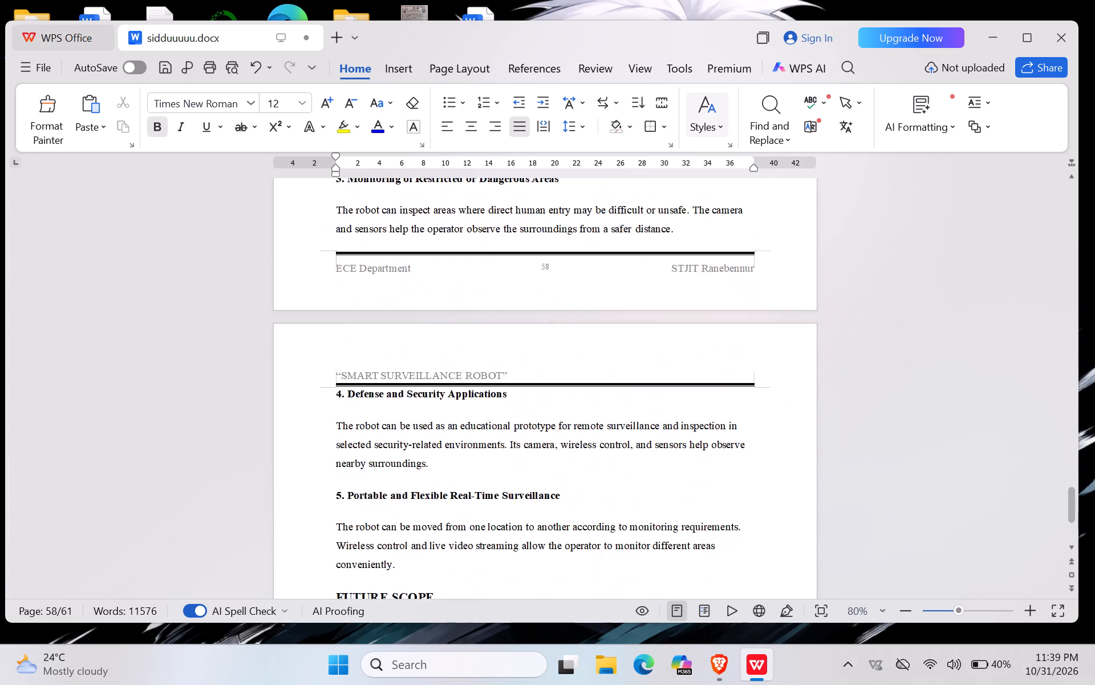
scroll(337, 385, "down", 3)
scroll(337, 385, "up", 1)
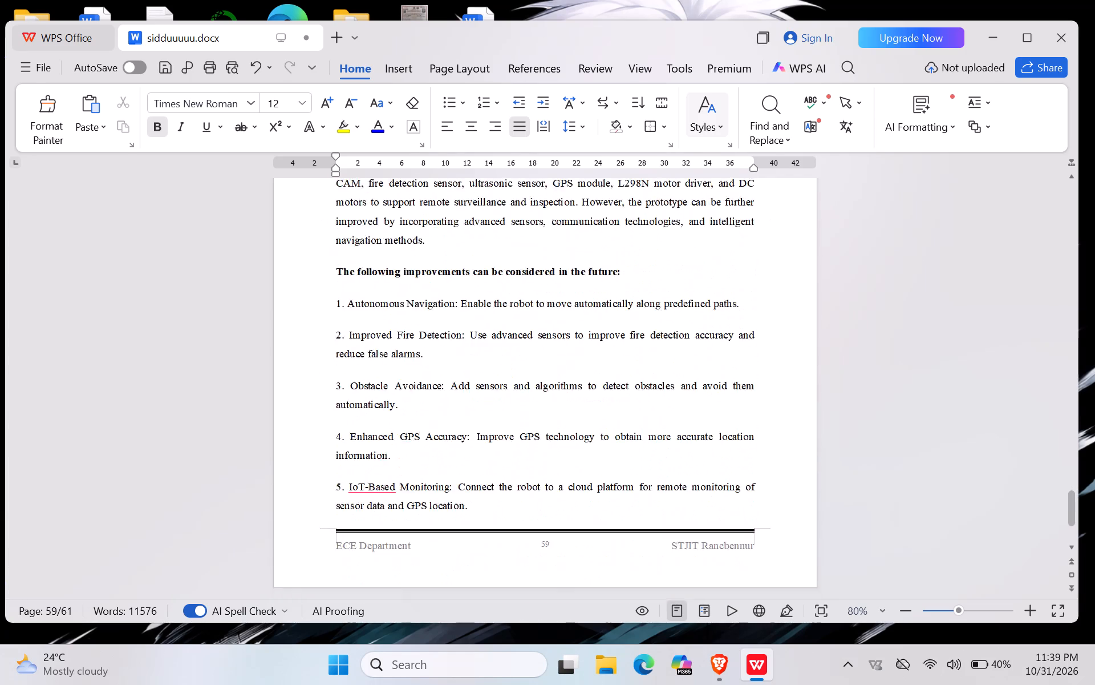
scroll(337, 385, "up", 4)
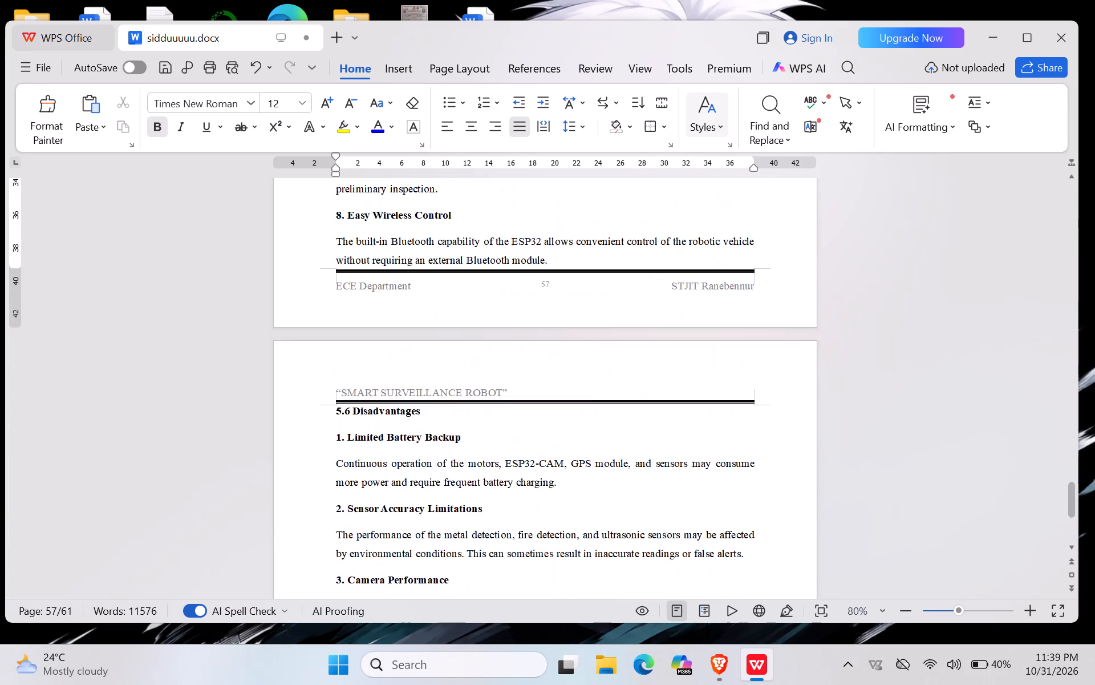
scroll(337, 385, "up", 6)
scroll(337, 385, "down", 1)
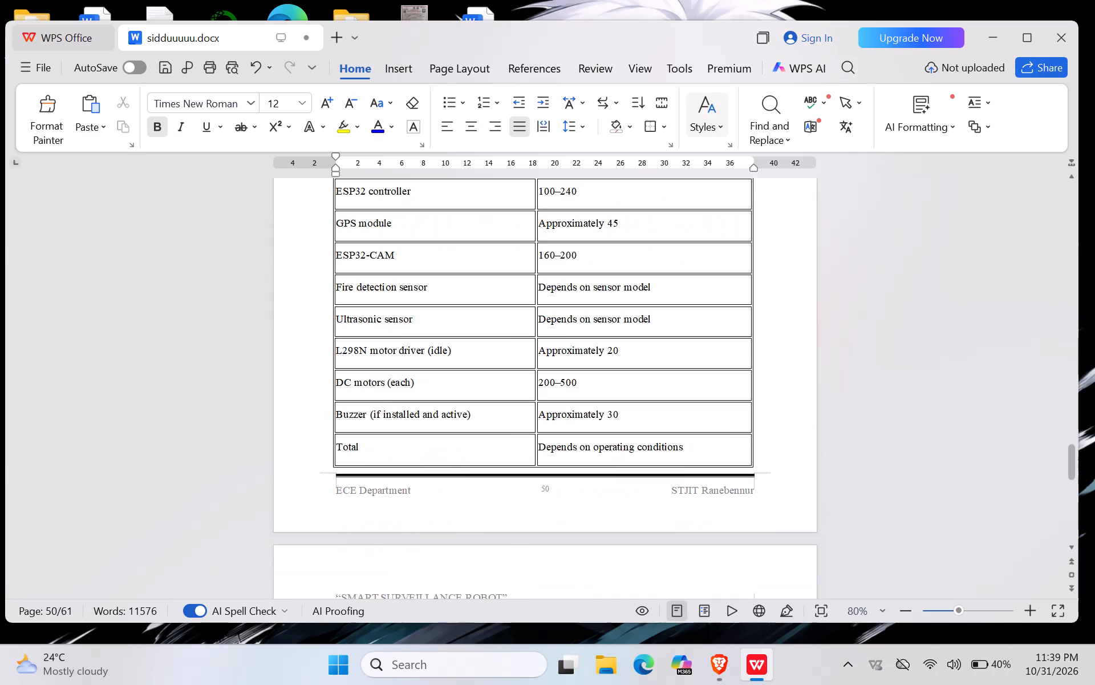
scroll(337, 385, "down", 5)
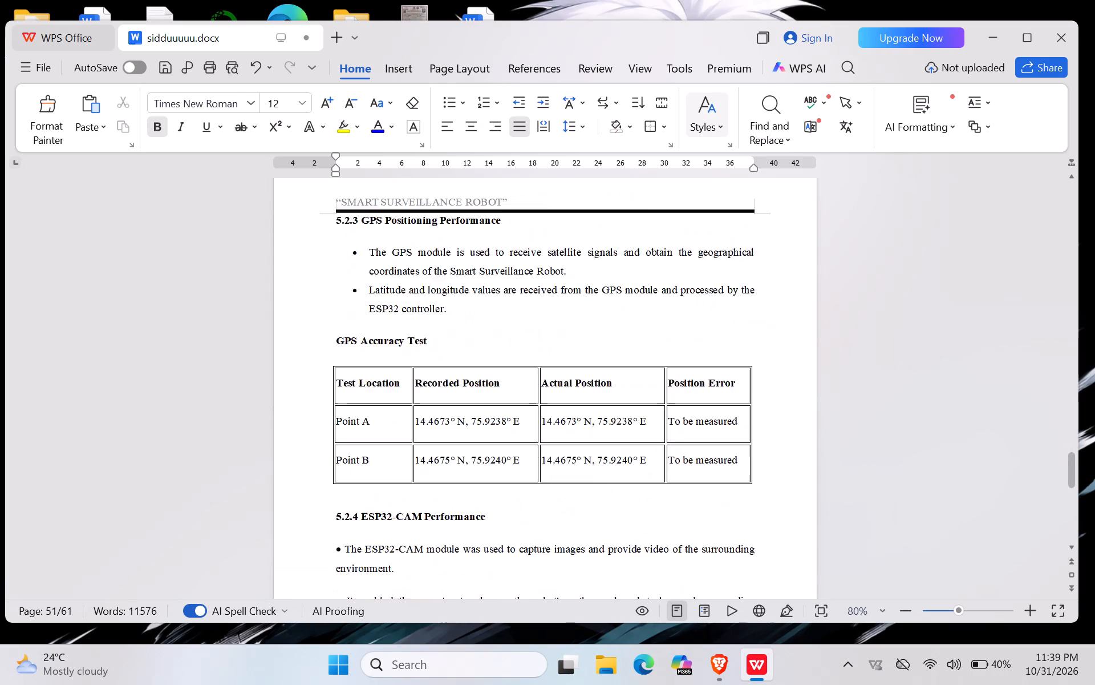
scroll(337, 385, "down", 6)
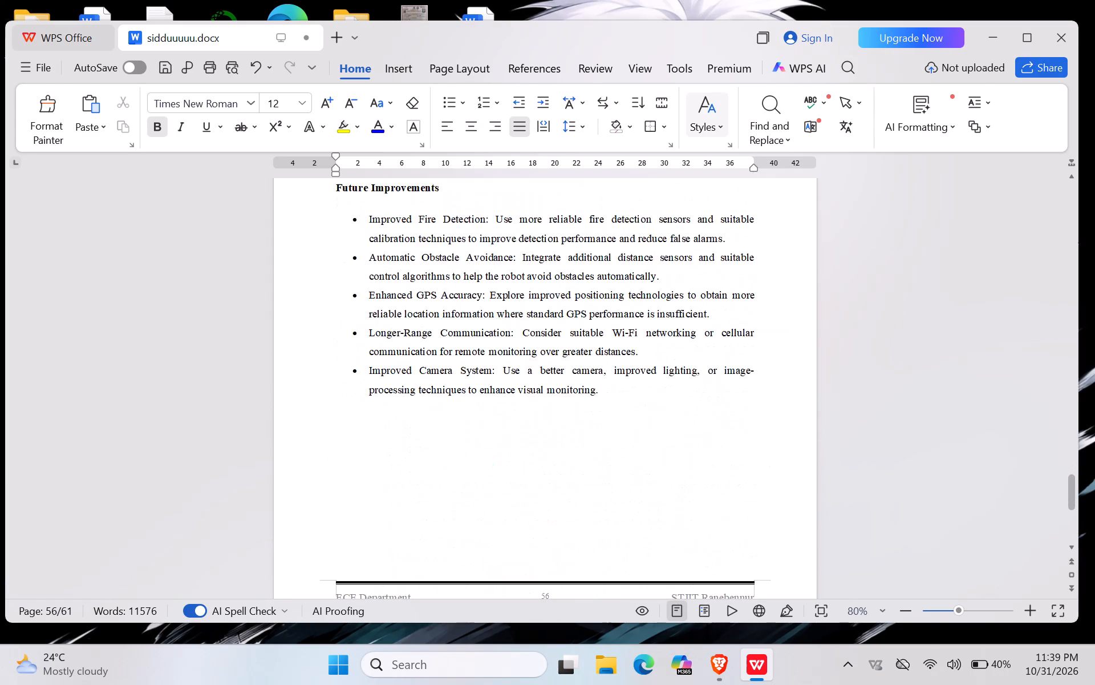
scroll(337, 385, "down", 1)
scroll(337, 385, "up", 1)
Undo the blank line added above "5.5 Advantages" and the deletion of the "Power Management" bullet.
key("ctrl+z")
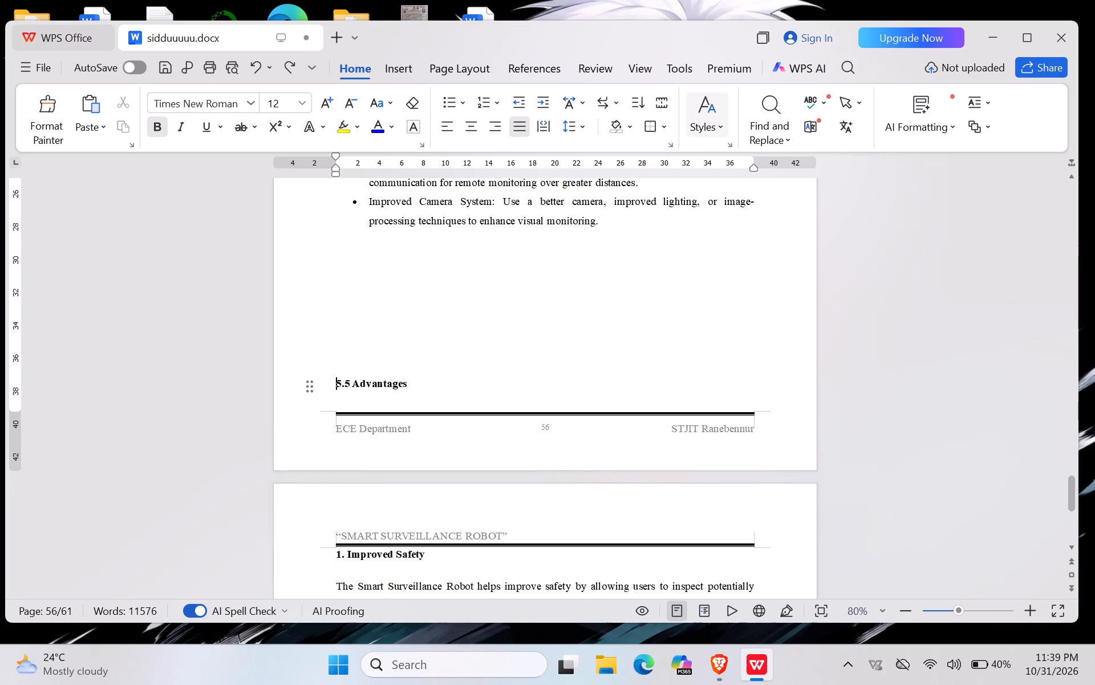
key("ctrl+z")
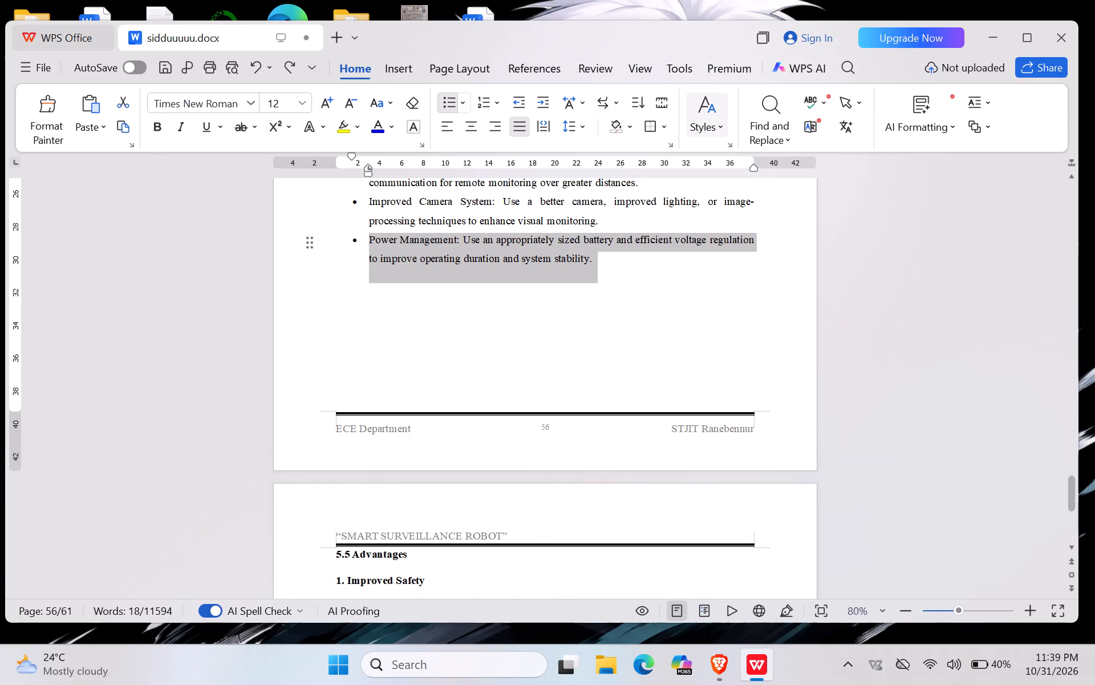
Delete the last sentence, beginning "The ultrasonic sensor detects nearby obstacles", from the "1. Improved Safety" paragraph in section 5.5.
left_click(530, 536)
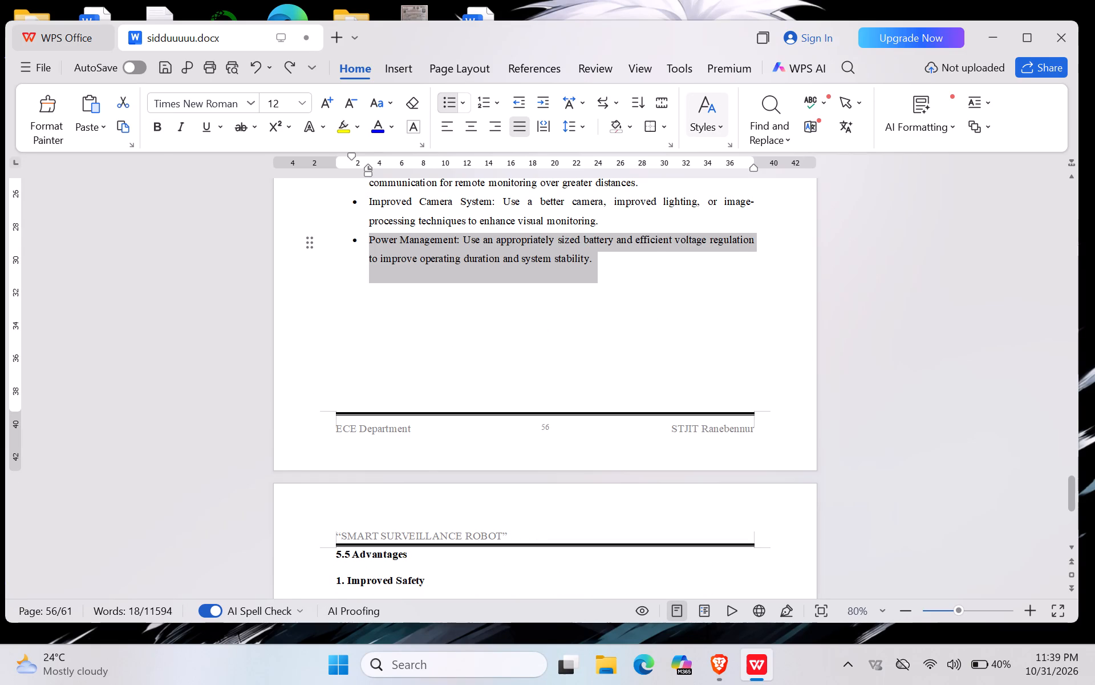
left_click(473, 581)
scroll(473, 581, "down", 2)
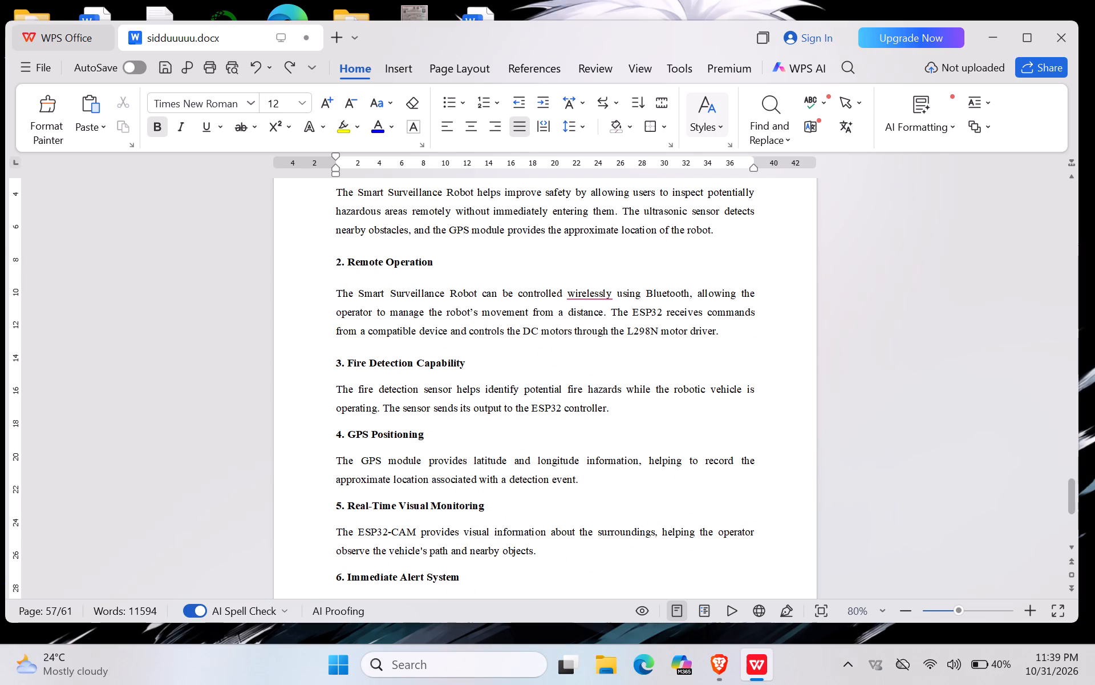
left_click_drag(624, 218, 729, 228)
key("BackSpace")
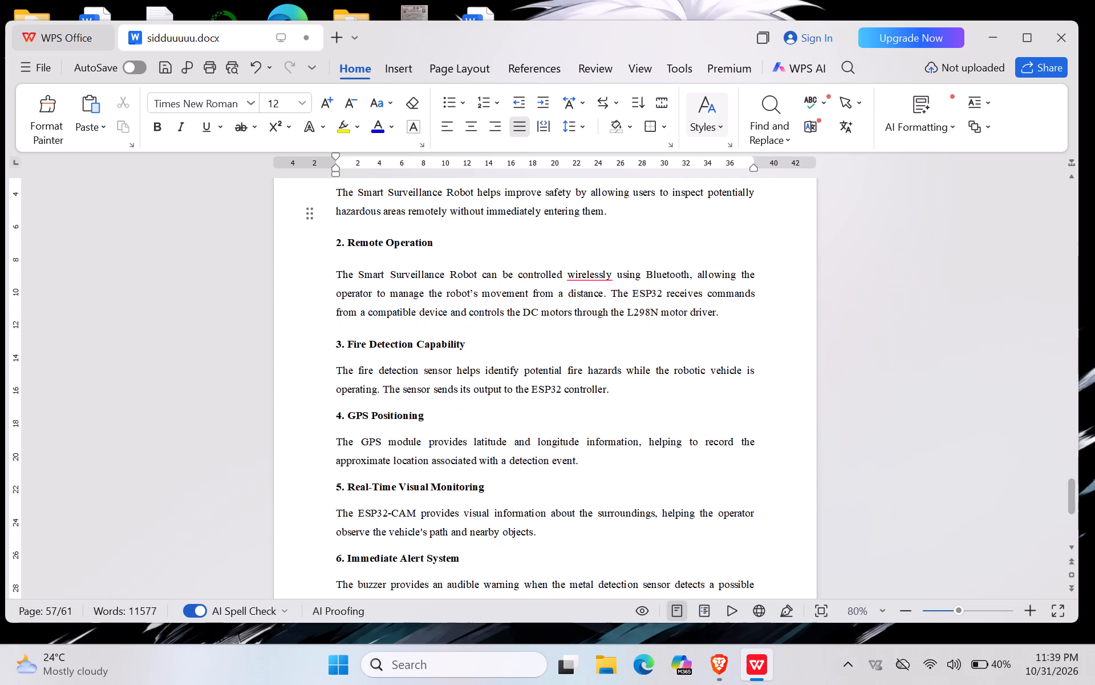
Check the page layout from the end of section 5.5 through Disadvantages, Applications and the FUTURE SCOPE improvements list.
scroll(729, 228, "down", 1)
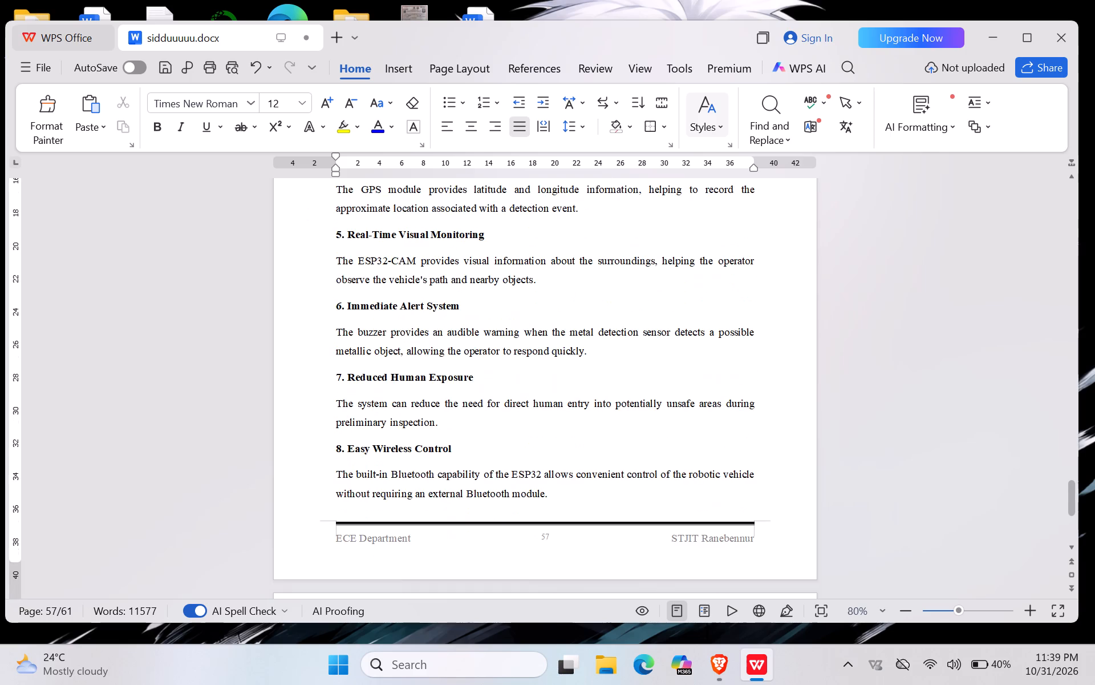
scroll(729, 228, "down", 2)
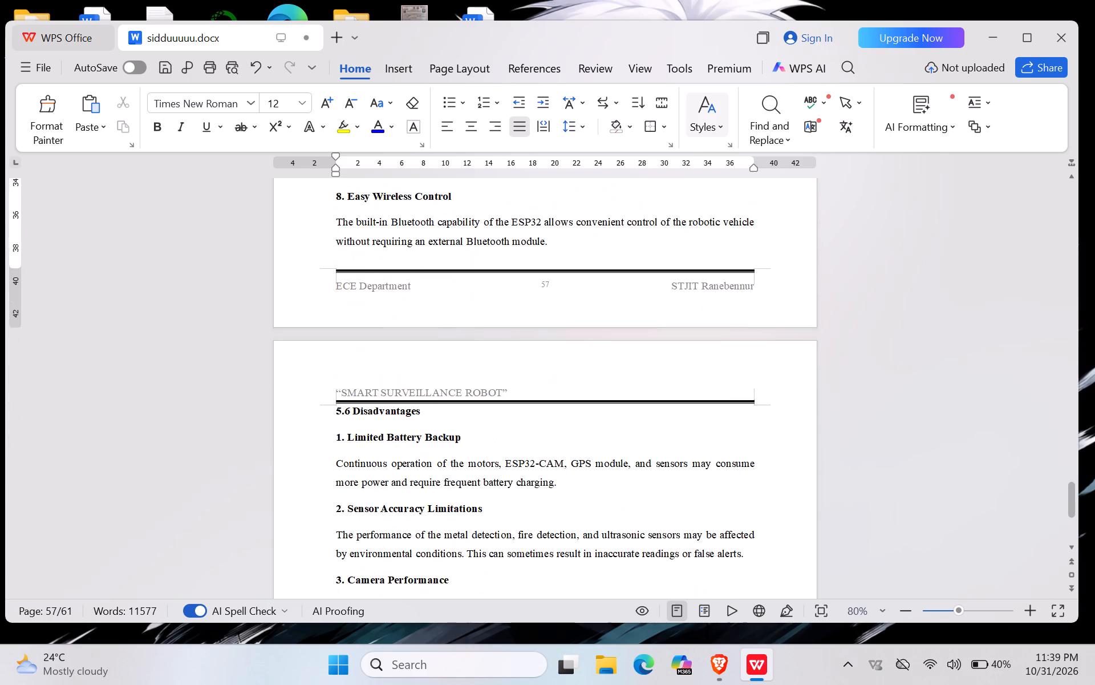
scroll(729, 228, "down", 5)
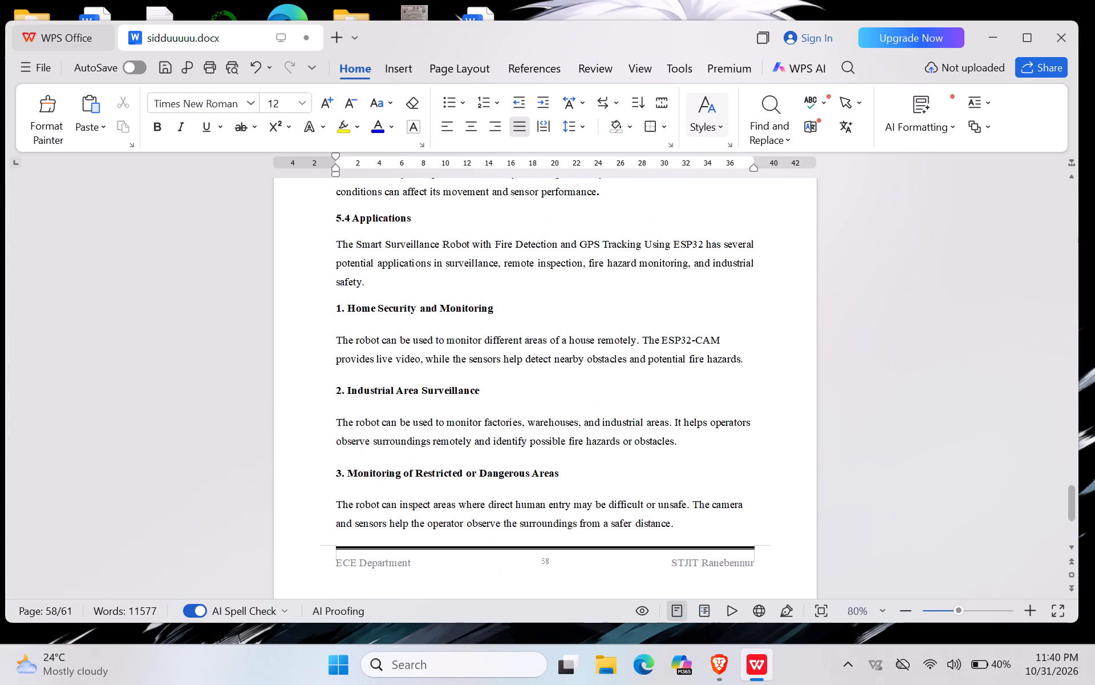
scroll(642, 370, "down", 2)
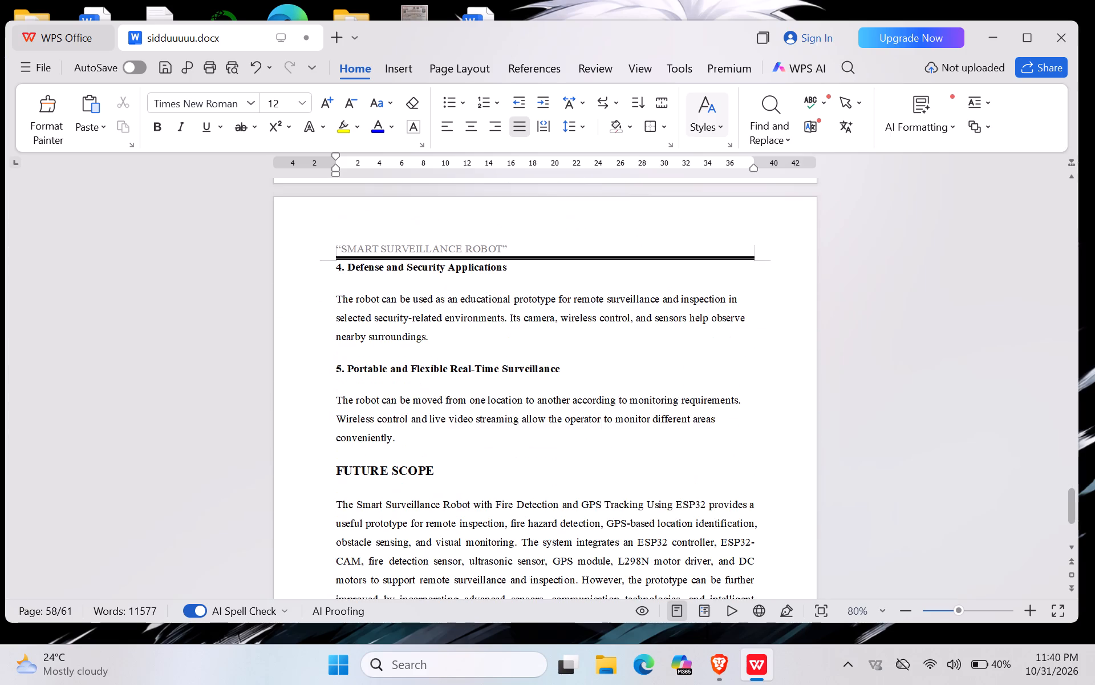
scroll(642, 370, "down", 3)
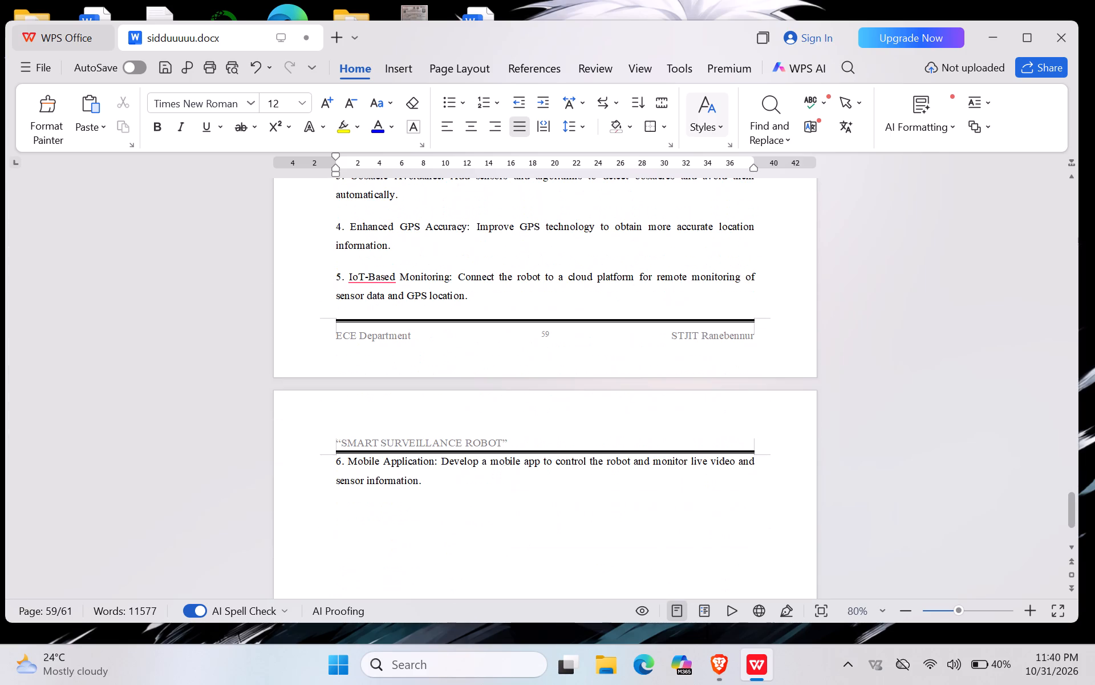
scroll(642, 370, "down", 1)
scroll(350, 252, "up", 1)
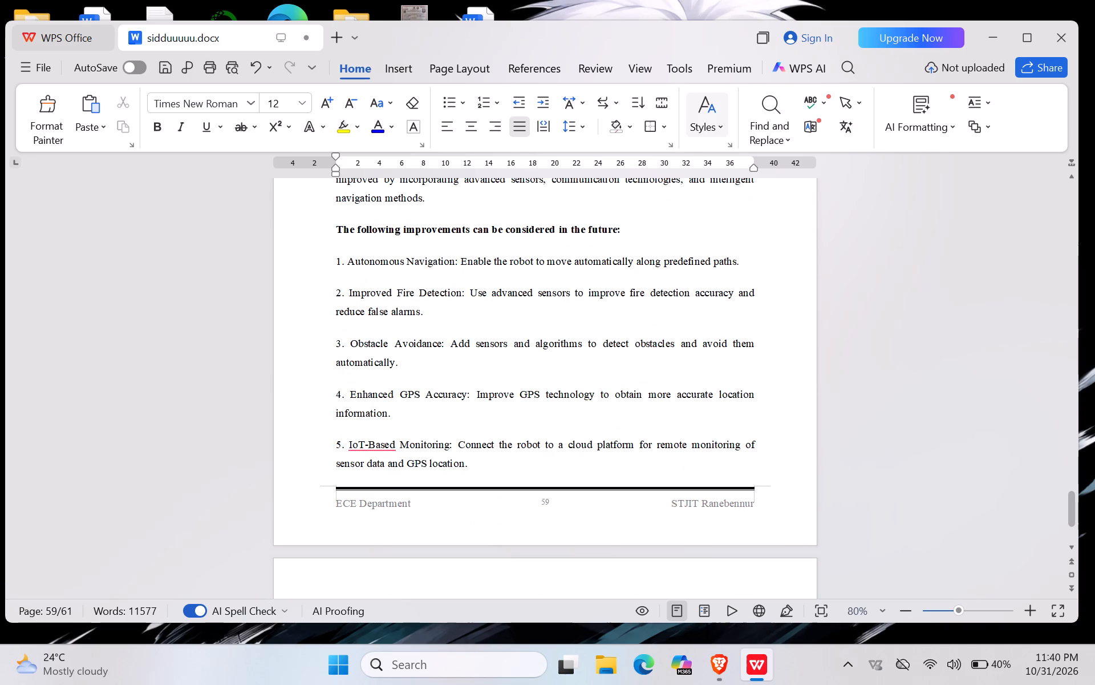
scroll(402, 323, "up", 1)
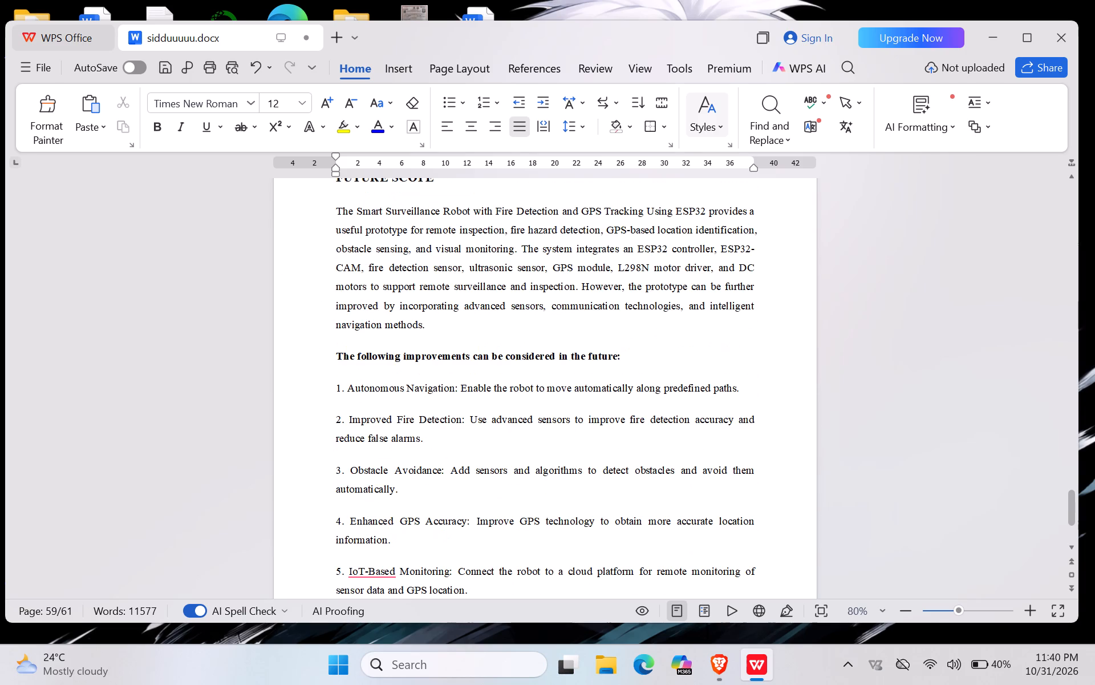
Remove the blank lines between the "6. Mobile Application" improvement and the CONCLUSION heading so the heading follows directly.
scroll(402, 323, "up", 2)
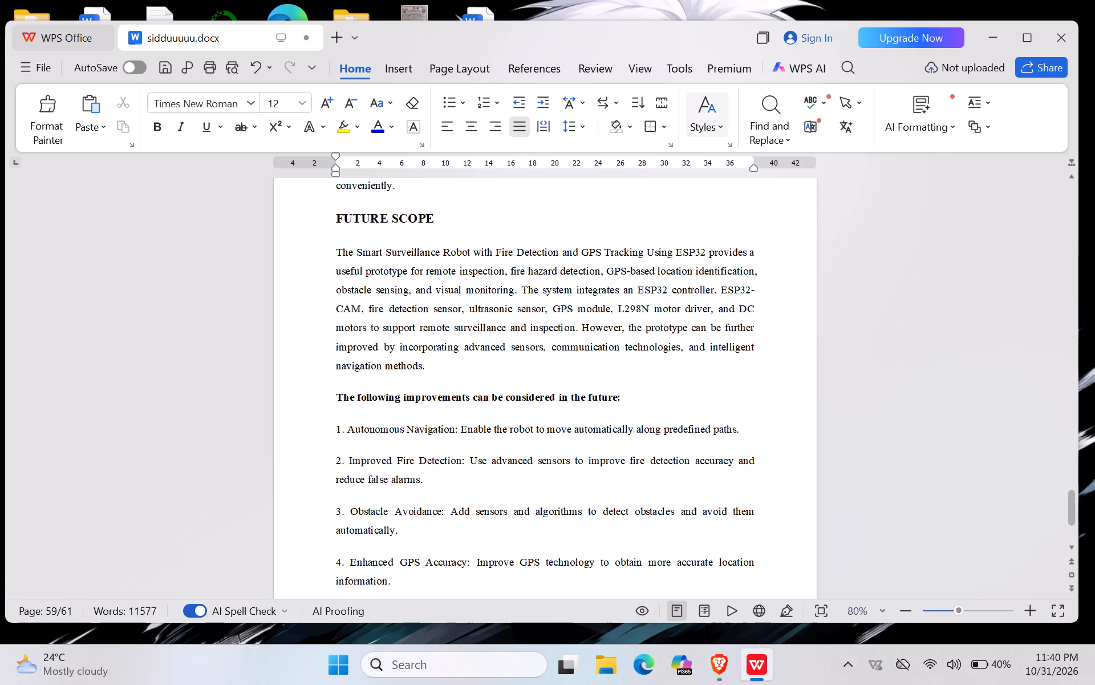
scroll(462, 348, "down", 2)
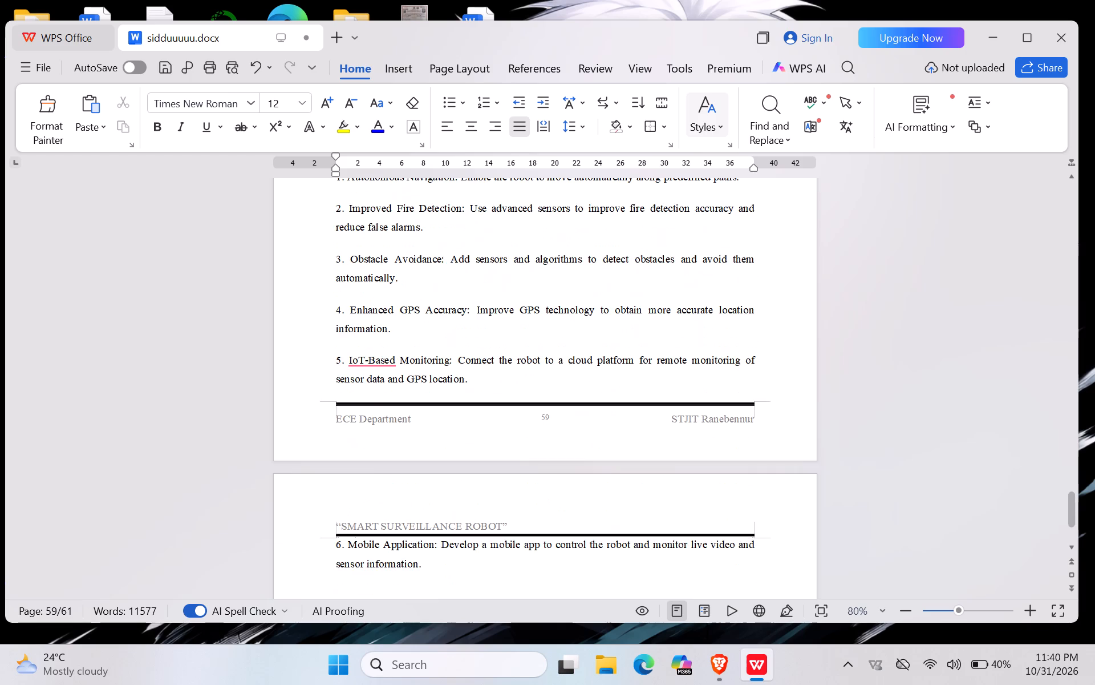
scroll(462, 348, "down", 1)
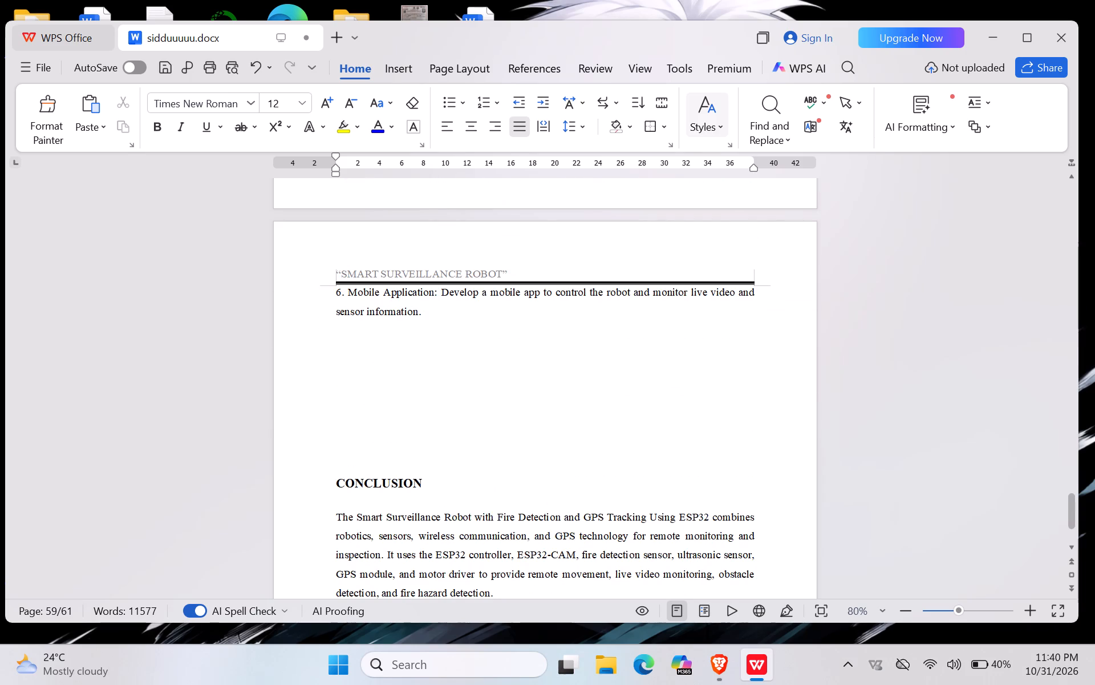
left_click(332, 484)
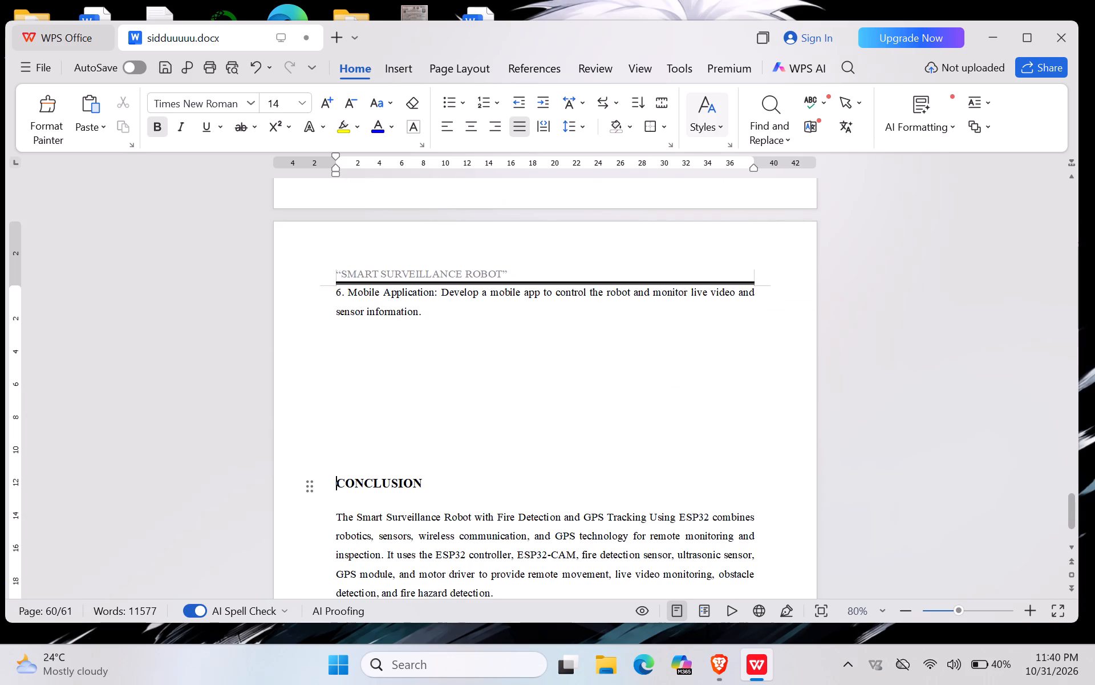
key("BackSpace")
key("BackSpace")
key("BackSpace")
key("BackSpace")
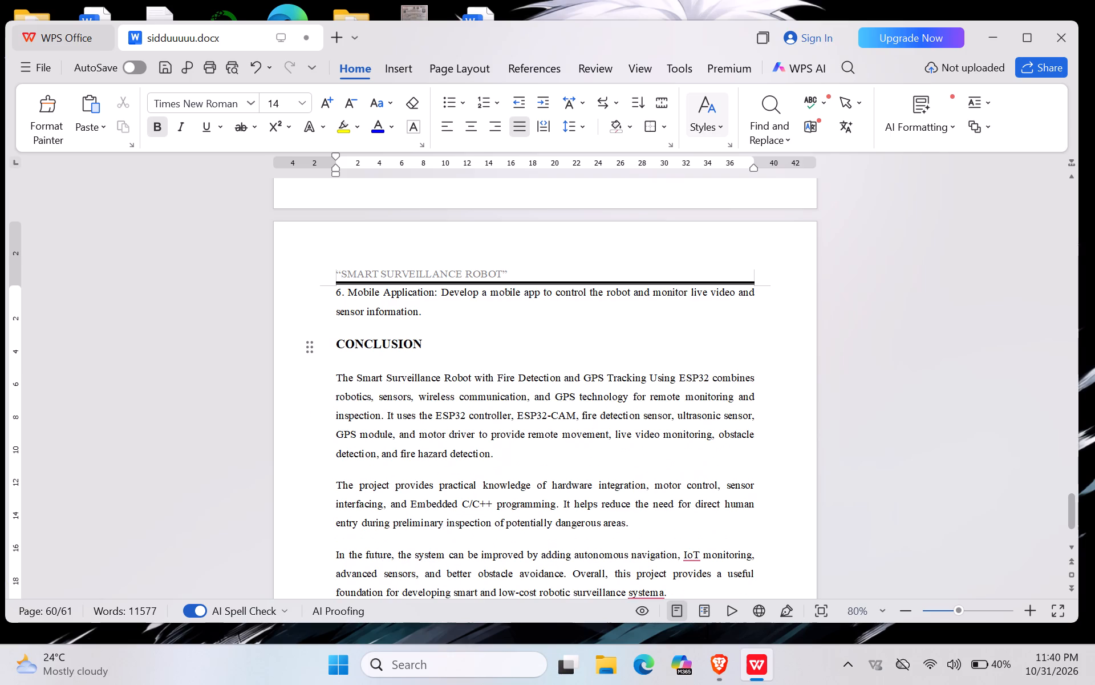
Save the report document.
key("ctrl+s")
key("ctrl+s")
key("ctrl+s")
Review the page layout from the end of the report back to the chapter 3 component sections and forward through section 3.6.
scroll(332, 484, "down", 2)
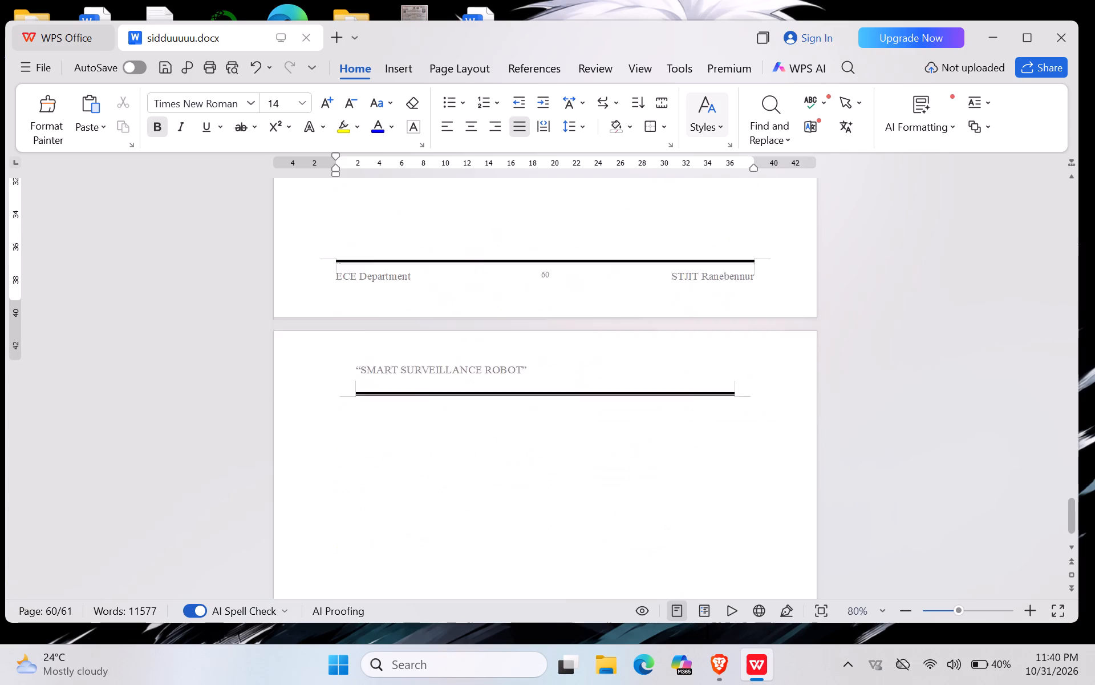
scroll(332, 484, "up", 7)
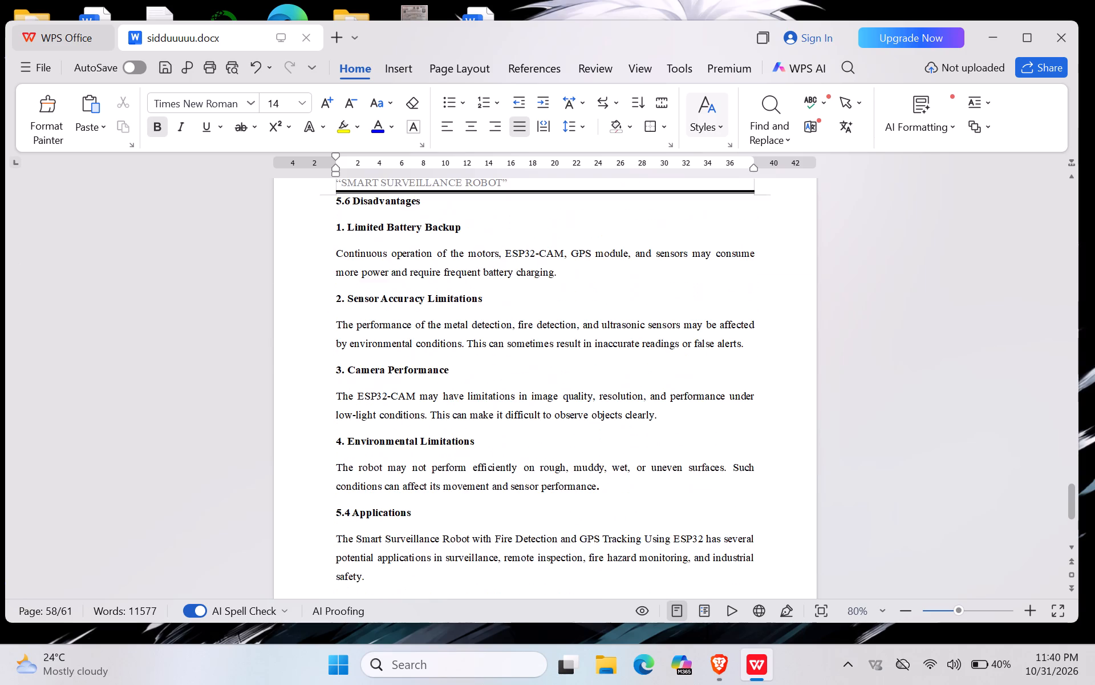
scroll(332, 484, "up", 14)
scroll(332, 484, "up", 7)
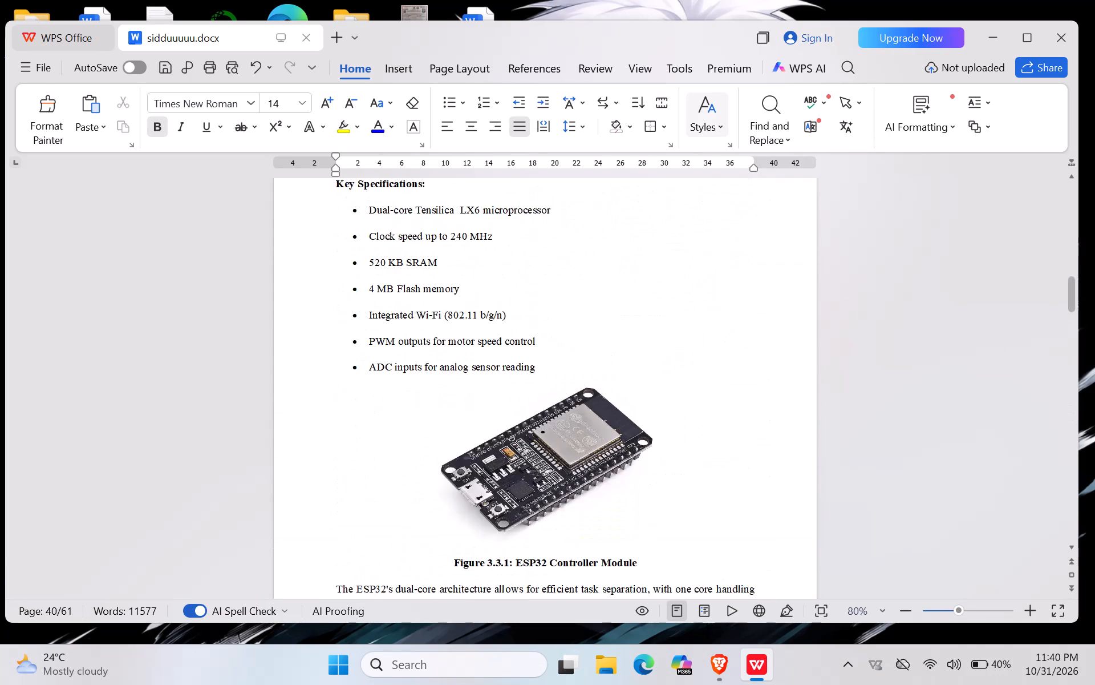
scroll(332, 484, "down", 9)
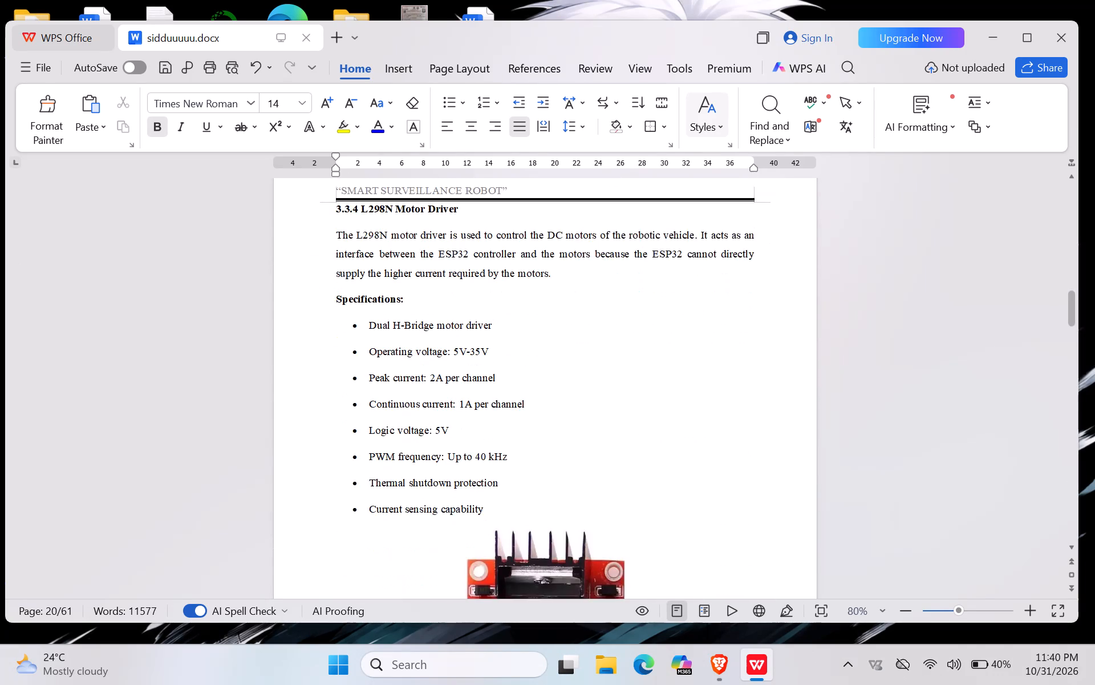
scroll(332, 484, "down", 7)
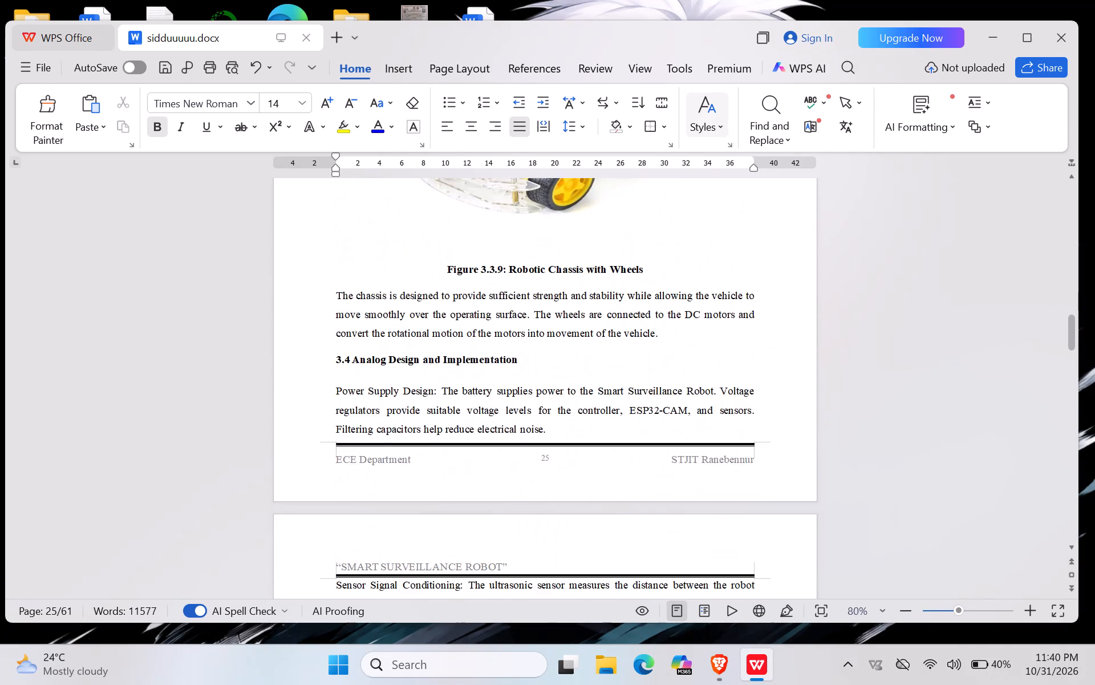
scroll(332, 484, "down", 3)
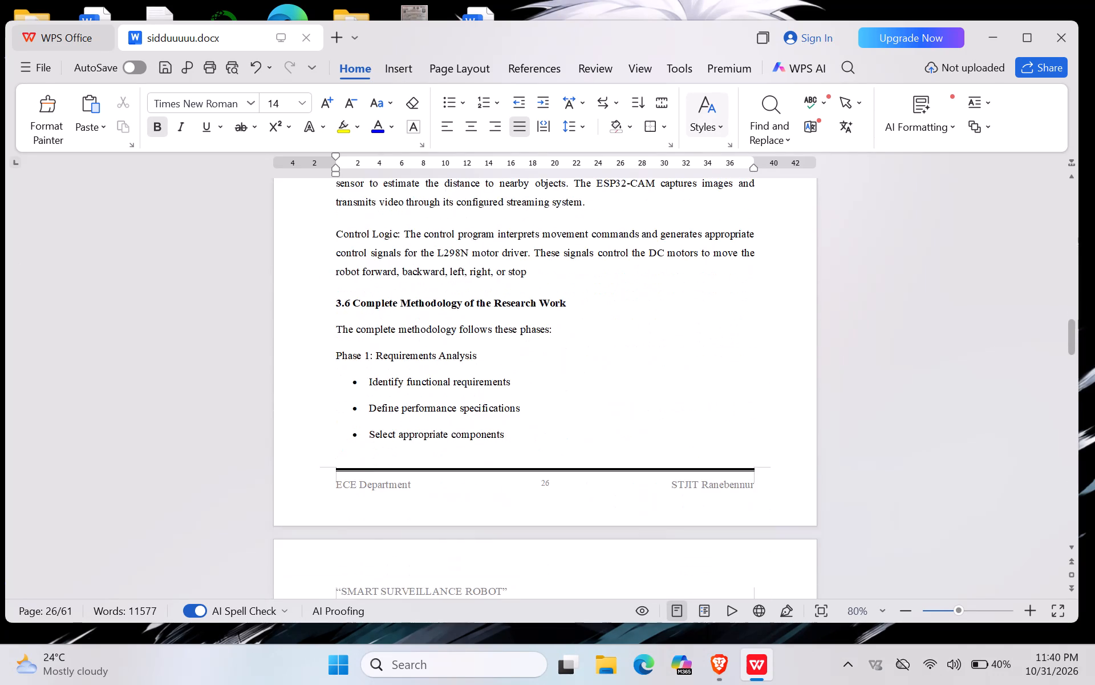
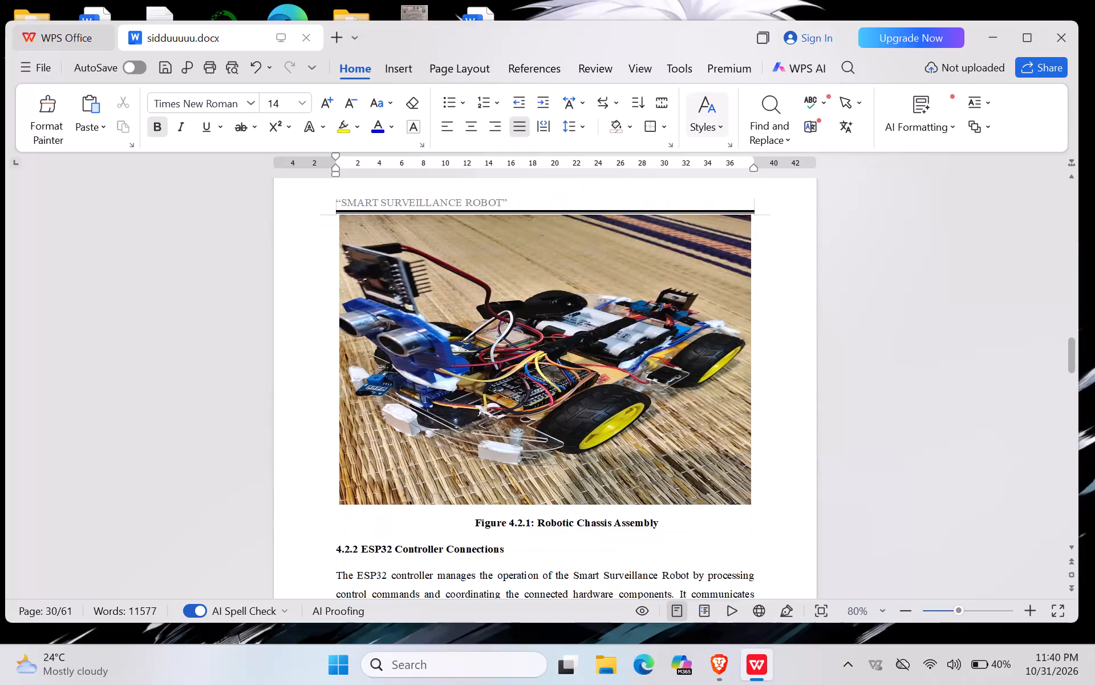
Review the page layout of the section 4.2 hardware subsections, from Figure 4.2.1 through Power Distribution and the robot flowchart.
scroll(332, 484, "down", 11)
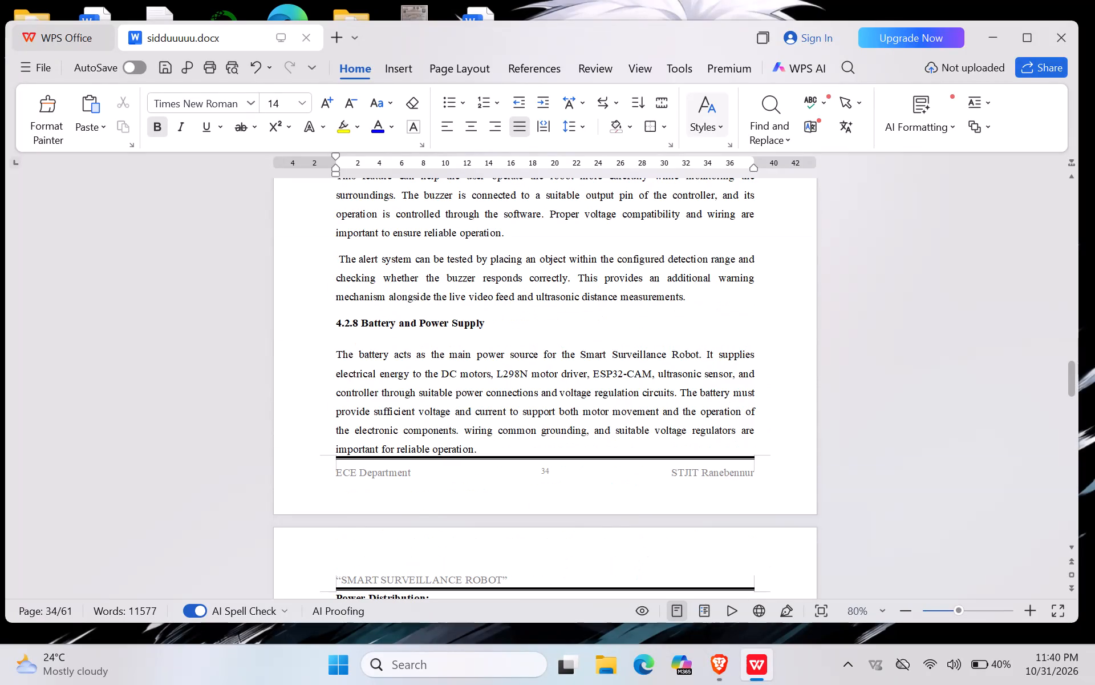
scroll(332, 484, "down", 5)
scroll(332, 484, "up", 1)
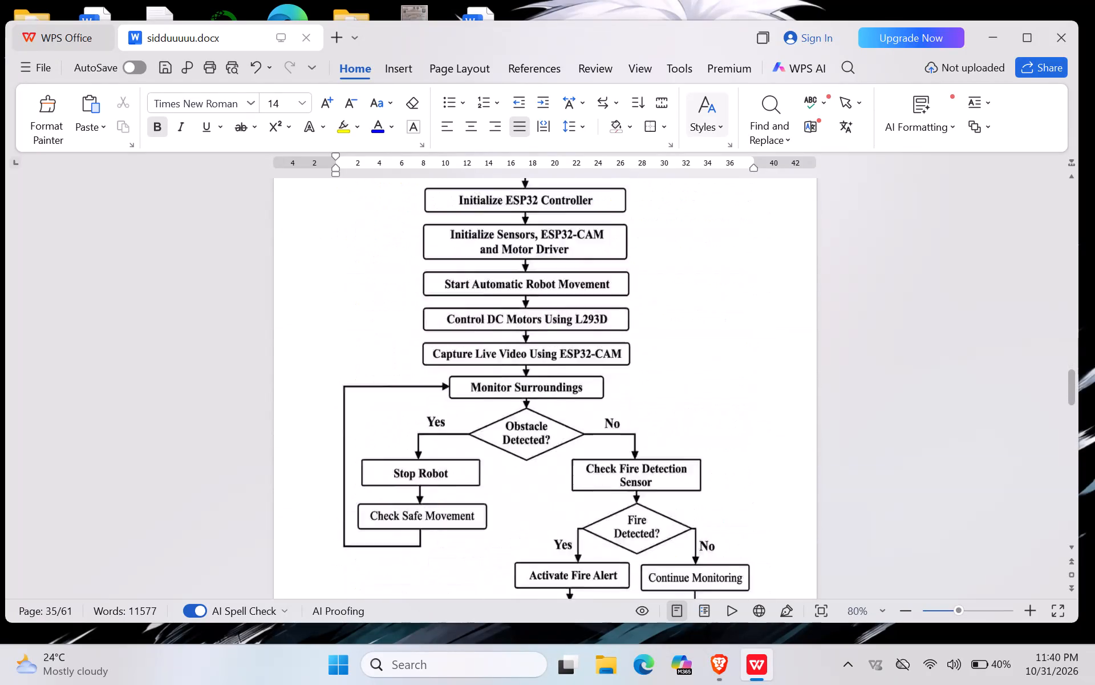
scroll(332, 484, "up", 2)
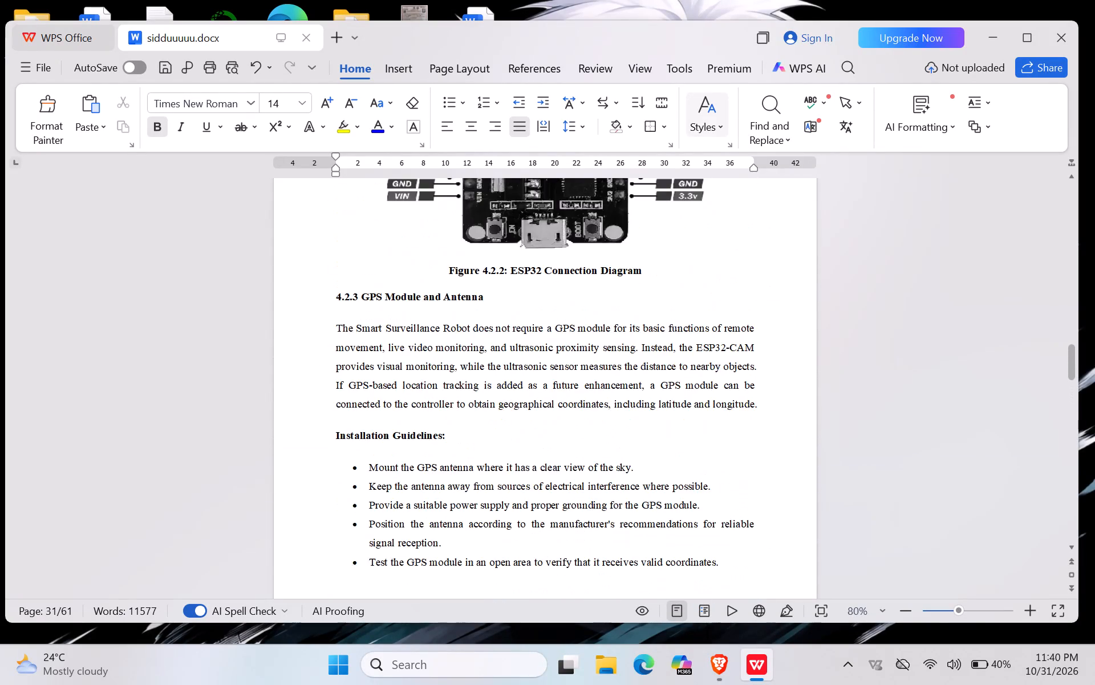
scroll(332, 484, "down", 13)
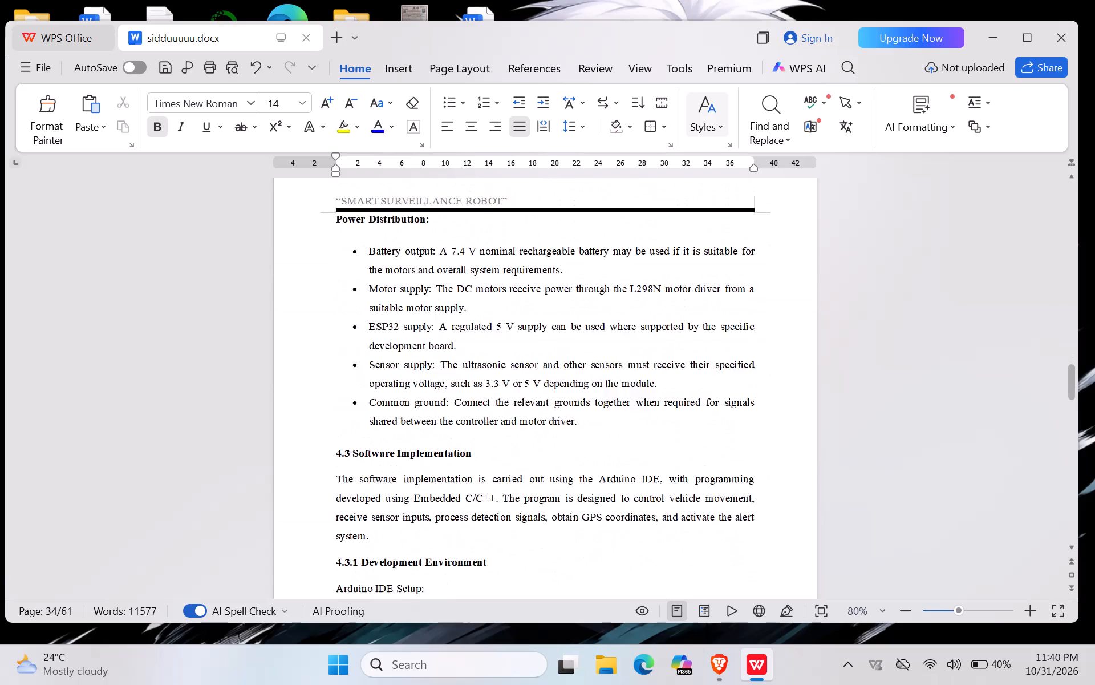
Check the page layout from section 4.3 Software Implementation through Future Improvements to the end of the document.
scroll(332, 484, "down", 6)
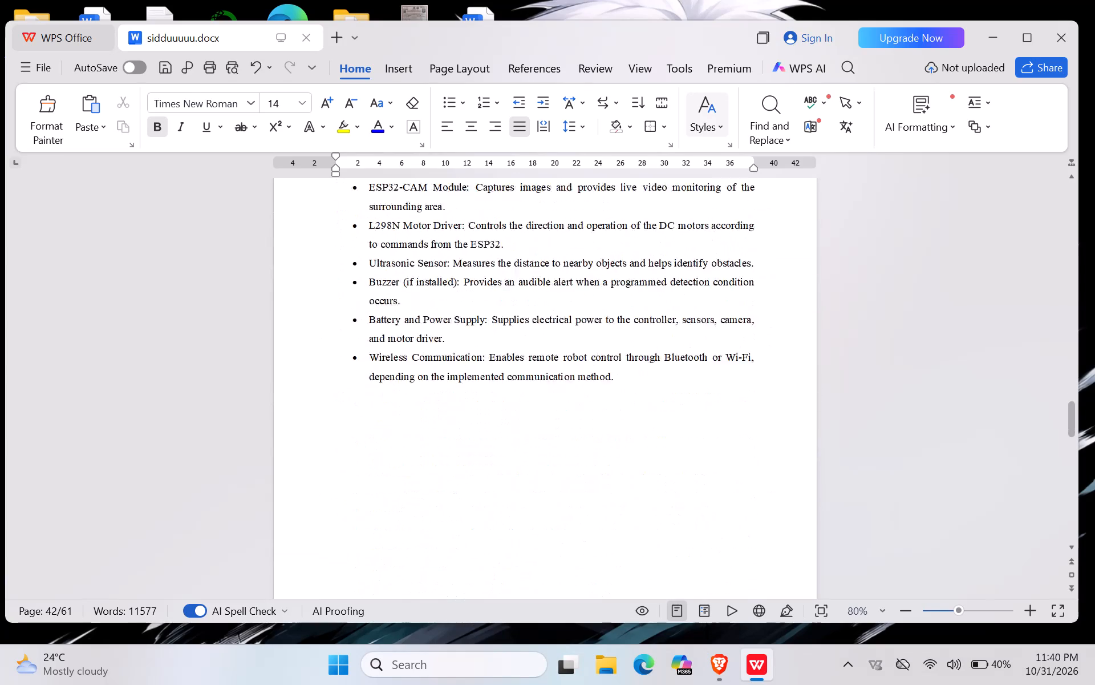
scroll(332, 484, "down", 11)
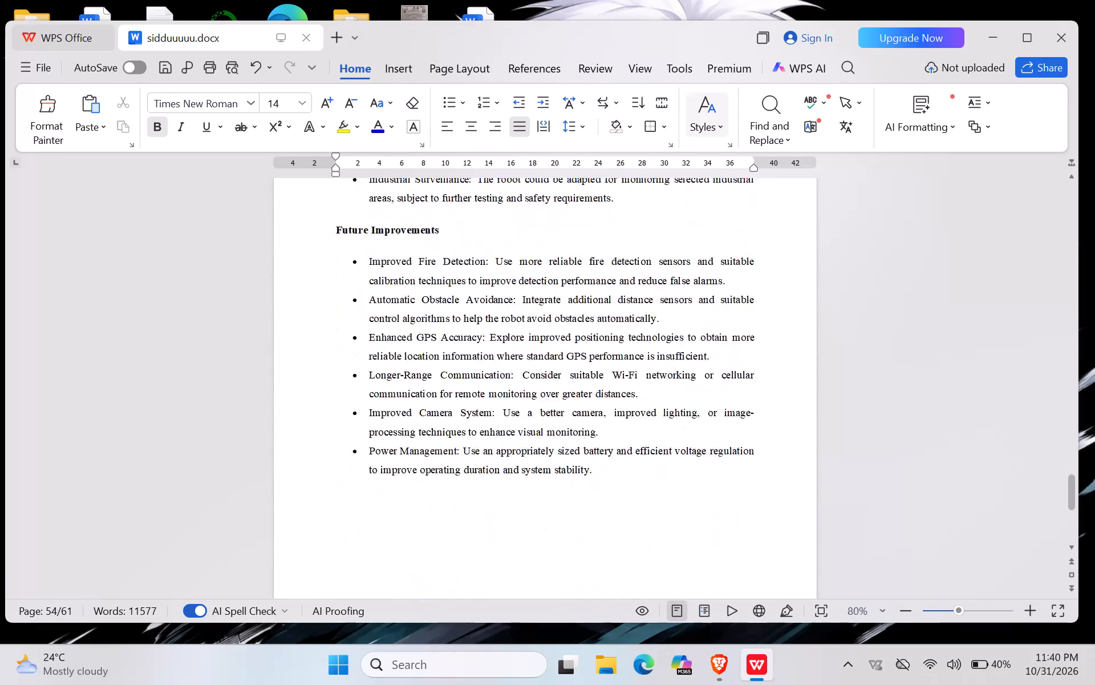
scroll(332, 484, "down", 10)
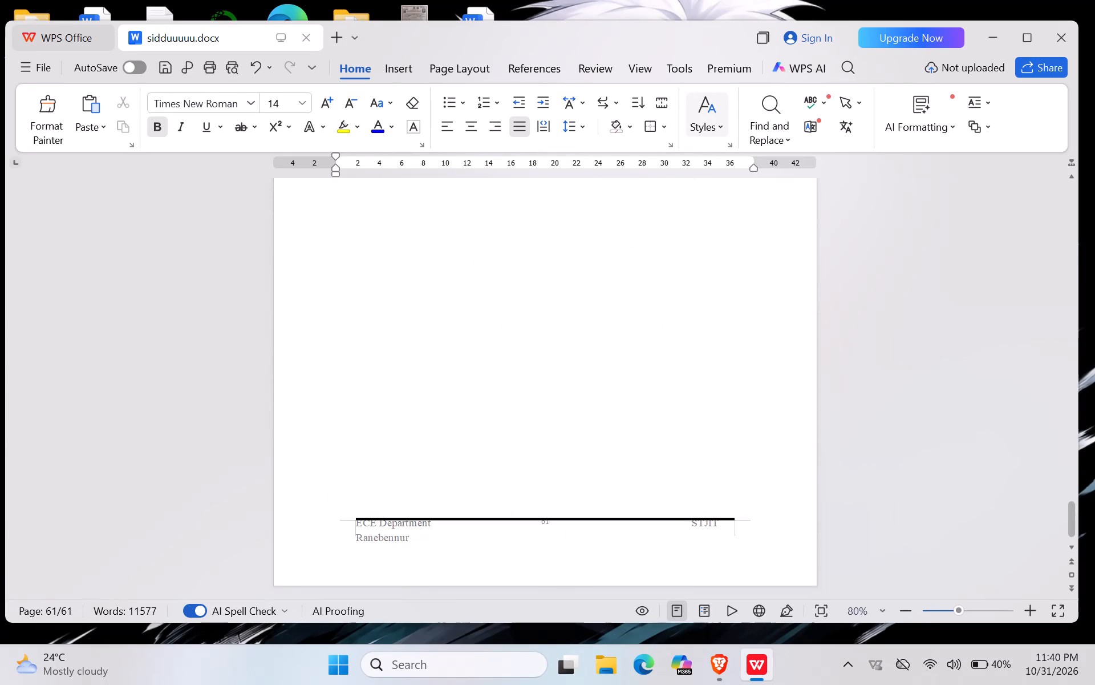
Select the empty line on the blank final page after page 60 and open its editing options.
scroll(332, 484, "up", 3)
scroll(332, 484, "right", 2)
scroll(332, 484, "up", 2)
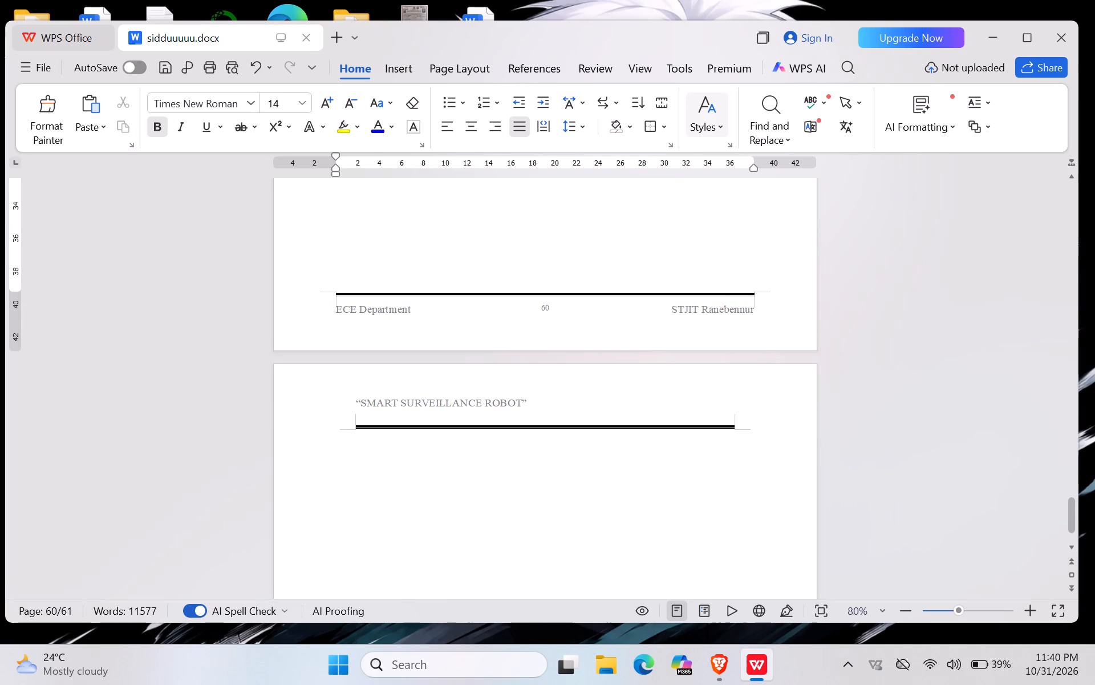
scroll(332, 484, "down", 2)
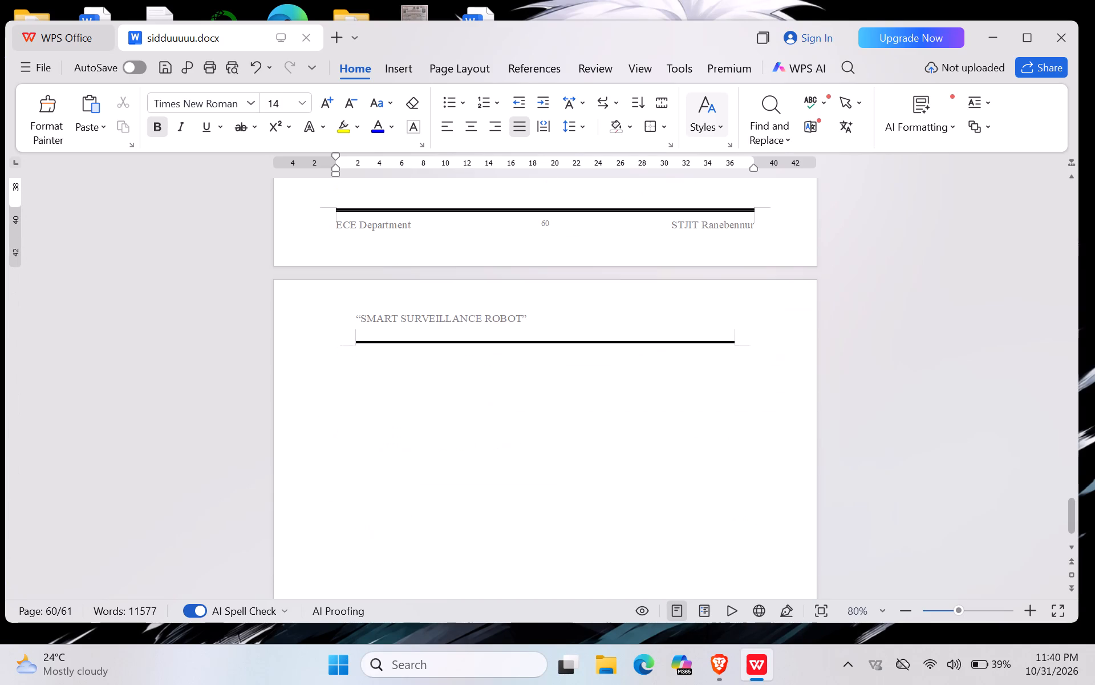
scroll(332, 484, "down", 1)
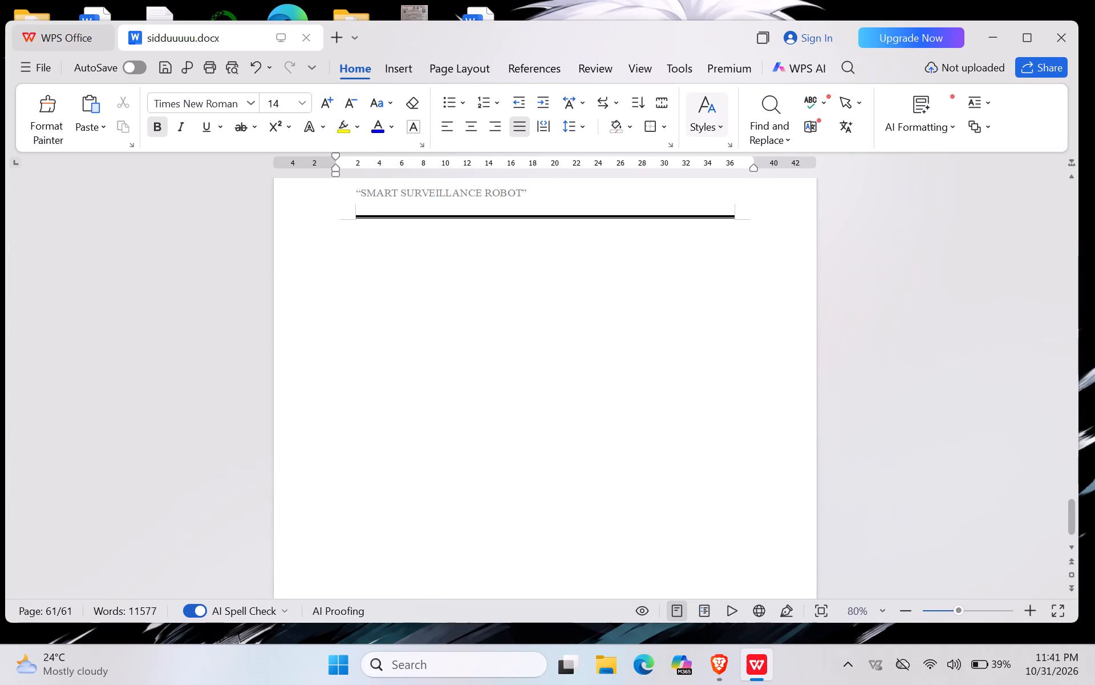
left_click(316, 422)
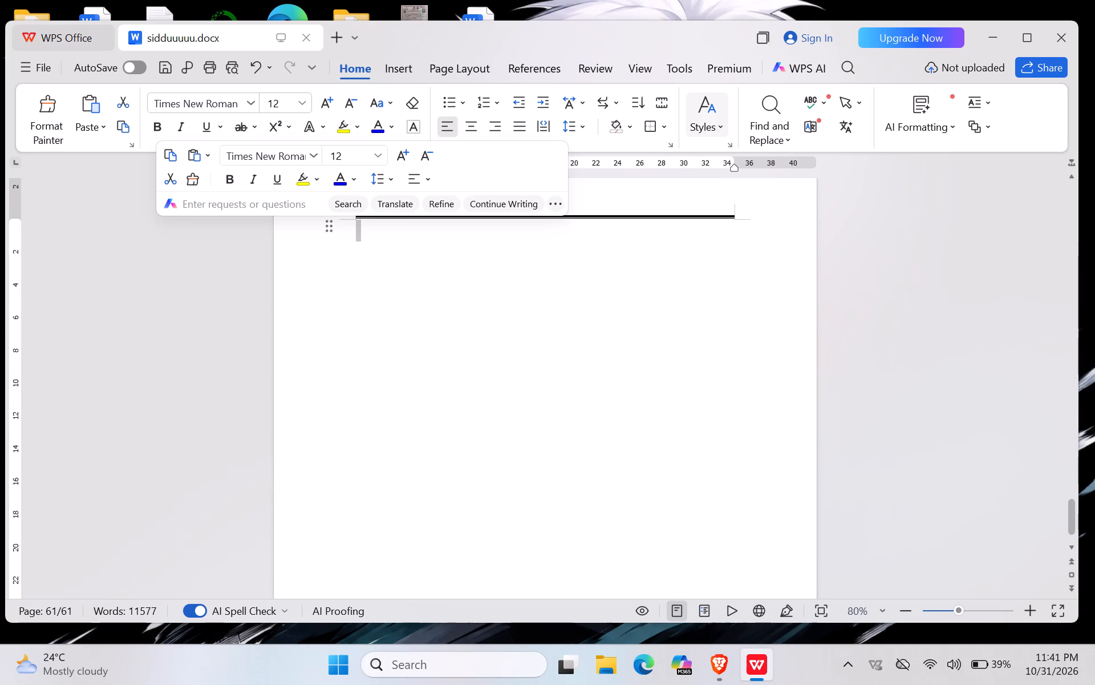
right_click(316, 422)
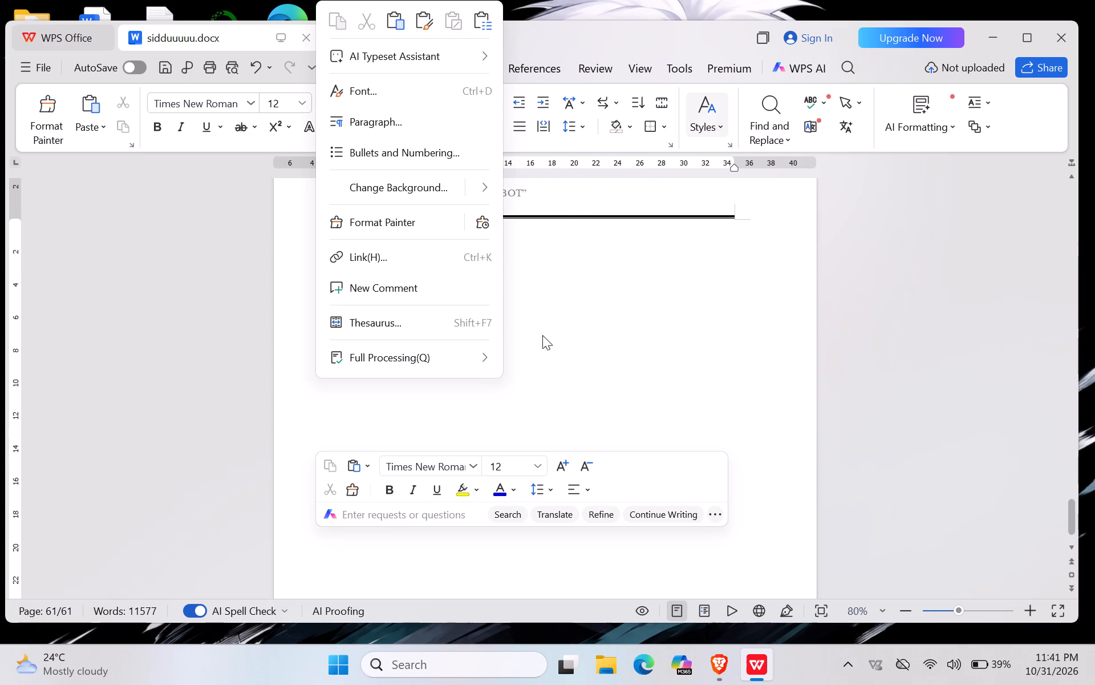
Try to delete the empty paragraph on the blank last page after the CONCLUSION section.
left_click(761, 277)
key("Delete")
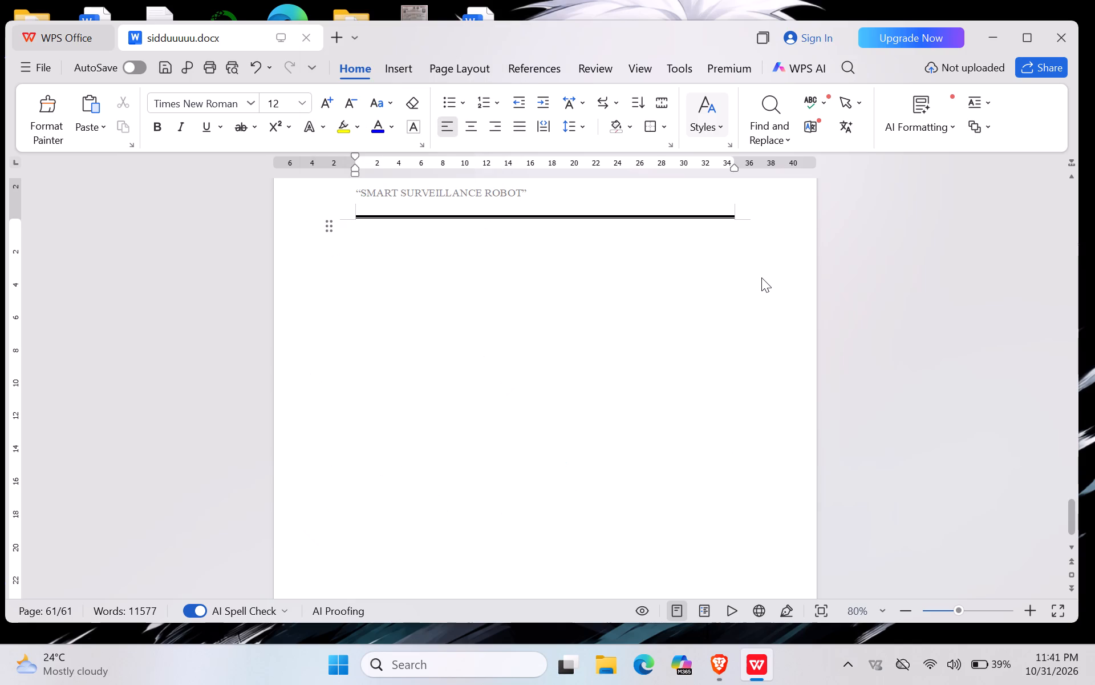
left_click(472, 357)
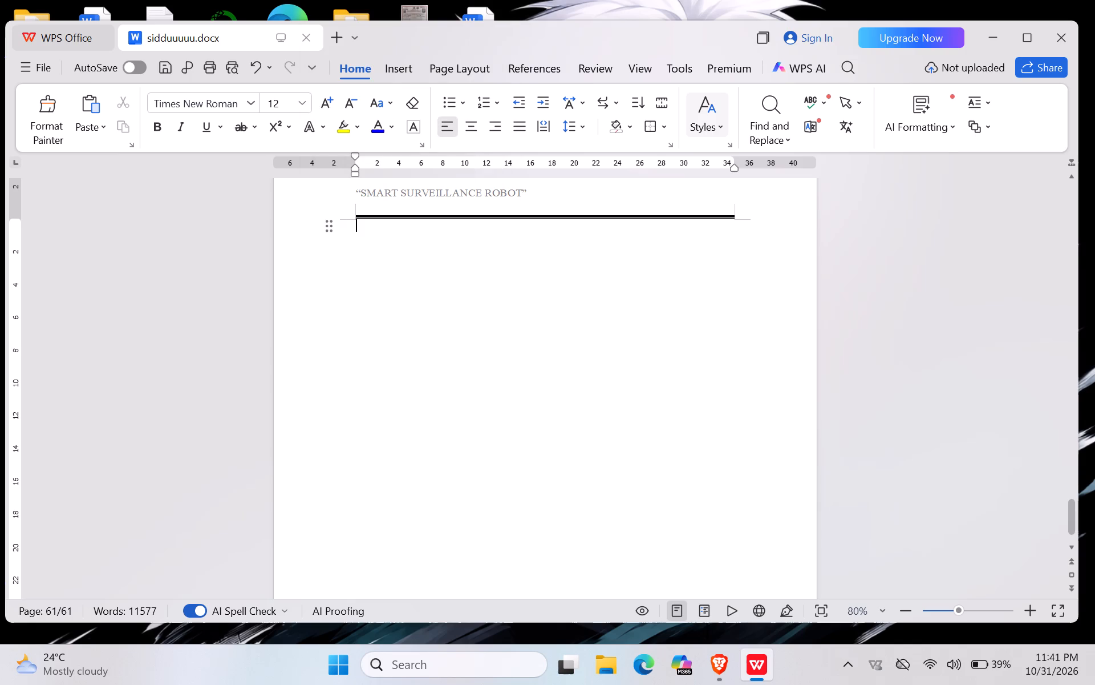
Check the layout of the last pages, from the end of the FUTURE SCOPE improvements through CONCLUSION to the blank final page.
scroll(472, 357, "down", 2)
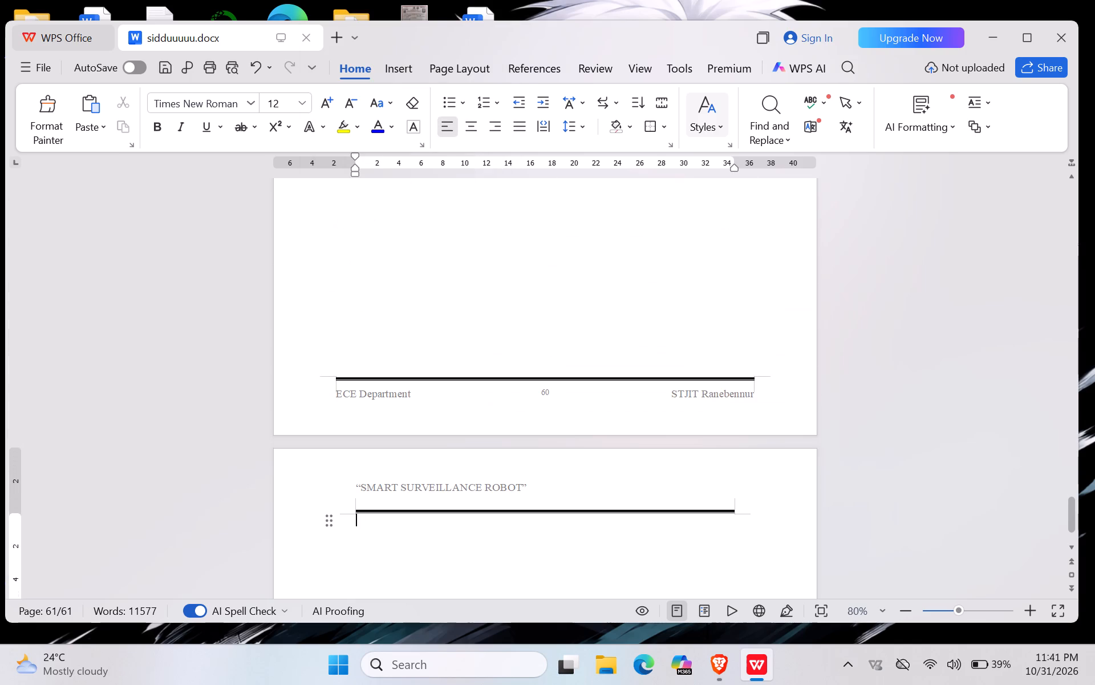
scroll(472, 357, "down", 3)
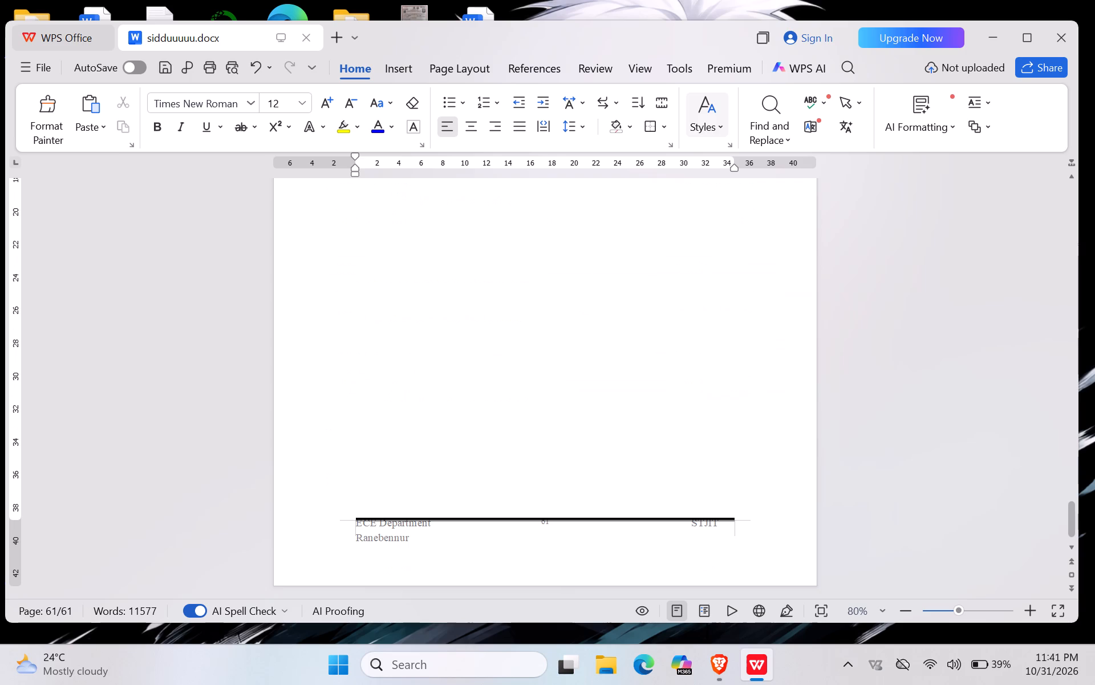
scroll(472, 357, "up", 2)
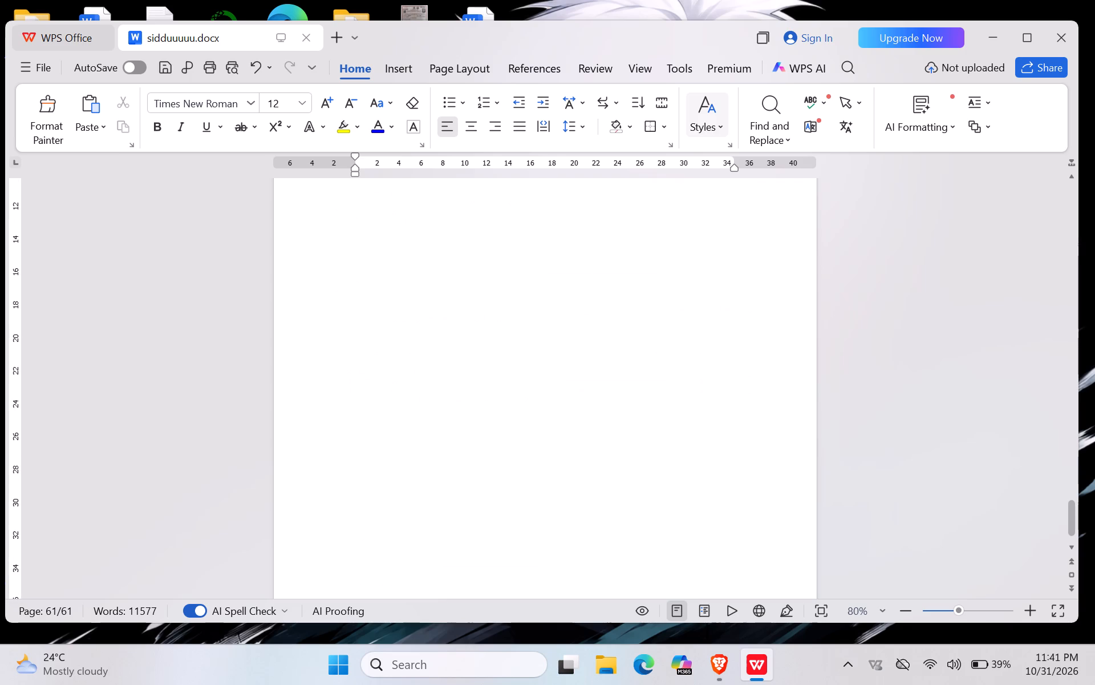
scroll(472, 357, "up", 3)
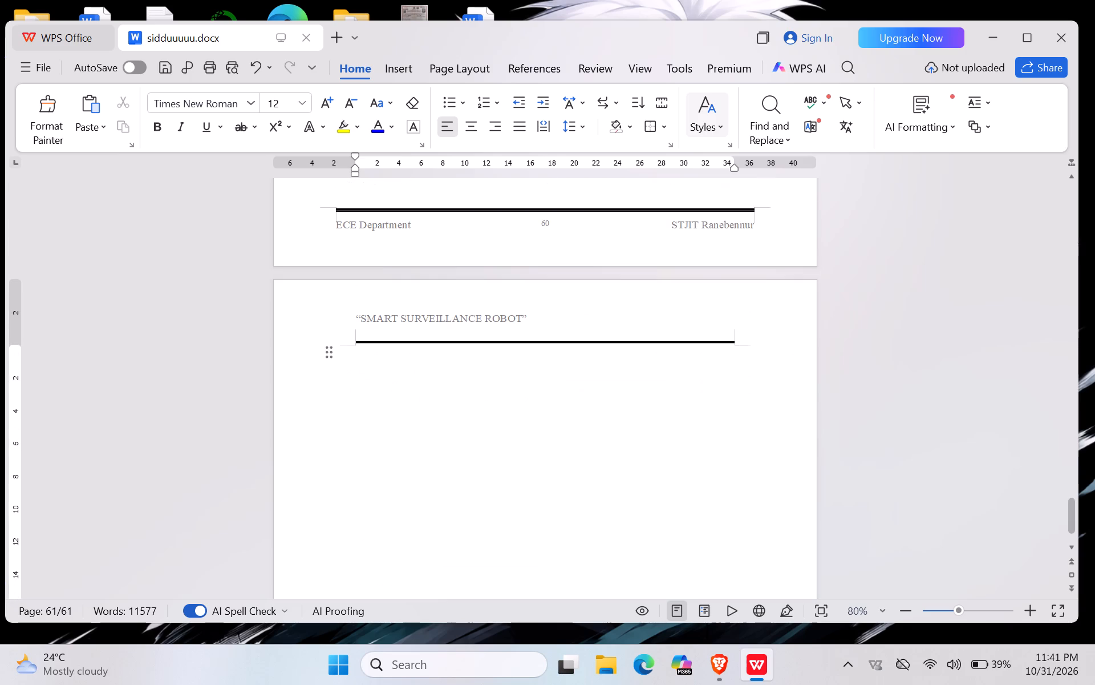
scroll(472, 357, "up", 3)
scroll(472, 357, "right", 1)
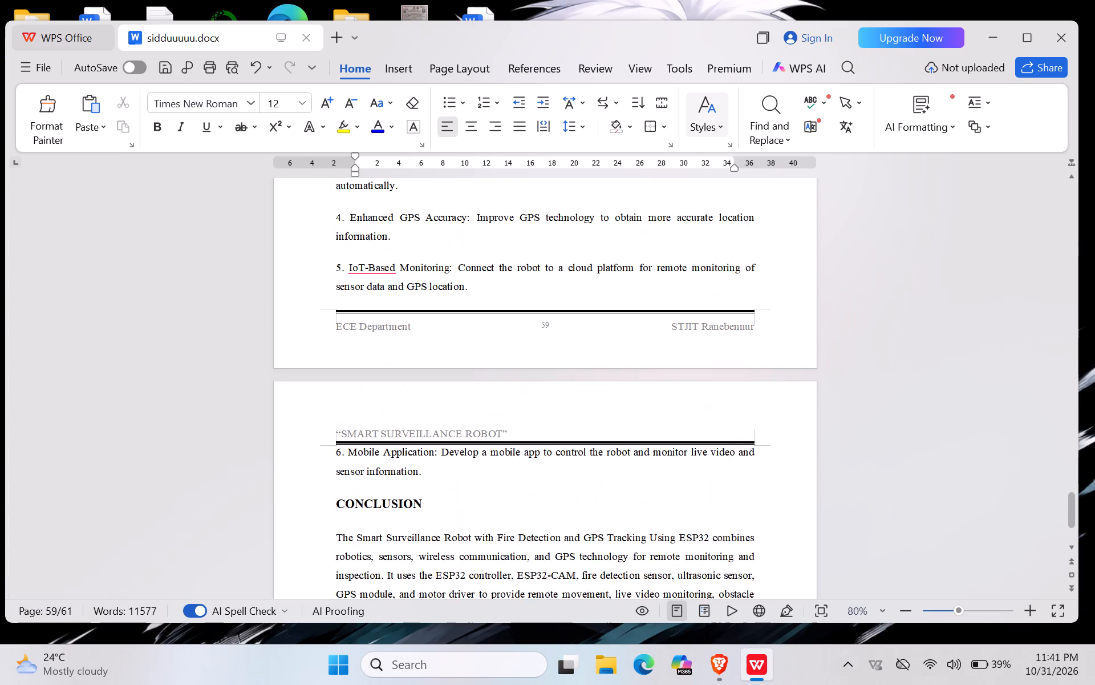
scroll(472, 357, "right", 2)
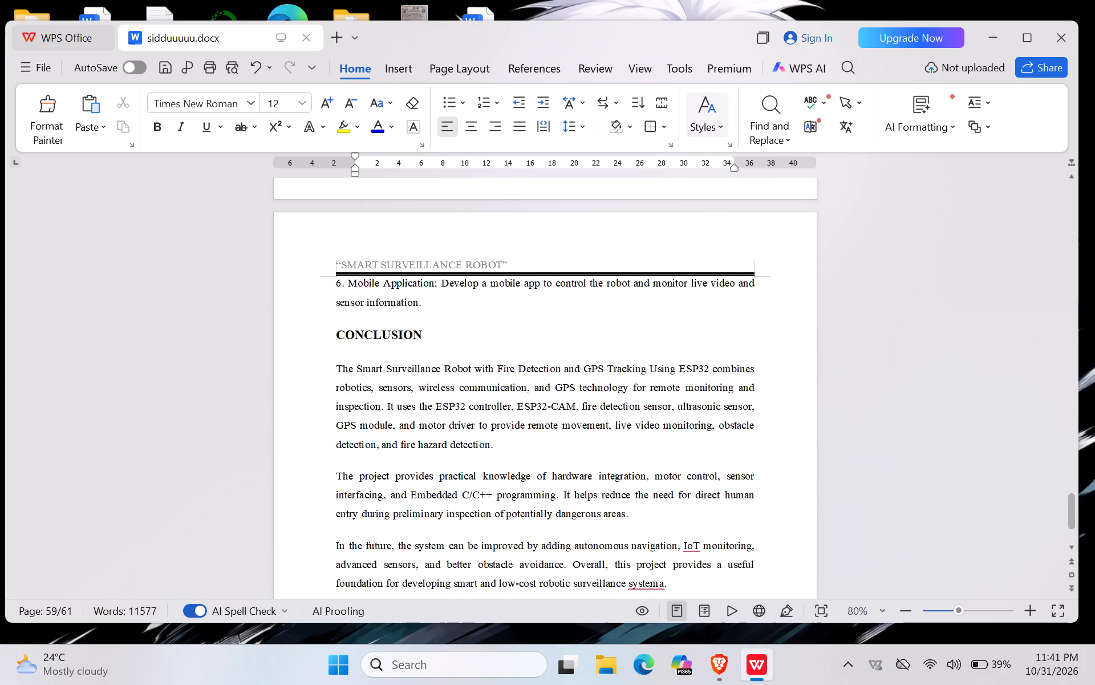
scroll(472, 357, "right", 1)
scroll(472, 357, "down", 1)
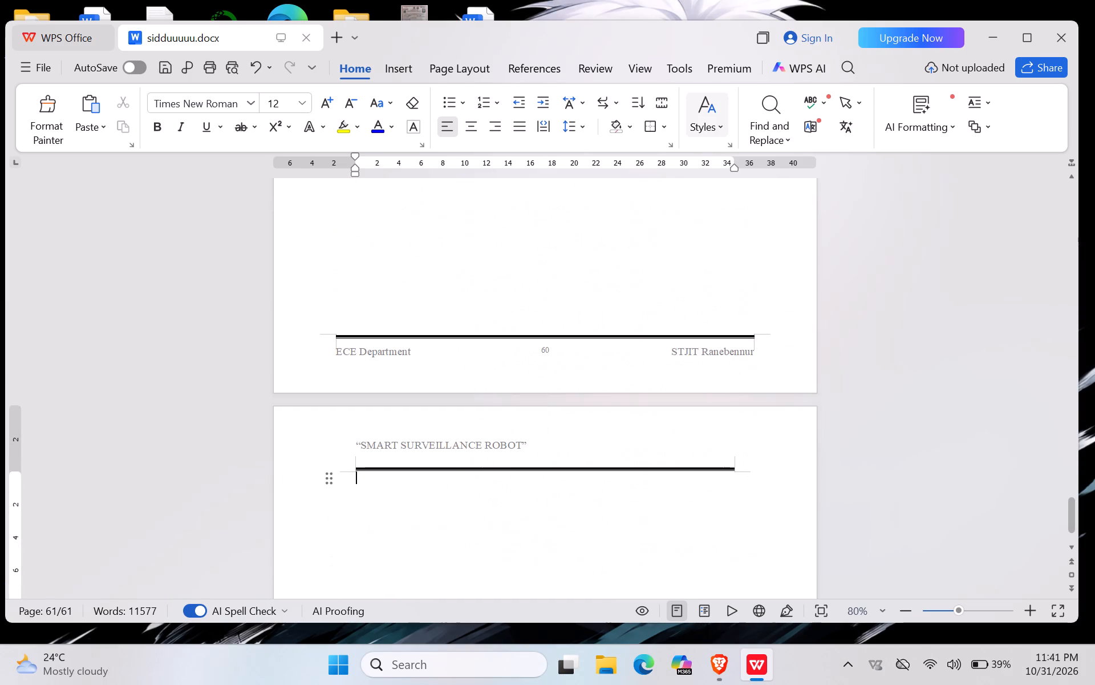
scroll(472, 357, "down", 5)
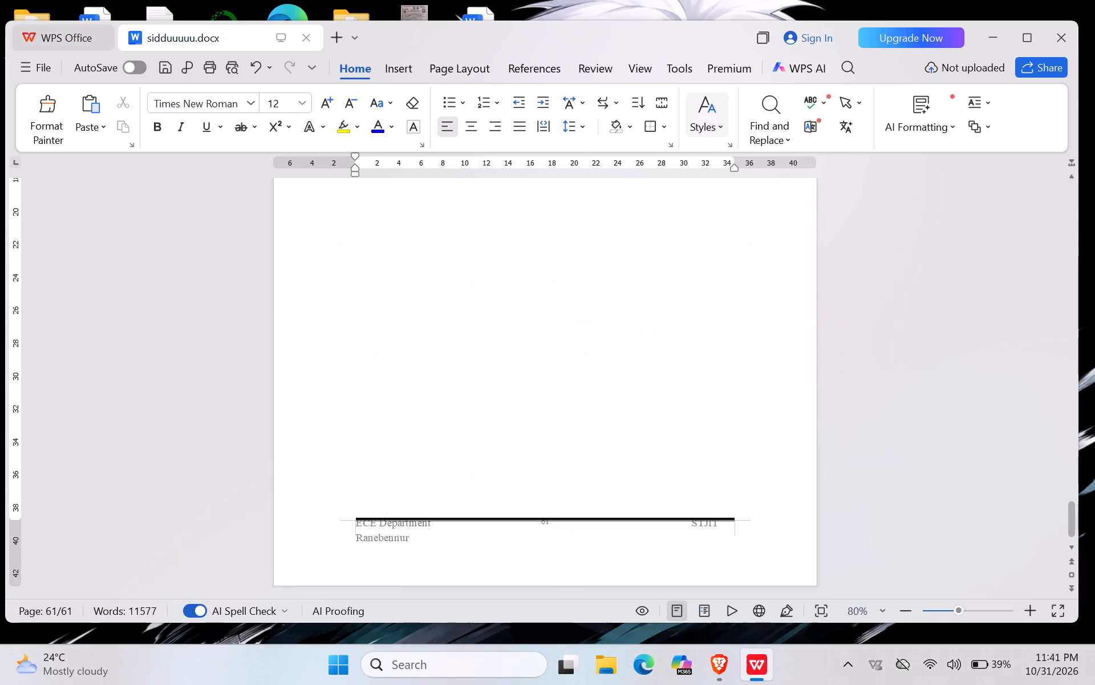
scroll(472, 357, "up", 5)
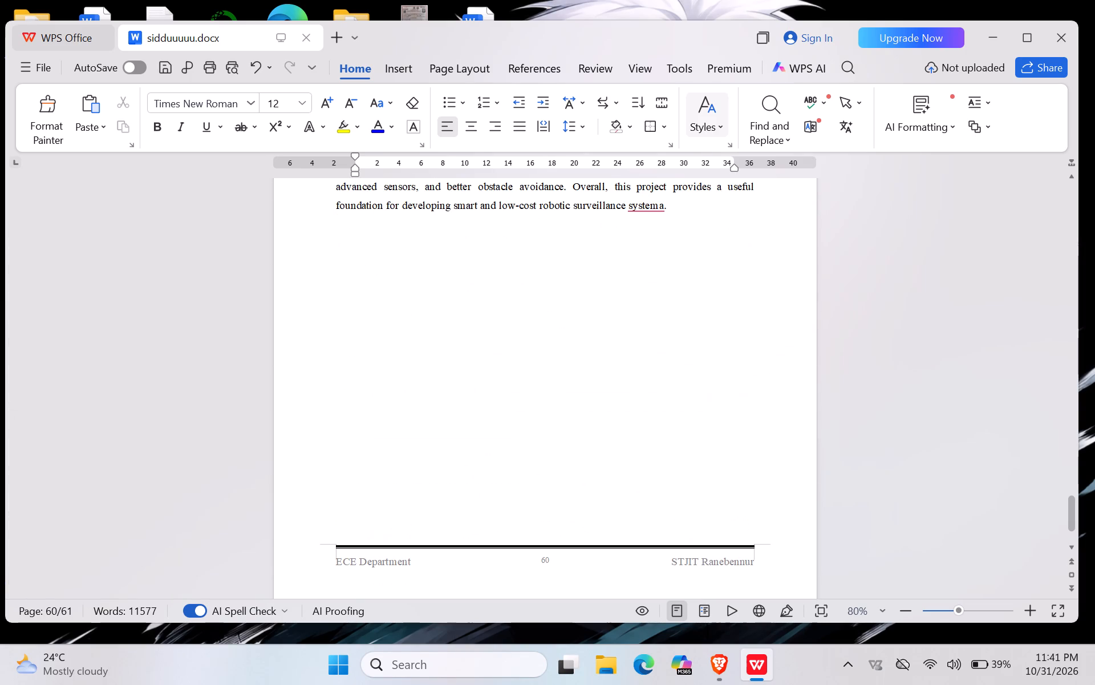
scroll(472, 357, "up", 3)
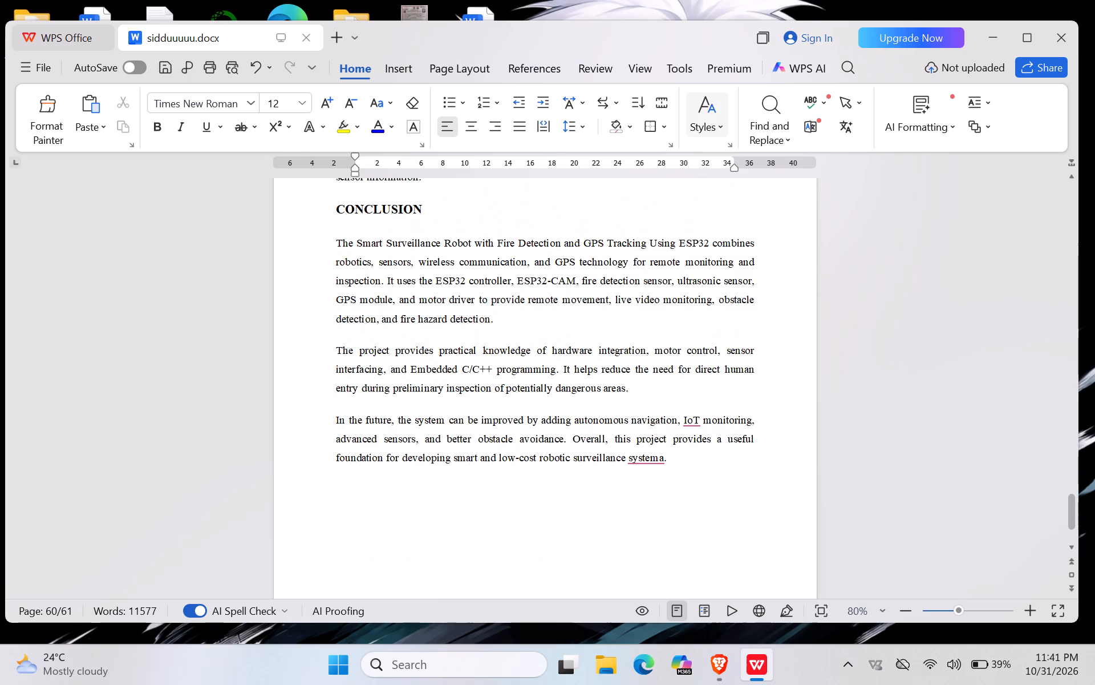
Insert blank lines above the "FUTURE SCOPE" heading until it starts at the top of a new page.
scroll(472, 357, "up", 4)
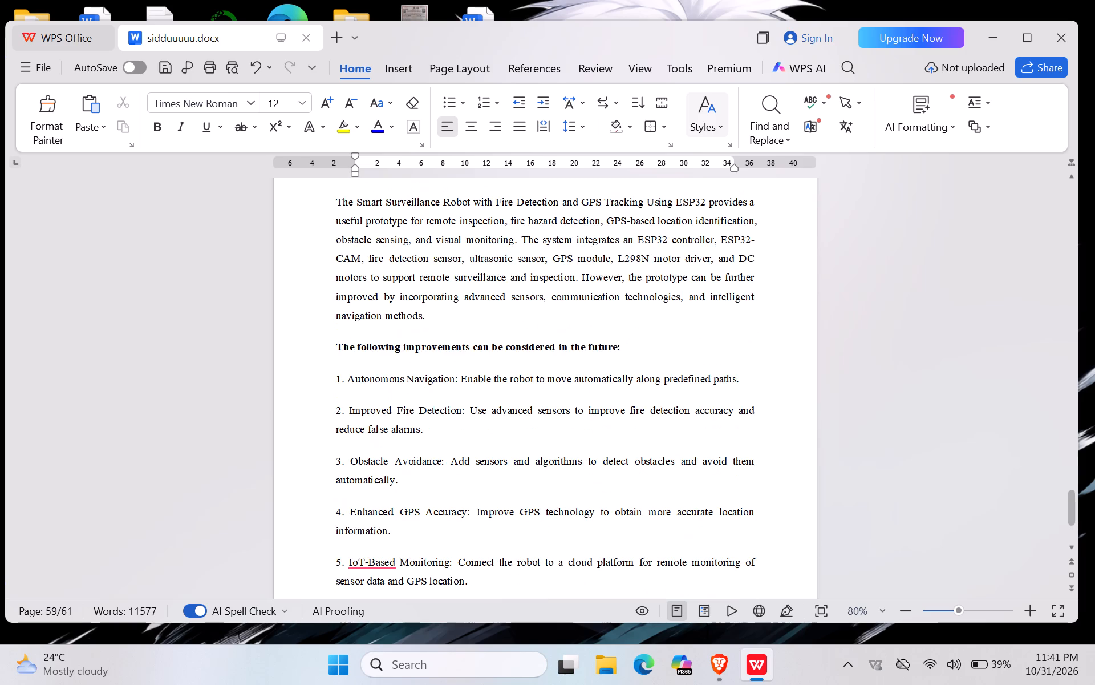
scroll(472, 357, "up", 1)
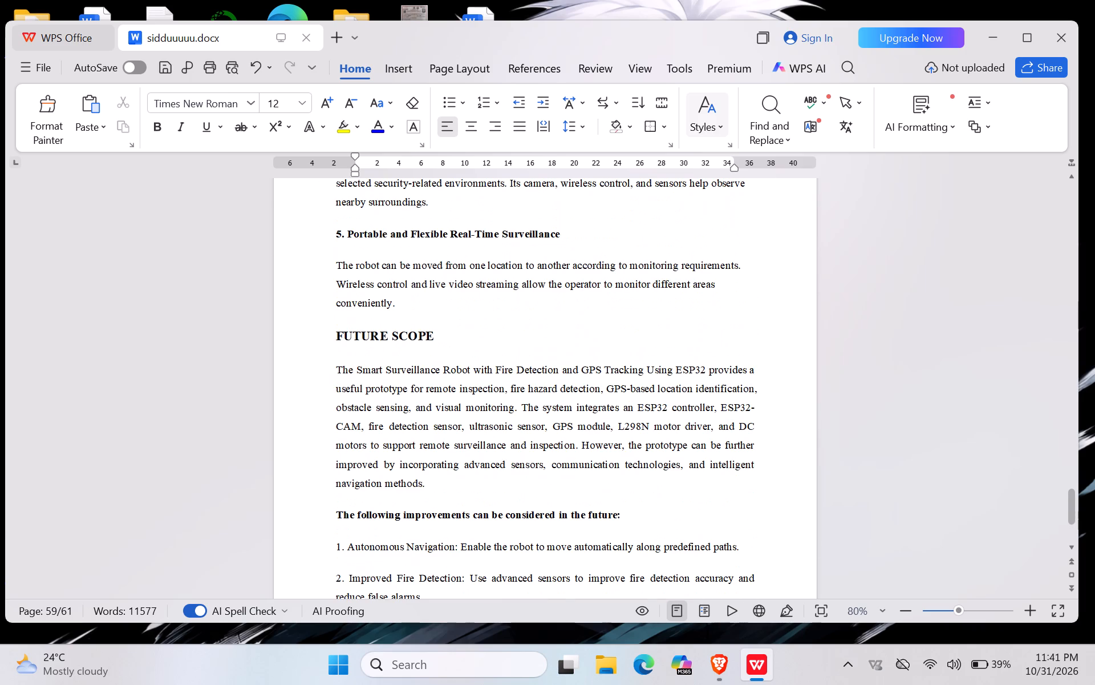
scroll(472, 357, "left", 1)
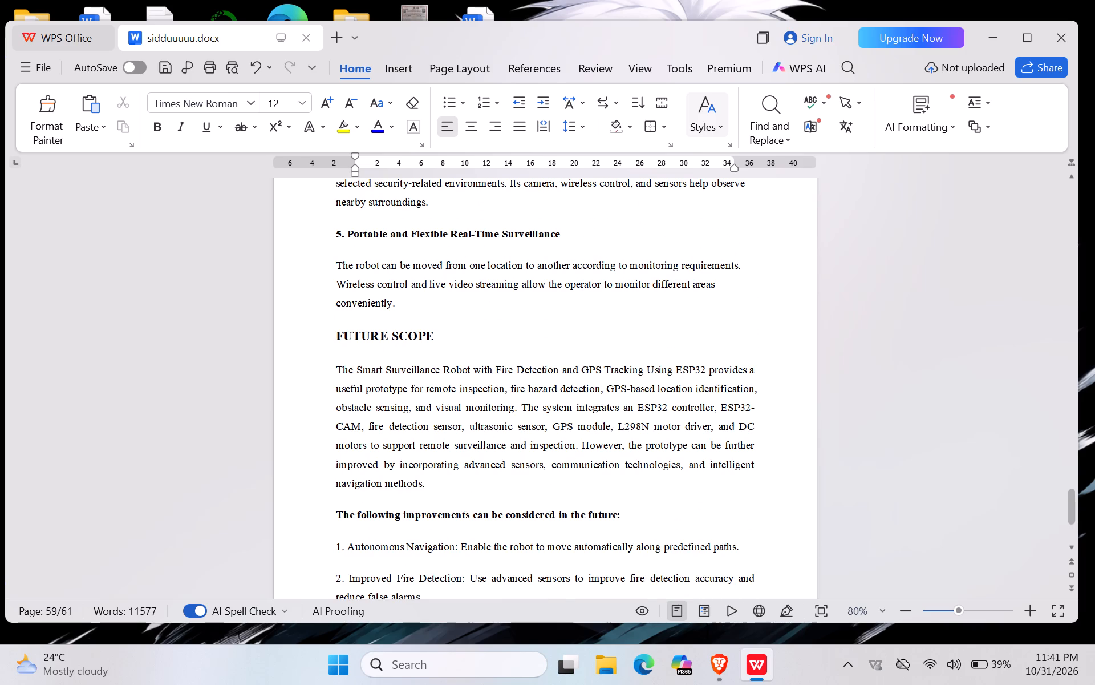
left_click(337, 333)
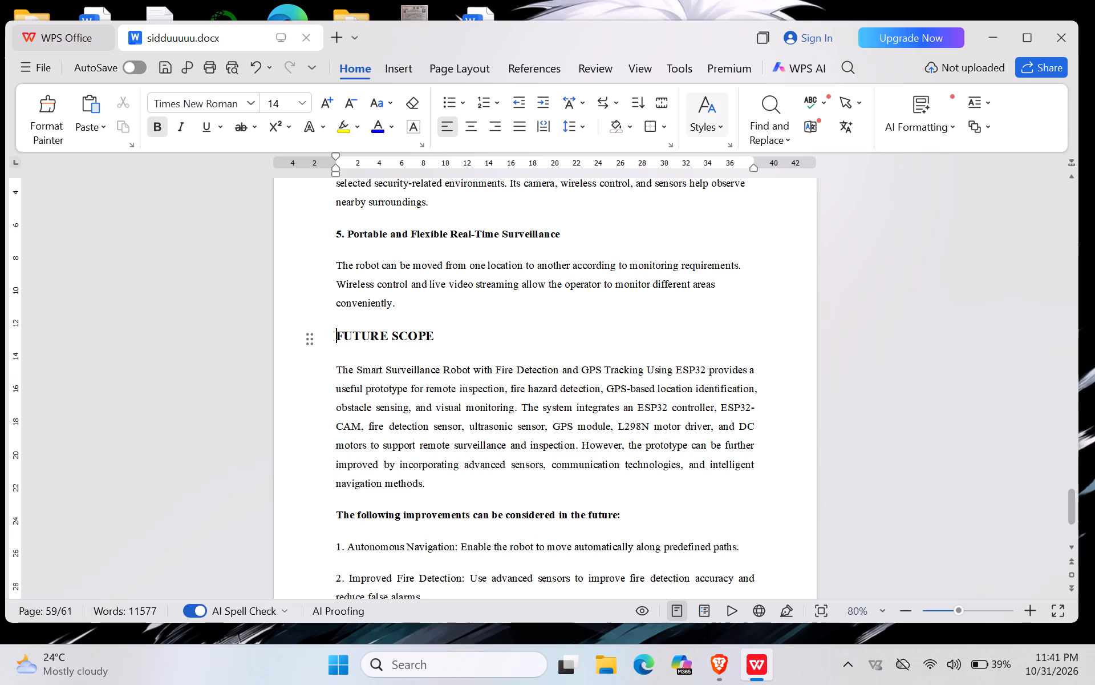
key("Return")
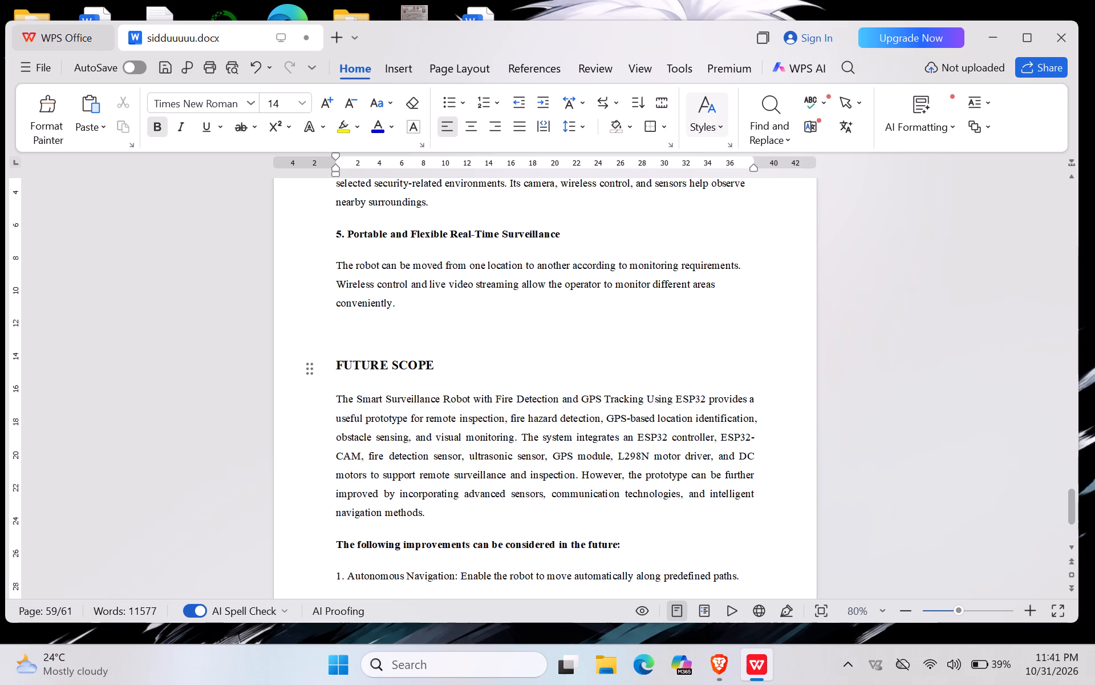
scroll(337, 333, "down", 2)
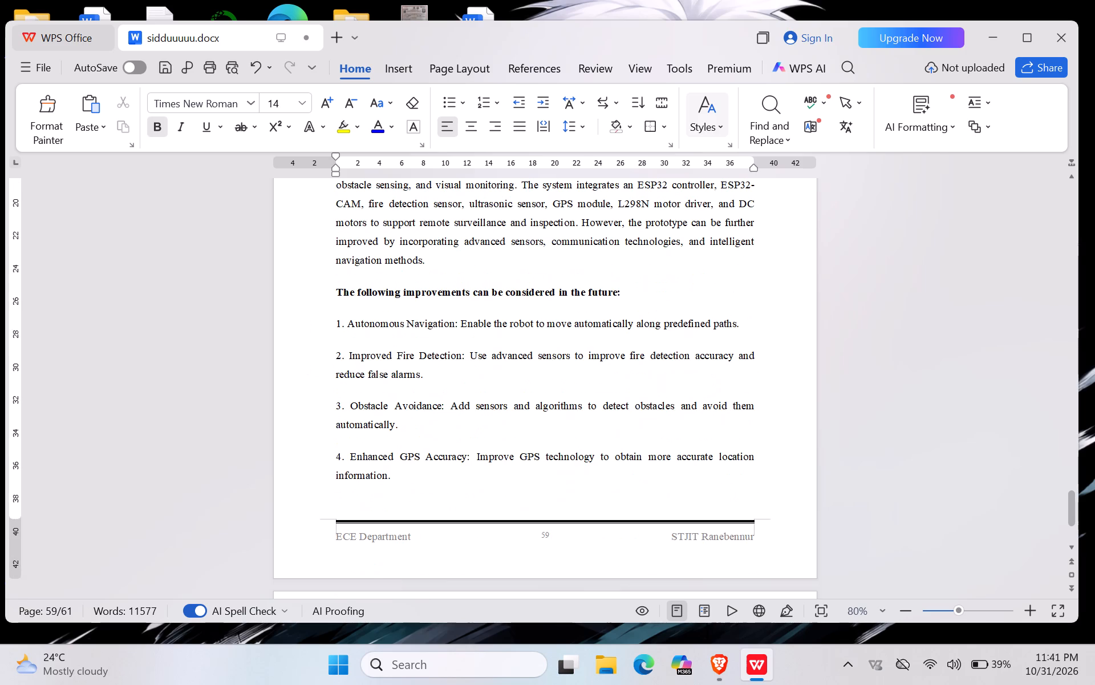
scroll(337, 333, "up", 1)
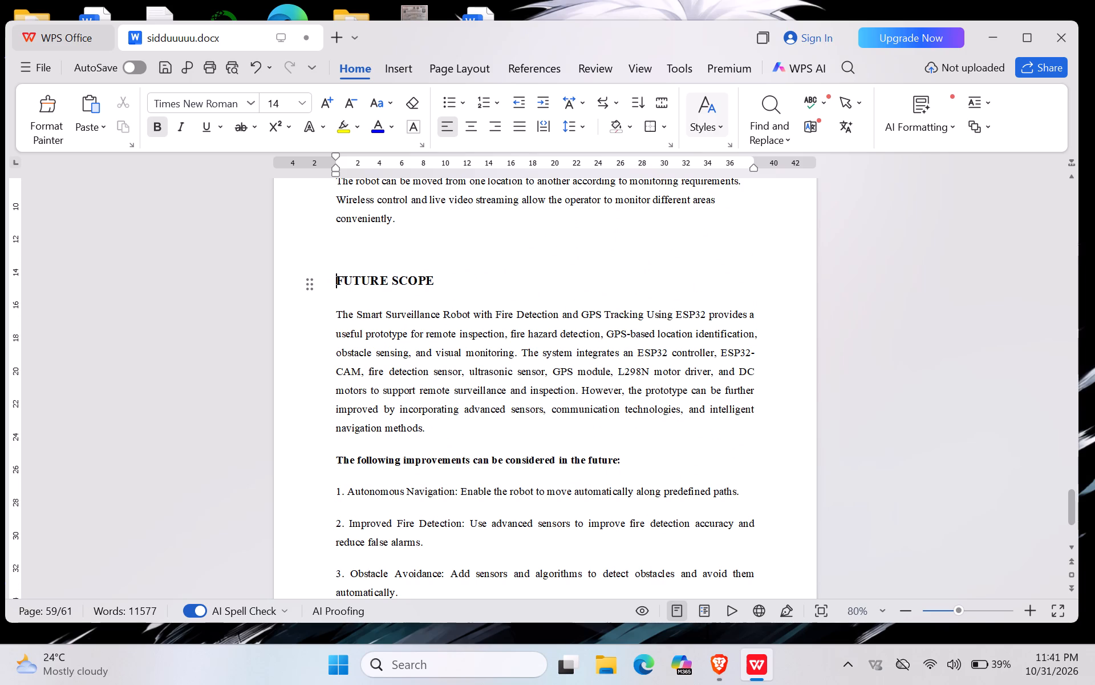
key("Return")
key("Return")
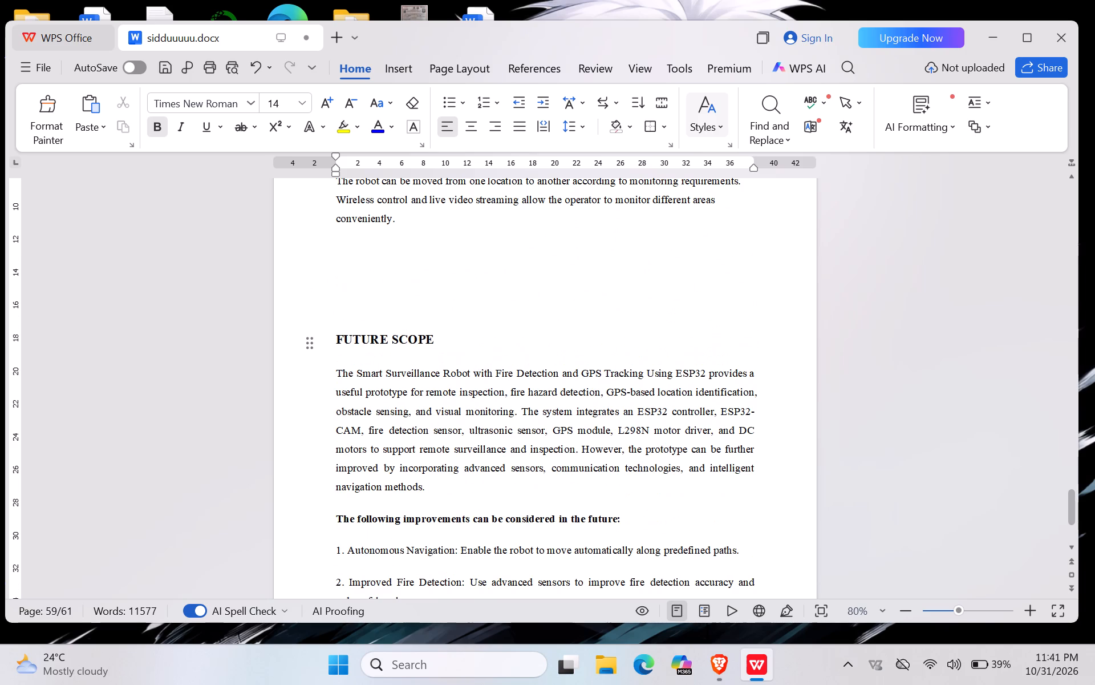
scroll(348, 255, "right", 1)
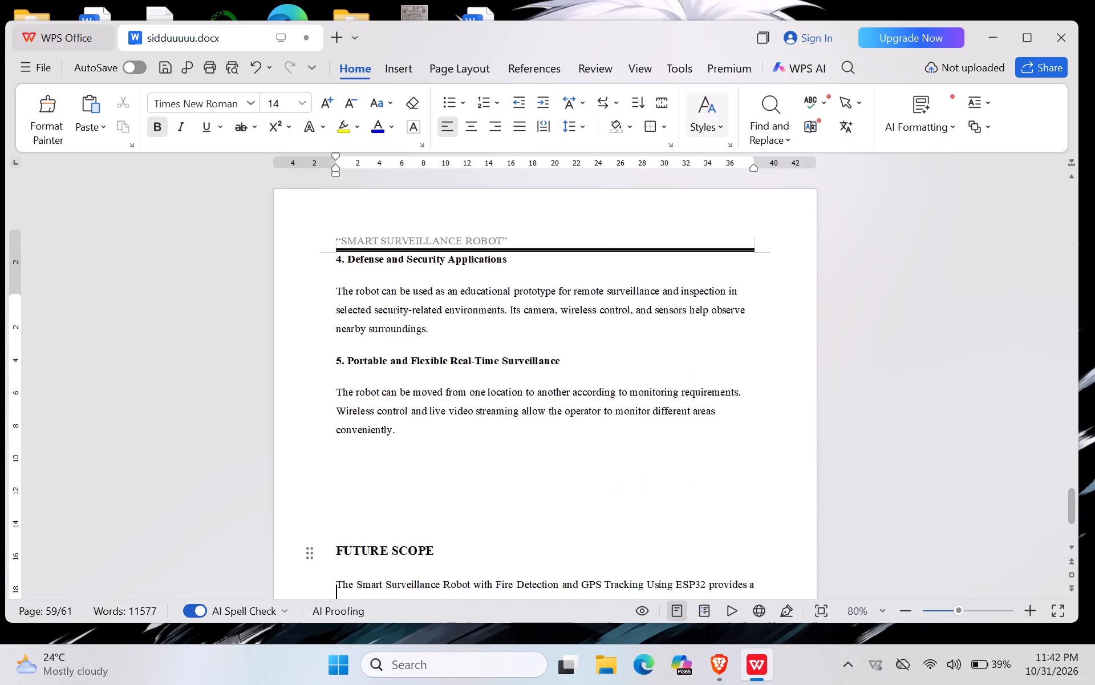
scroll(348, 255, "right", 1)
scroll(348, 255, "down", 1)
key("Return")
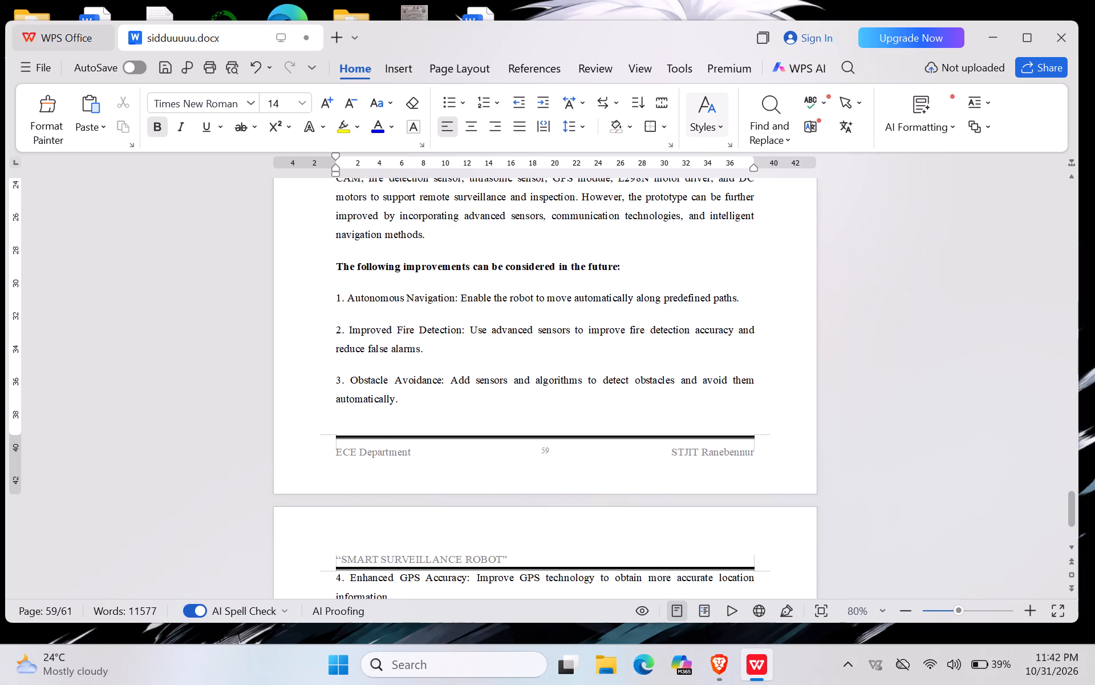
key("Return")
key("Return")
key("Return")
key("Return")
key("Return")
key("Return")
key("Return")
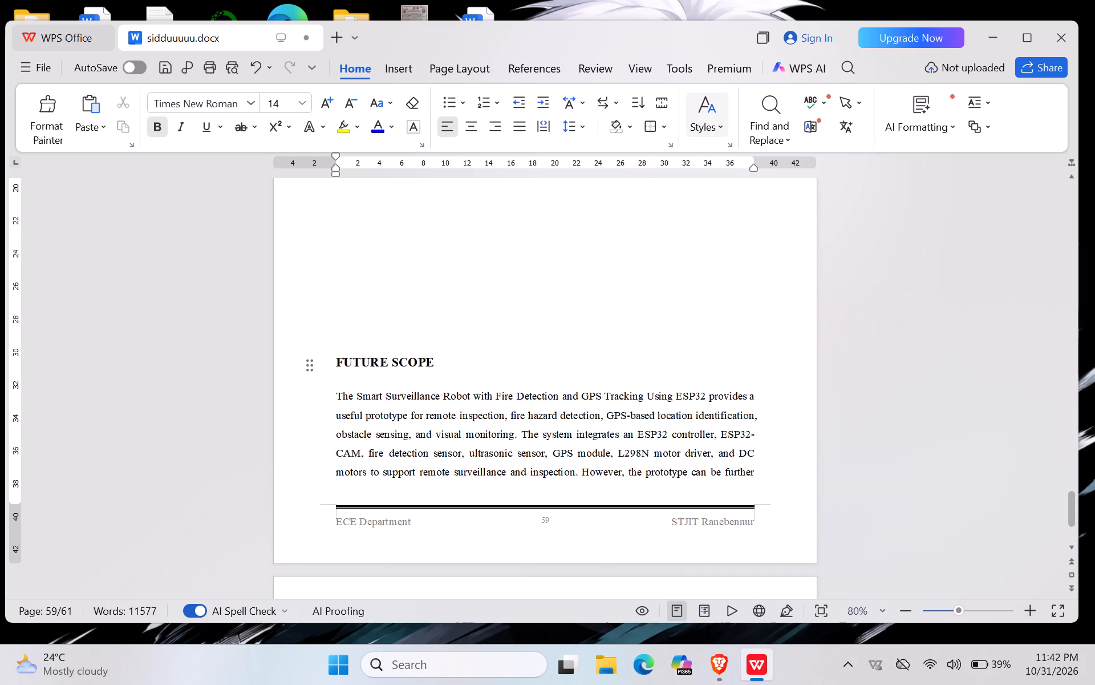
key("Return")
key("Return")
key("Return")
key("Return")
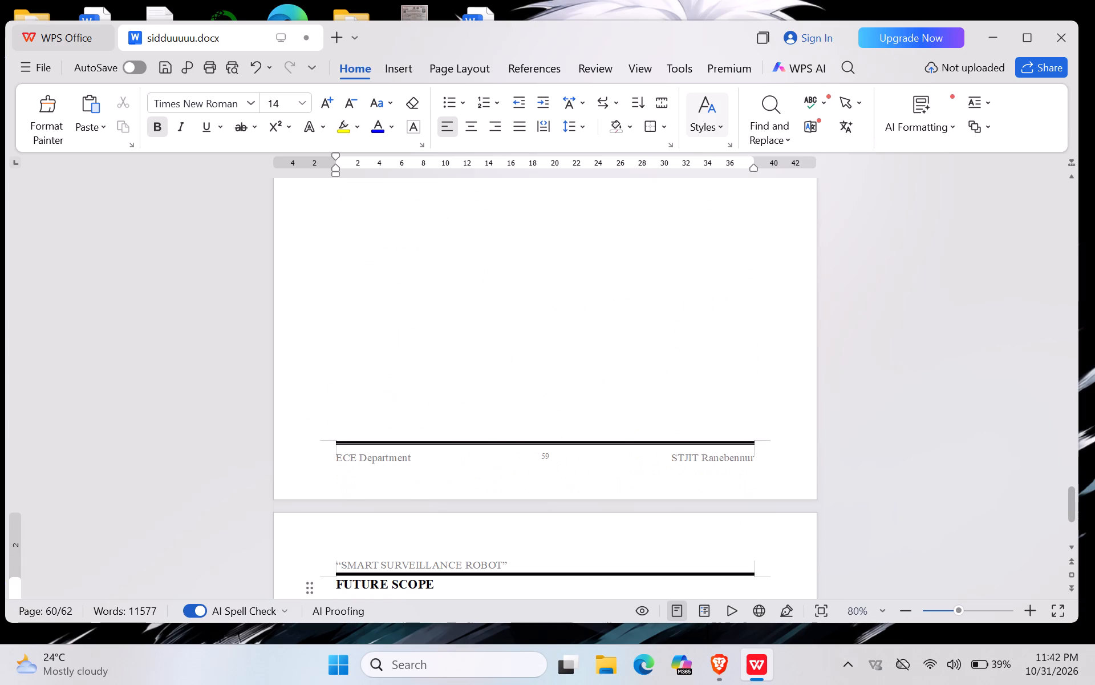
Insert blank lines above the "CONCLUSION" heading so that it starts at the top of a new page, removing the surplus line.
scroll(348, 255, "down", 5)
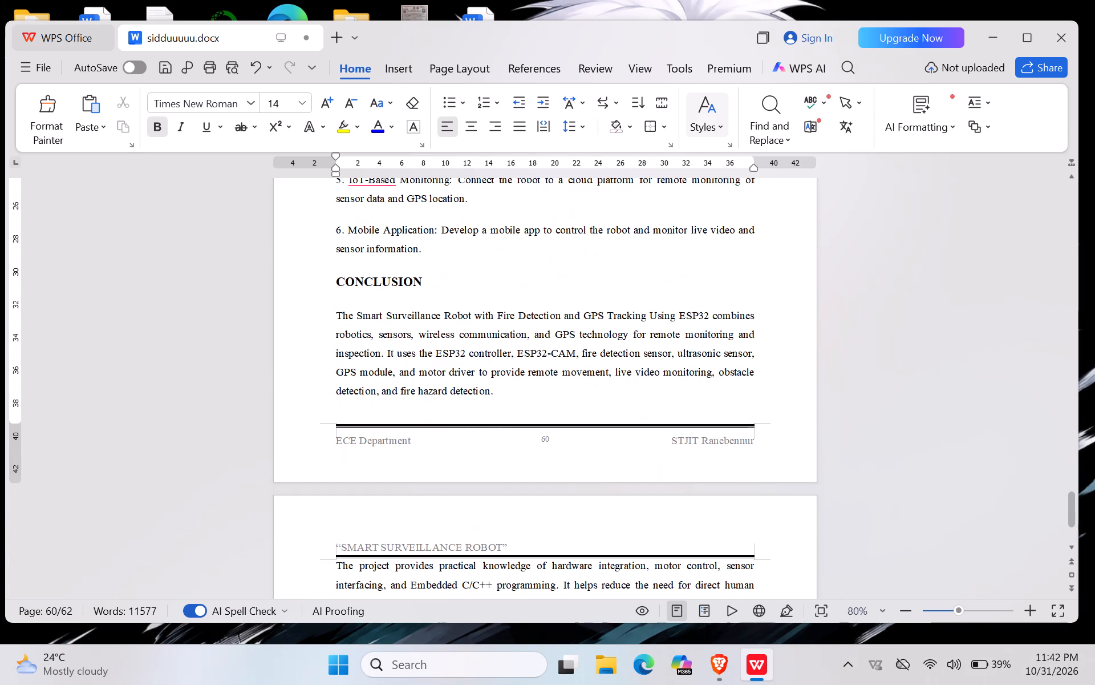
left_click(332, 283)
key("Return")
key("Return")
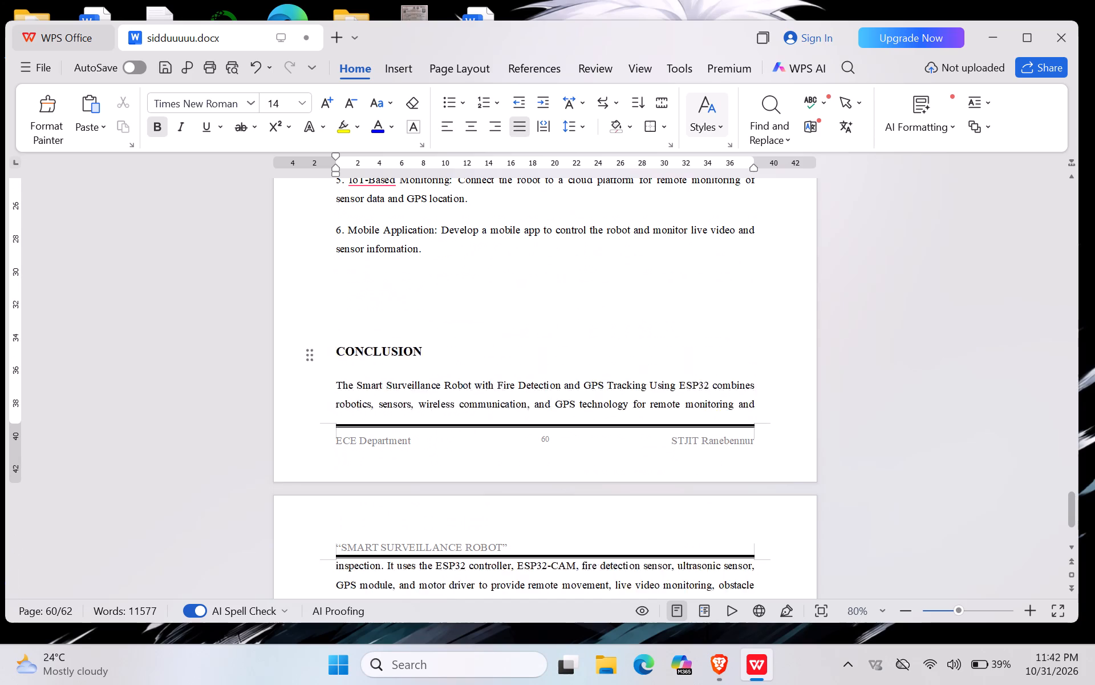
key("Return")
key("Return")
key("Return")
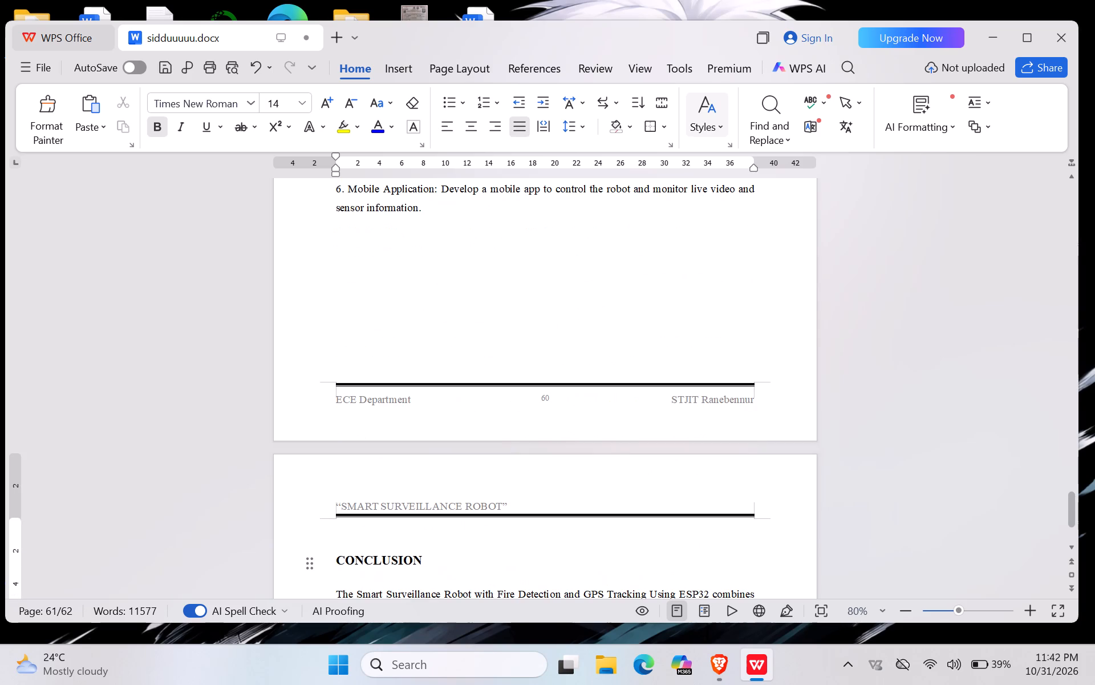
key("BackSpace")
Review the page breaks and heading placement from the CONCLUSION and blank last page back to "5.6 Disadvantages" and the Applications section.
scroll(575, 366, "down", 1)
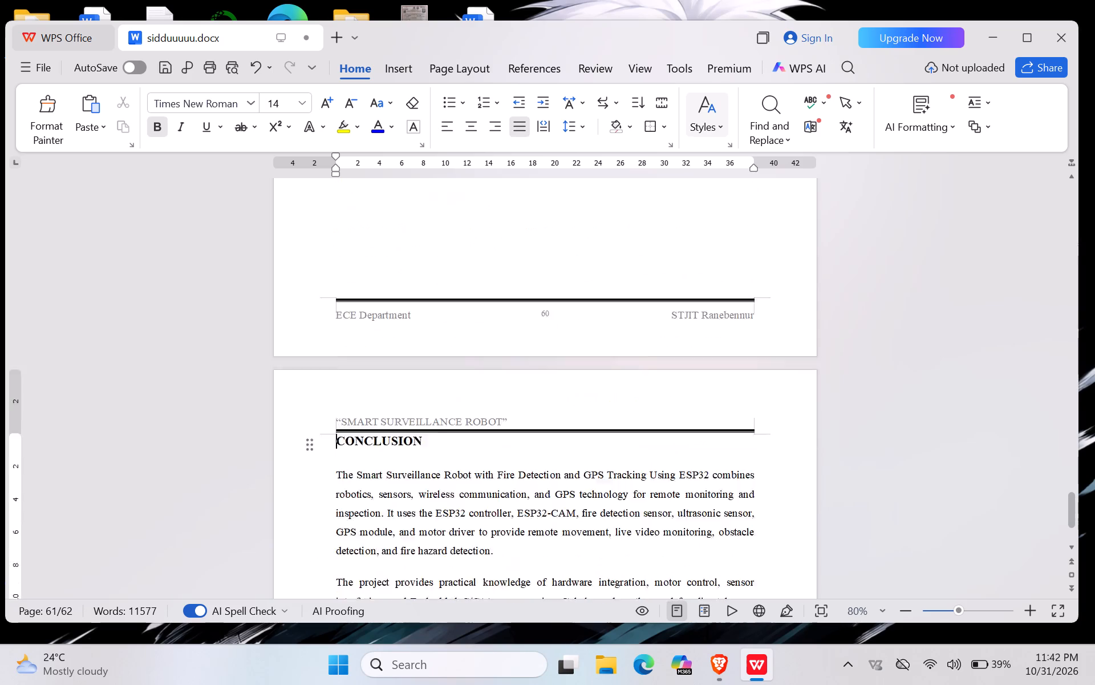
scroll(575, 366, "down", 4)
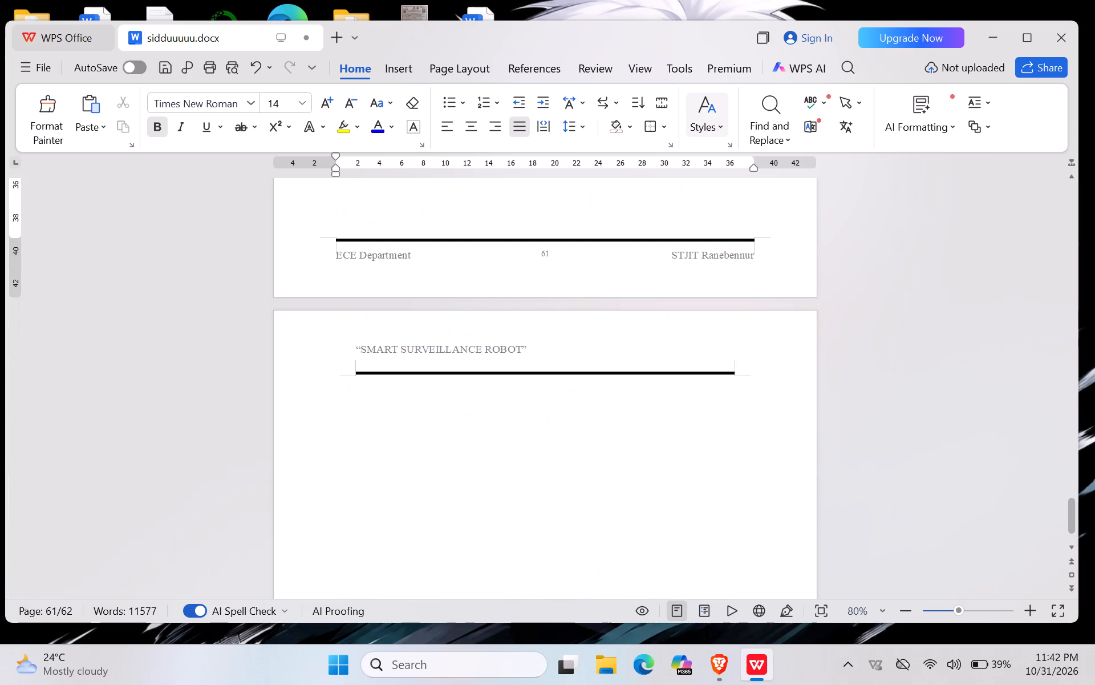
scroll(575, 366, "up", 5)
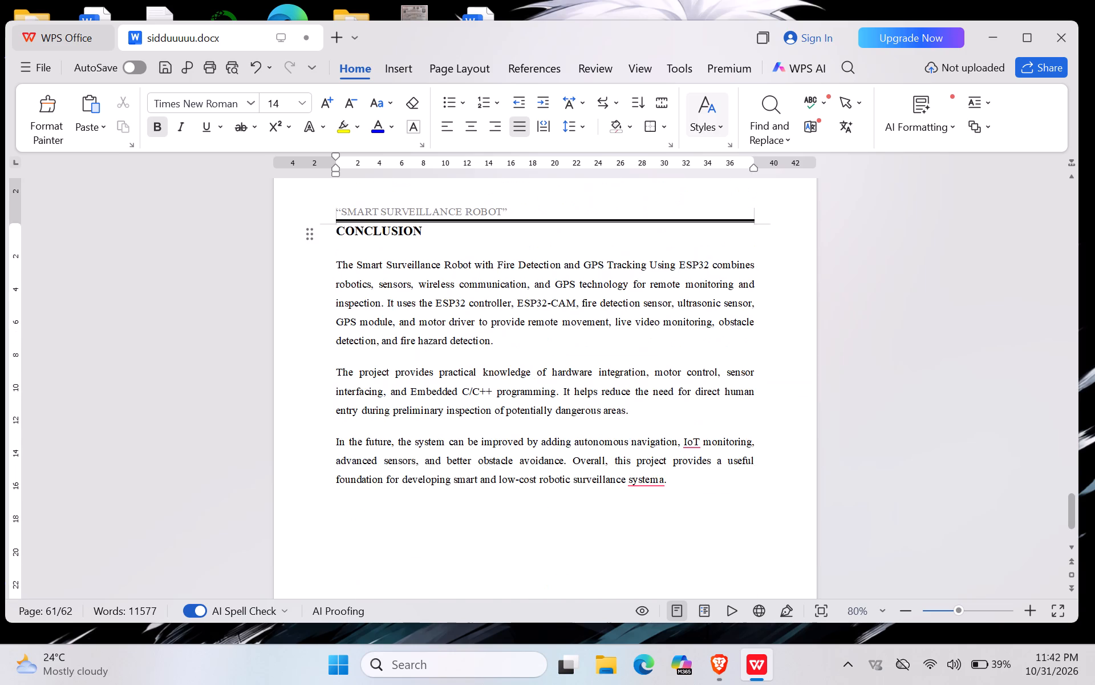
scroll(575, 366, "up", 6)
scroll(575, 366, "down", 1)
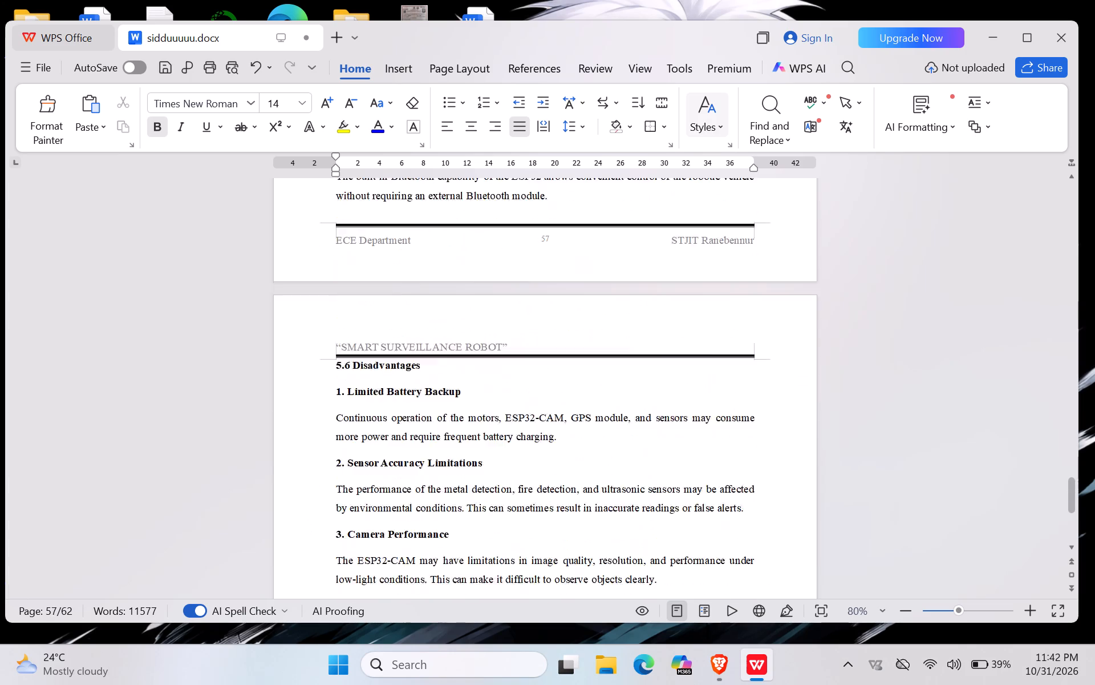
scroll(575, 366, "down", 1)
scroll(575, 366, "up", 1)
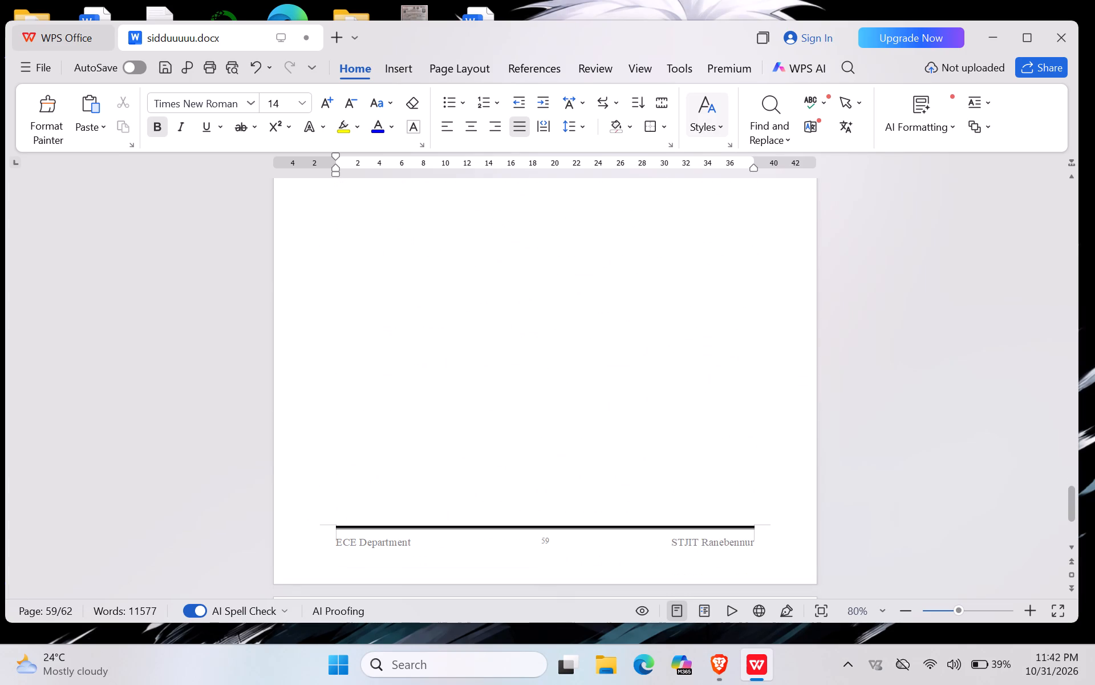
scroll(575, 366, "up", 2)
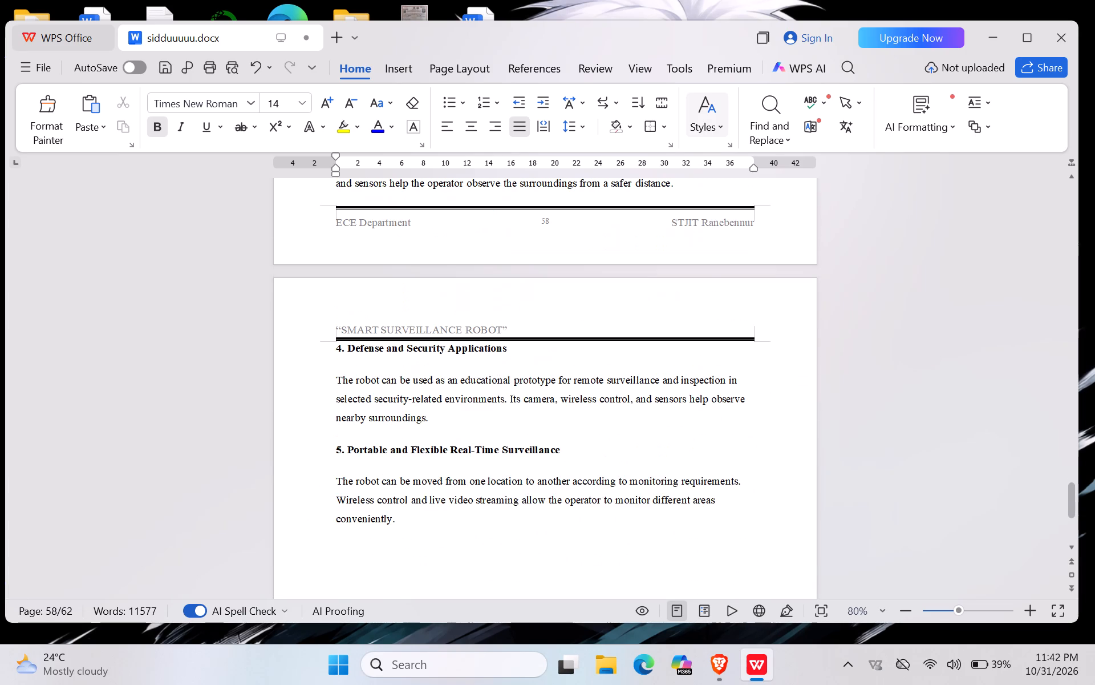
scroll(575, 366, "up", 3)
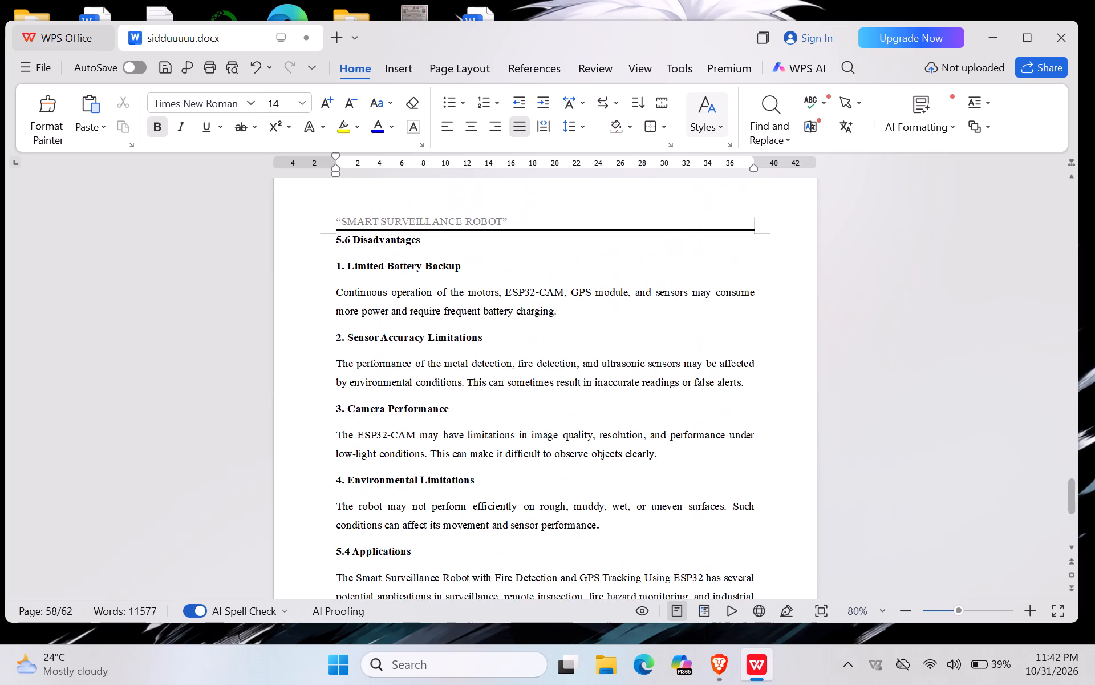
scroll(575, 366, "down", 2)
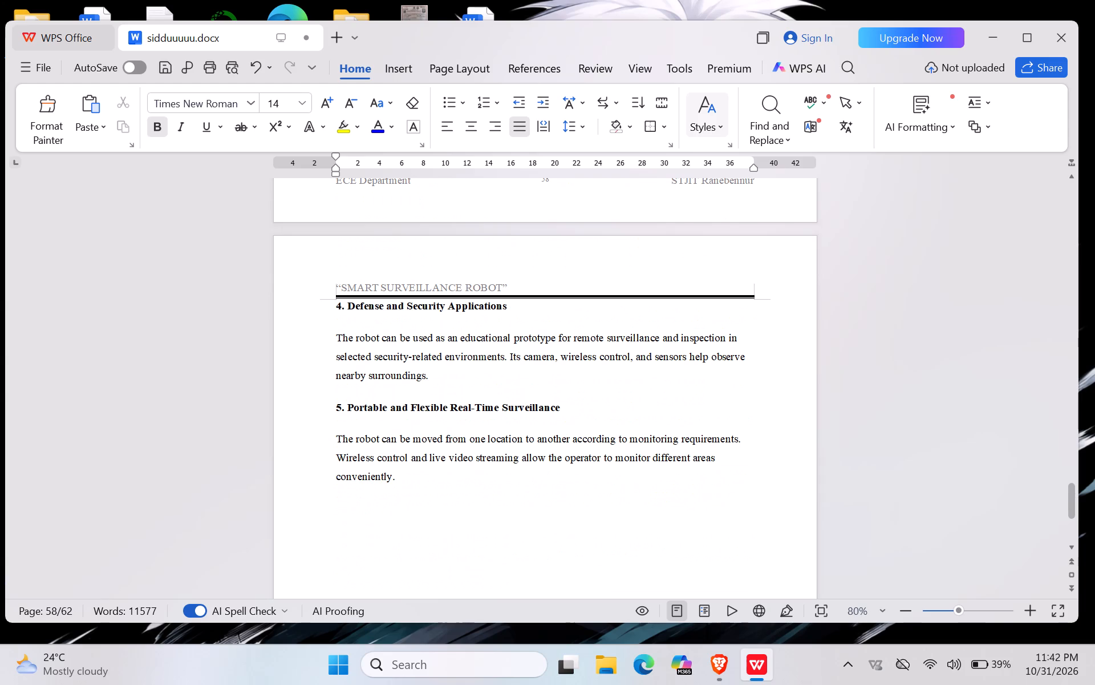
Delete all the blank lines above the "FUTURE SCOPE" heading so it directly follows the "Portable and Flexible Real-Time Surveillance" paragraph.
scroll(575, 366, "down", 1)
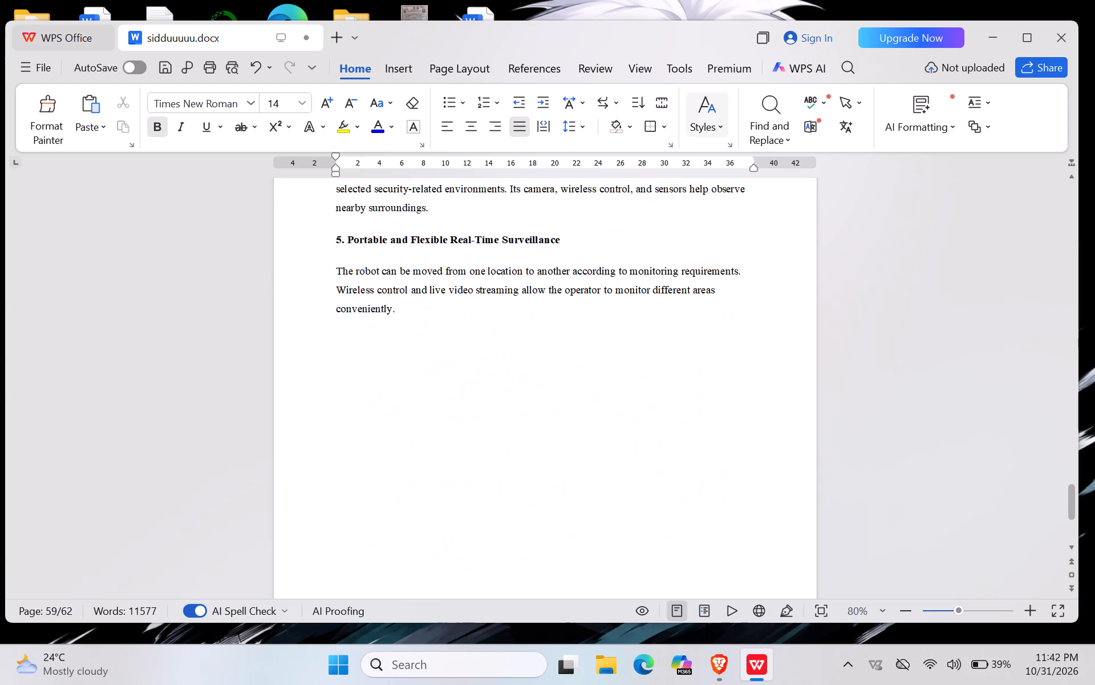
scroll(575, 366, "down", 2)
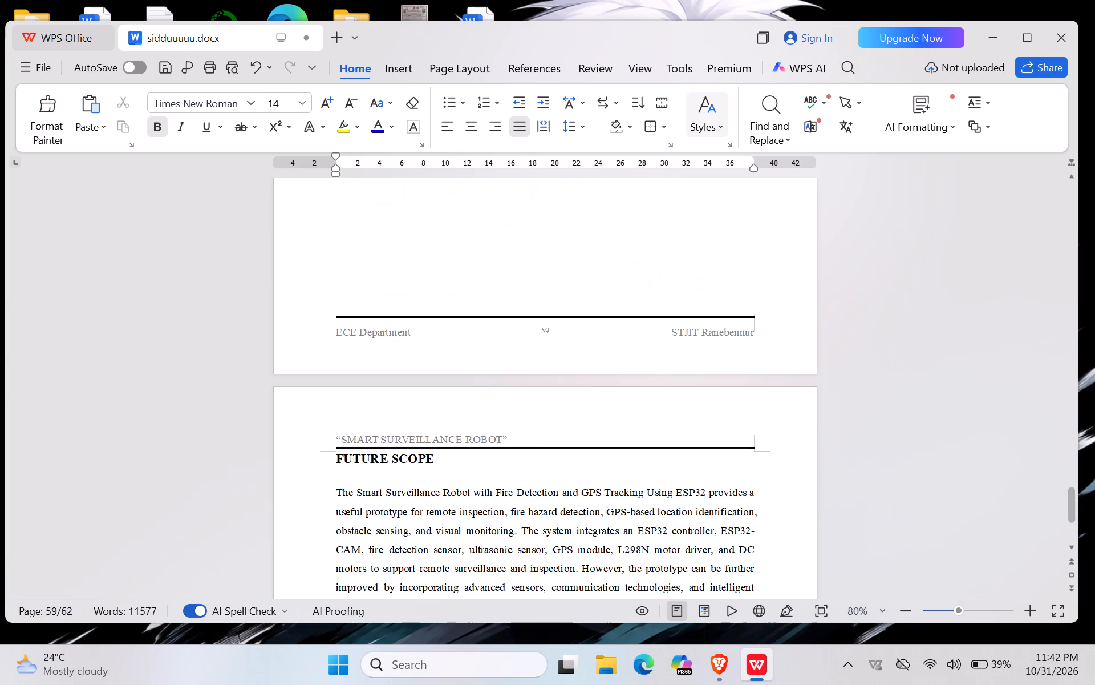
left_click(335, 456)
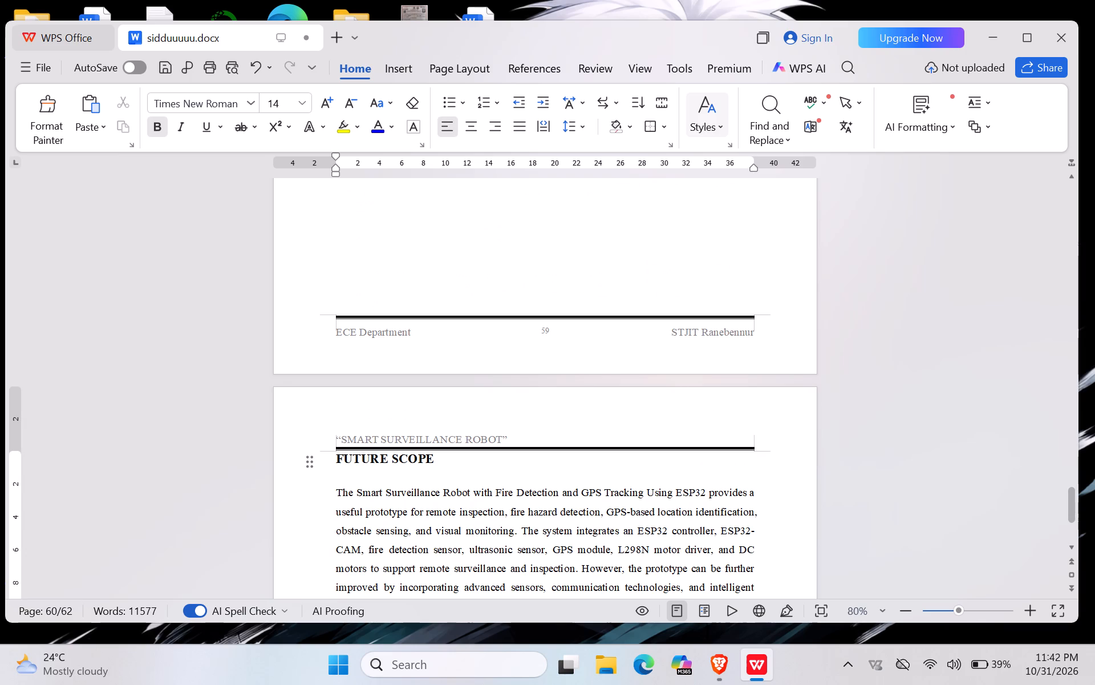
key("BackSpace")
key("BackSpace")
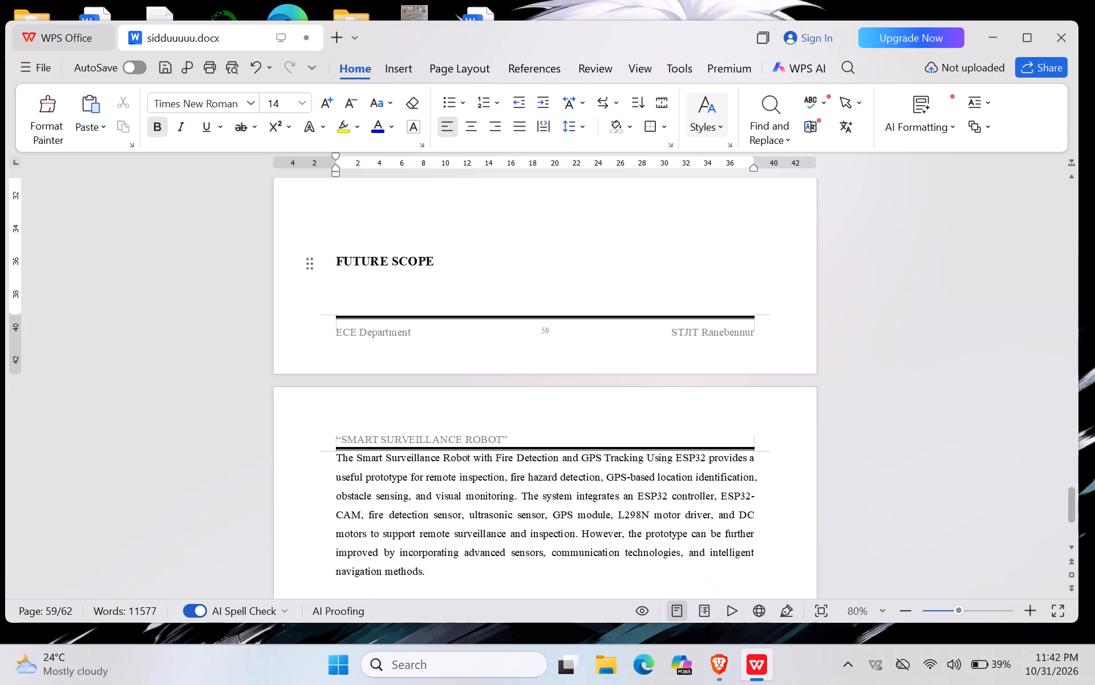
scroll(335, 456, "up", 3)
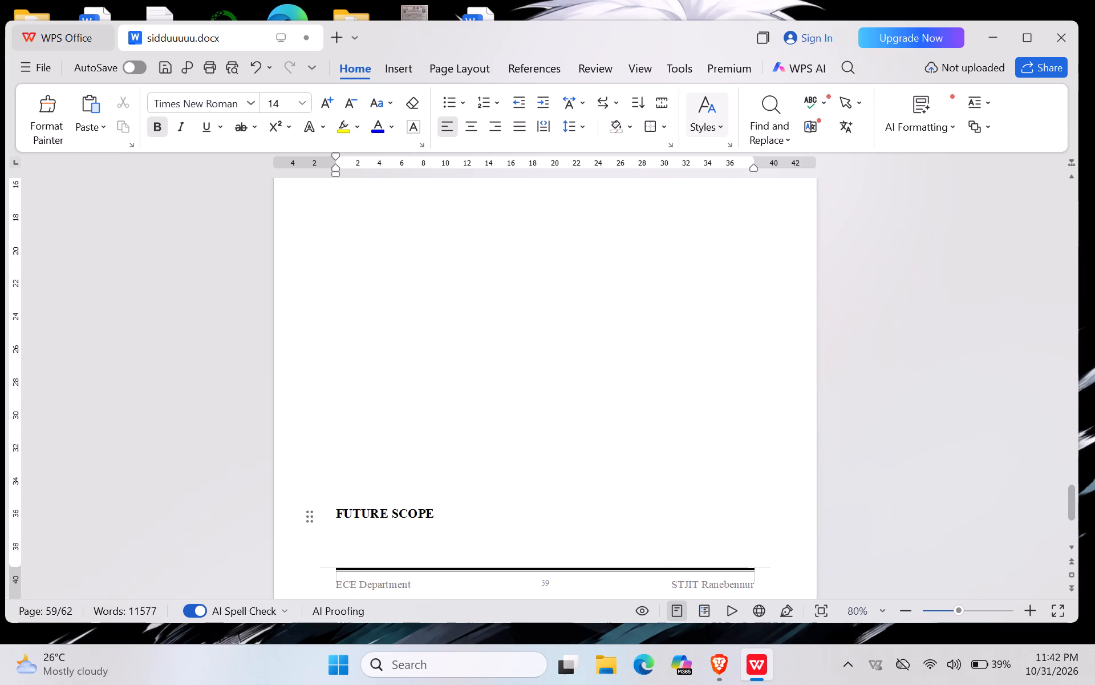
scroll(335, 456, "up", 1)
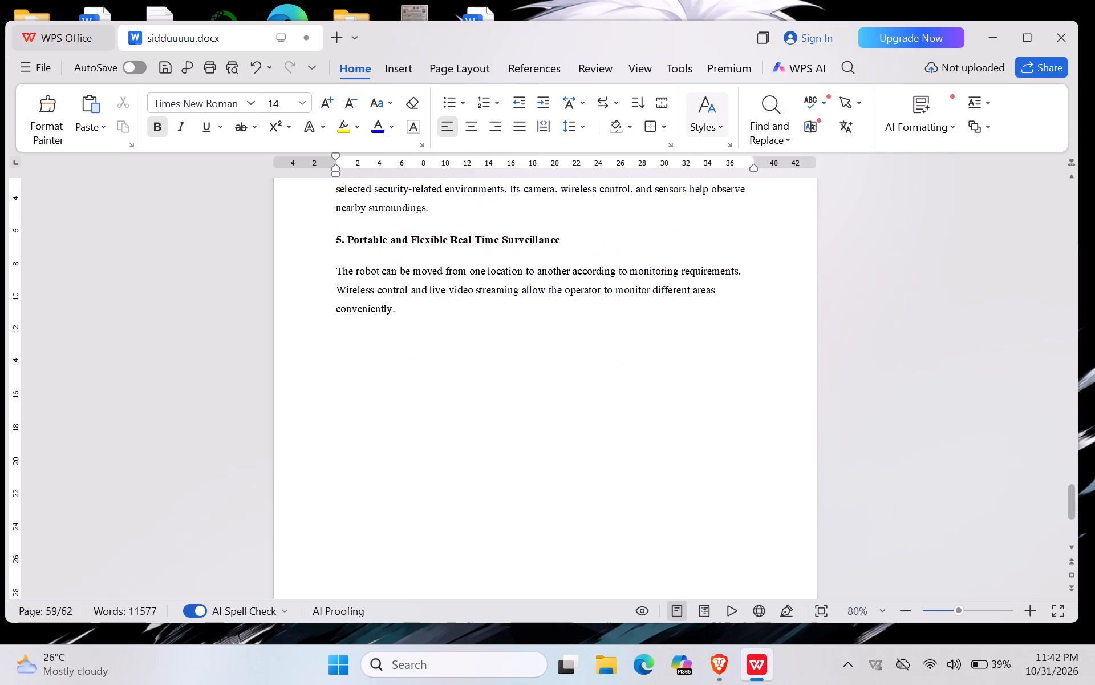
key("BackSpace")
key("BackSpace")
key("BackSpace")
key("BackSpace")
key("BackSpace")
key("BackSpace")
key("BackSpace")
key("BackSpace")
key("BackSpace")
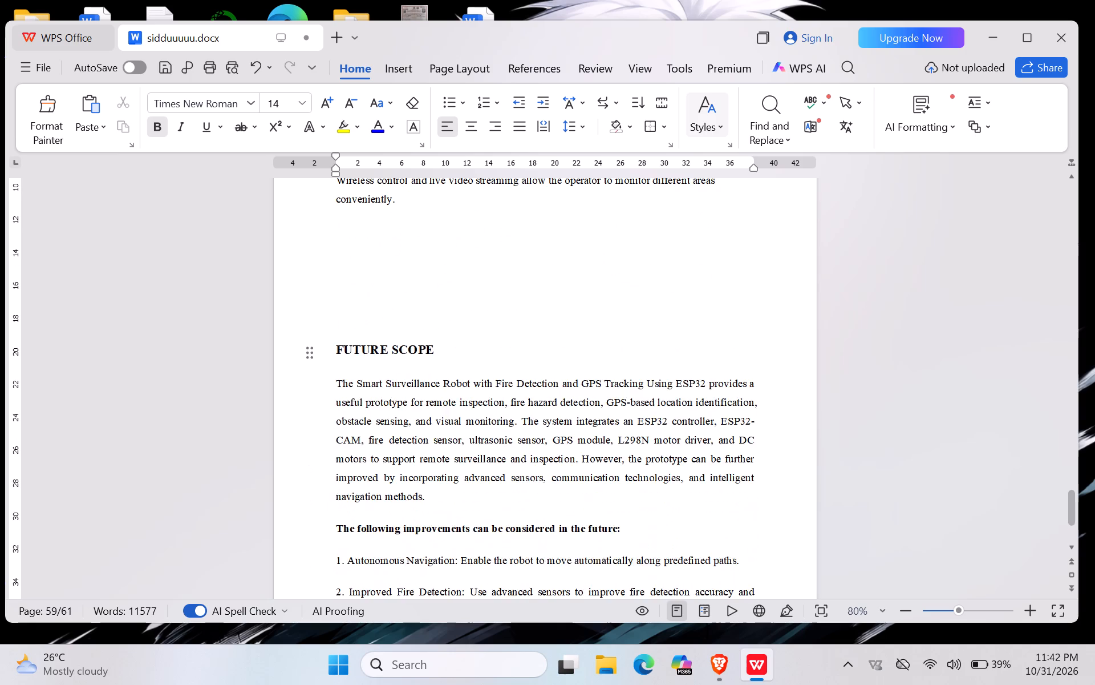
key("BackSpace")
key("BackSpace")
key("BackSpace")
key("BackSpace")
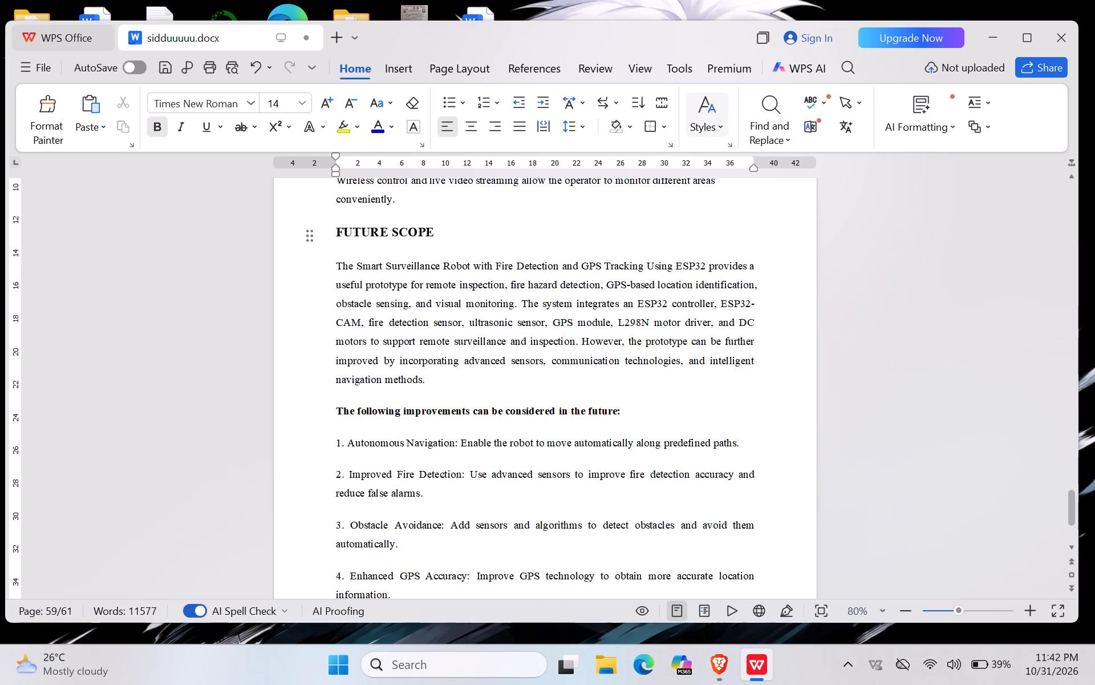
Delete three of the blank lines between the "6. Mobile Application" item and the "CONCLUSION" heading.
scroll(335, 456, "down", 2)
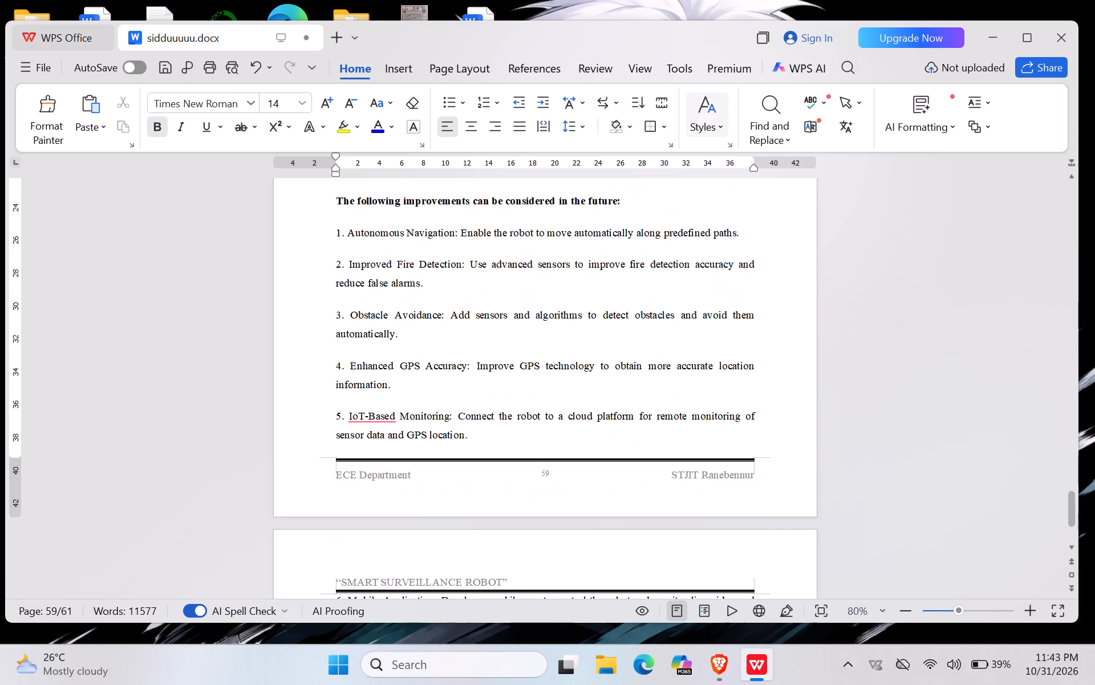
scroll(335, 456, "down", 1)
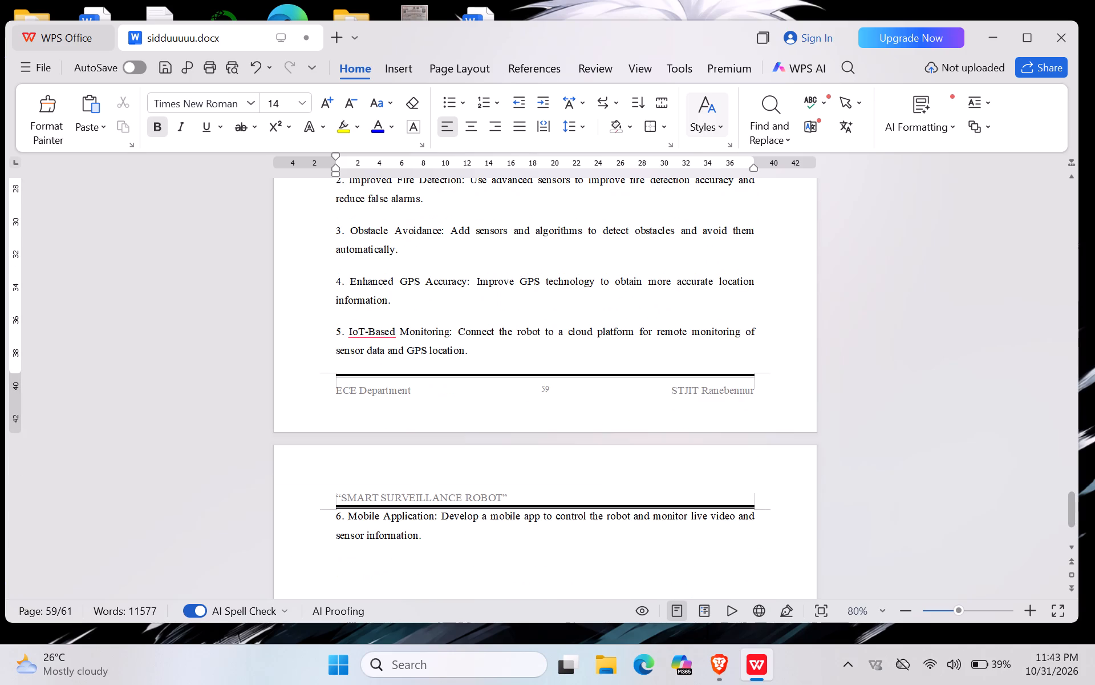
scroll(335, 445, "down", 2)
left_click(335, 413)
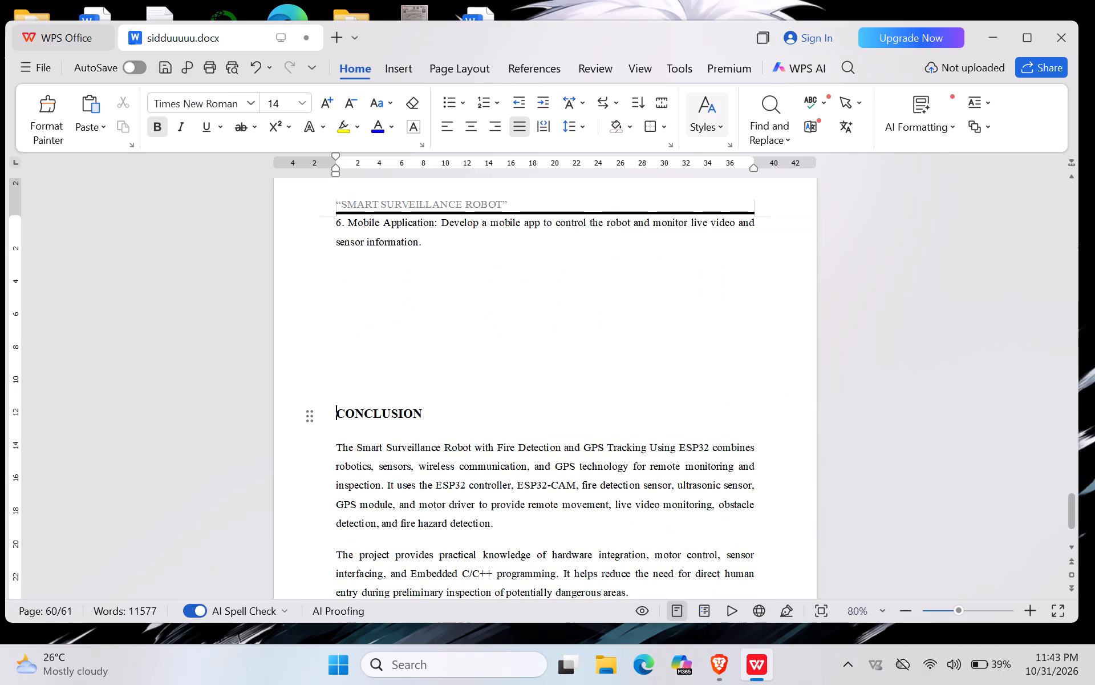
key("BackSpace")
key("BackSpace")
key("BackSpace")
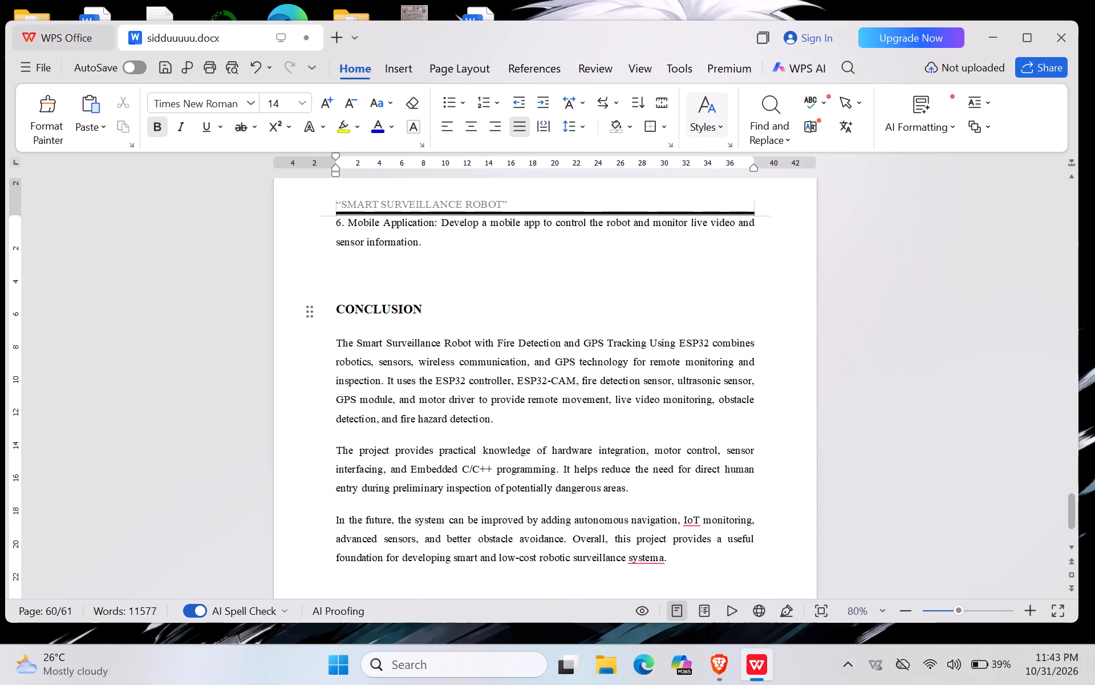
Insert a blank line above the "6. Mobile Application" item at the start of its page.
left_click(330, 224)
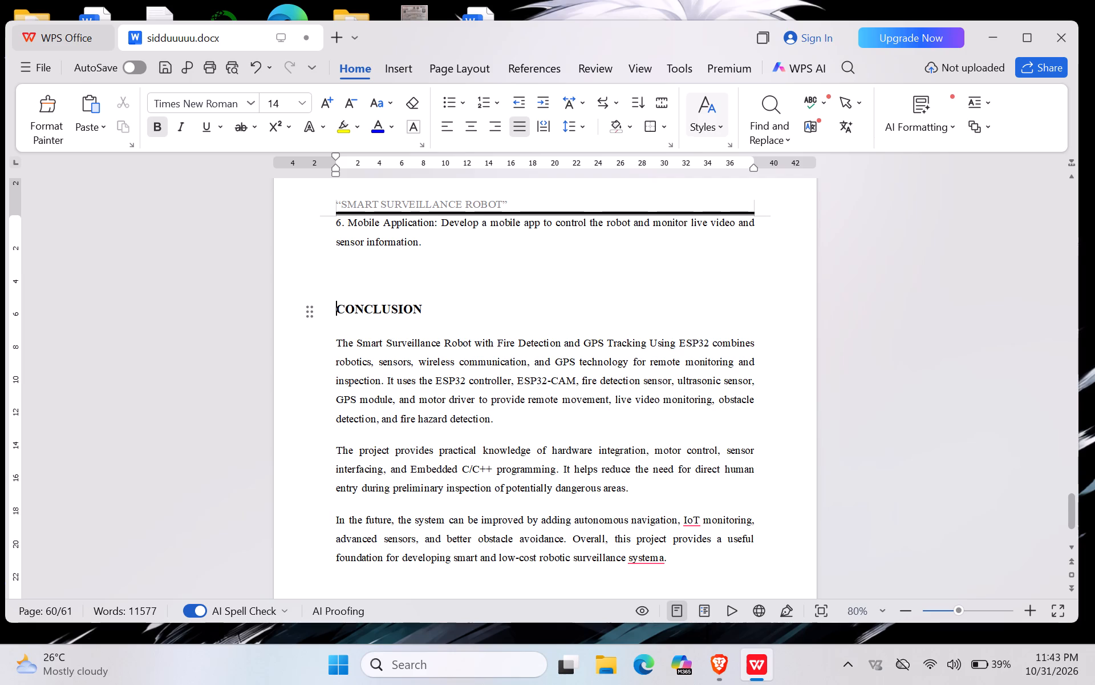
key("Return")
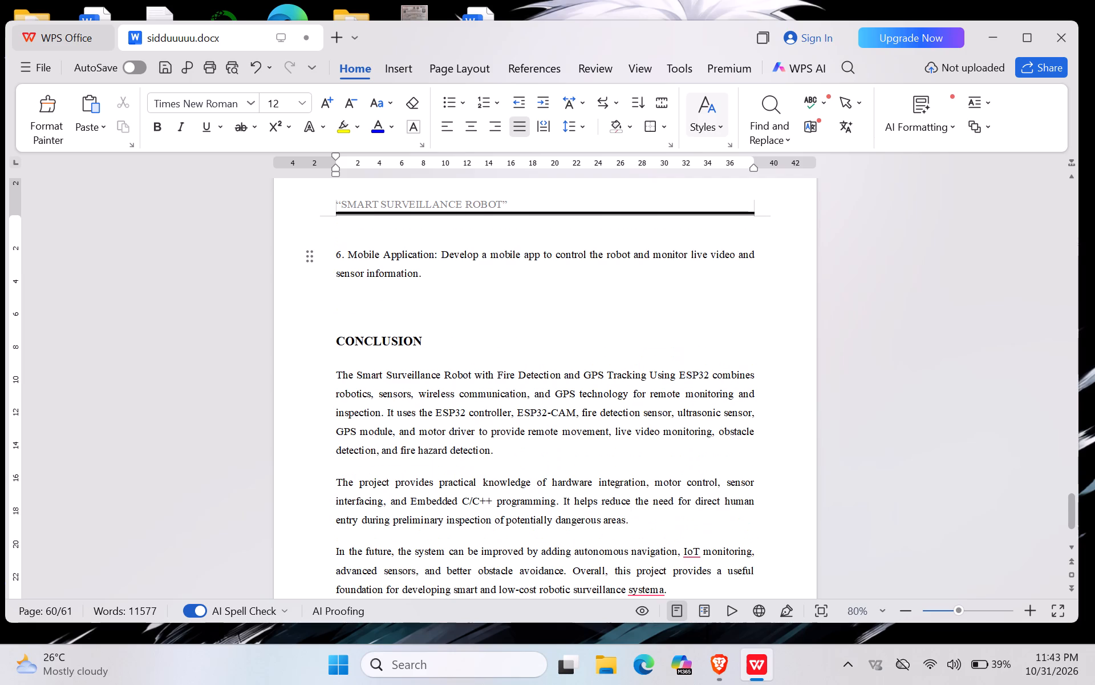
Delete the last blank line above the "CONCLUSION" heading so it directly follows the Mobile Application item.
left_click(334, 336)
key("BackSpace")
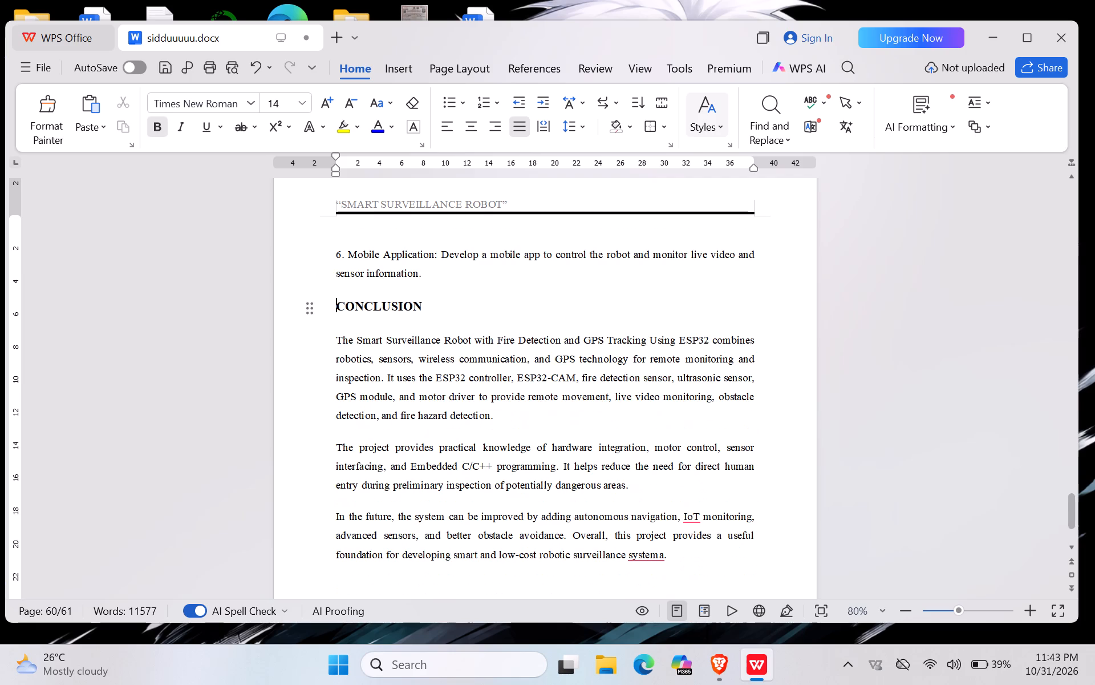
scroll(517, 363, "down", 1)
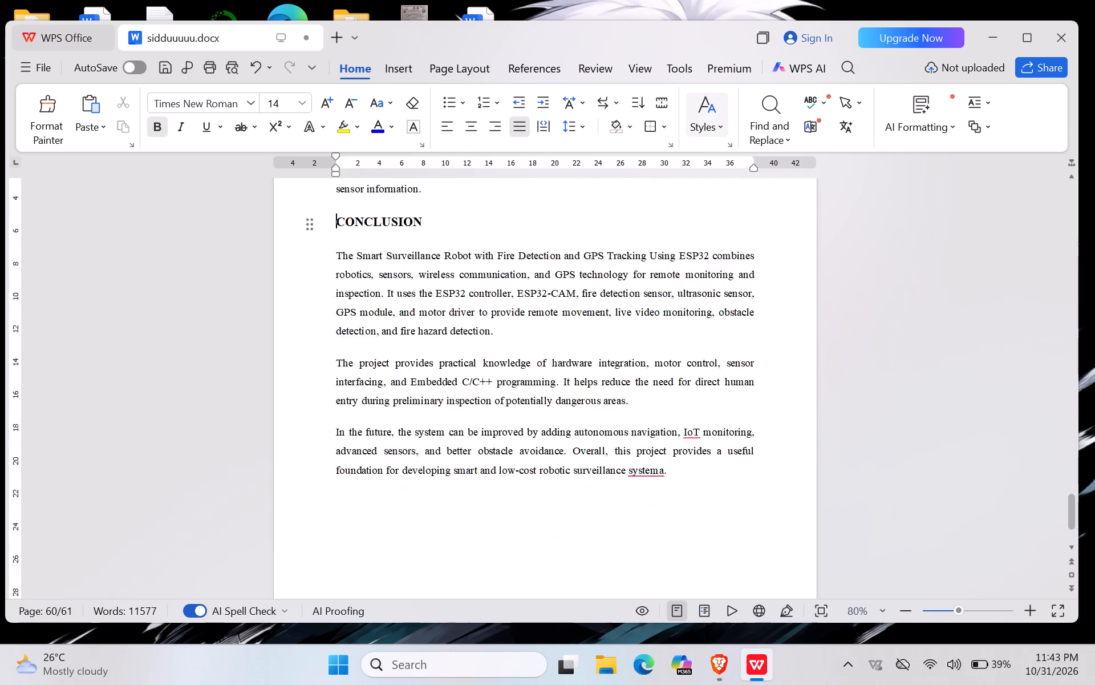
scroll(517, 363, "up", 1)
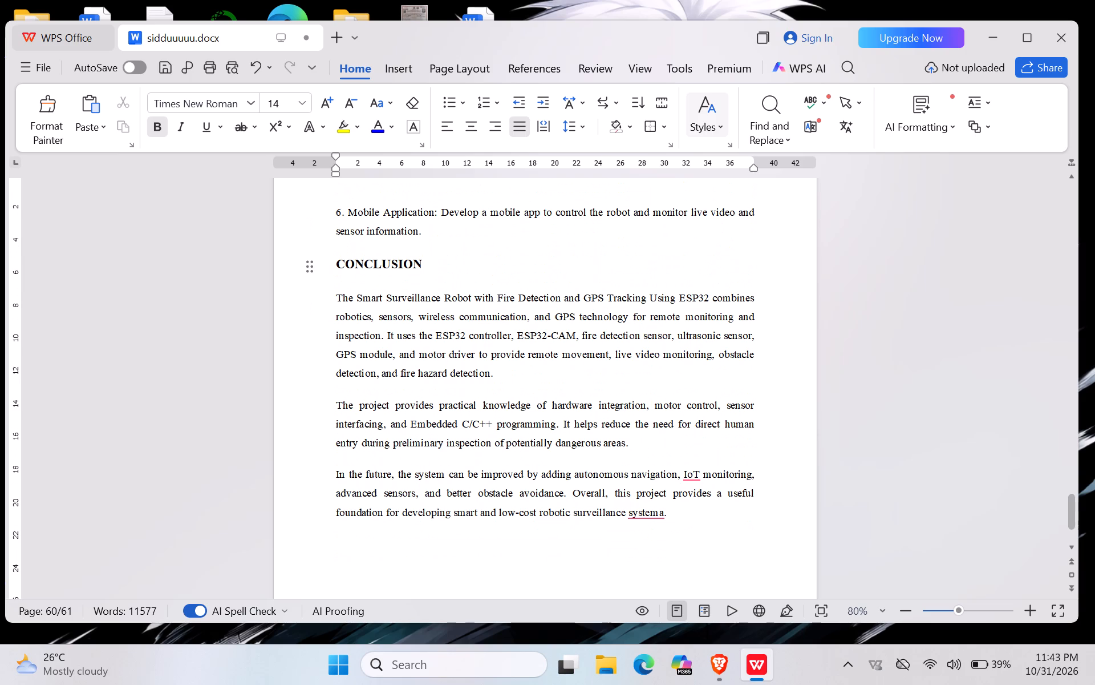
Save the sidduuuuu.docx report.
key("ctrl+s")
key("ctrl+s")
key("ctrl+s")
key("ctrl+s")
key("ctrl+s")
key("ctrl+s")
key("ctrl+s")
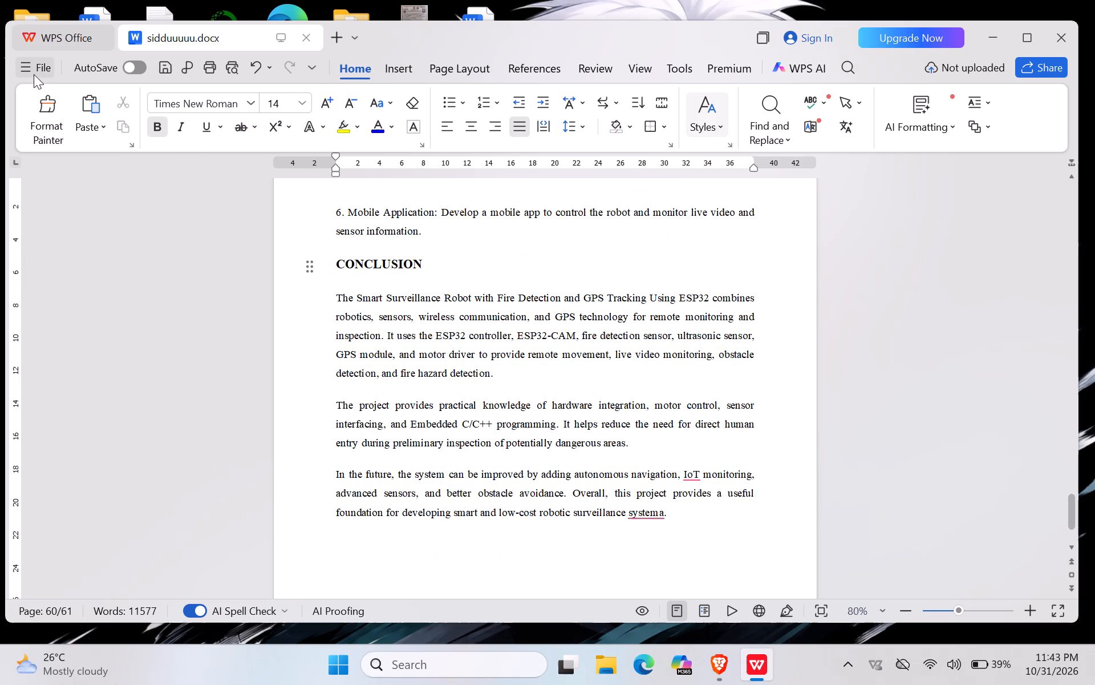
Export pages 1 to 61 of the report as a standard-quality PDF into the source folder.
left_click(34, 74)
left_click(162, 215)
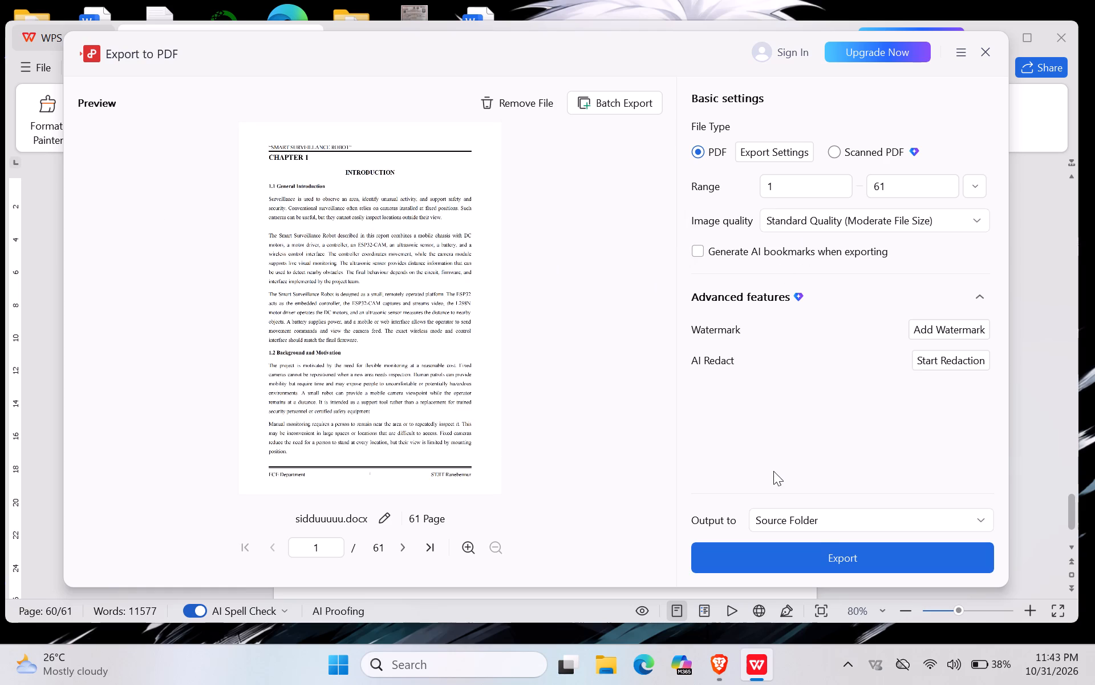
left_click(819, 522)
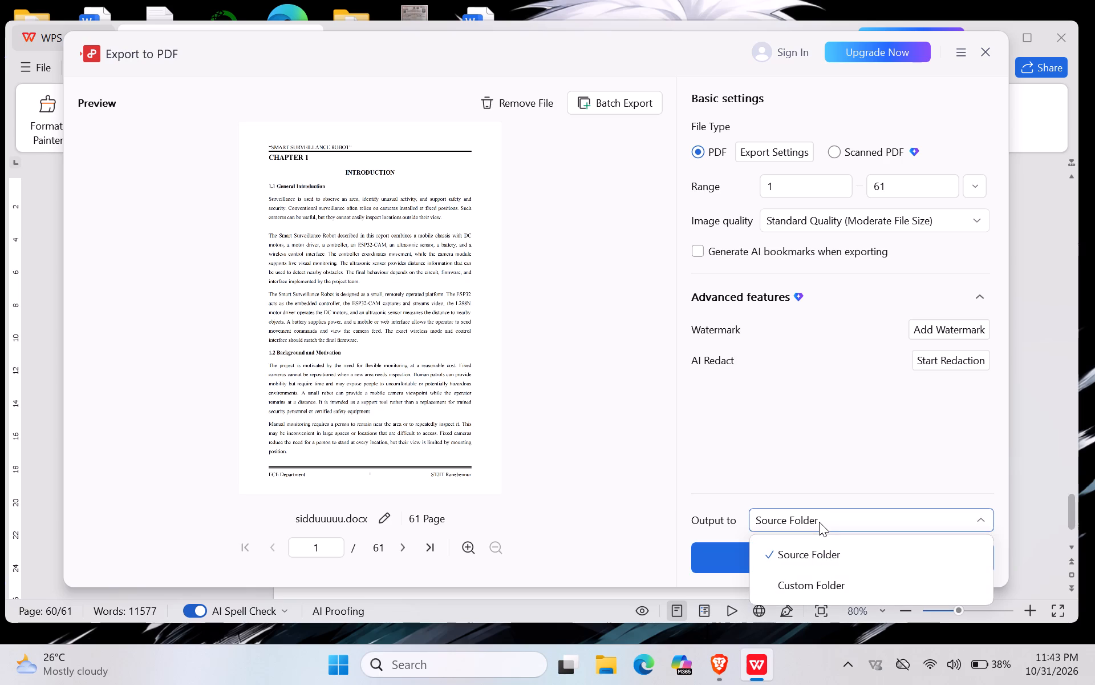
left_click(819, 522)
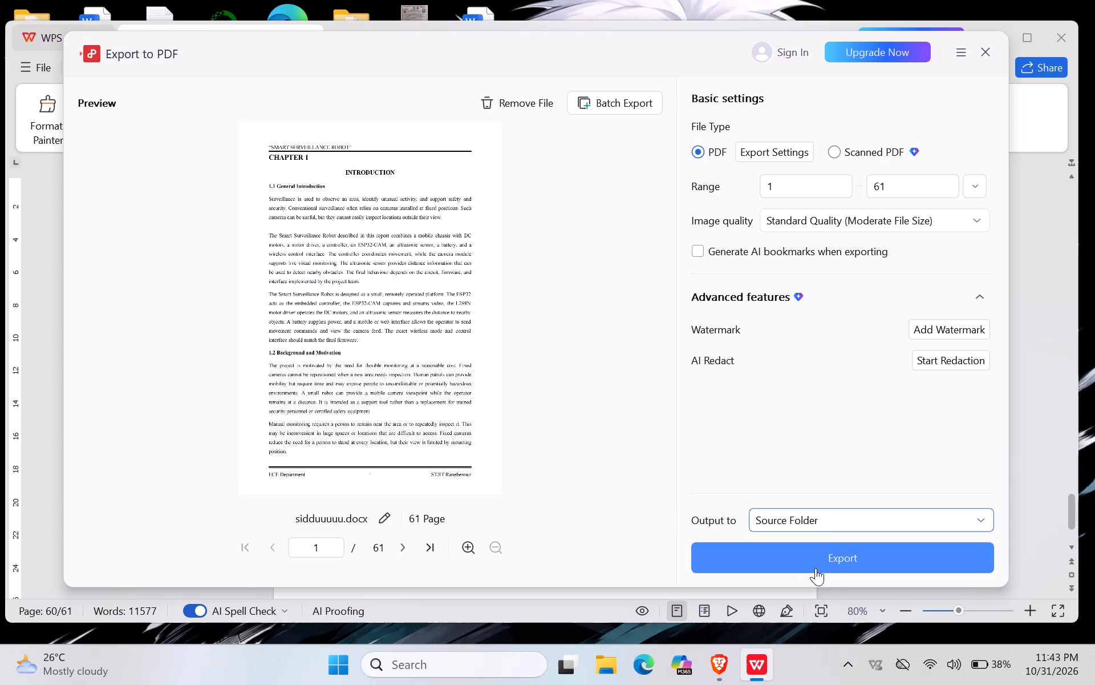
left_click(816, 567)
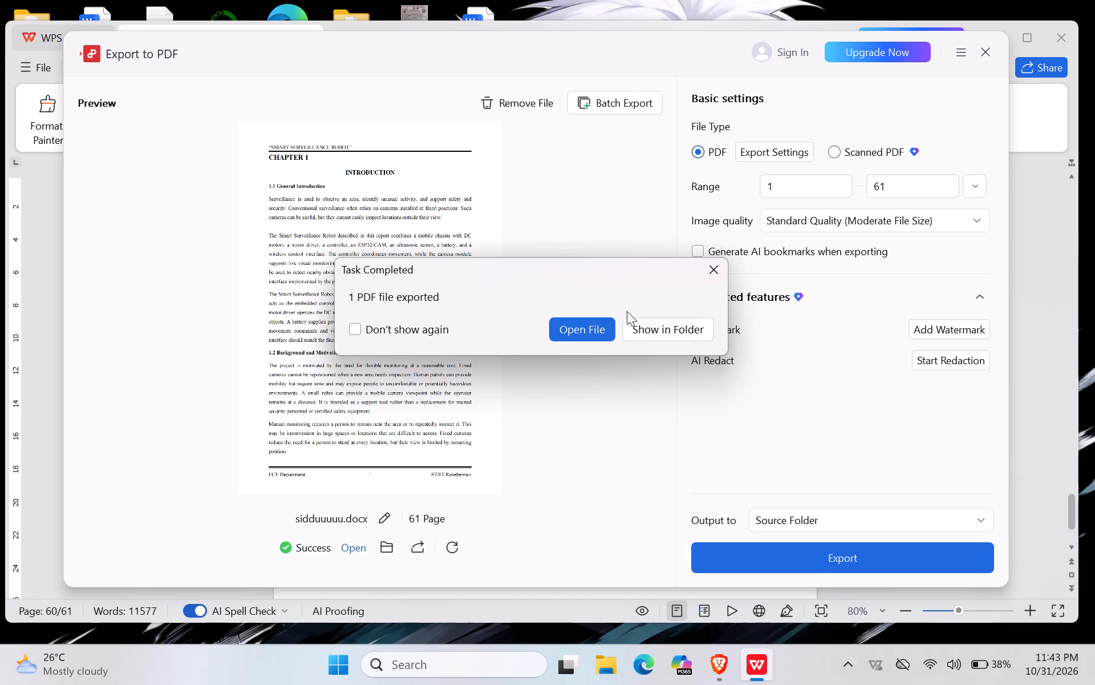
Show the exported PDF in its Desktop folder, copy the sidduuuuu PDF file, and minimize the folder window.
left_click(664, 325)
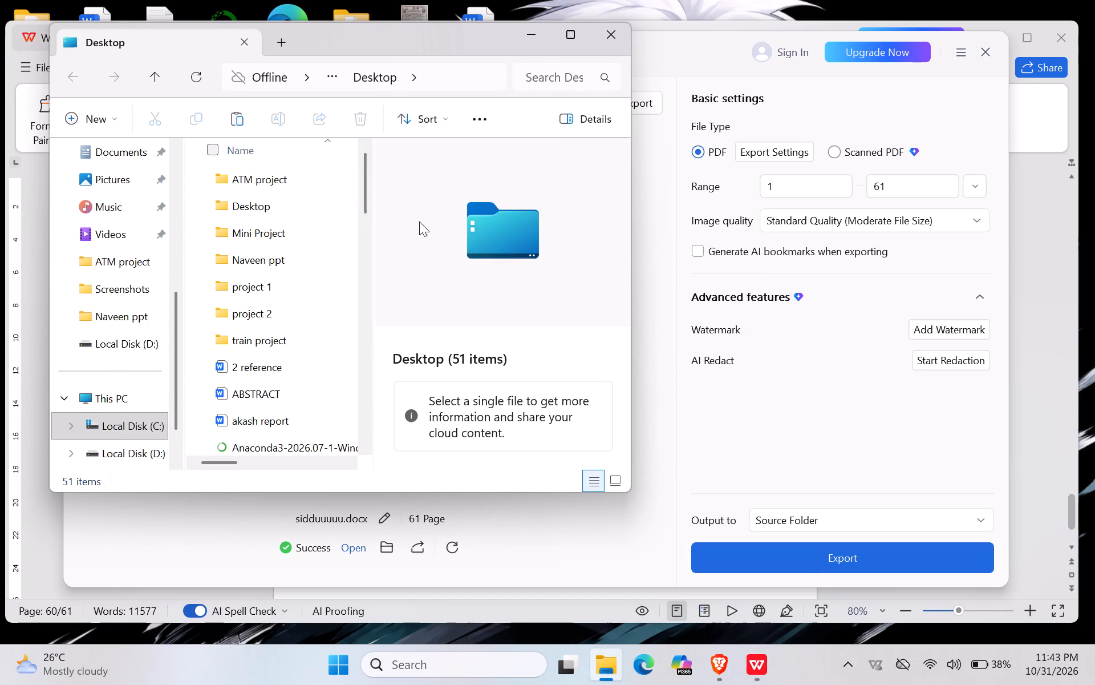
scroll(269, 346, "down", 1)
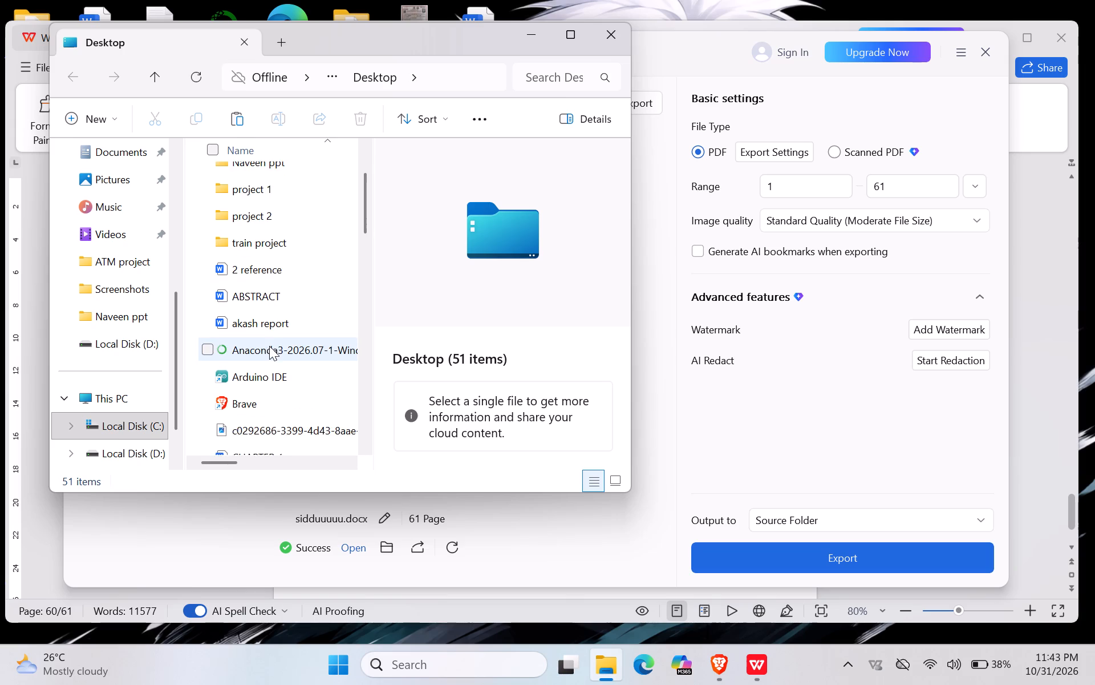
scroll(269, 346, "down", 4)
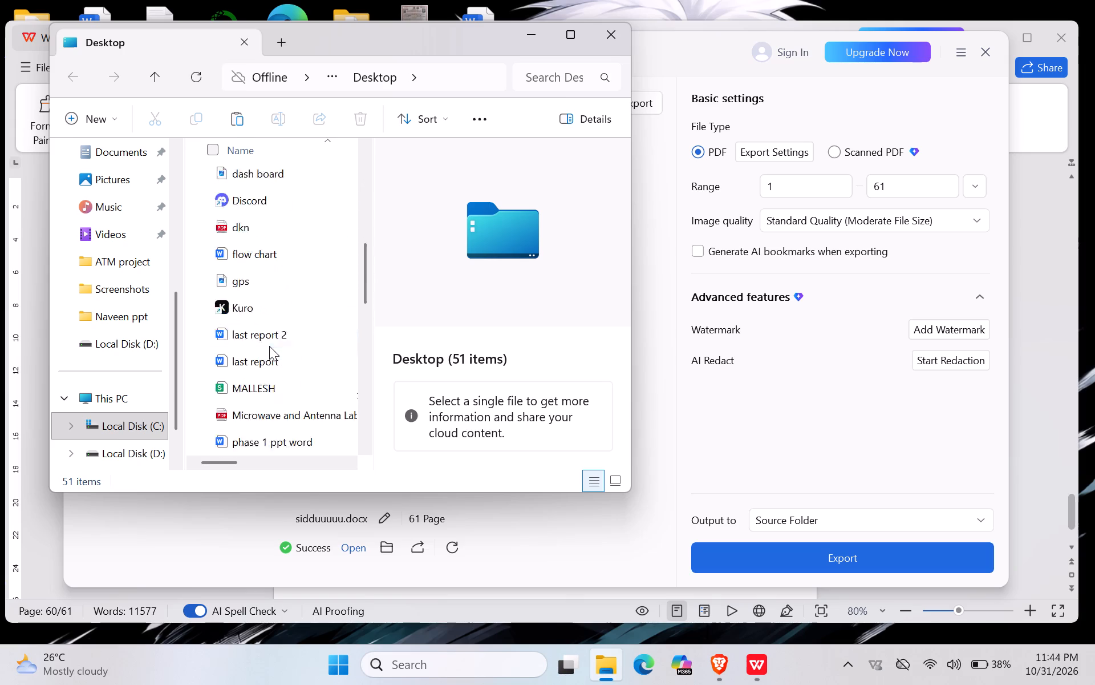
scroll(269, 346, "down", 3)
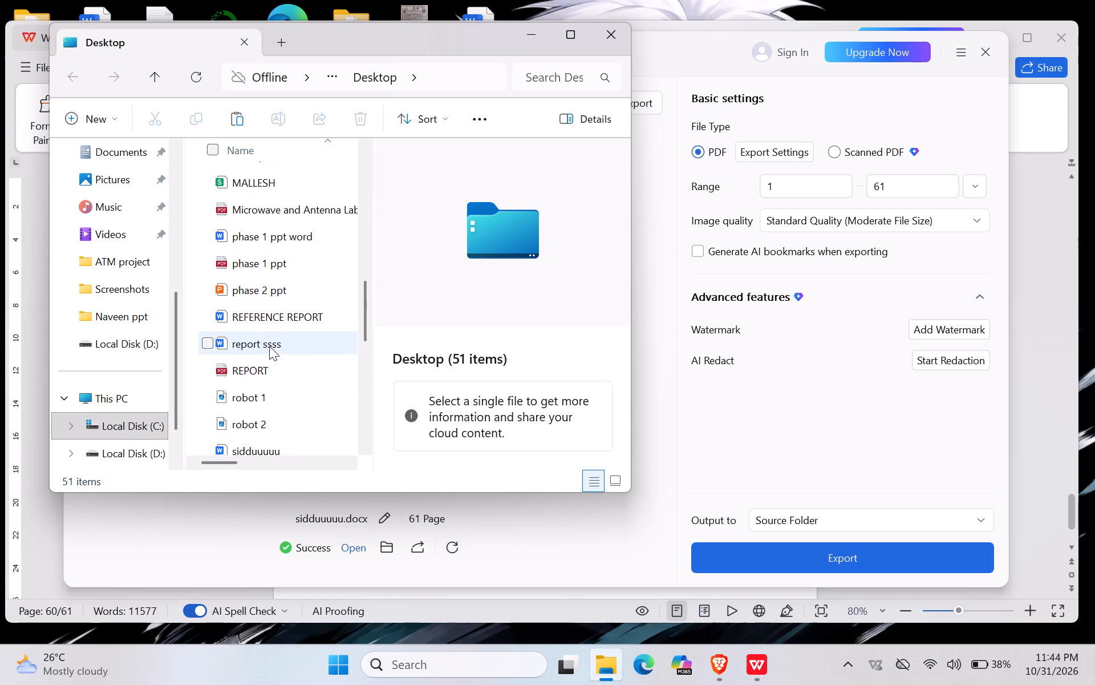
scroll(269, 346, "down", 3)
scroll(269, 346, "up", 1)
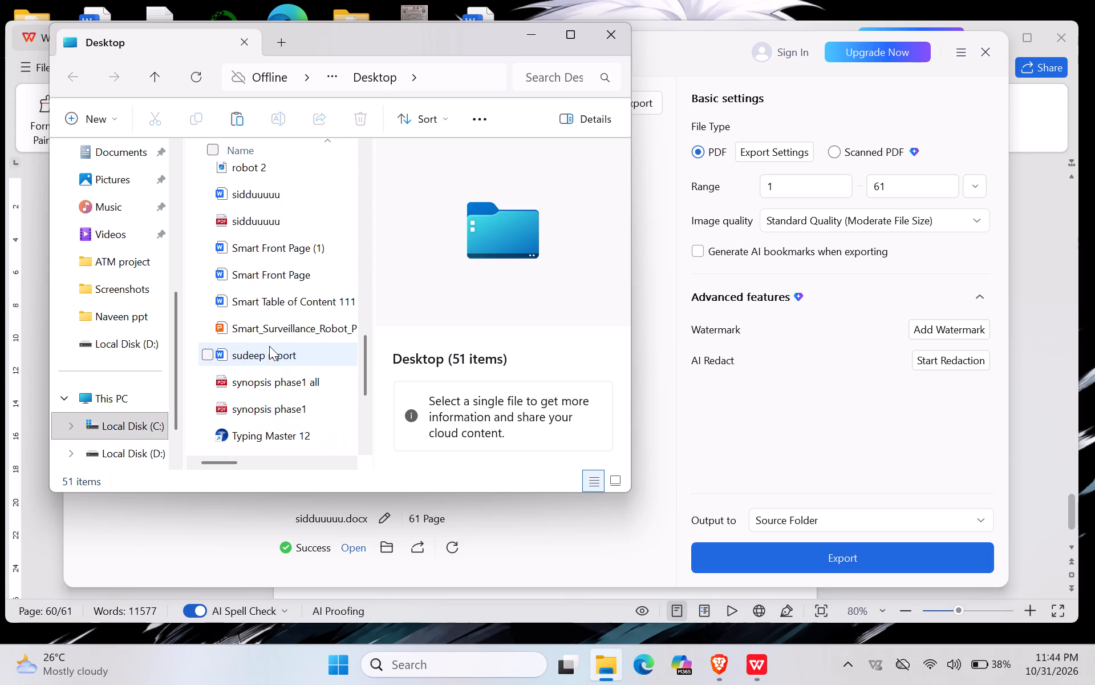
scroll(269, 346, "up", 1)
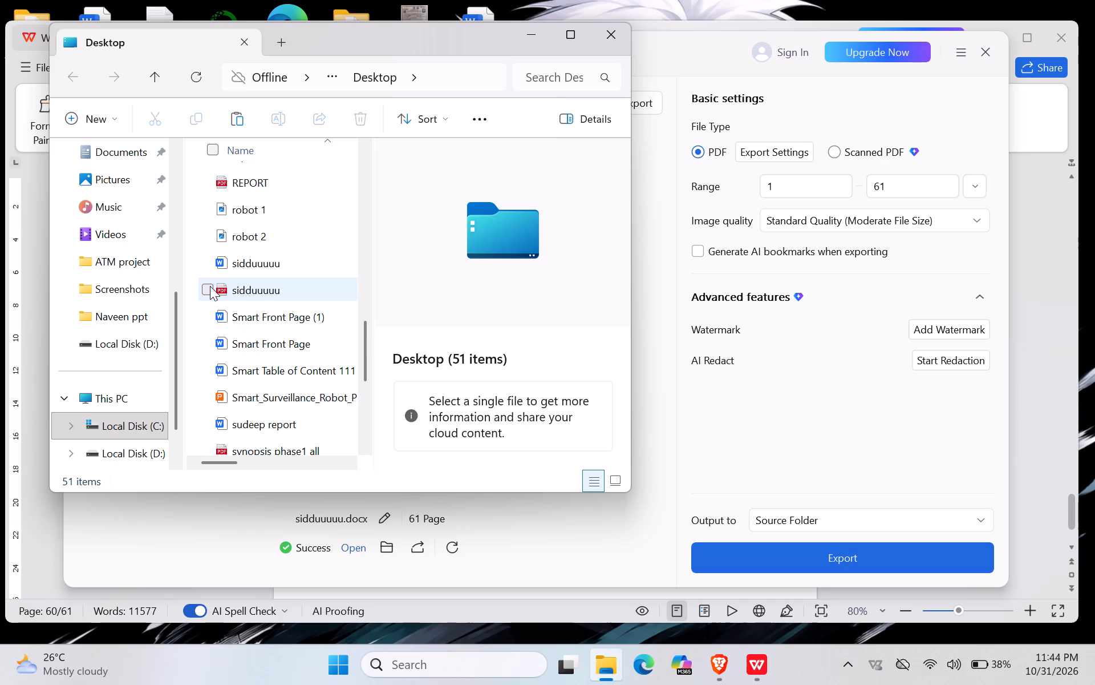
left_click(210, 286)
right_click(210, 286)
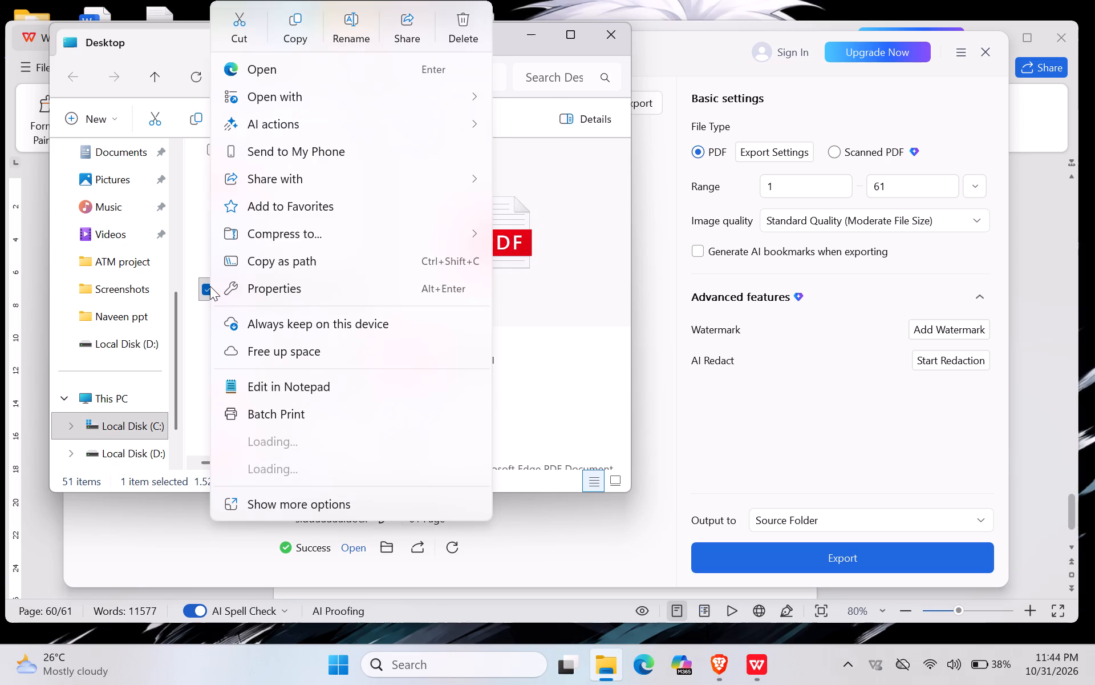
left_click(298, 21)
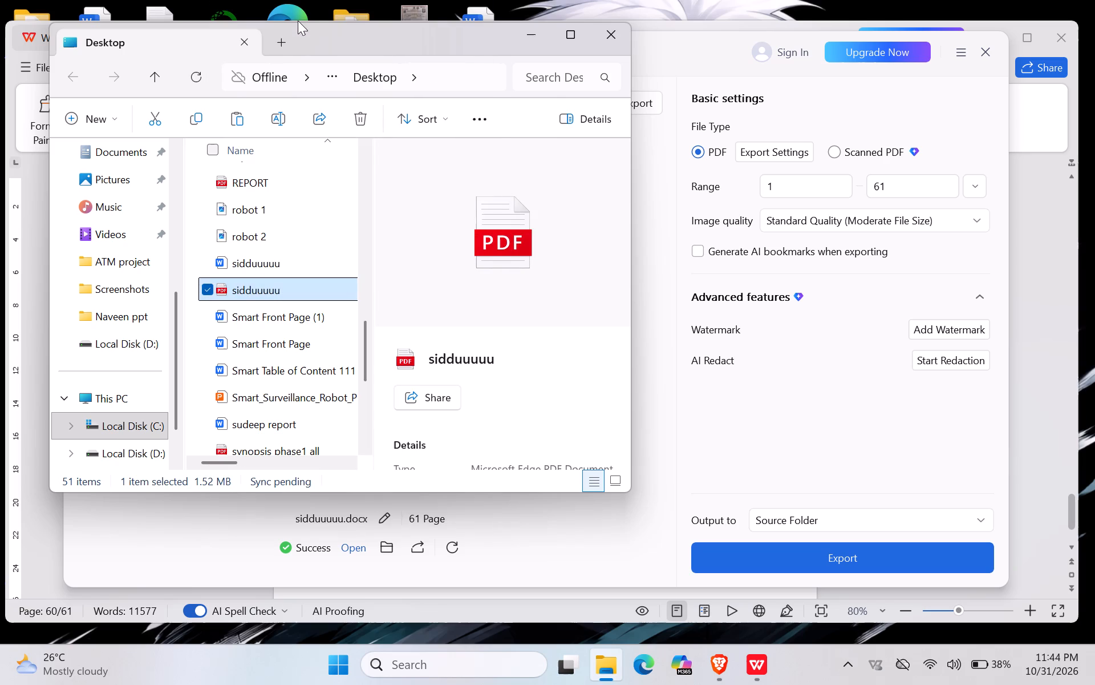
left_click(538, 38)
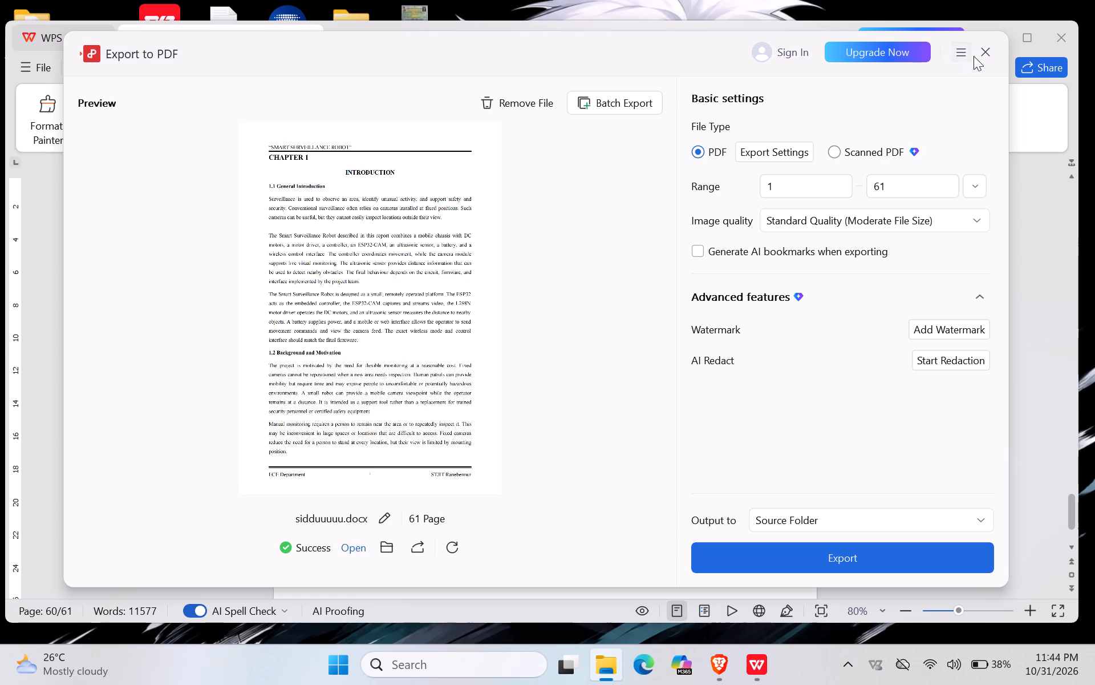
Close the Export to PDF window and minimize the sidduuuuu.docx report to reveal the desktop.
left_click(995, 54)
left_click(1004, 34)
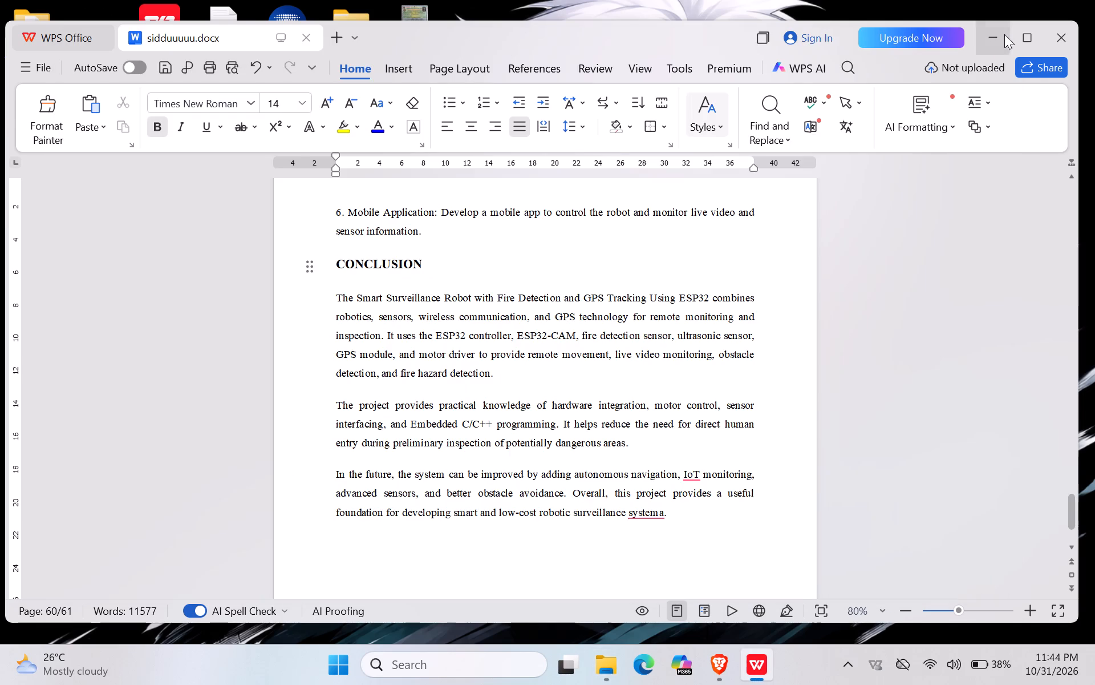
Bring up the available actions for an empty area of the desktop.
right_click(618, 202)
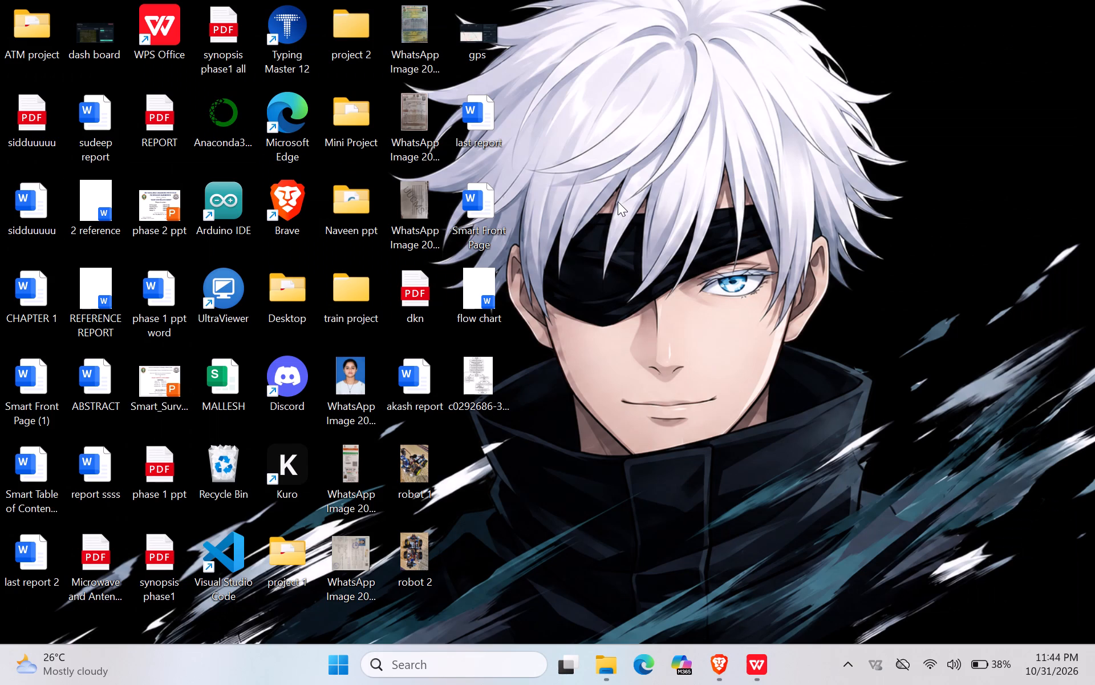
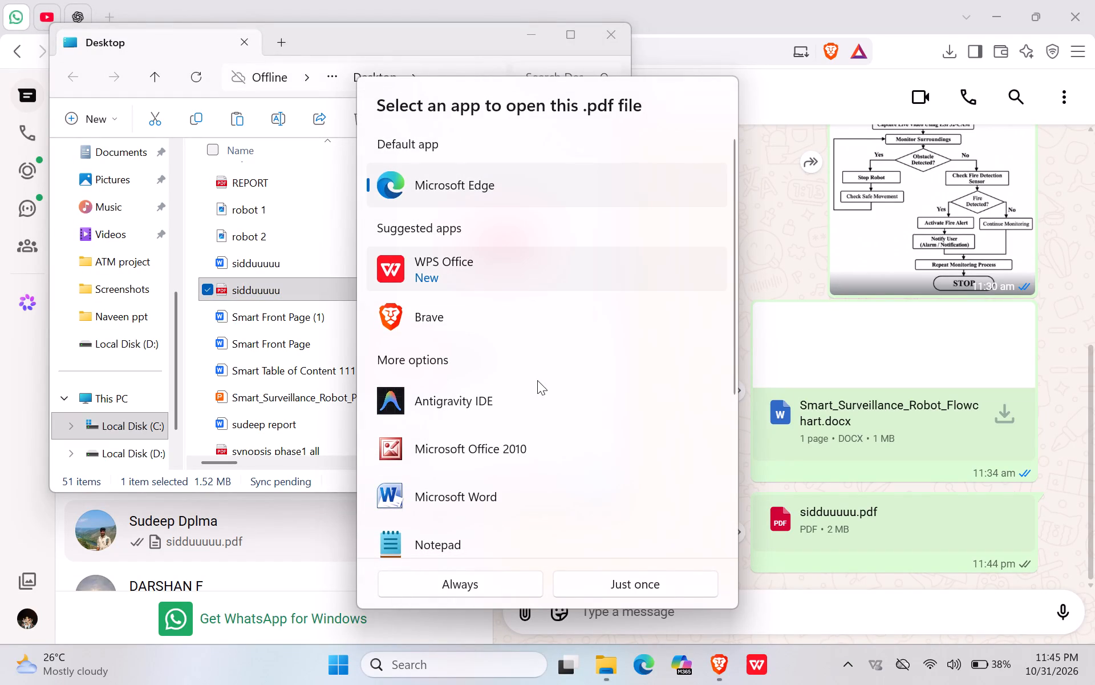
Open the exported sidduuuuu PDF in Microsoft Edge for this one time only.
left_click(595, 584)
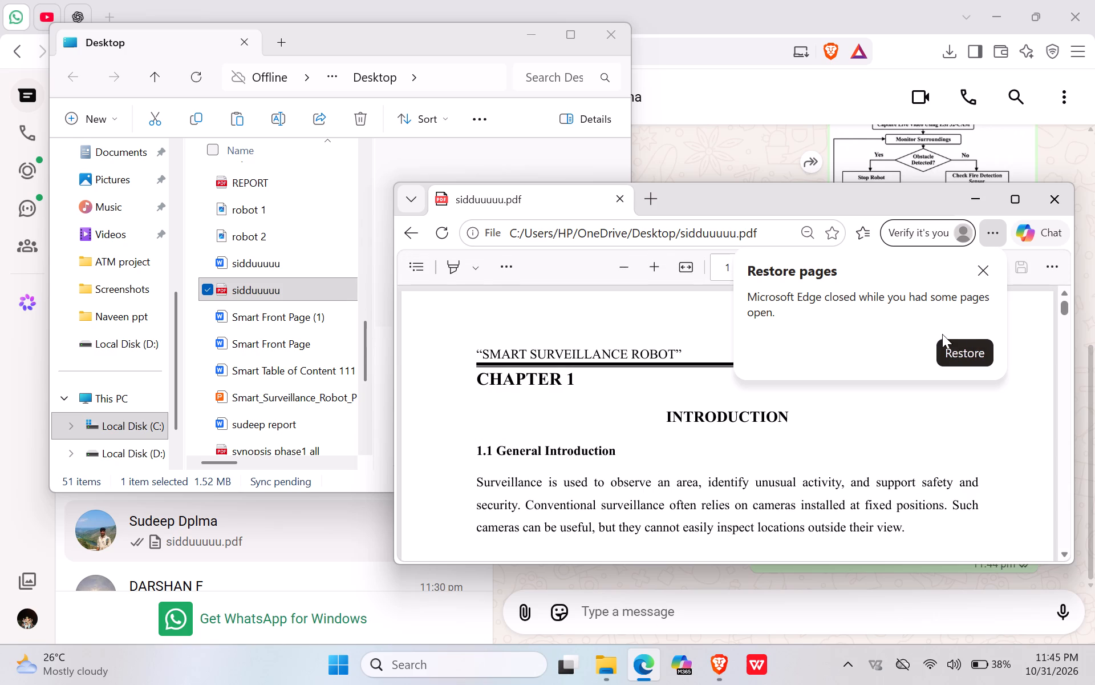
Dismiss the page restore prompt and maximize the window showing sidduuuuu.pdf.
left_click(982, 271)
left_click(1005, 202)
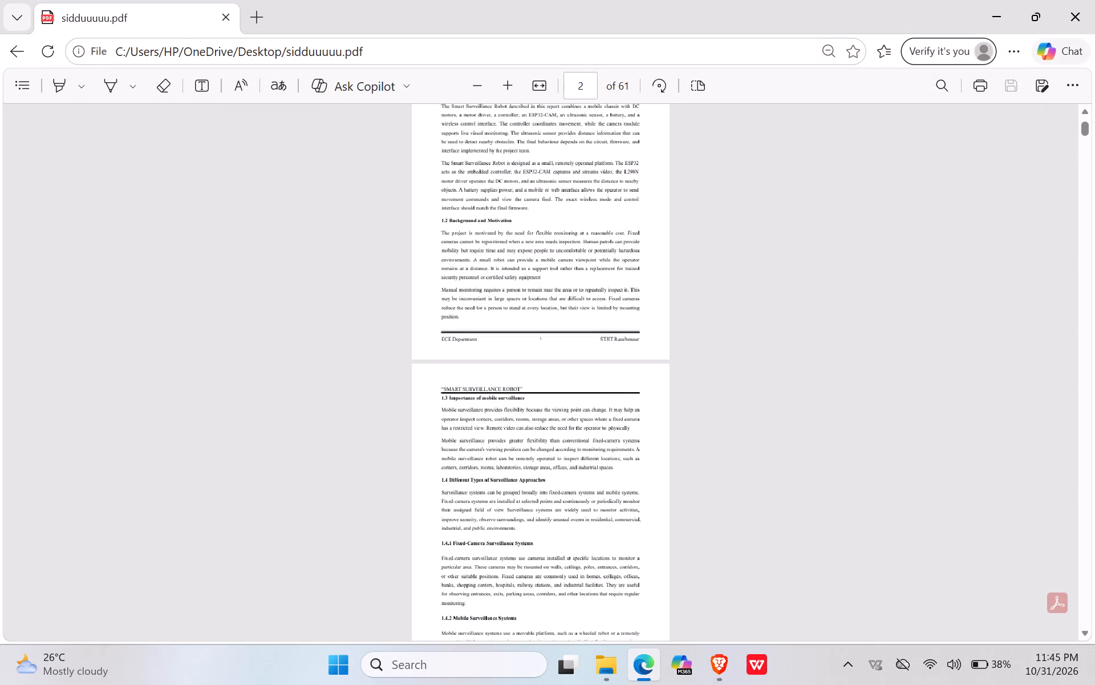
Review the page layout of Chapters 1 and 2 in the exported PDF, from the introduction through the literature survey.
scroll(707, 327, "up", 1)
scroll(707, 327, "down", 1)
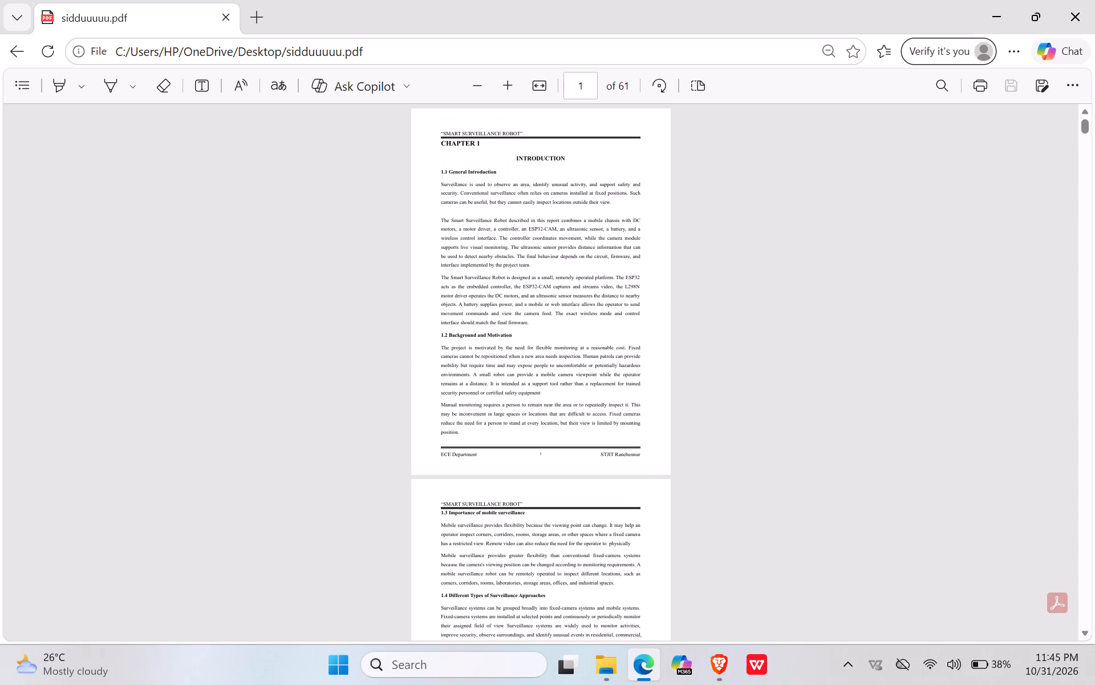
scroll(707, 327, "down", 4)
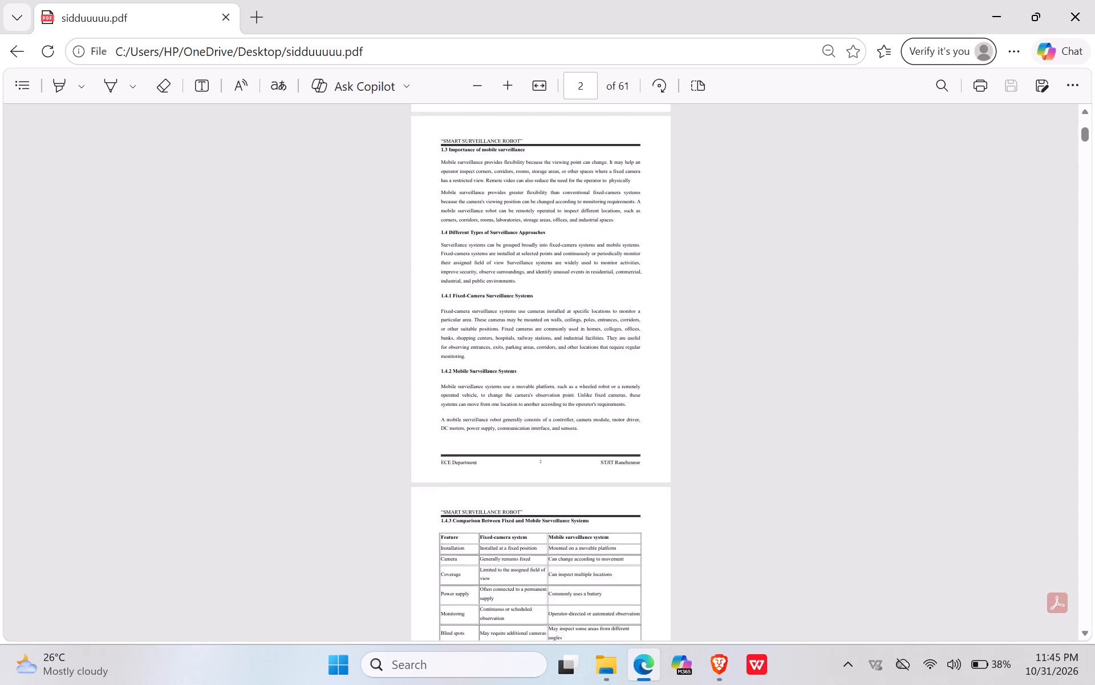
scroll(707, 327, "down", 3)
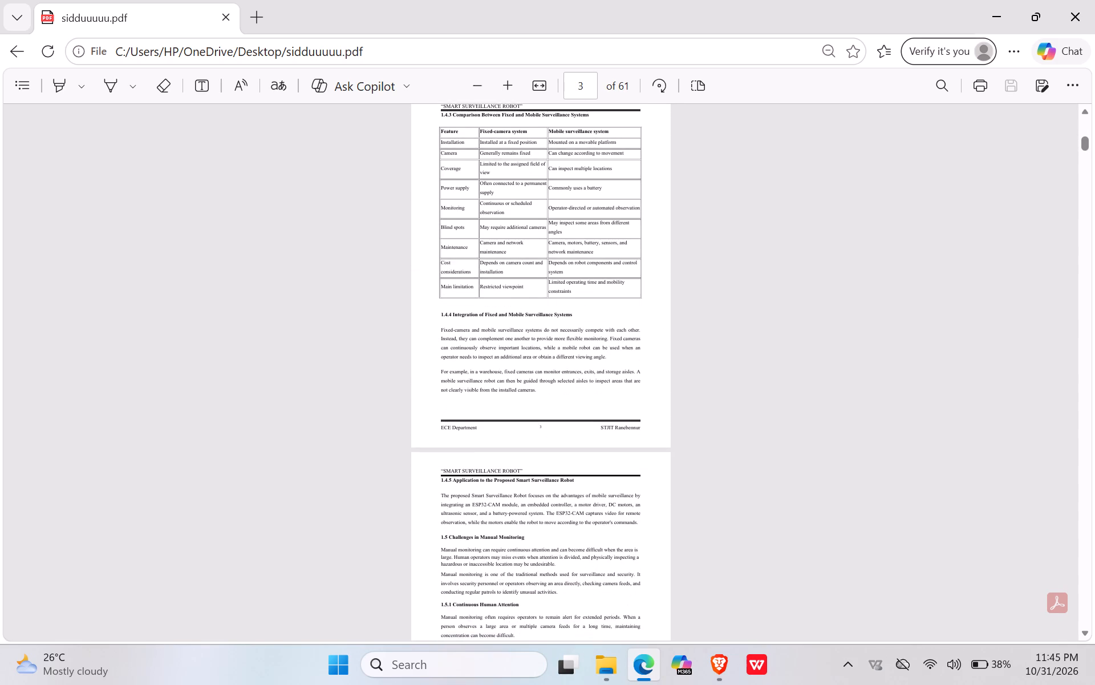
scroll(707, 327, "down", 3)
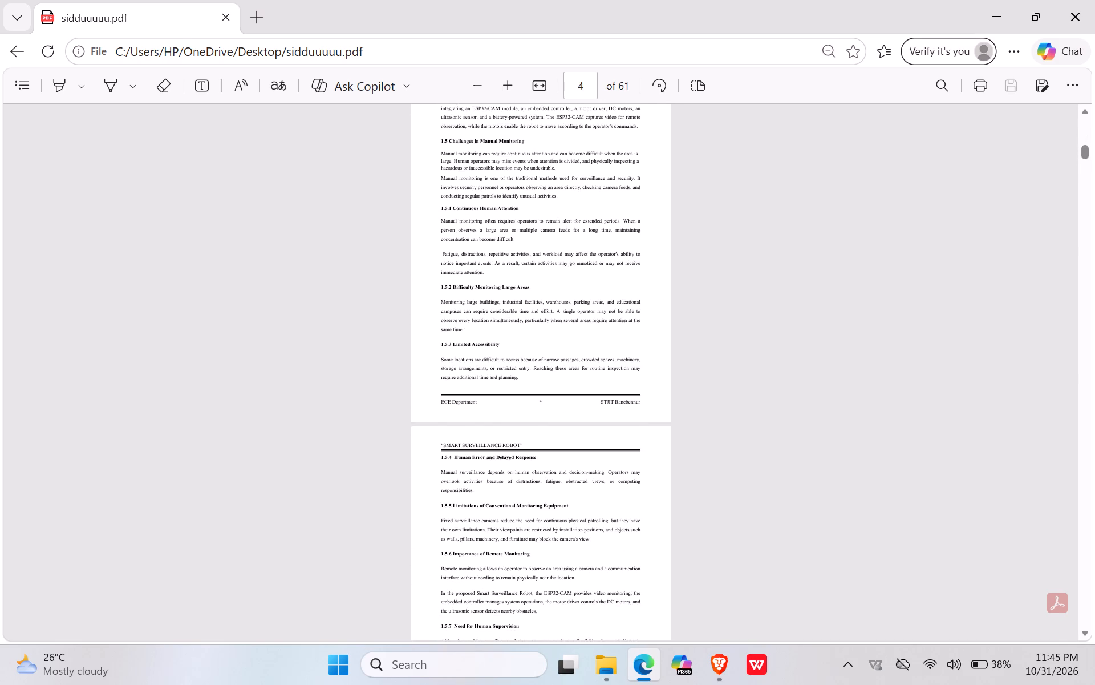
scroll(707, 327, "down", 7)
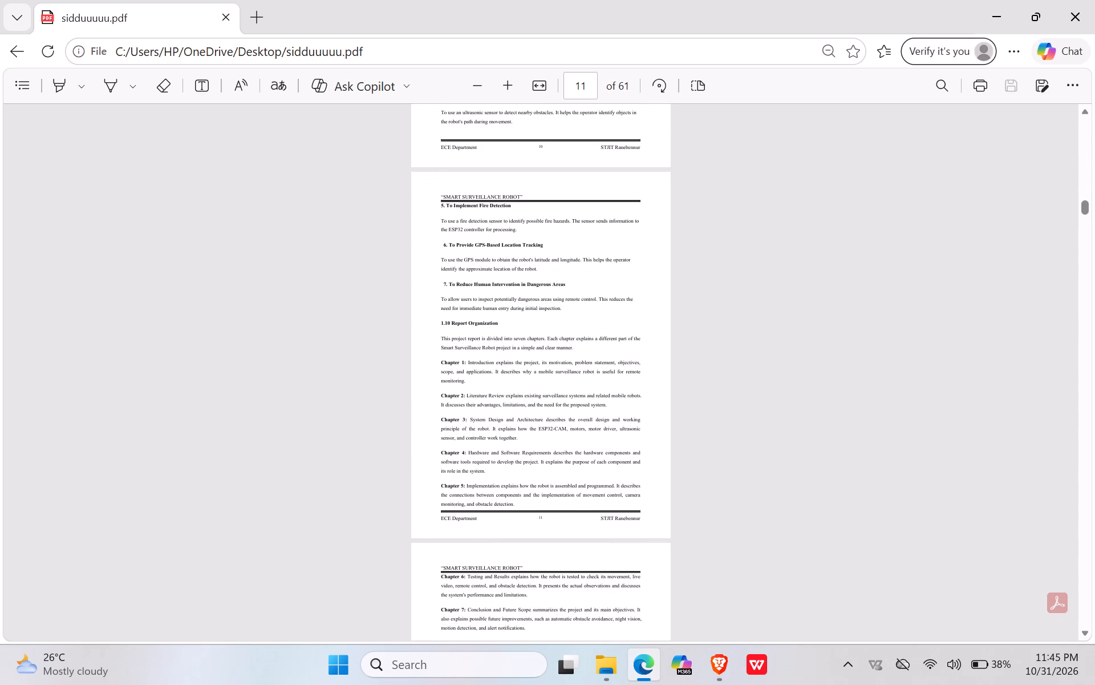
scroll(707, 327, "down", 5)
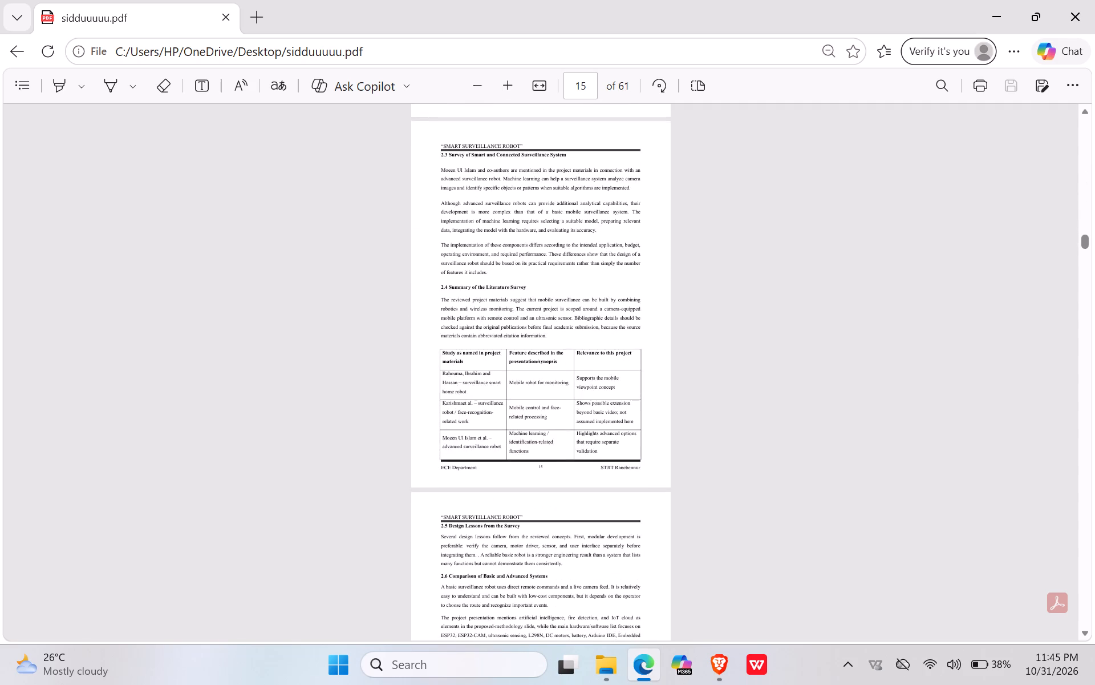
scroll(707, 327, "down", 4)
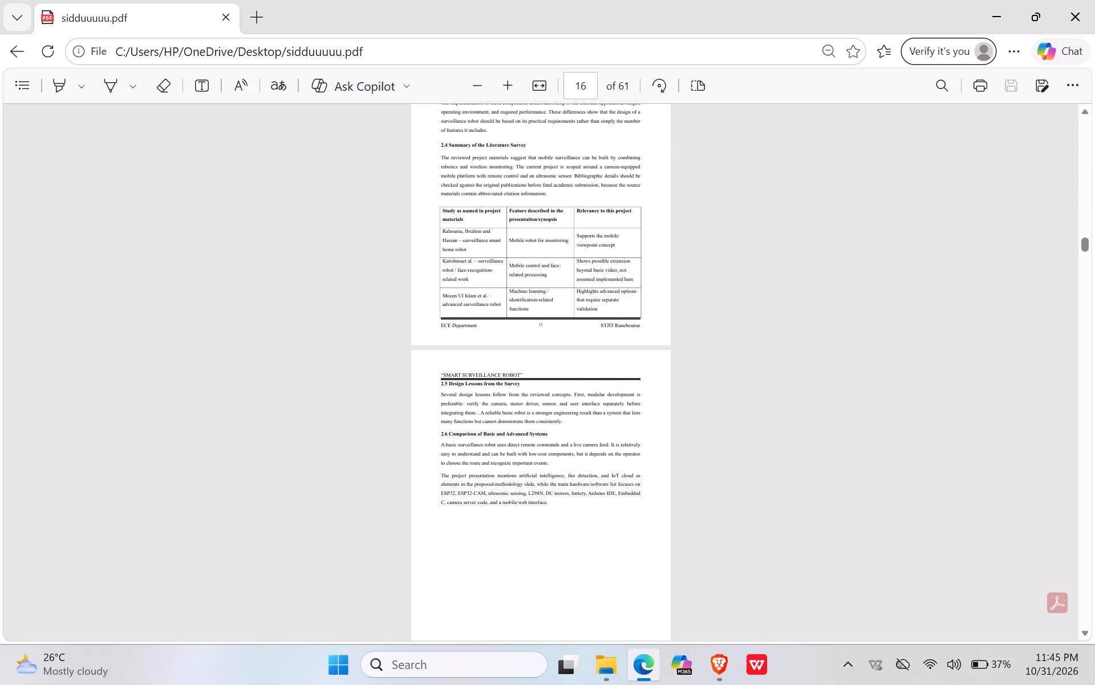
Check the Chapter 3 pages of the PDF, including the hardware module figures, specifications and methodology phases.
scroll(707, 327, "down", 3)
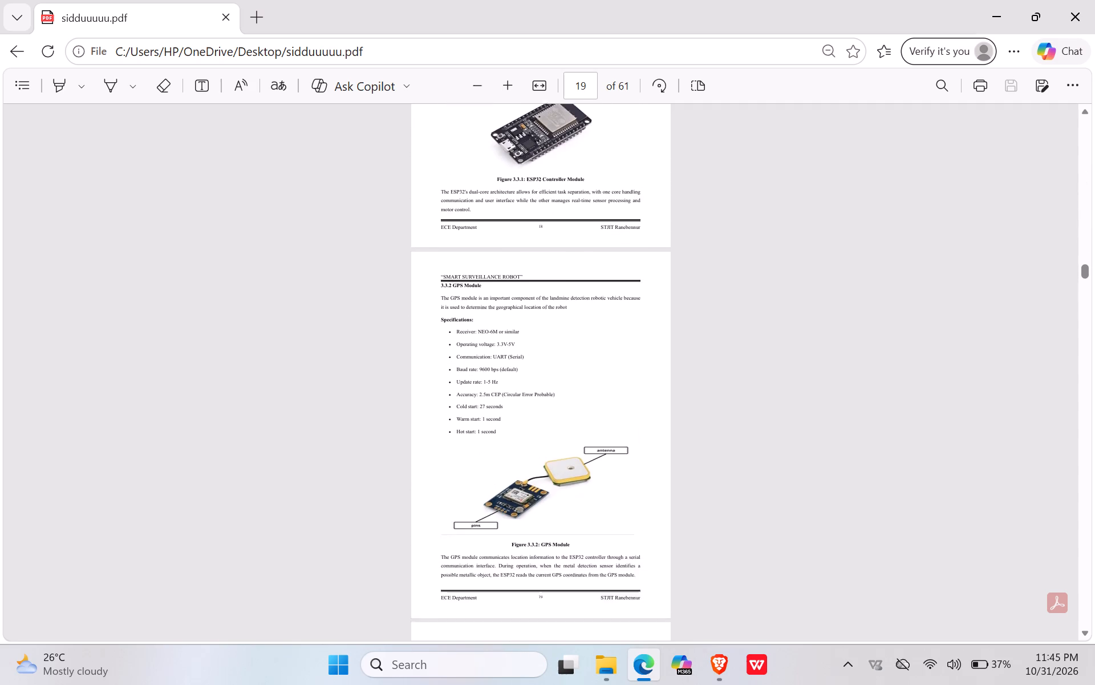
scroll(707, 327, "down", 4)
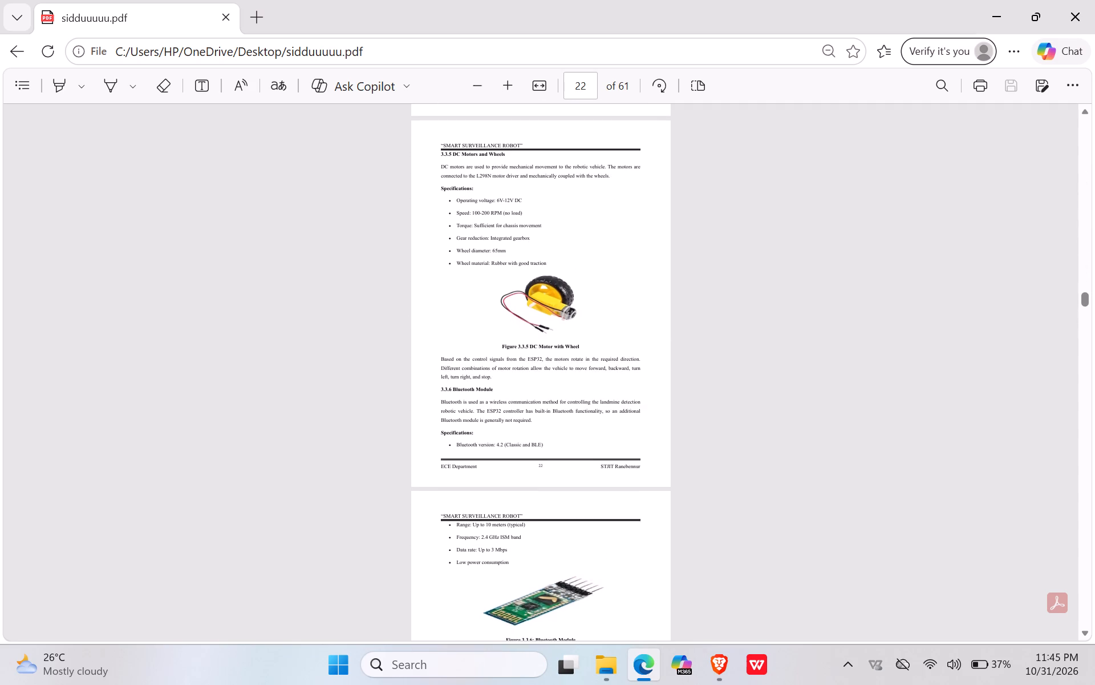
scroll(707, 327, "down", 5)
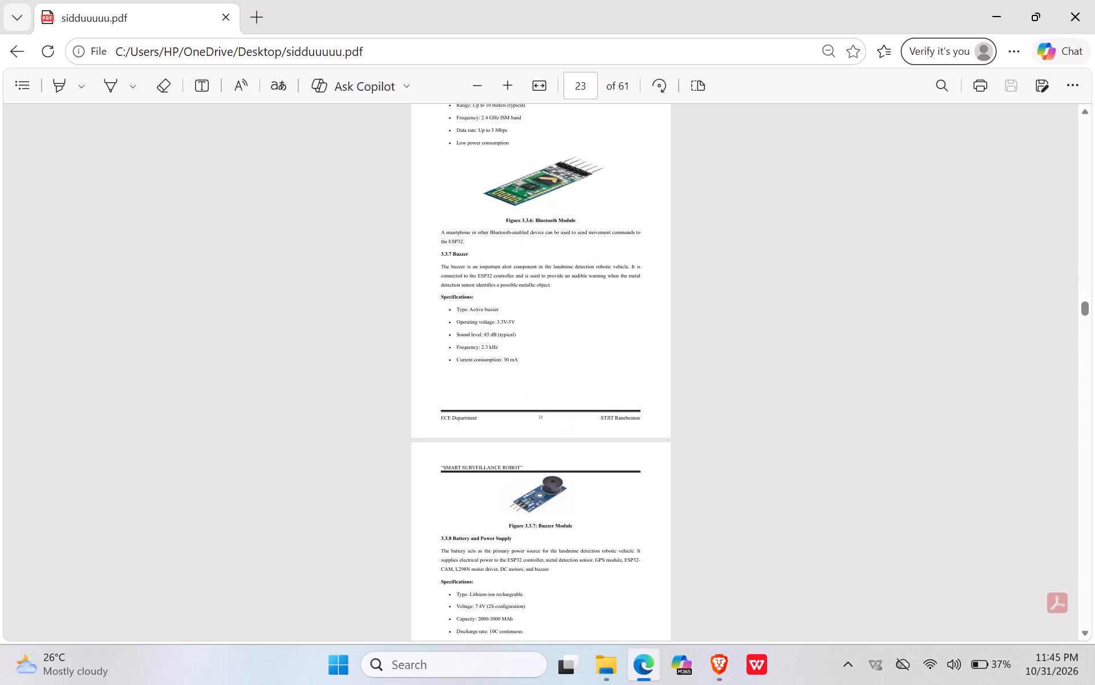
scroll(707, 327, "down", 4)
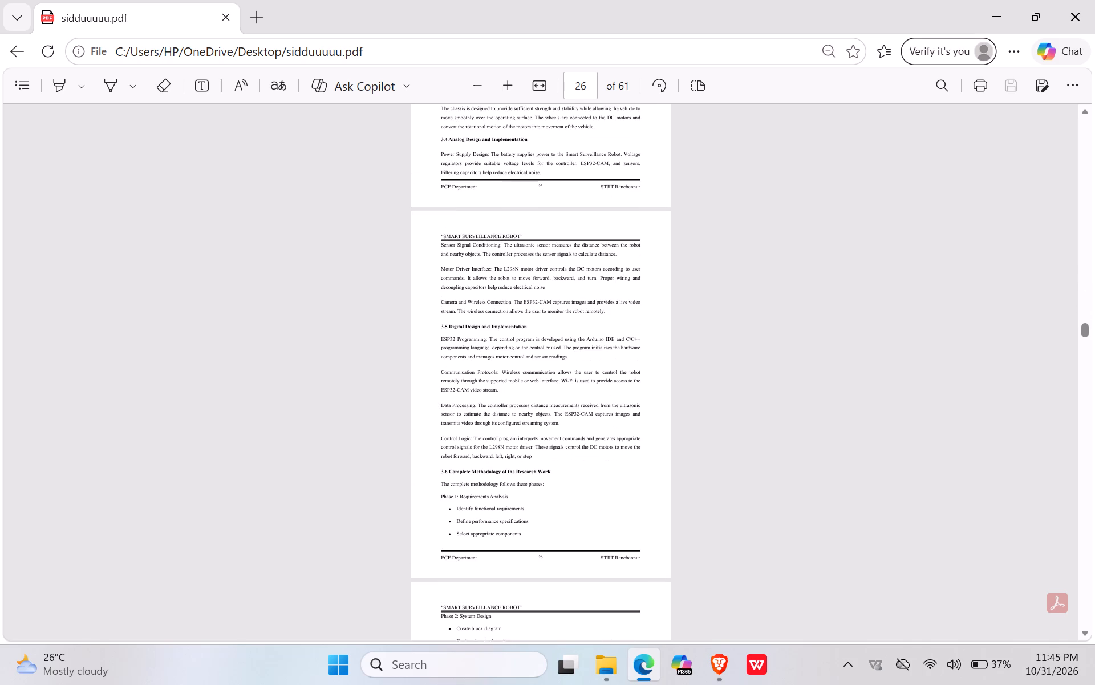
scroll(707, 327, "down", 1)
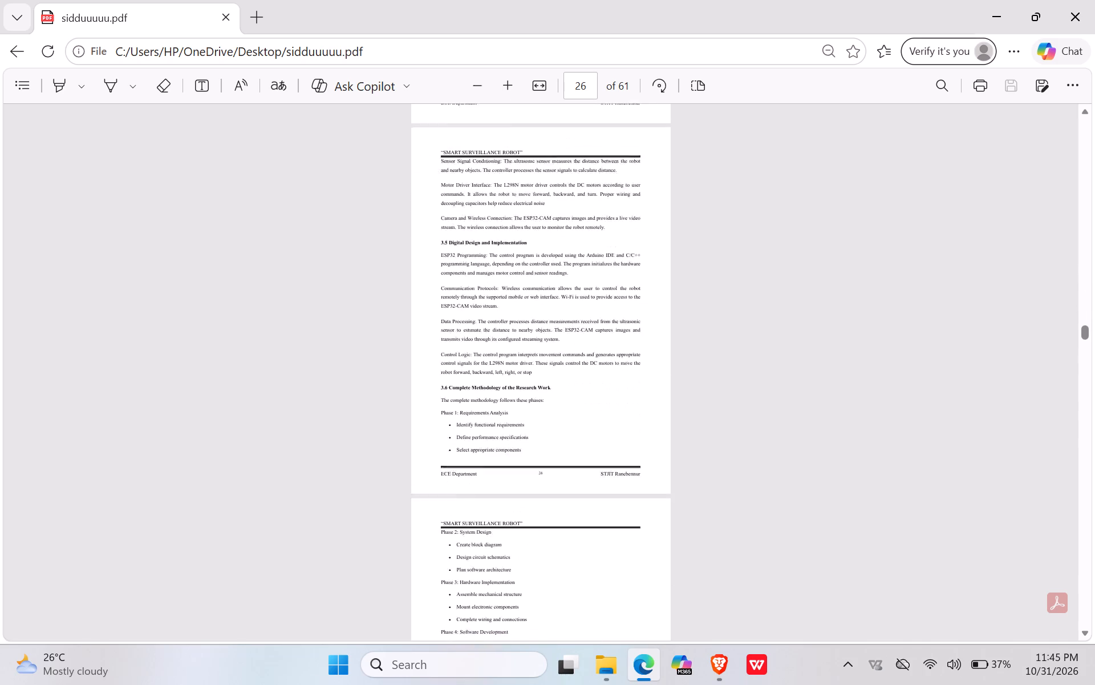
scroll(707, 327, "down", 4)
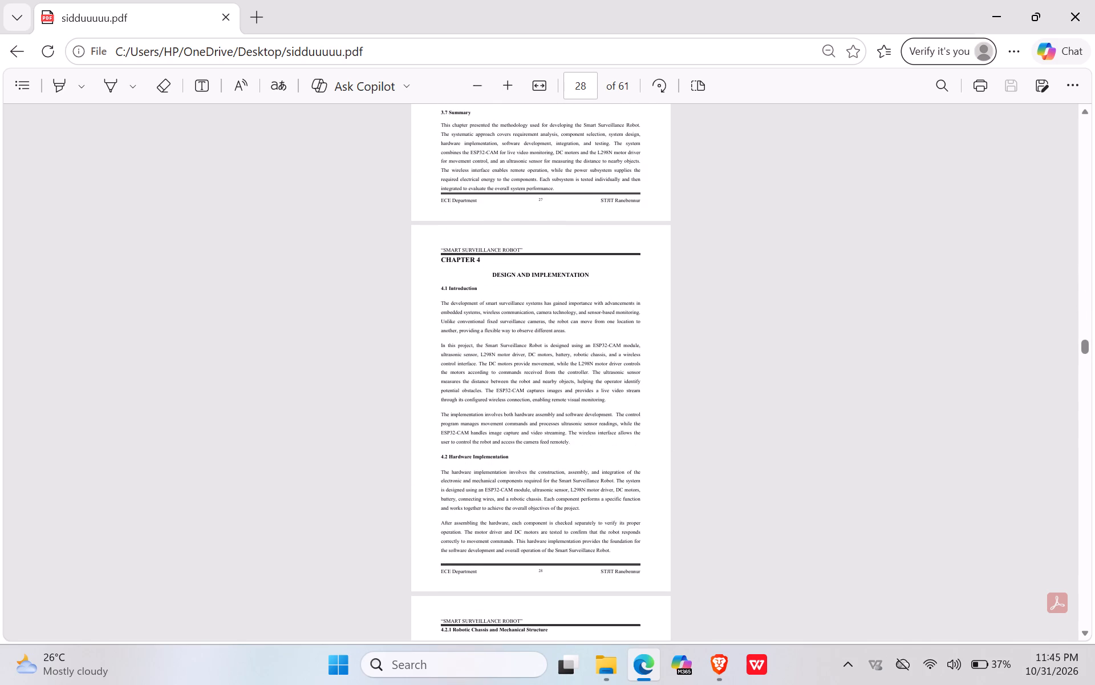
Examine the Chapter 4 Design and Implementation pages, including the wiring diagram, flowchart, testing lists and prototype figures.
scroll(707, 327, "down", 2)
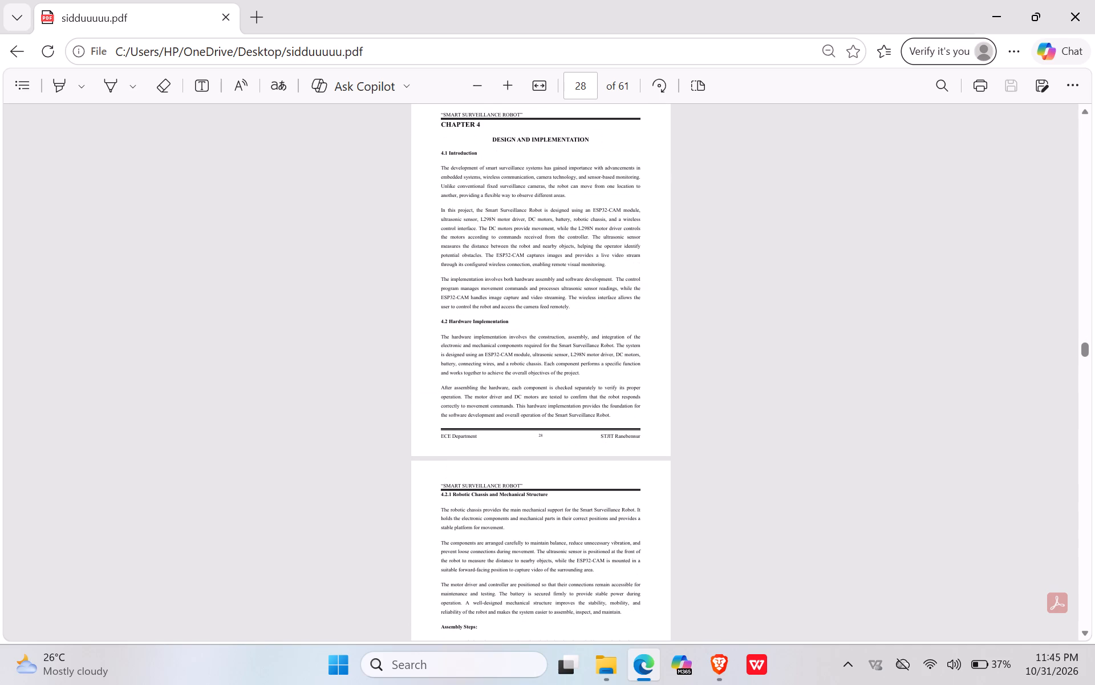
scroll(707, 327, "down", 3)
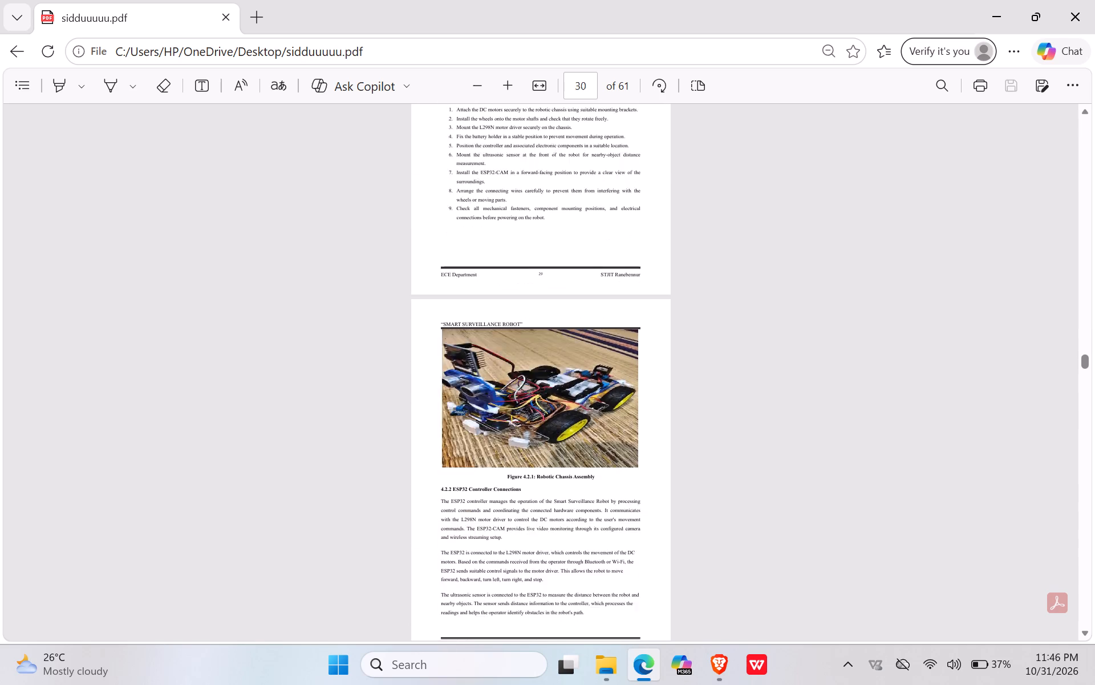
scroll(707, 327, "down", 4)
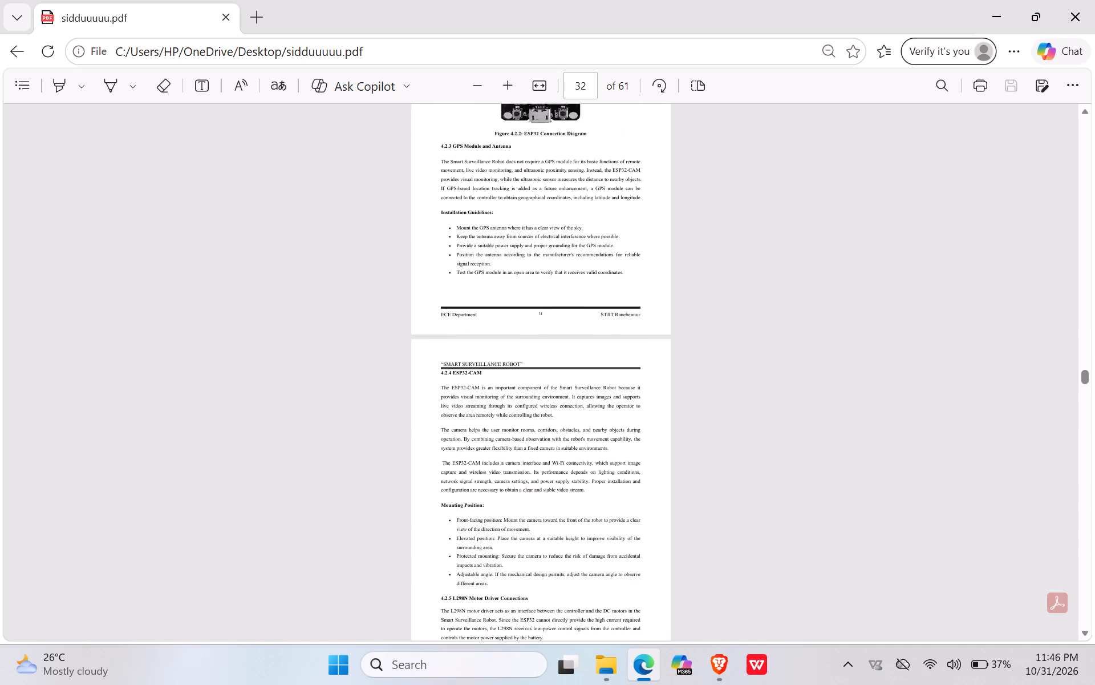
scroll(707, 327, "down", 4)
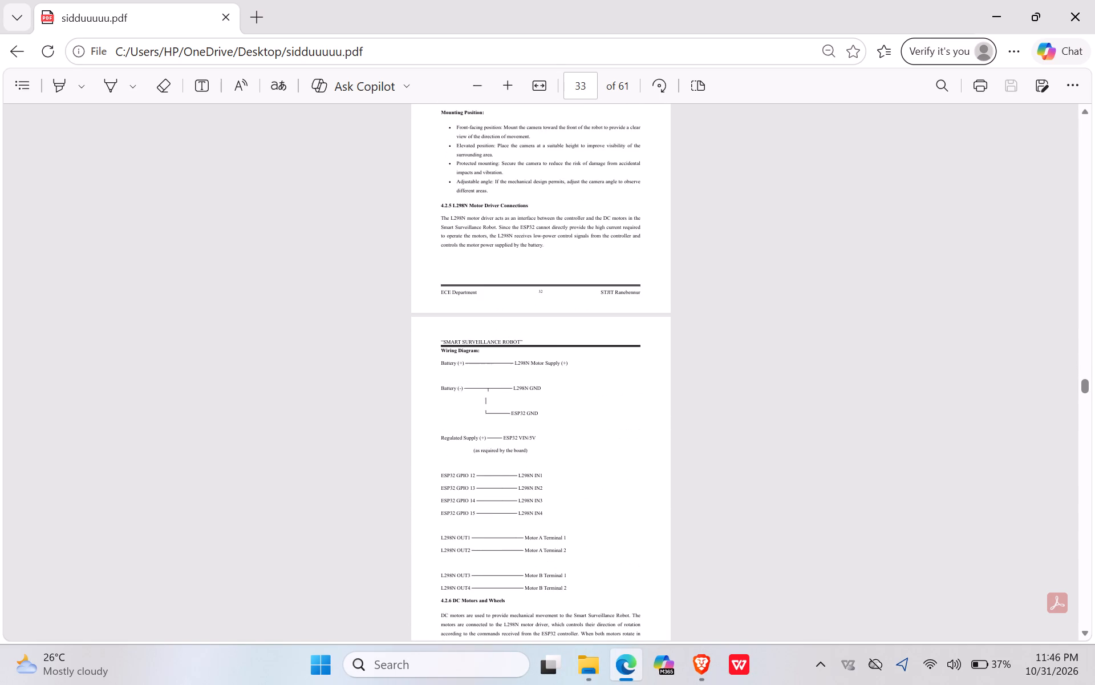
scroll(707, 327, "down", 4)
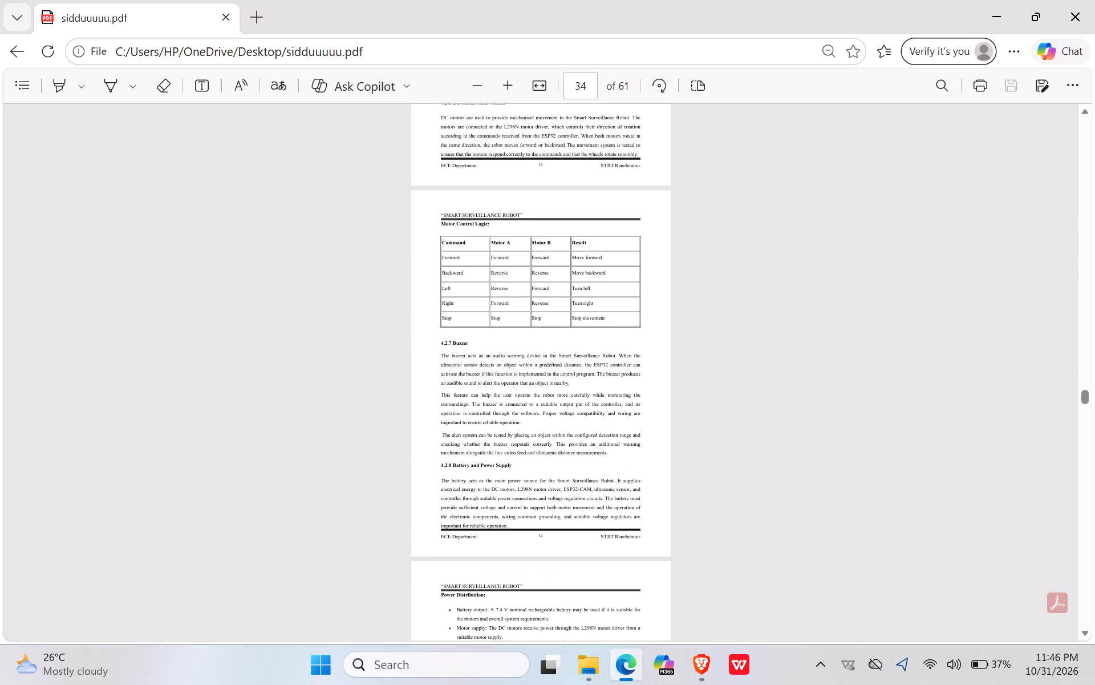
scroll(707, 327, "down", 6)
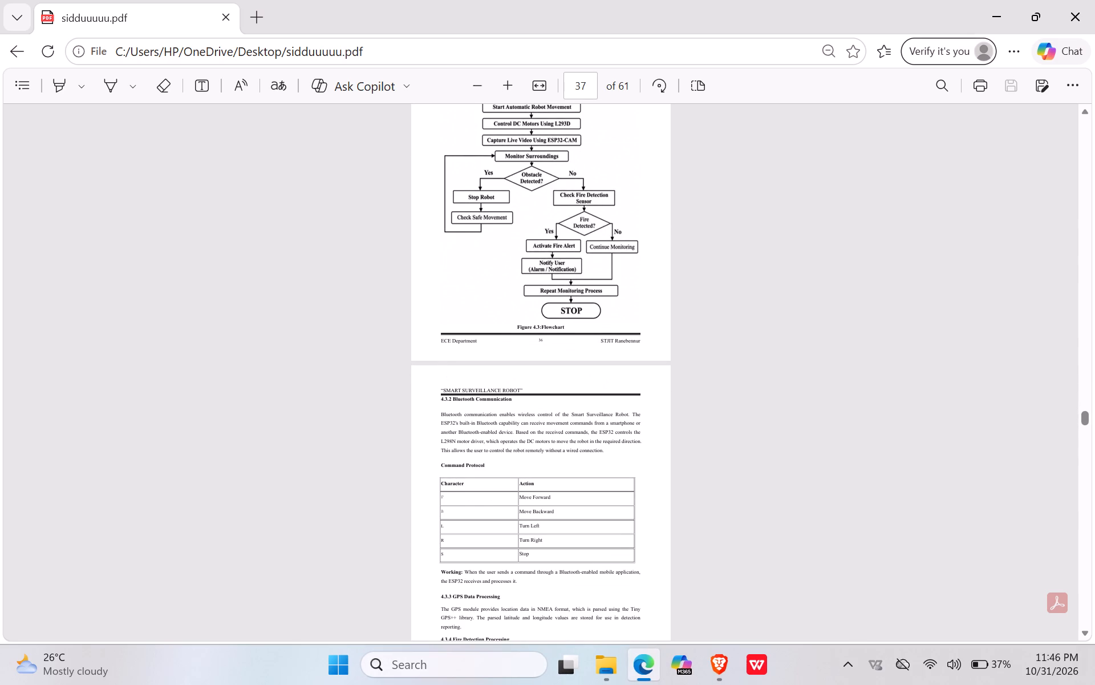
scroll(707, 327, "down", 7)
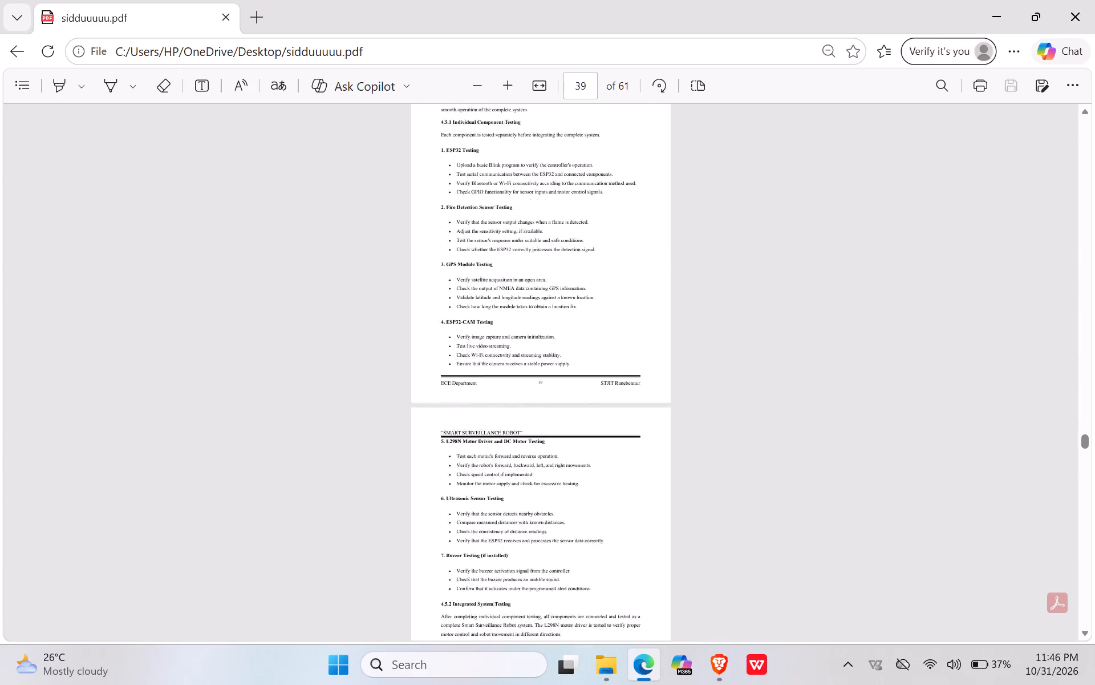
scroll(707, 327, "down", 5)
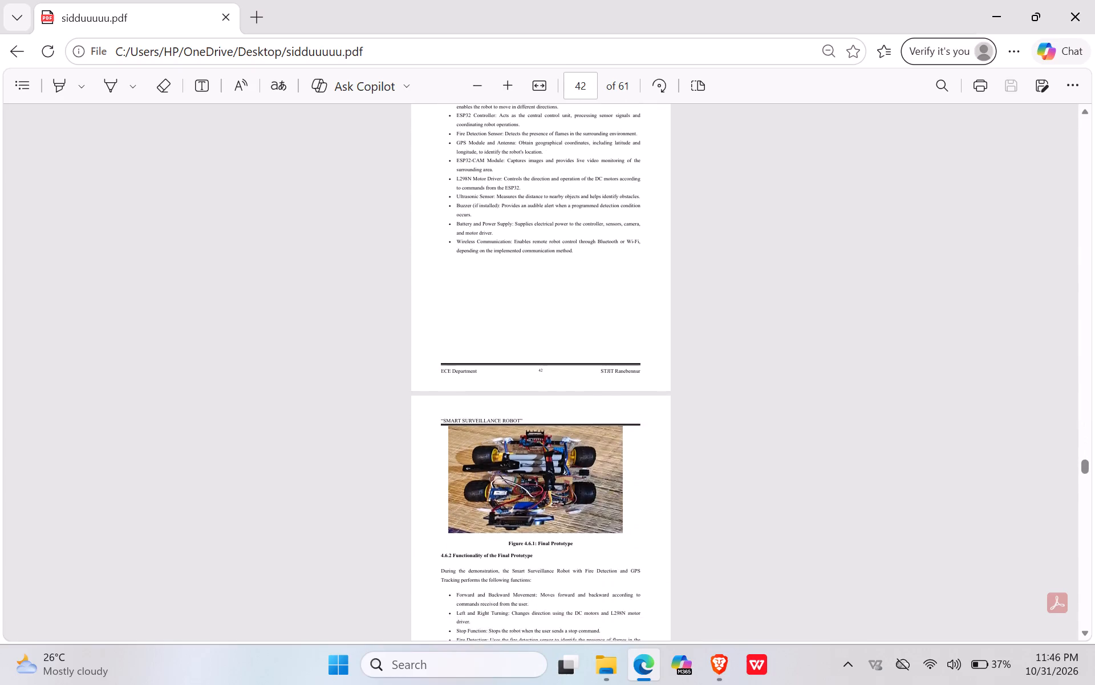
scroll(707, 327, "down", 5)
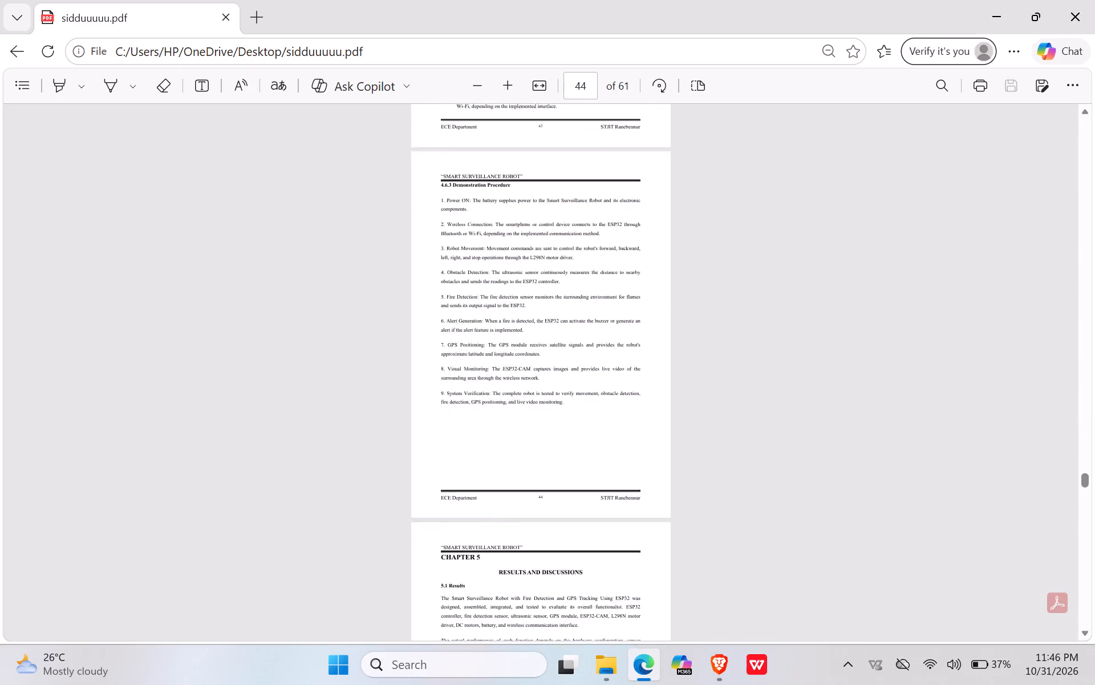
Review the Chapter 5 Results and Discussions pages, including the result figures, performance tables and section breaks.
scroll(707, 327, "down", 6)
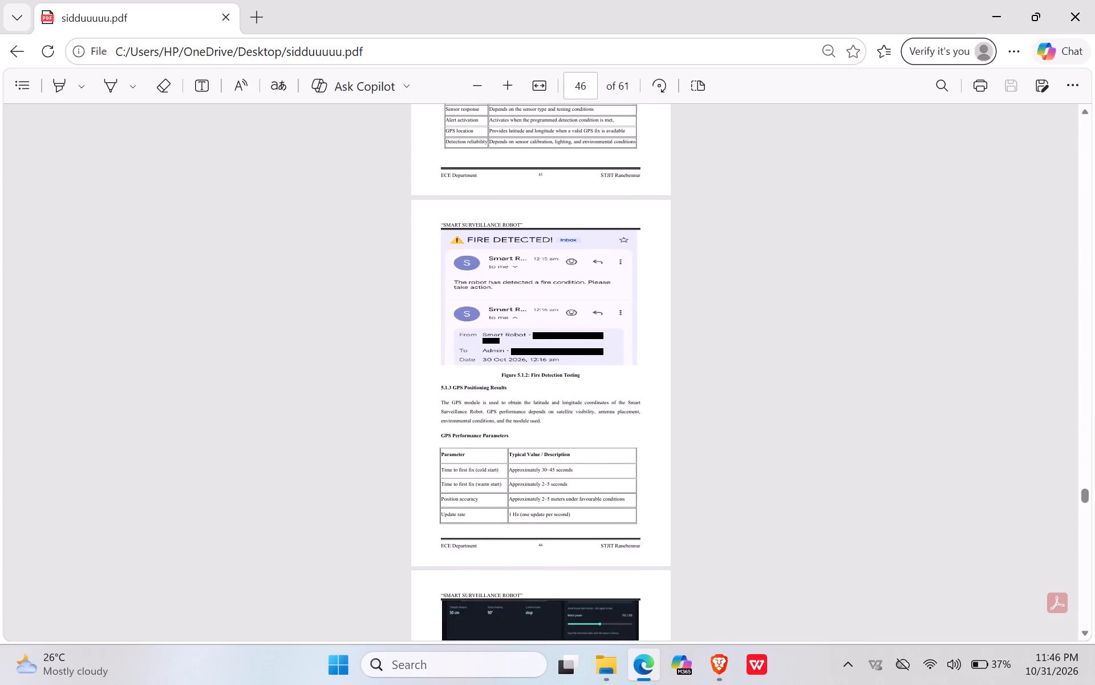
scroll(707, 327, "down", 6)
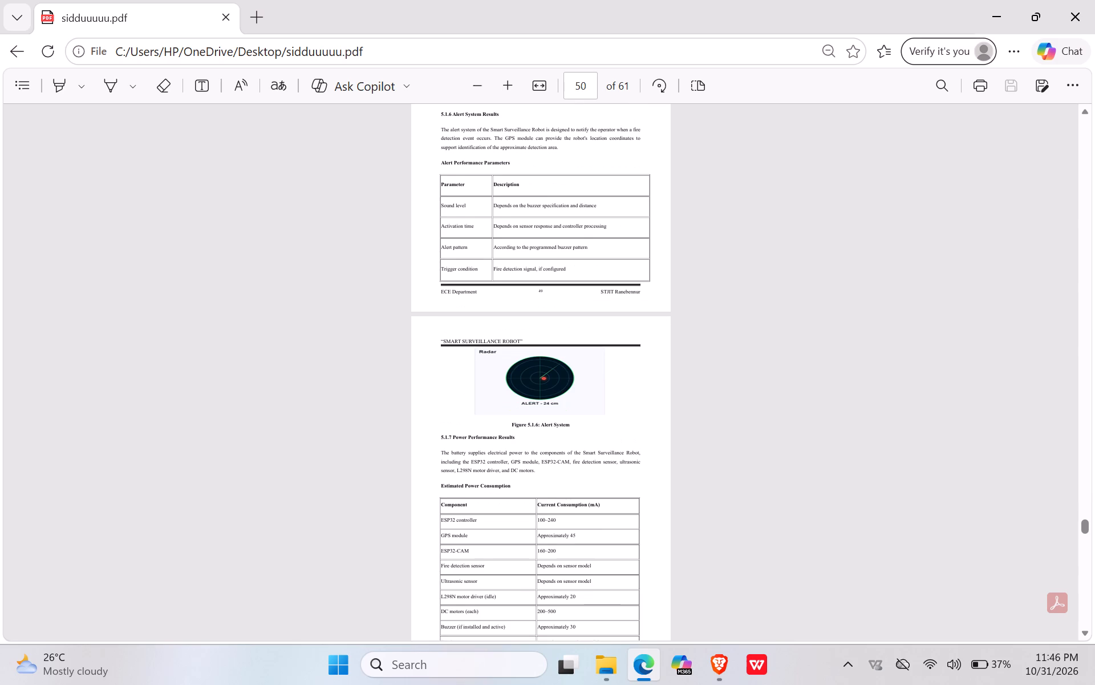
scroll(707, 327, "down", 7)
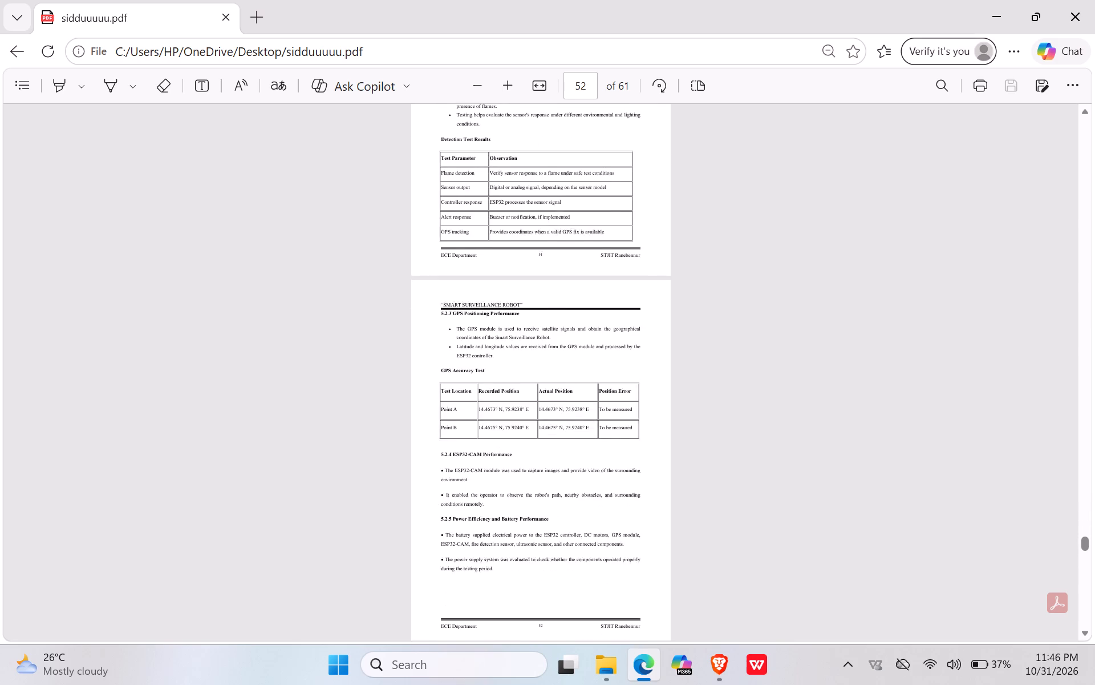
scroll(707, 327, "down", 4)
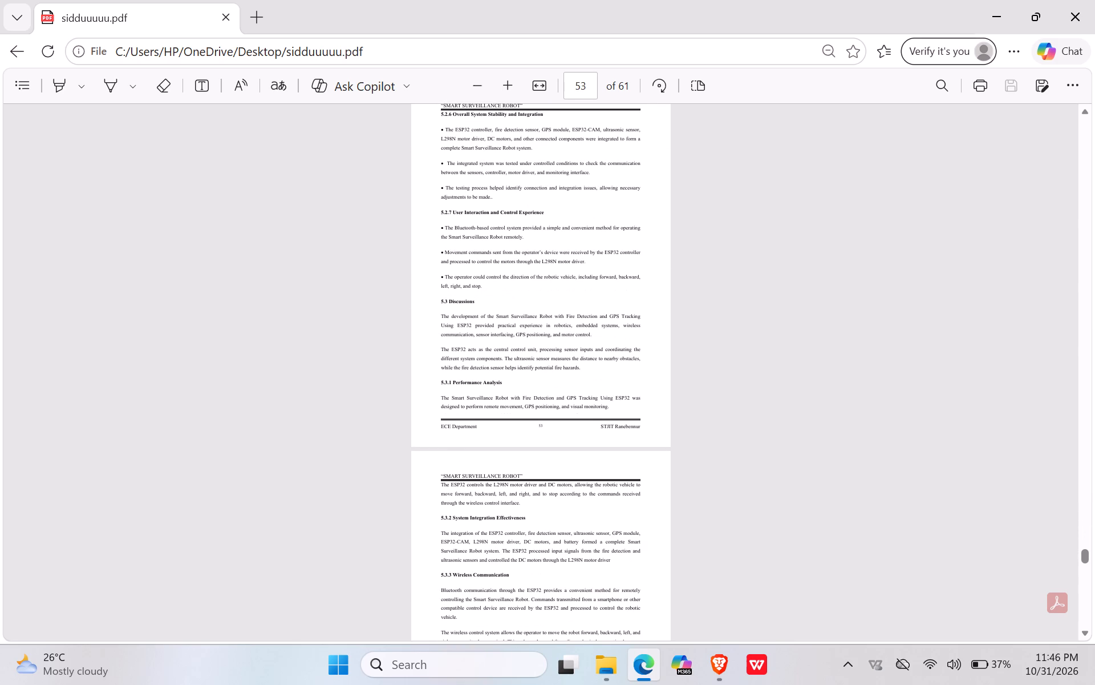
scroll(707, 327, "down", 1)
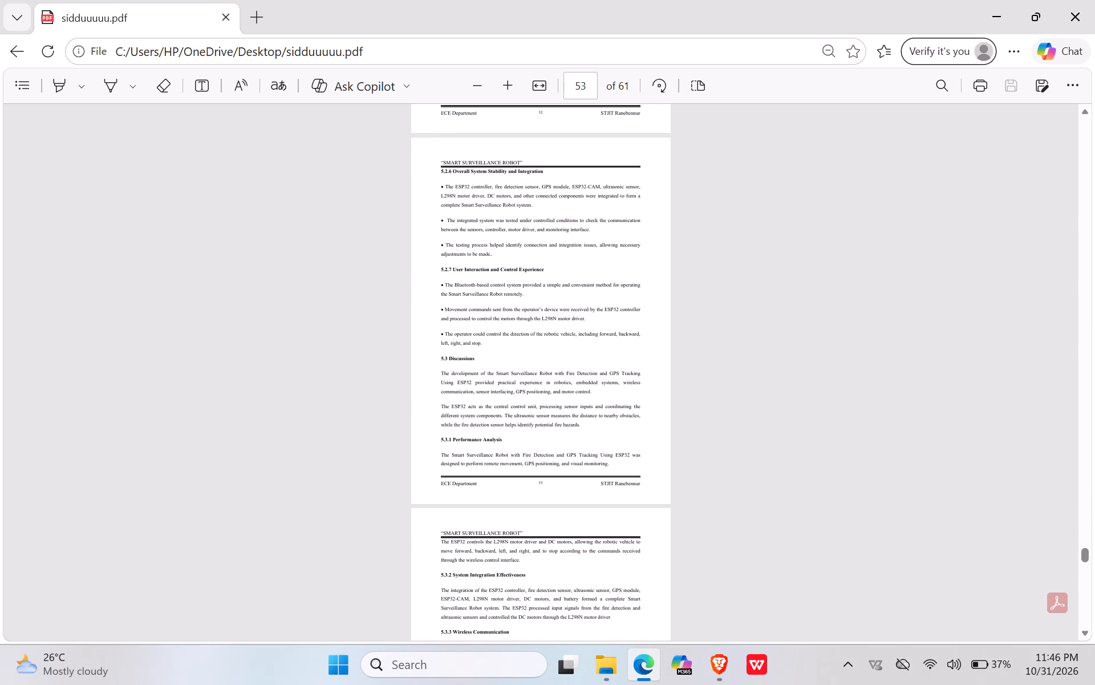
Review the PDF pages covering the Chapter 5 discussions, system limitations, future improvements and advantages.
scroll(707, 327, "down", 3)
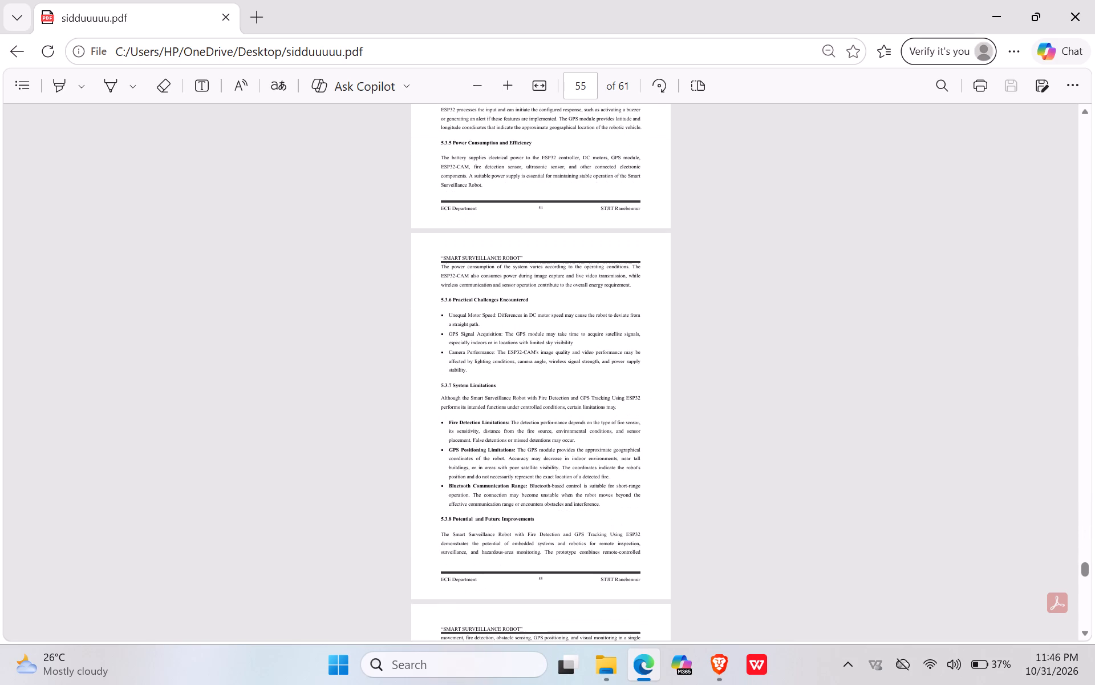
scroll(707, 327, "down", 5)
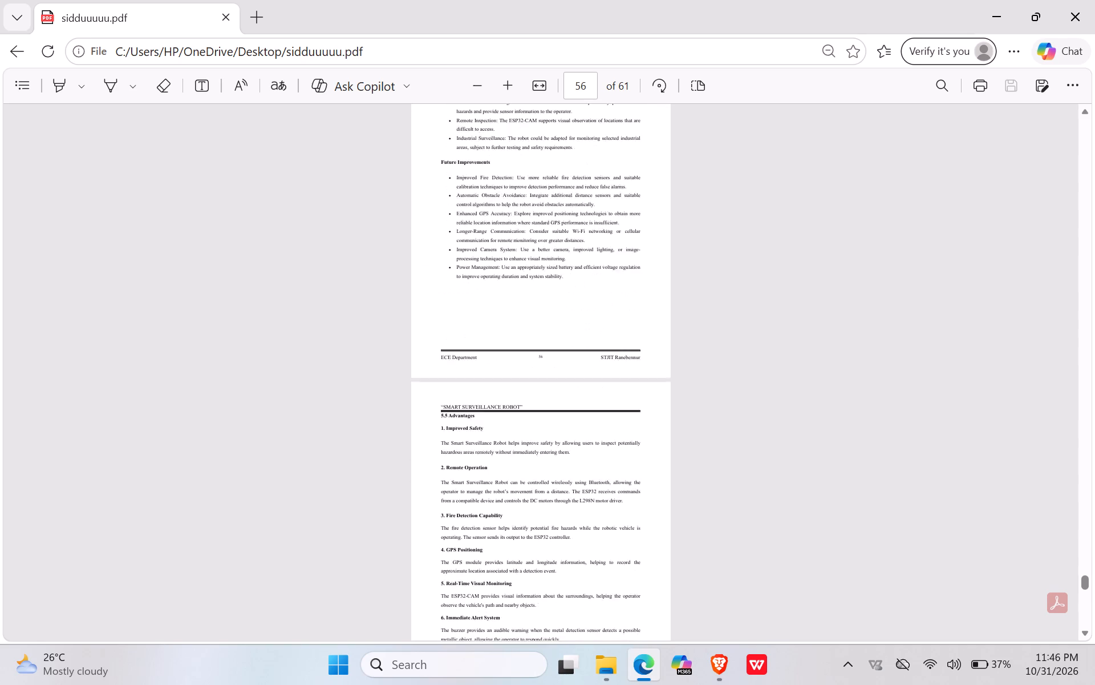
scroll(707, 327, "down", 4)
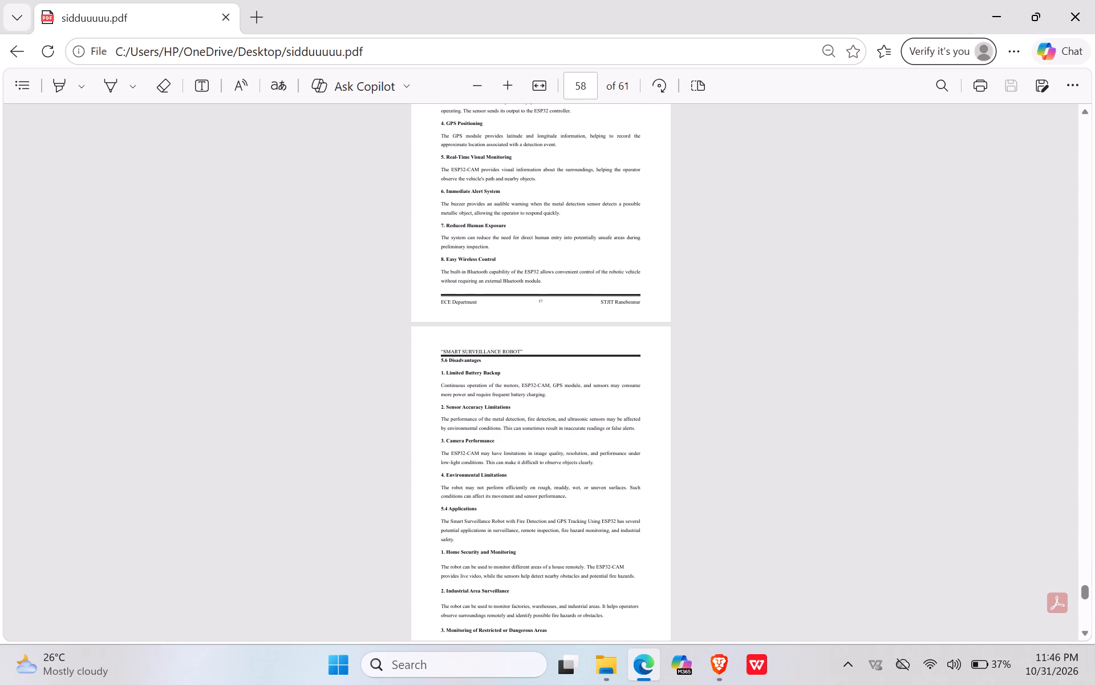
Check the closing pages of the PDF, from the disadvantages and applications through the future scope and conclusion to page 61.
scroll(707, 327, "down", 6)
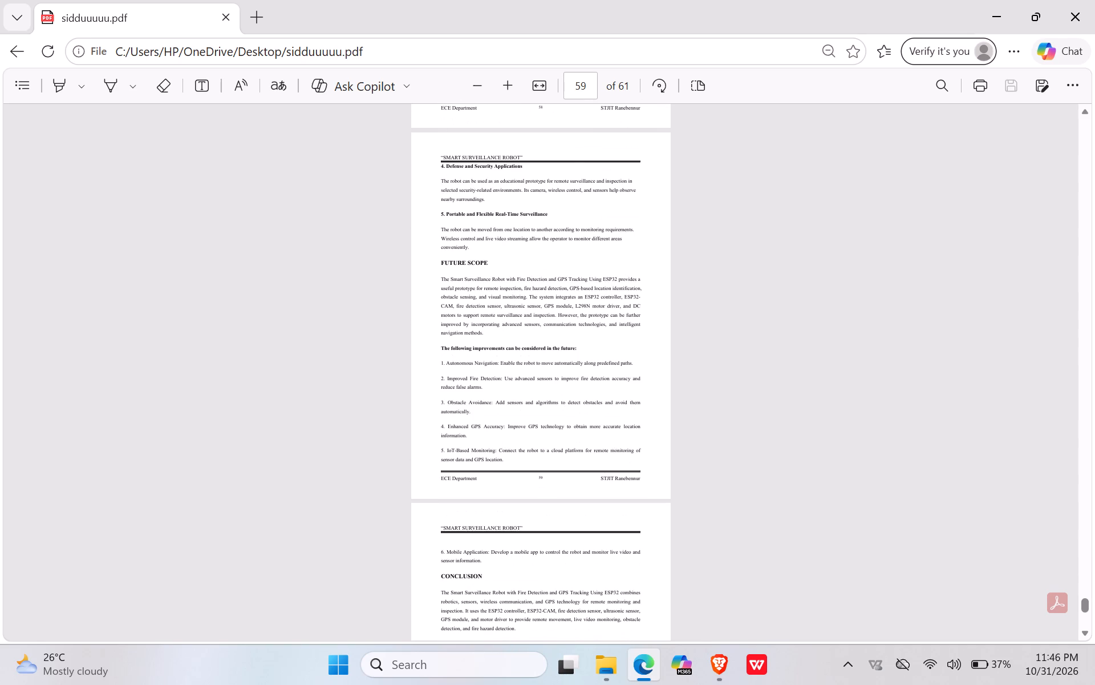
scroll(707, 327, "down", 4)
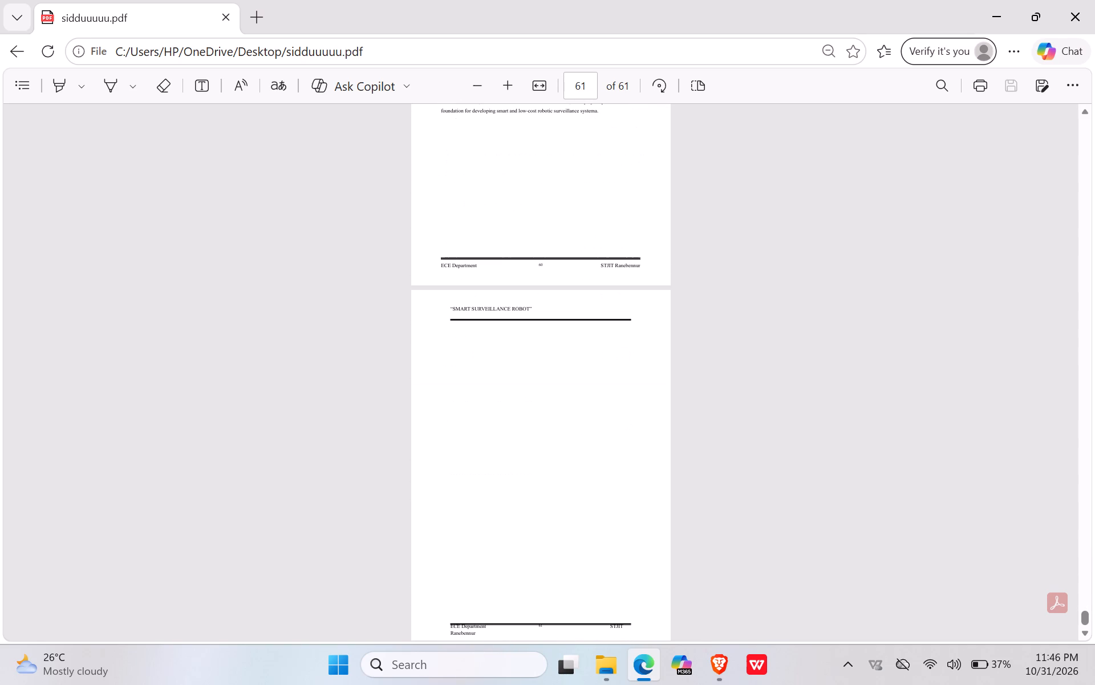
scroll(707, 327, "down", 1)
Bring up the available actions for the final page, page 61, of the PDF.
left_click(533, 403)
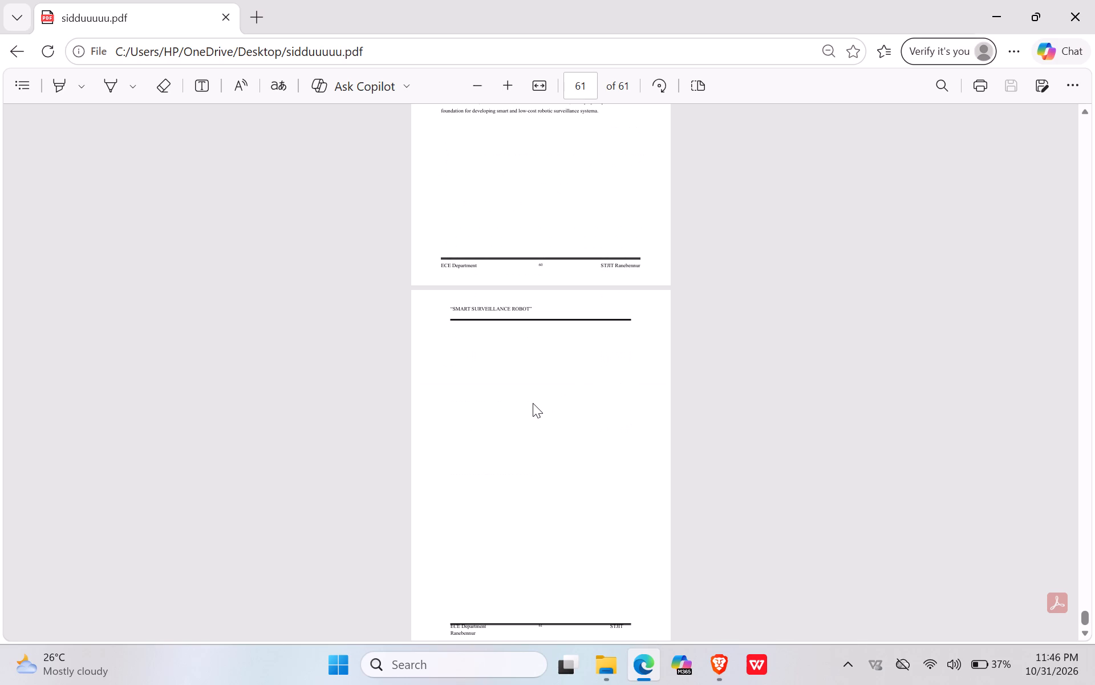
right_click(533, 403)
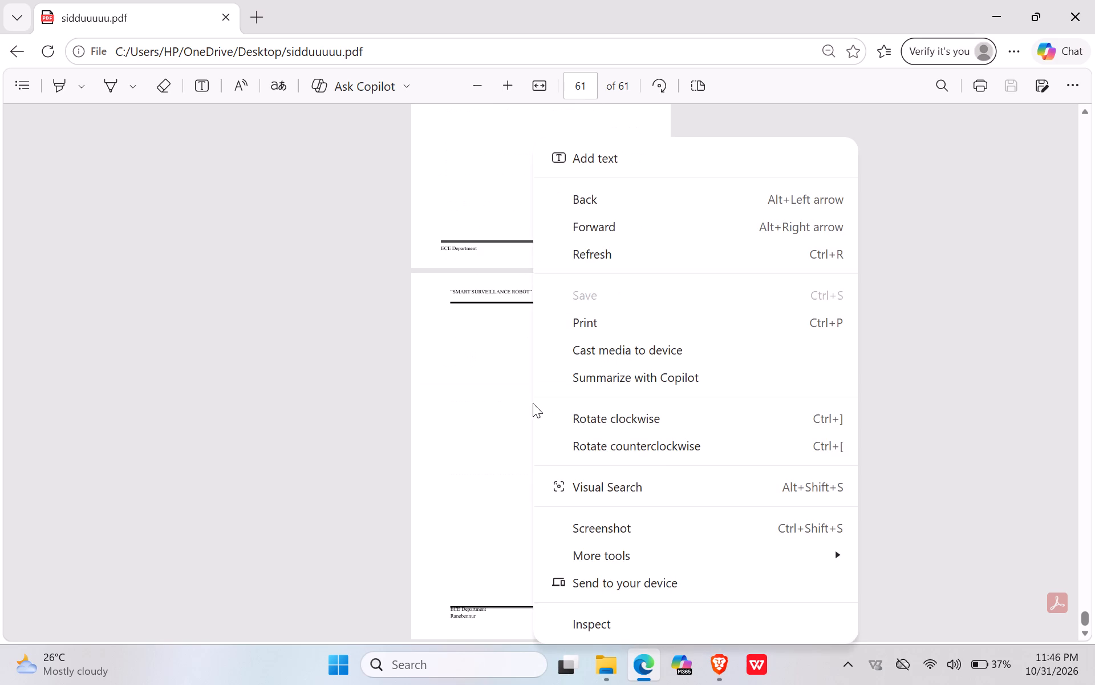
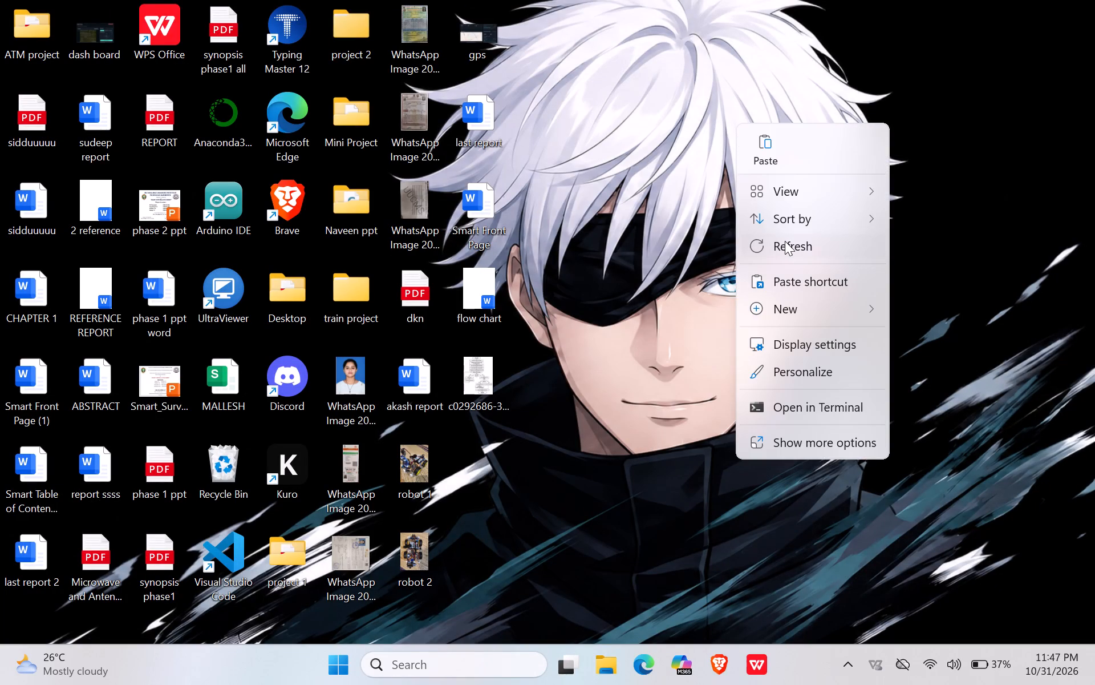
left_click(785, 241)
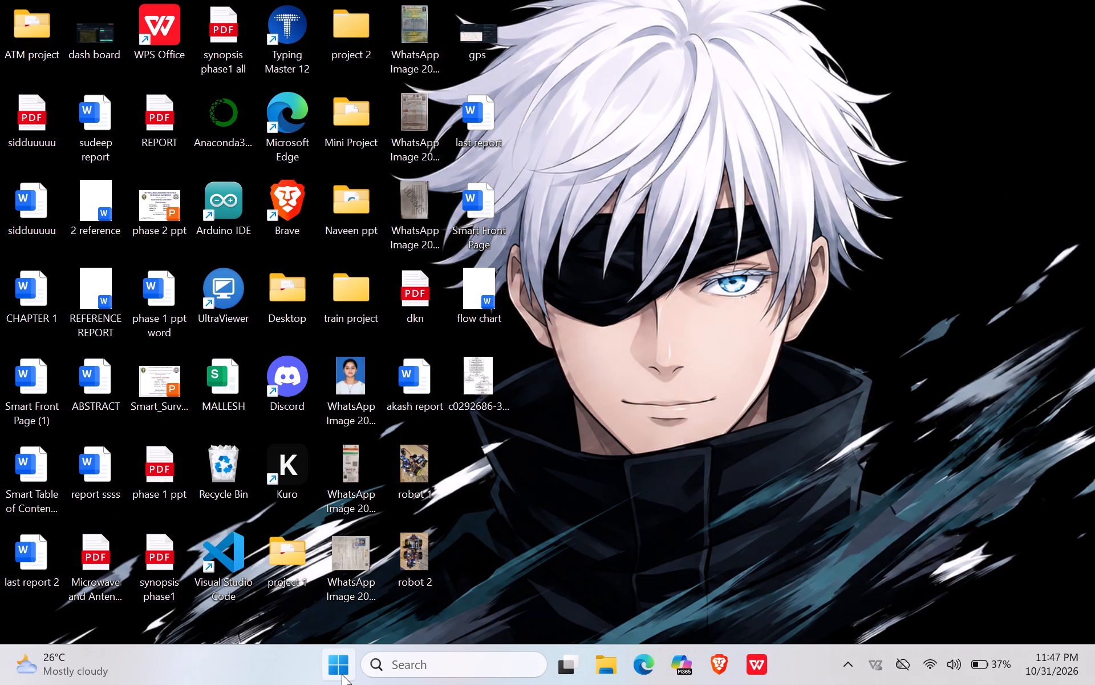
Shut down the computer.
left_click(342, 674)
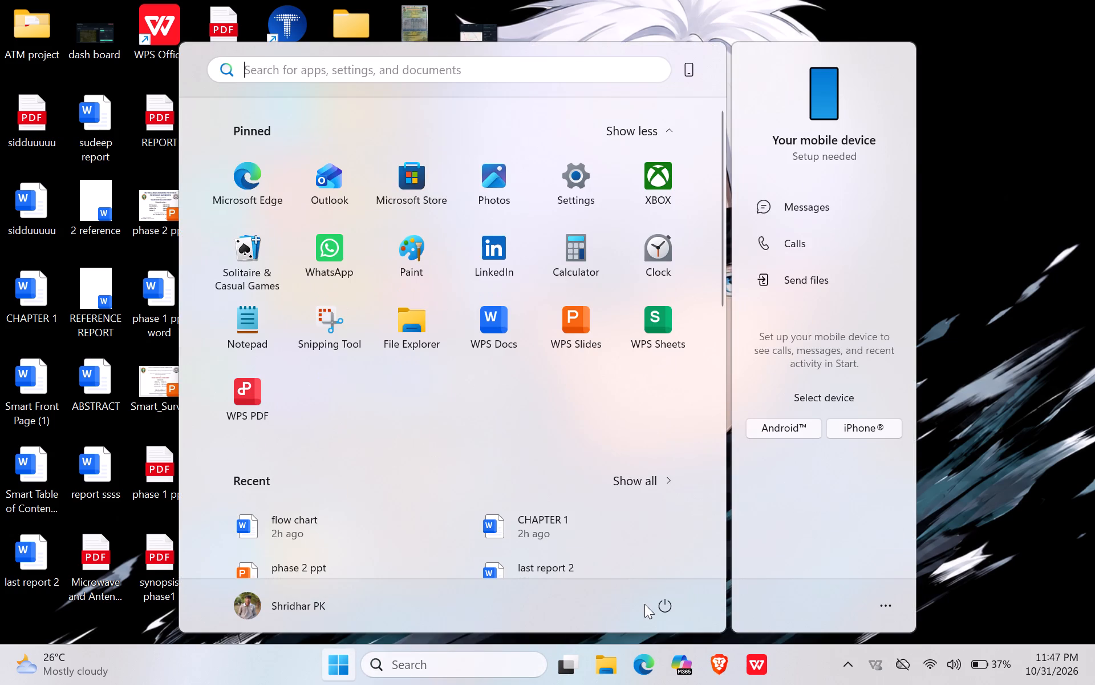
left_click(667, 603)
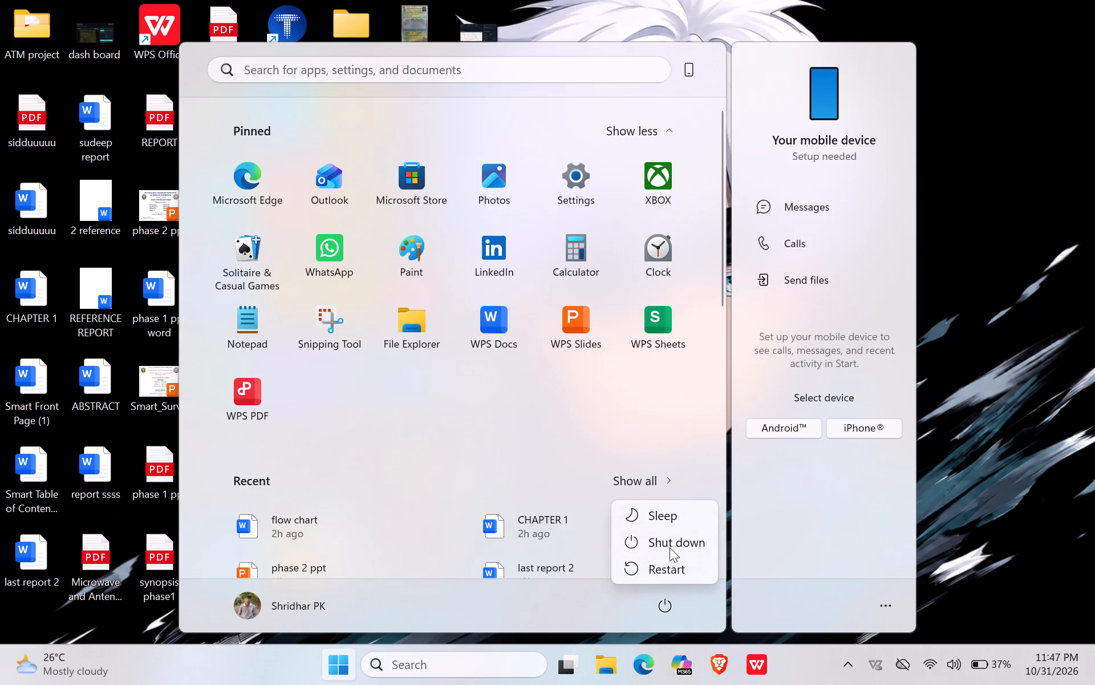
left_click(670, 547)
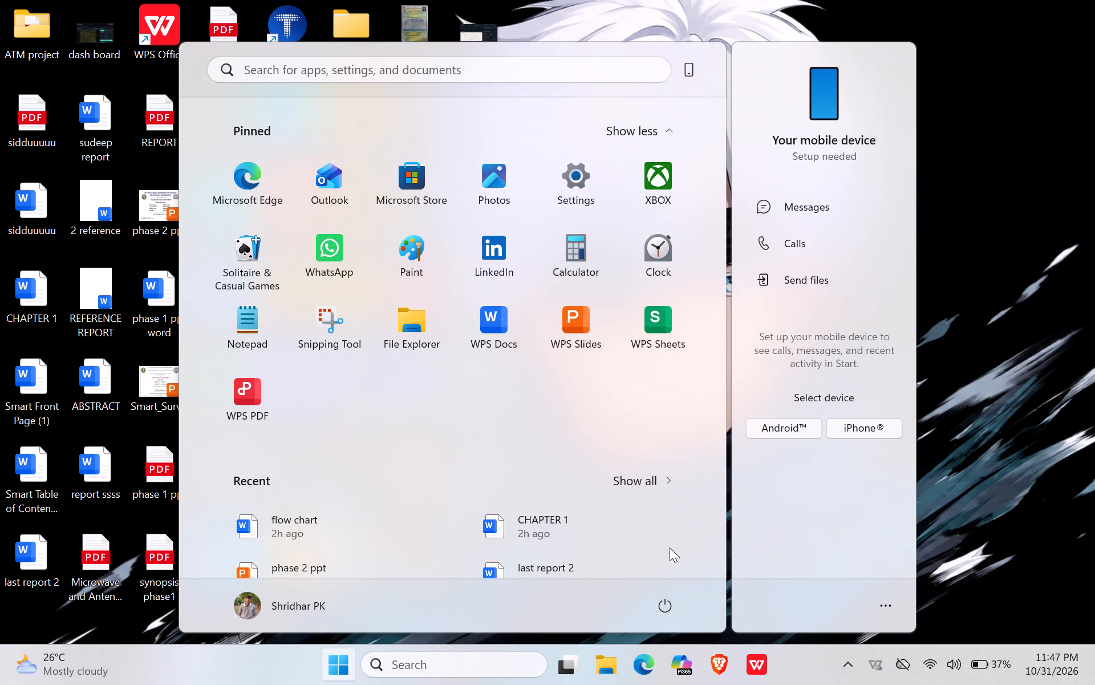